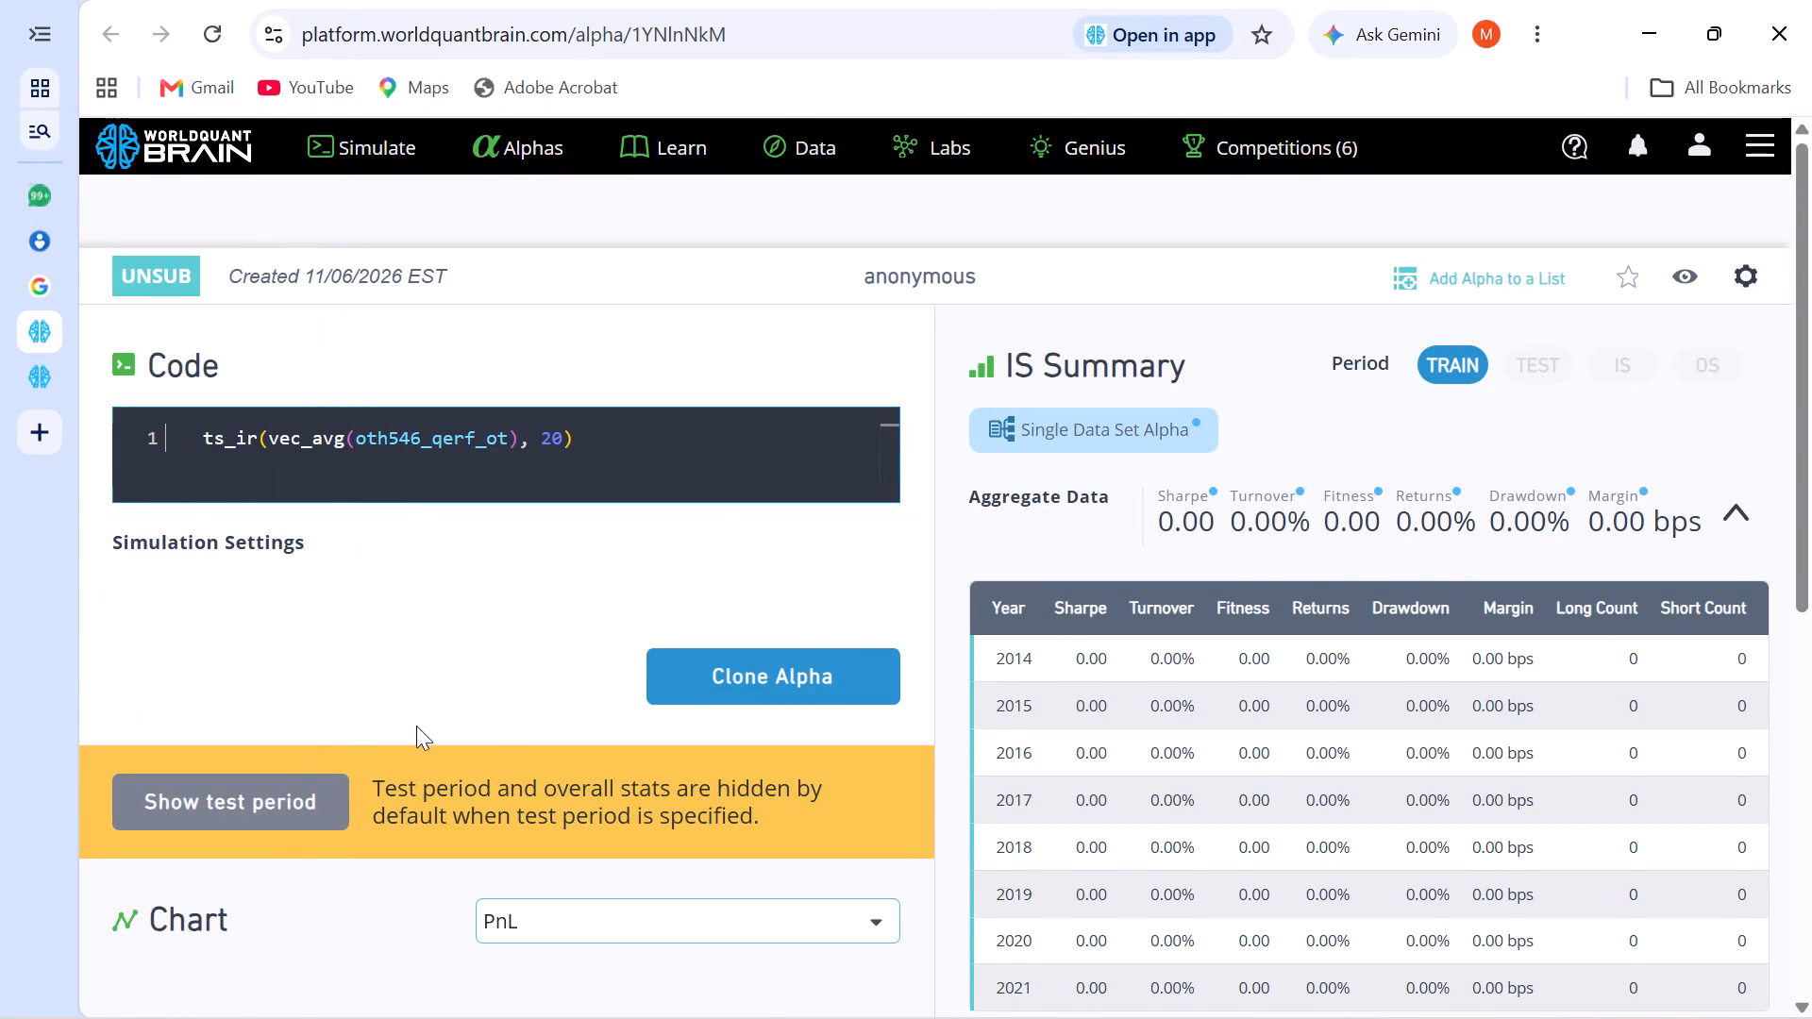
Look over the unsubmitted ts_ir alpha's details and show its test period statistics.
scroll(1574, 636, down, 11)
scroll(1318, 689, up, 1)
scroll(1045, 724, down, 5)
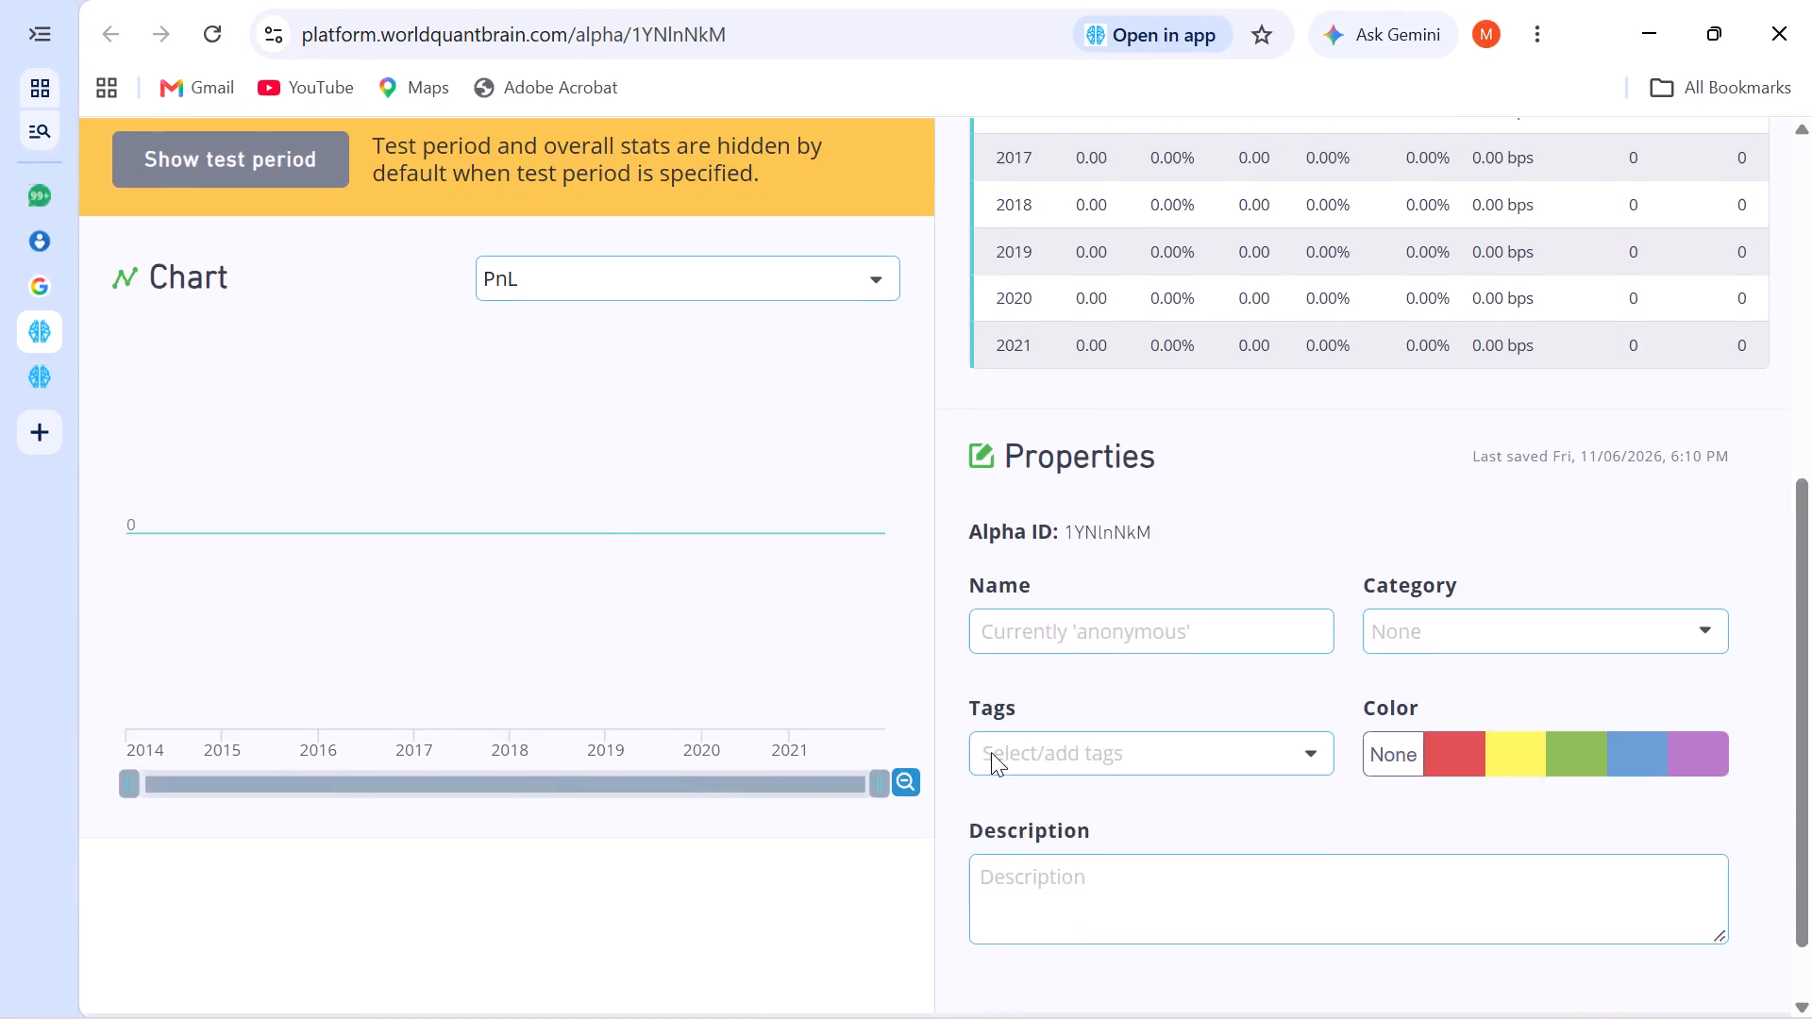
scroll(991, 752, down, 1)
scroll(850, 616, up, 6)
click(216, 795)
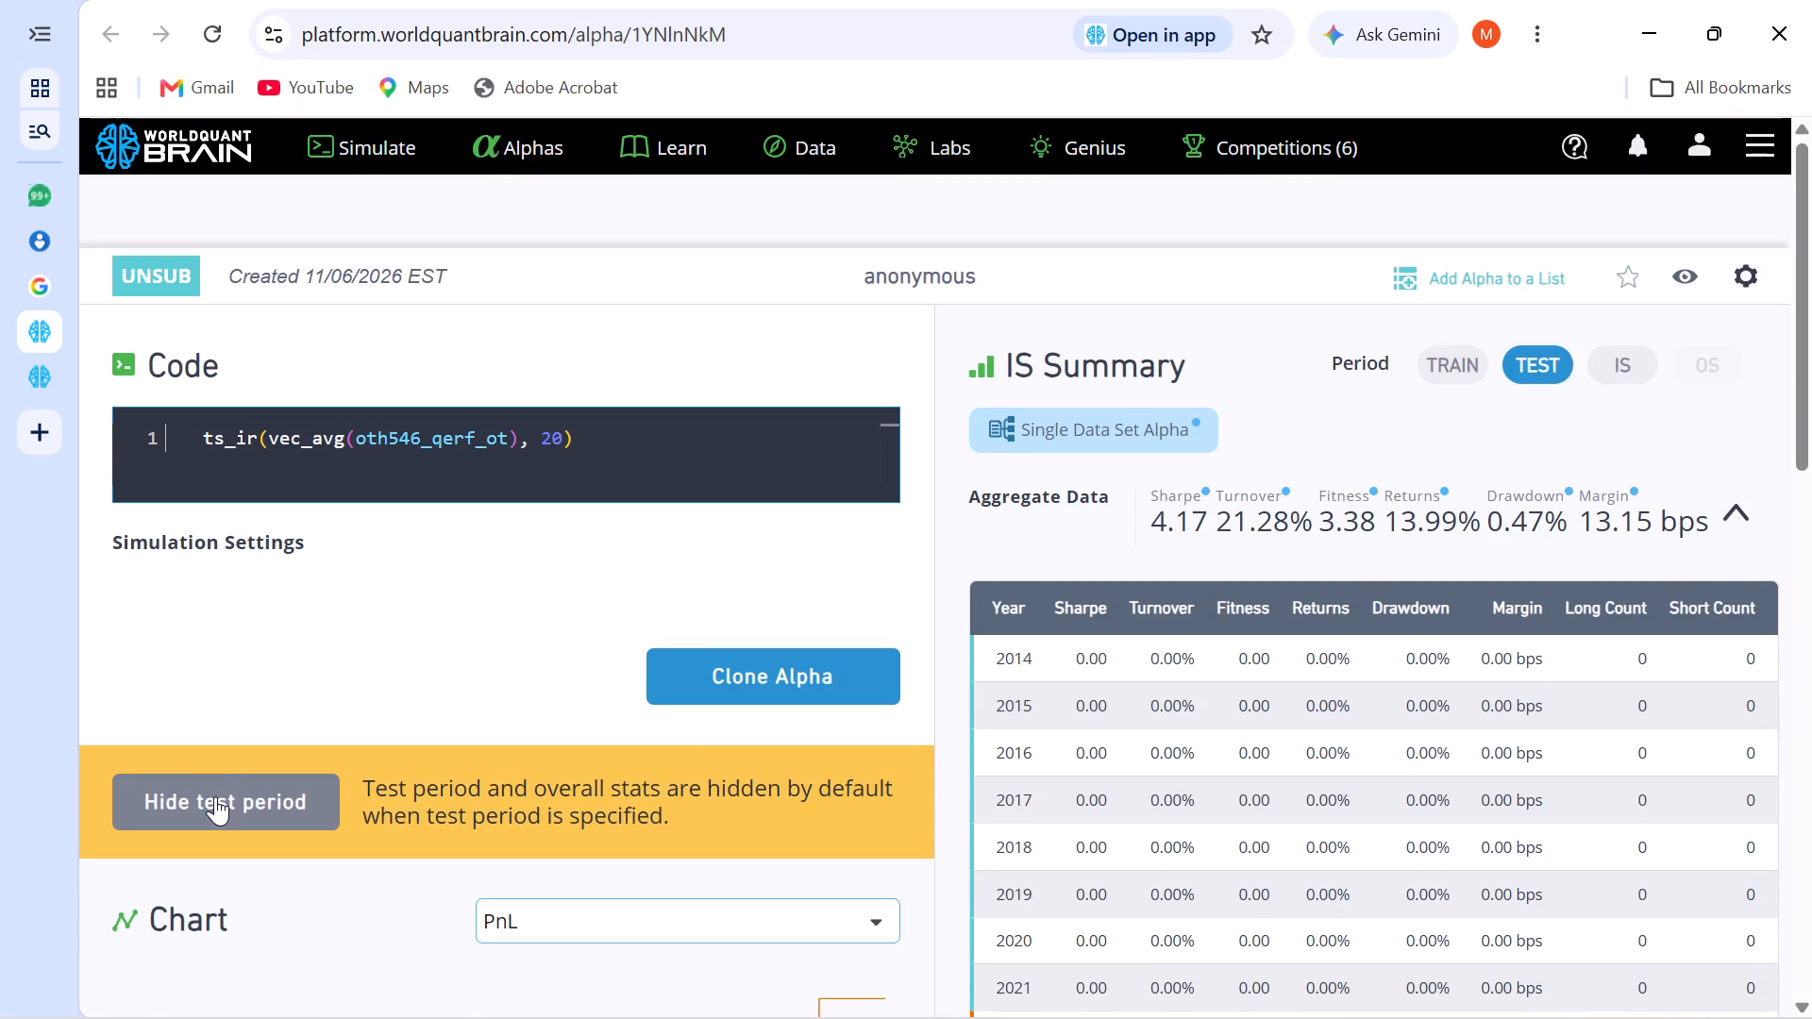
Examine the failed checks in the alpha's IS Testing Status for the test period.
scroll(1408, 761, down, 10)
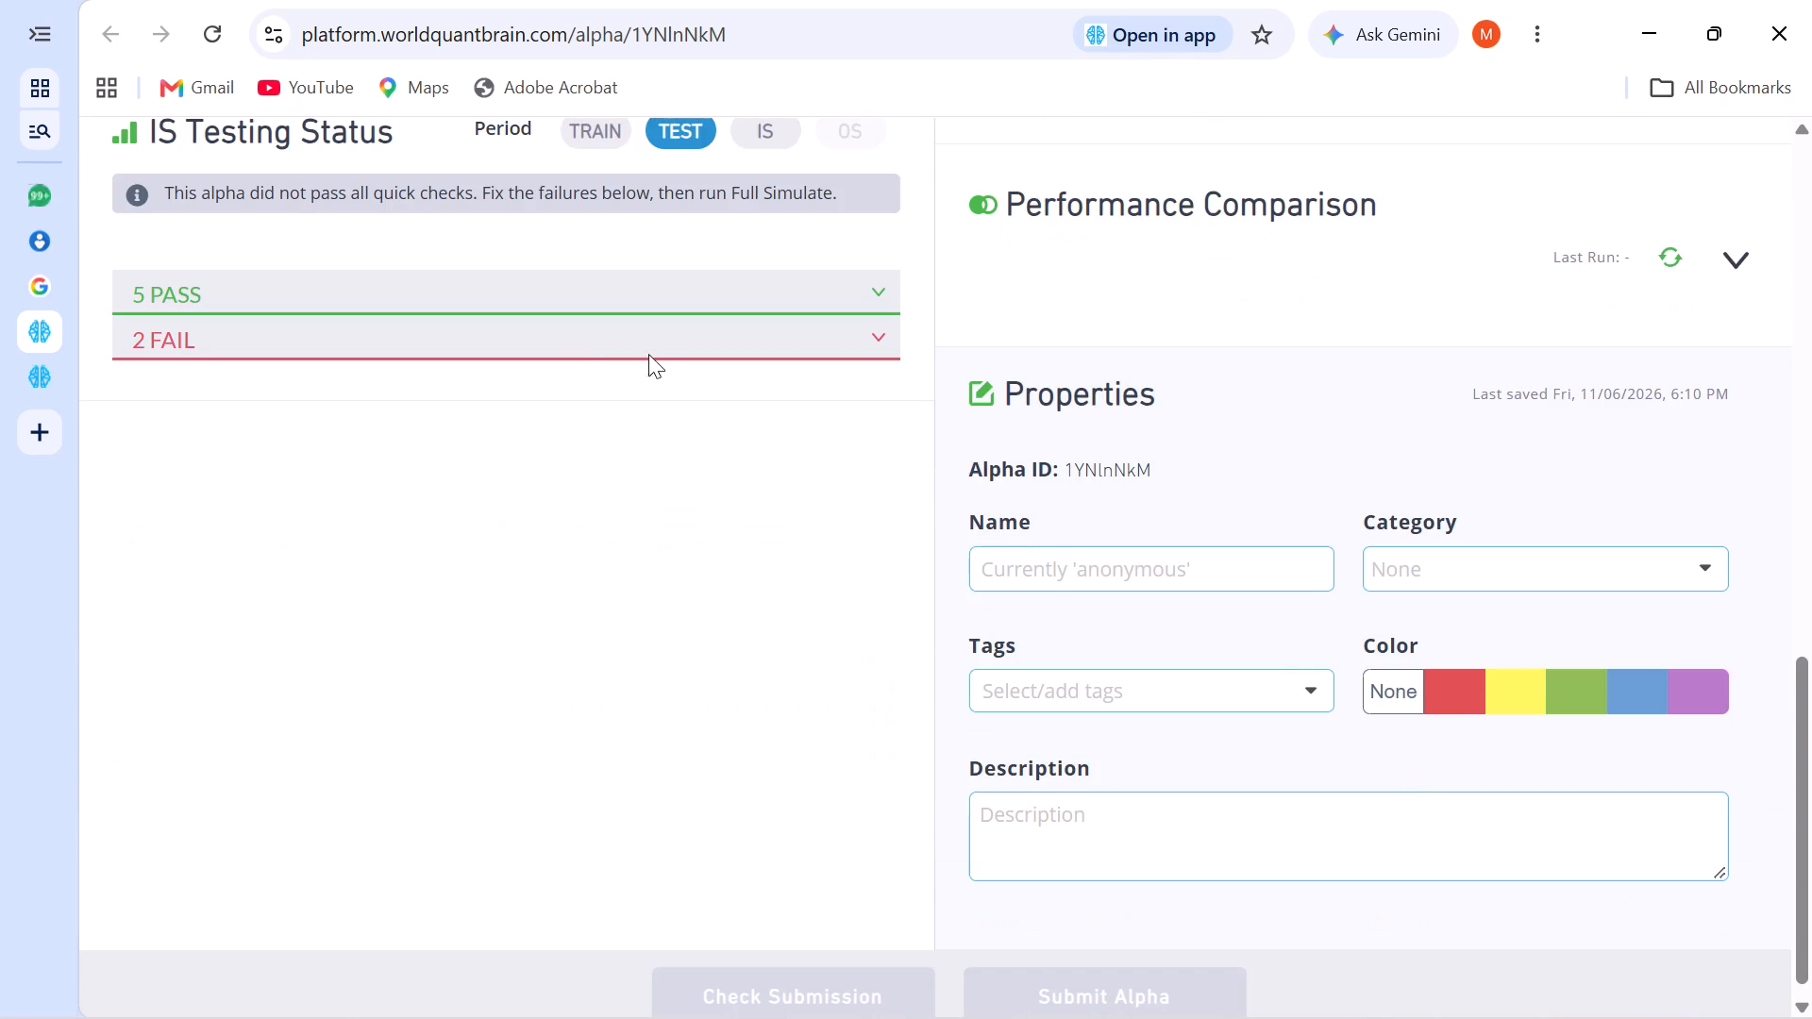
click(562, 334)
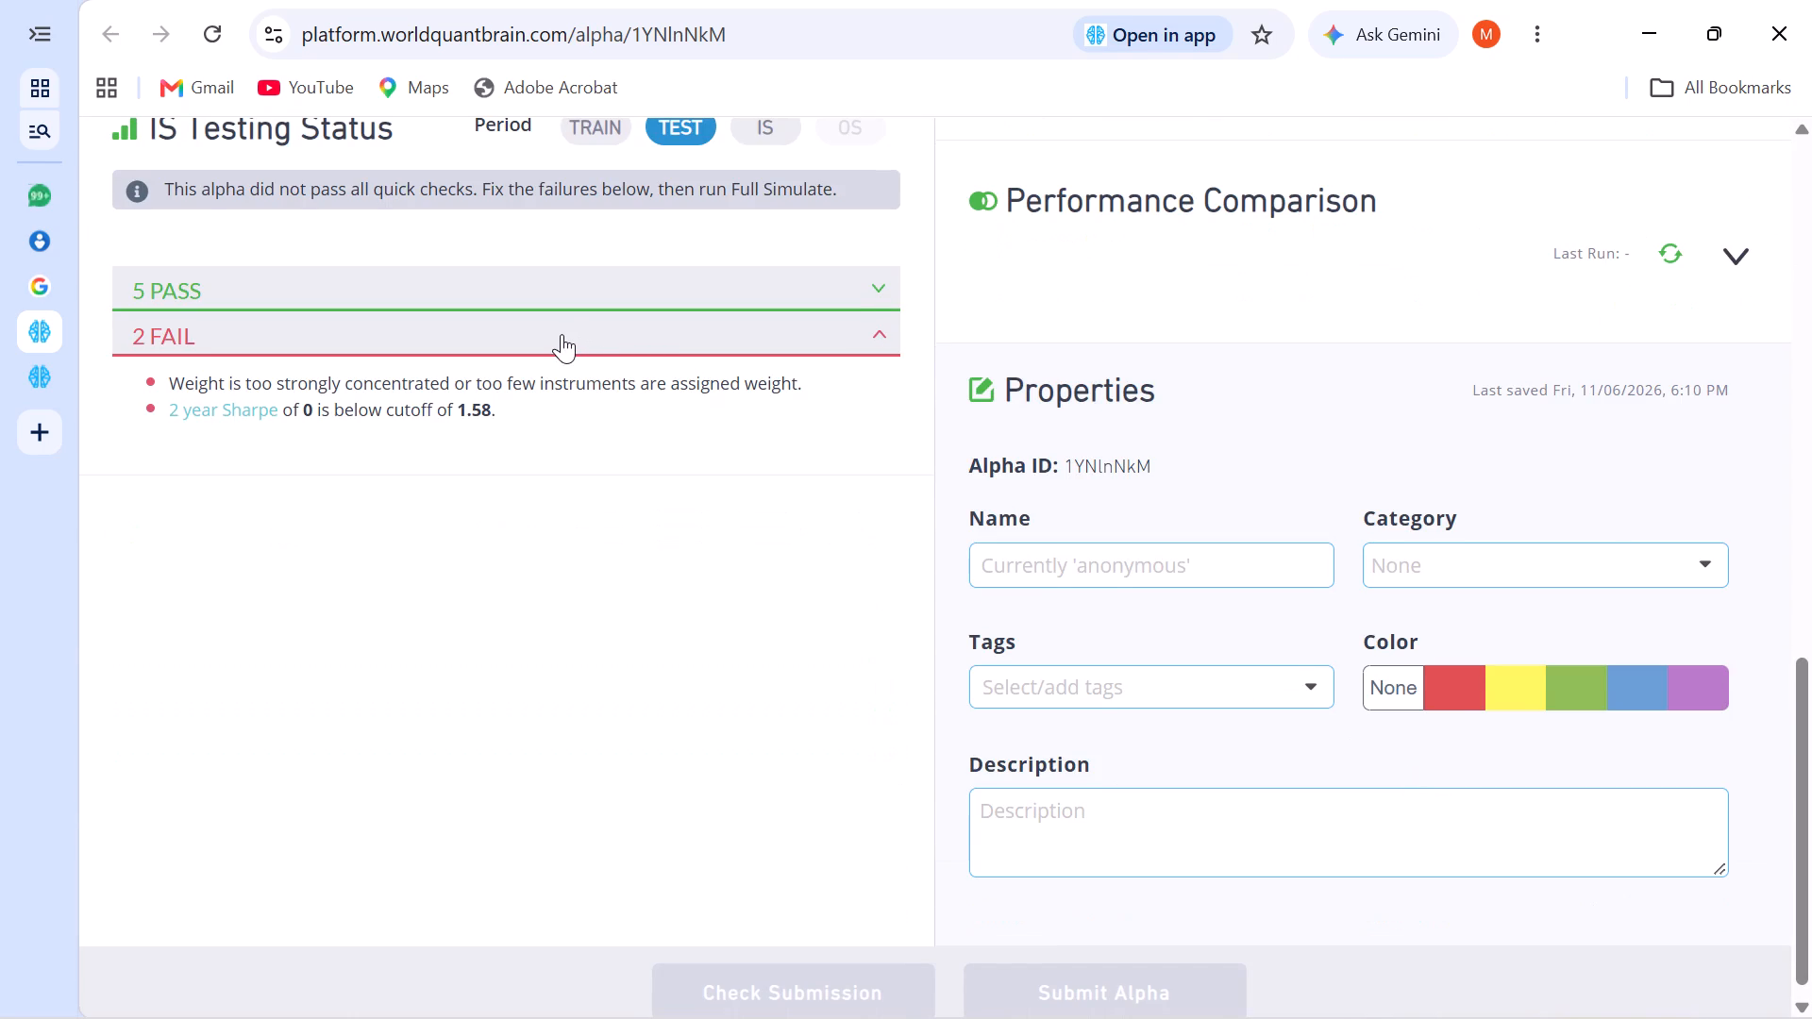
click(562, 334)
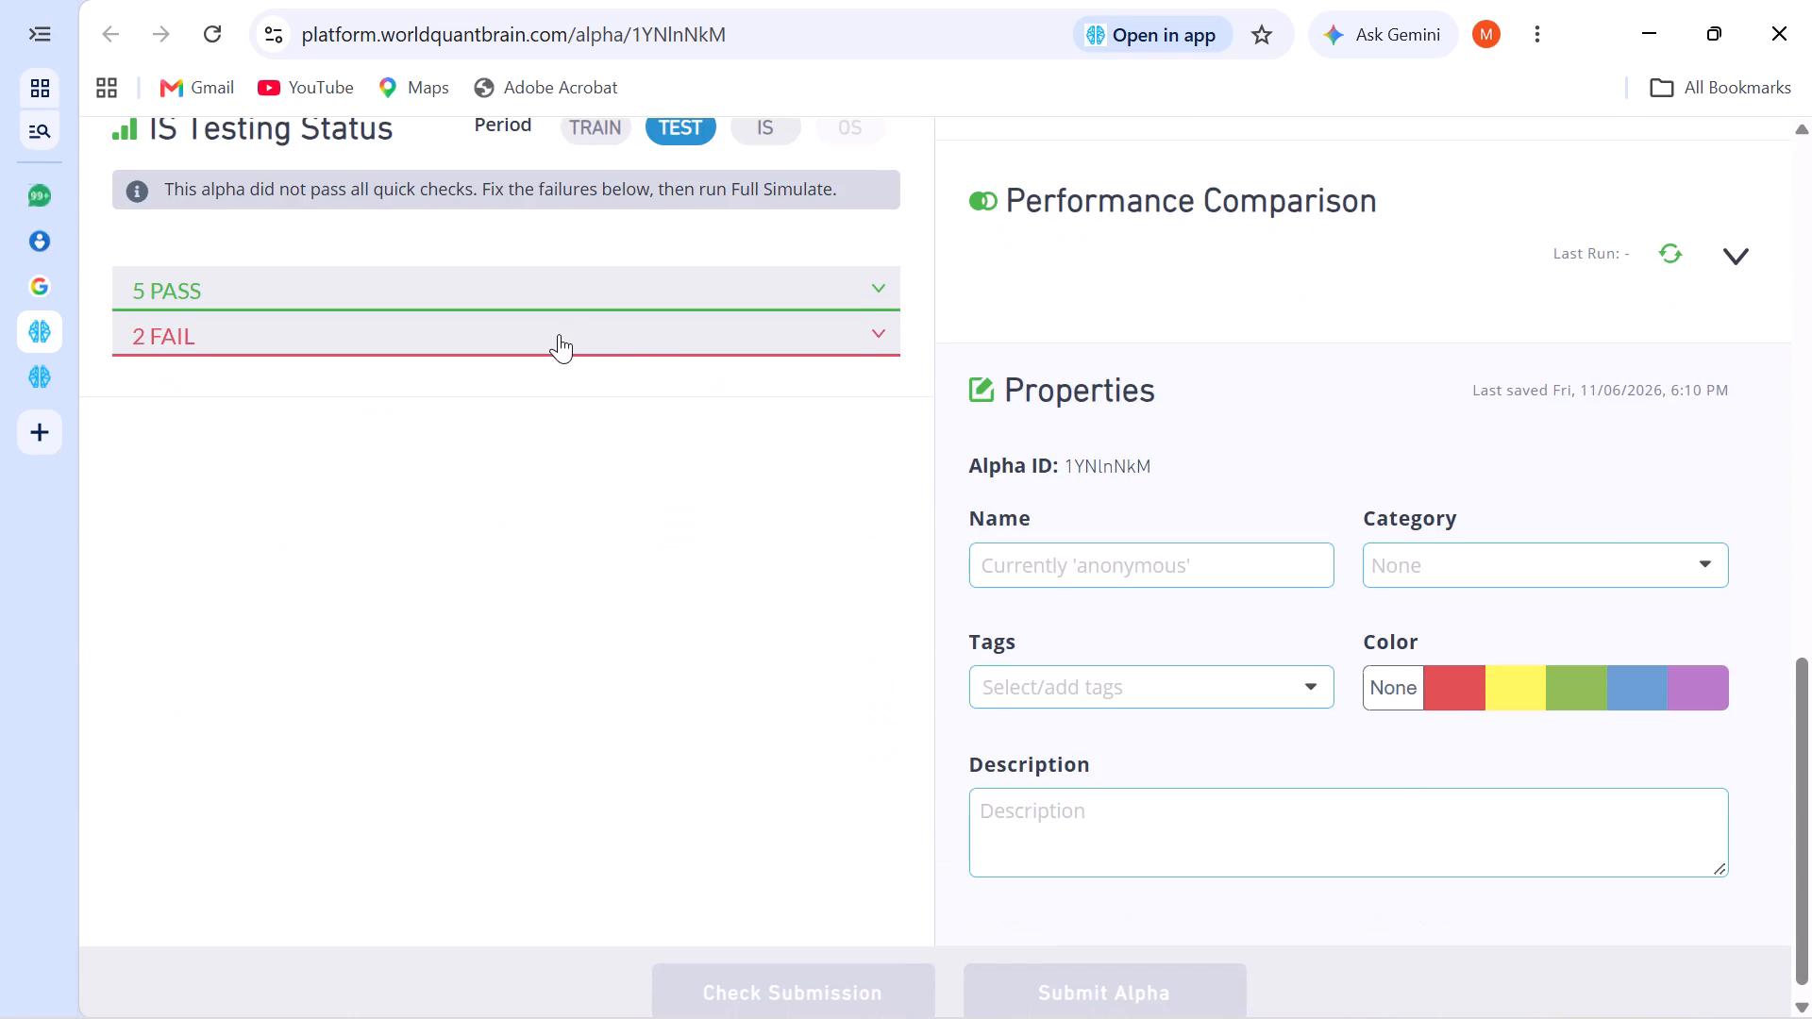
scroll(637, 316, up, 13)
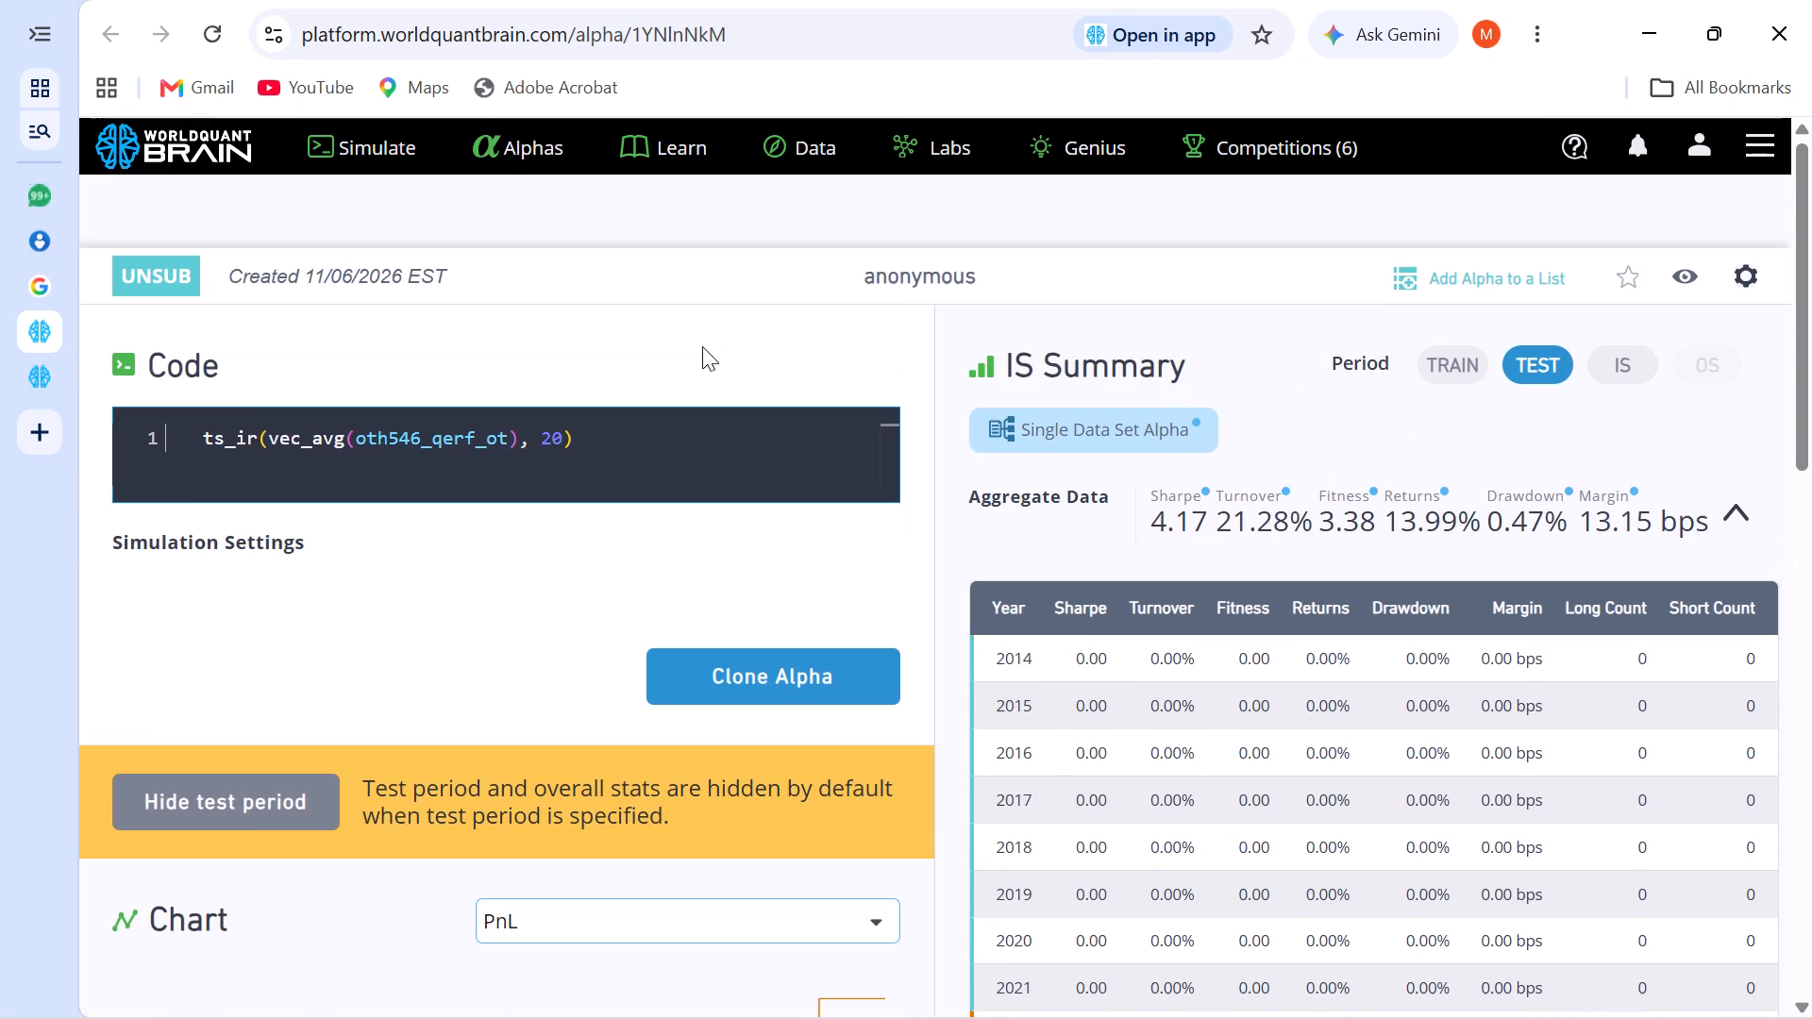
Clone the alpha into a new simulation.
click(707, 677)
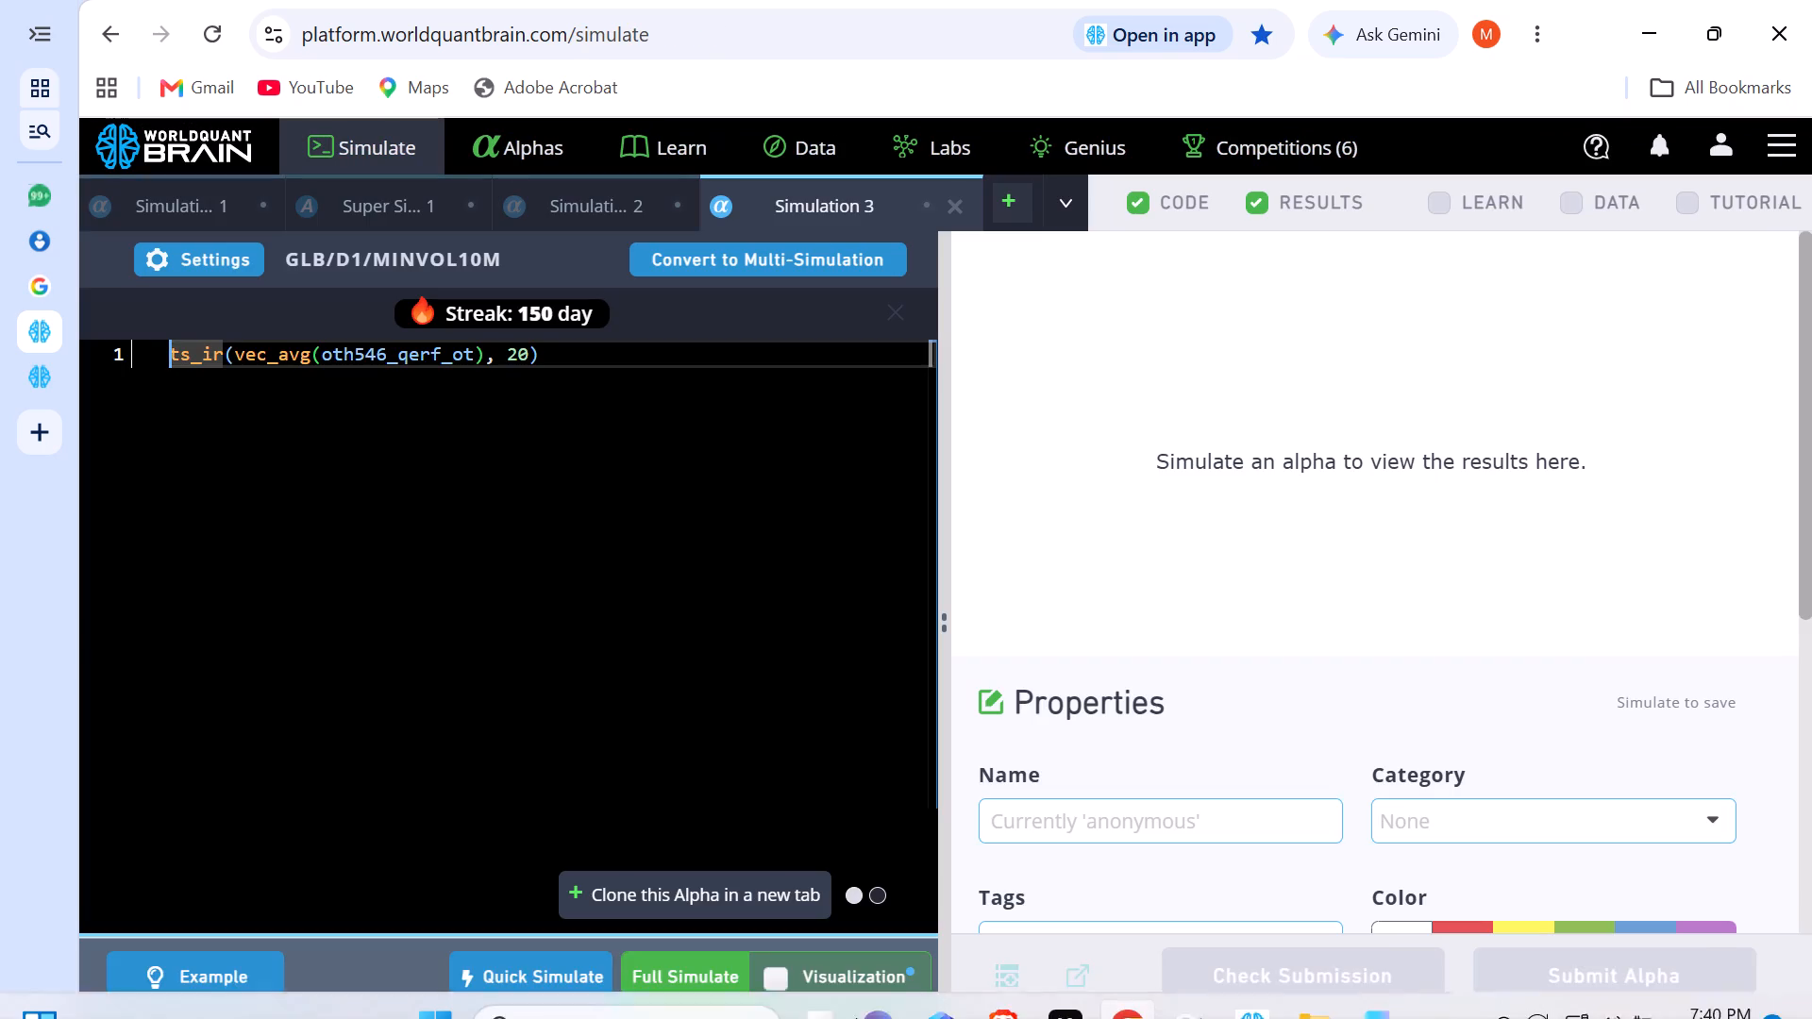
Copy the field name oth546_qerf_ot from the code and search the data catalogue for it in the MINVOL1M universe.
double_click(385, 357)
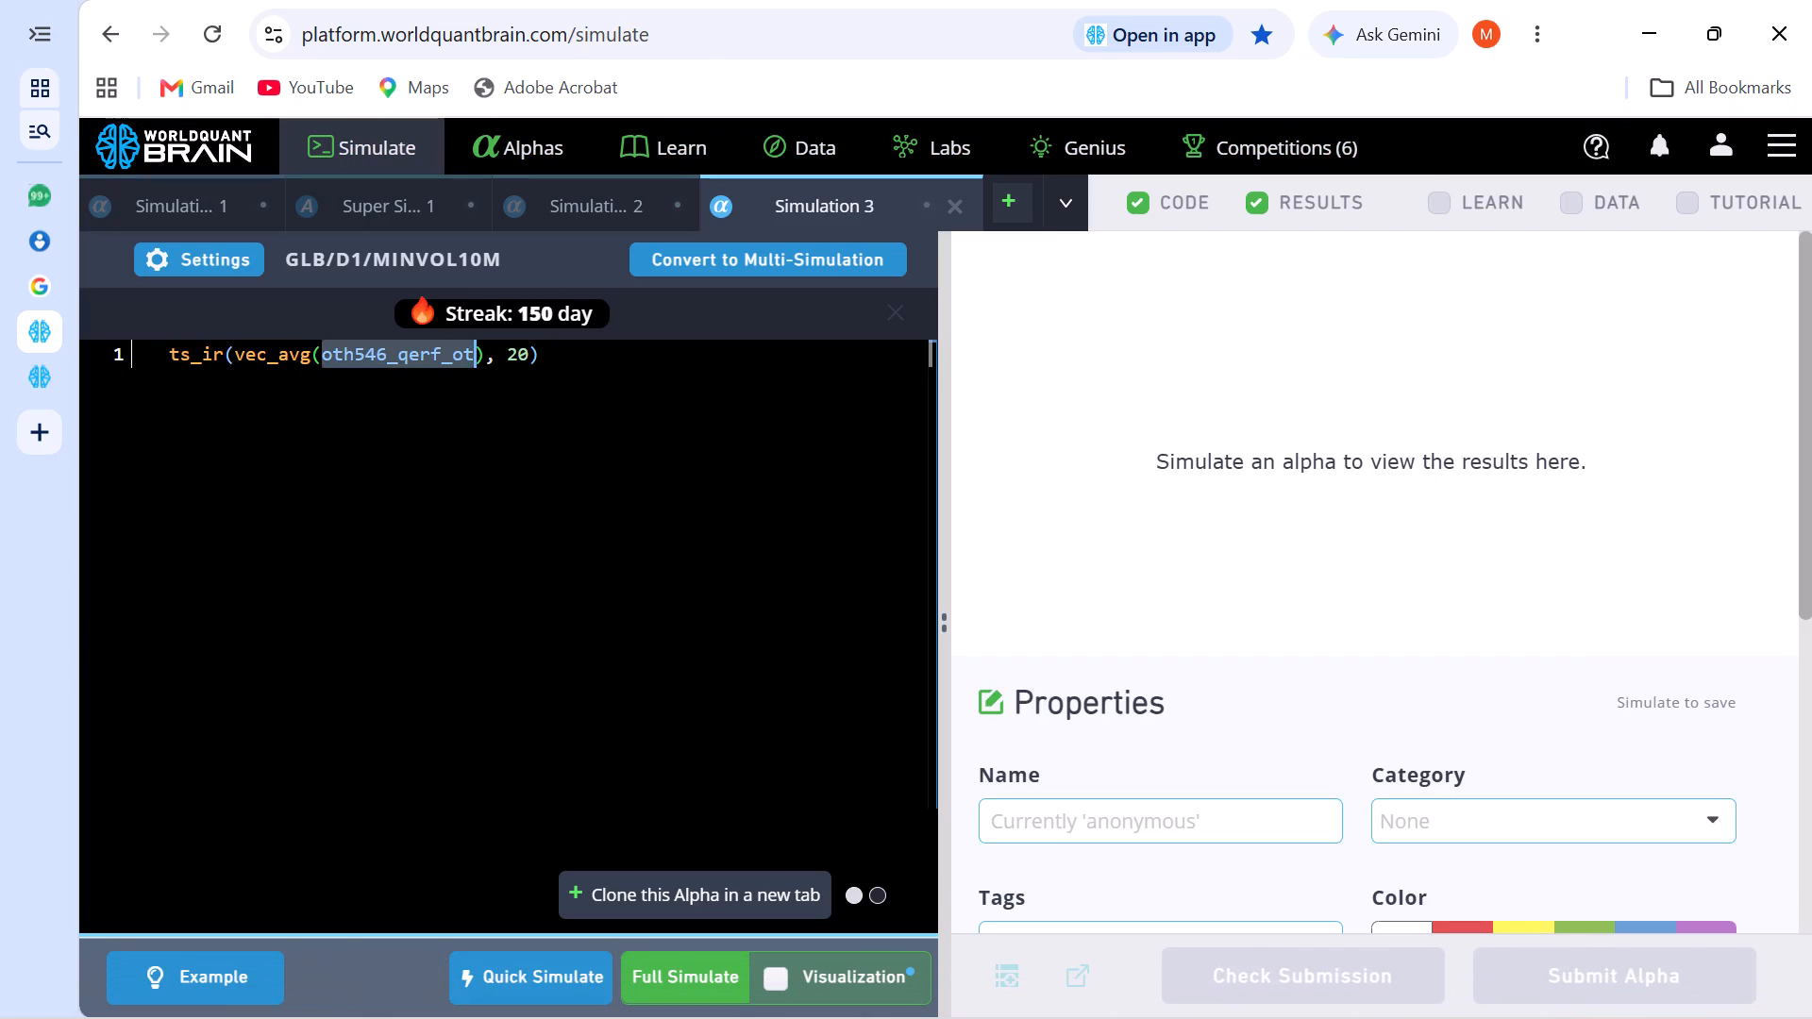
right_click(385, 357)
click(473, 480)
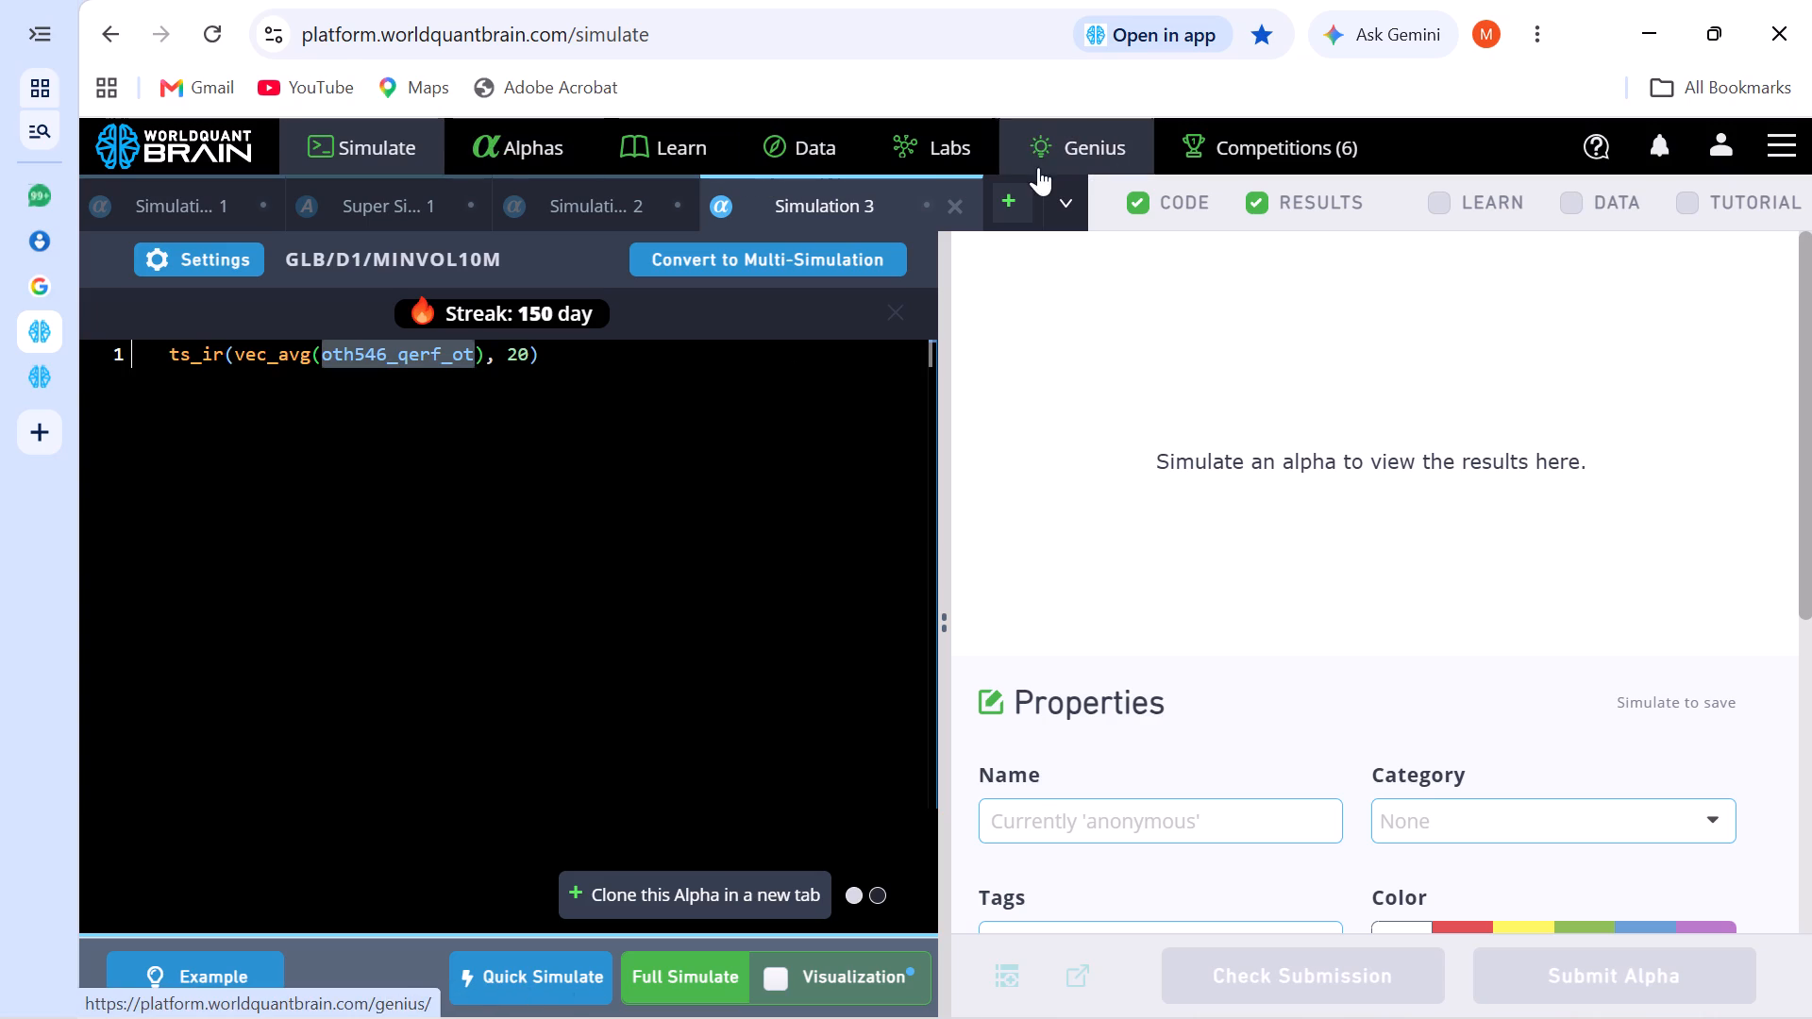
click(806, 149)
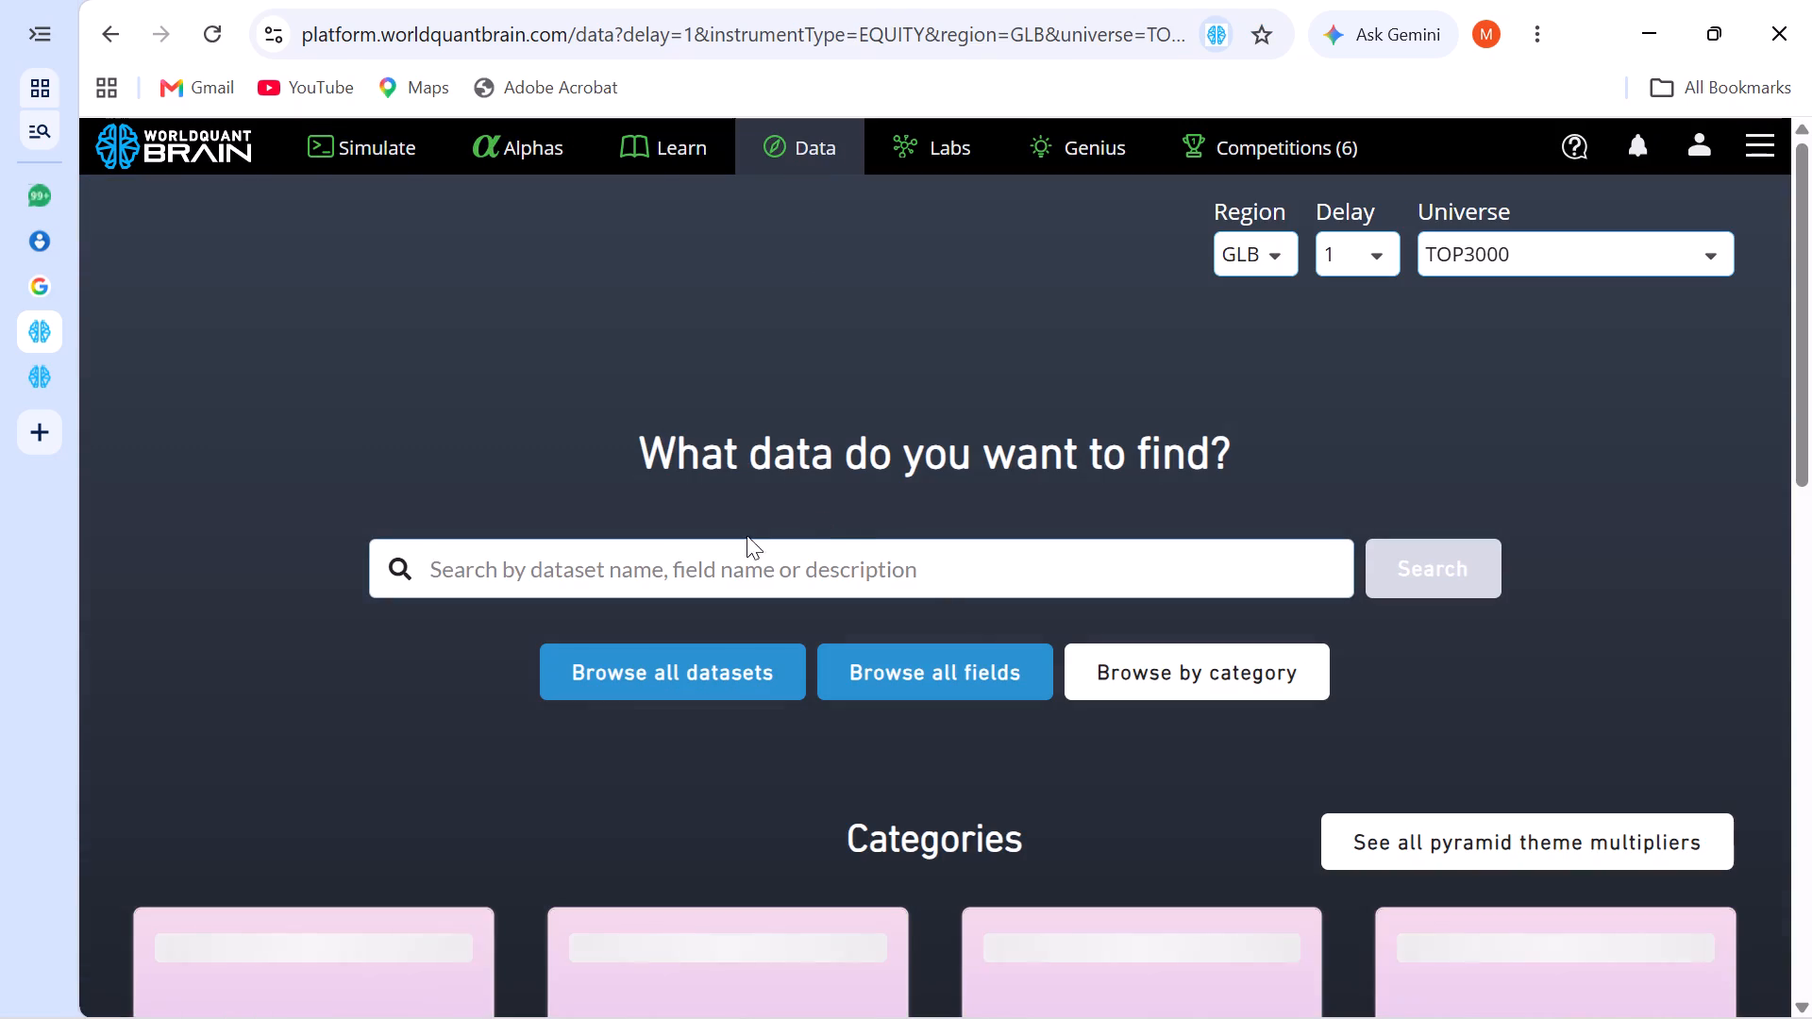
click(1481, 239)
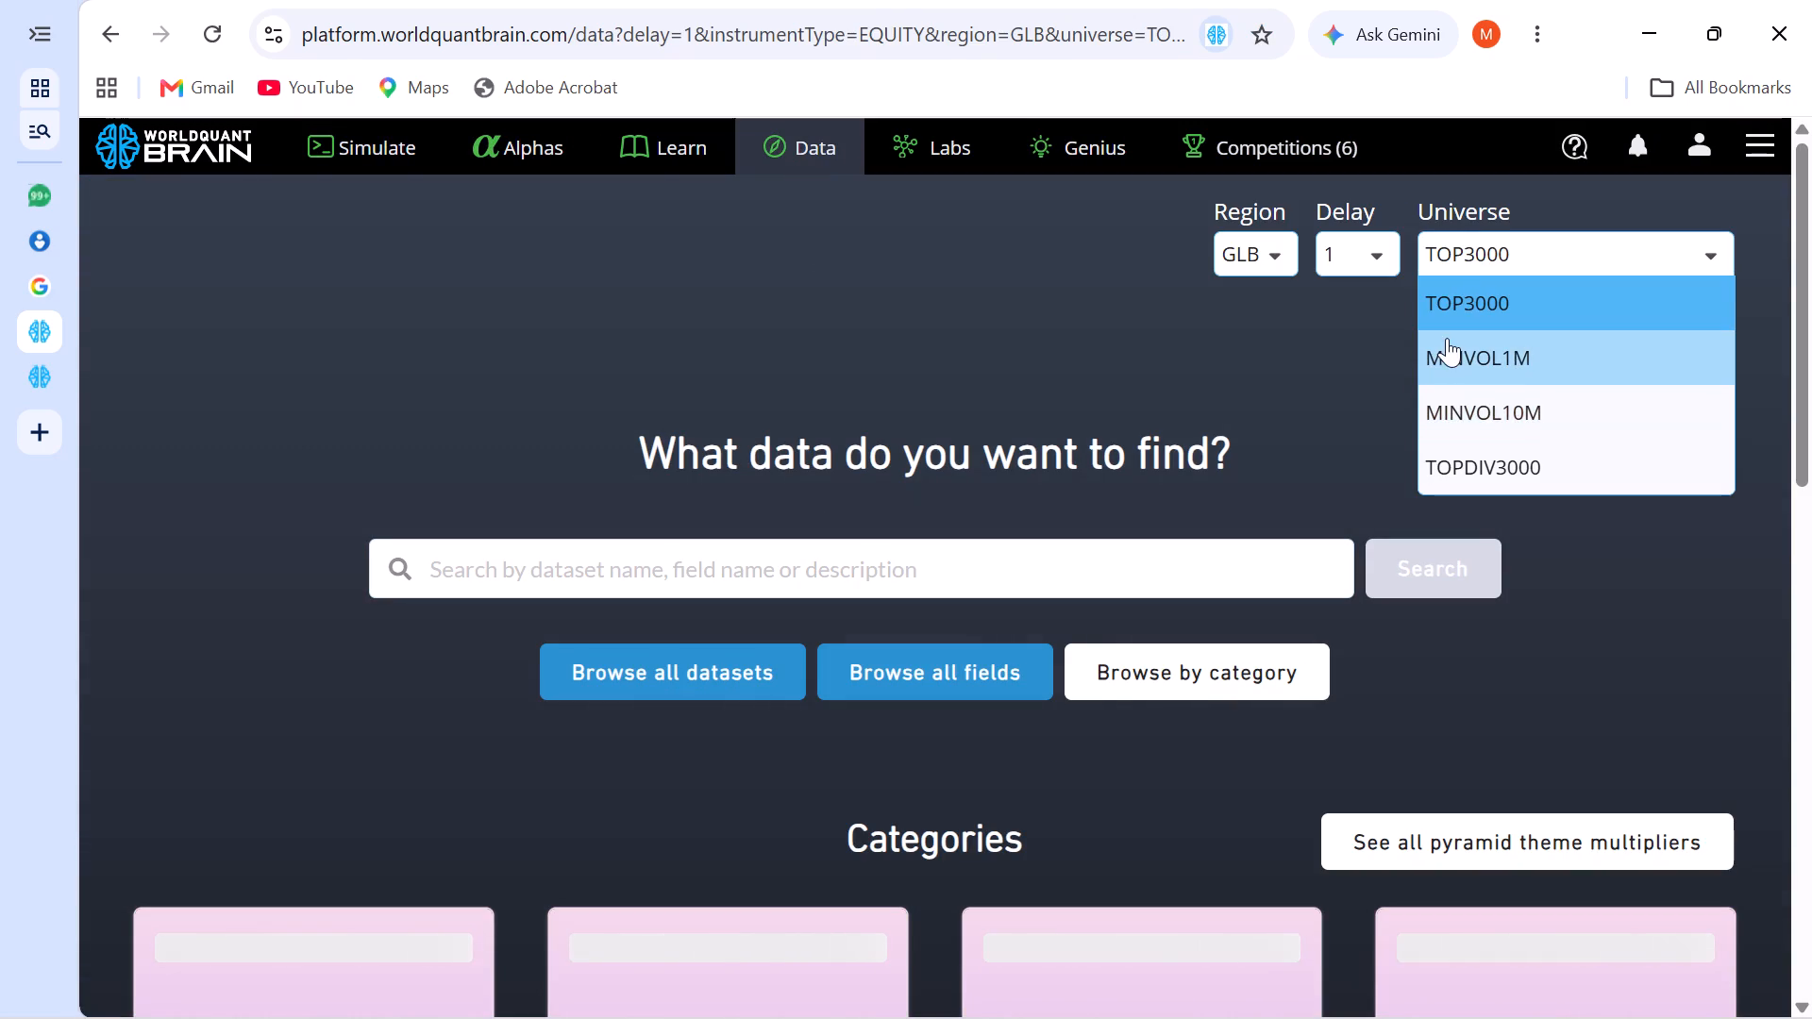
click(1447, 338)
click(590, 571)
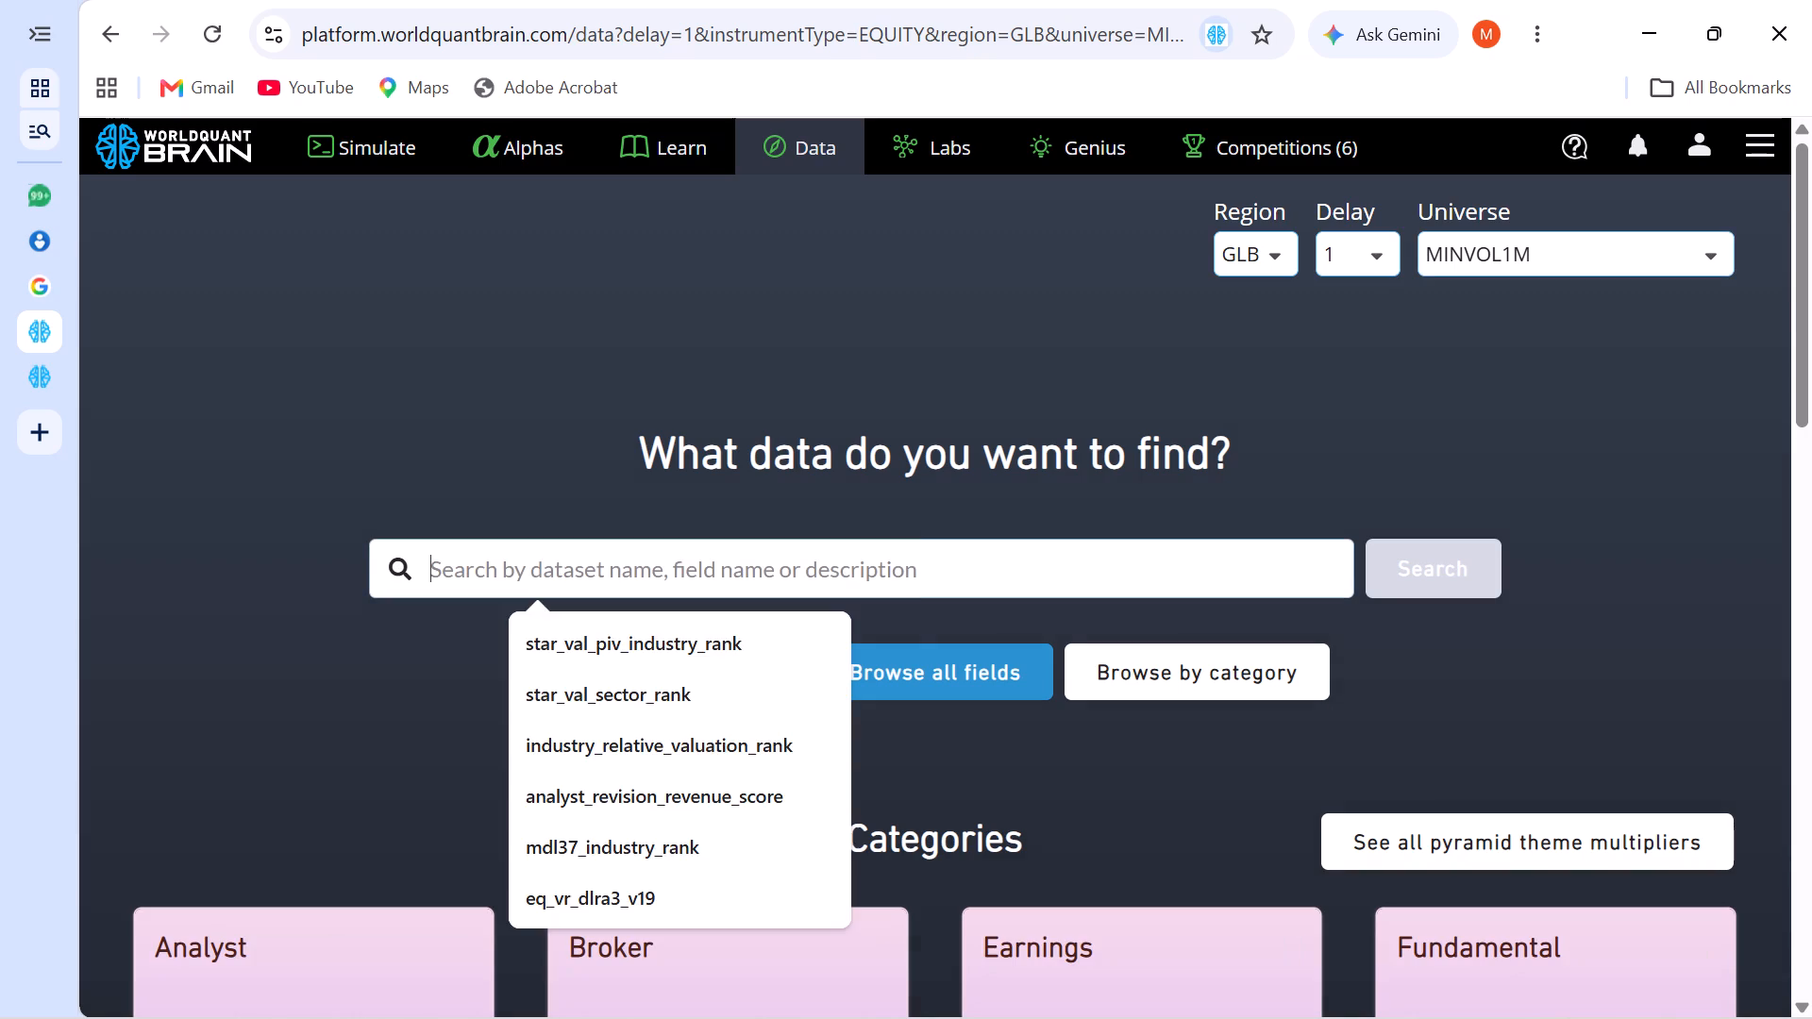
right_click(590, 571)
click(645, 696)
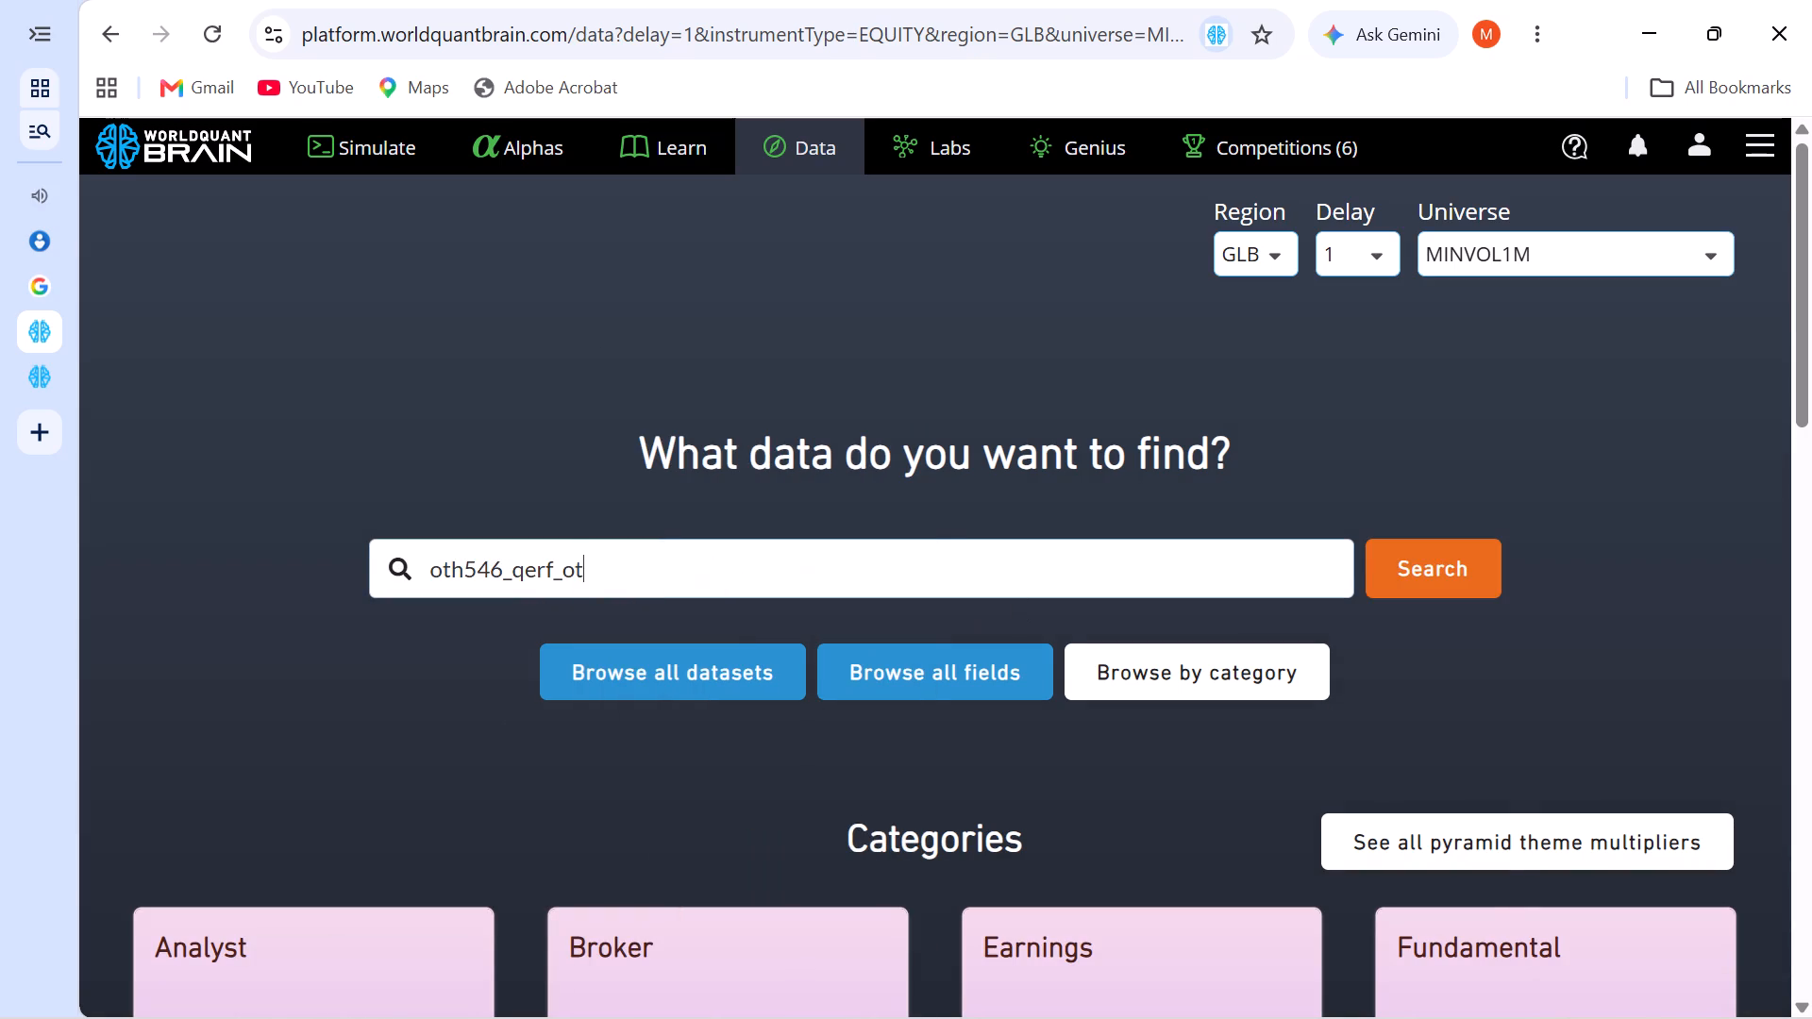
drag(1398, 568, 1407, 568)
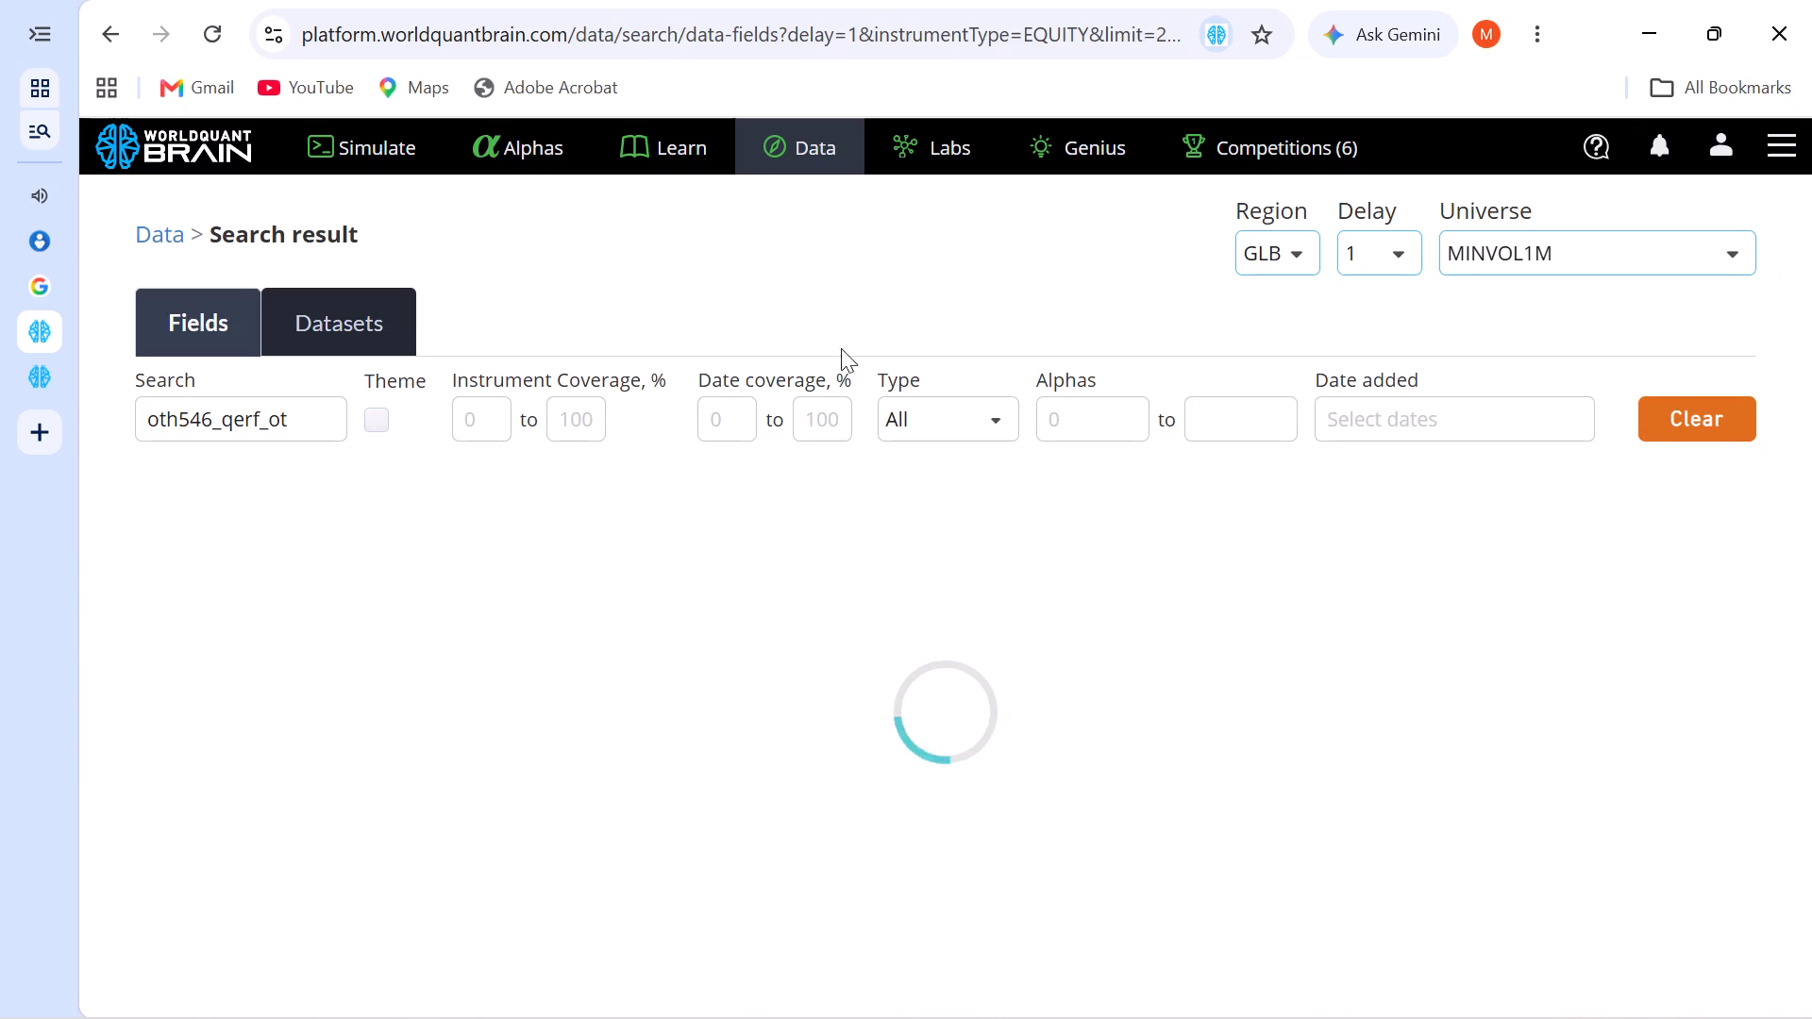
Browse the matching fields and copy the field name anl45_latest_prc from the Analyst Trade Ideas dataset.
scroll(947, 679, down, 1)
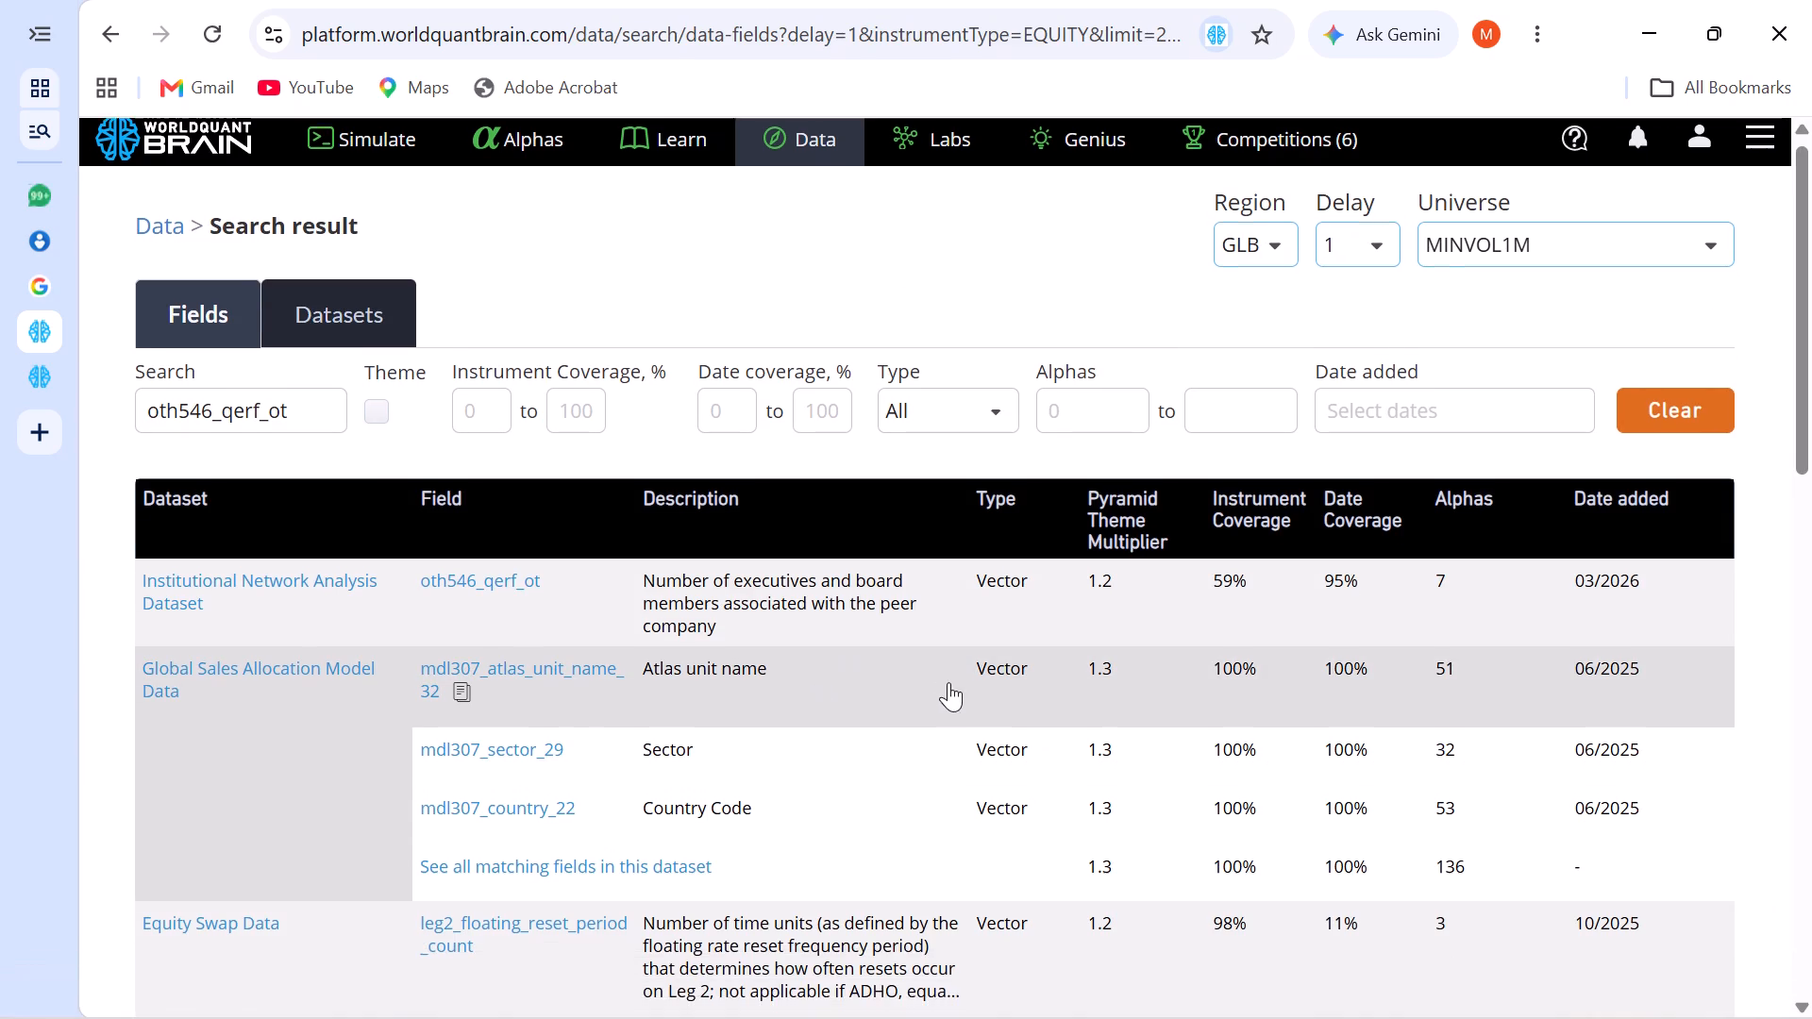
scroll(948, 682, down, 2)
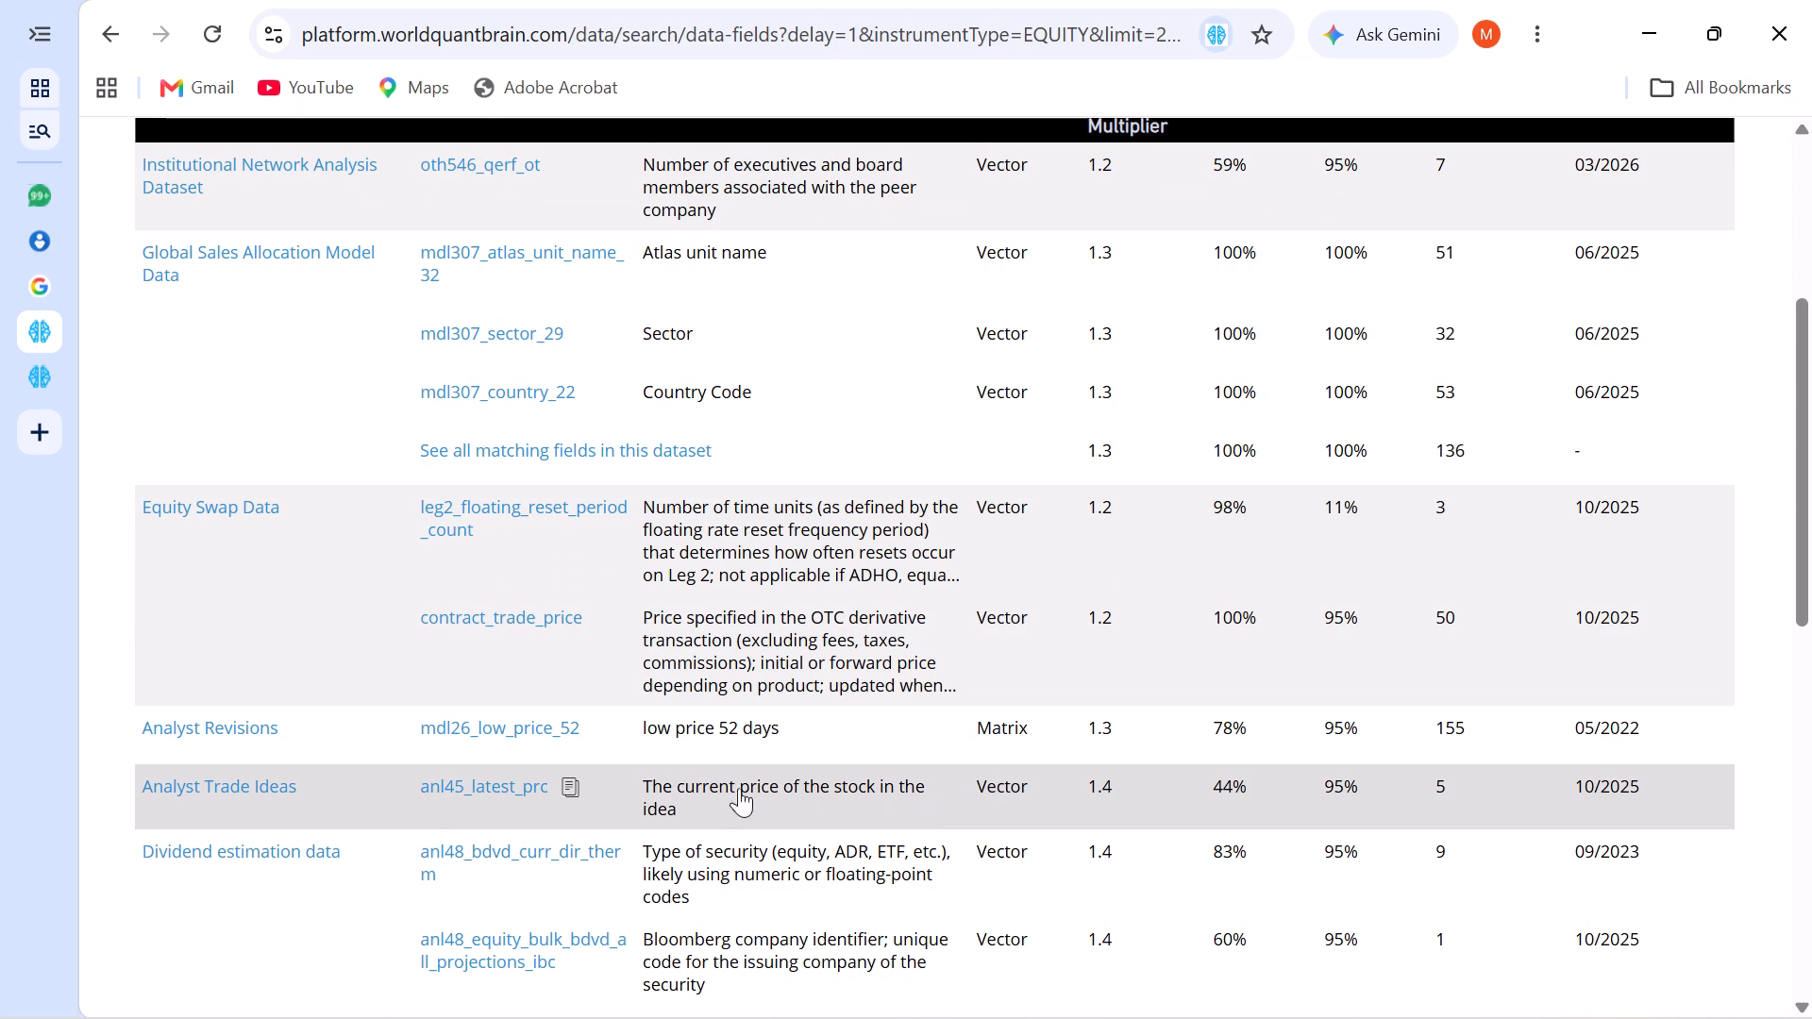
click(566, 788)
scroll(1363, 684, down, 5)
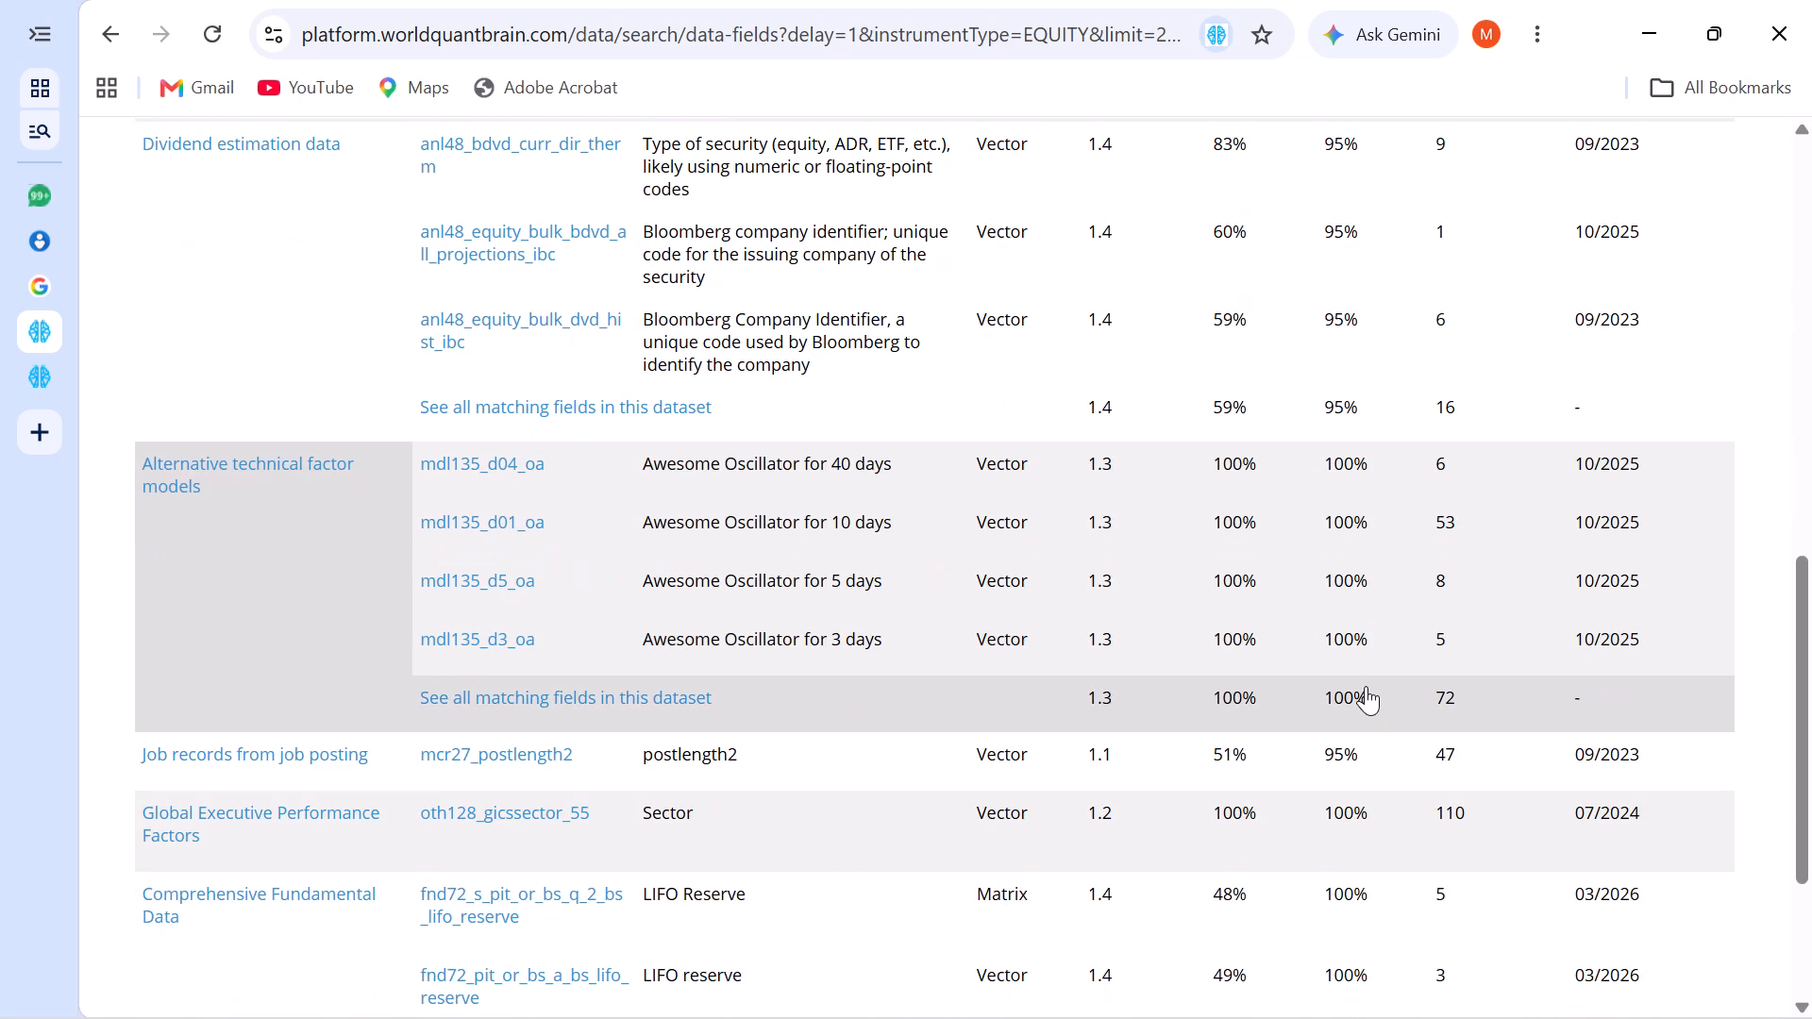
scroll(1369, 690, down, 6)
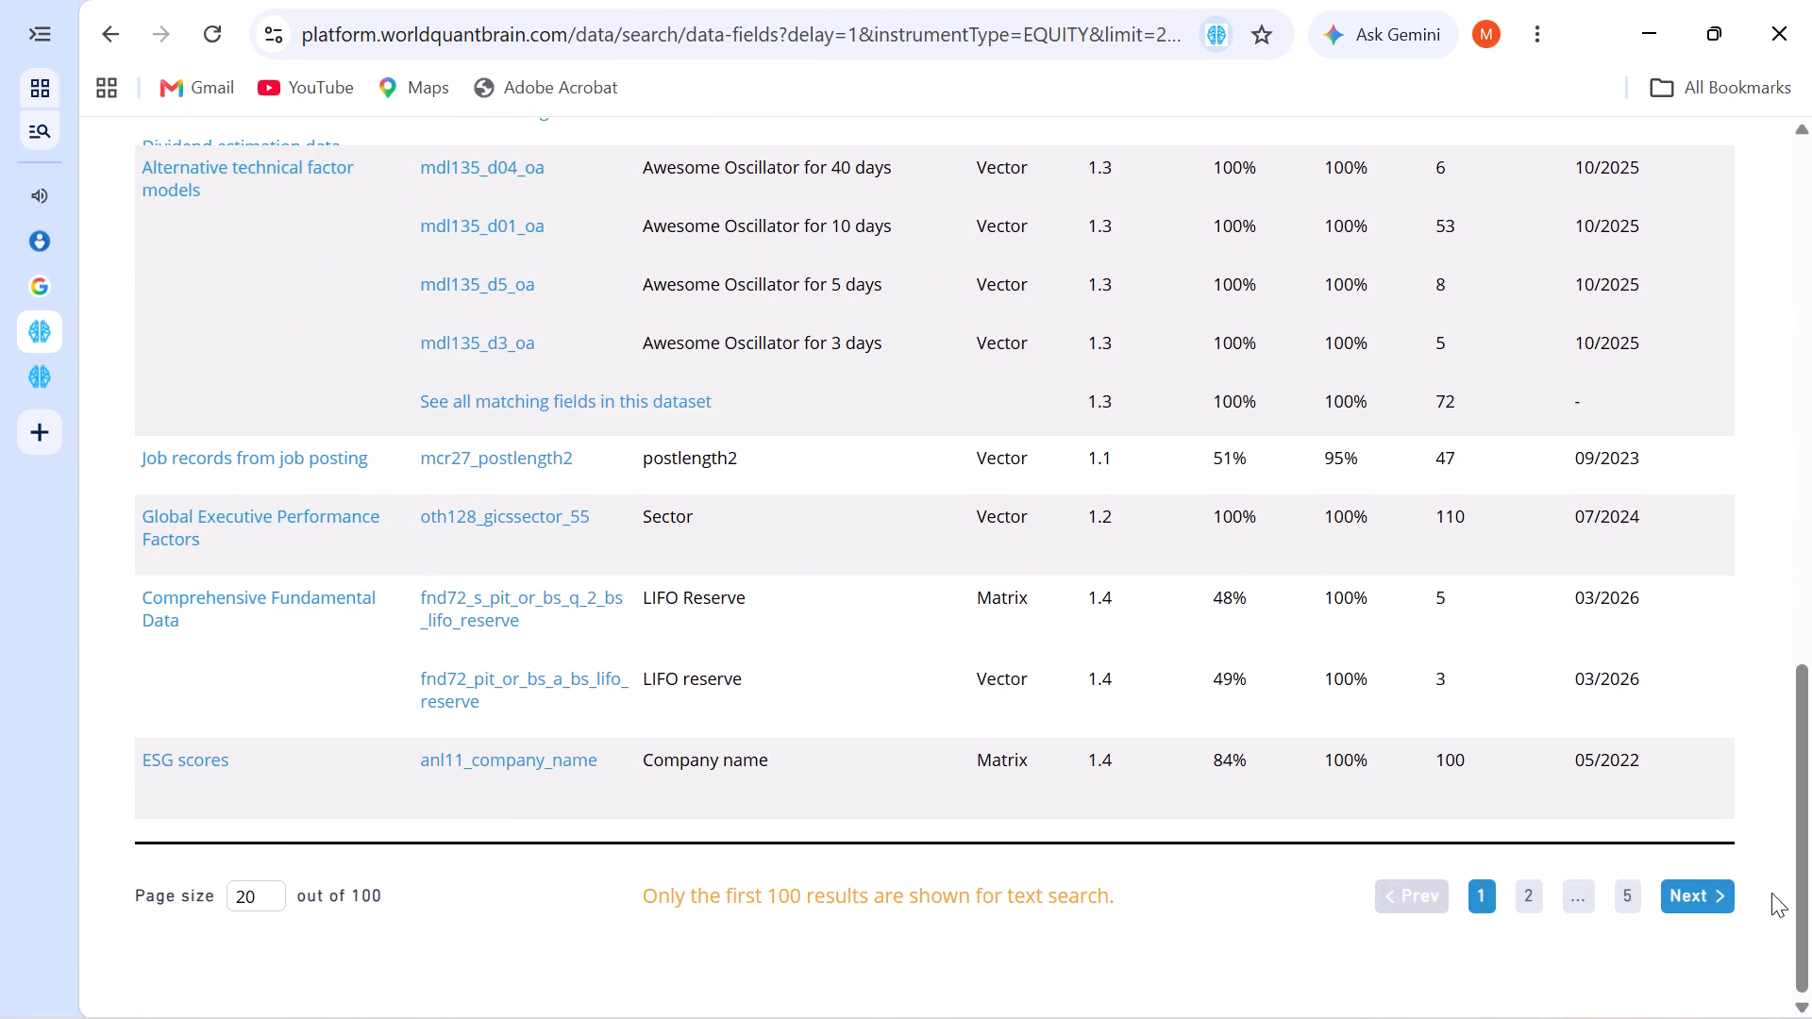
scroll(552, 292, up, 12)
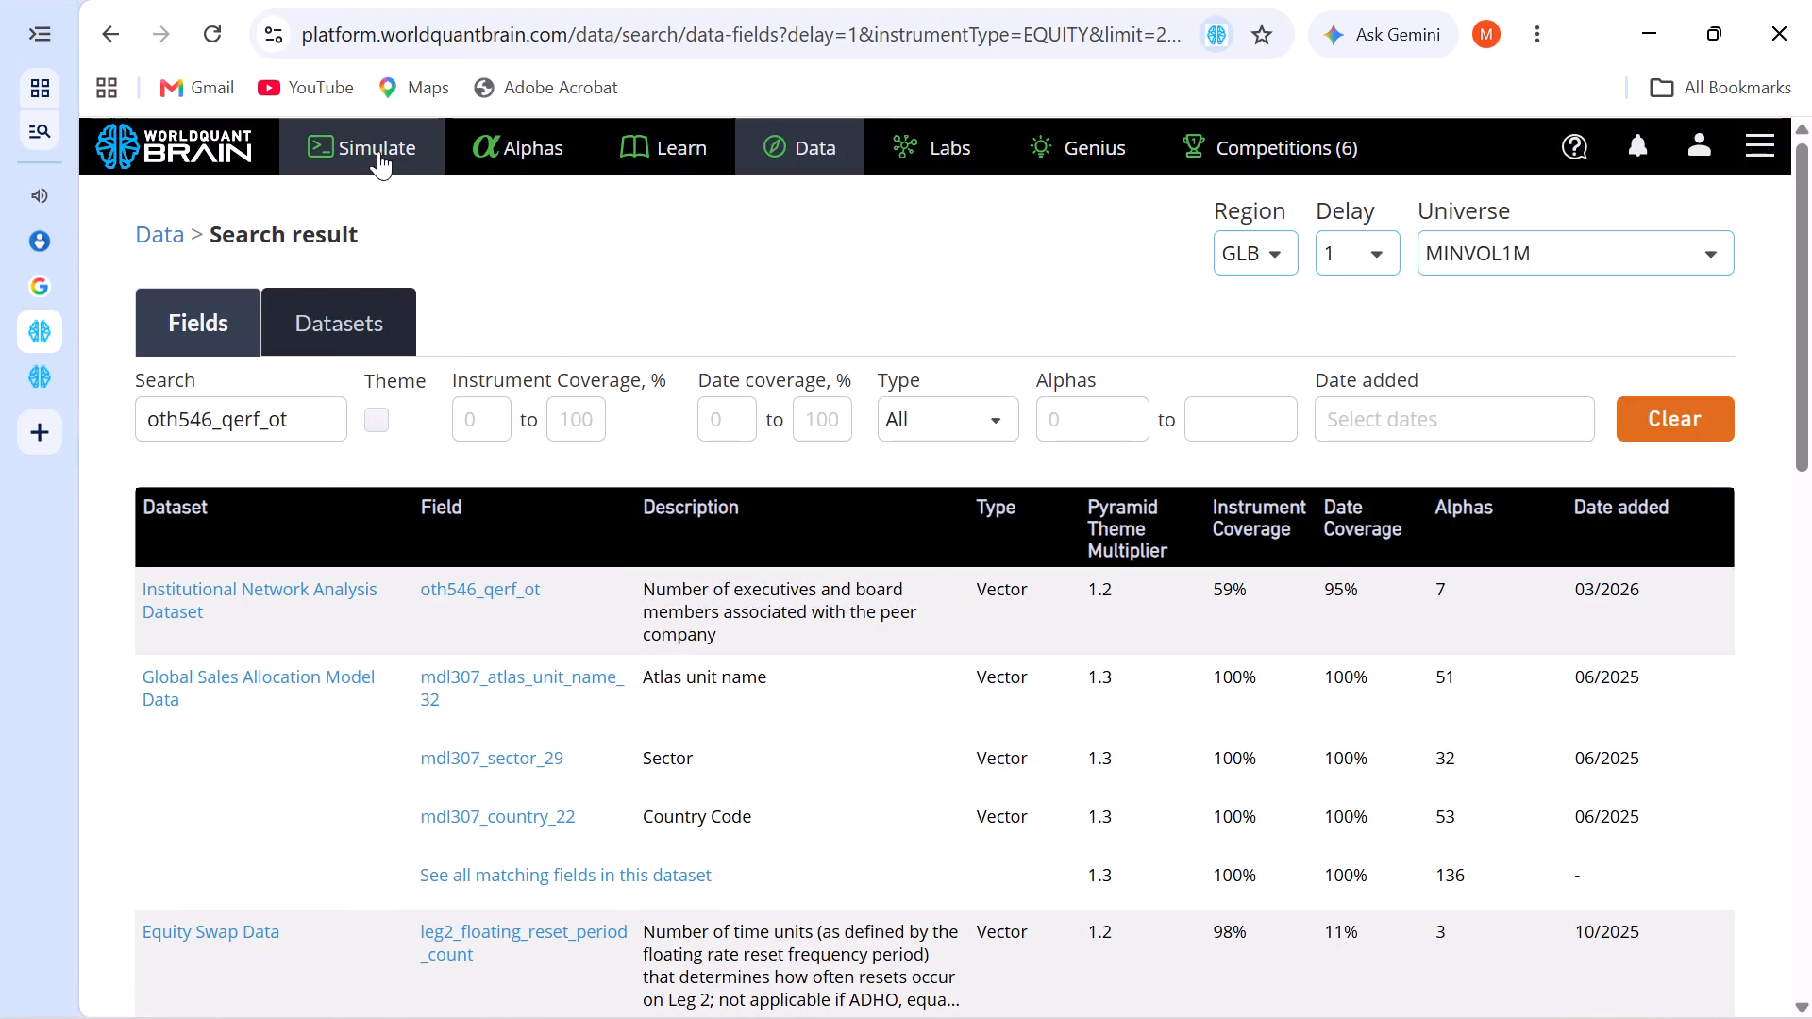
Replace oth546_qerf_ot with anl45_latest_prc in the cloned alpha's code and run a full simulation.
click(378, 151)
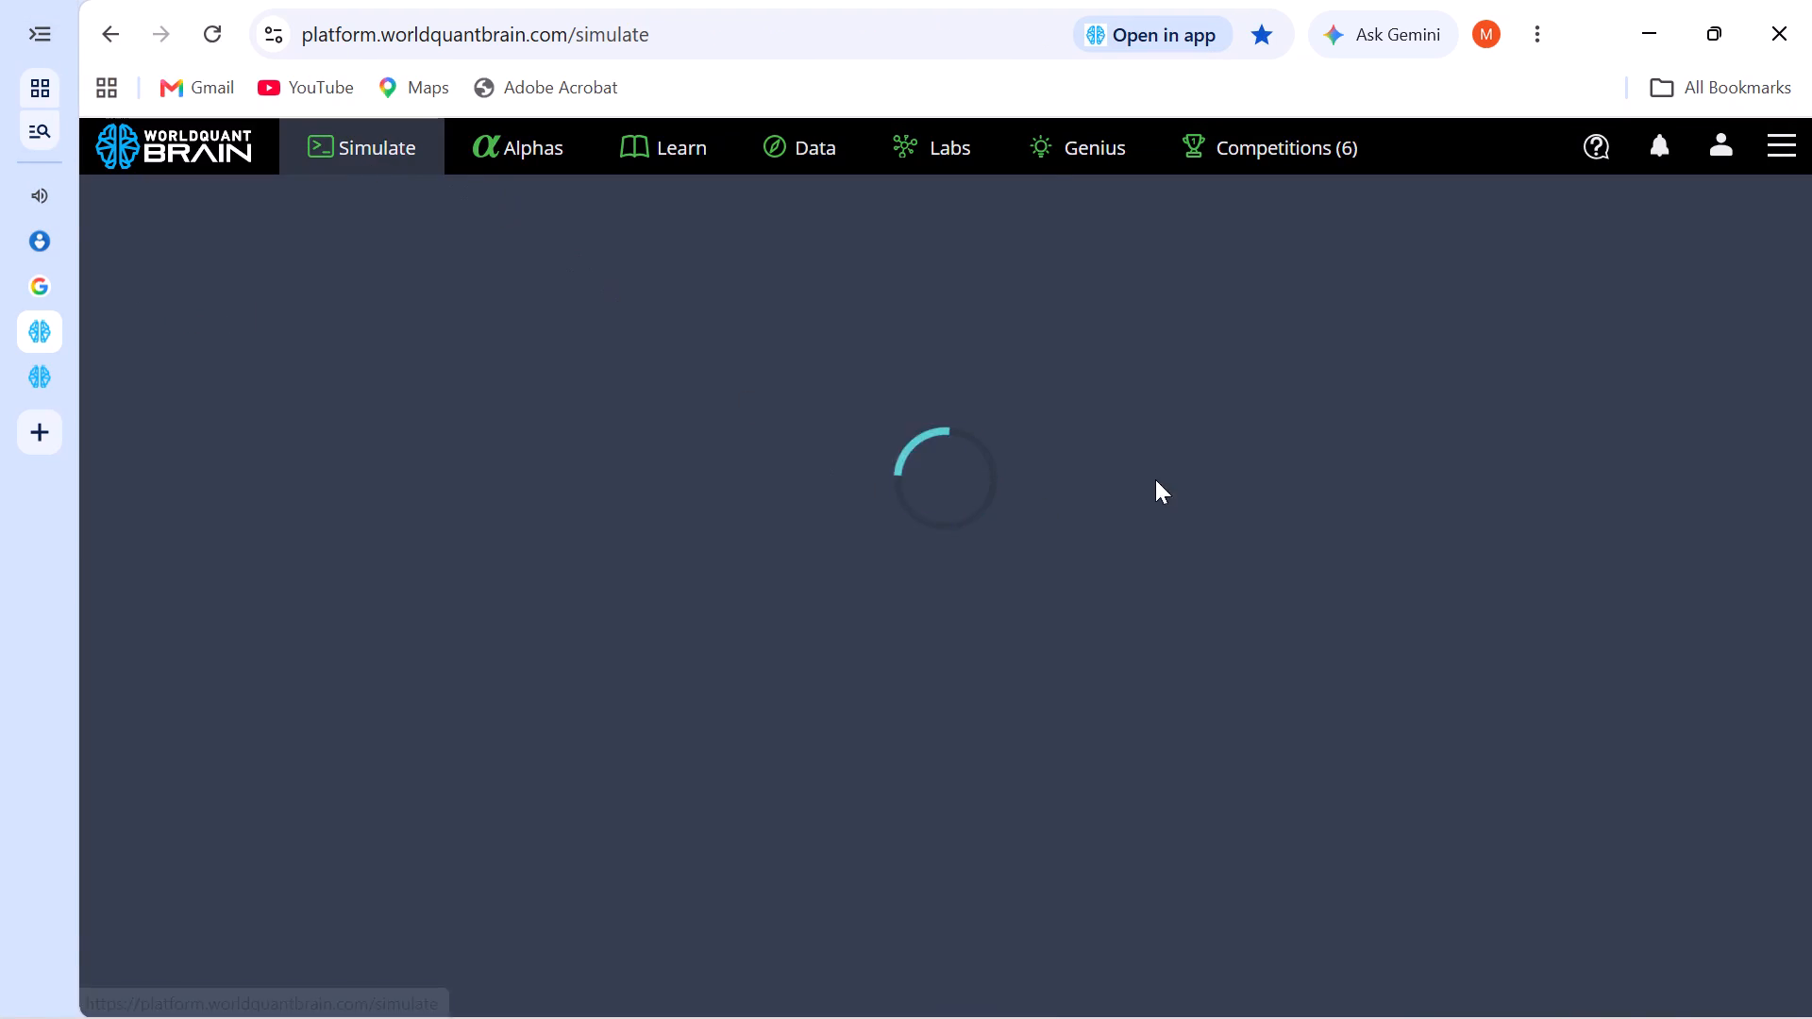
double_click(368, 356)
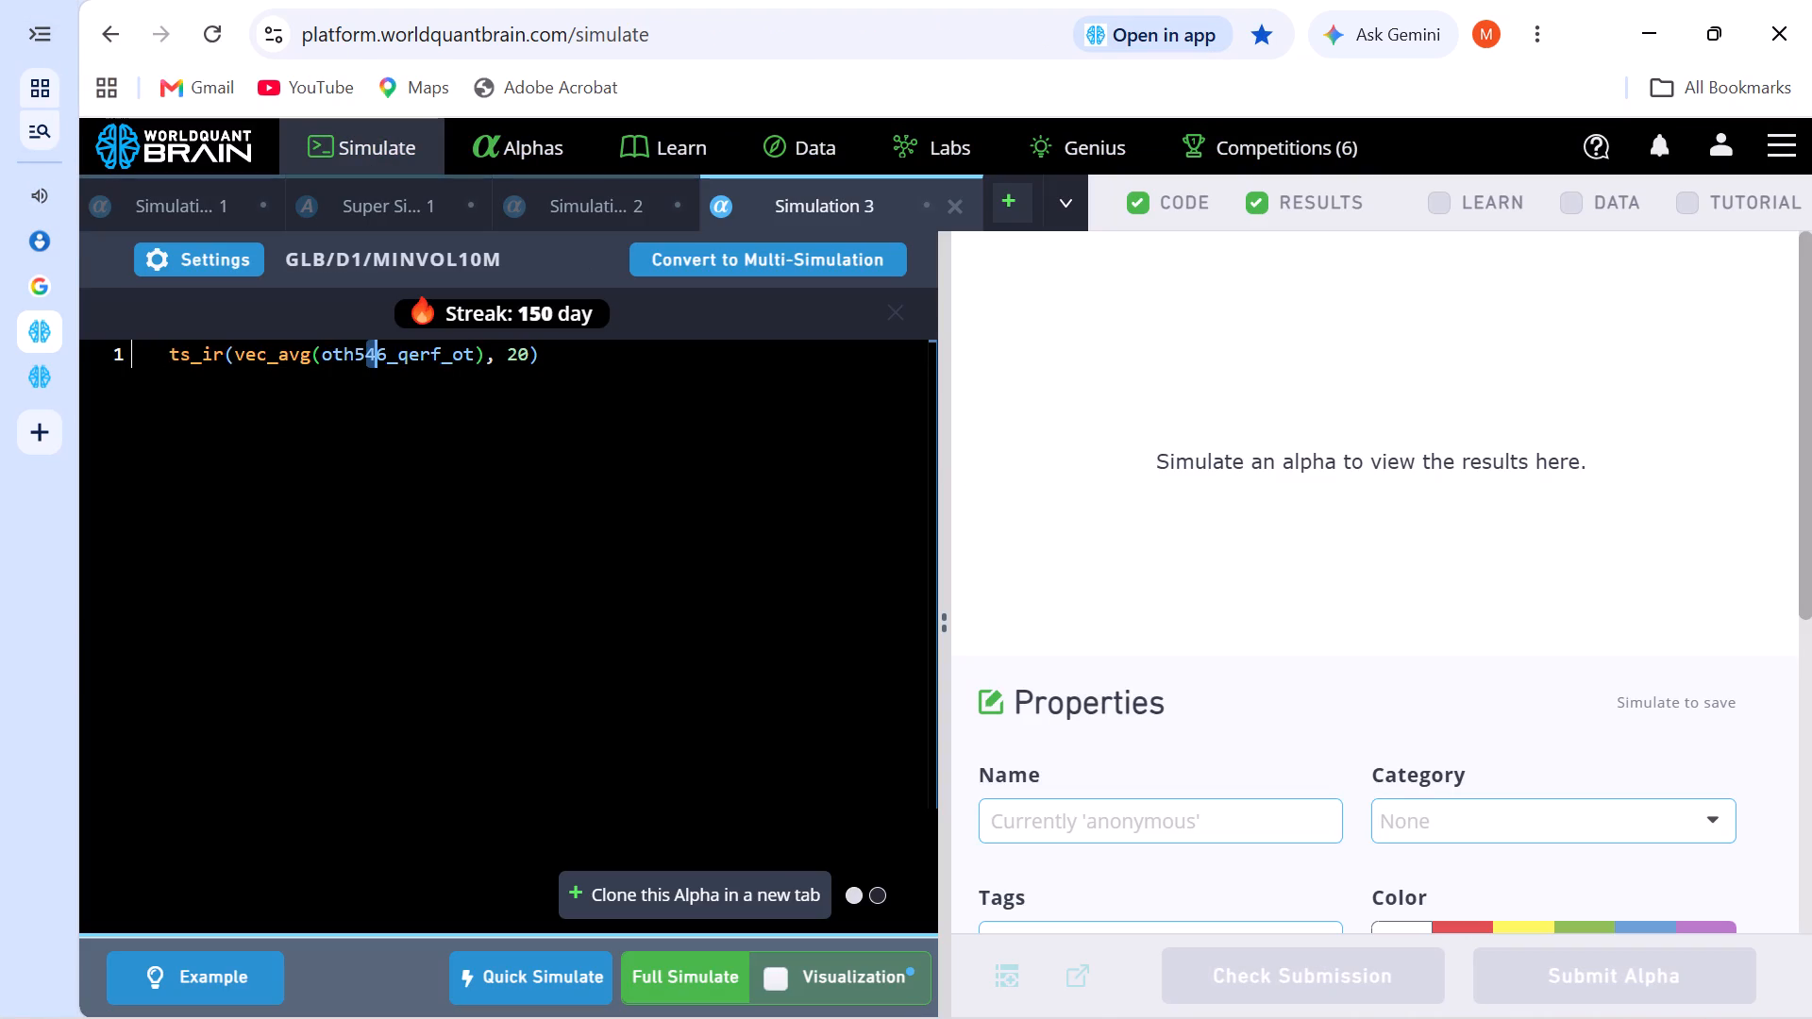
right_click(370, 354)
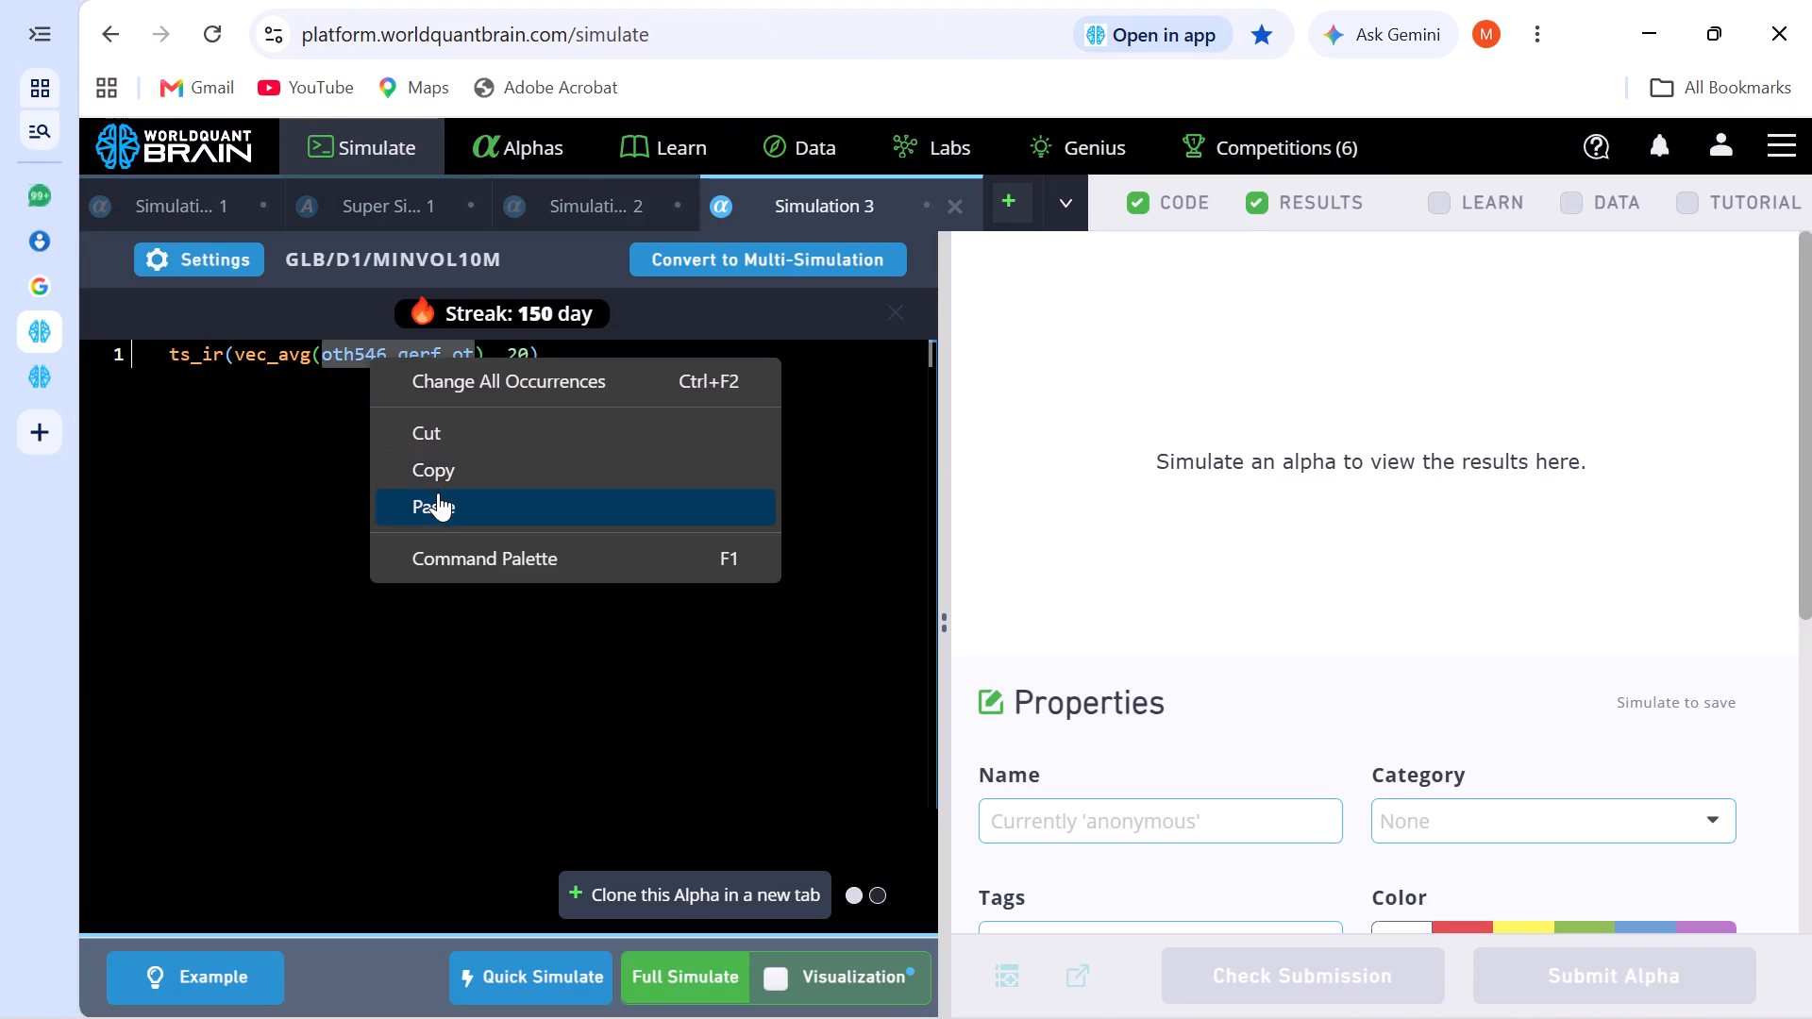
click(438, 493)
click(663, 961)
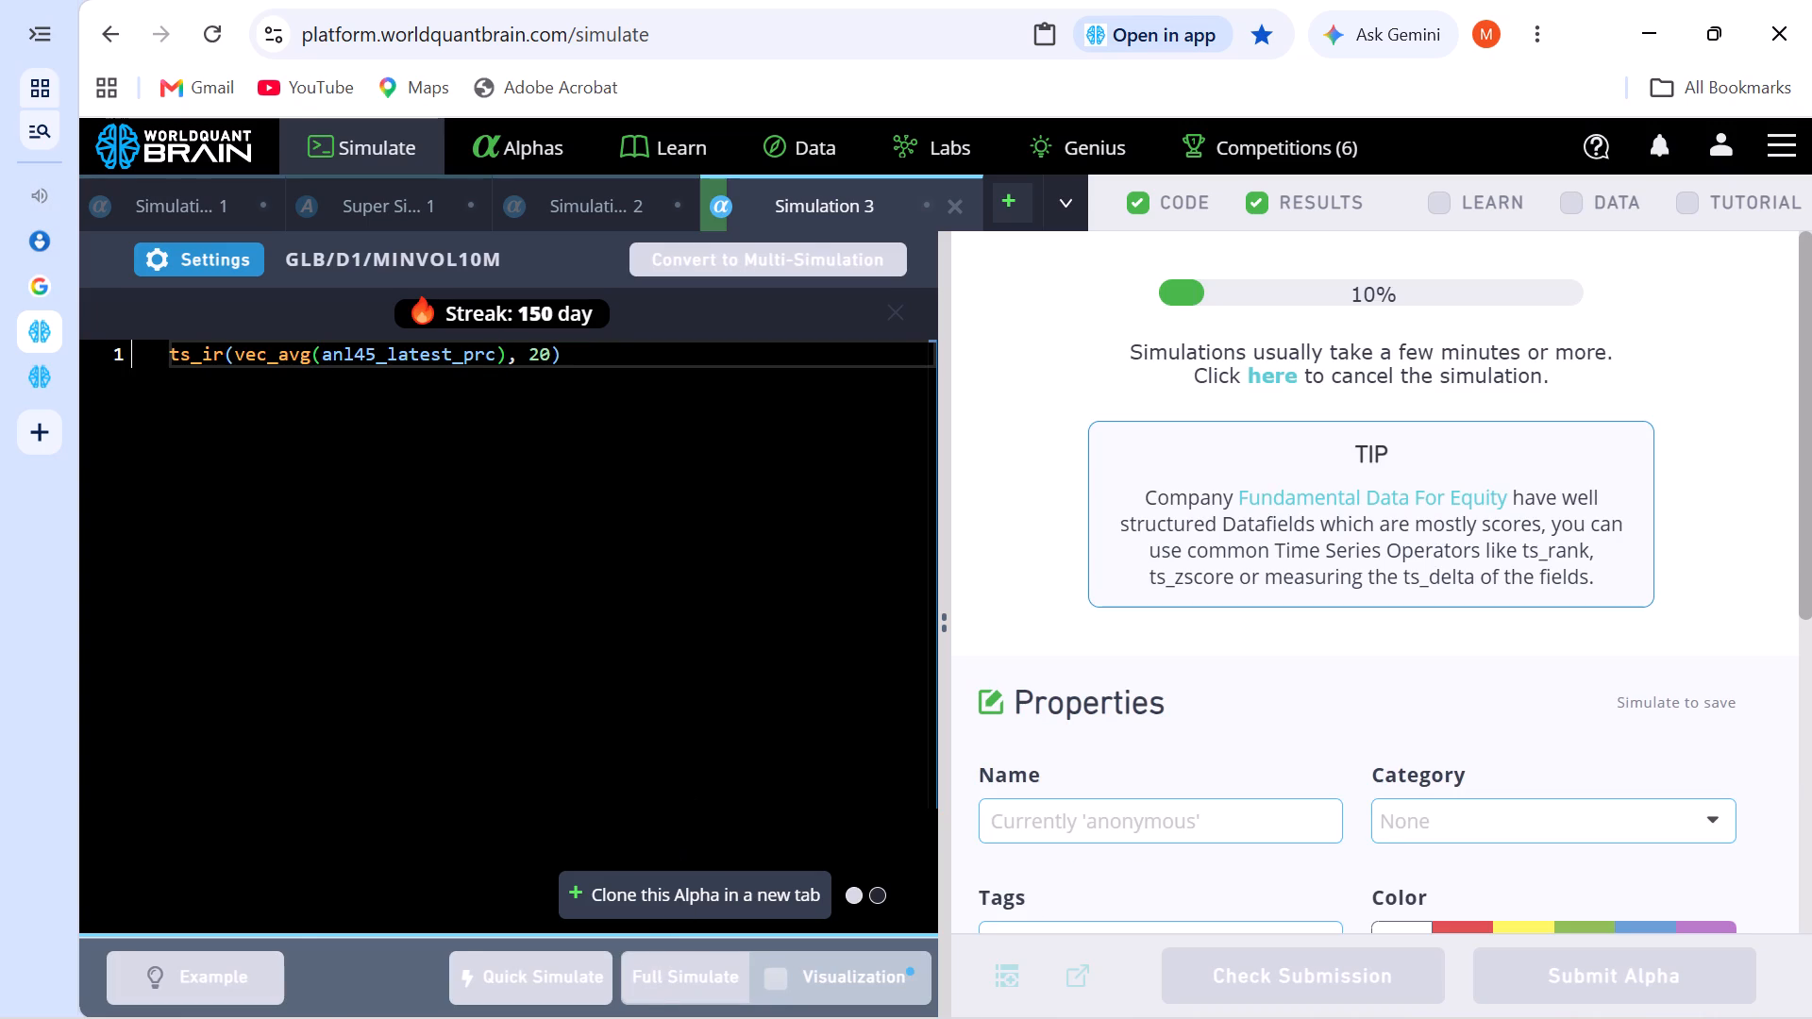
Check the progress of both running simulations and review the results of the group_rank alpha in the other browser tab.
click(164, 377)
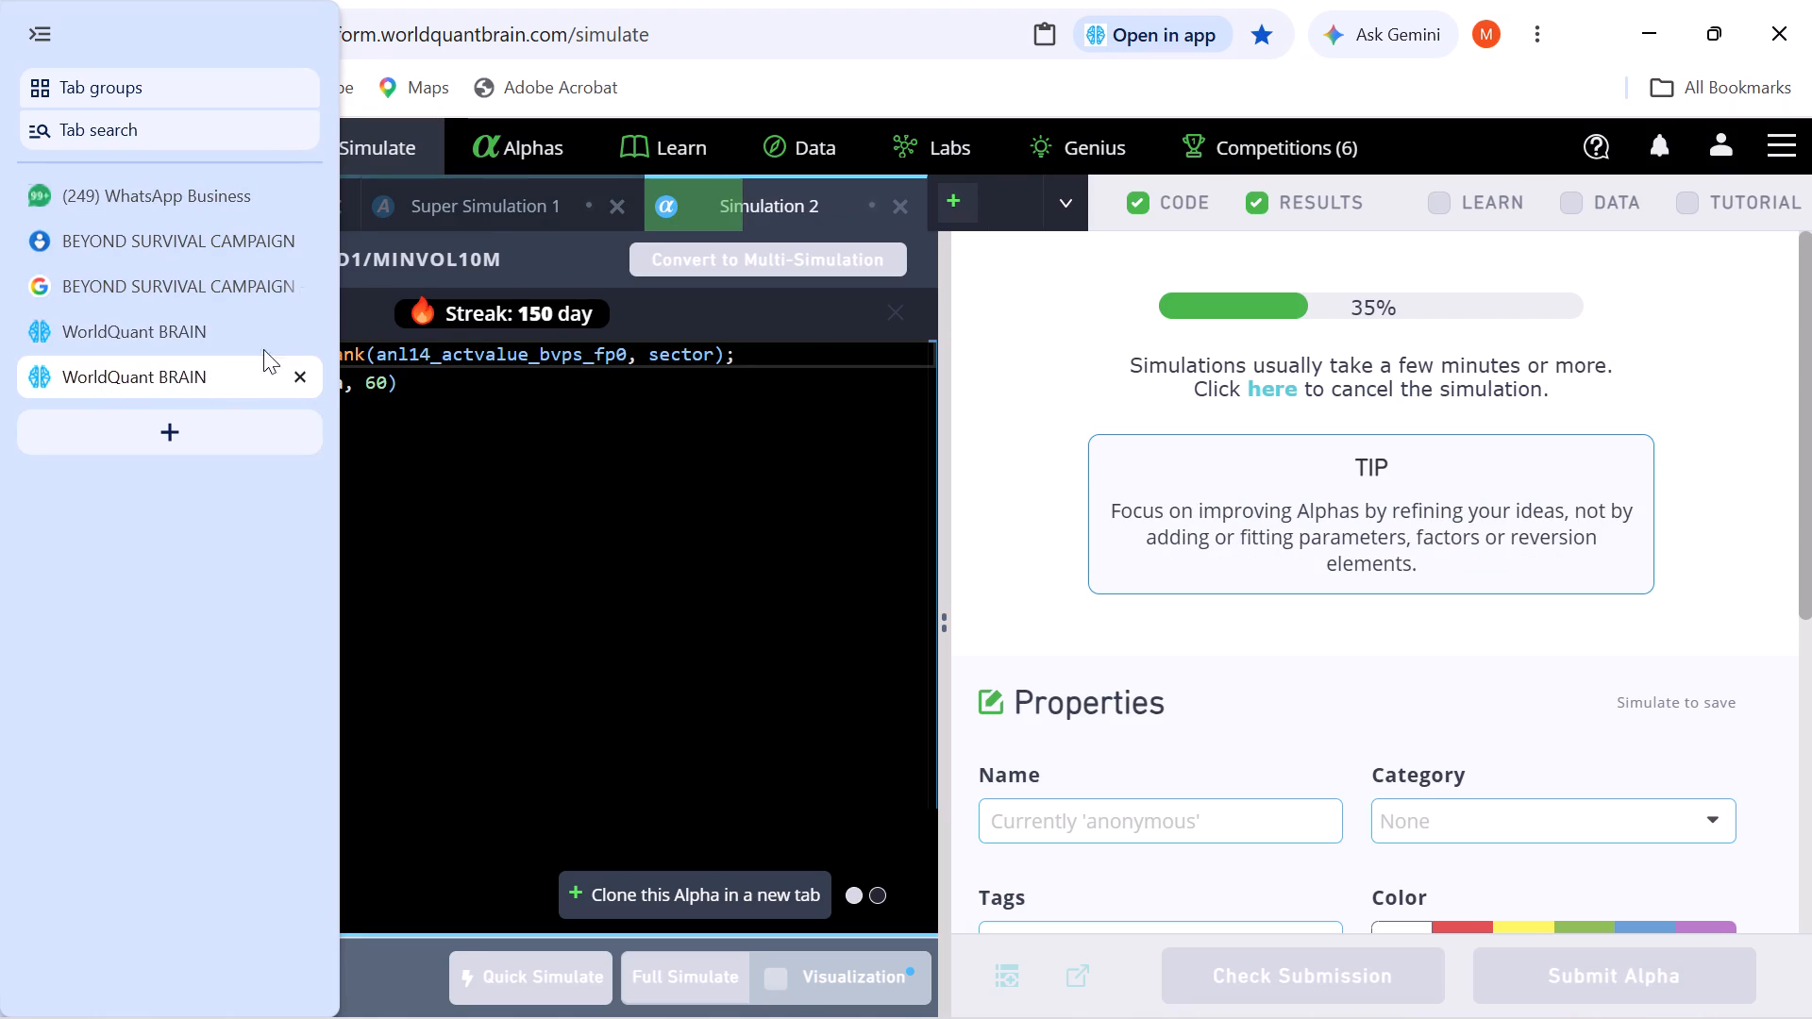
click(153, 370)
click(163, 332)
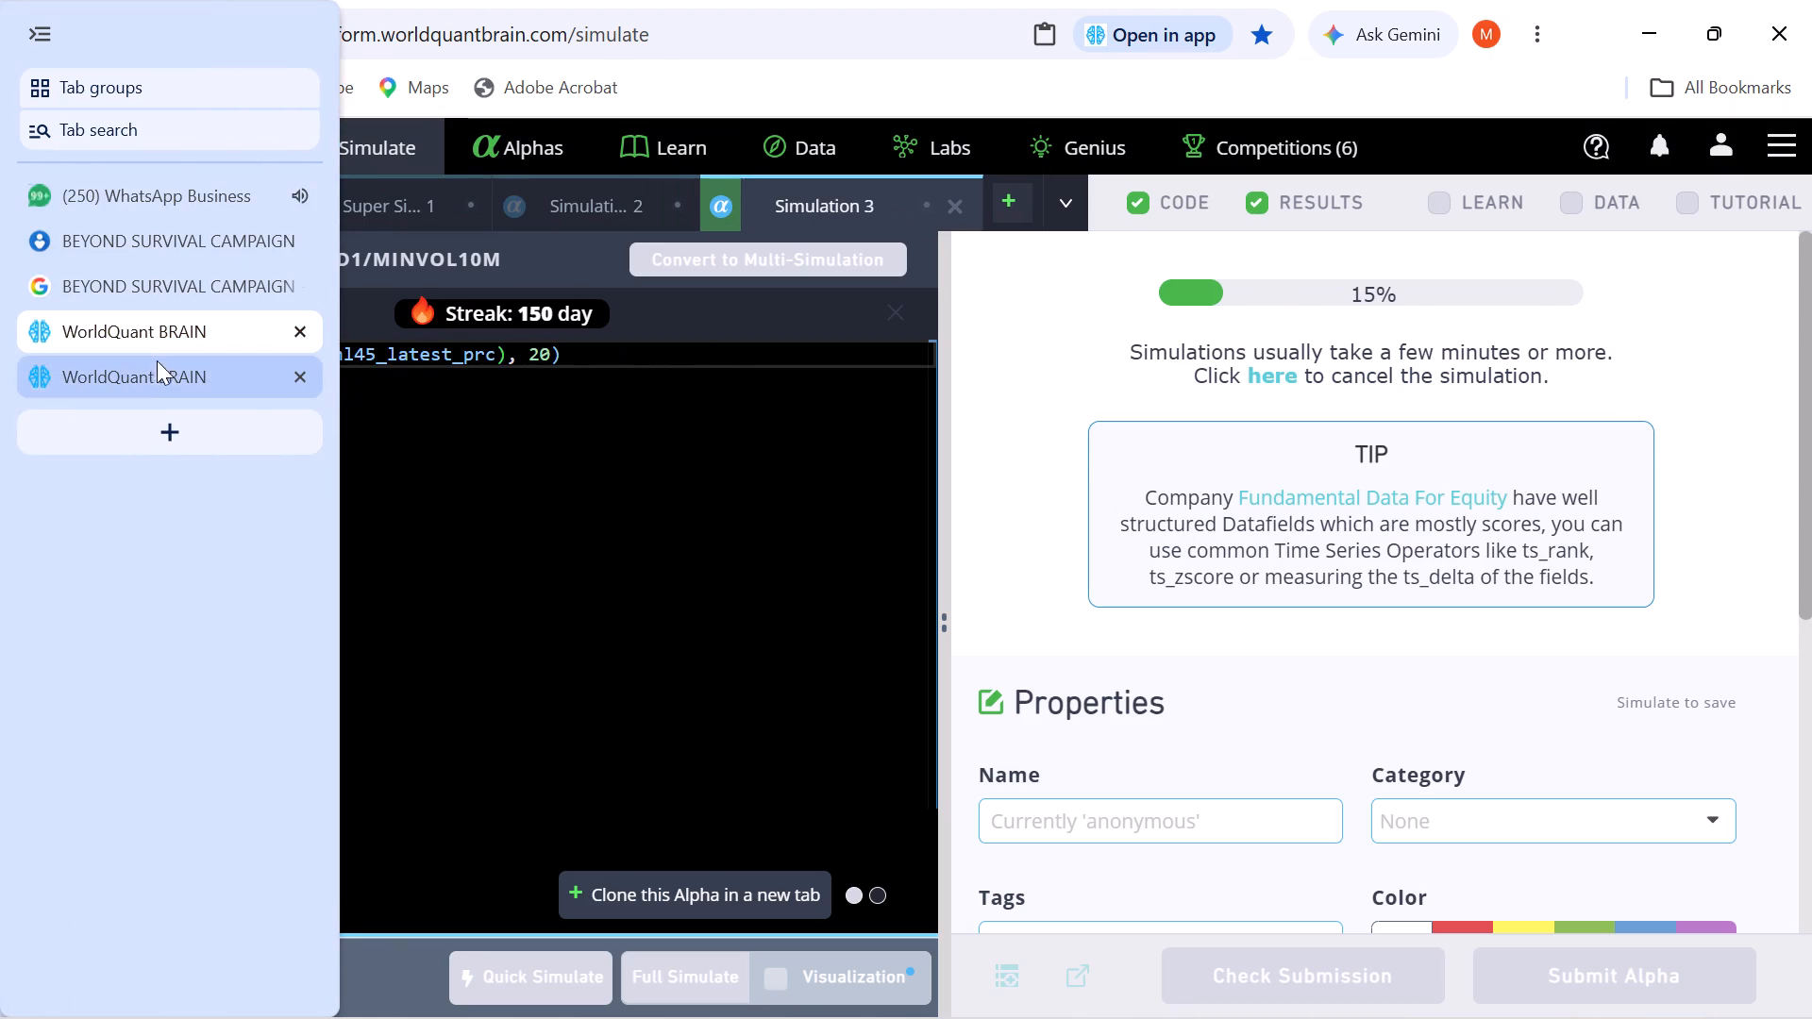
click(152, 365)
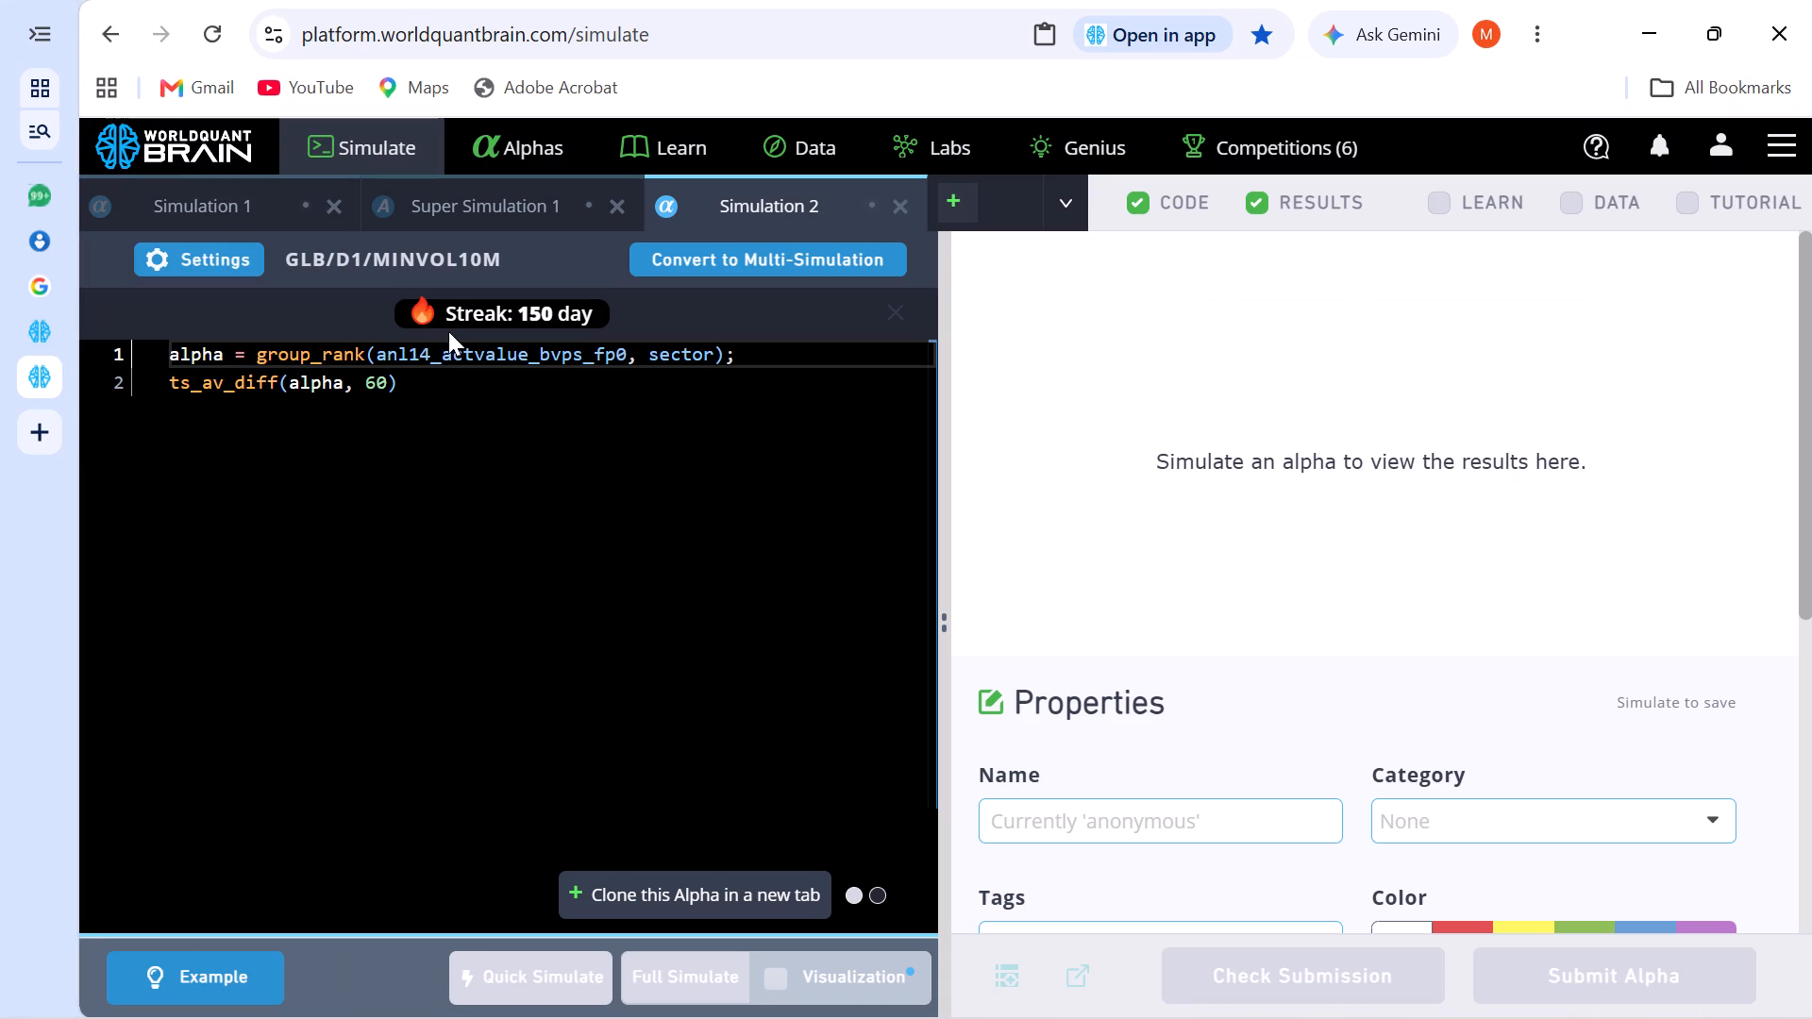
scroll(1238, 507, down, 7)
scroll(1283, 586, up, 6)
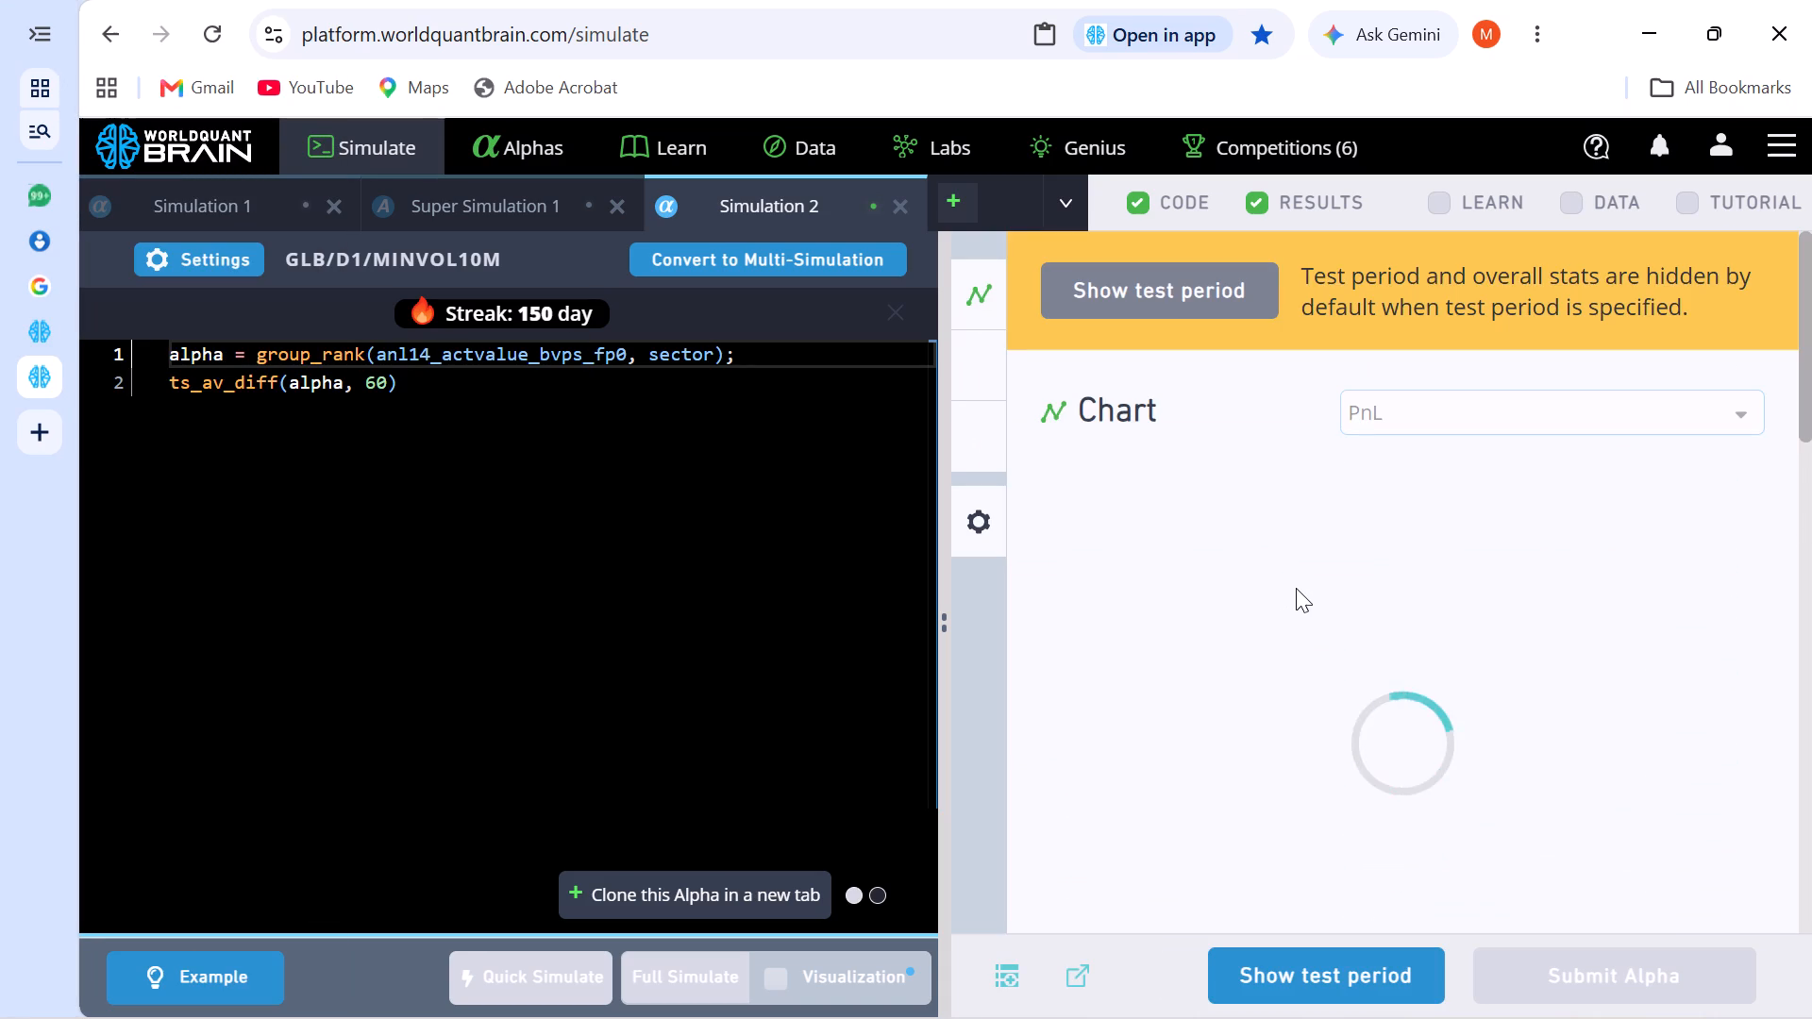
scroll(1332, 554, down, 8)
scroll(1367, 665, down, 5)
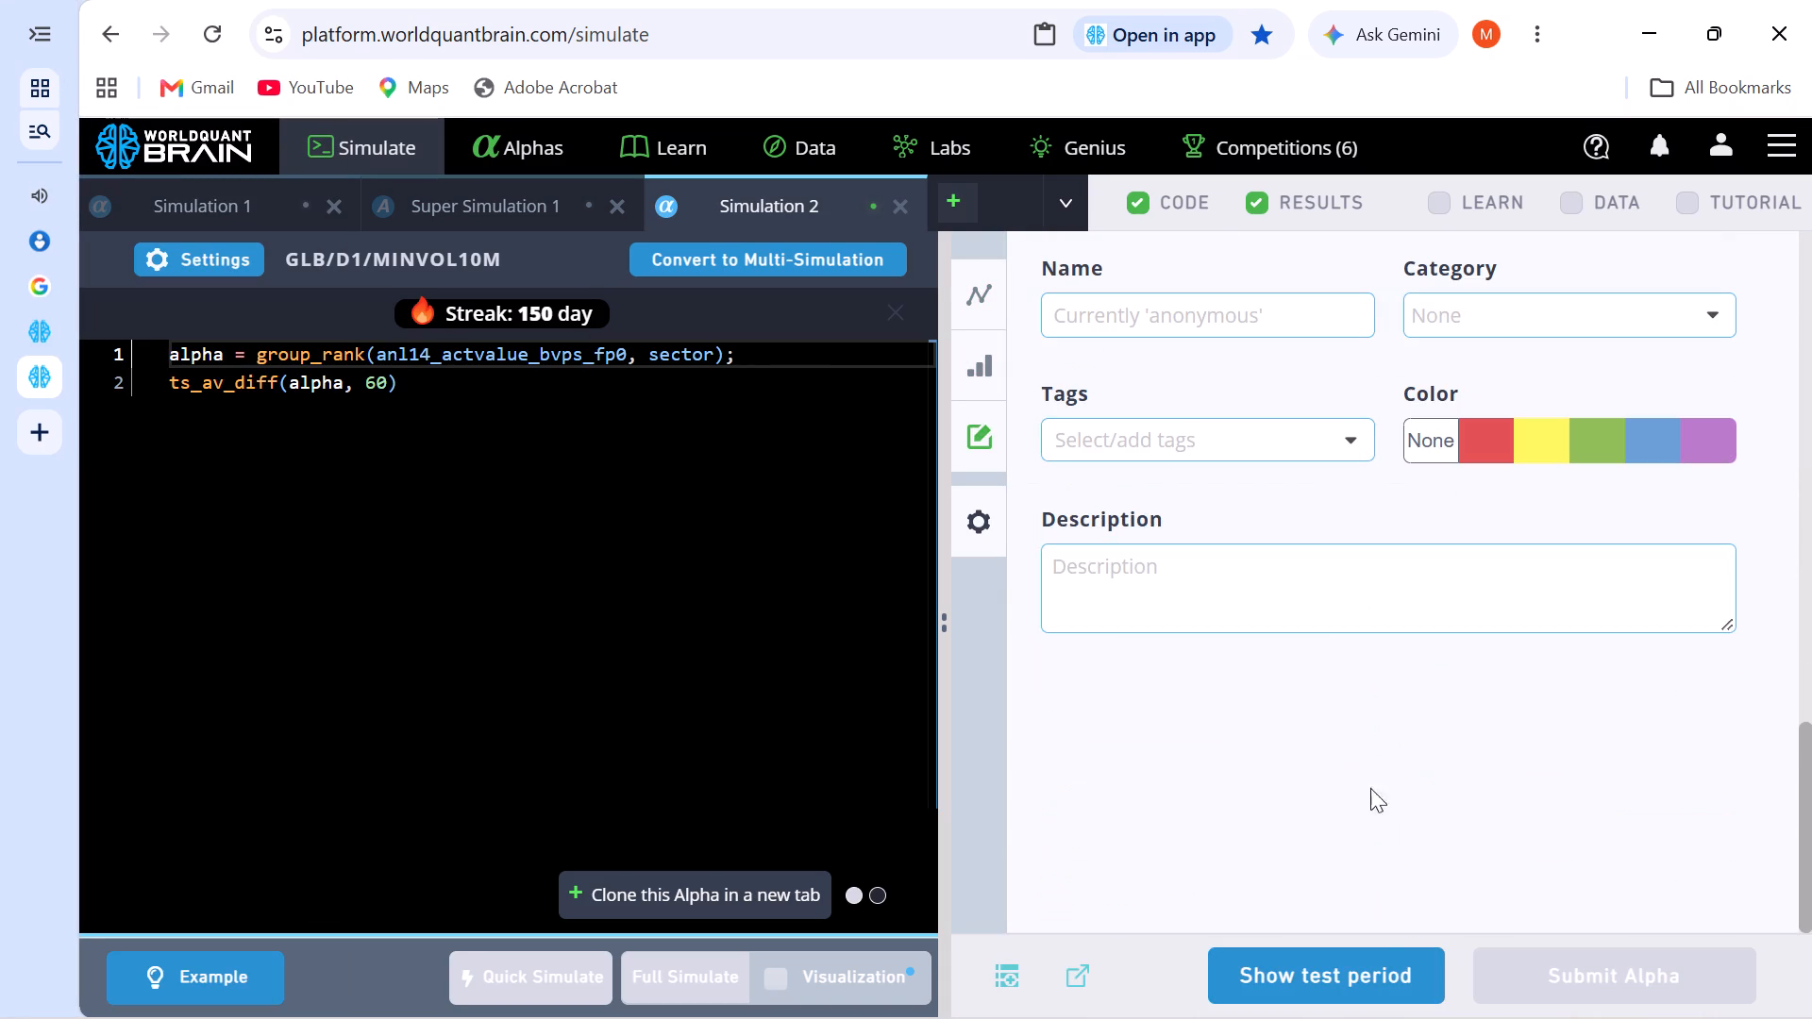
Show the test period for the group_rank alpha and review its failed IS tests, regional aggregate data and yearly performance.
click(1326, 979)
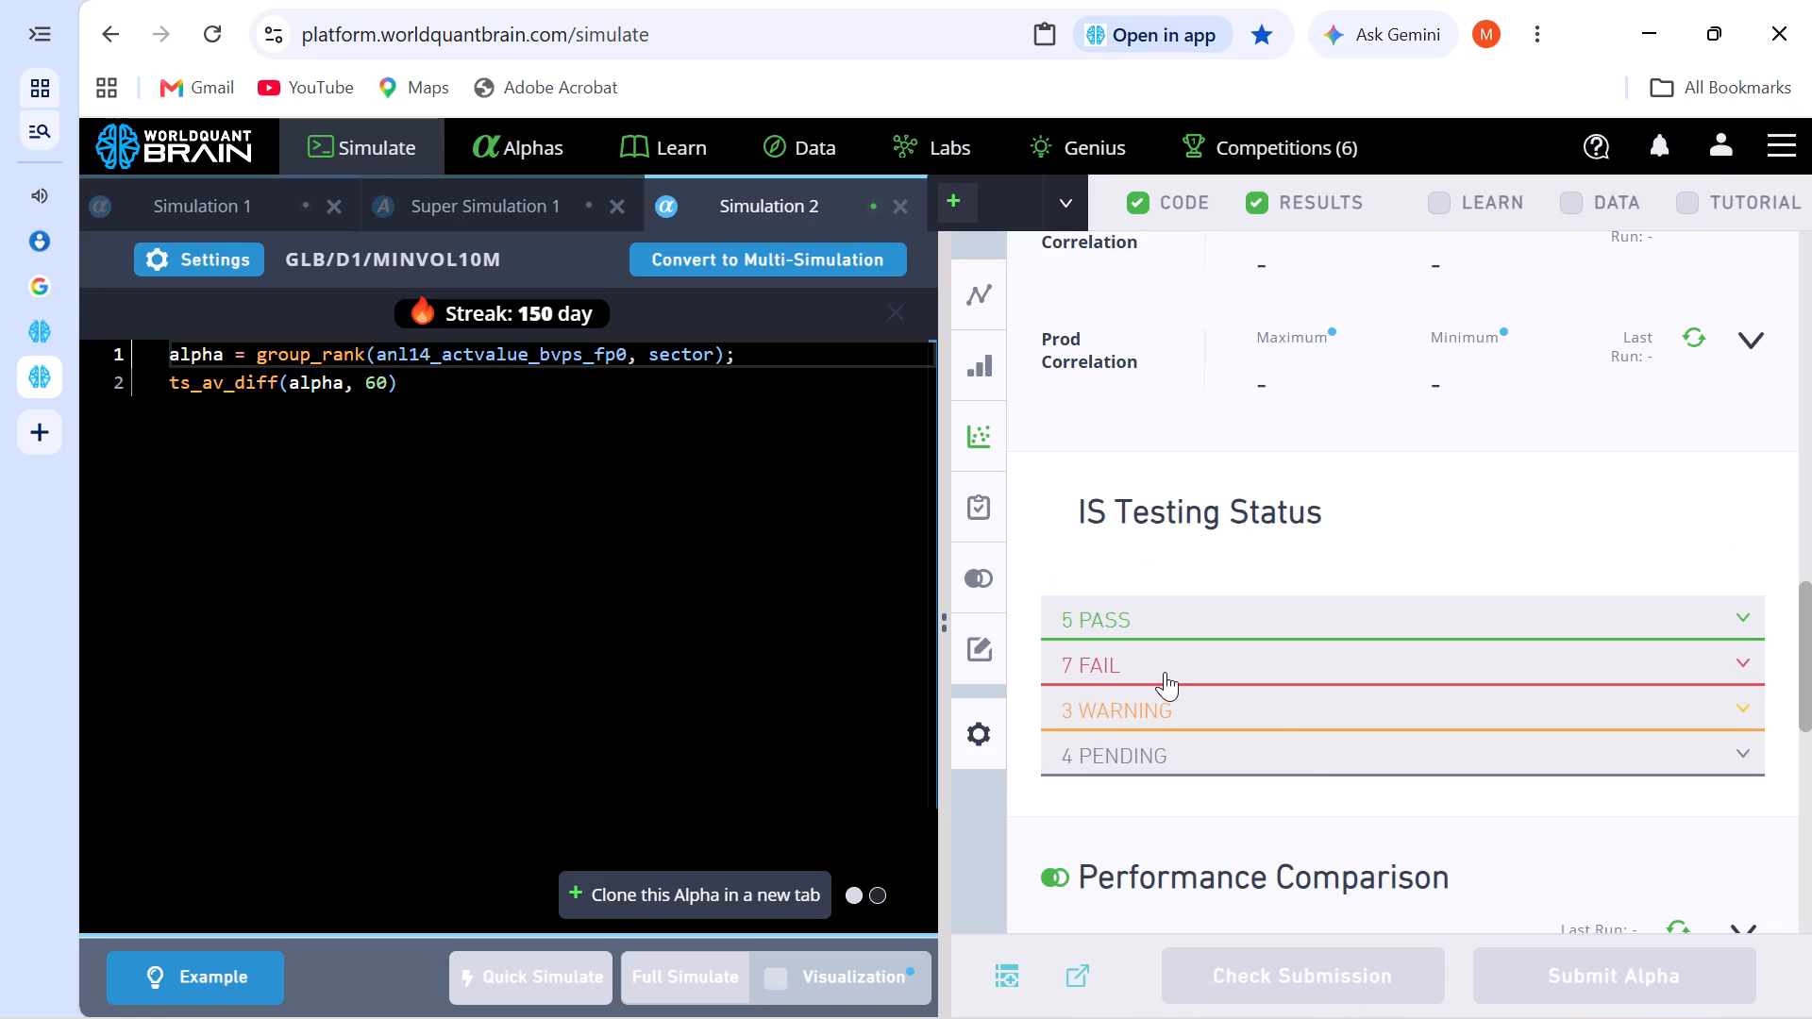
click(1164, 671)
click(1163, 670)
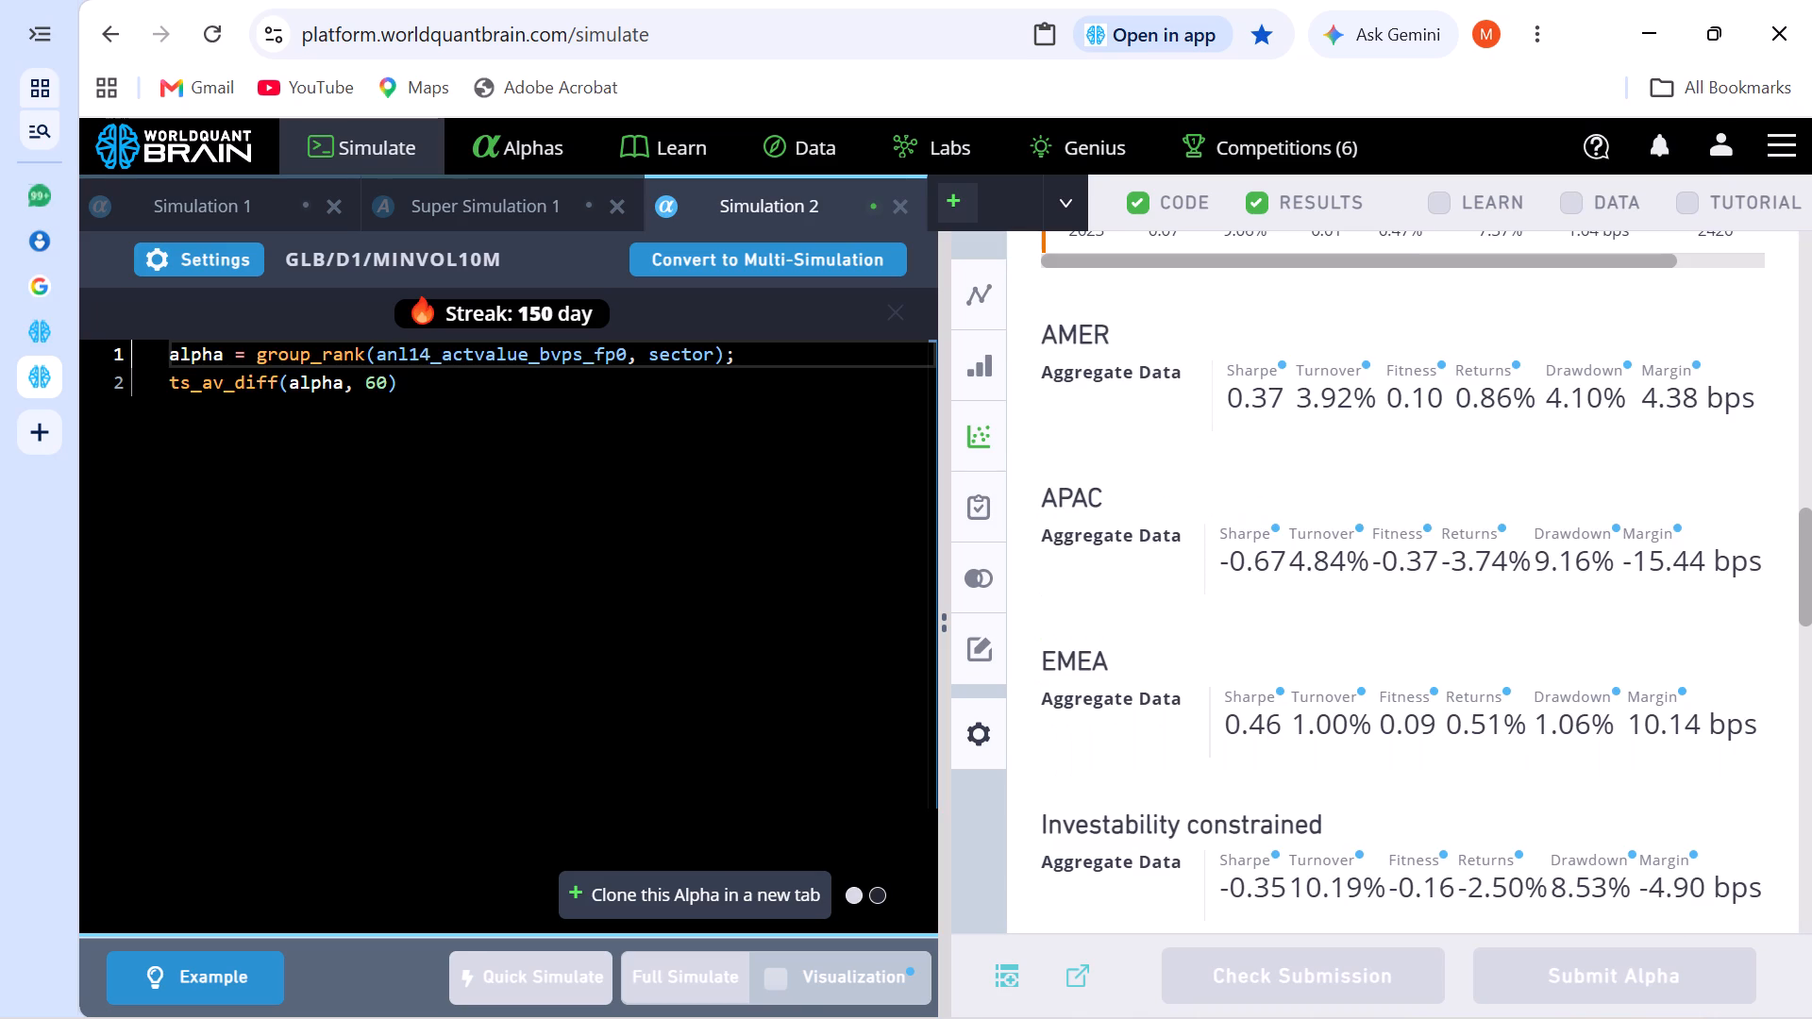
scroll(1539, 693, up, 5)
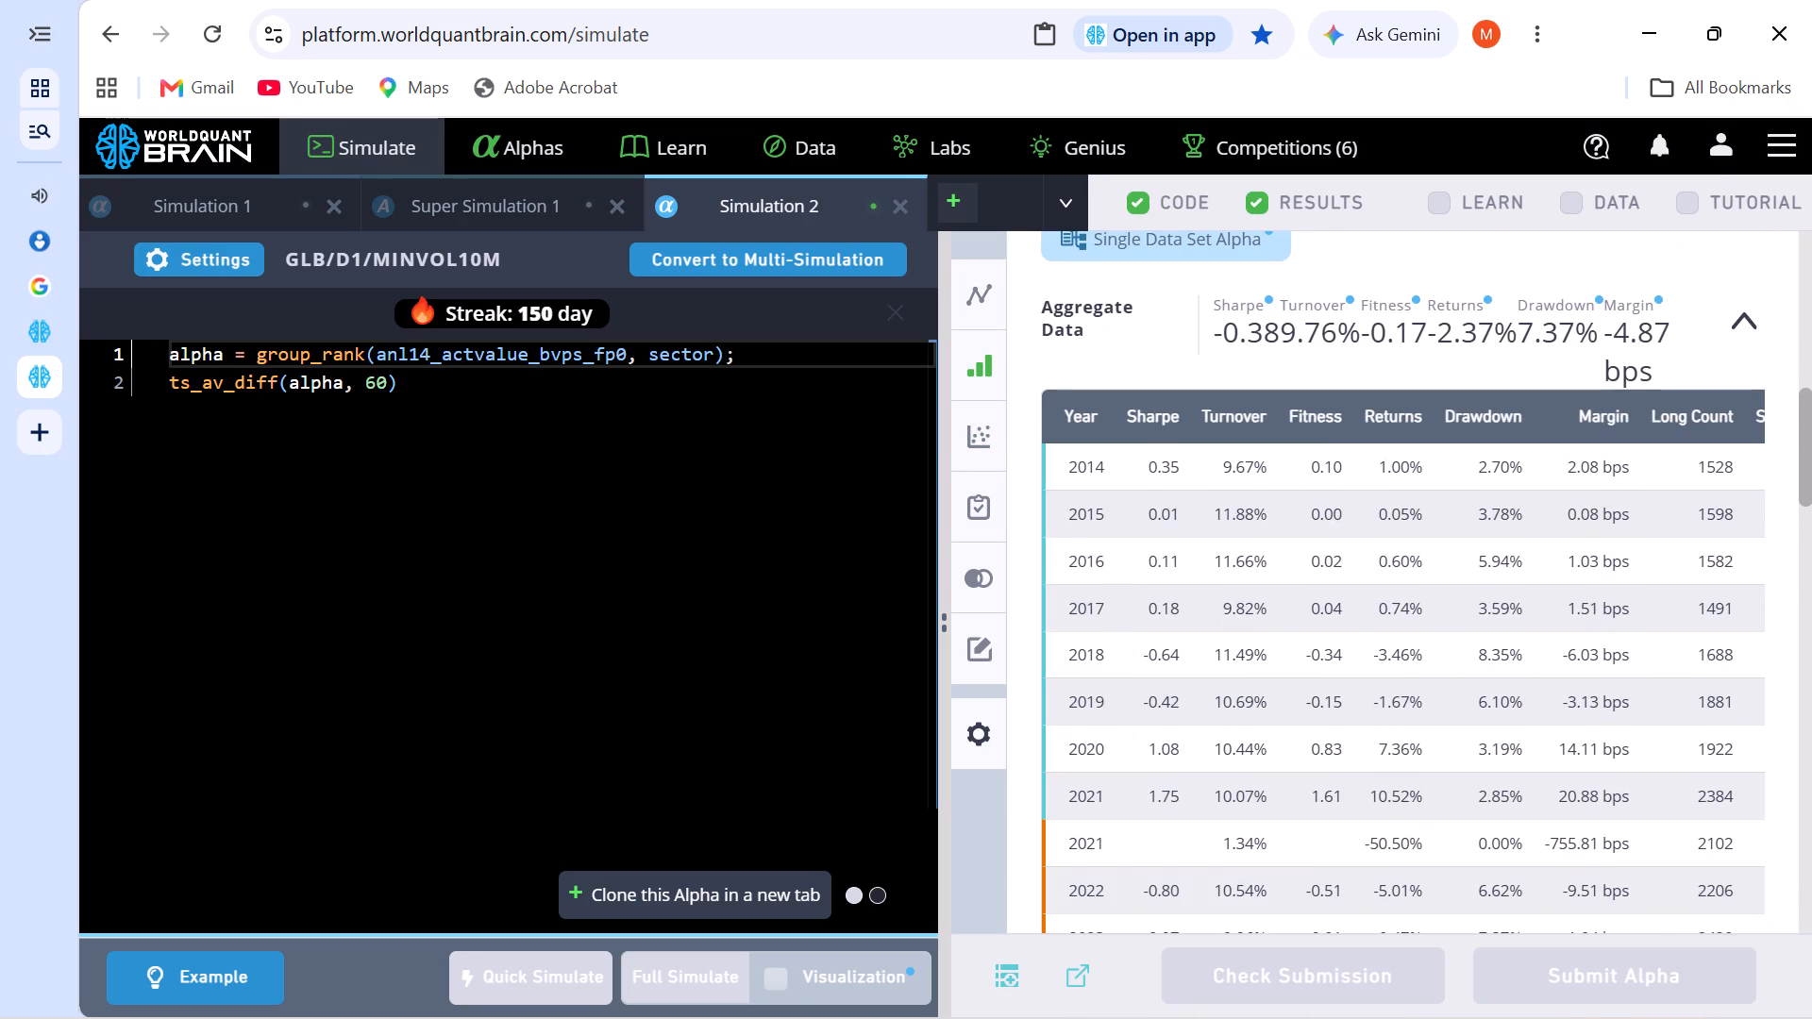
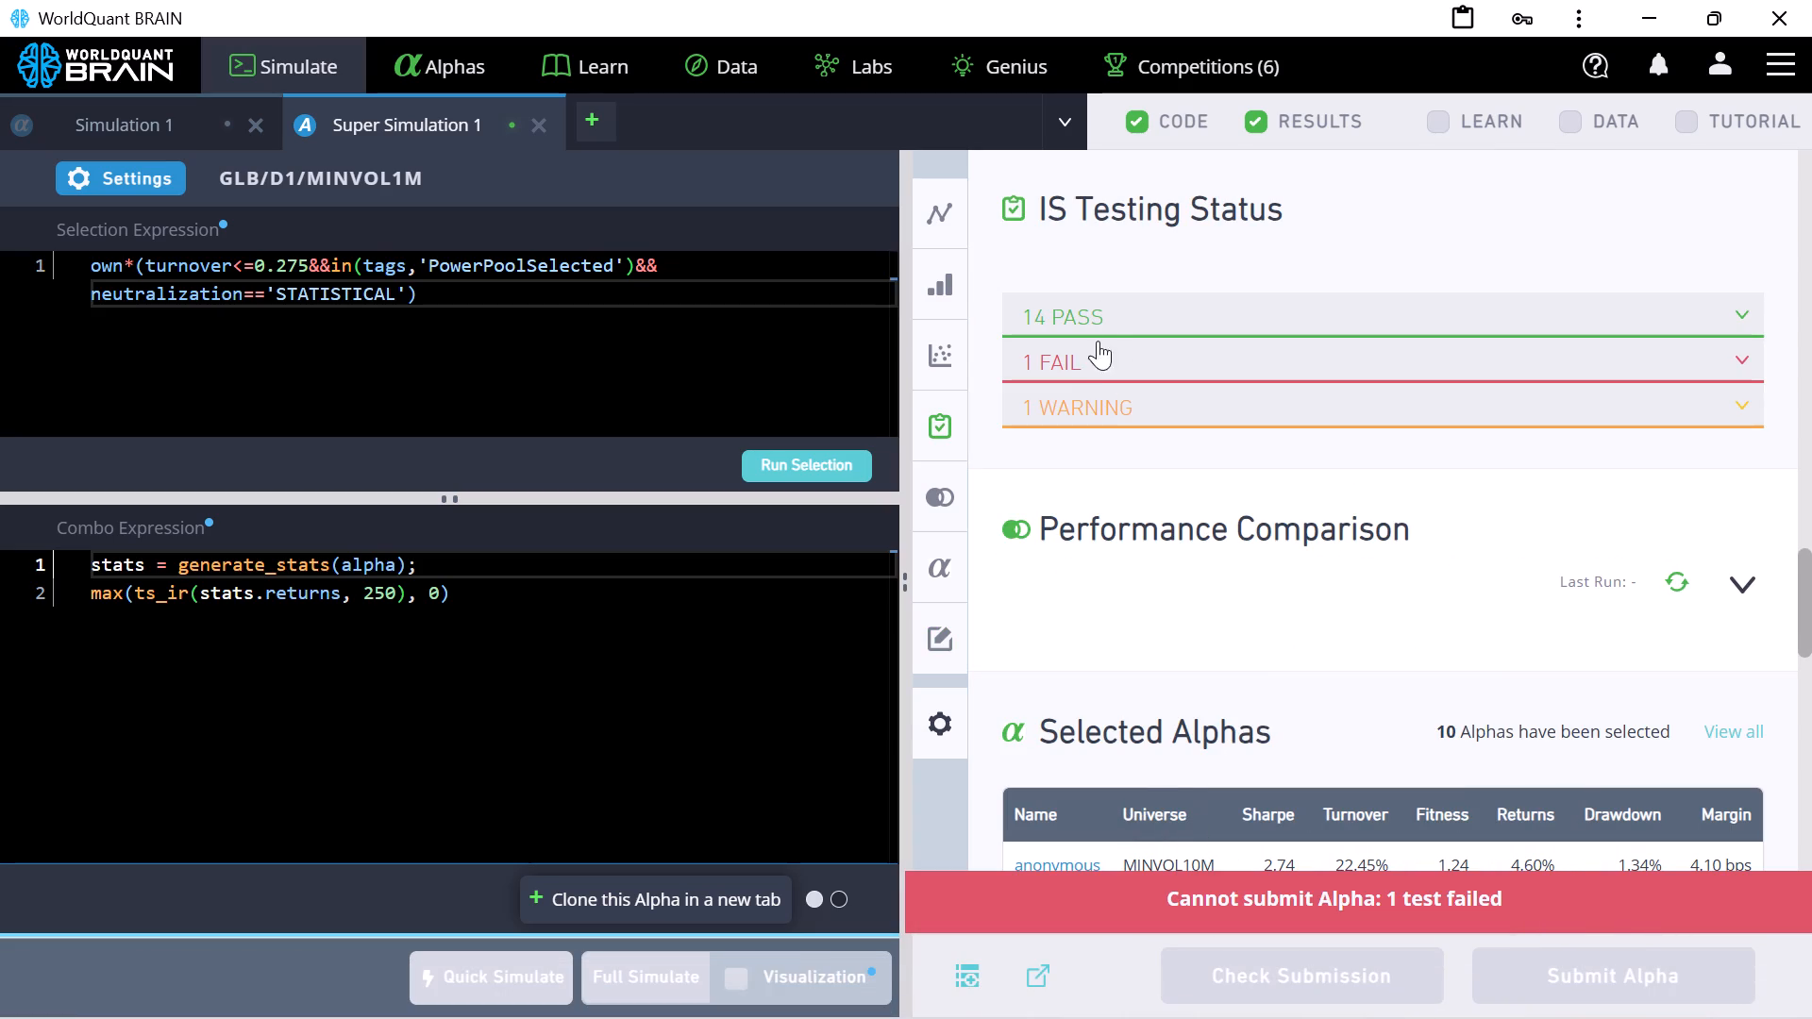
click(1088, 359)
click(1083, 358)
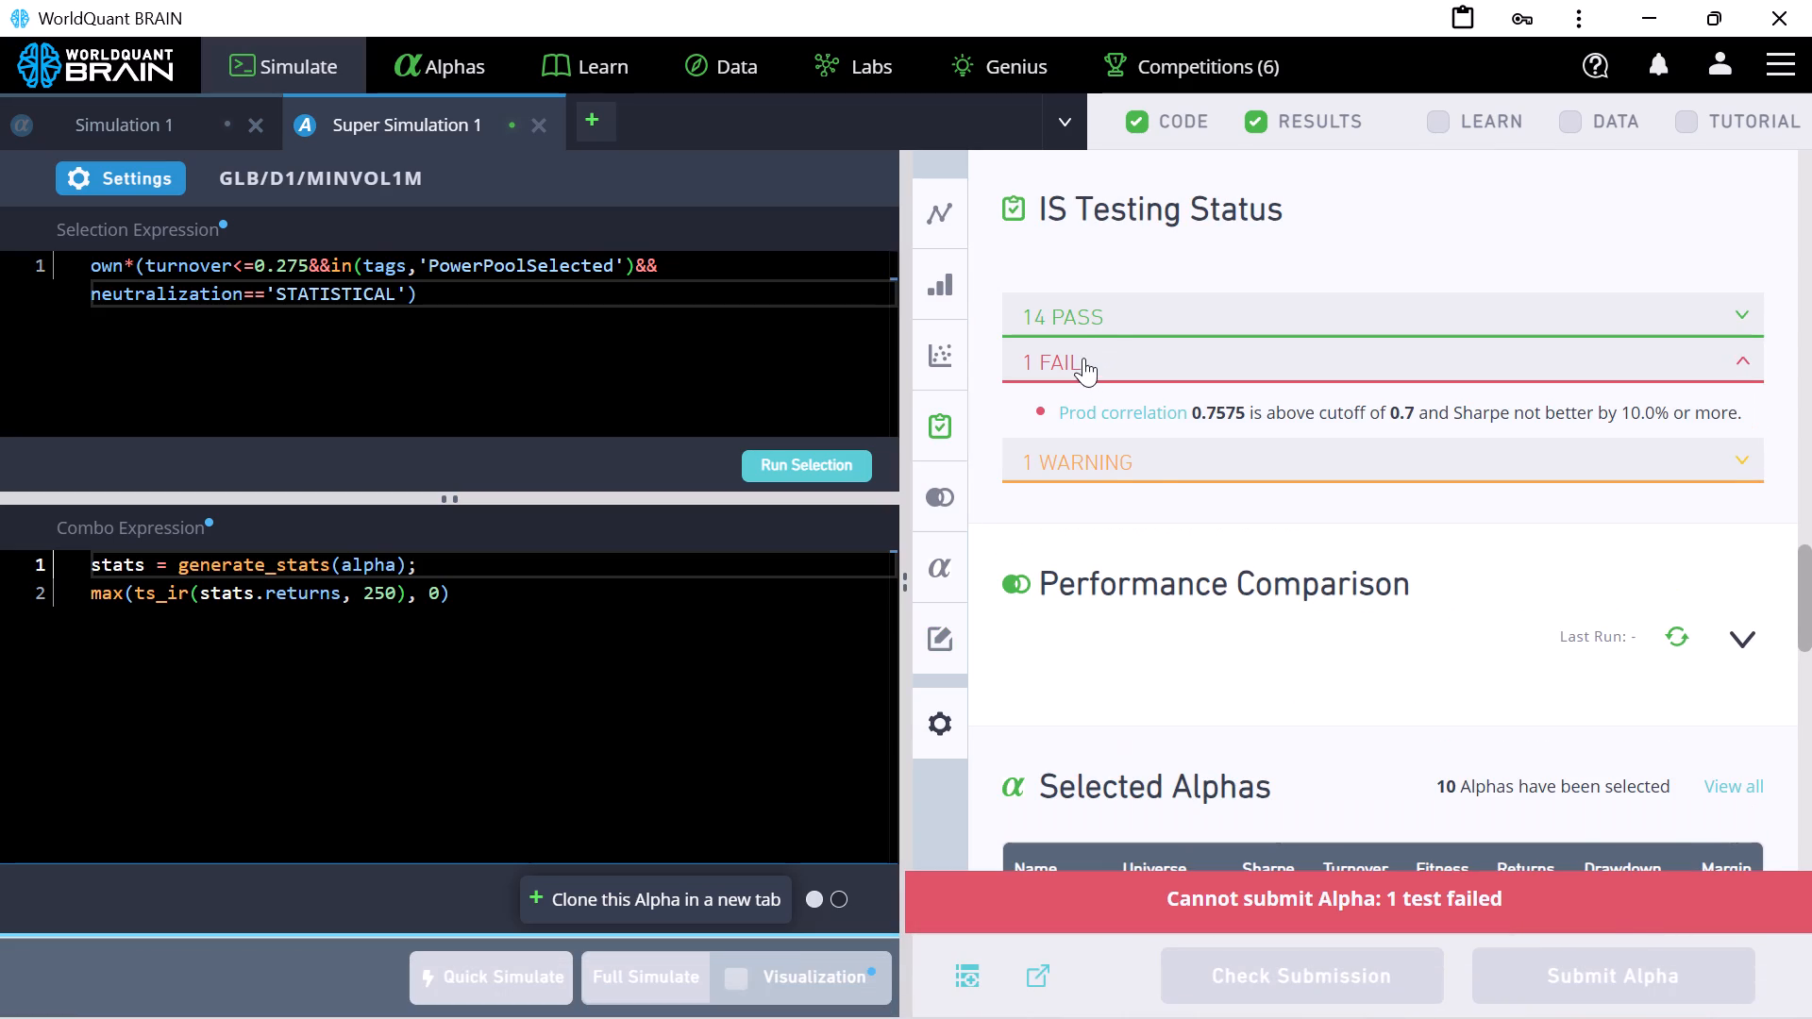
Set the SuperAlpha's combo neutralization to Crowding Factors, apply the settings and run a full simulation.
click(113, 169)
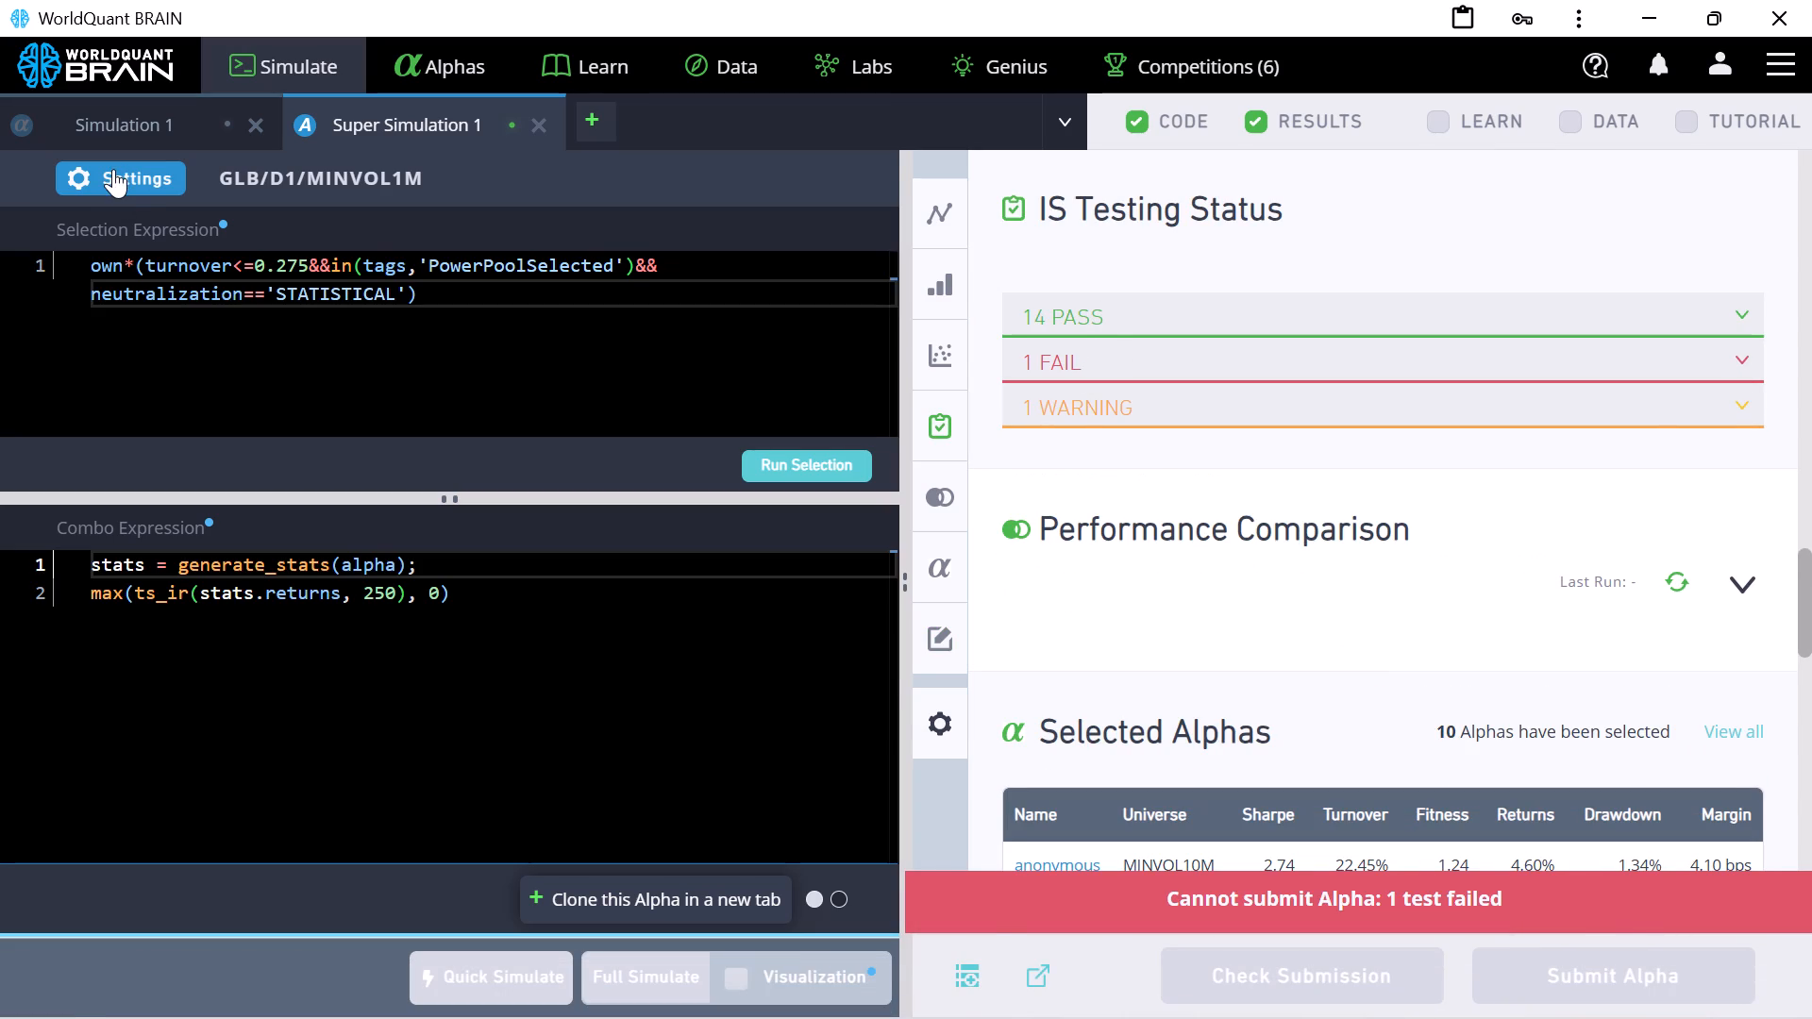
click(612, 683)
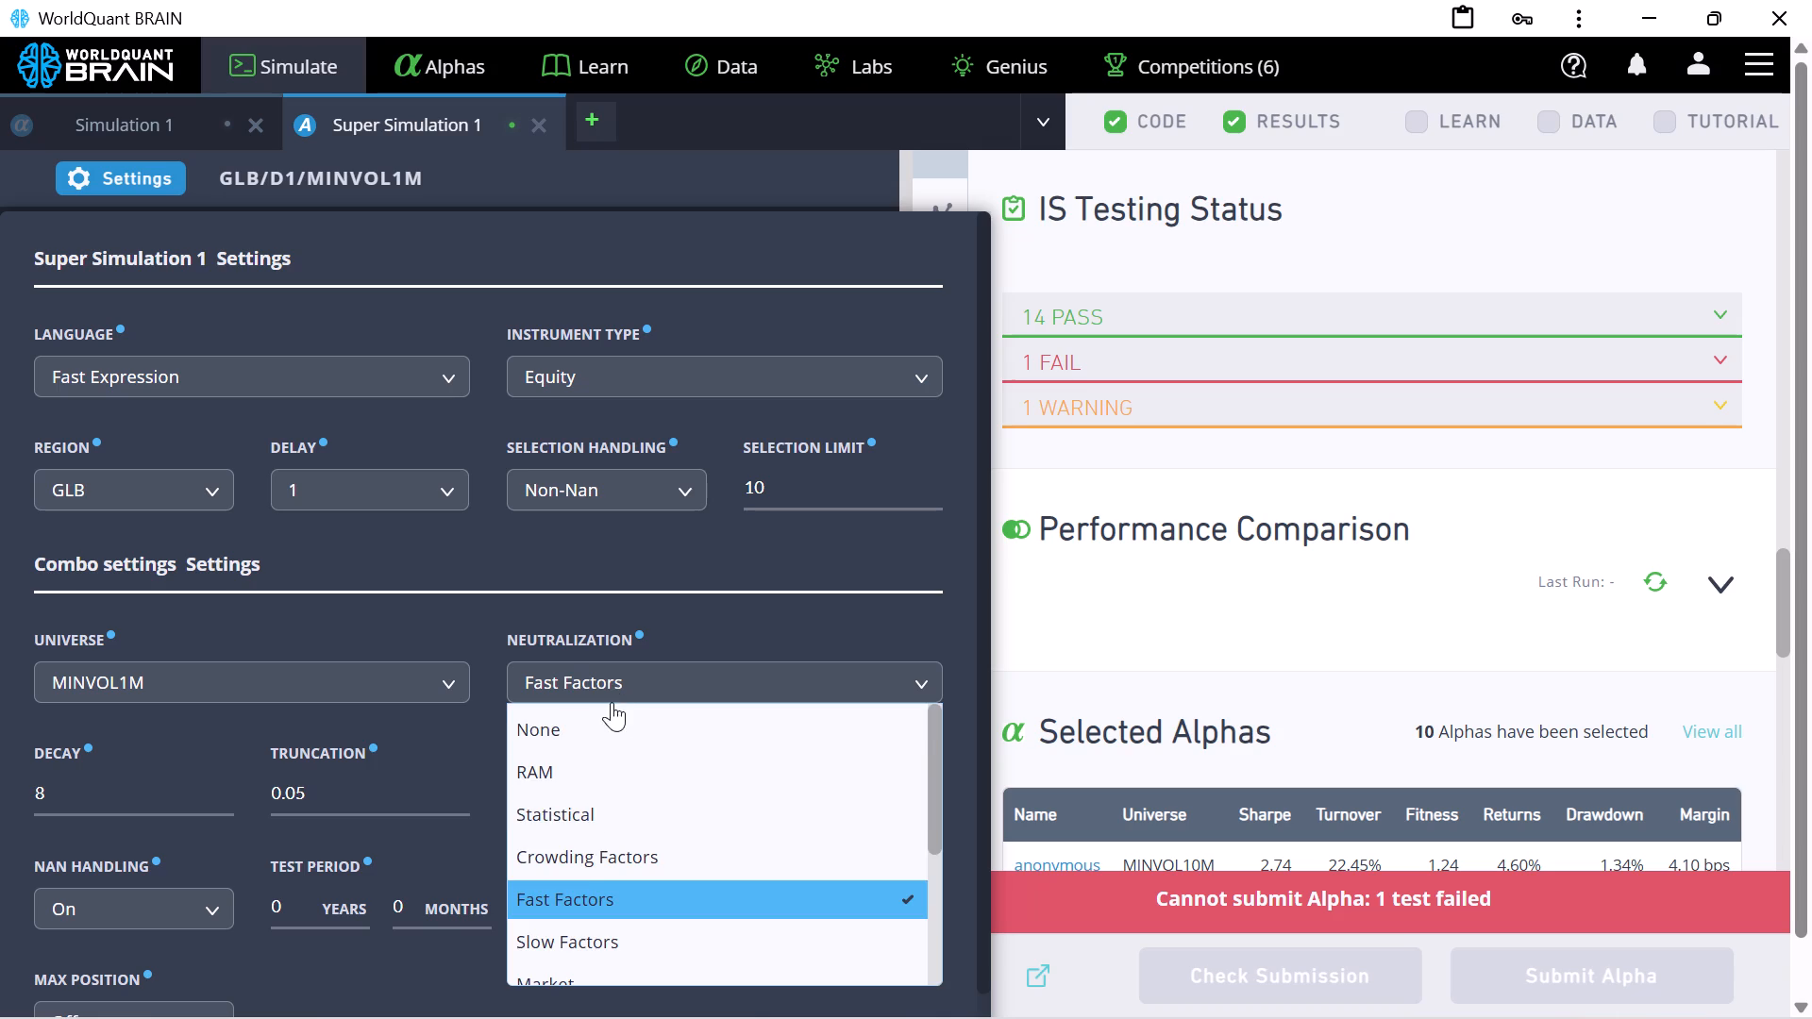
click(583, 852)
scroll(930, 590, down, 14)
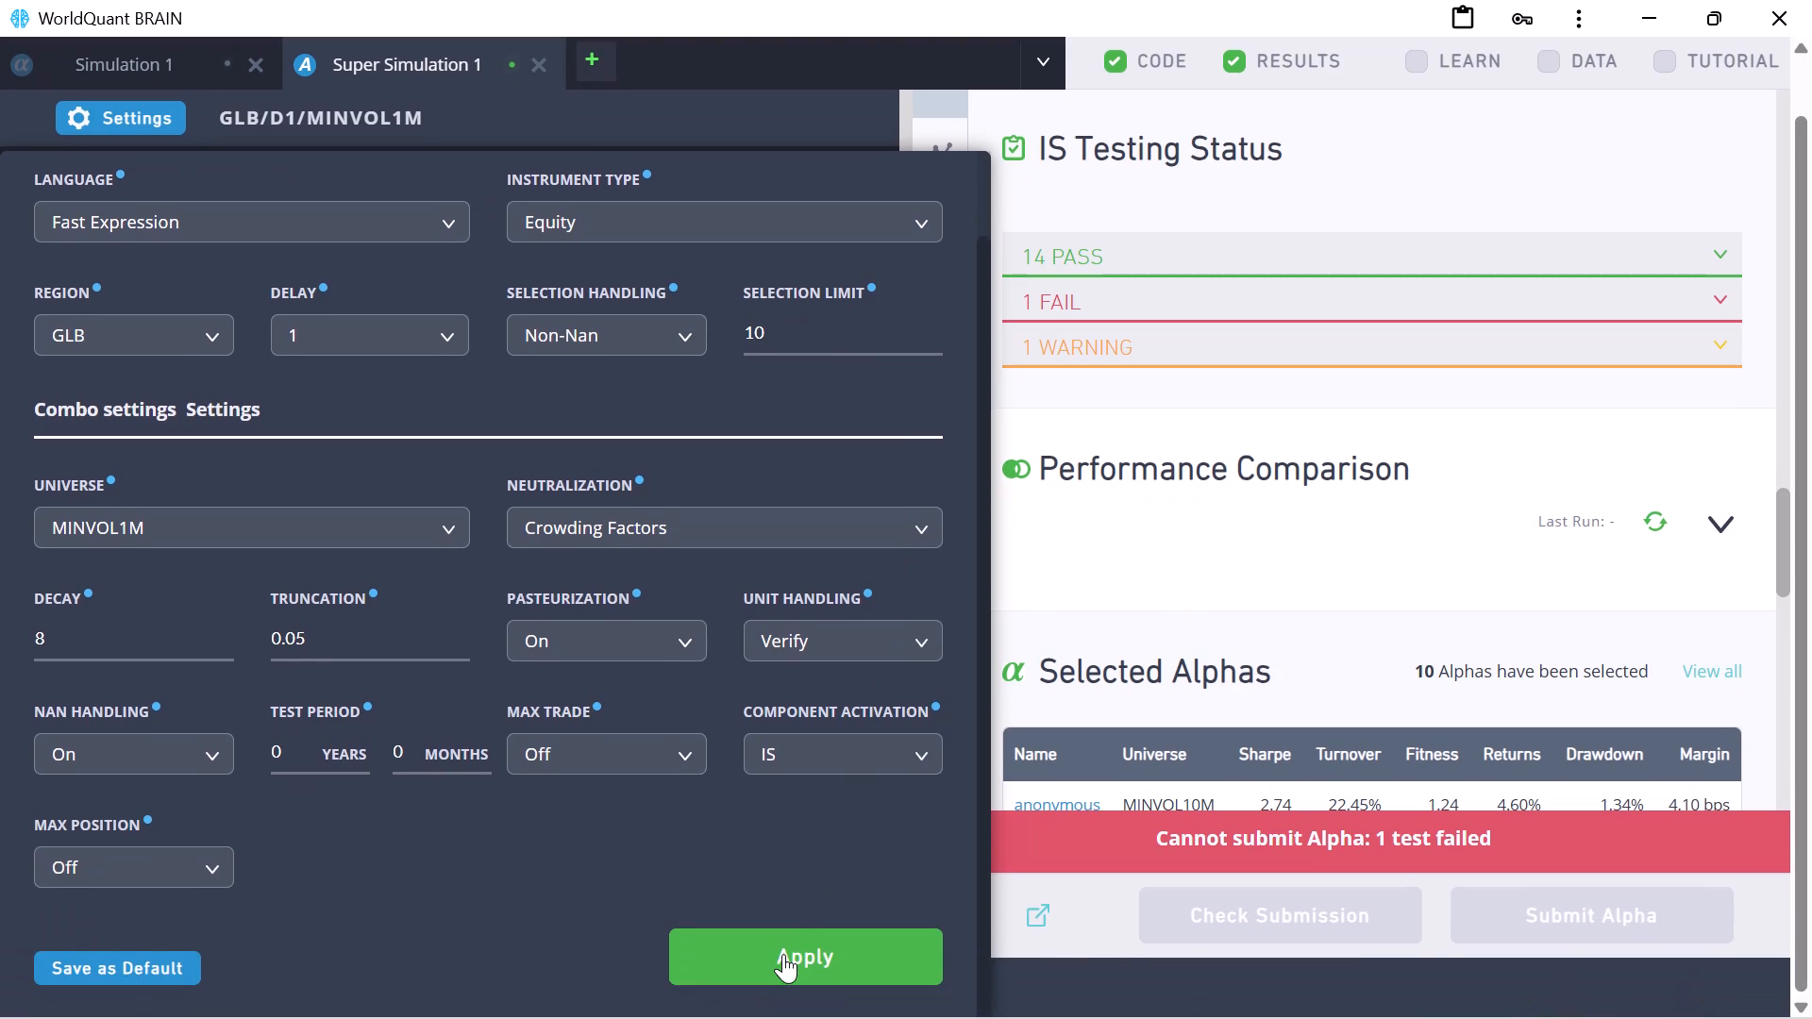
click(783, 954)
click(666, 981)
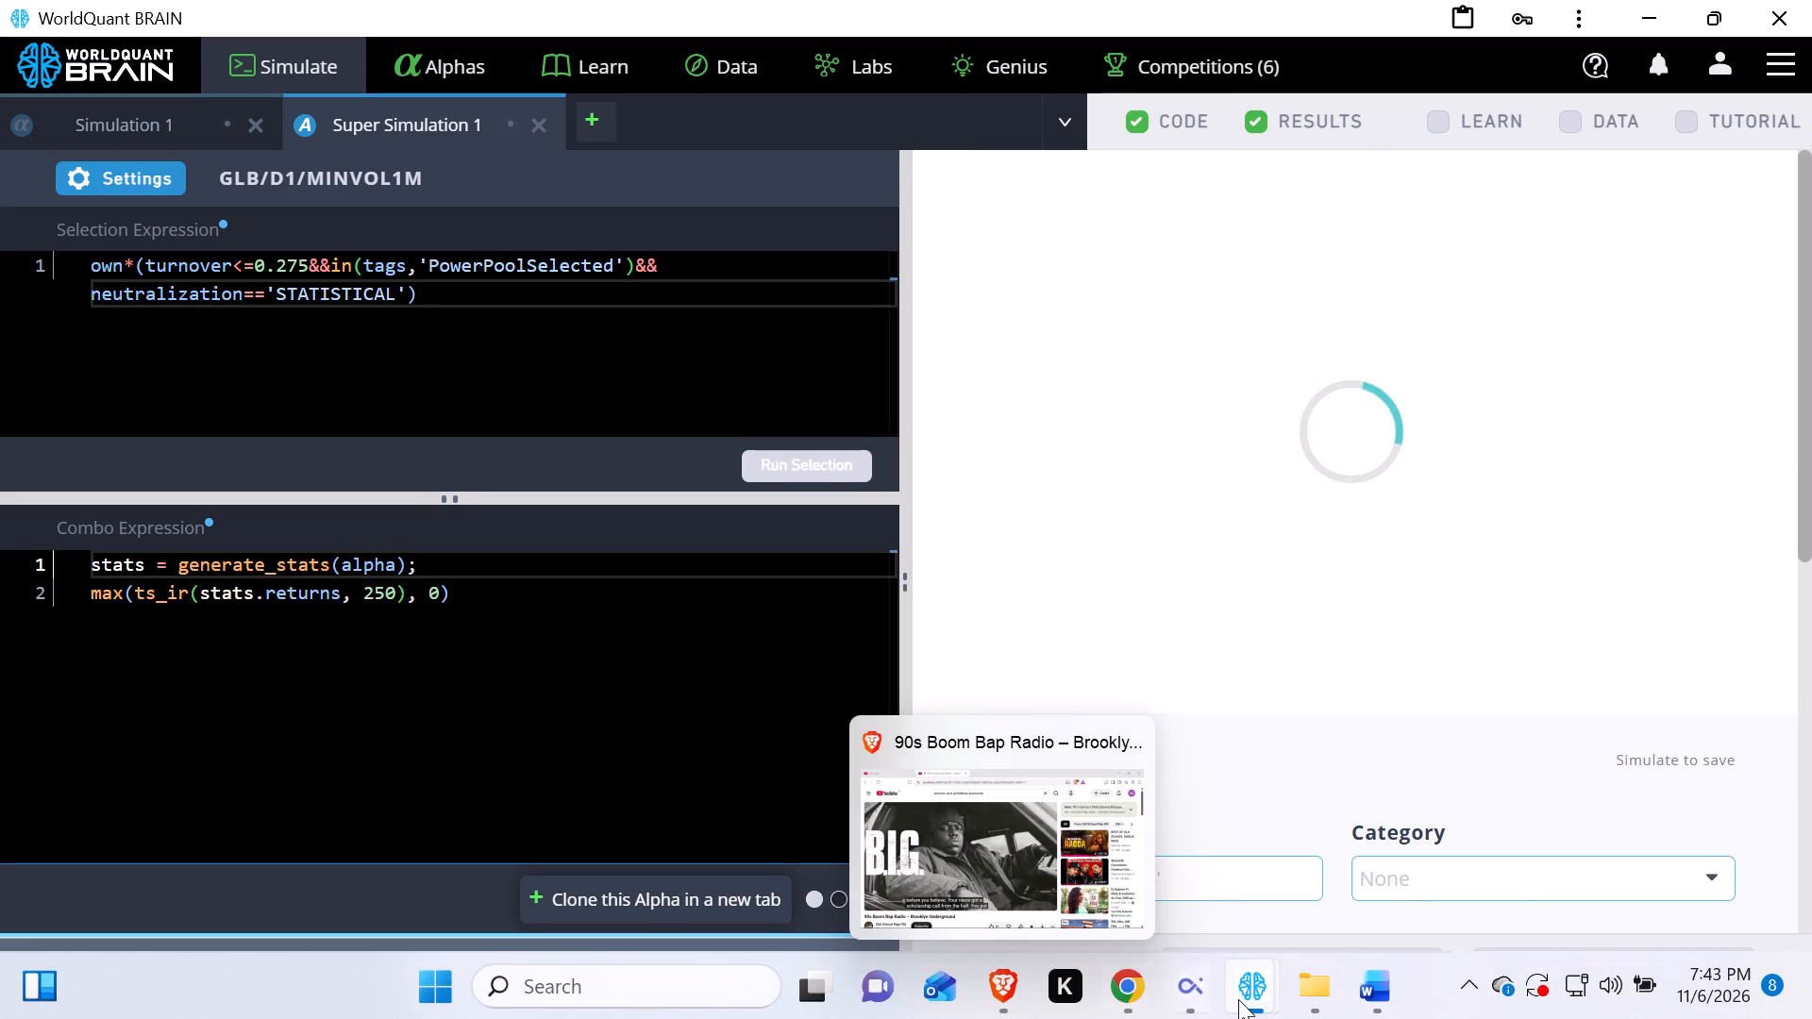
Return to the WorldQuant BRAIN window with the submitted SuperAlpha and check its submission status.
click(1397, 866)
scroll(1288, 553, up, 2)
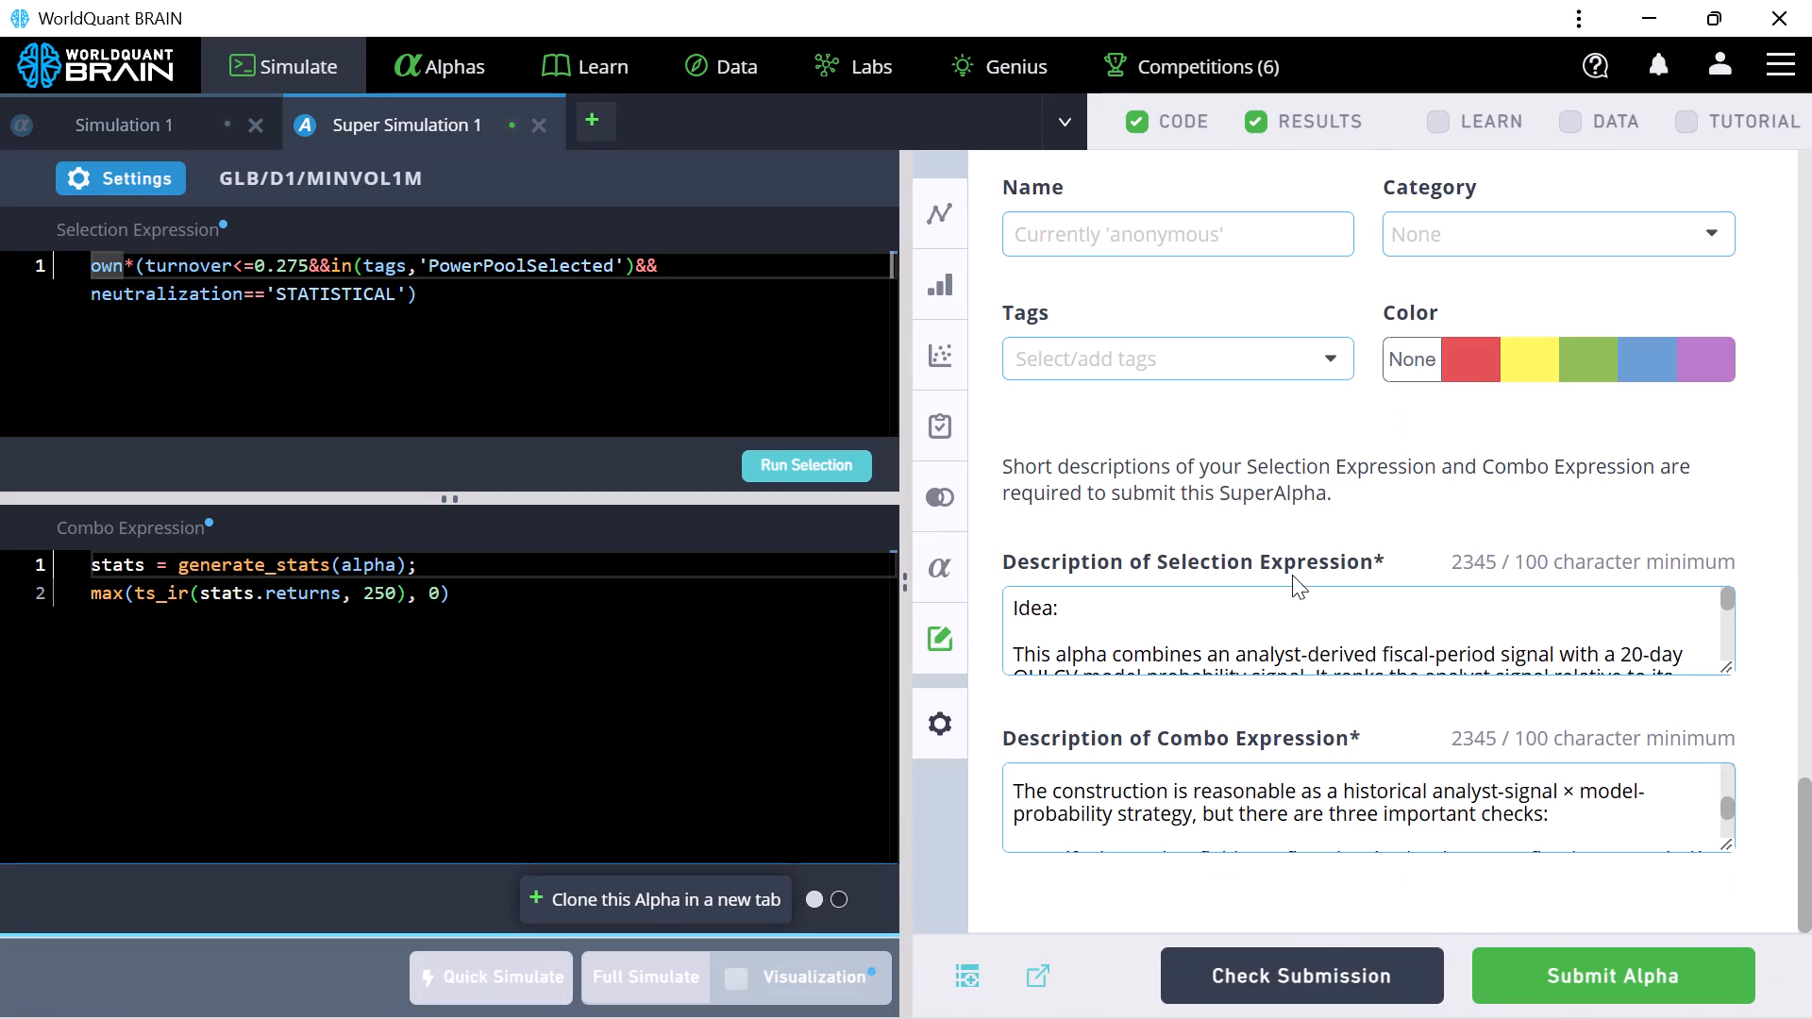
Review the SuperAlpha's correlation section, IS testing status and its selection and combo expression descriptions.
scroll(1292, 575, up, 9)
scroll(1383, 565, up, 12)
scroll(1391, 569, down, 7)
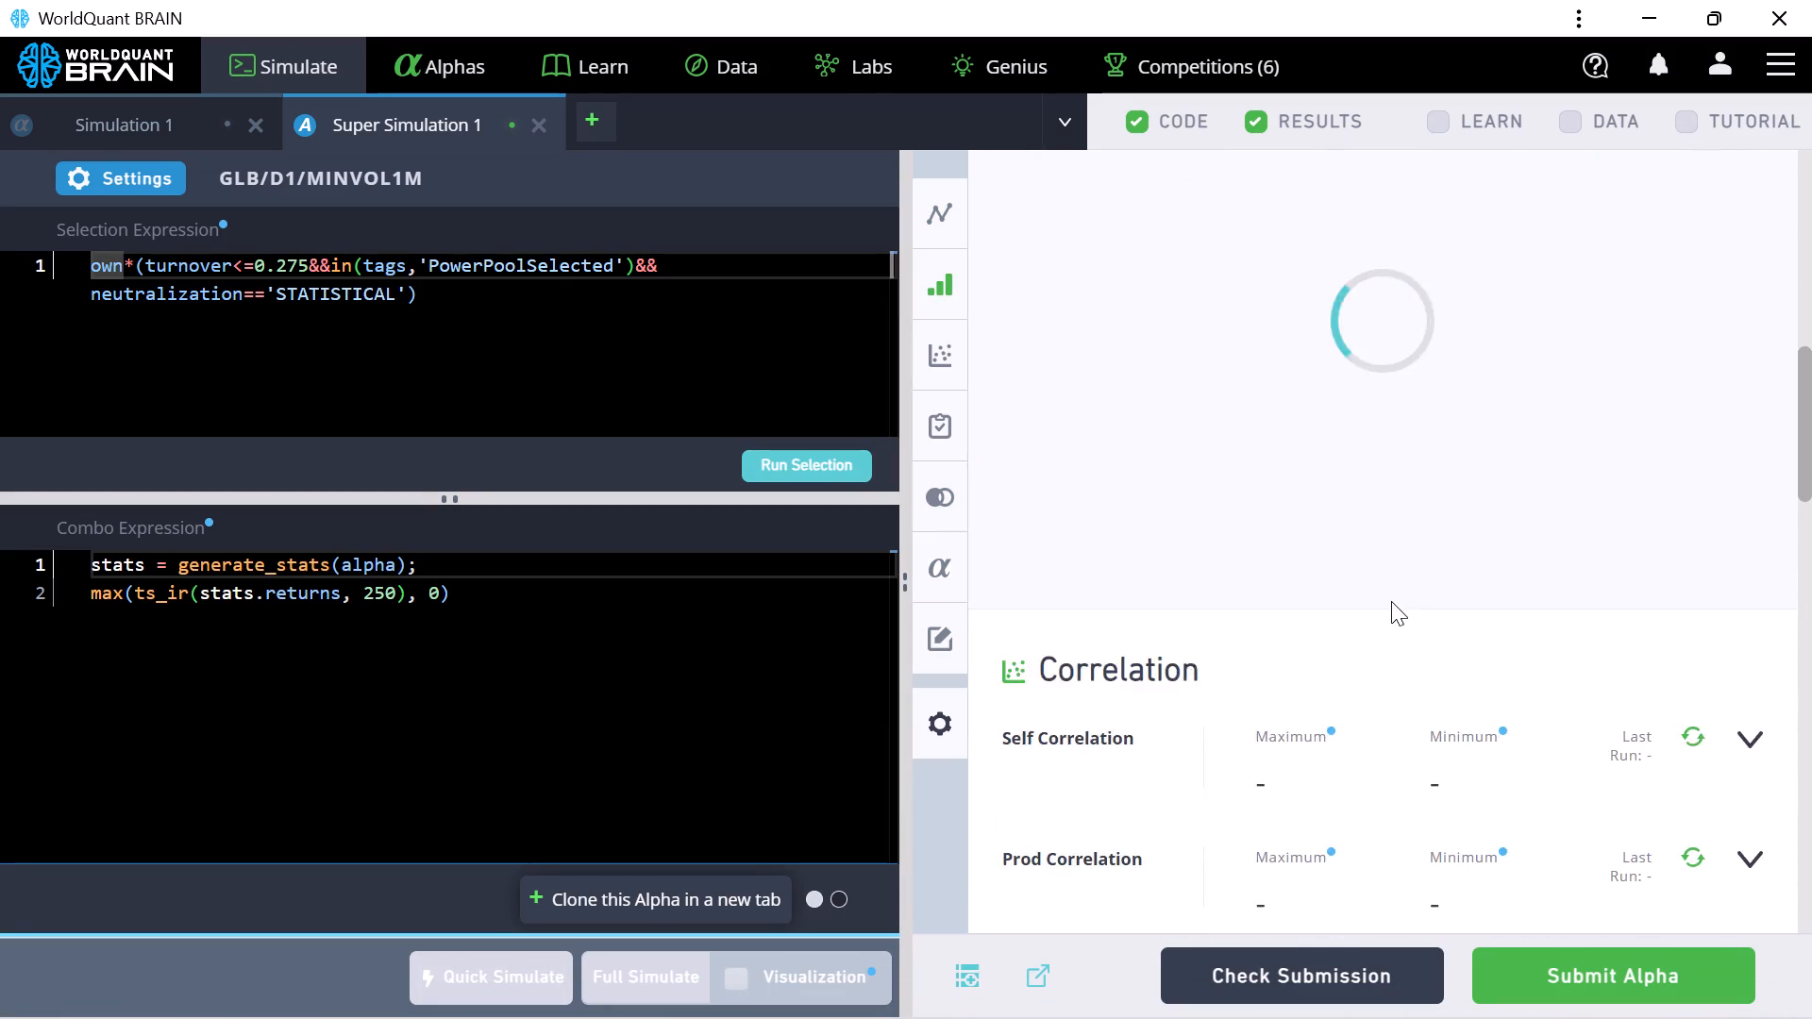
scroll(1391, 601, up, 7)
scroll(1450, 586, down, 4)
scroll(1562, 633, down, 8)
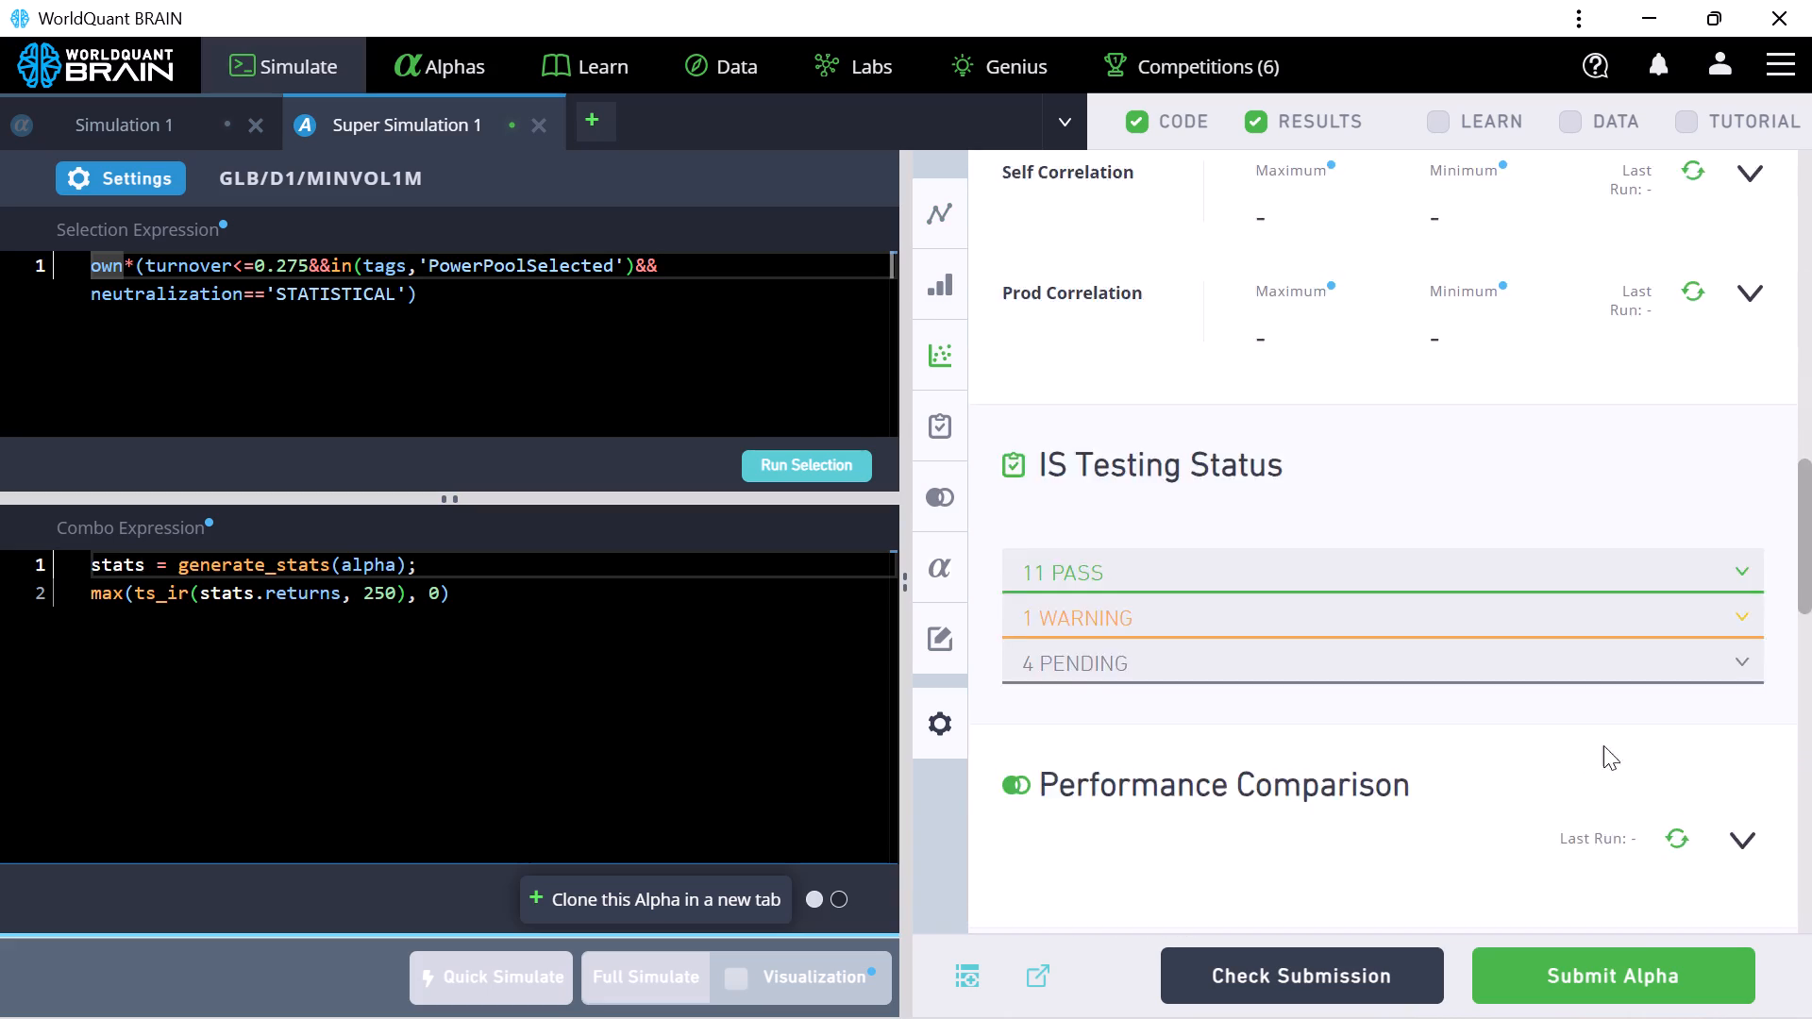
scroll(1603, 745, down, 13)
scroll(1571, 877, down, 7)
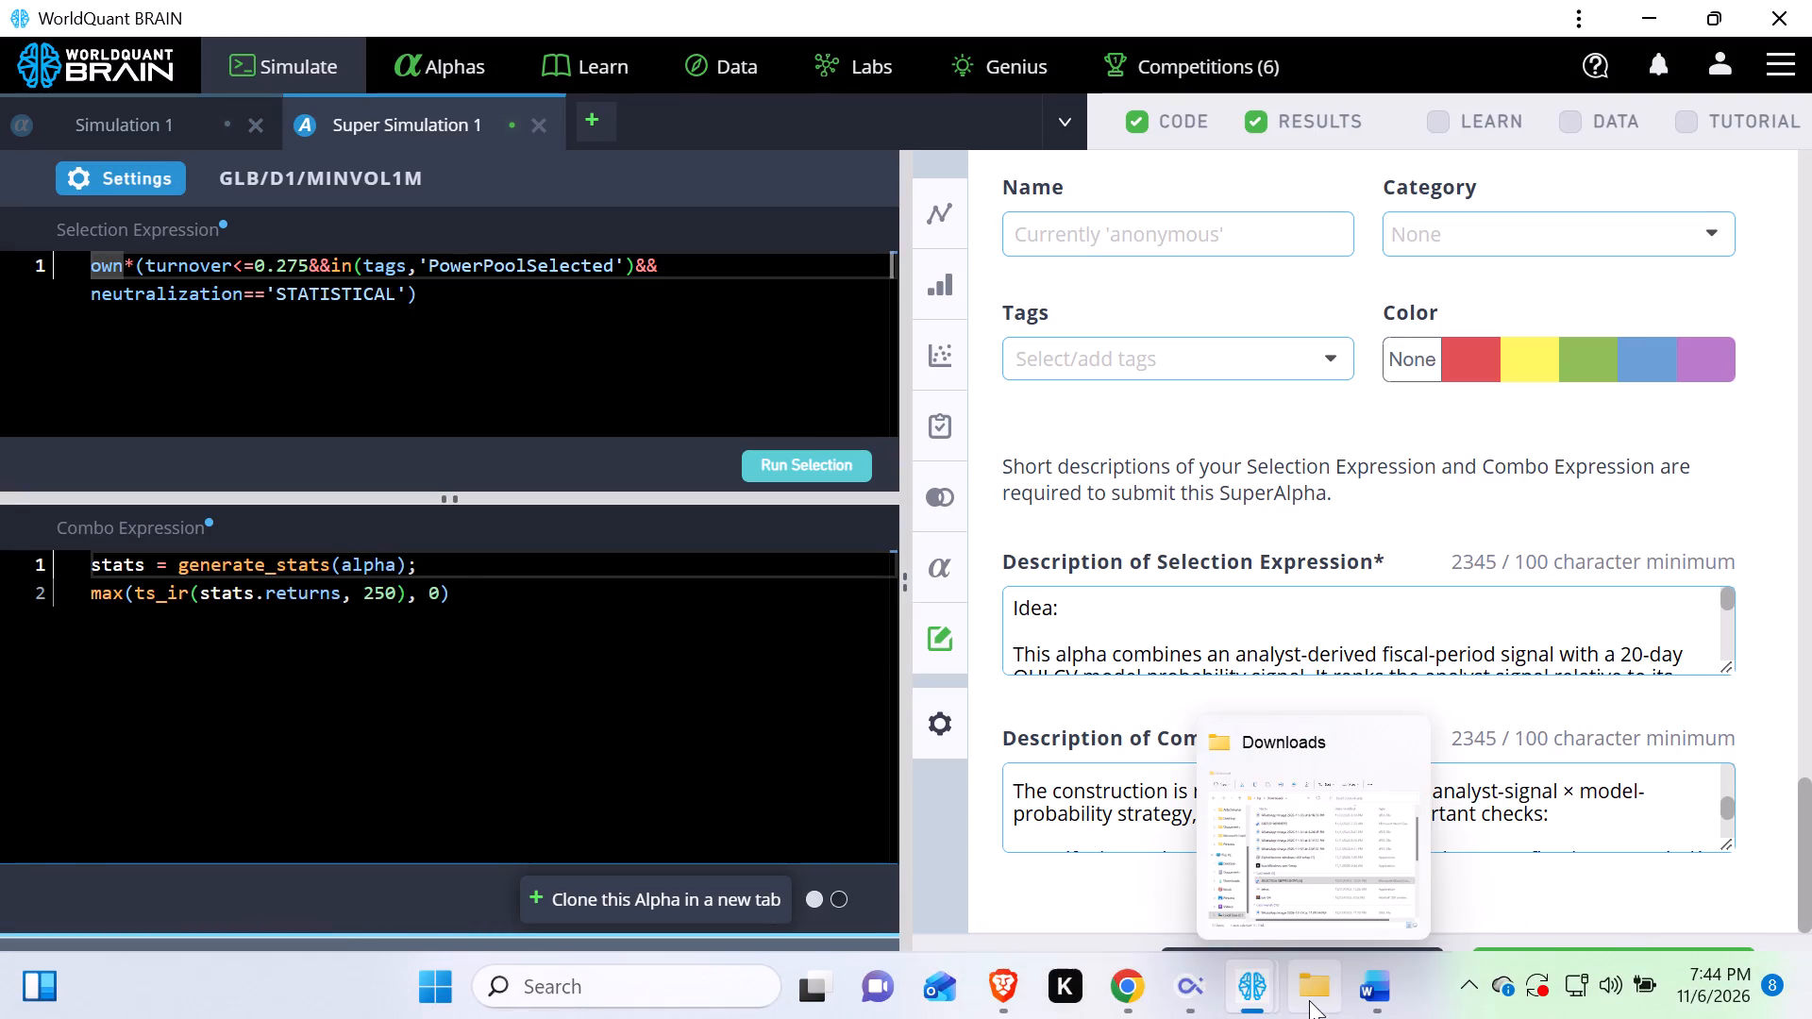
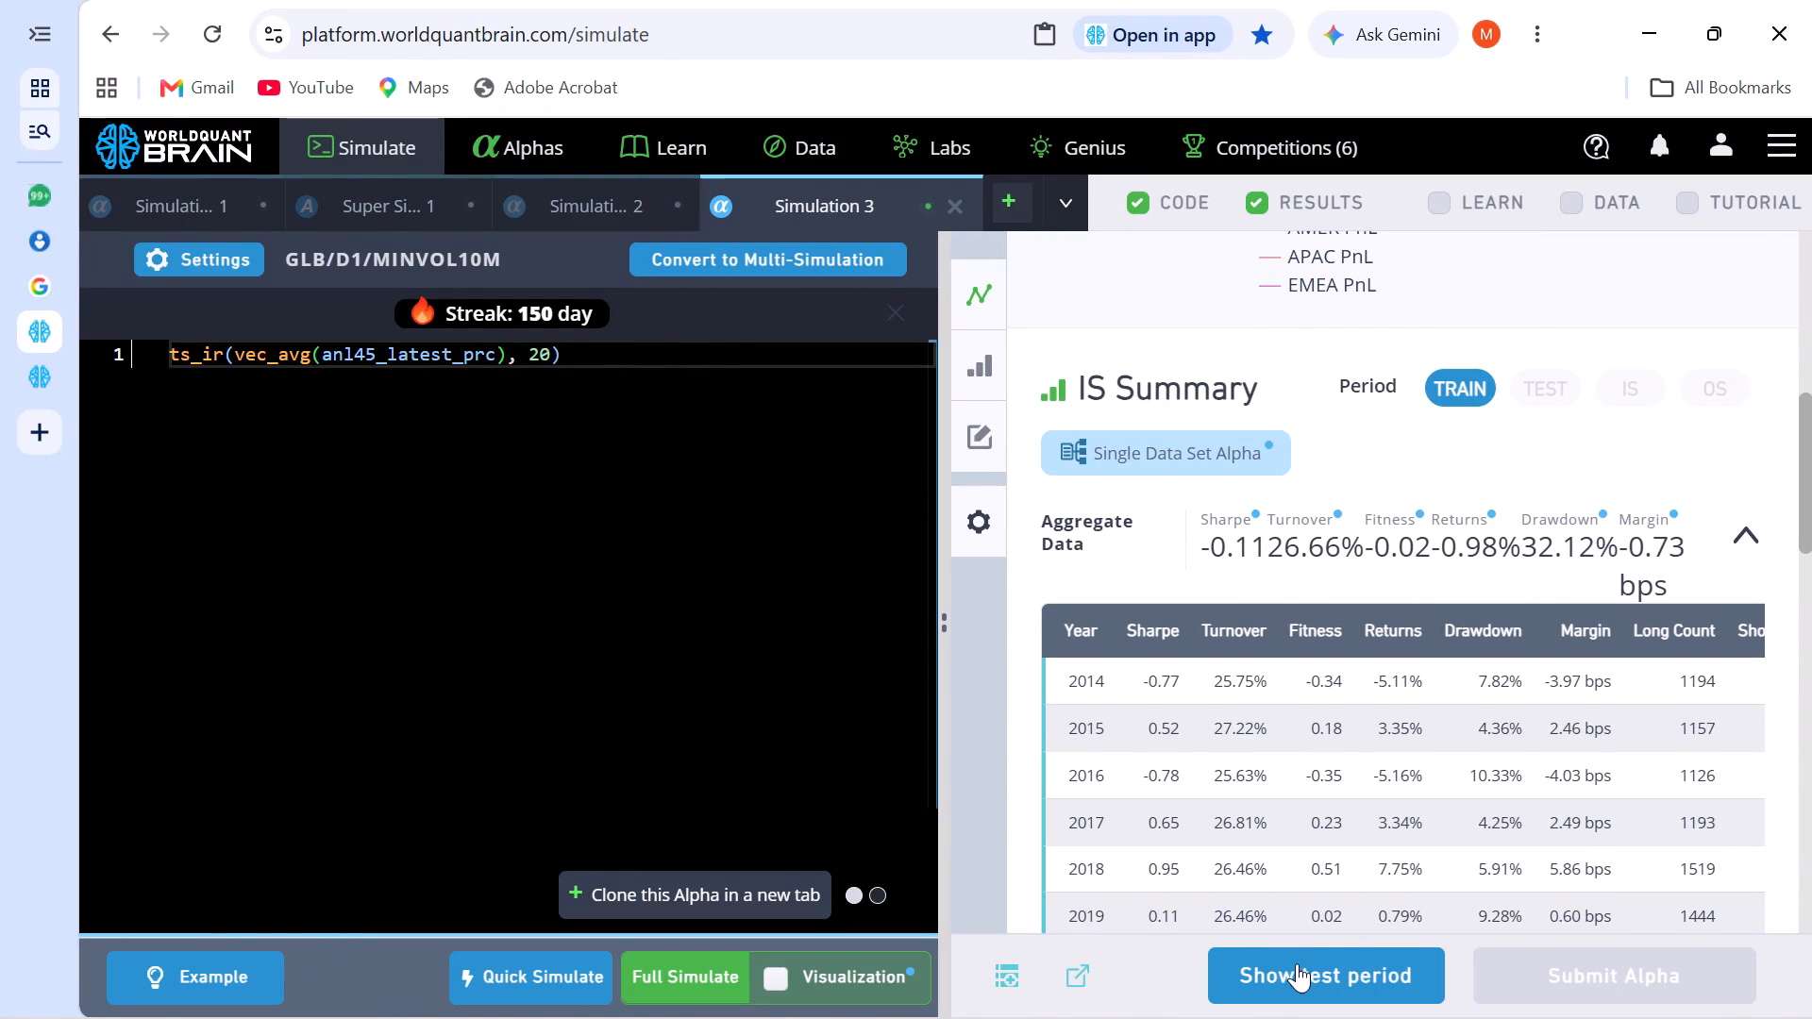
Review the IS testing status and simulation settings of the ts_ir(vec_avg(anl45_latest_prc), 20) alpha in Simulation 3.
scroll(1334, 685, down, 15)
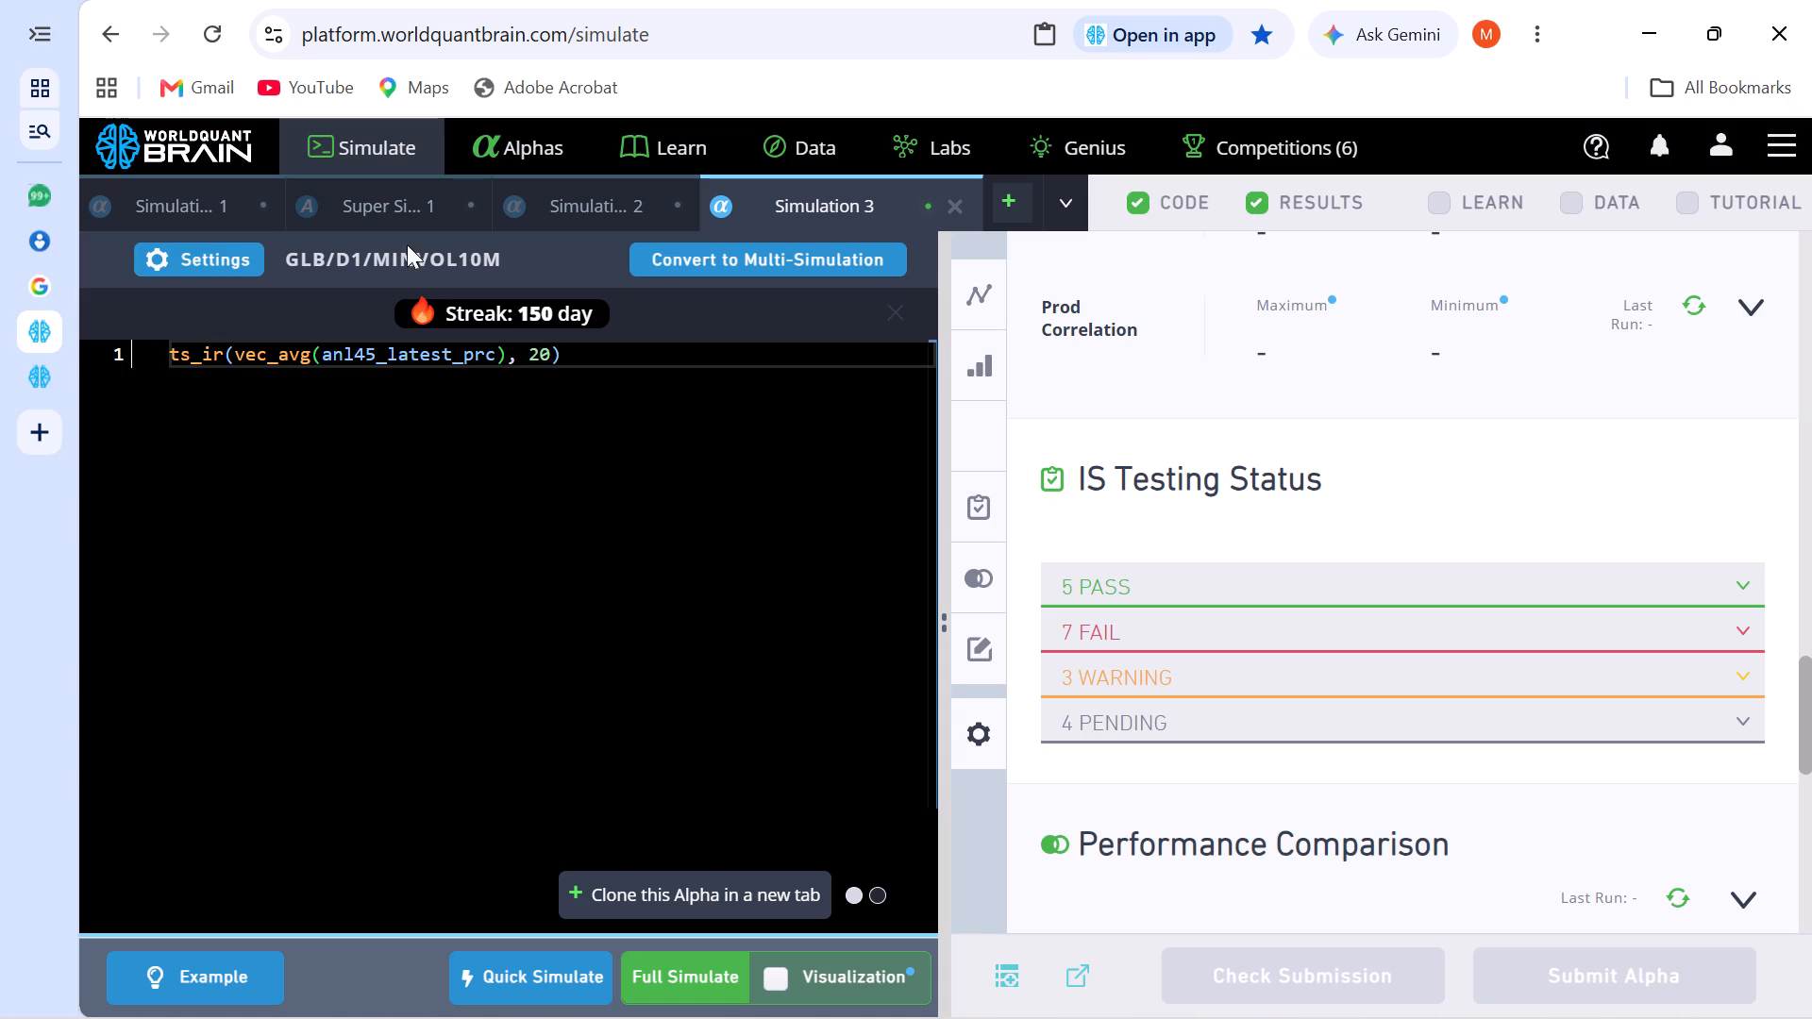
click(223, 264)
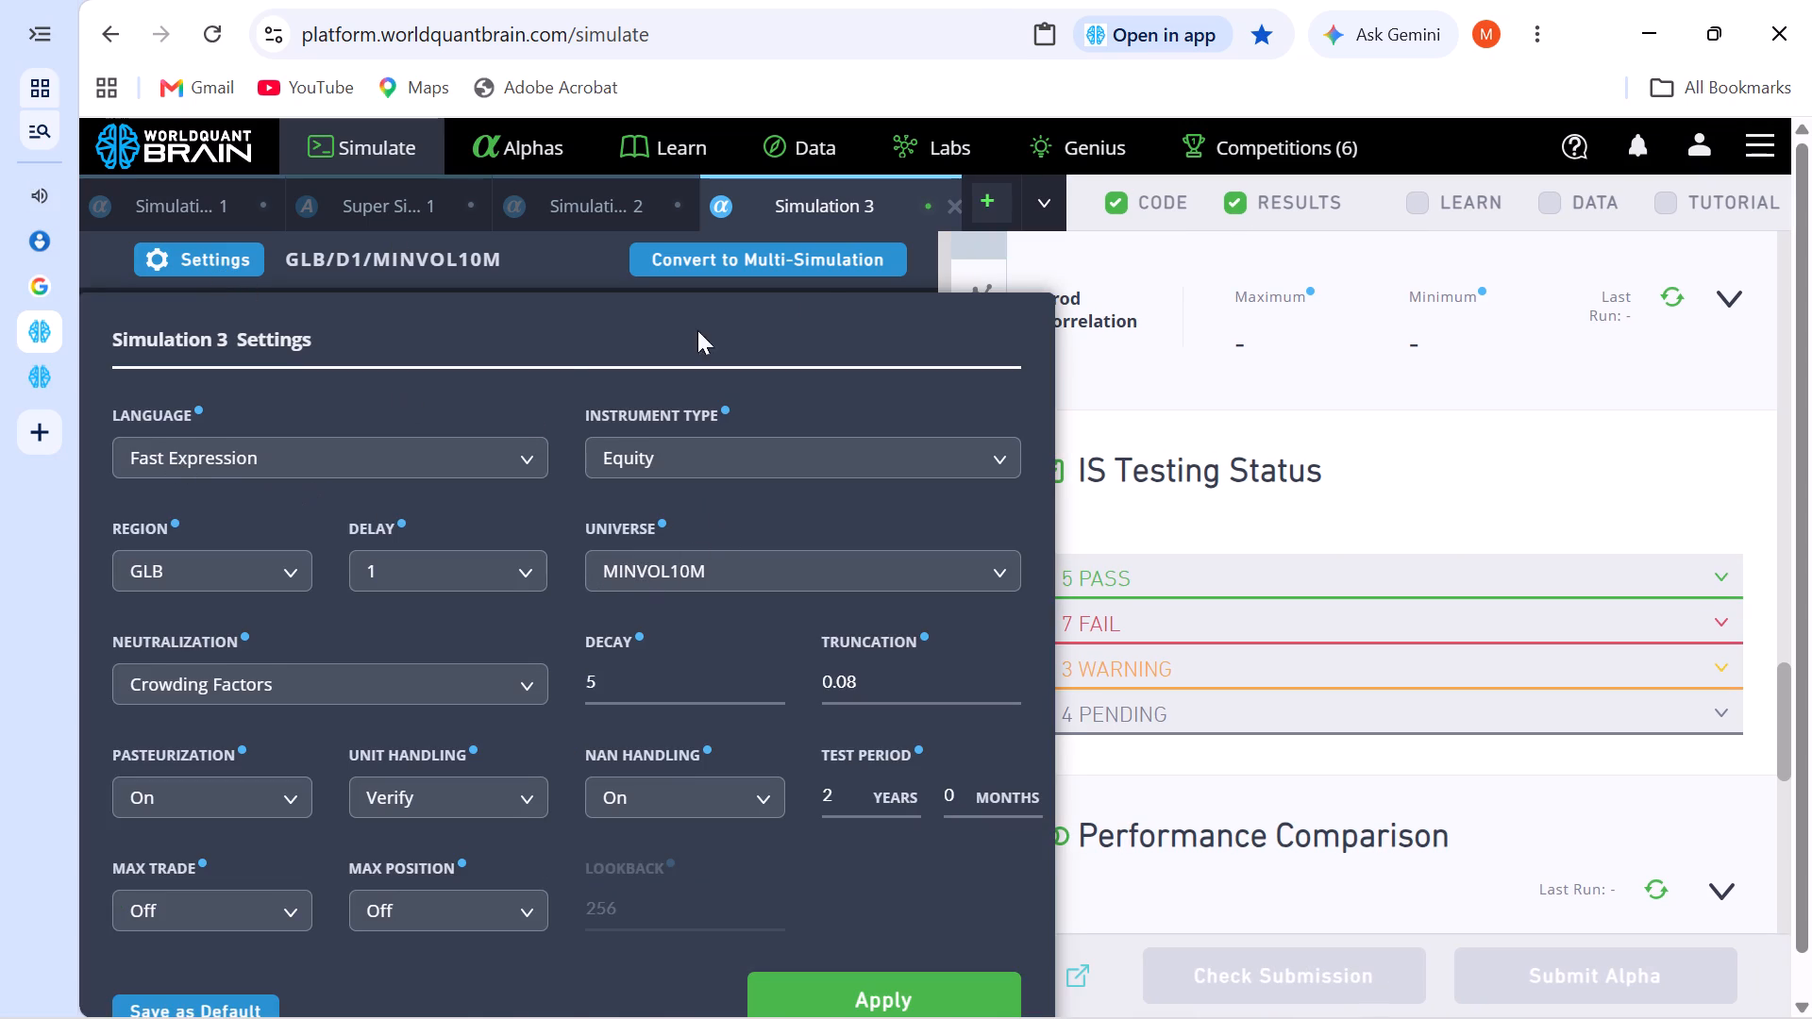
click(1526, 383)
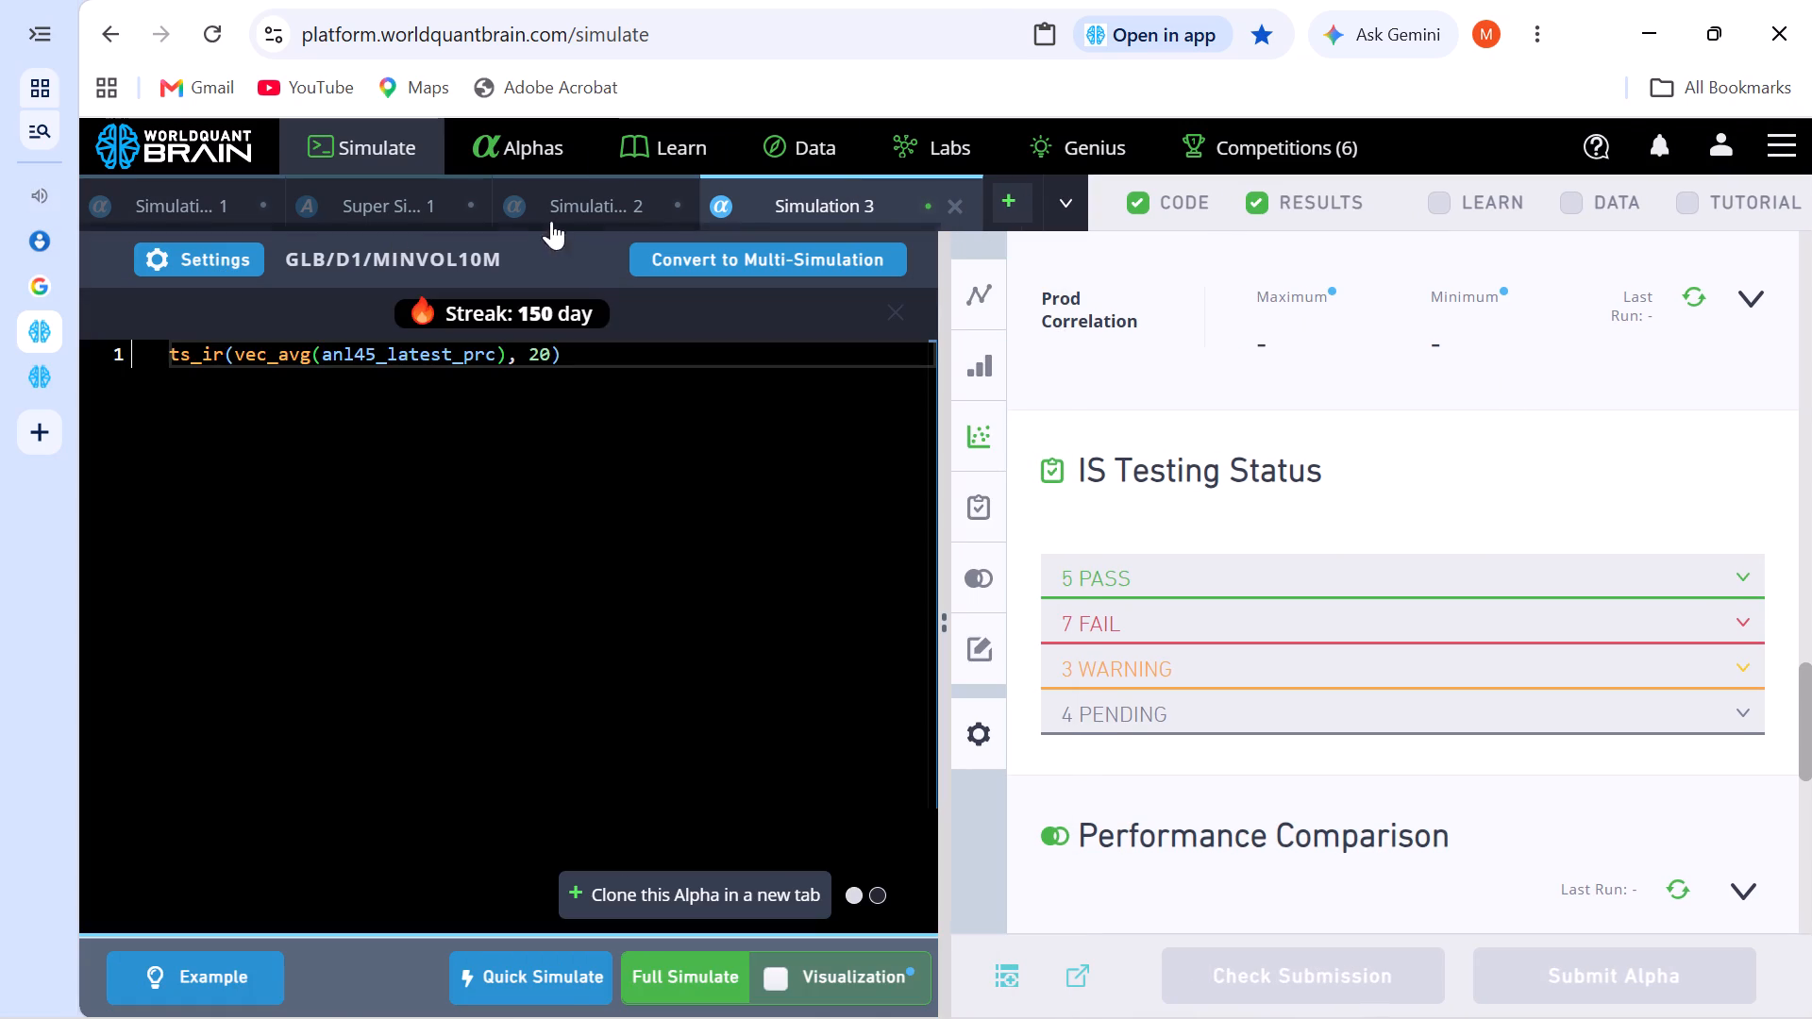
Open the data explorer for GLB, delay 1, MINVOL1M and list the datasets in the Other category.
click(802, 132)
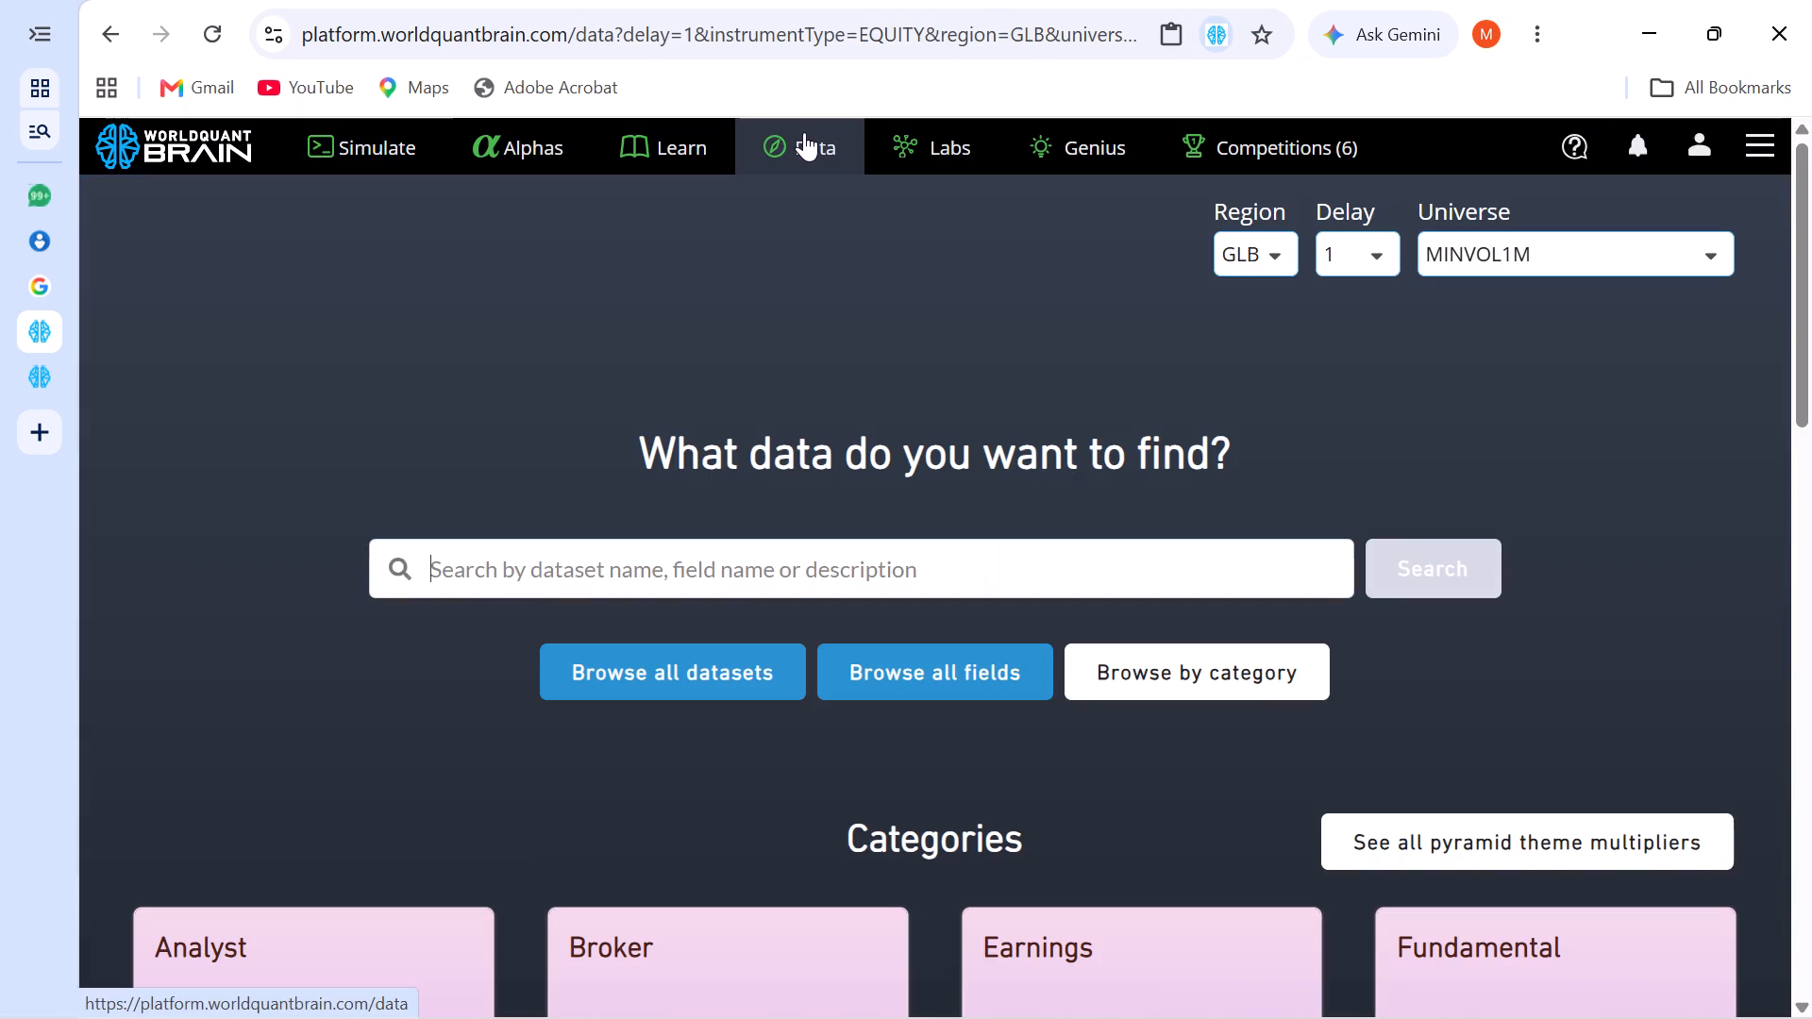
click(578, 572)
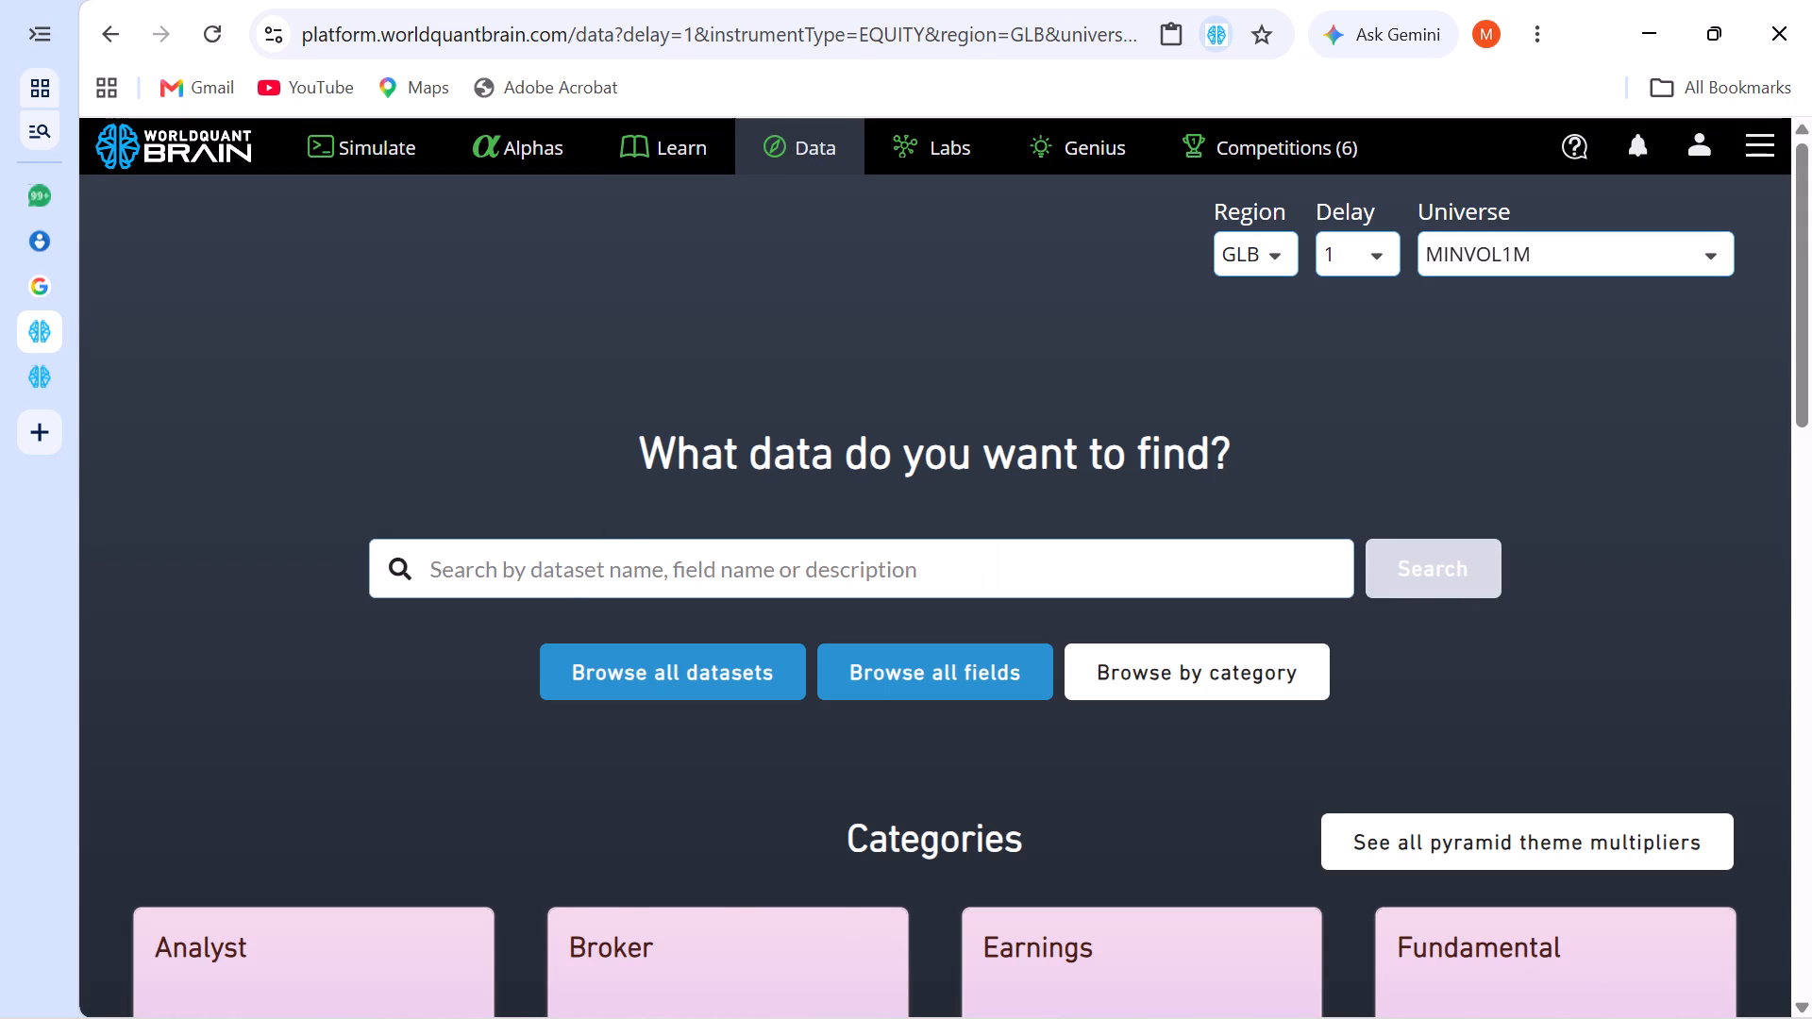
click(354, 149)
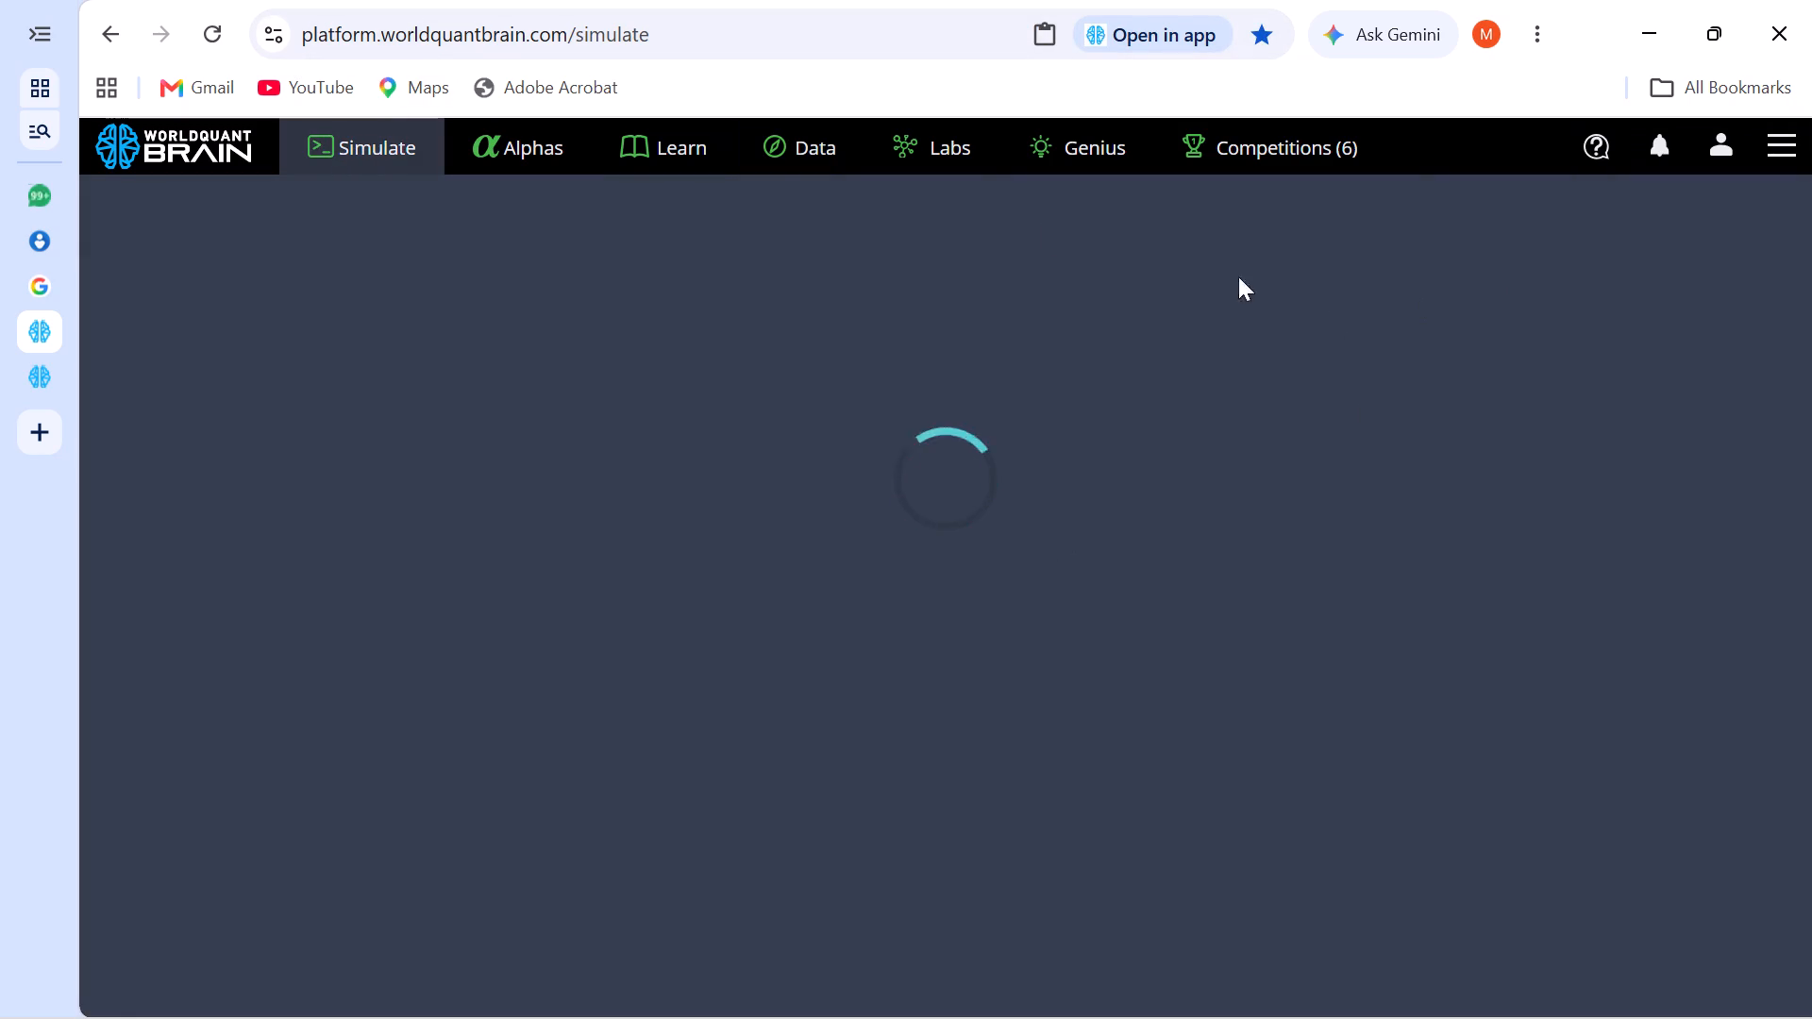
click(832, 139)
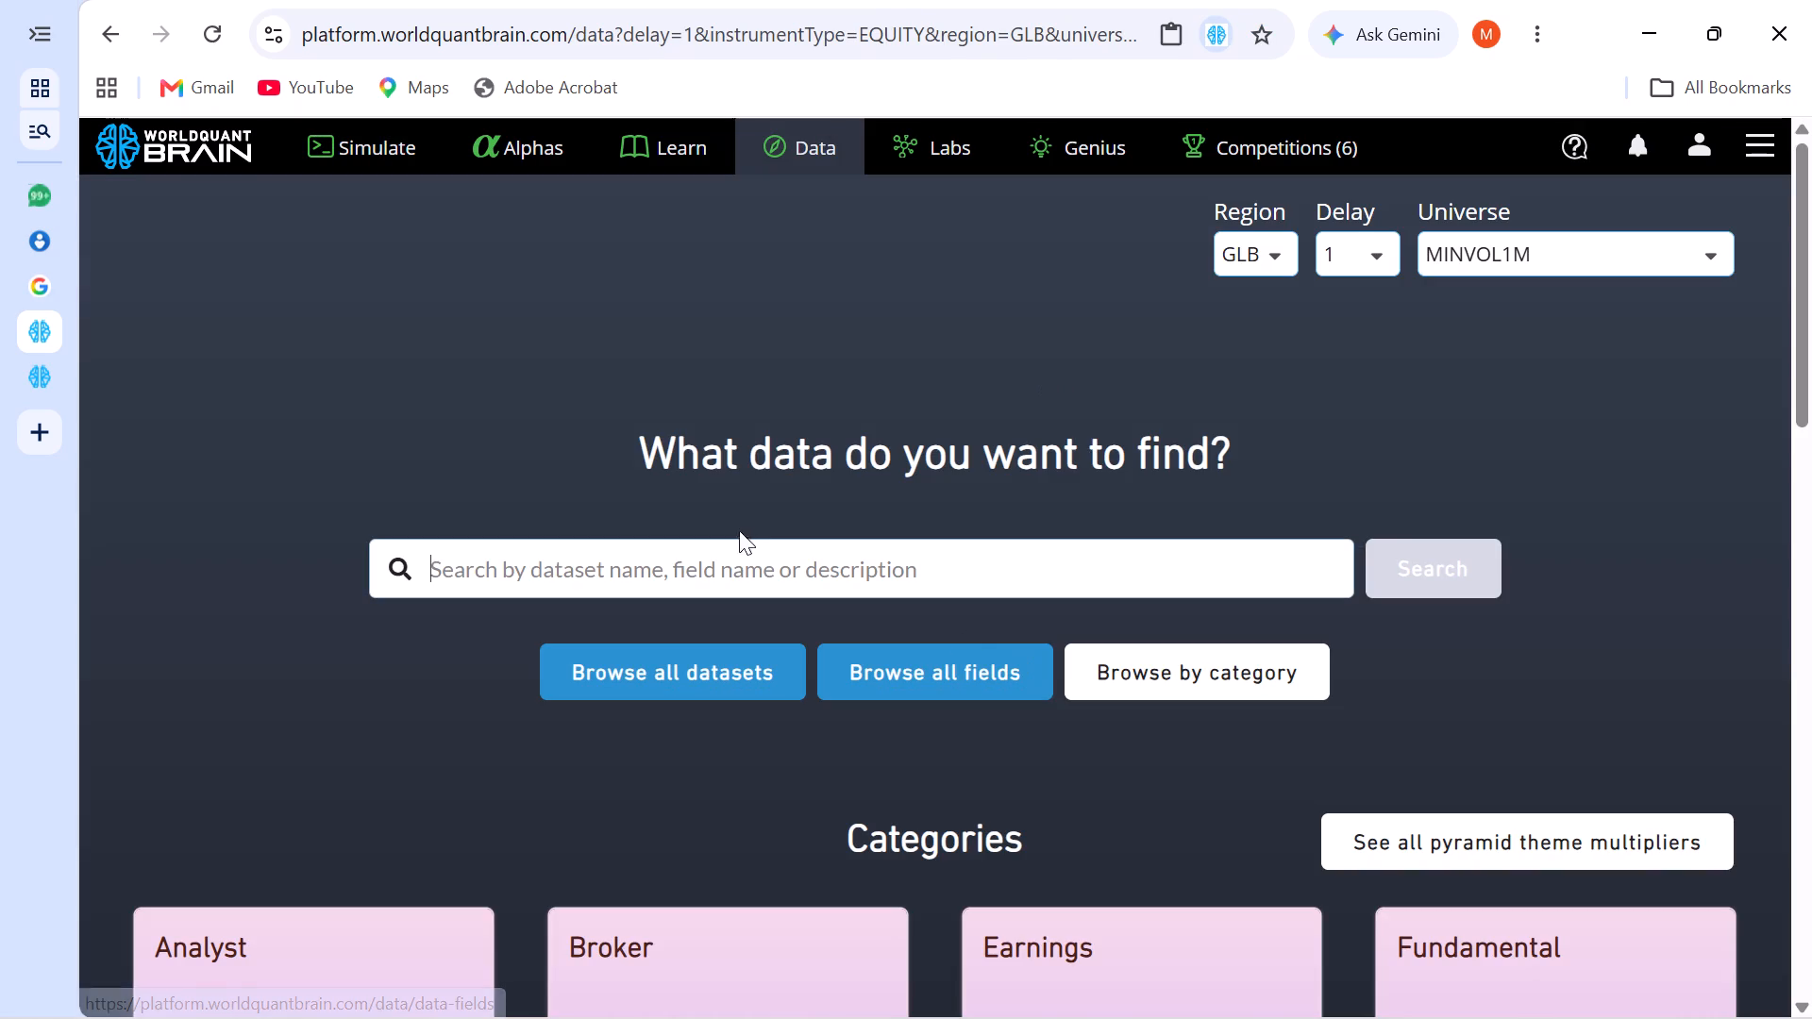
scroll(1360, 853, down, 5)
scroll(486, 600, down, 3)
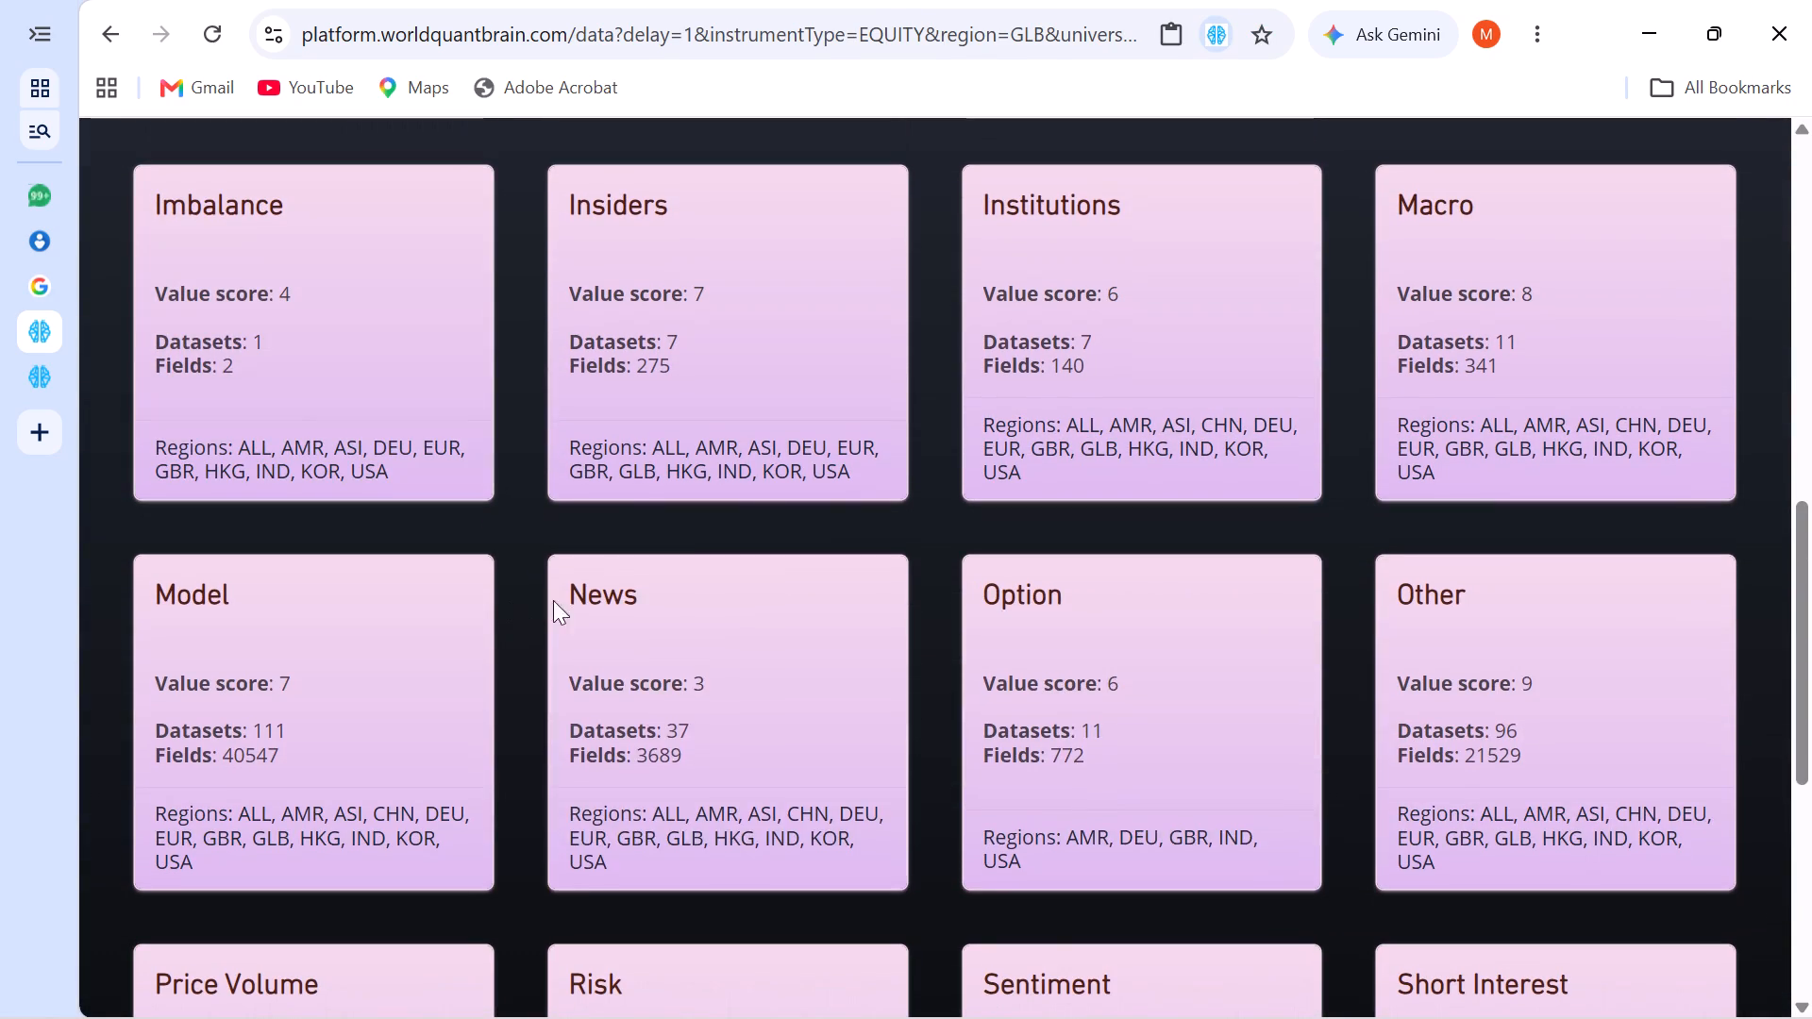
click(1480, 674)
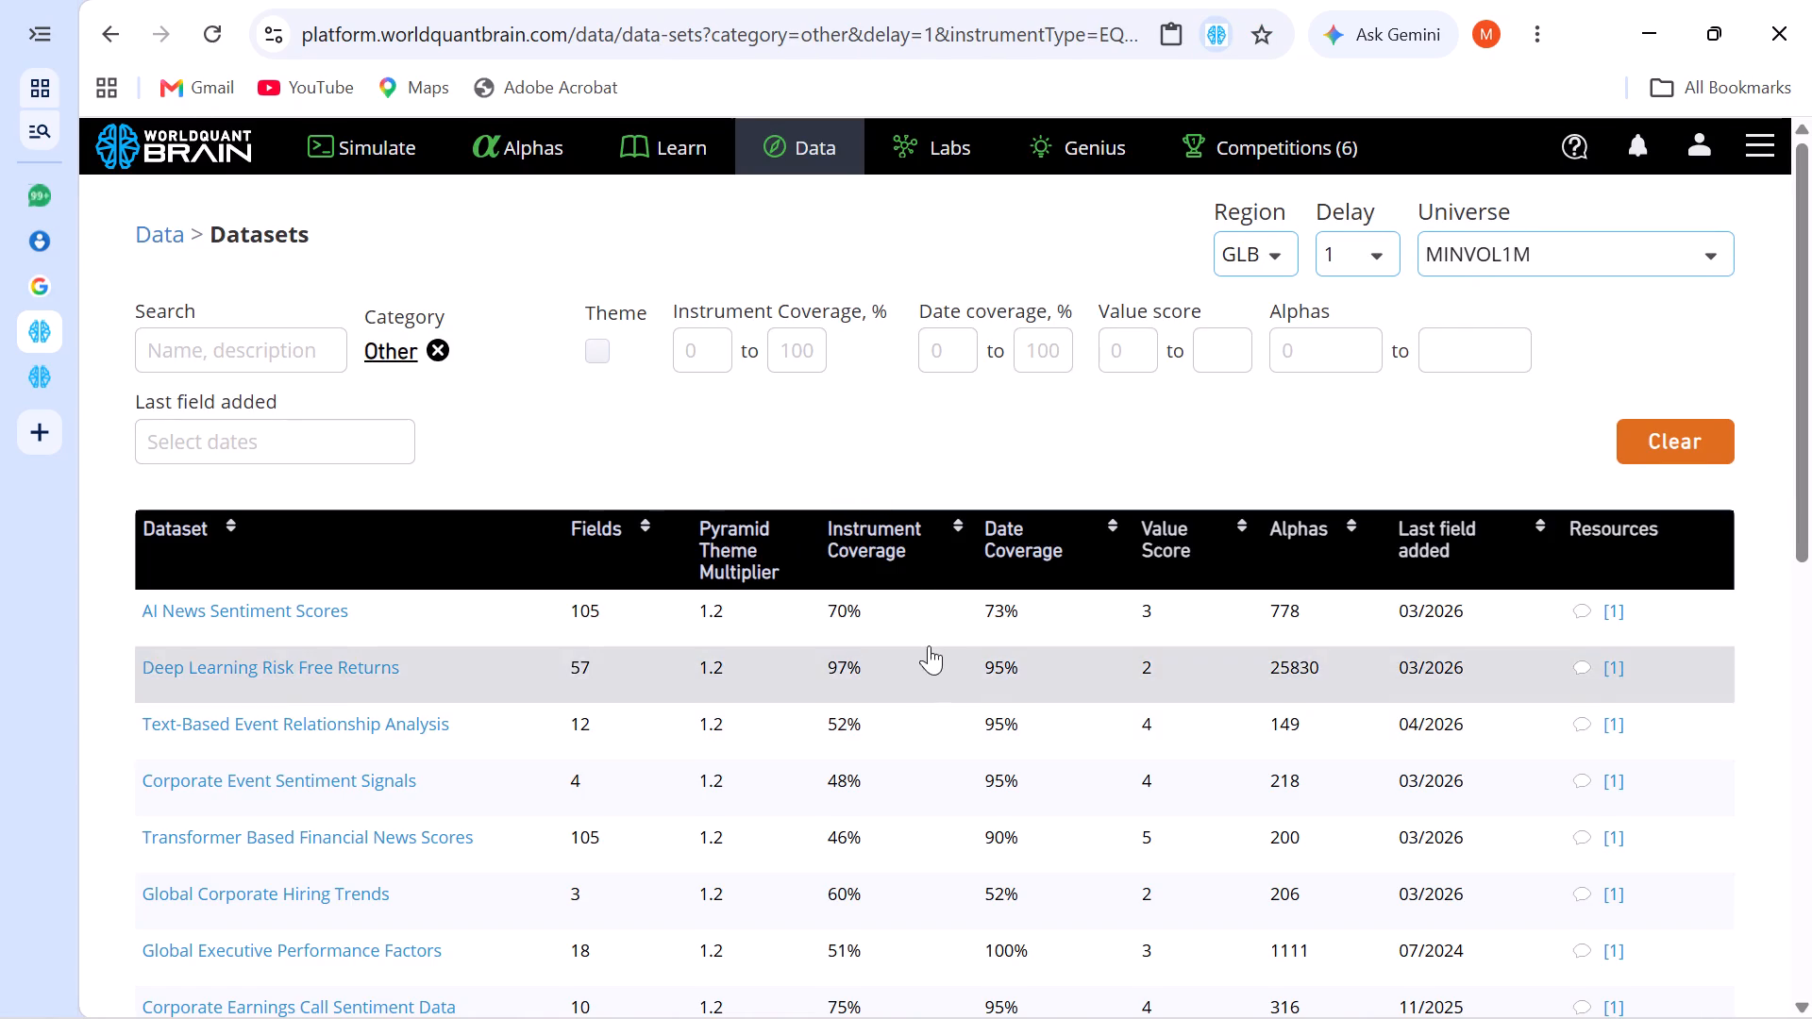
Examine both pages of the Other category's dataset list, including field counts, coverage, value scores and alpha counts.
scroll(931, 639, down, 10)
scroll(1004, 647, up, 3)
scroll(1004, 647, down, 4)
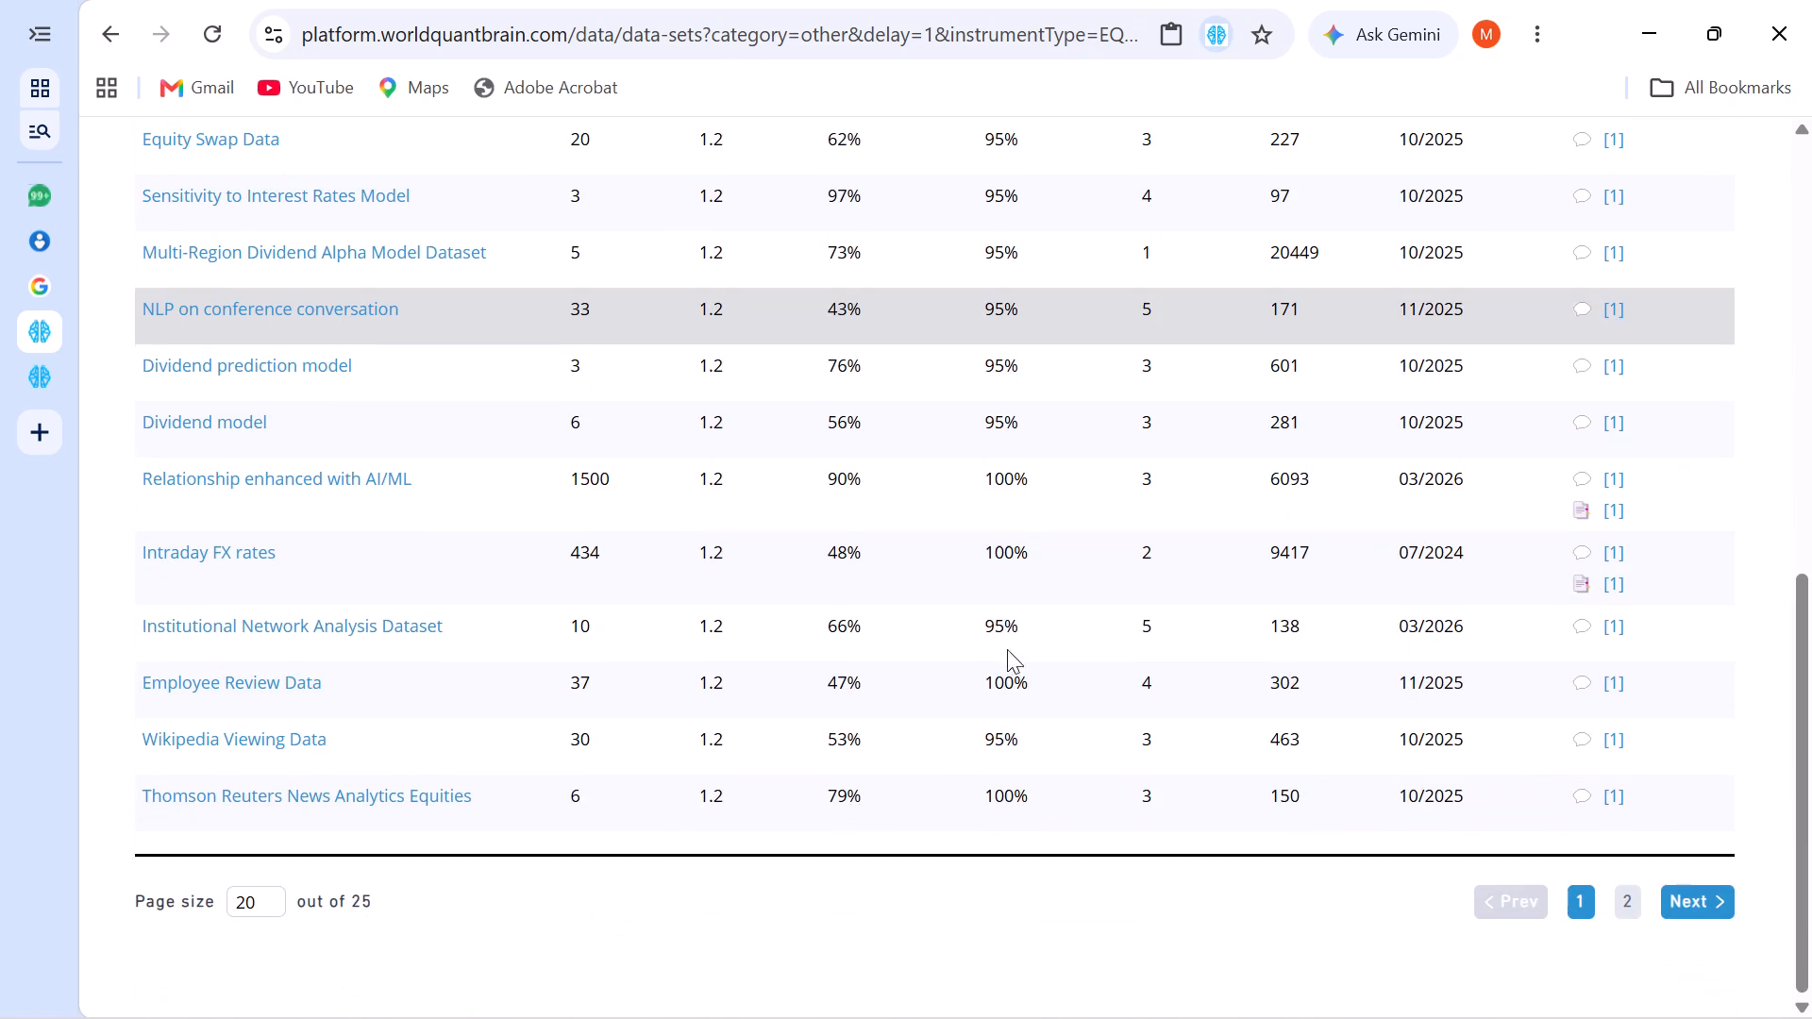
scroll(1366, 697, down, 2)
click(1689, 892)
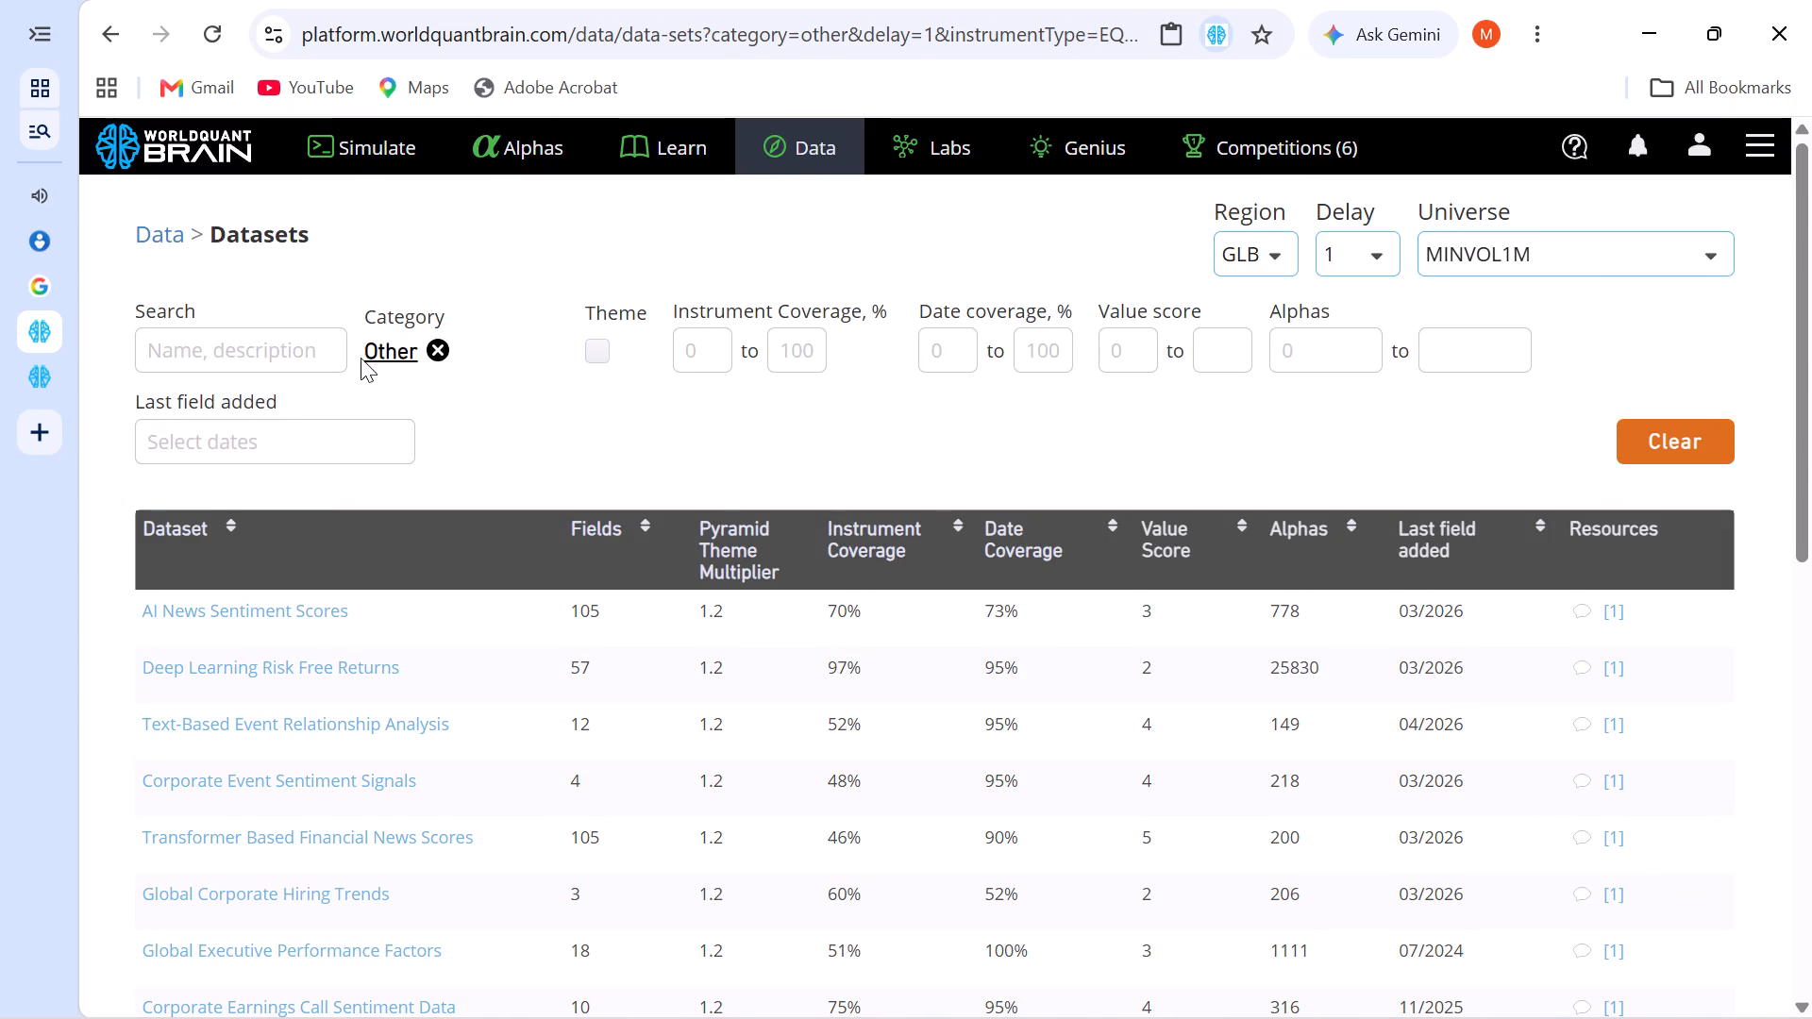
scroll(1193, 484, down, 11)
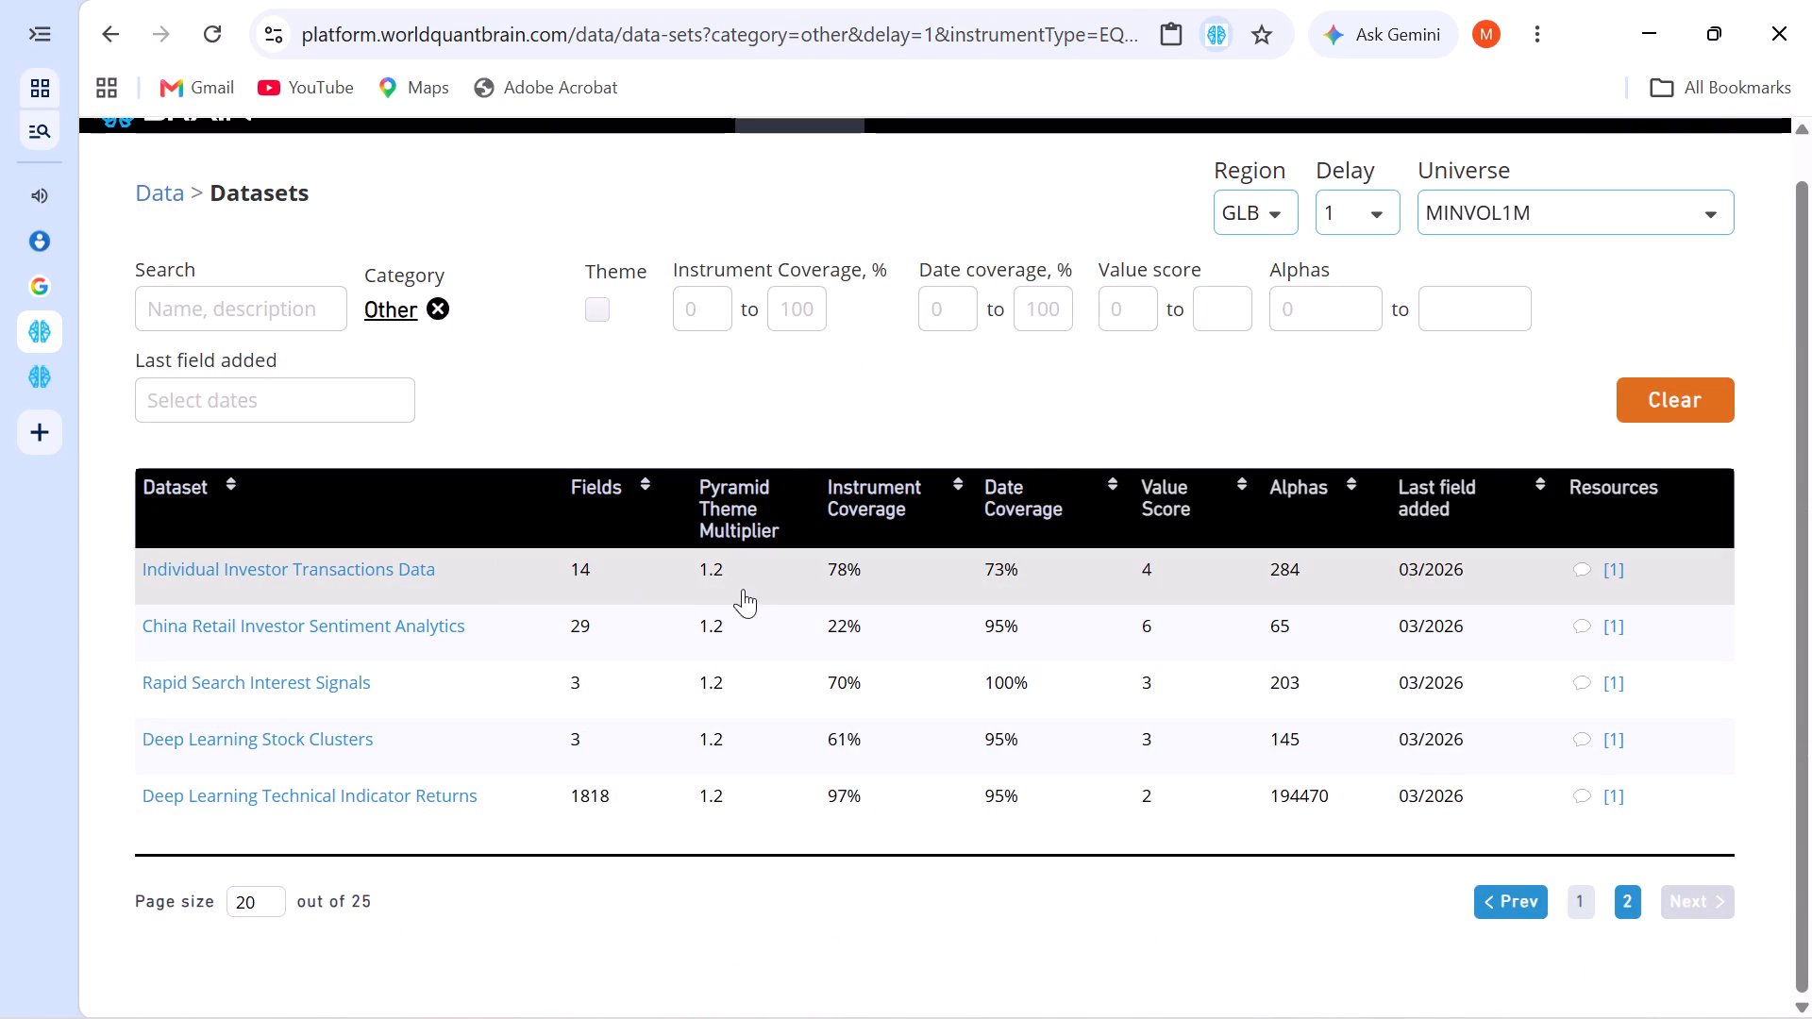
scroll(1061, 517, up, 5)
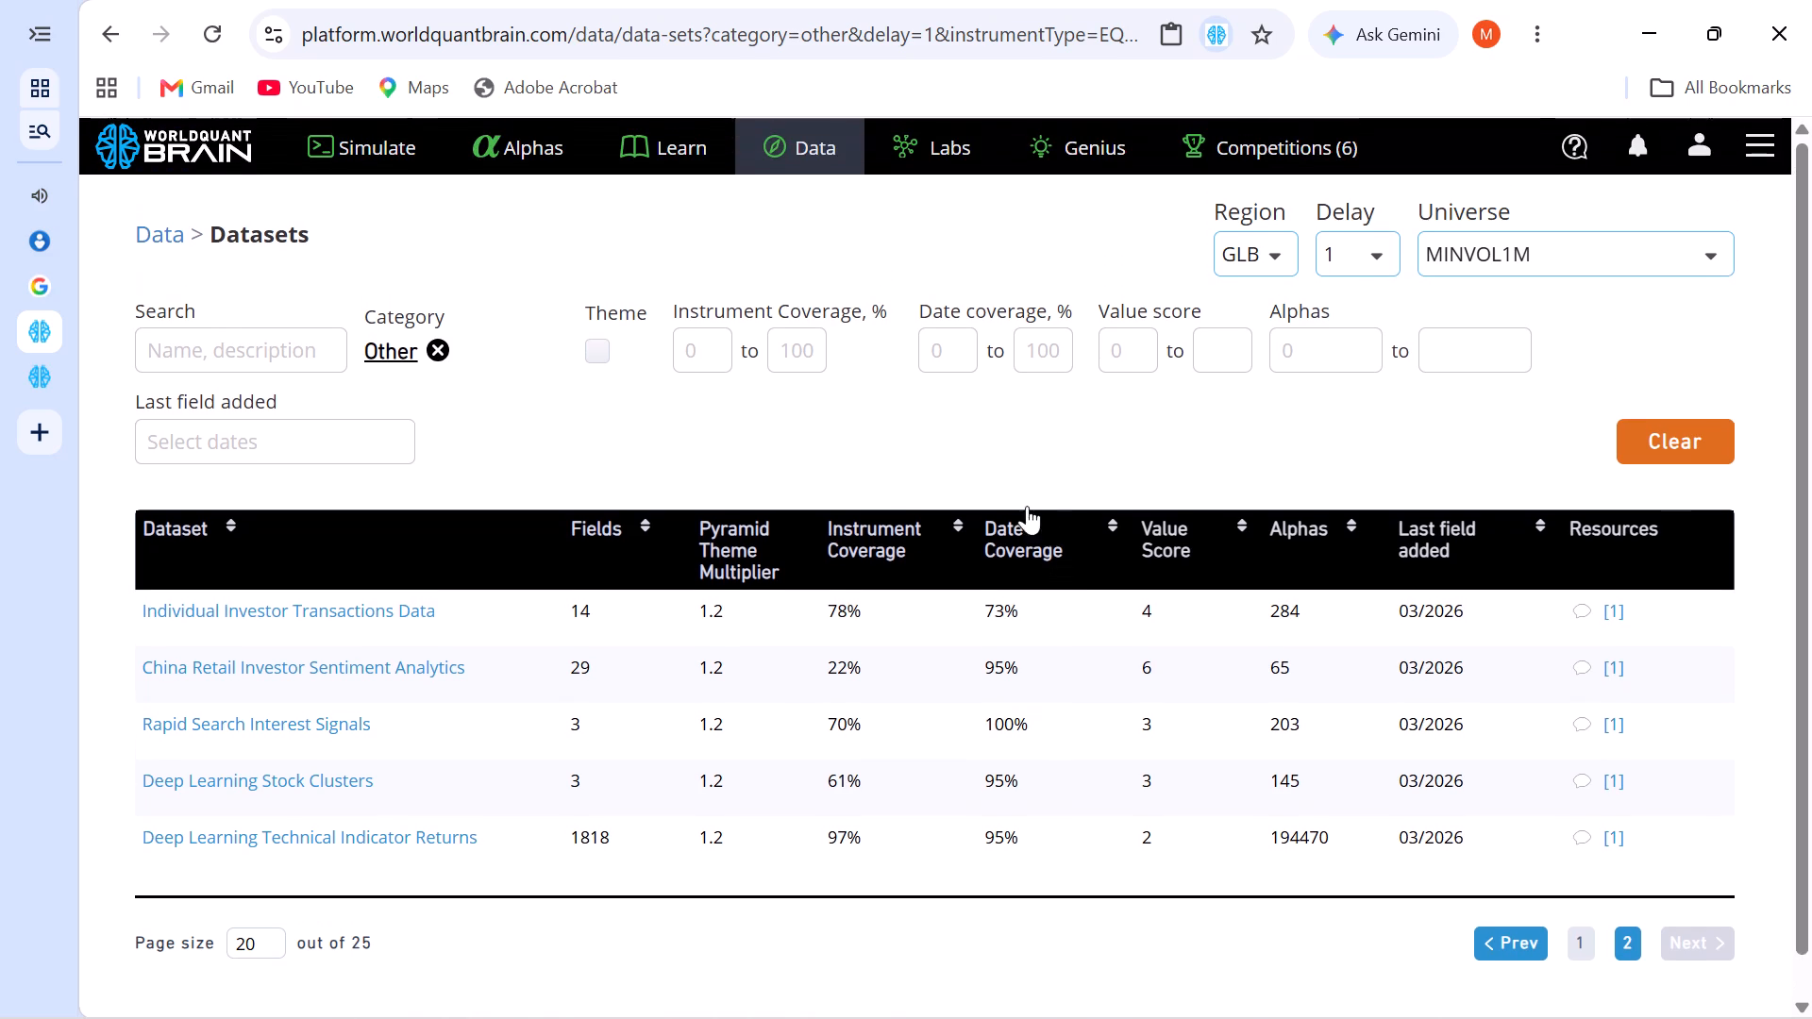
Narrow the dataset list to the AI/ML Data subcategory of Other and look through its datasets.
click(391, 358)
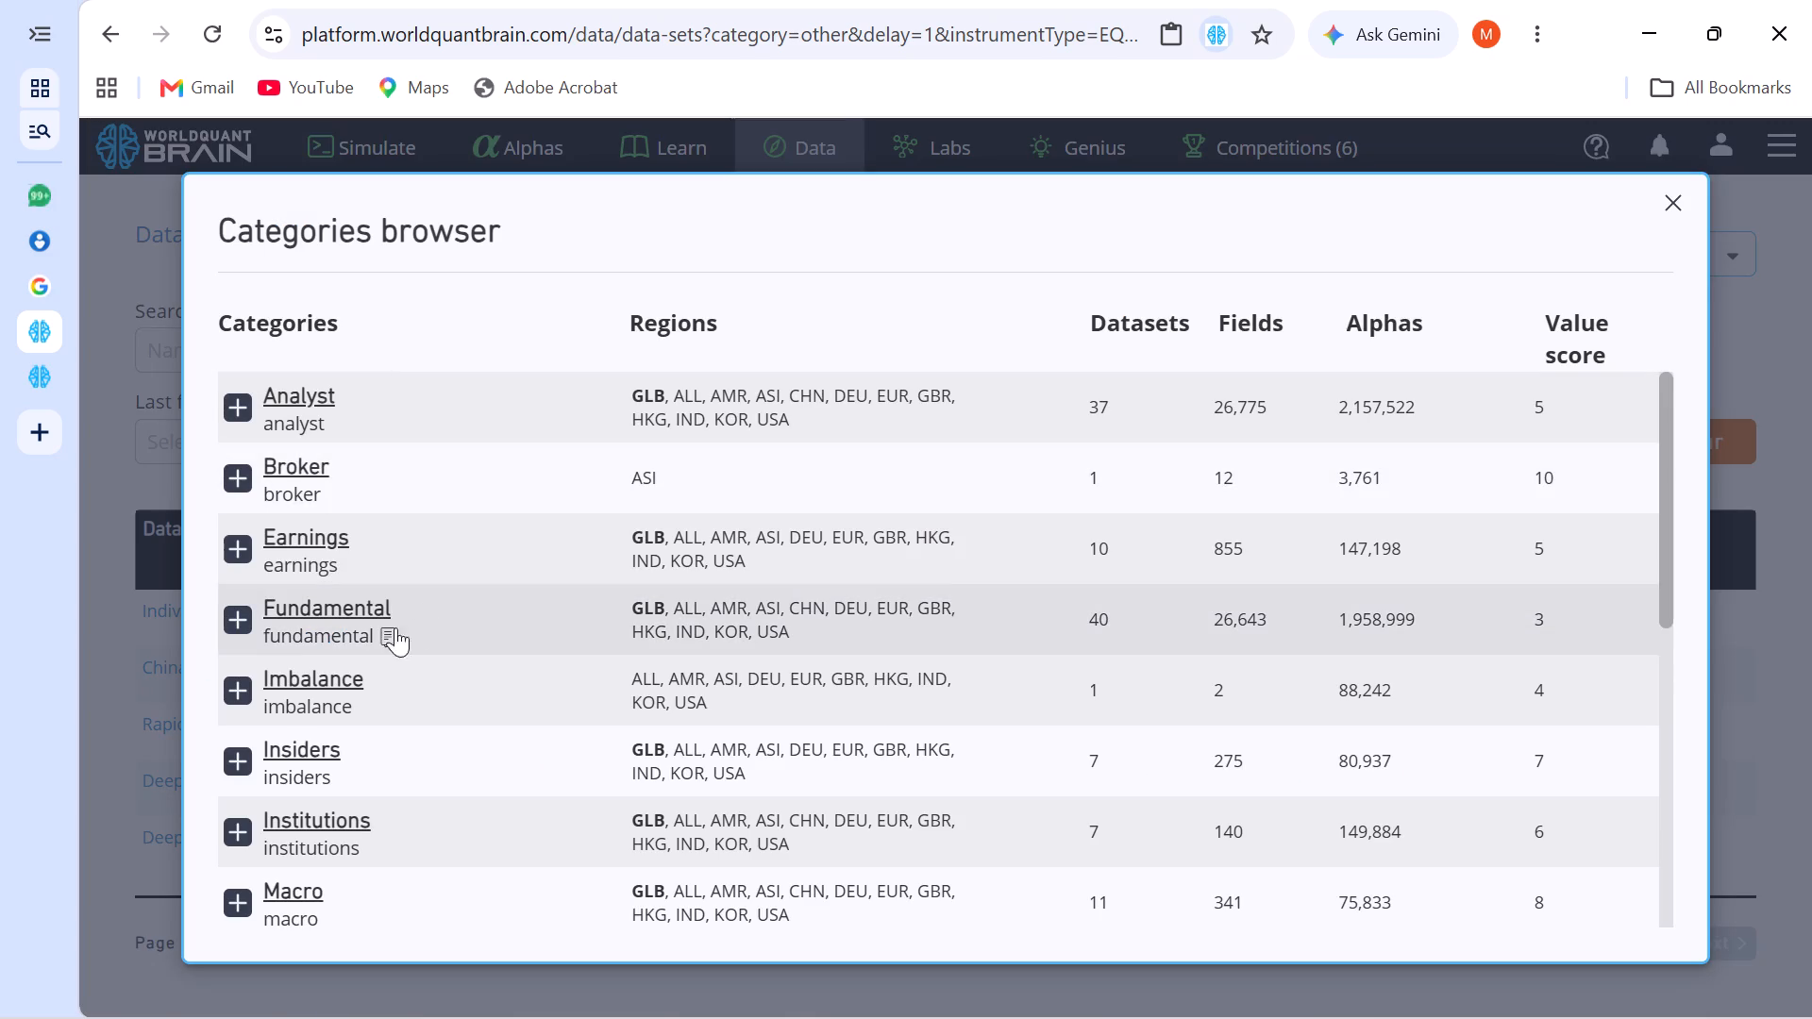
scroll(453, 643, down, 3)
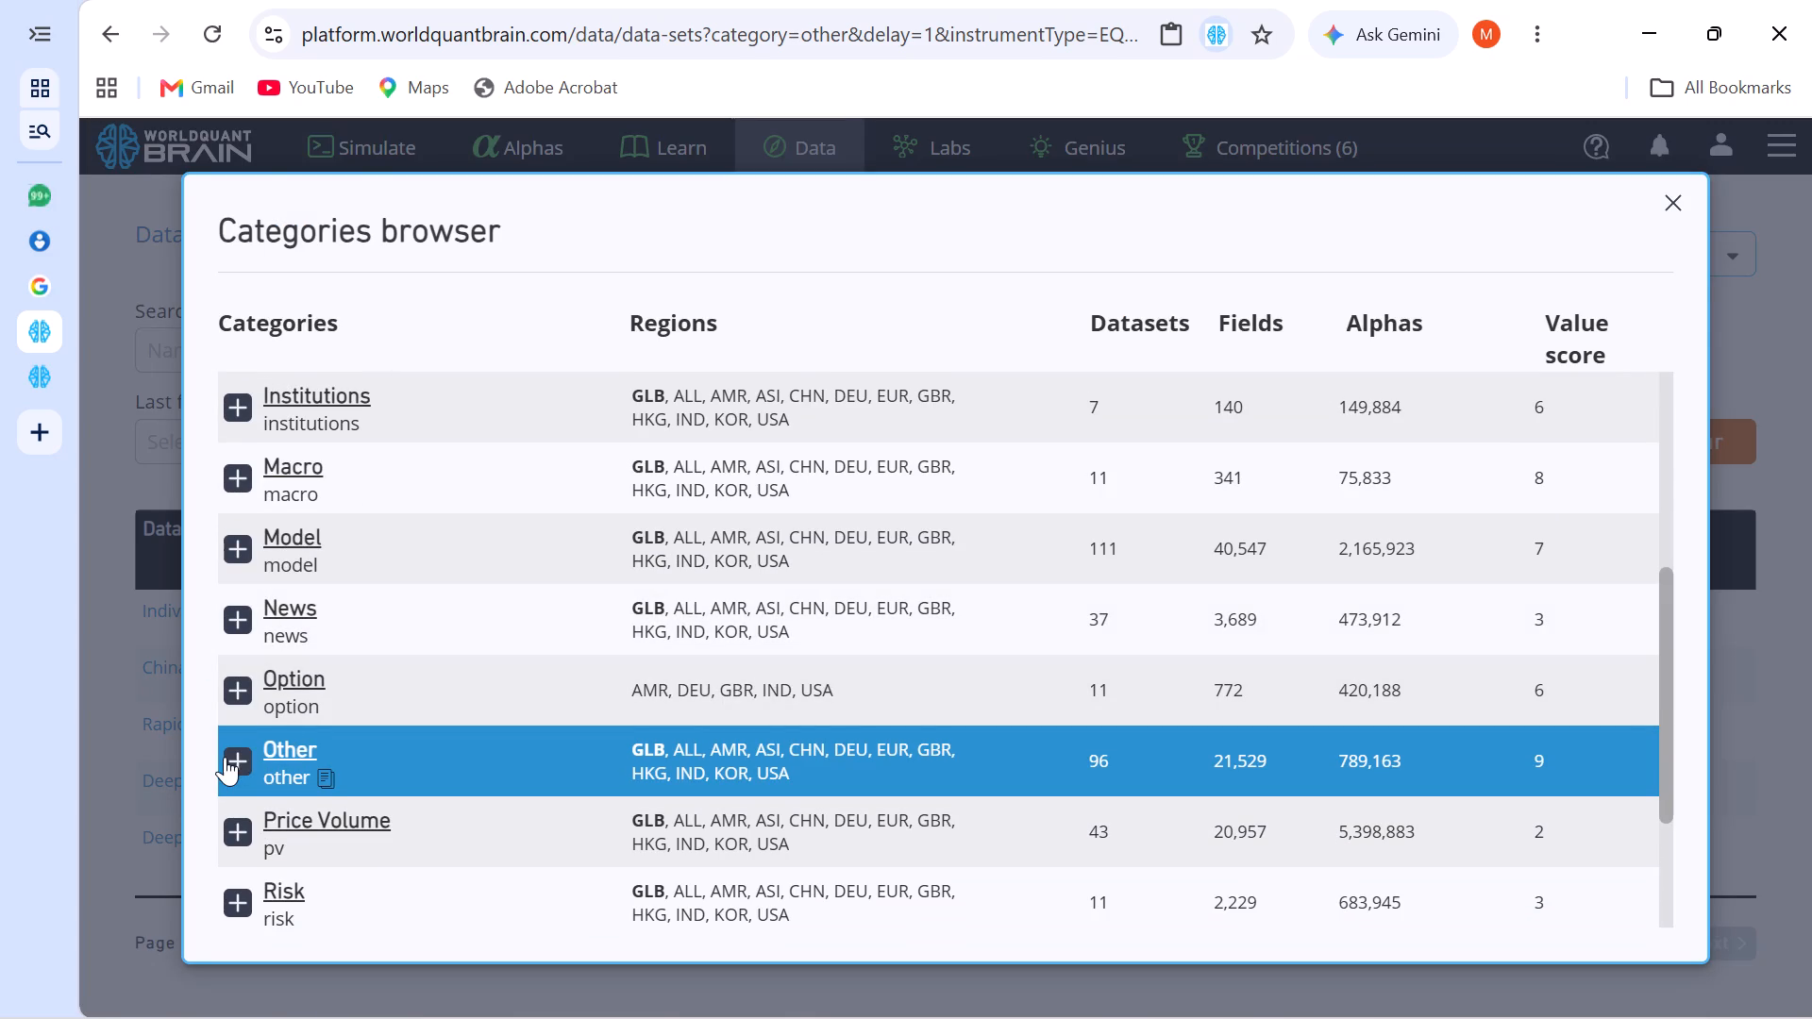
click(225, 757)
scroll(663, 748, down, 3)
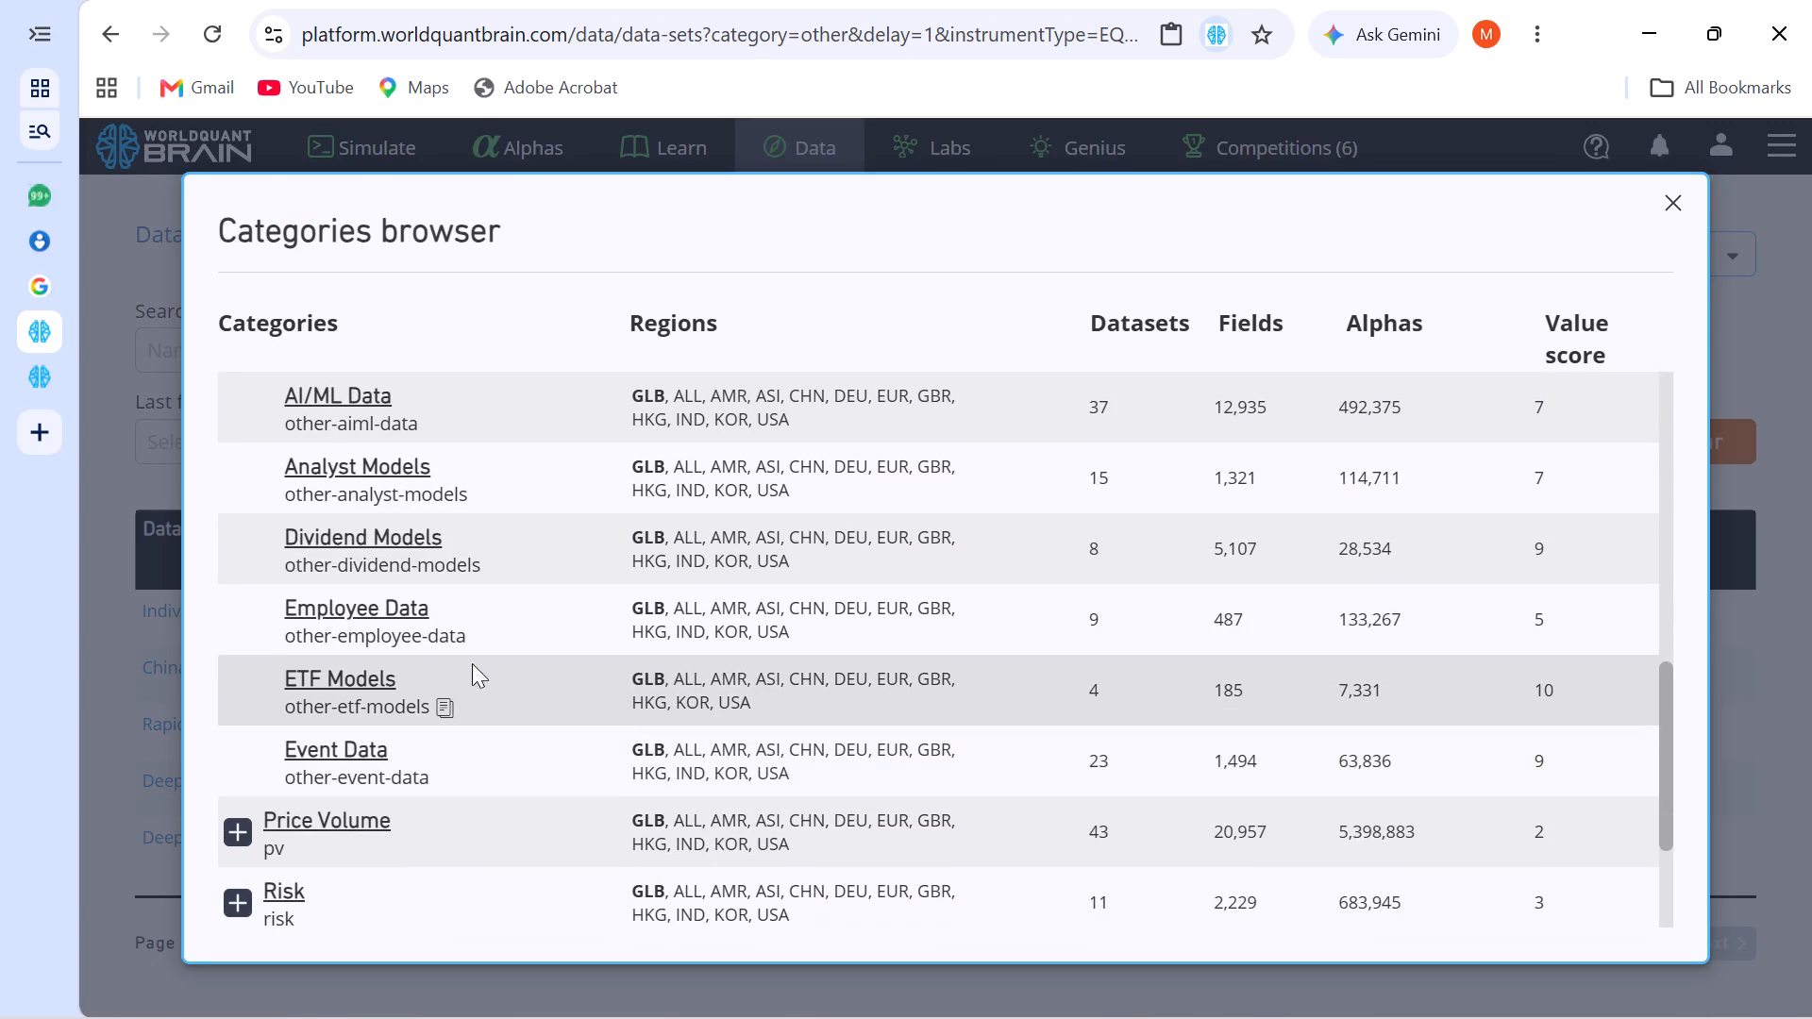
click(320, 383)
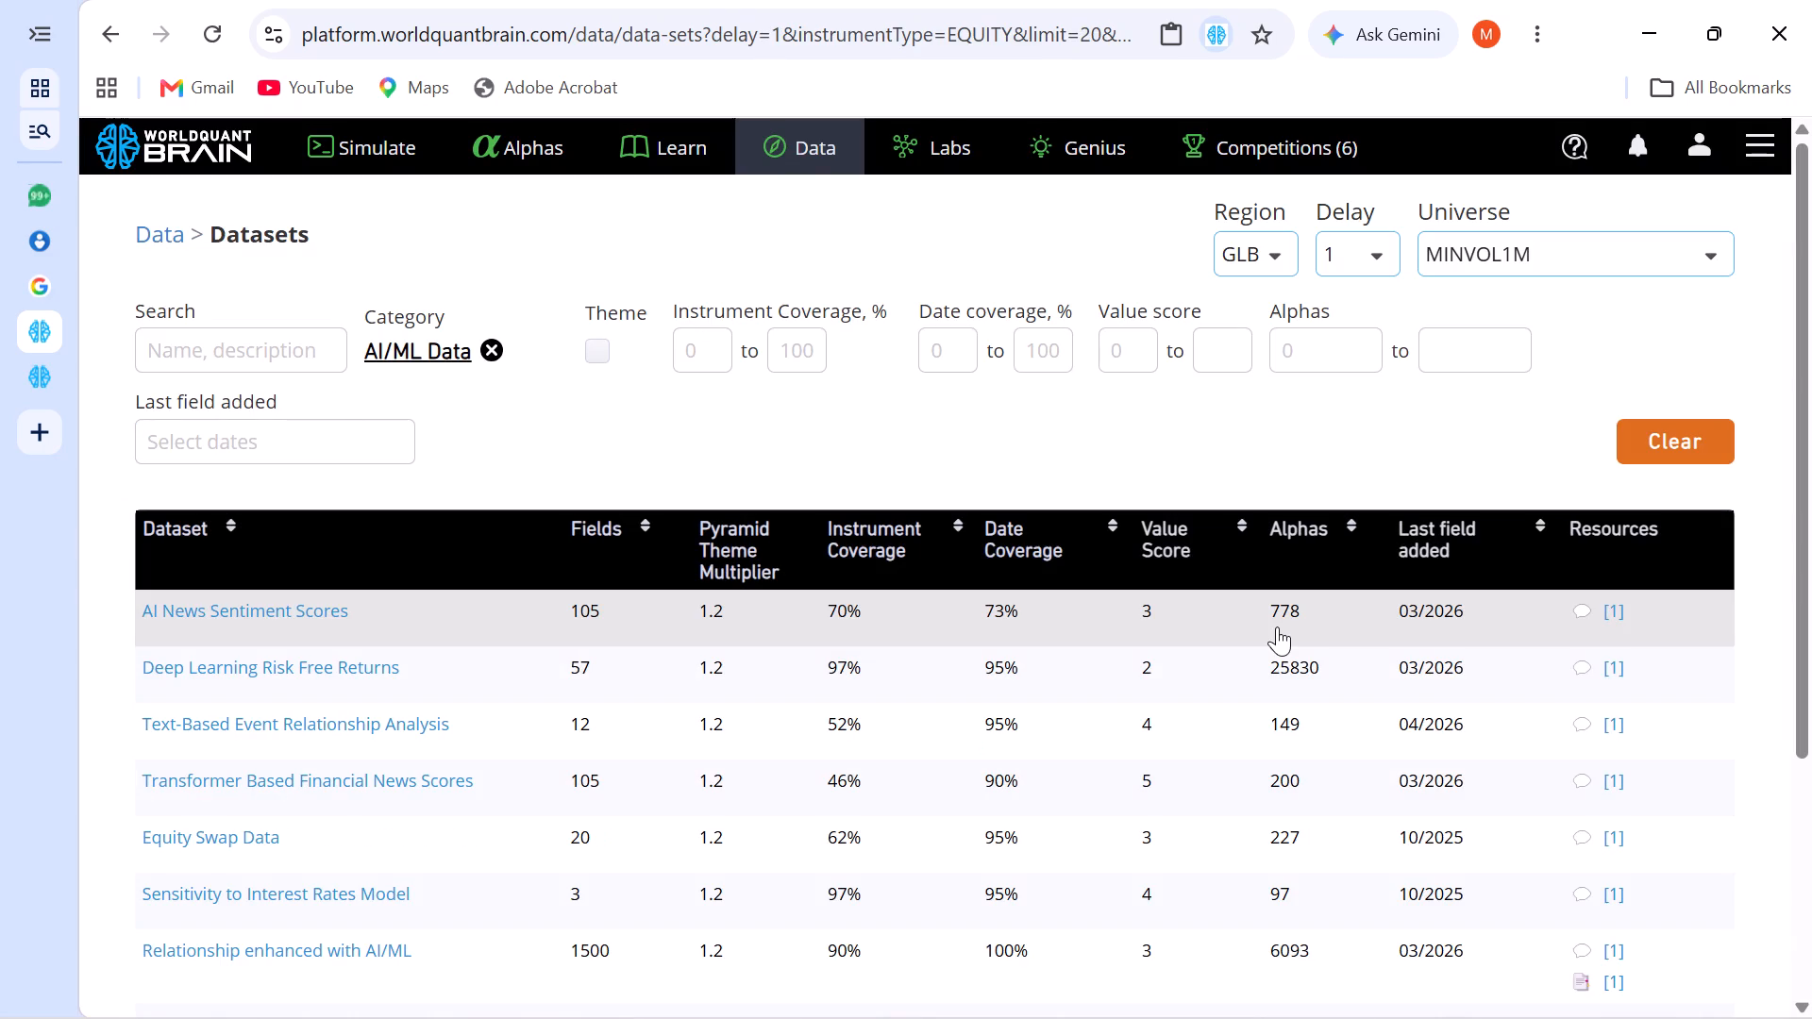
scroll(1278, 627, down, 5)
scroll(1256, 633, up, 5)
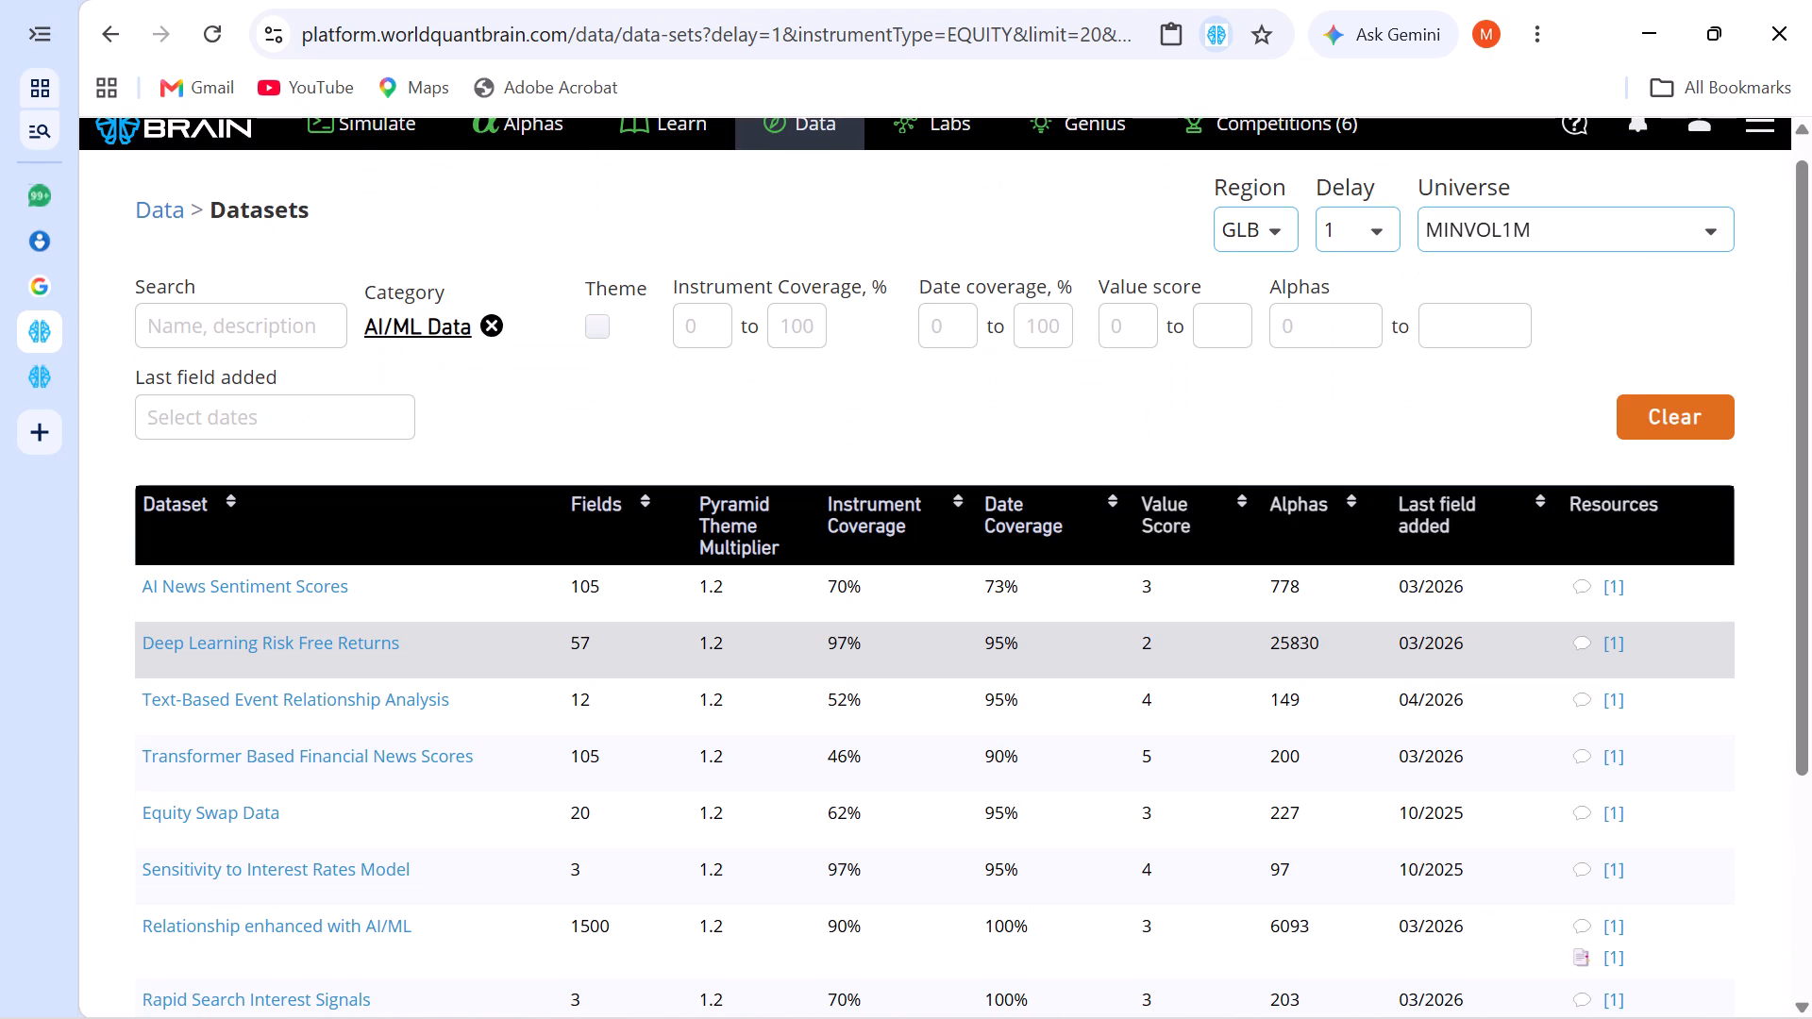
scroll(256, 439, down, 6)
scroll(294, 553, up, 5)
scroll(253, 301, up, 1)
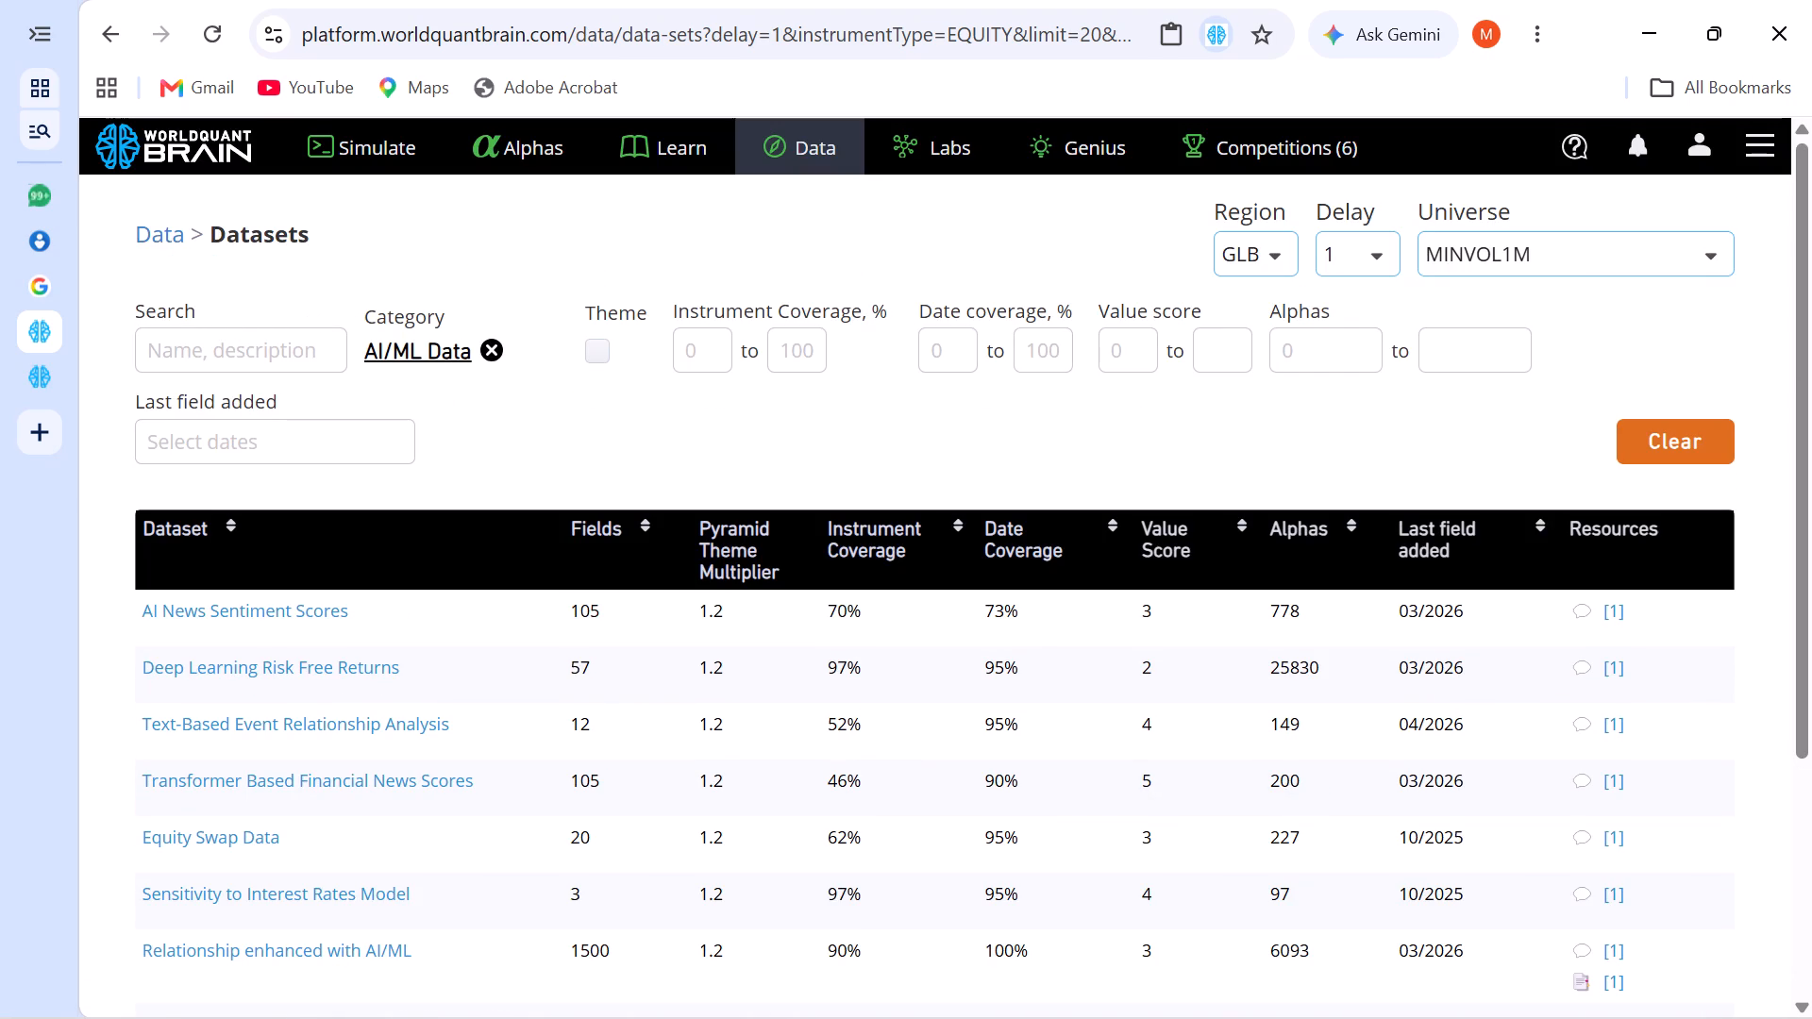
Switch the dataset category filter to Analyst Models and look through the listed datasets.
click(412, 347)
scroll(310, 615, down, 6)
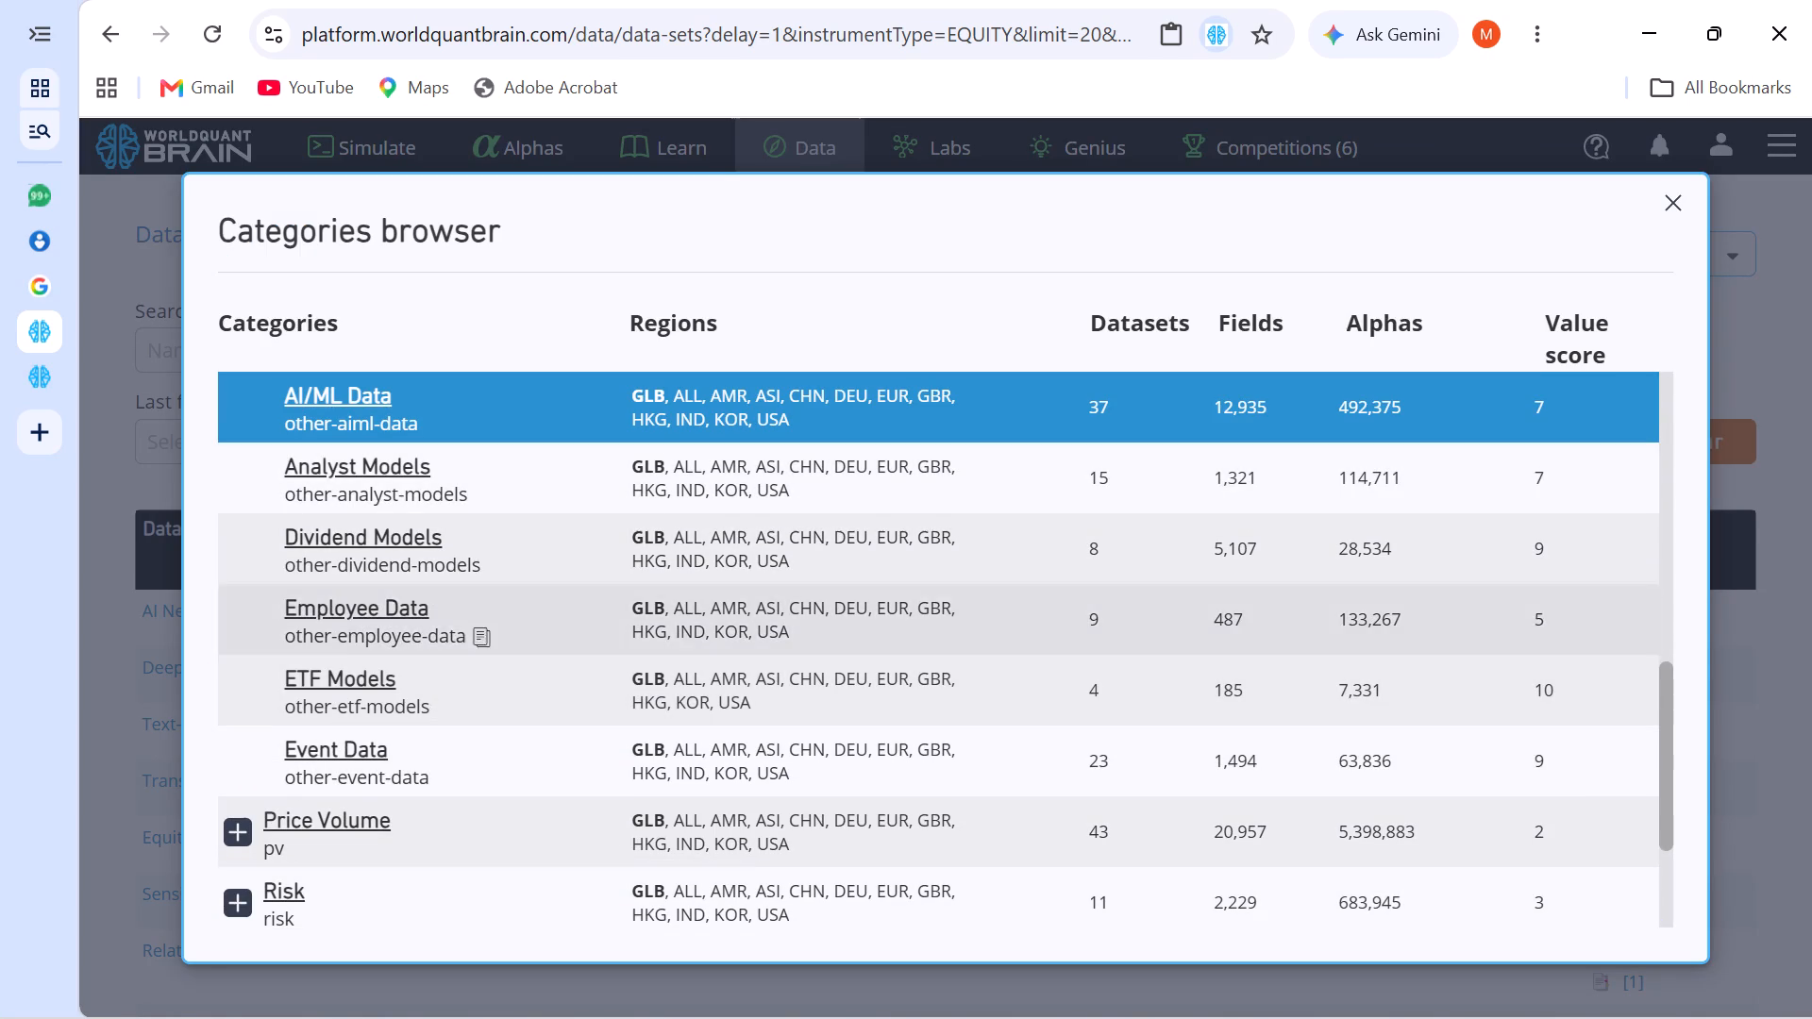
click(307, 462)
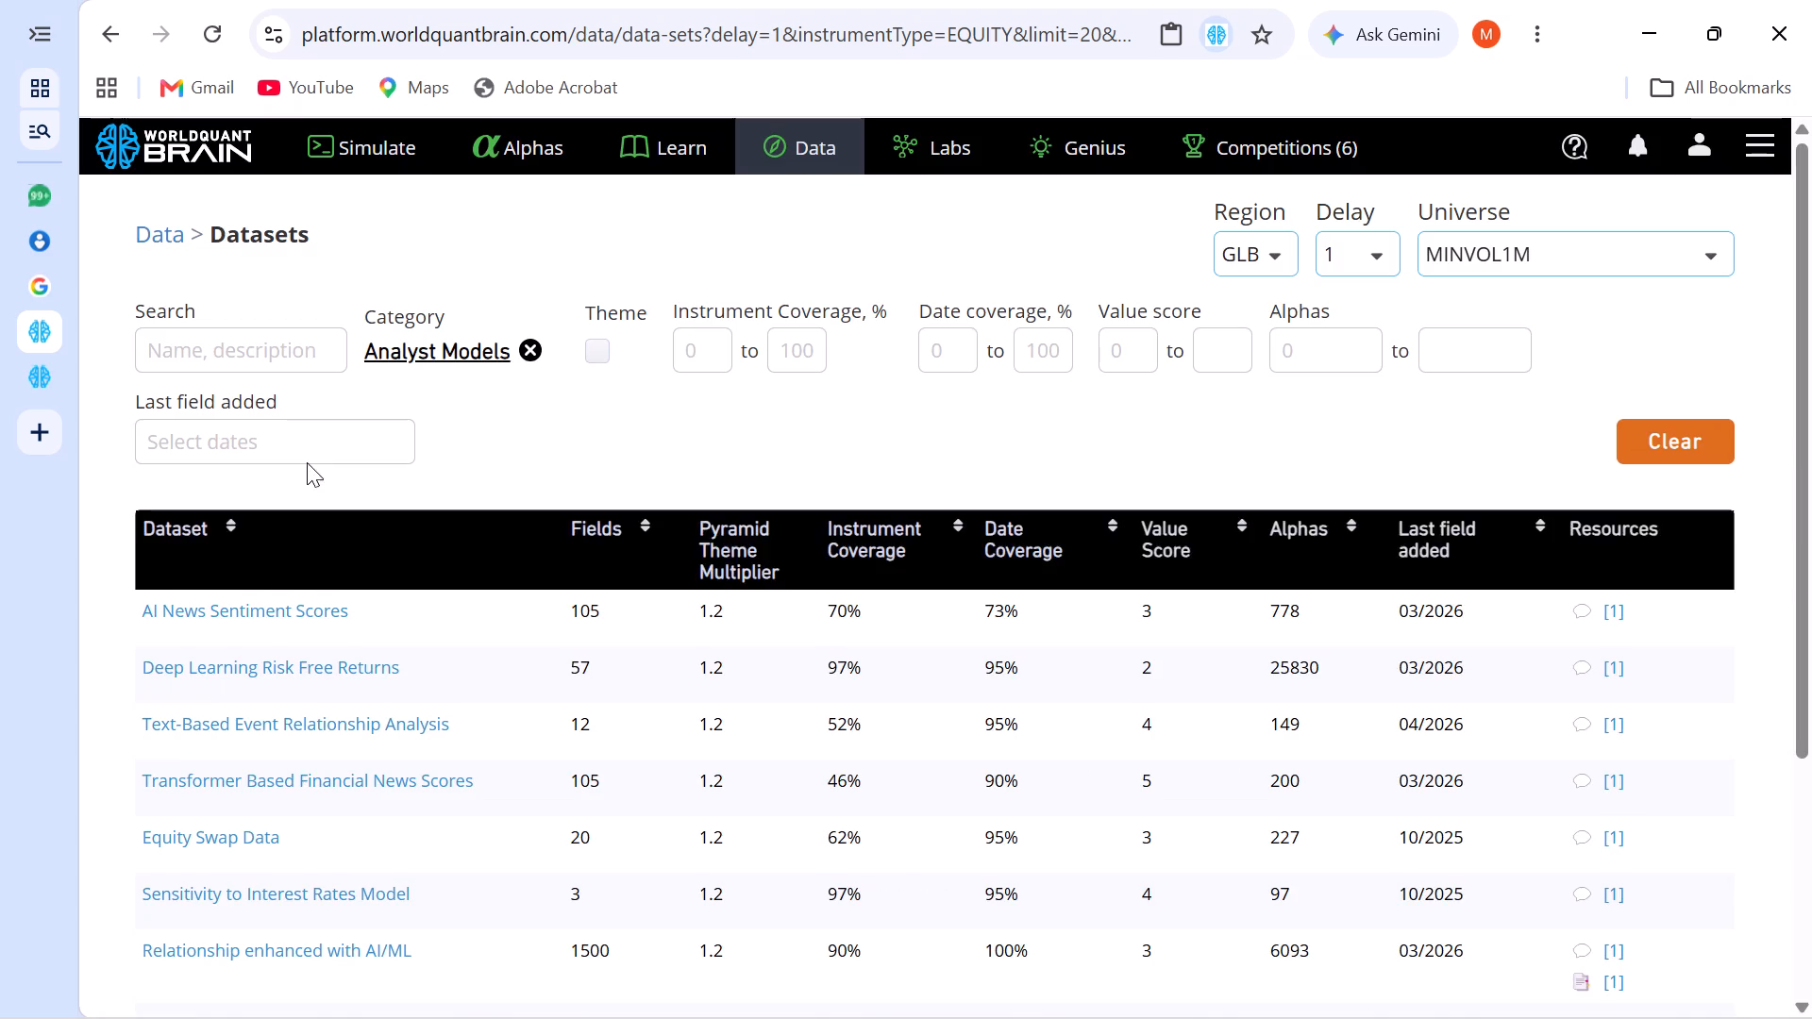
scroll(1157, 677, down, 2)
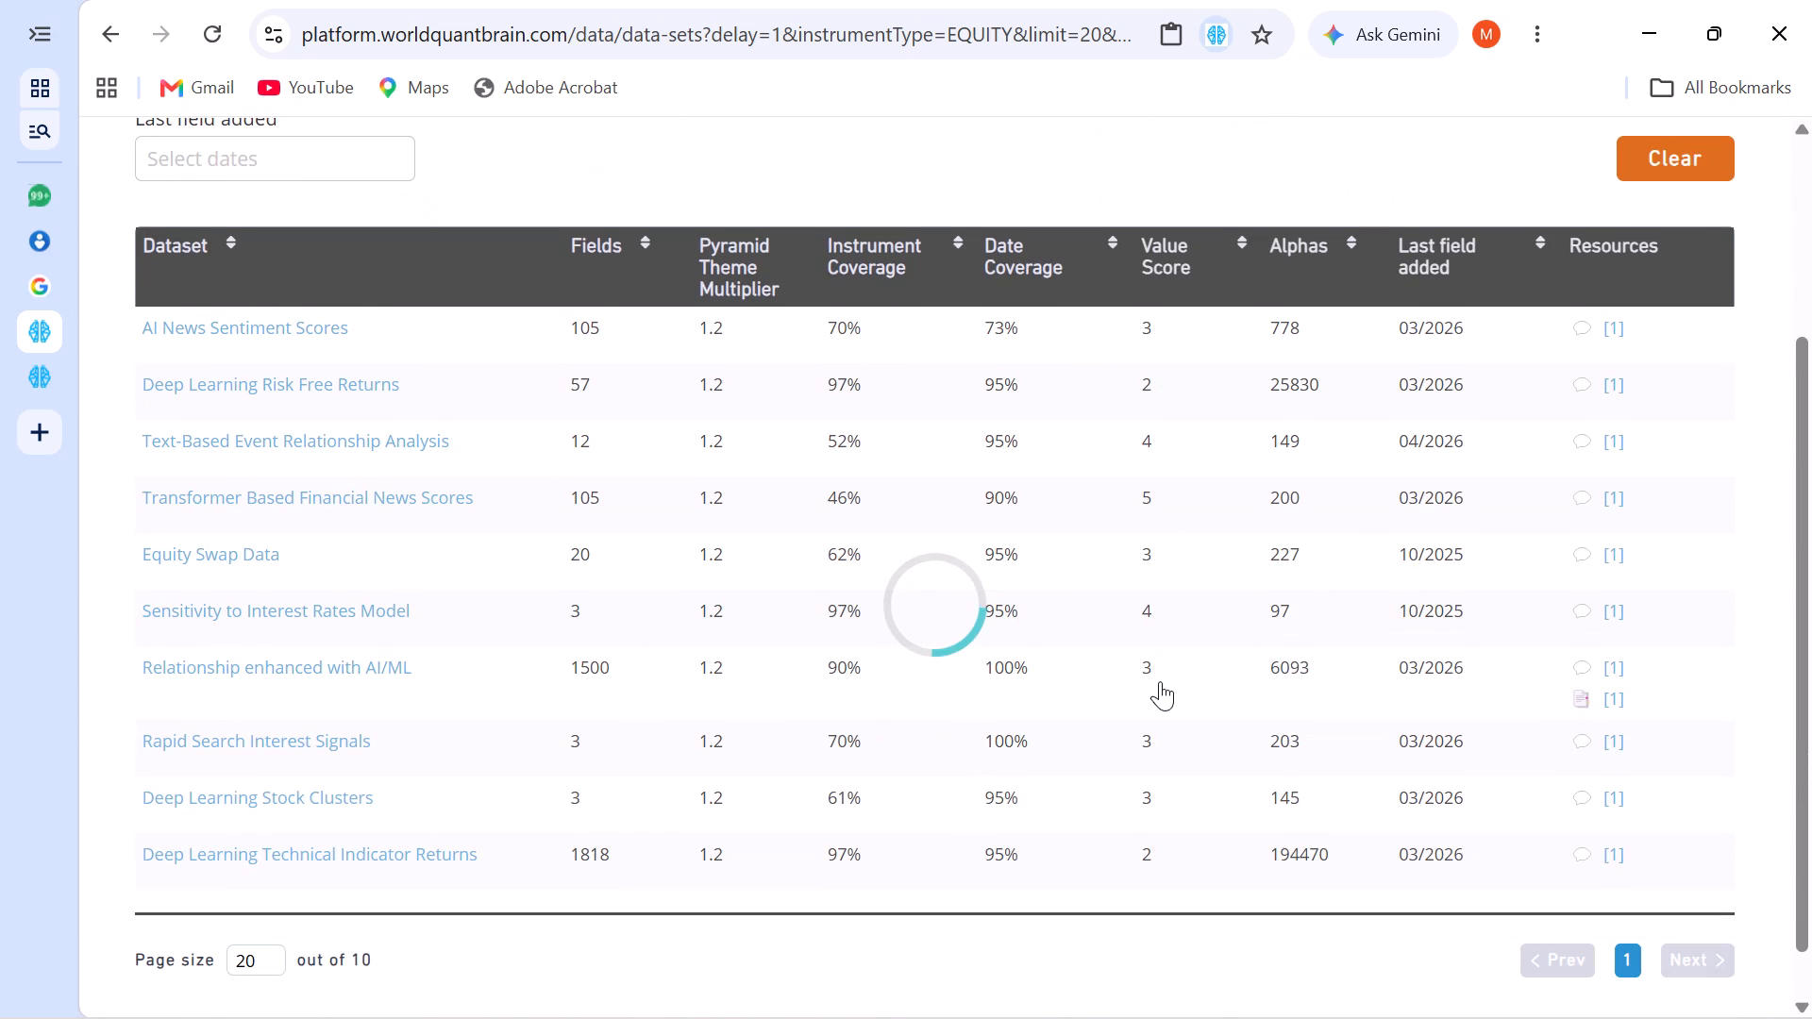
scroll(1160, 681, down, 5)
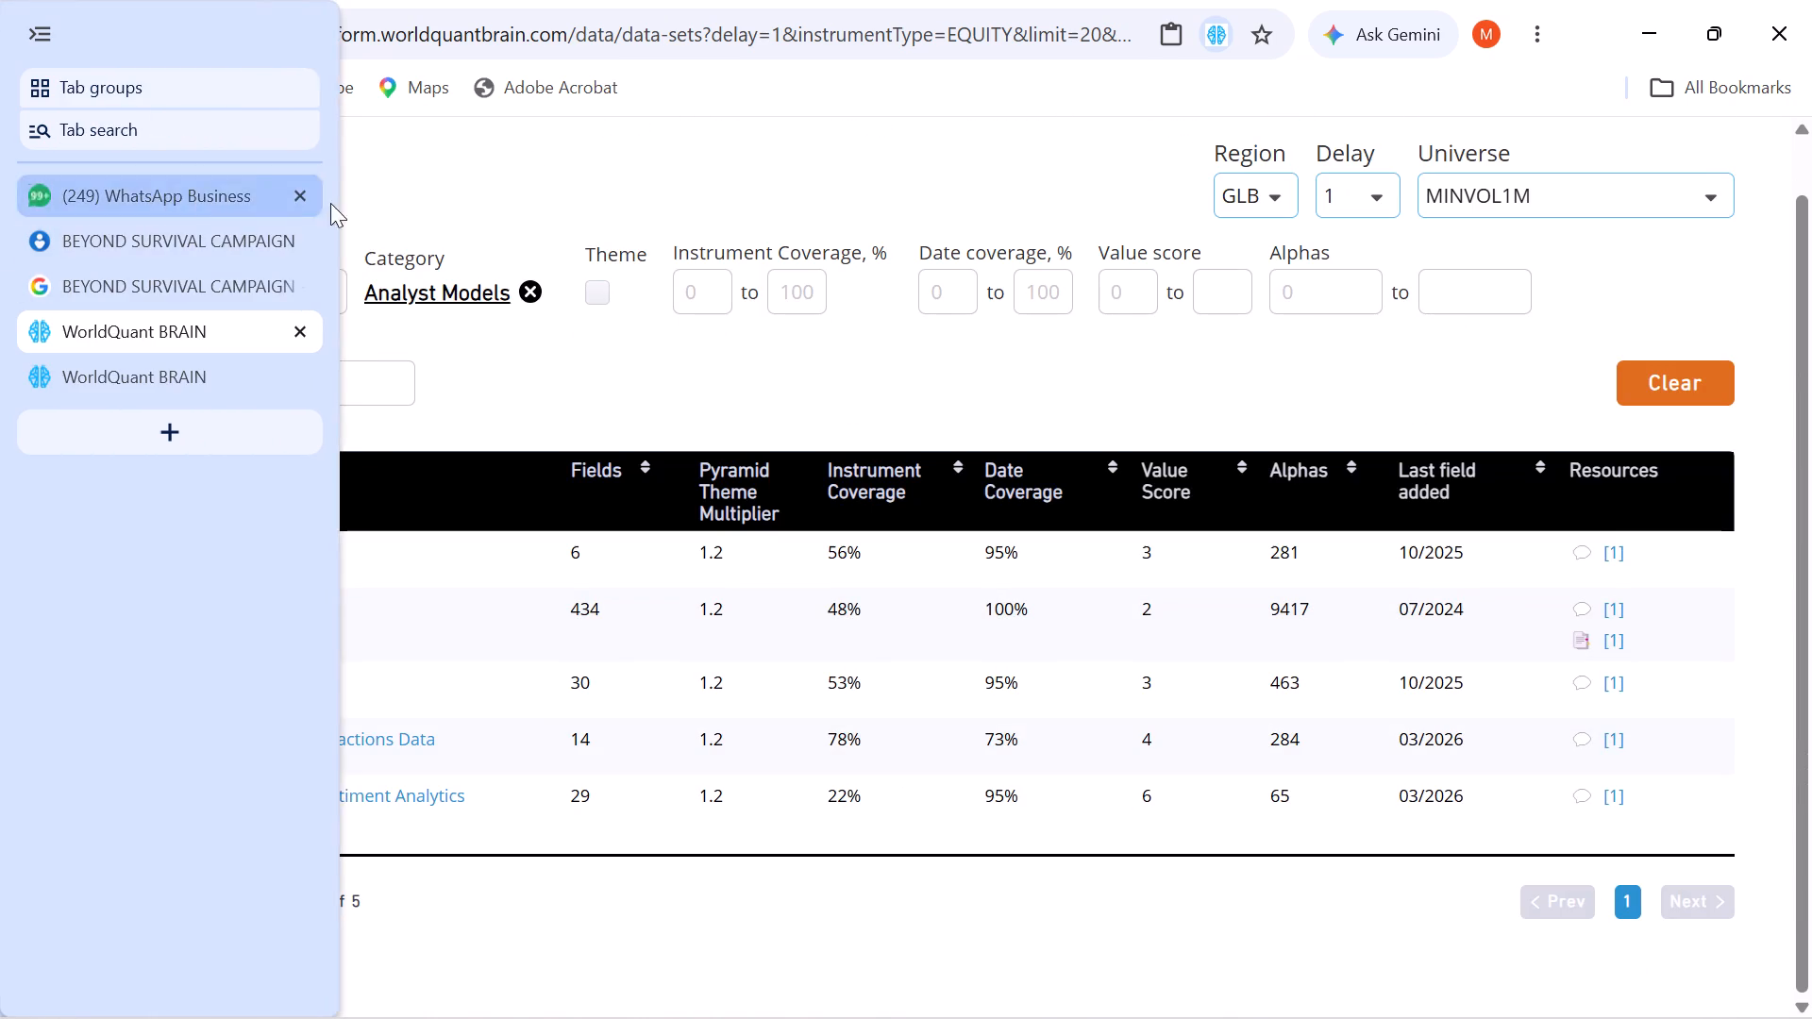
Switch the dataset category filter to Dividend Models and check which datasets it offers.
click(442, 288)
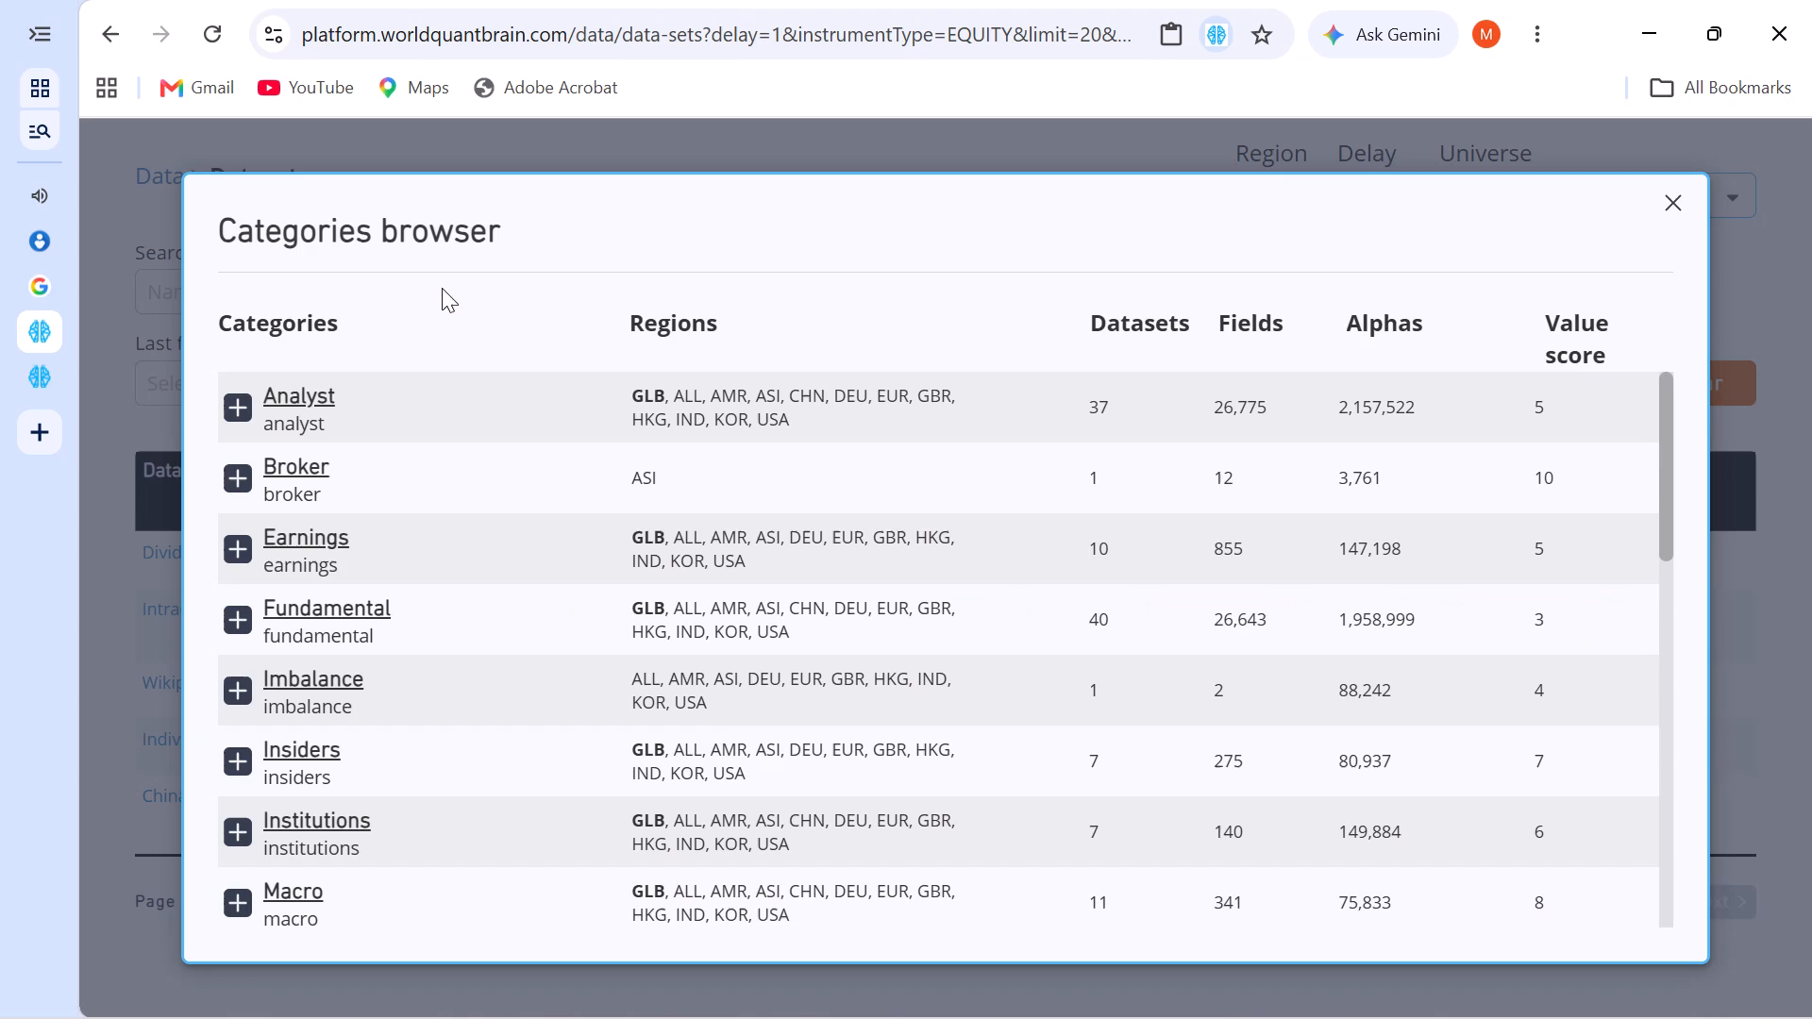
scroll(316, 458, down, 6)
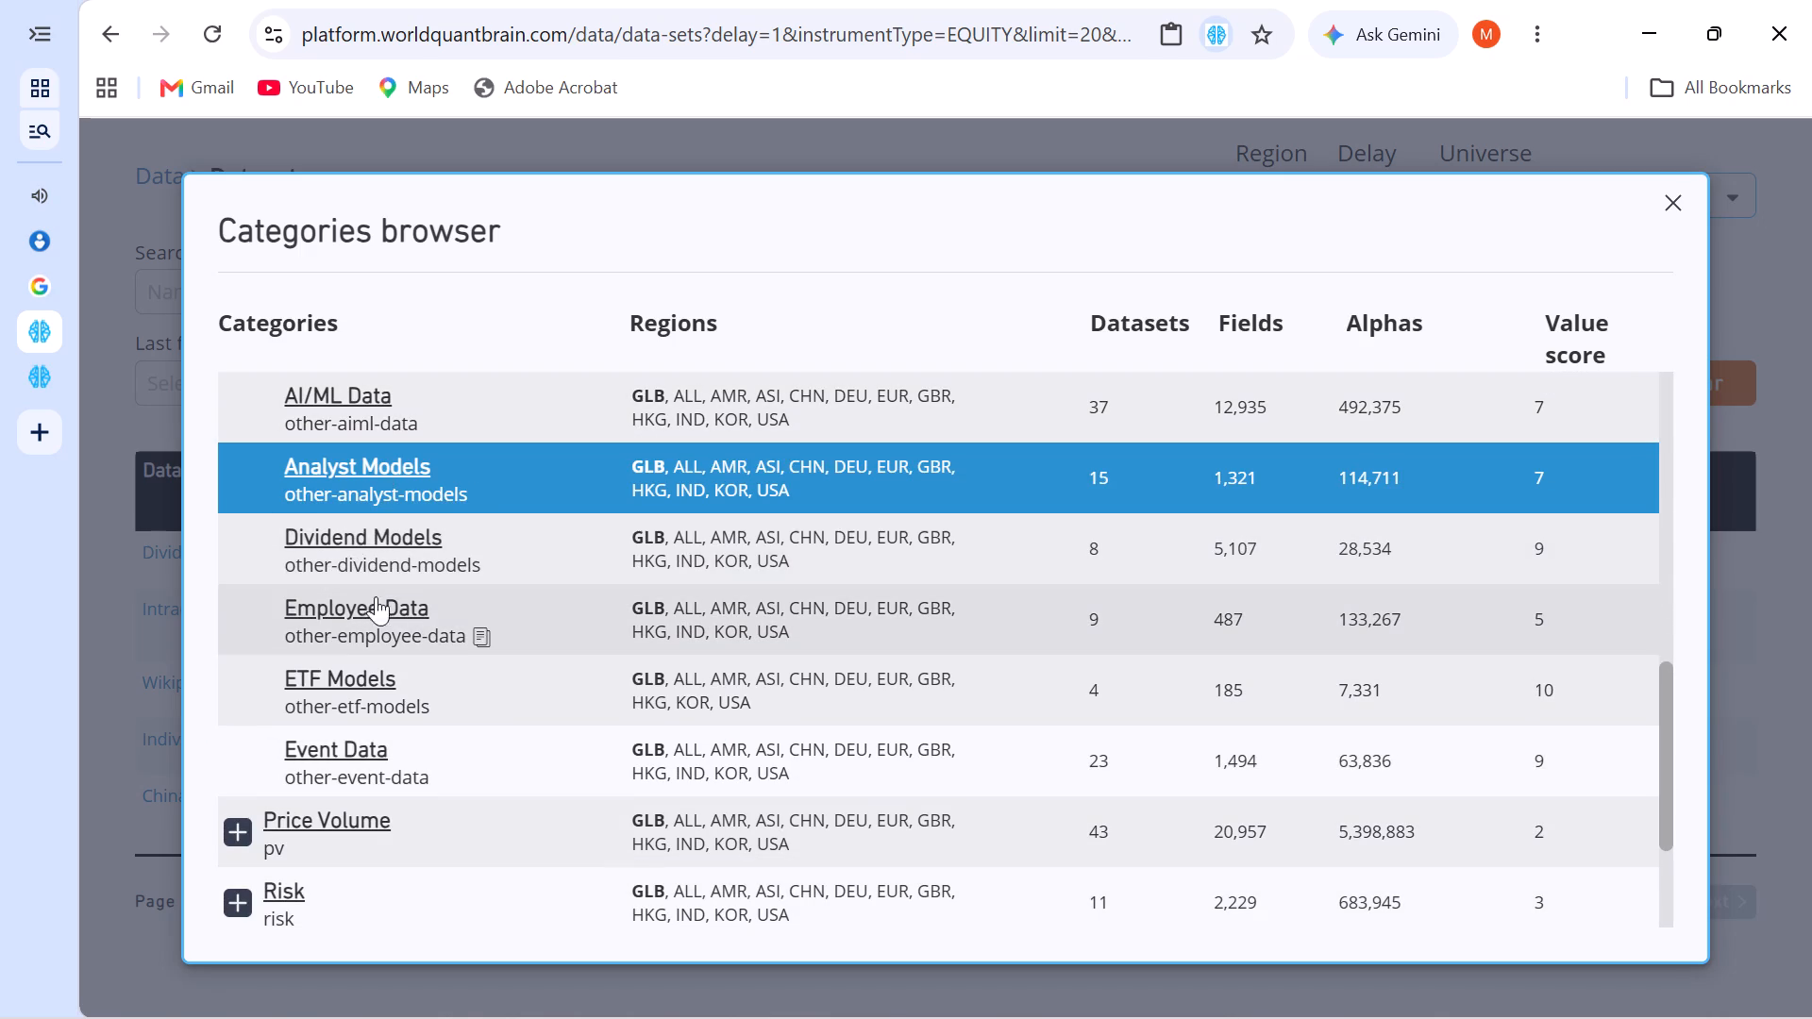
click(340, 543)
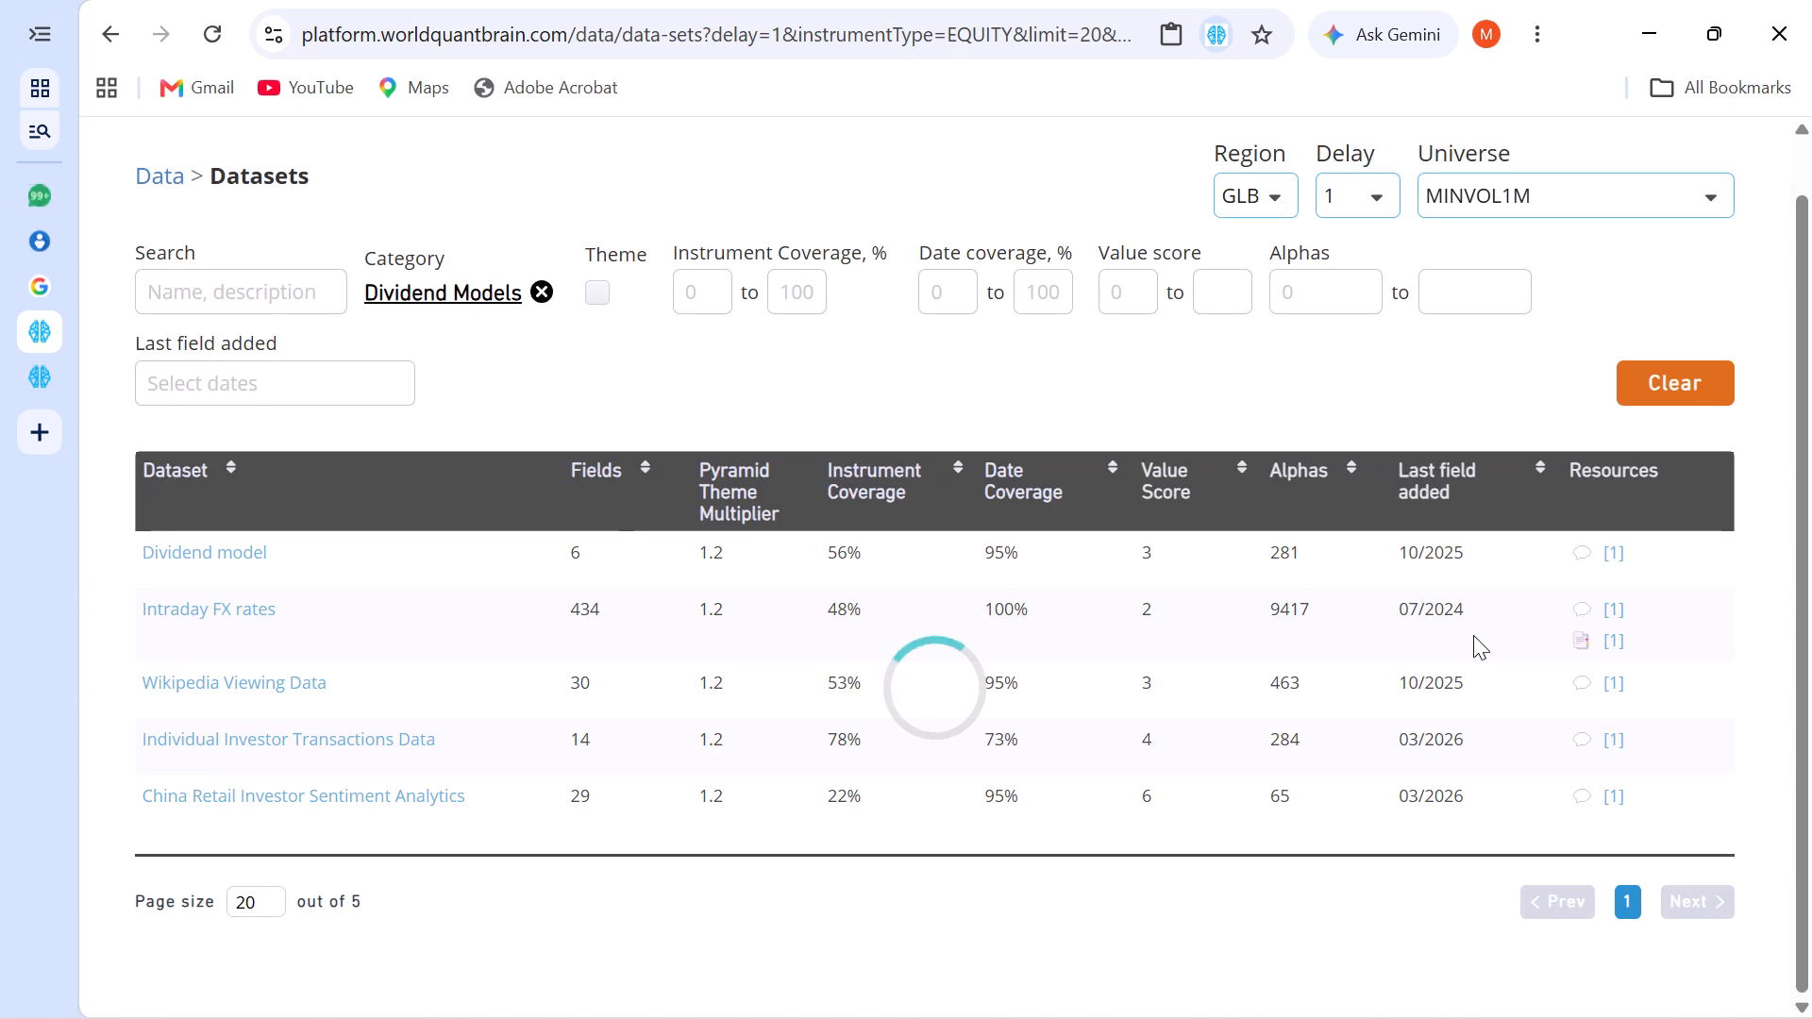
scroll(1473, 634, down, 1)
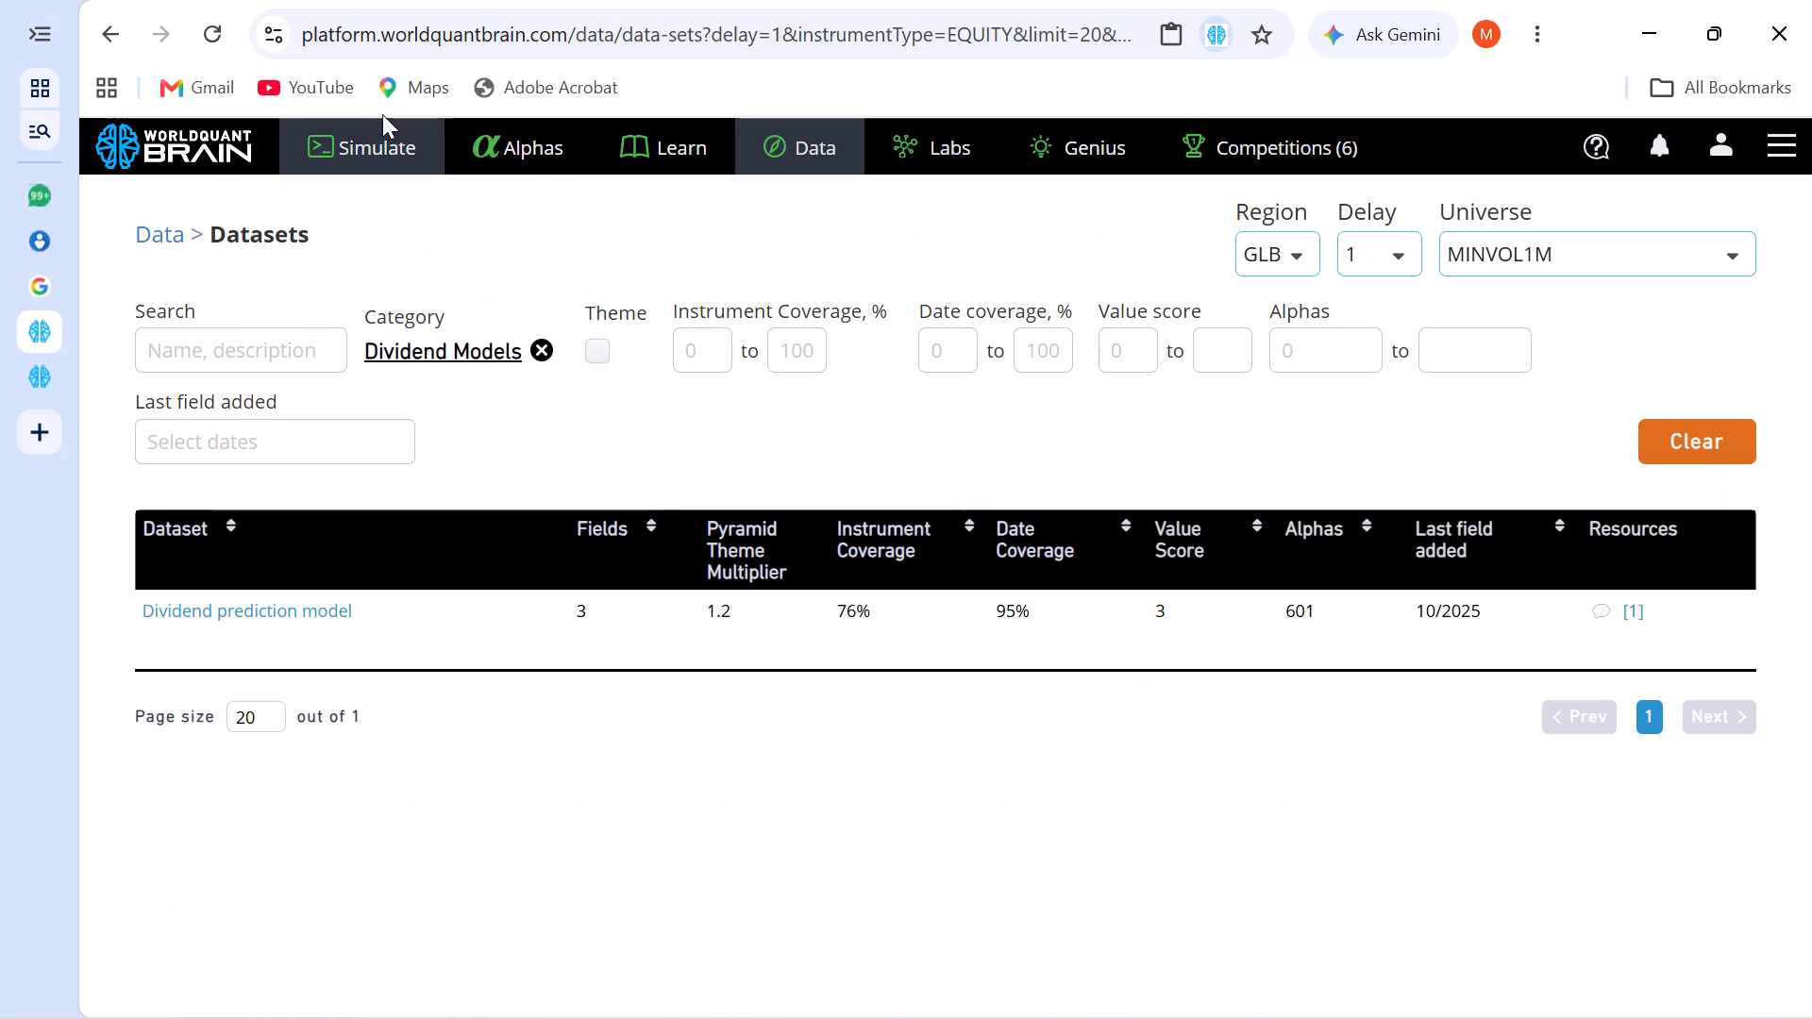
Switch the dataset category filter to the Employee Data subcategory of Other.
click(425, 341)
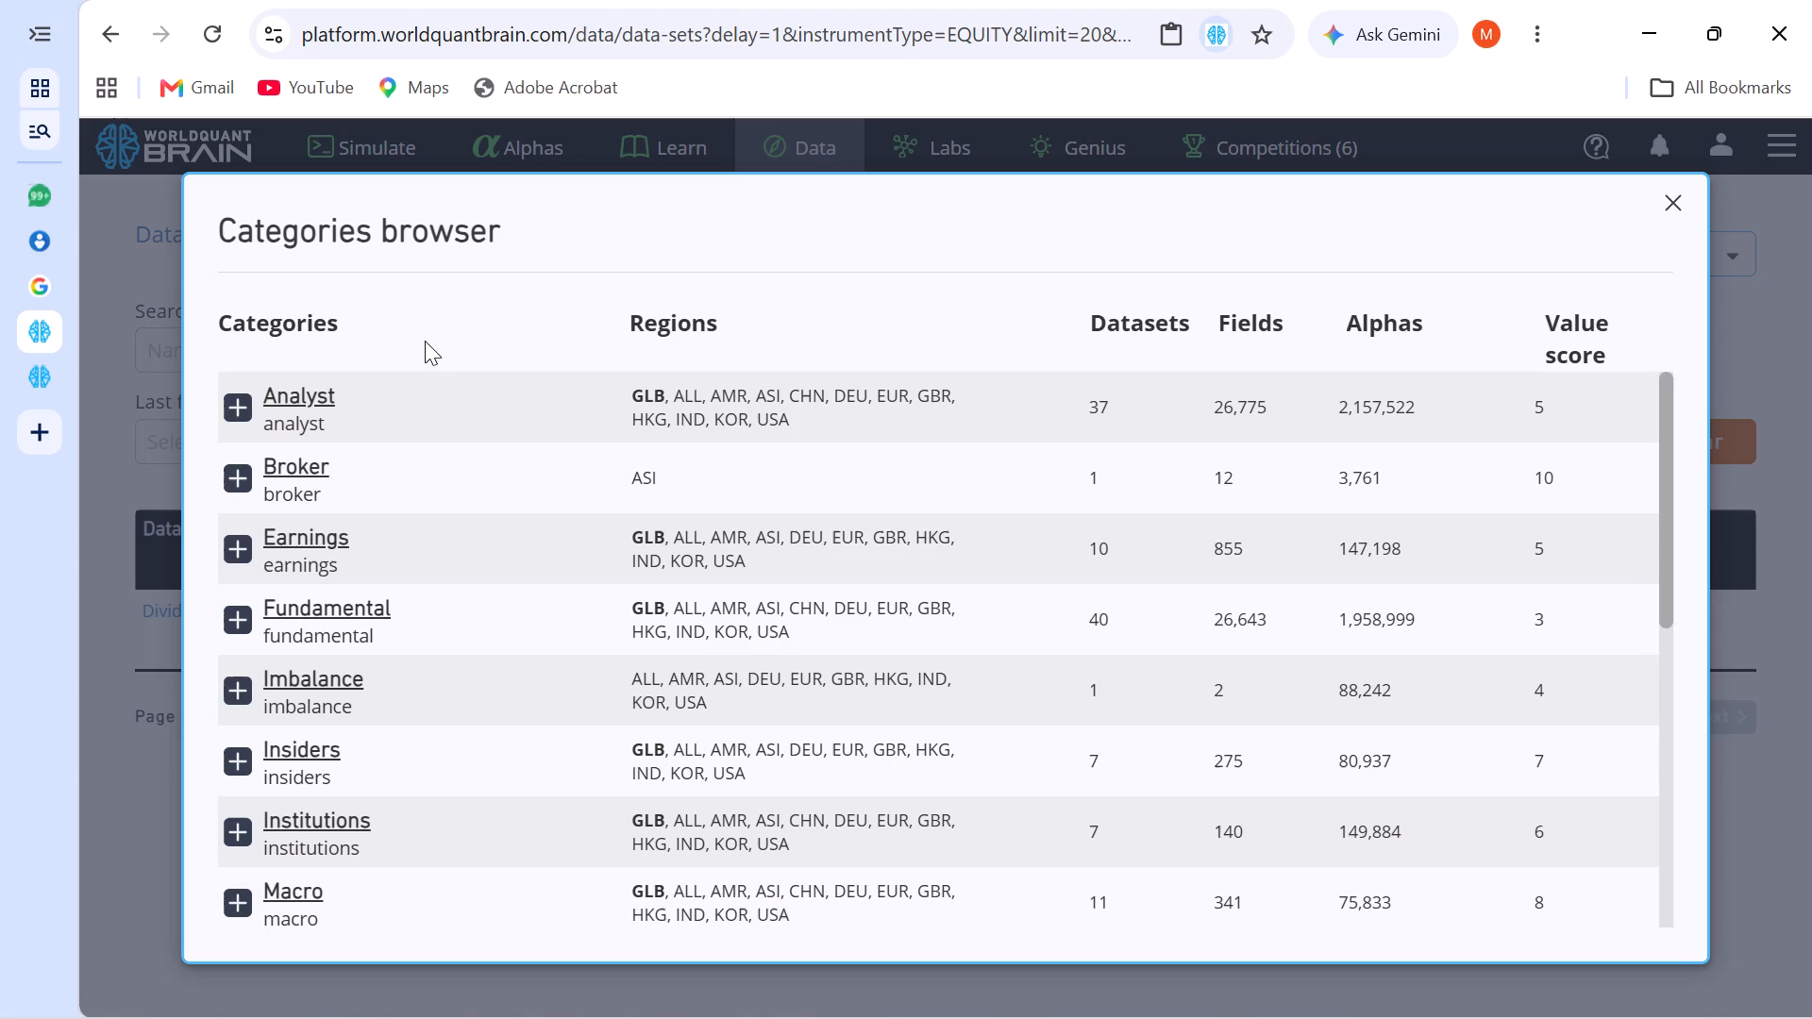
scroll(281, 588, down, 5)
scroll(360, 601, down, 2)
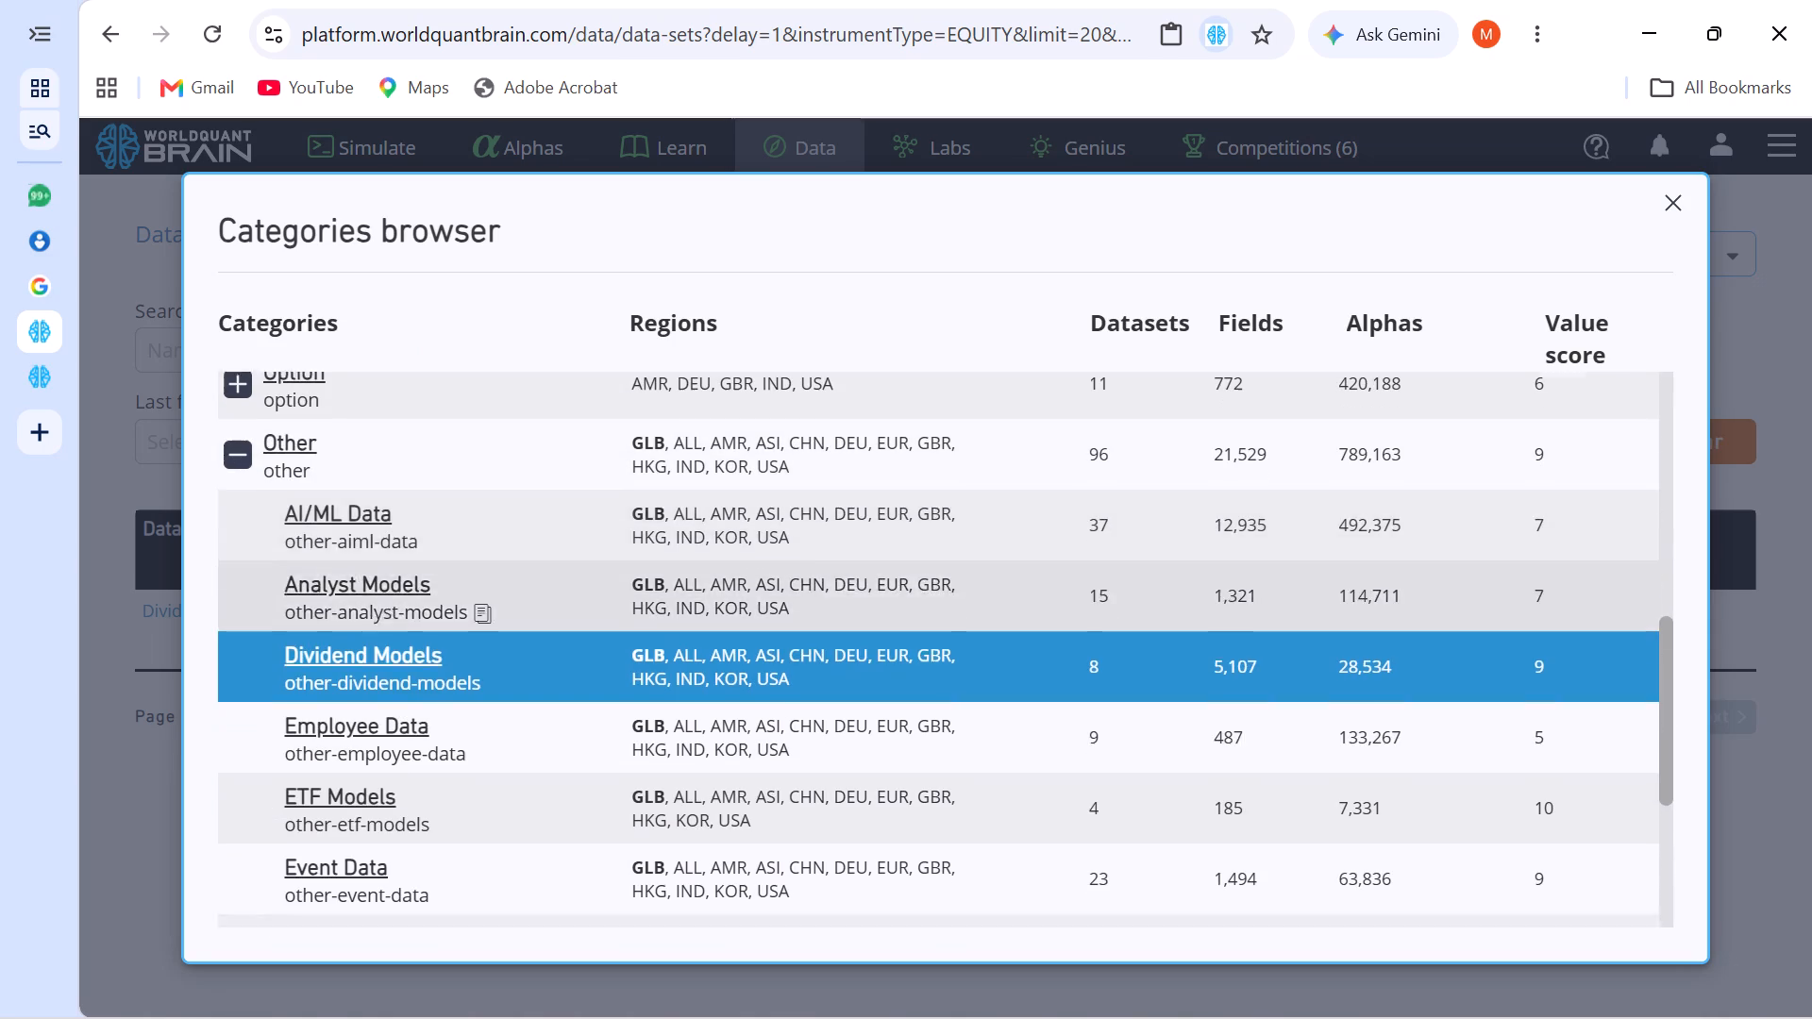
scroll(397, 637, down, 2)
scroll(403, 610, up, 1)
click(347, 525)
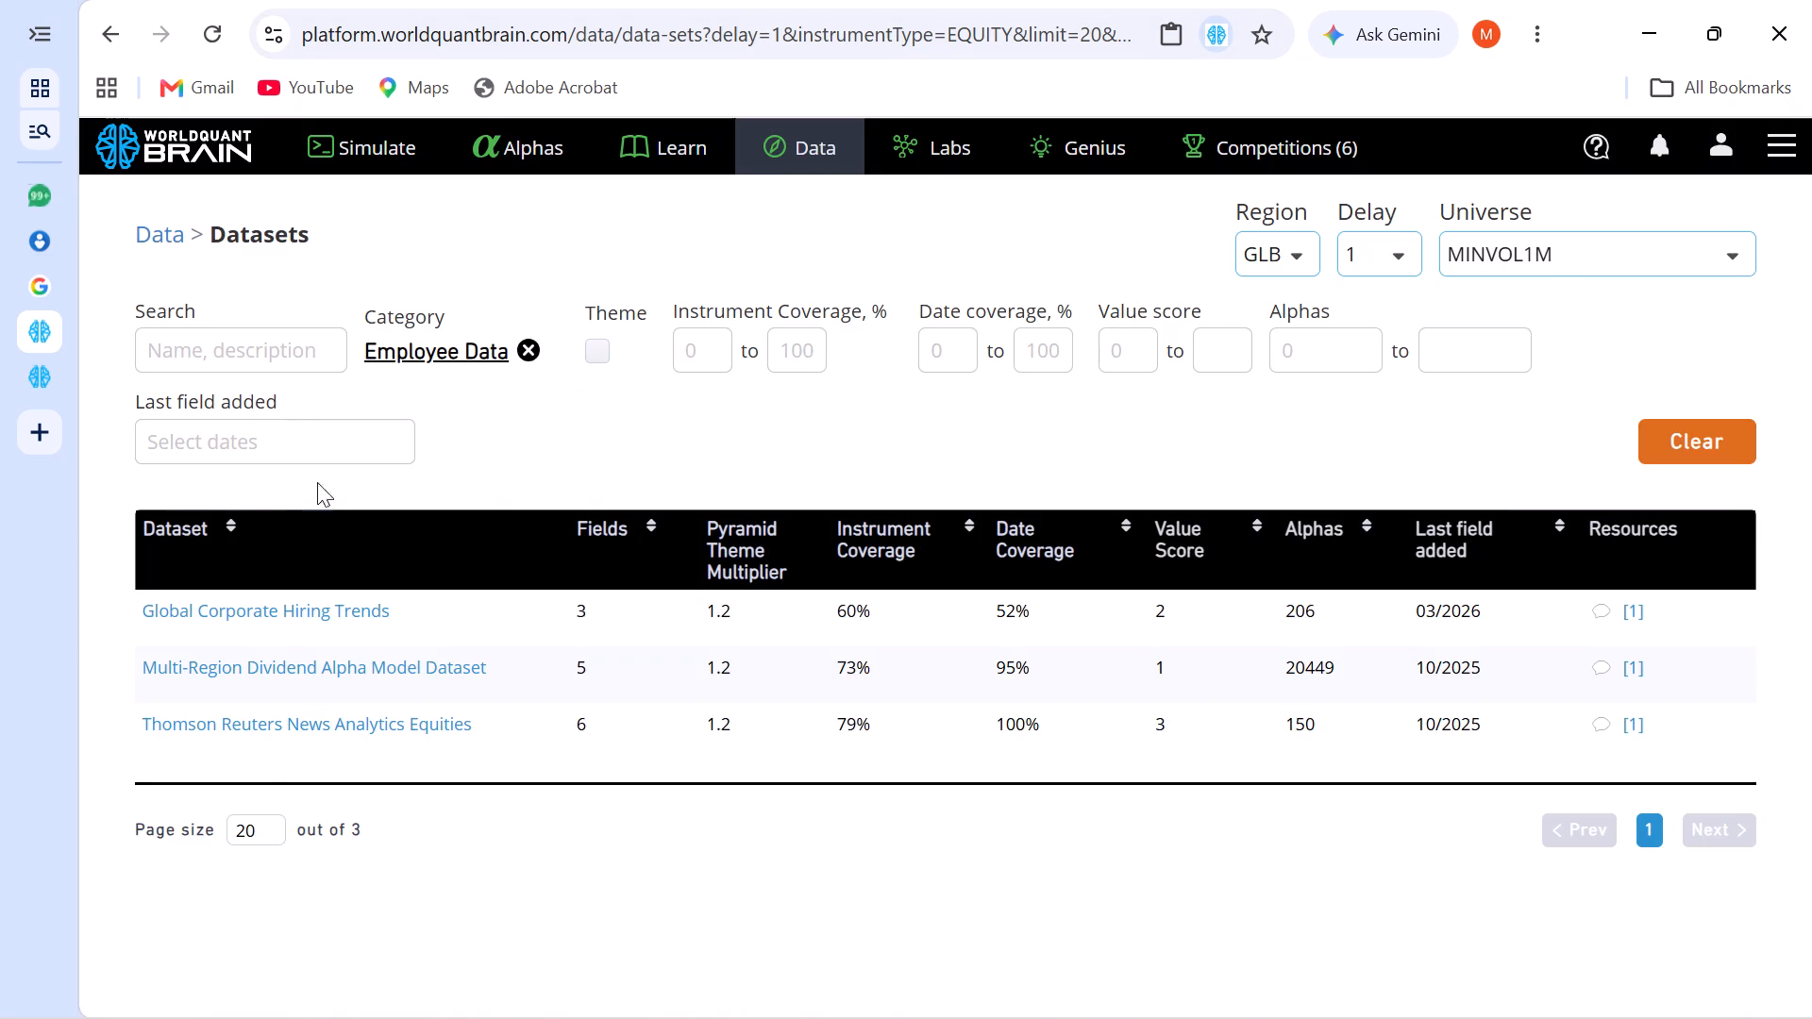
Switch the dataset category filter to Event Data and check its datasets.
click(397, 348)
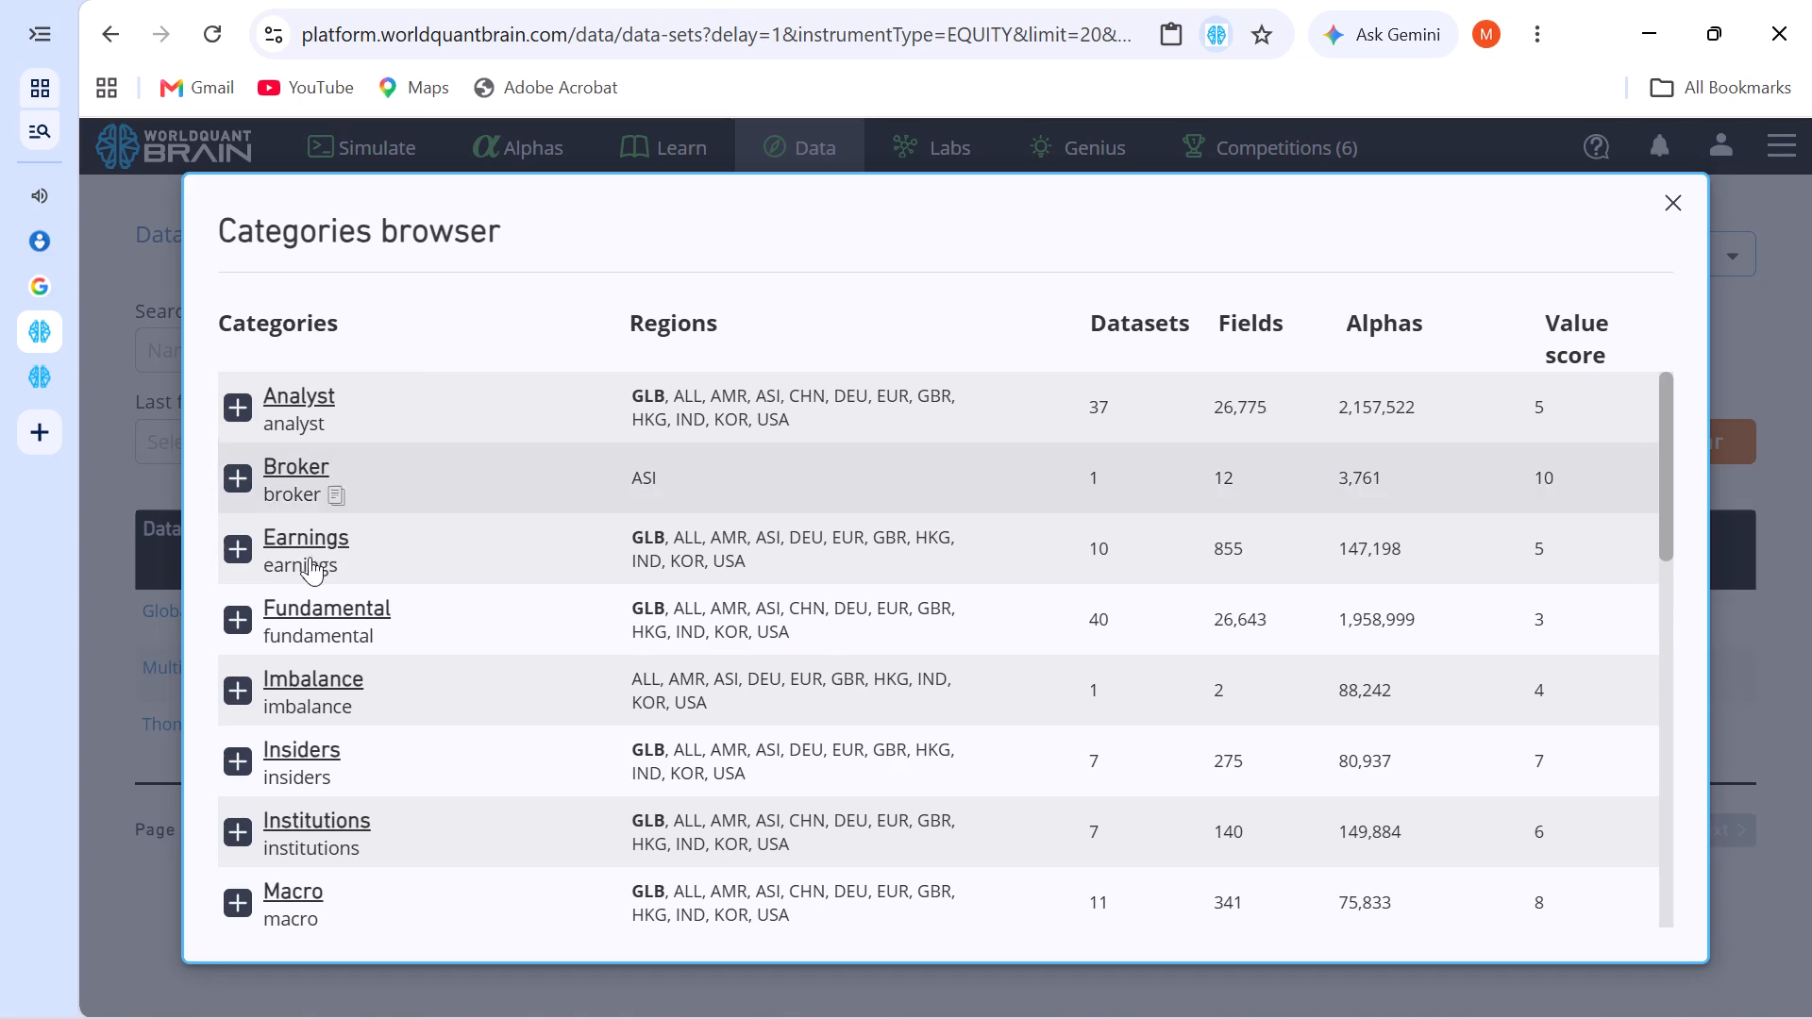
scroll(343, 765, down, 6)
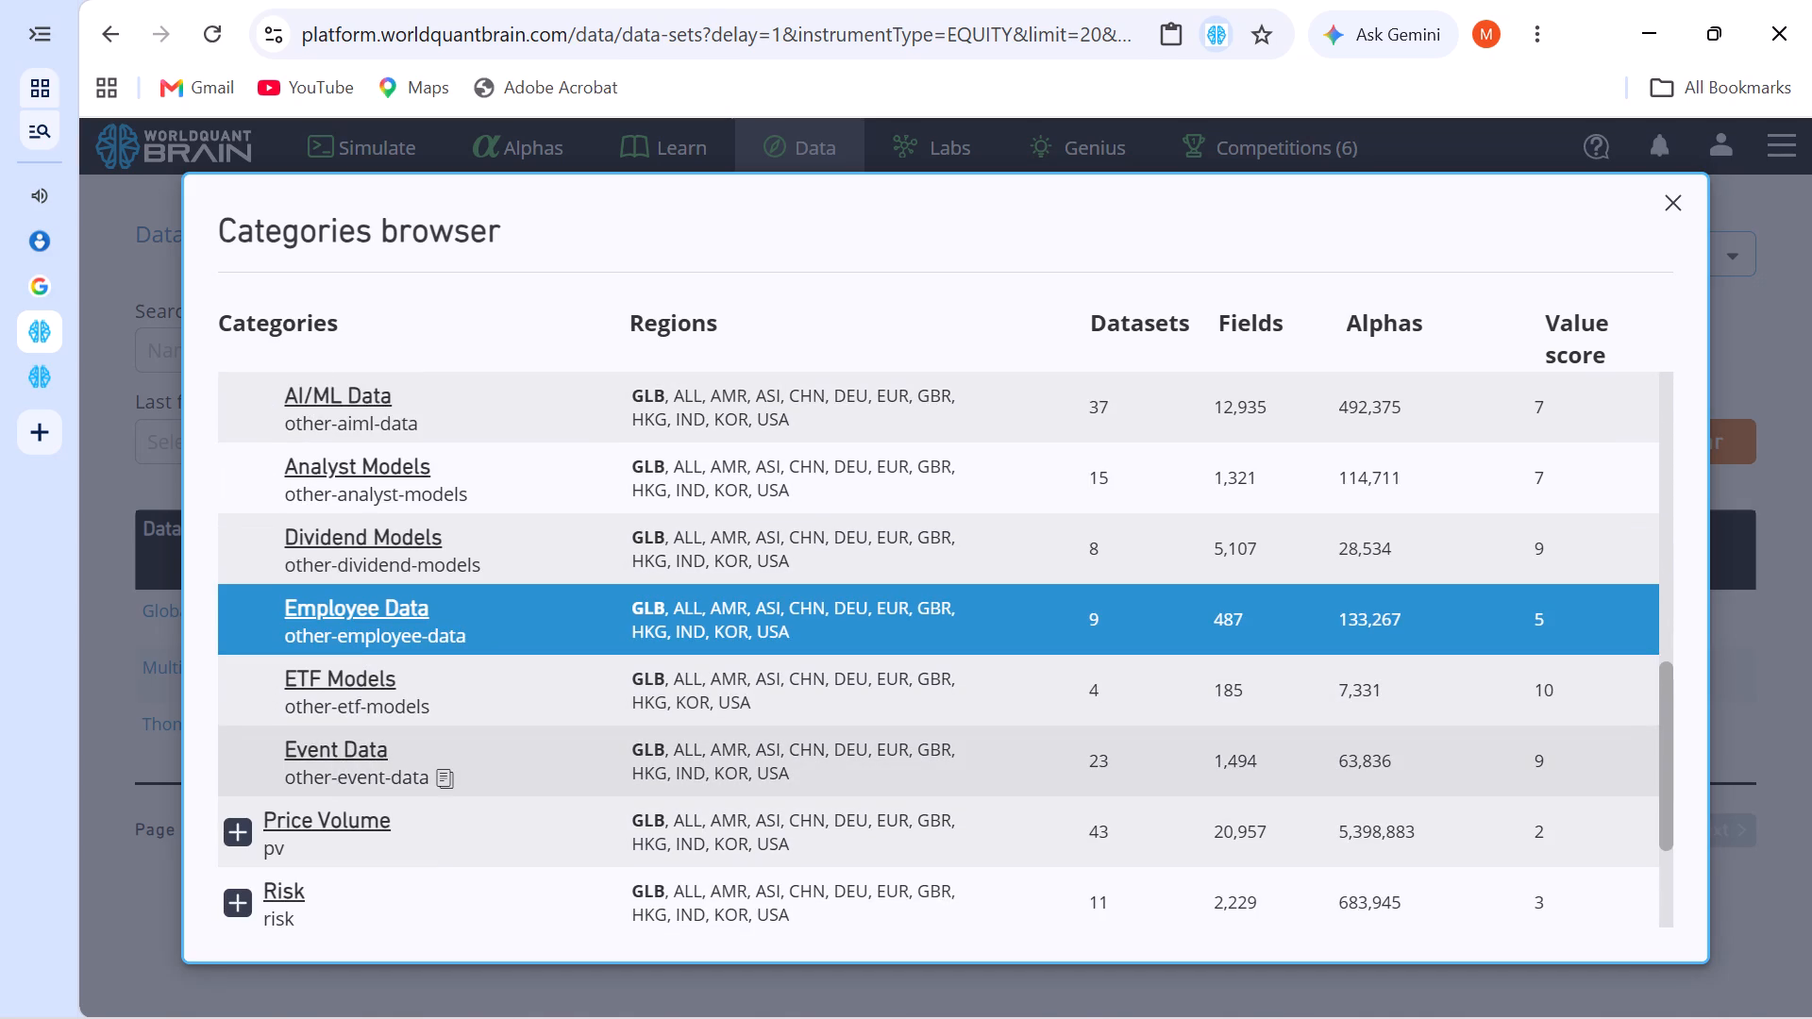
click(347, 750)
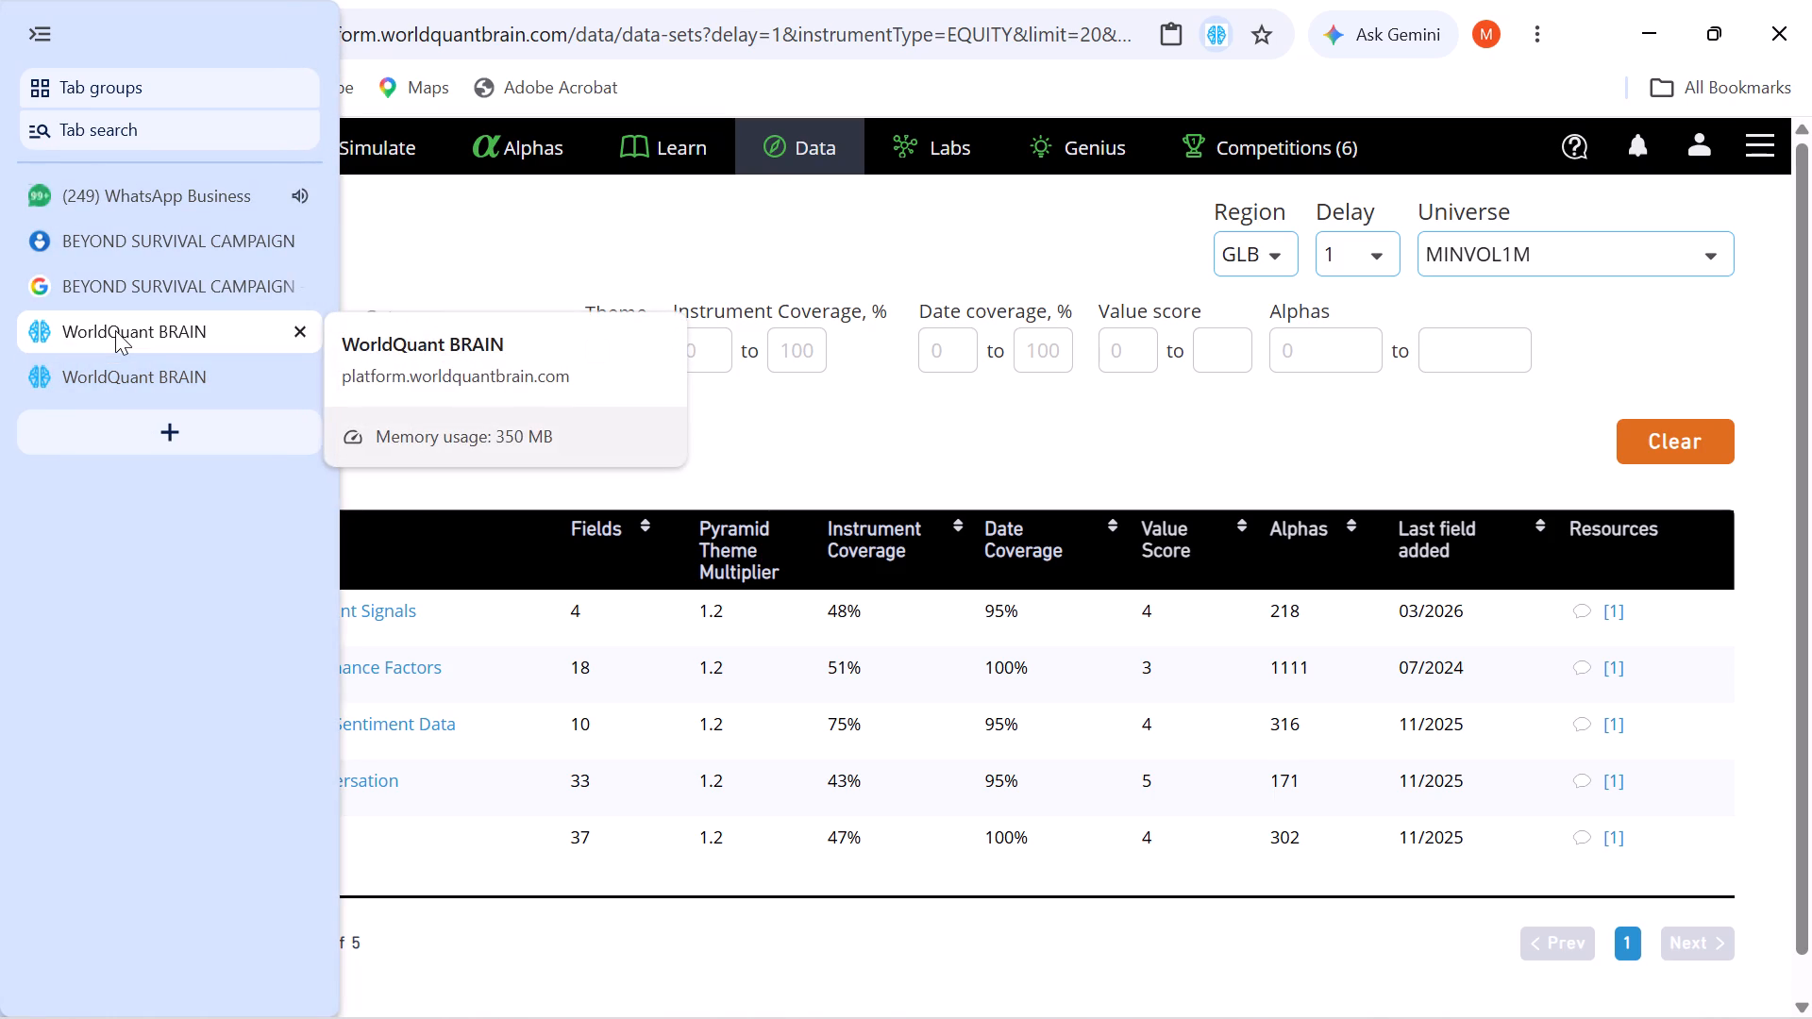
Filter the datasets by the ETF Models subcategory and open the Institutional Network Analysis Dataset.
click(417, 349)
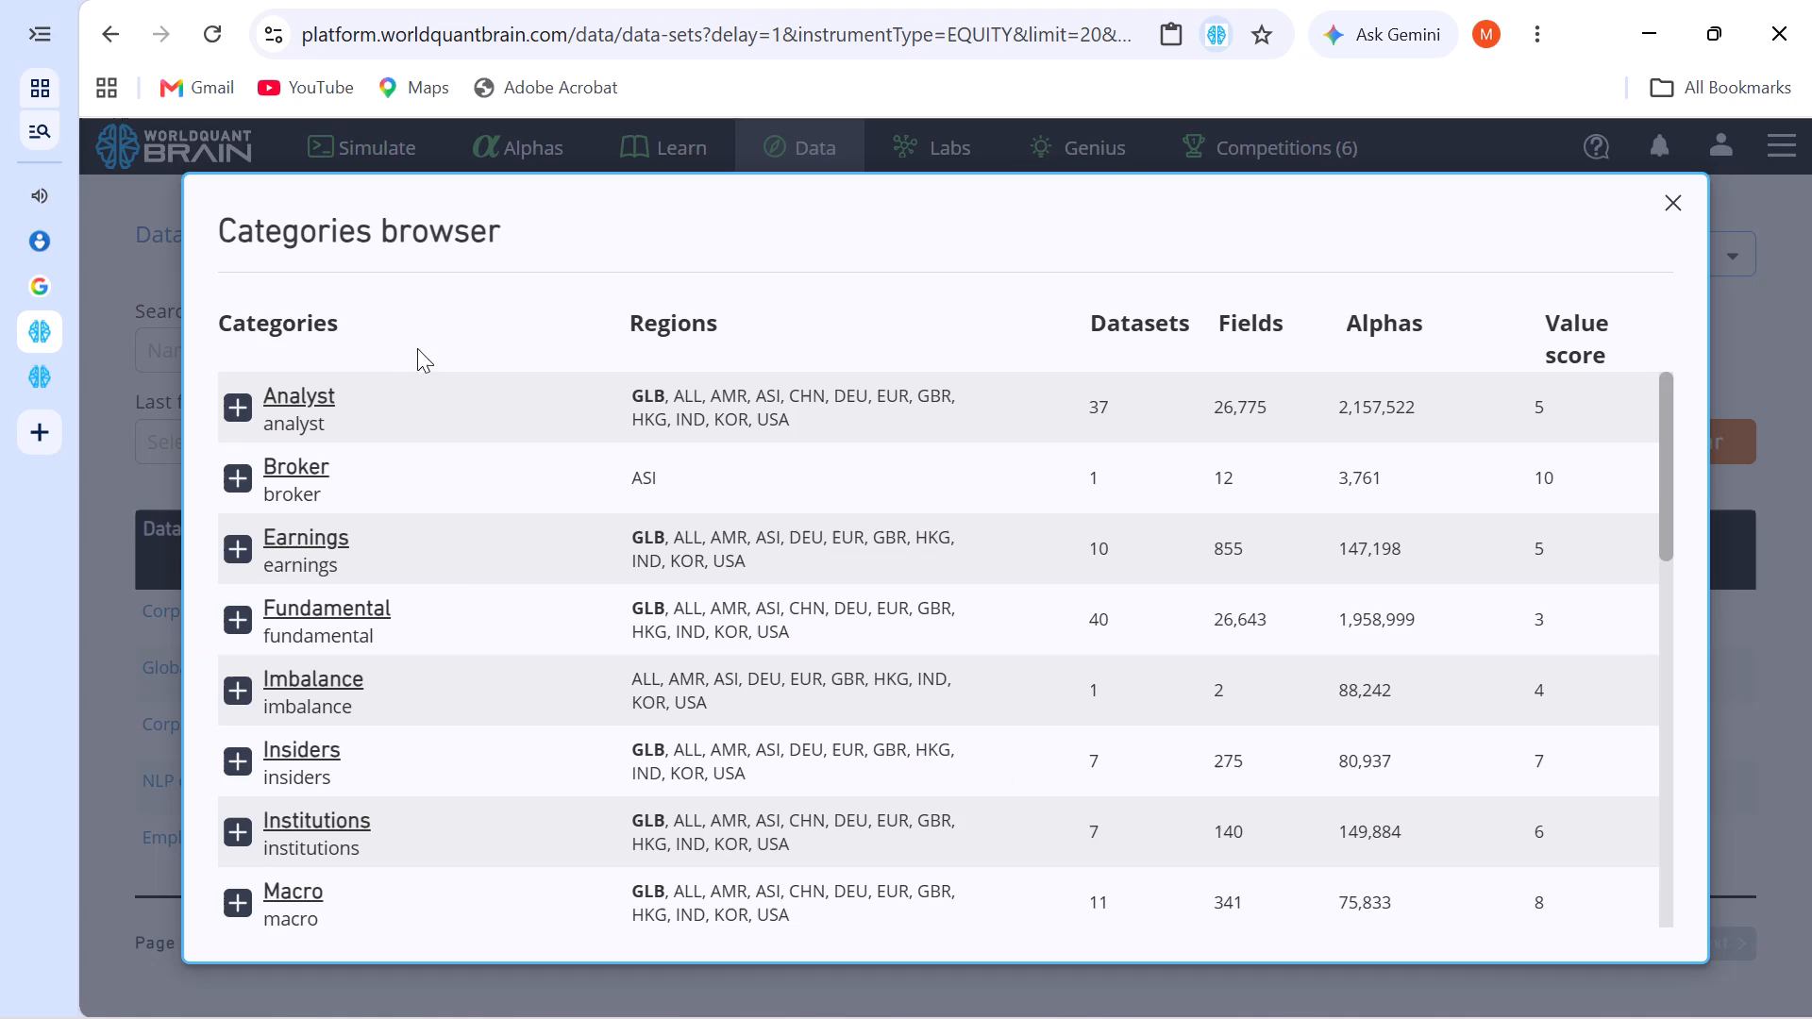
scroll(321, 740, down, 4)
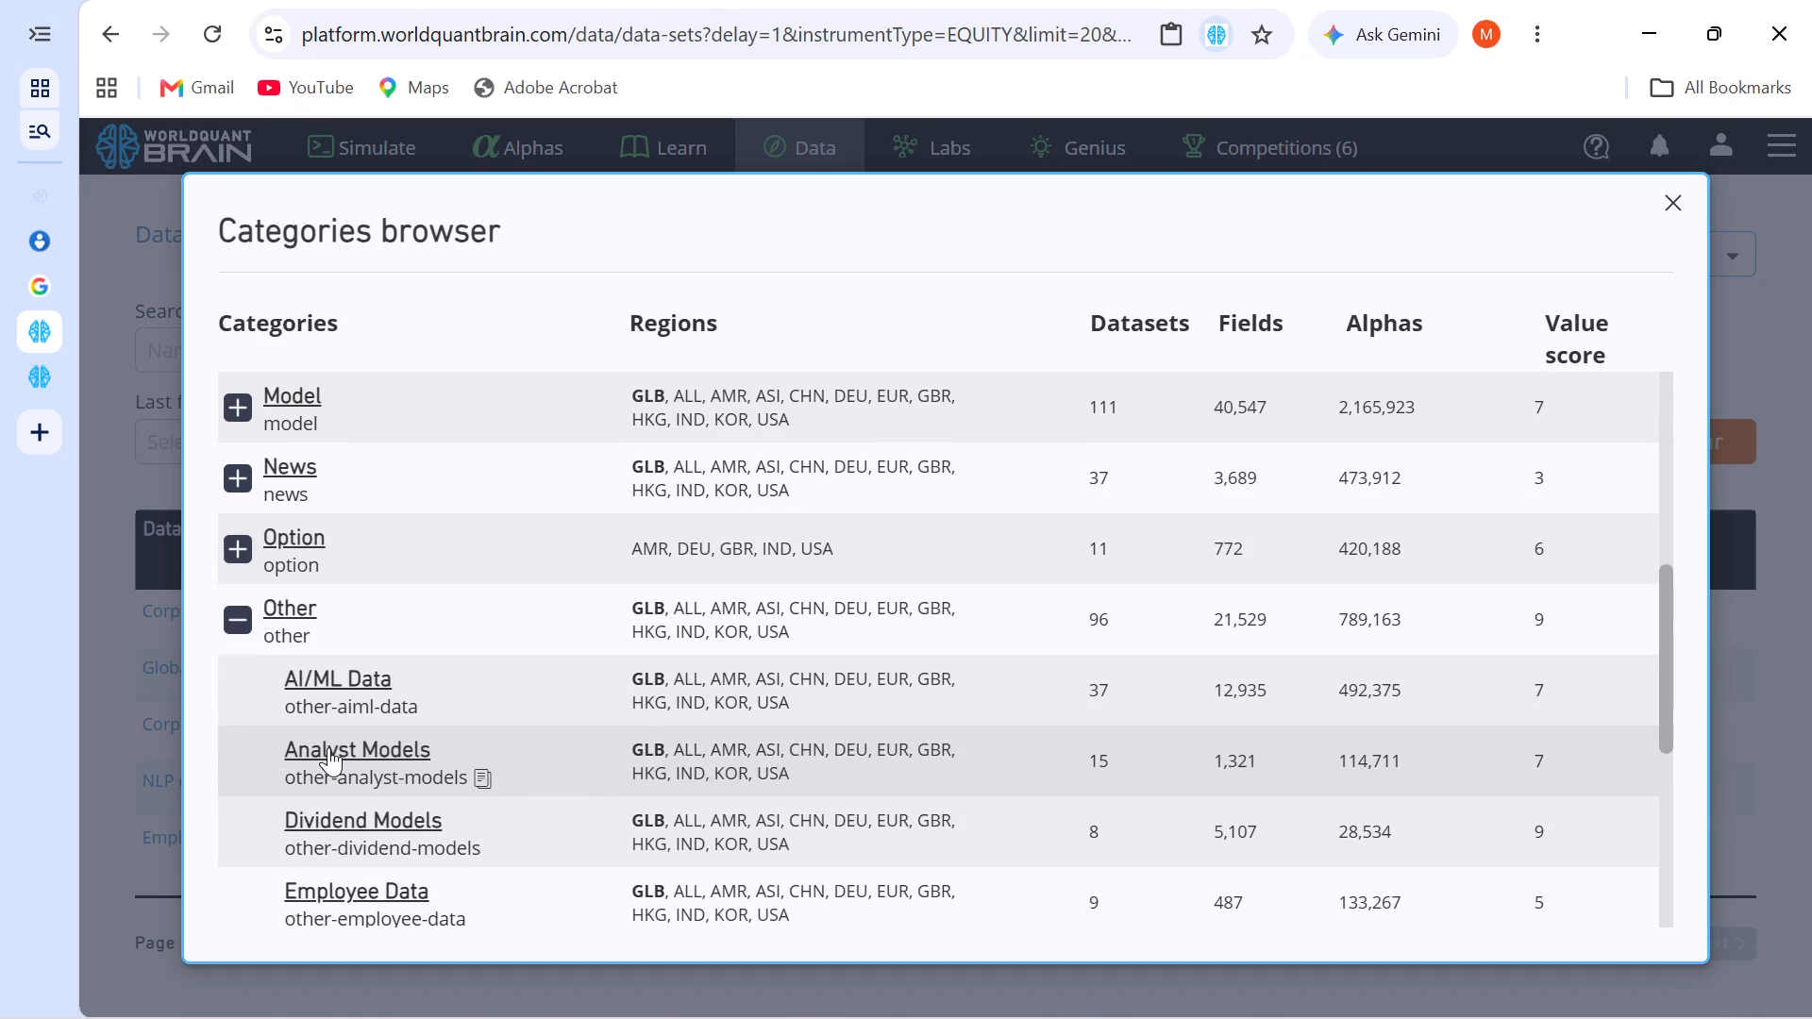
scroll(376, 806, down, 3)
click(342, 548)
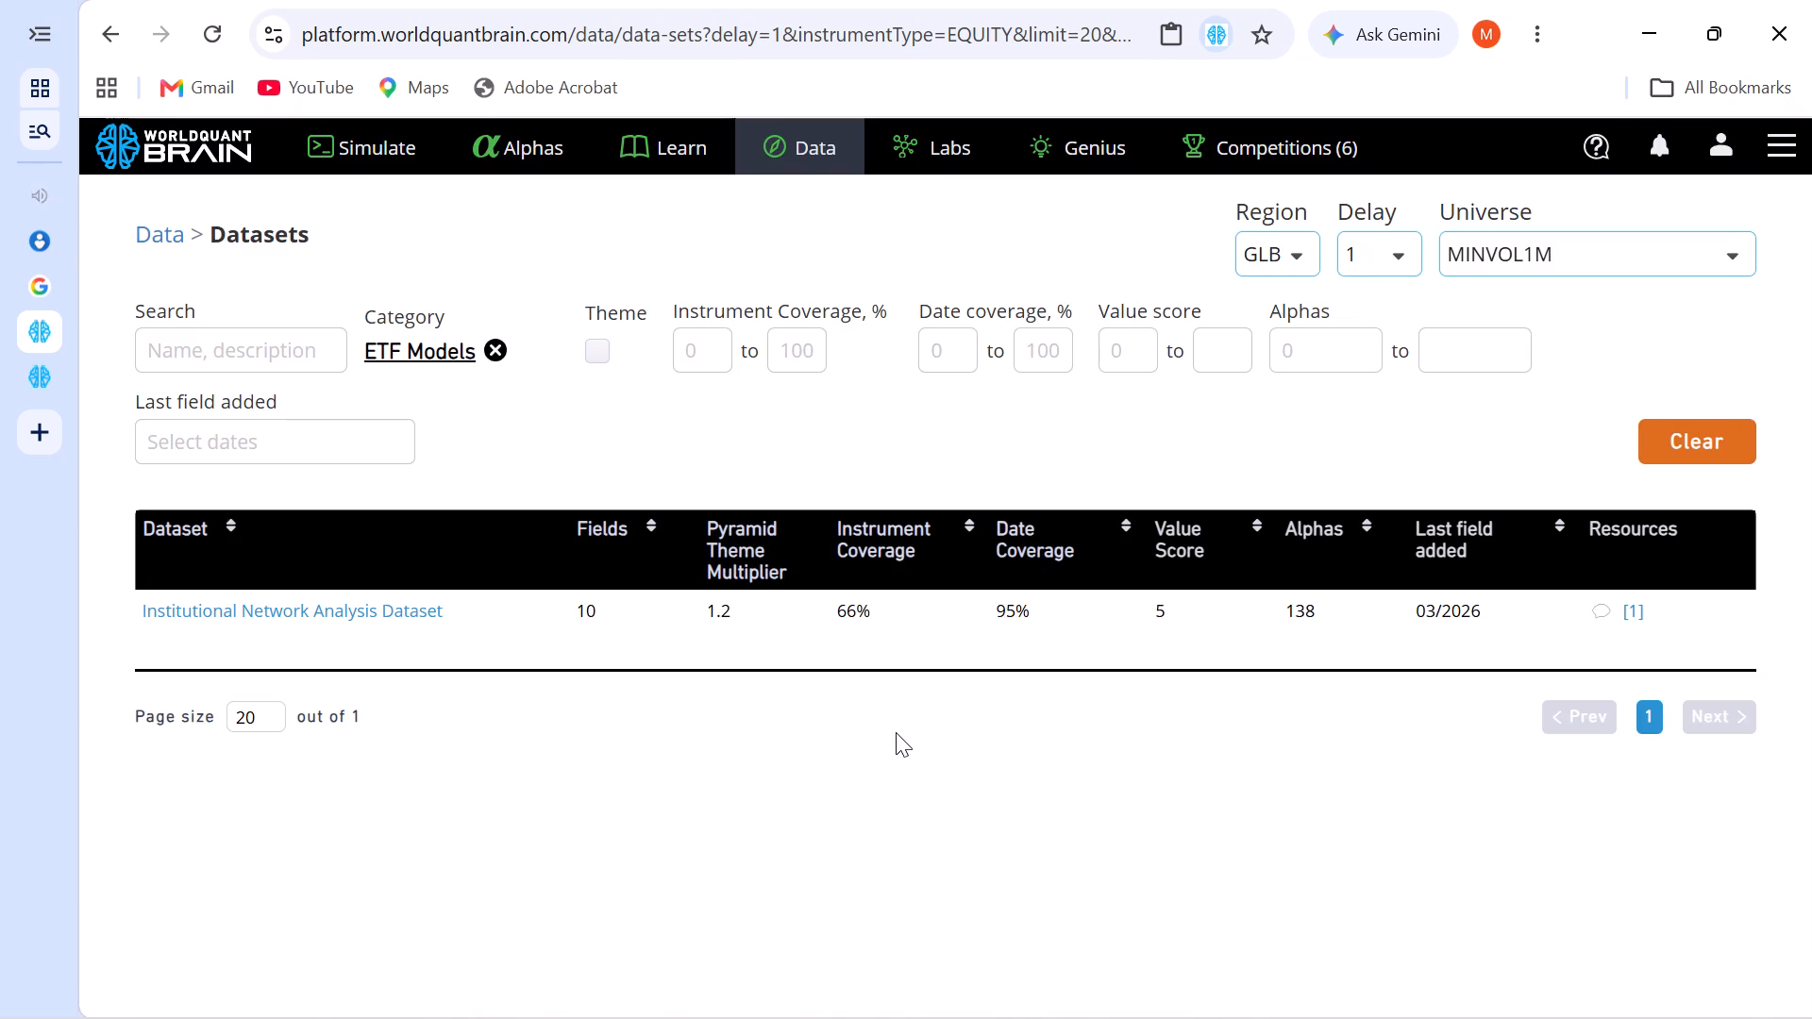
click(343, 607)
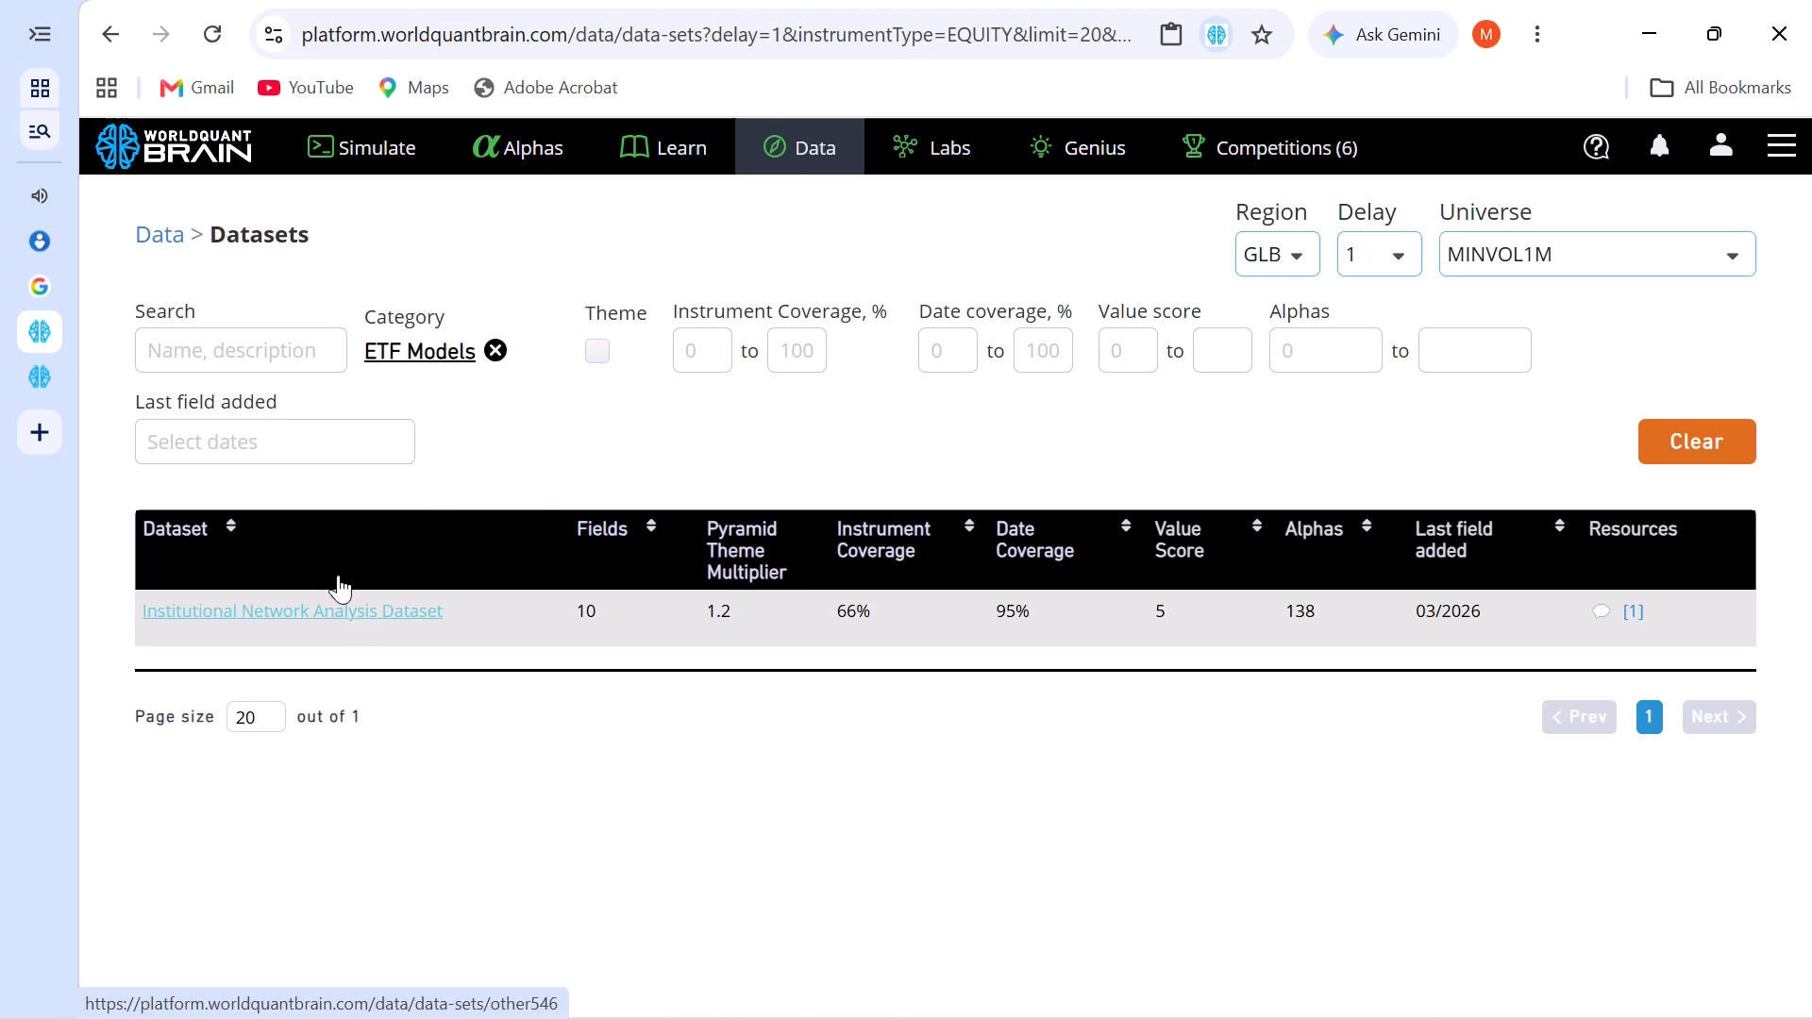
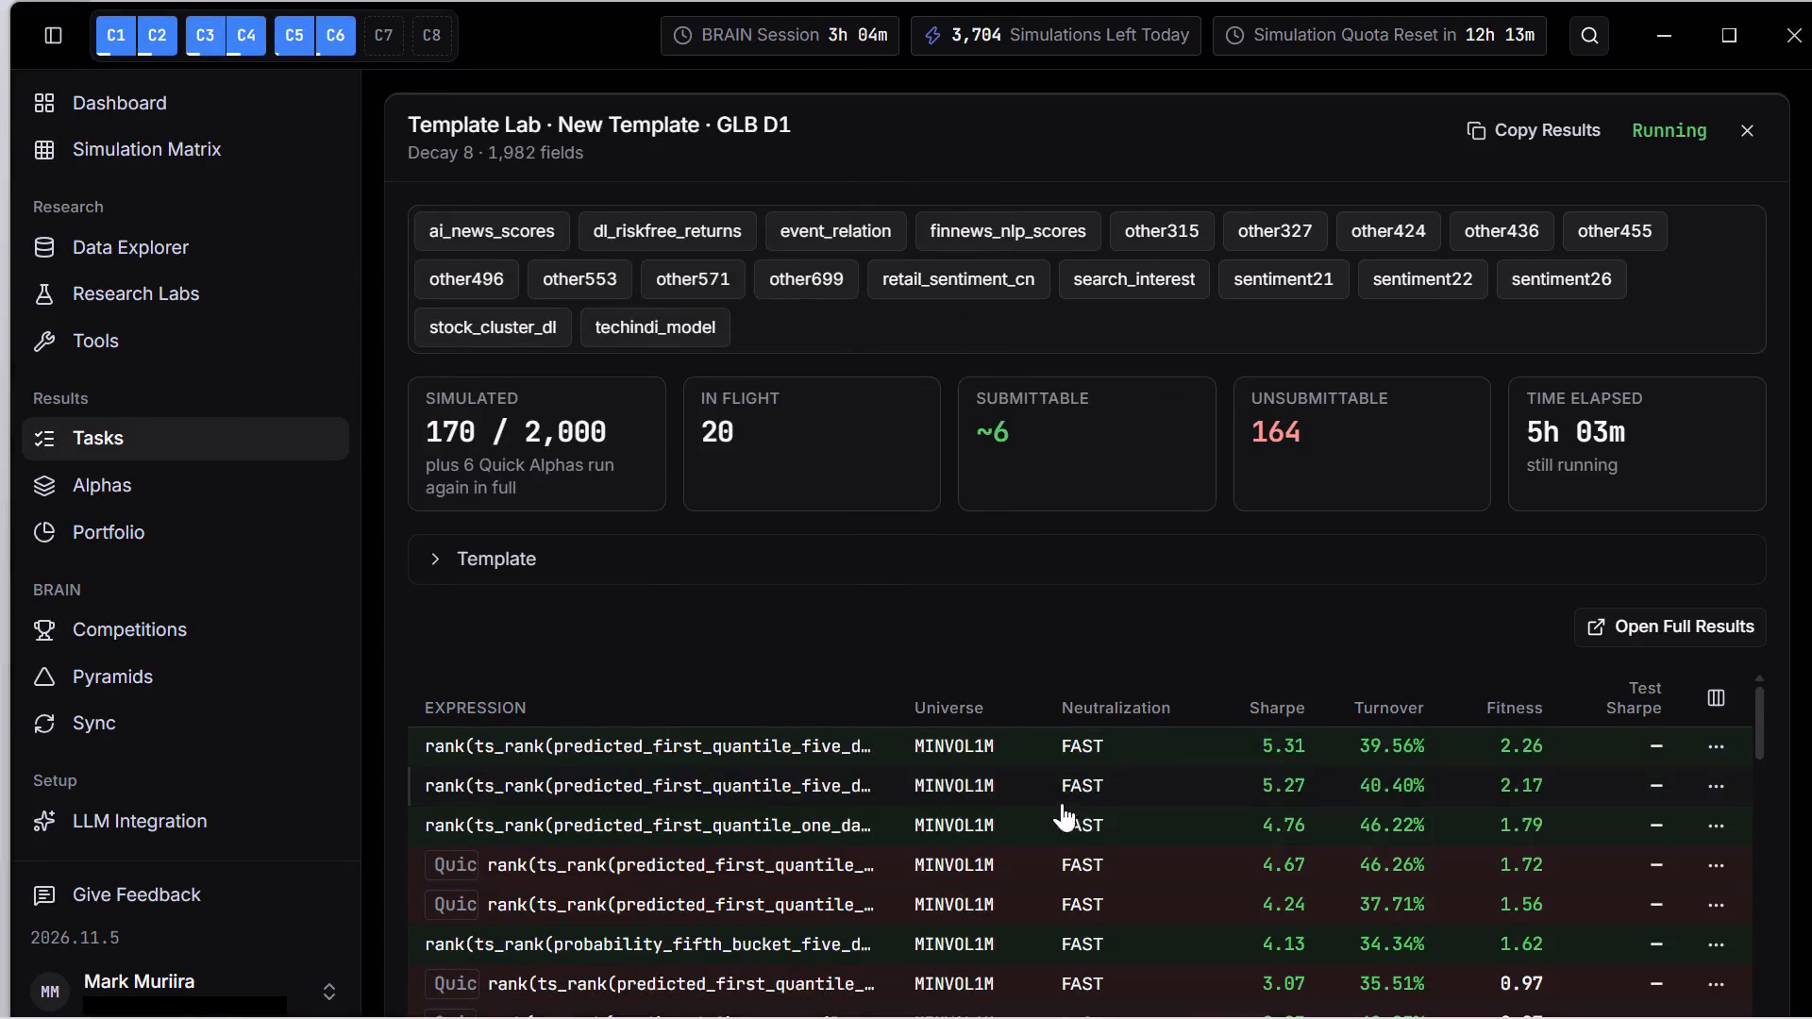
Examine alpha xAr2xW1m from the same results, covering its PnL chart, submission checks and production correlation.
click(1059, 813)
scroll(1208, 399, down, 9)
scroll(1296, 637, down, 4)
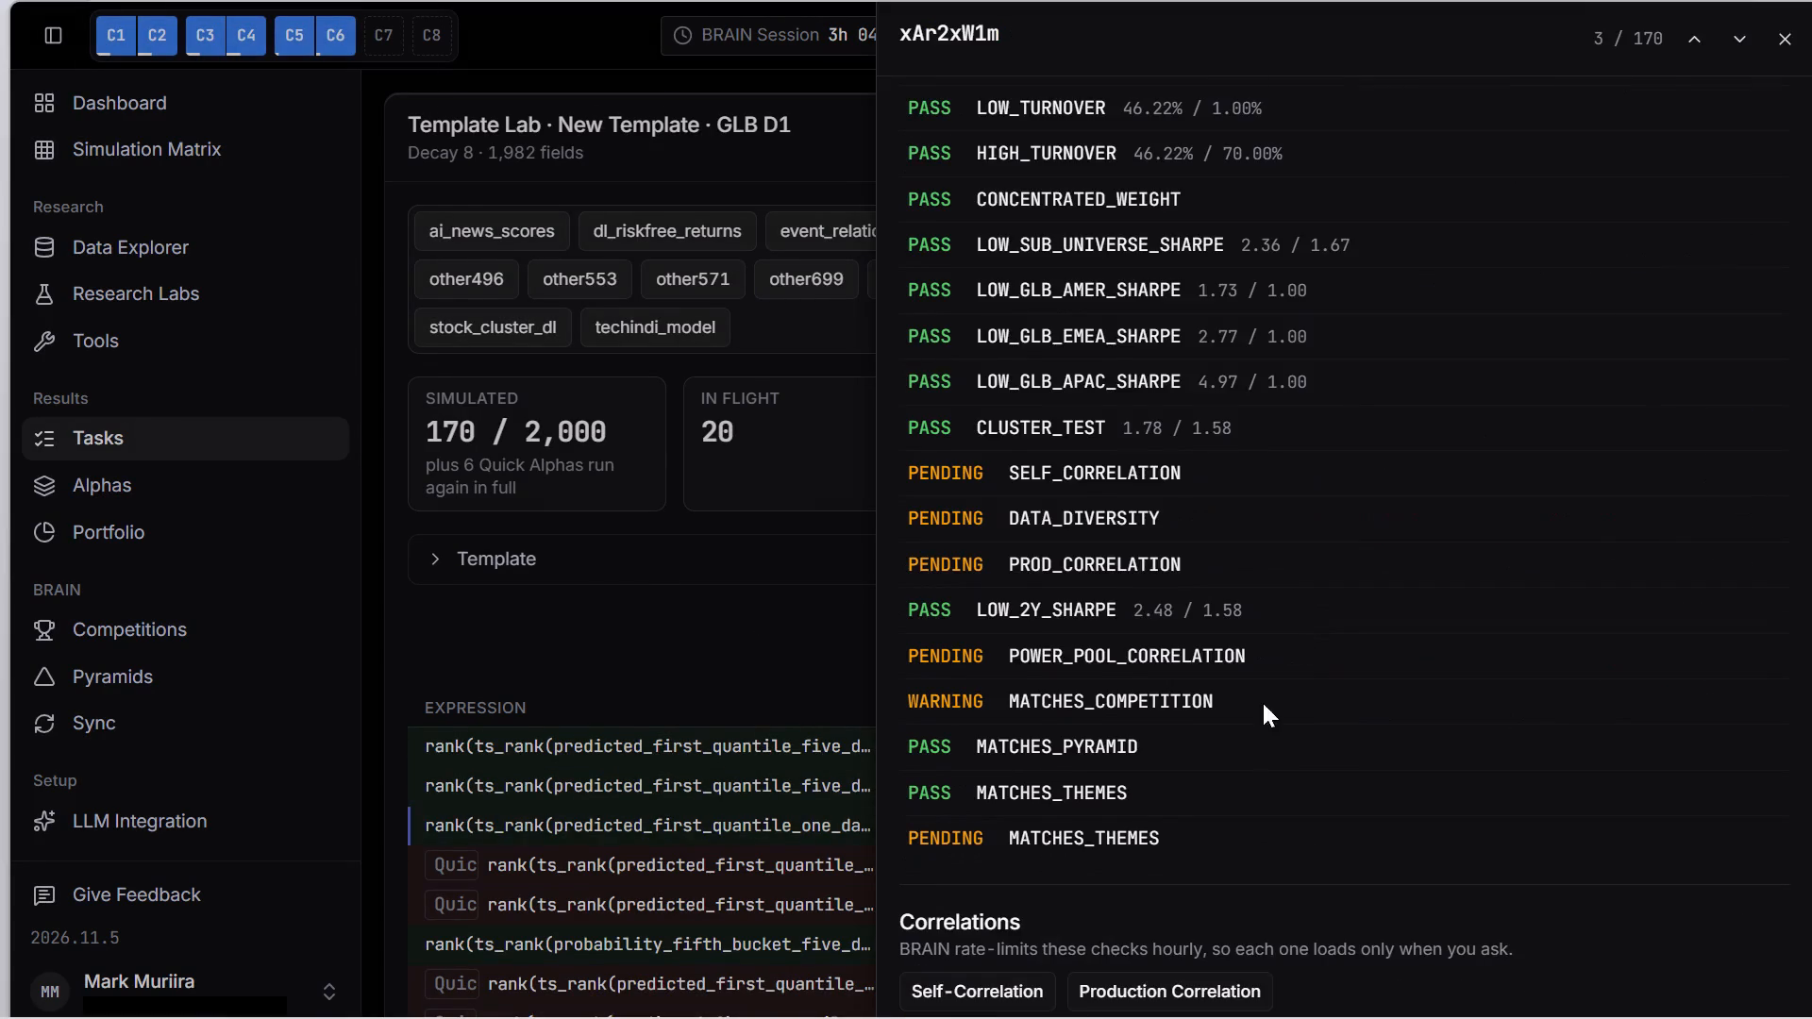
scroll(1263, 703, down, 3)
scroll(1246, 764, up, 2)
scroll(1061, 740, down, 8)
click(1186, 999)
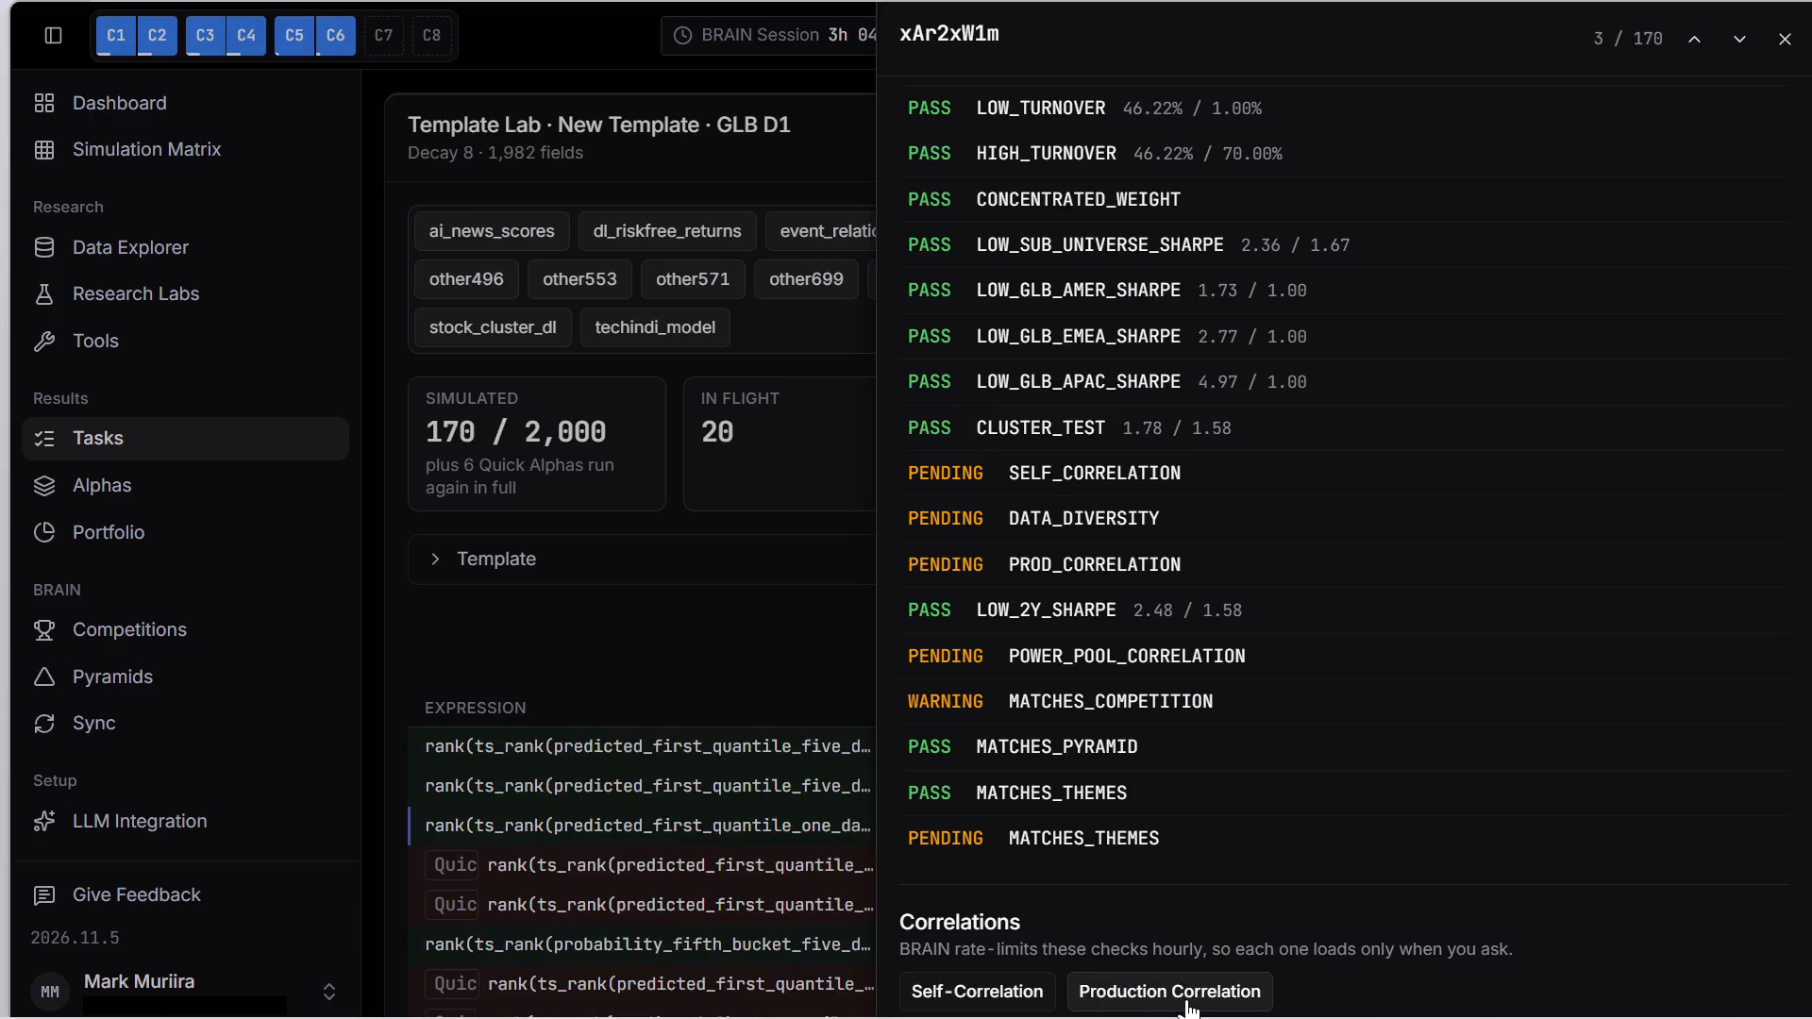
scroll(939, 556, down, 7)
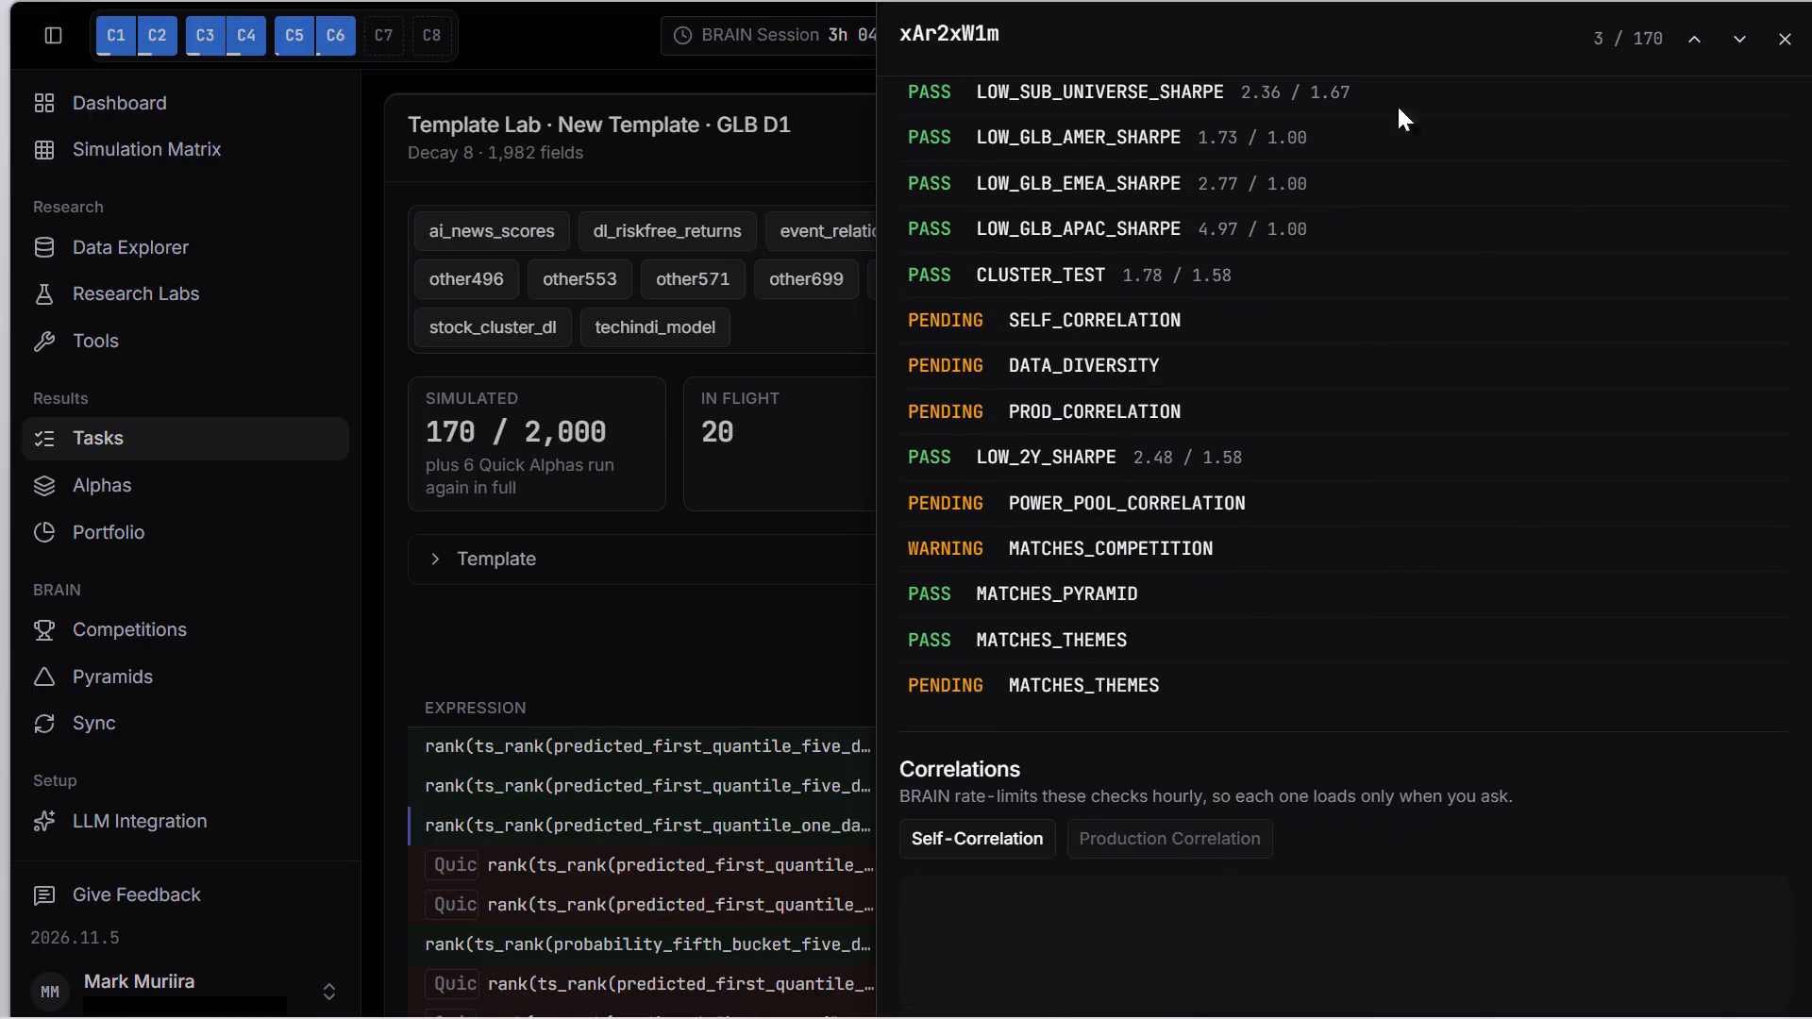
scroll(1414, 280, down, 6)
scroll(1389, 281, up, 6)
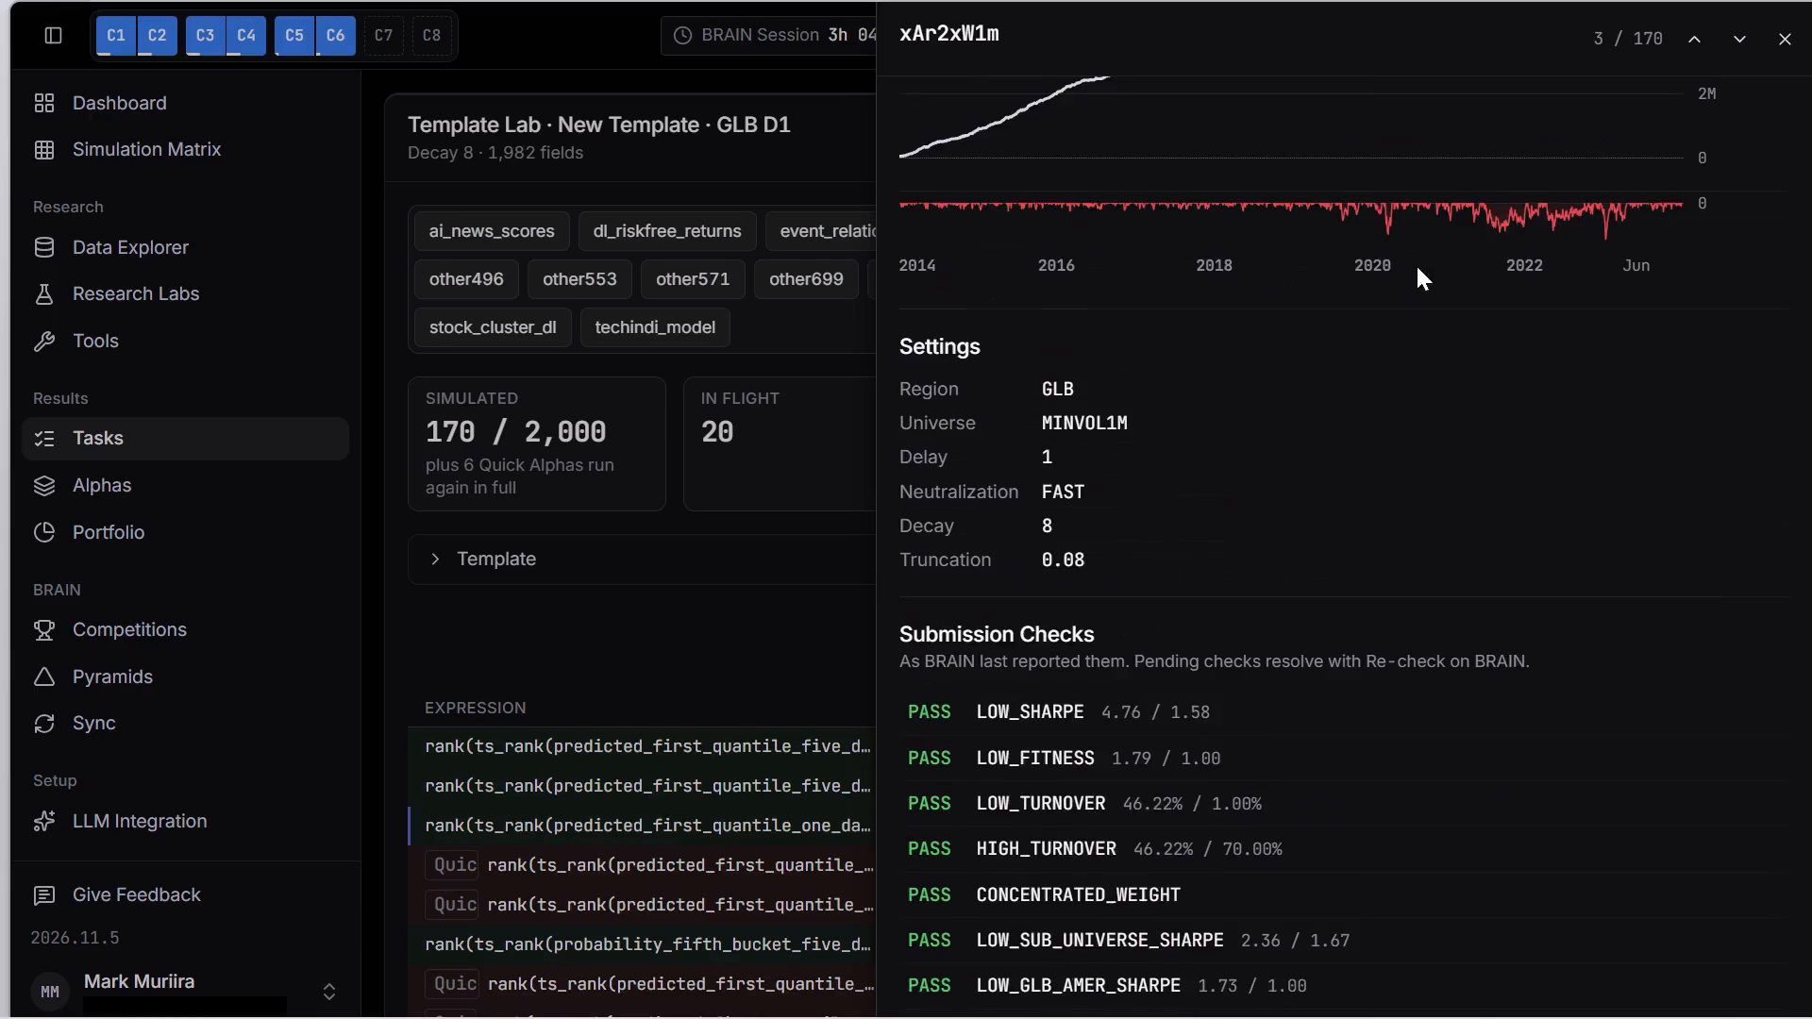
scroll(1420, 277, down, 13)
scroll(1483, 420, up, 7)
scroll(1488, 421, down, 6)
scroll(1478, 407, up, 6)
scroll(1480, 393, down, 6)
scroll(1474, 378, up, 6)
scroll(1464, 358, down, 13)
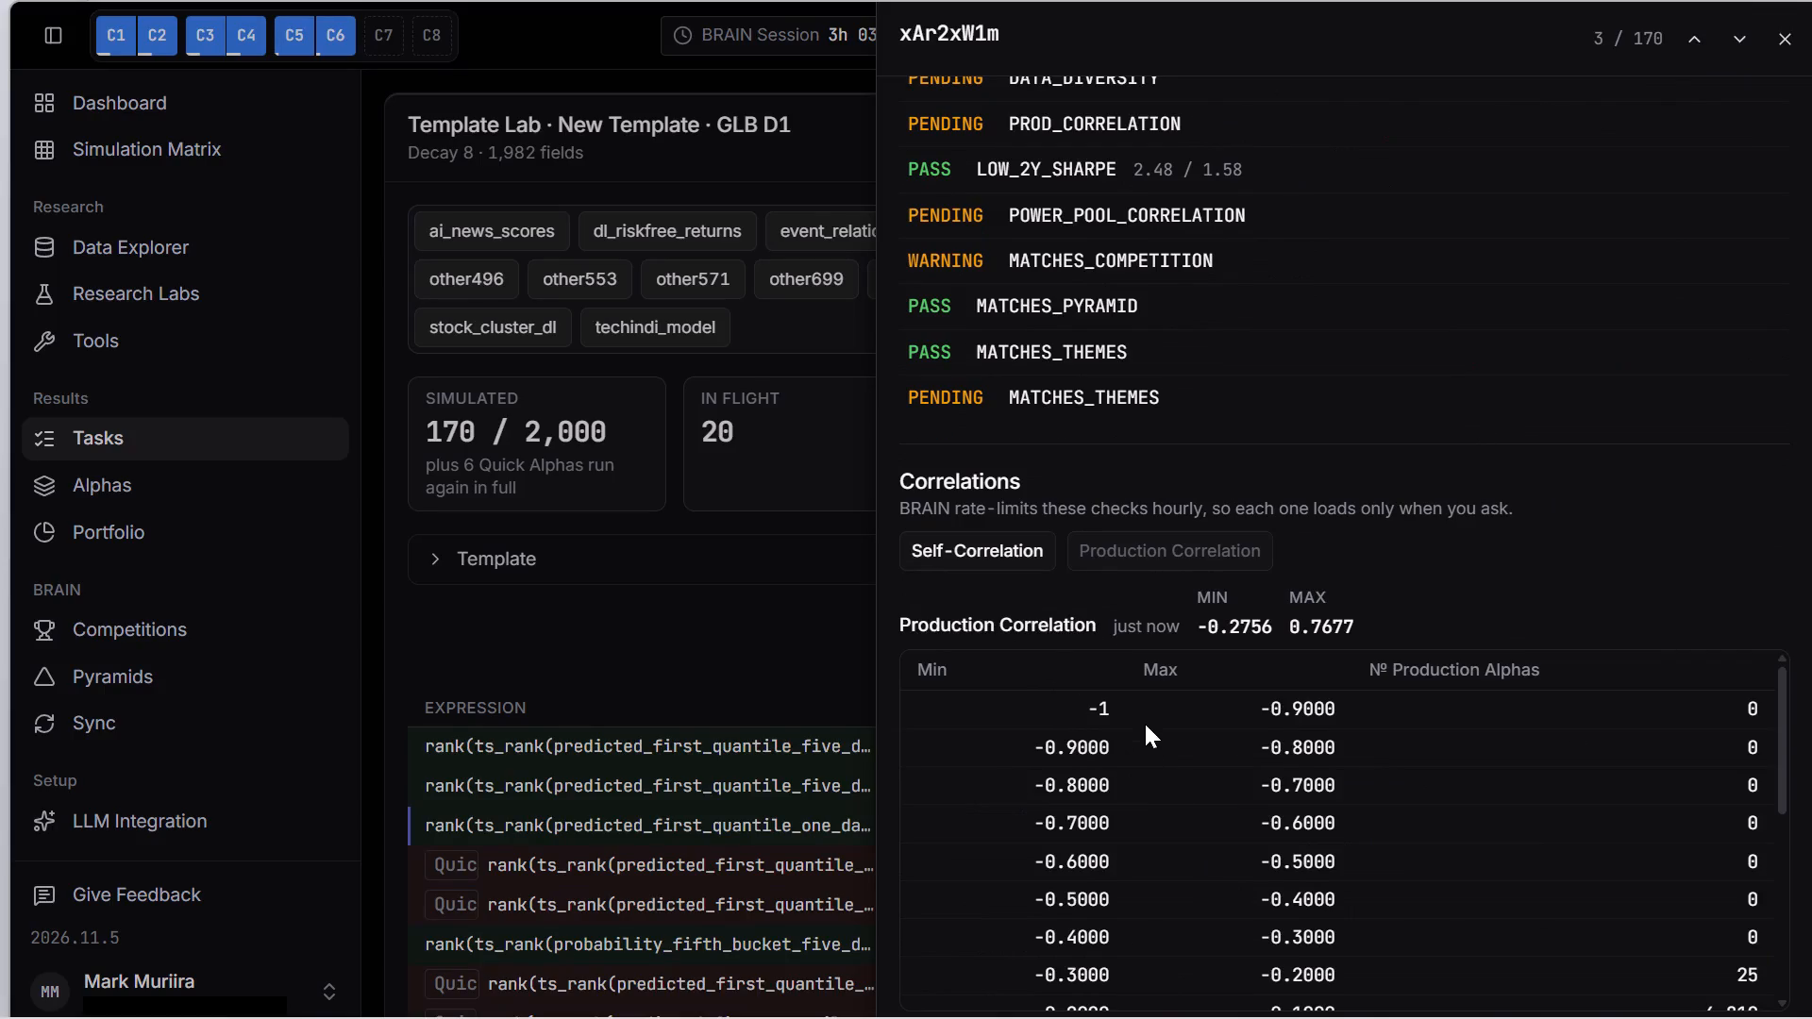
Send alpha xAr2xW1m to the Correlation Breaker and analyse it.
scroll(1534, 360, up, 8)
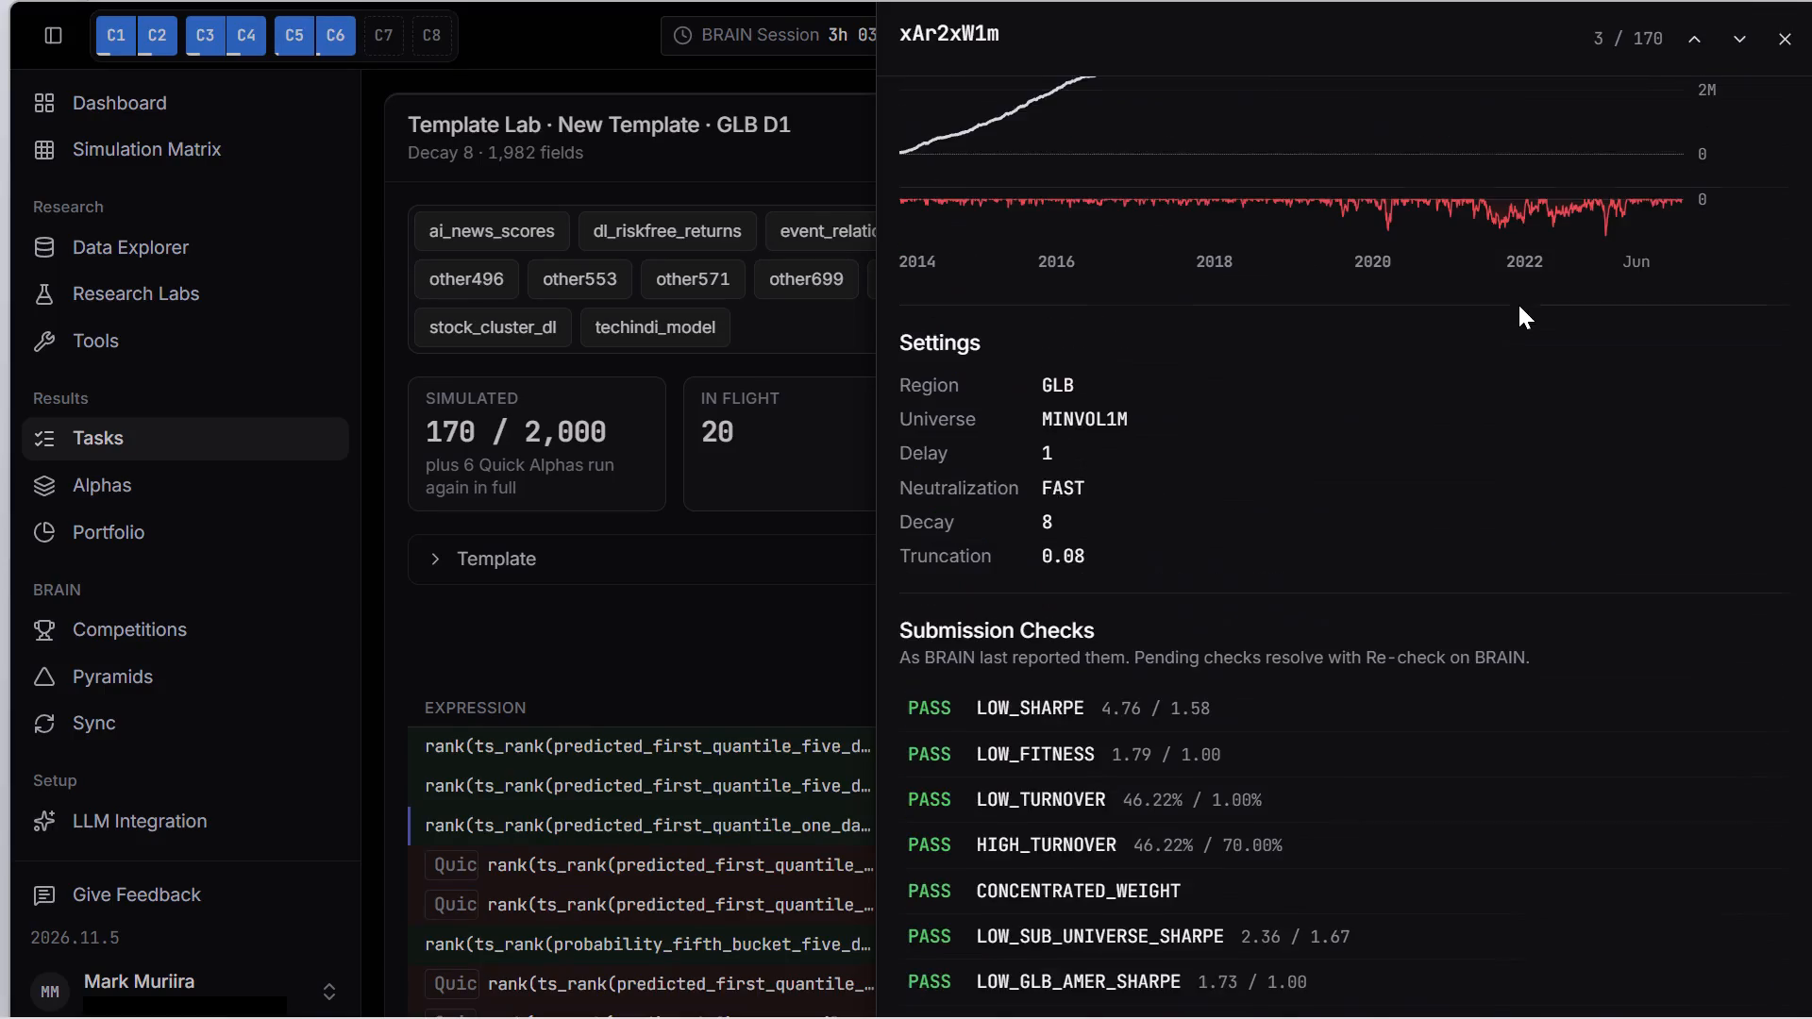
scroll(1733, 292, up, 9)
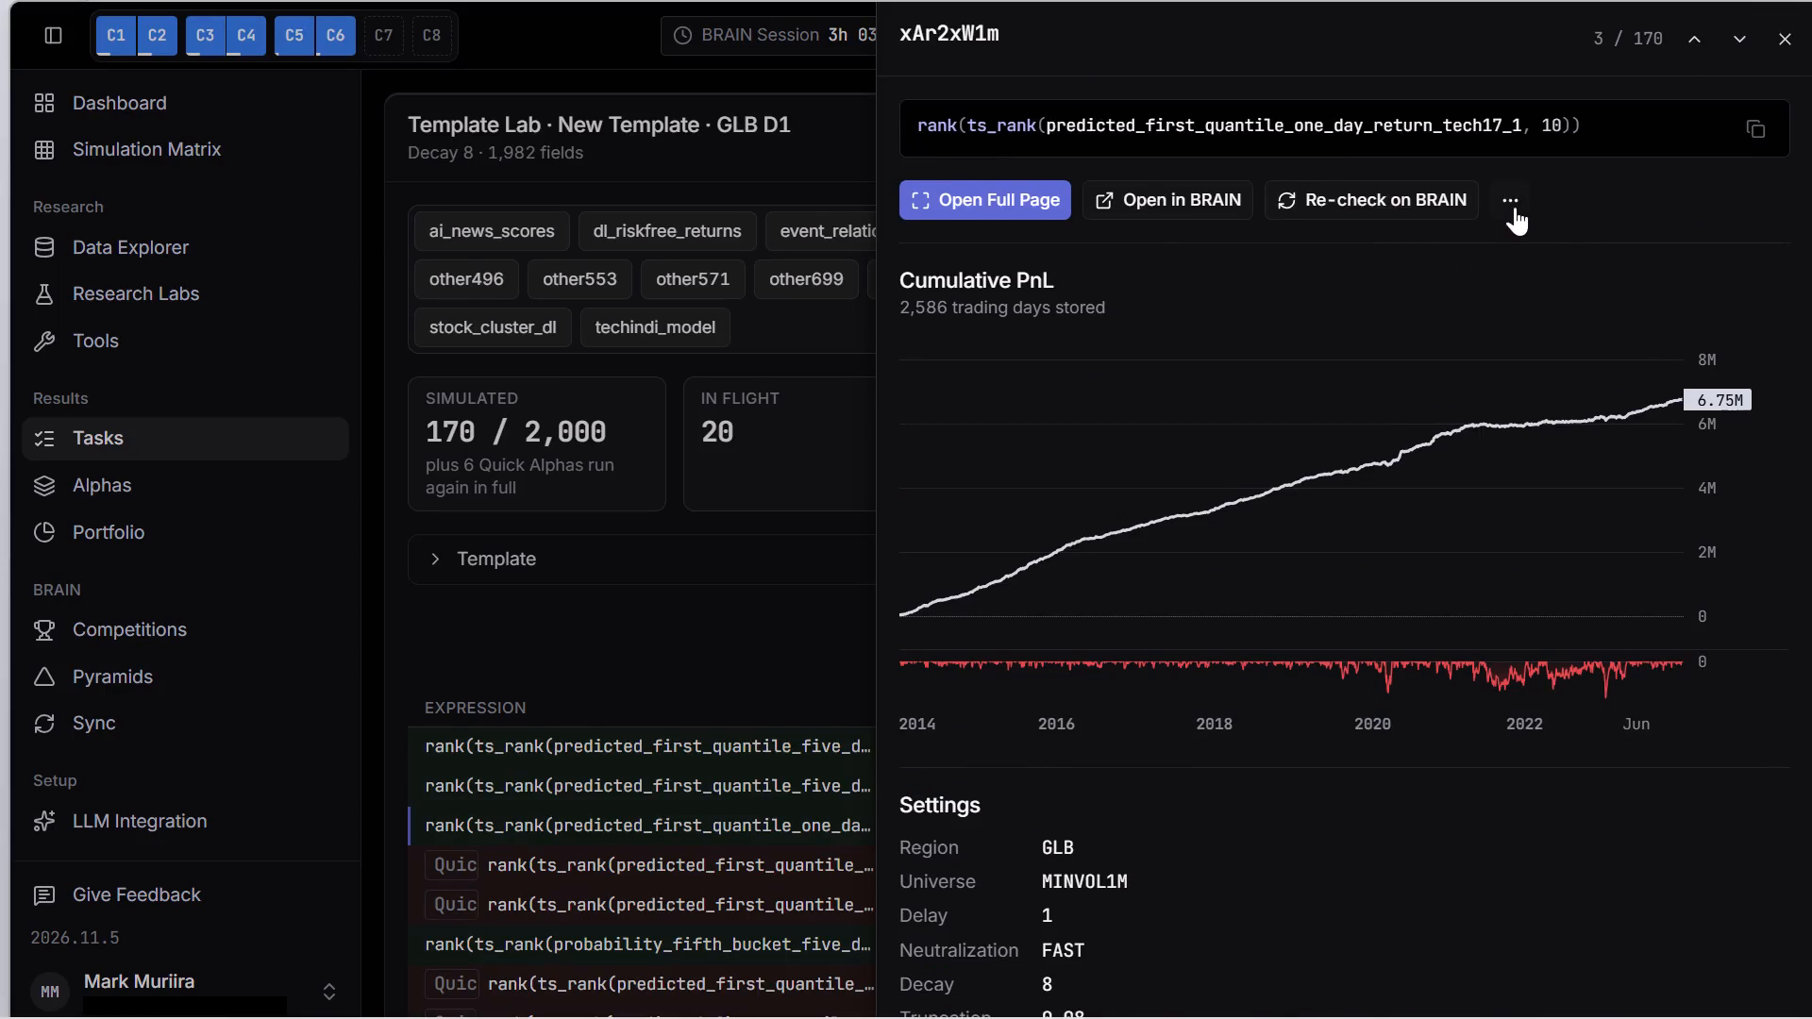
click(1504, 198)
click(1357, 350)
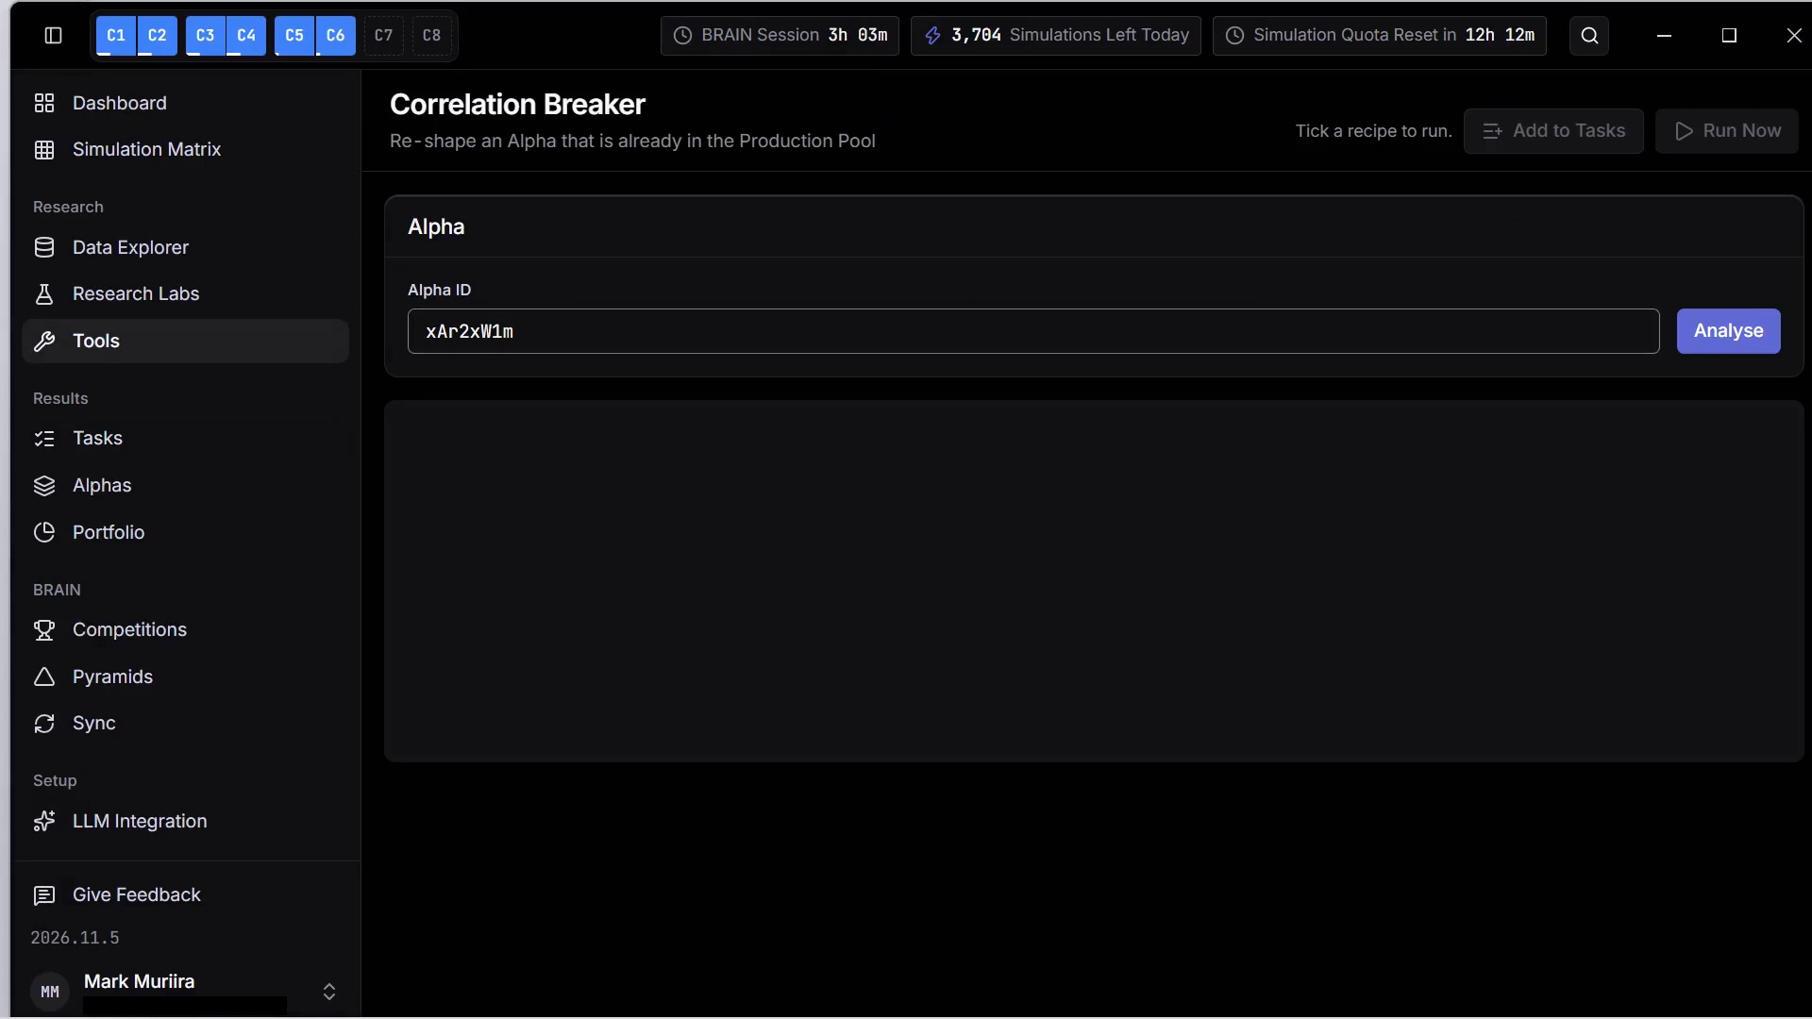
click(1748, 326)
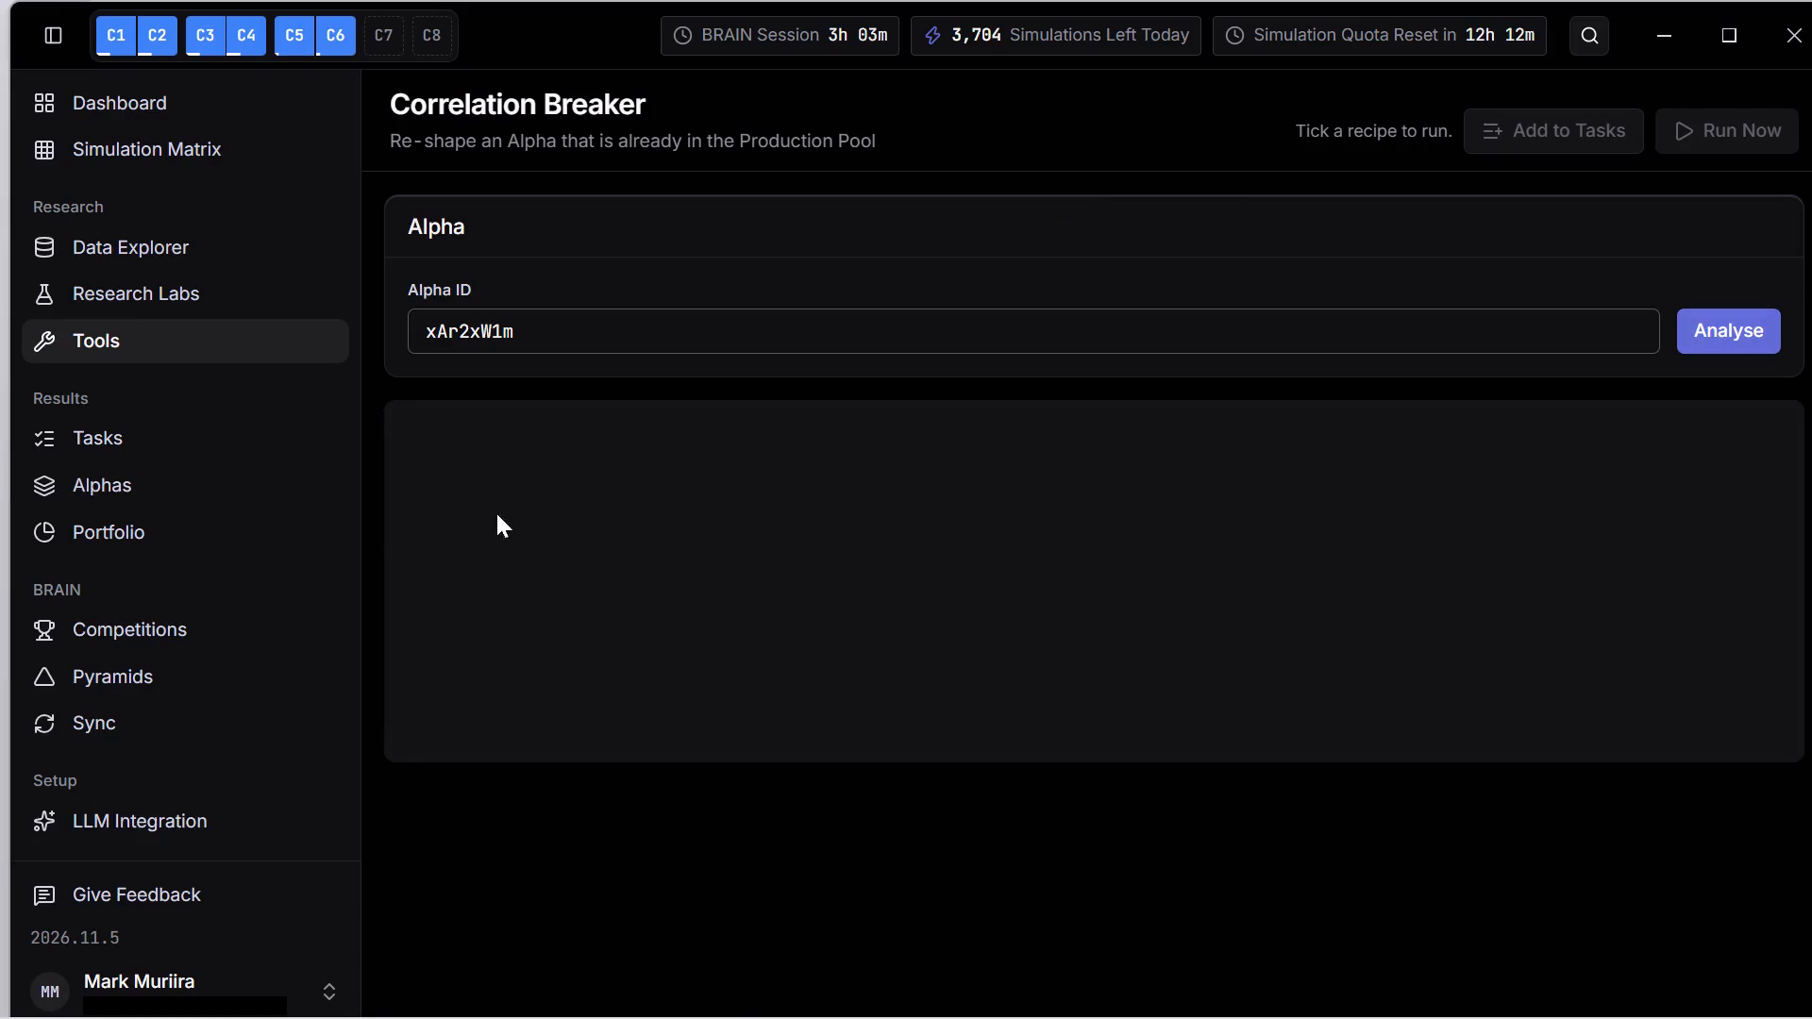
drag(1722, 329, 1707, 327)
click(1703, 325)
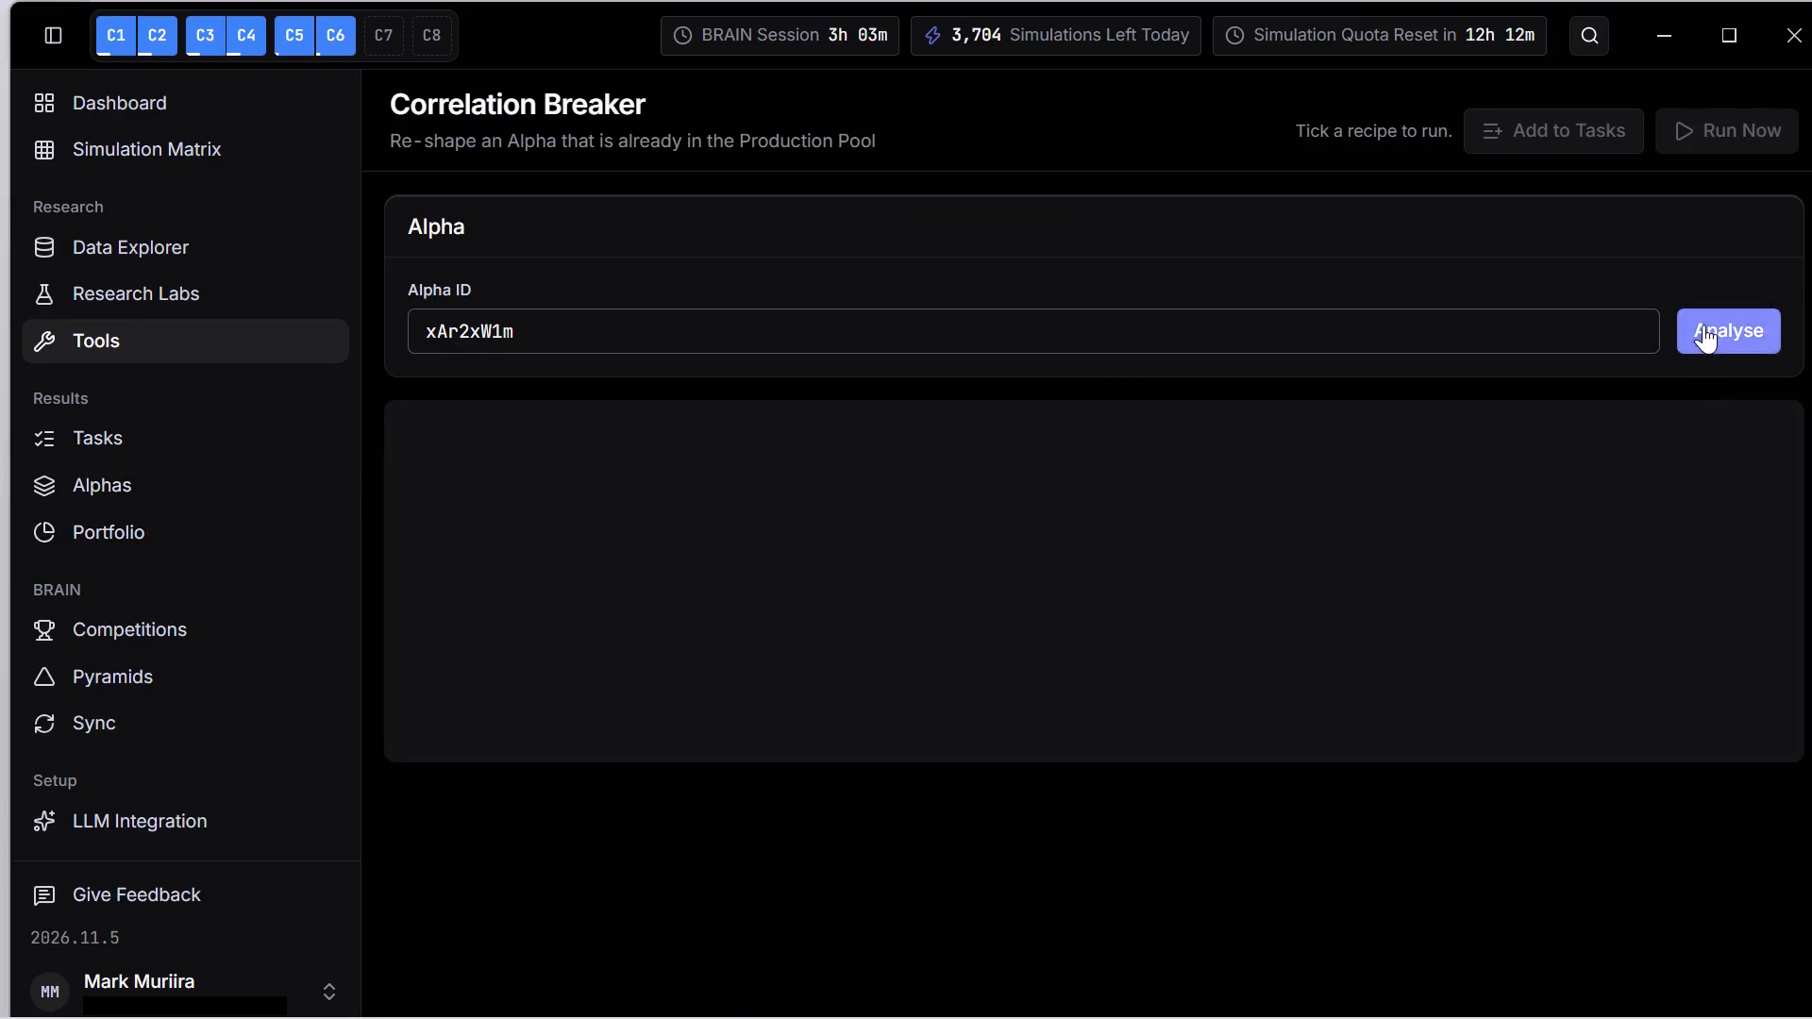
click(1698, 321)
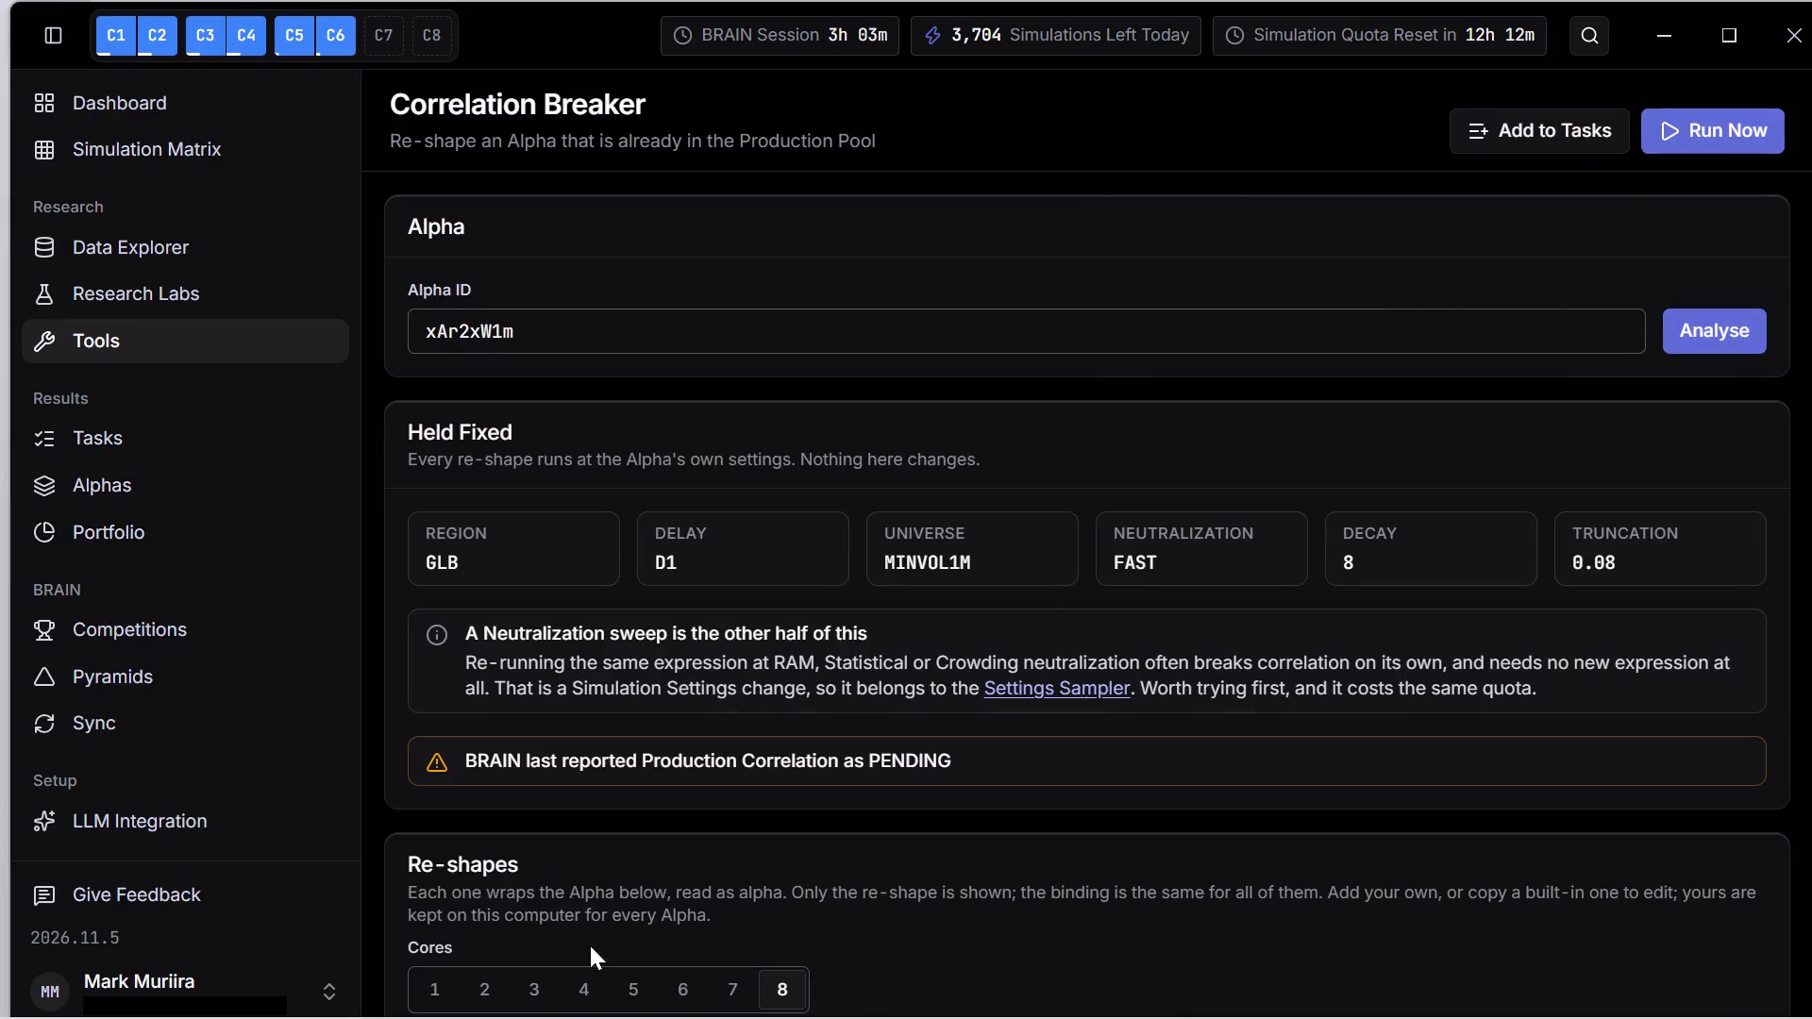
Set the re-shapes to use 3 cores and run the Correlation Breaker task immediately.
click(535, 988)
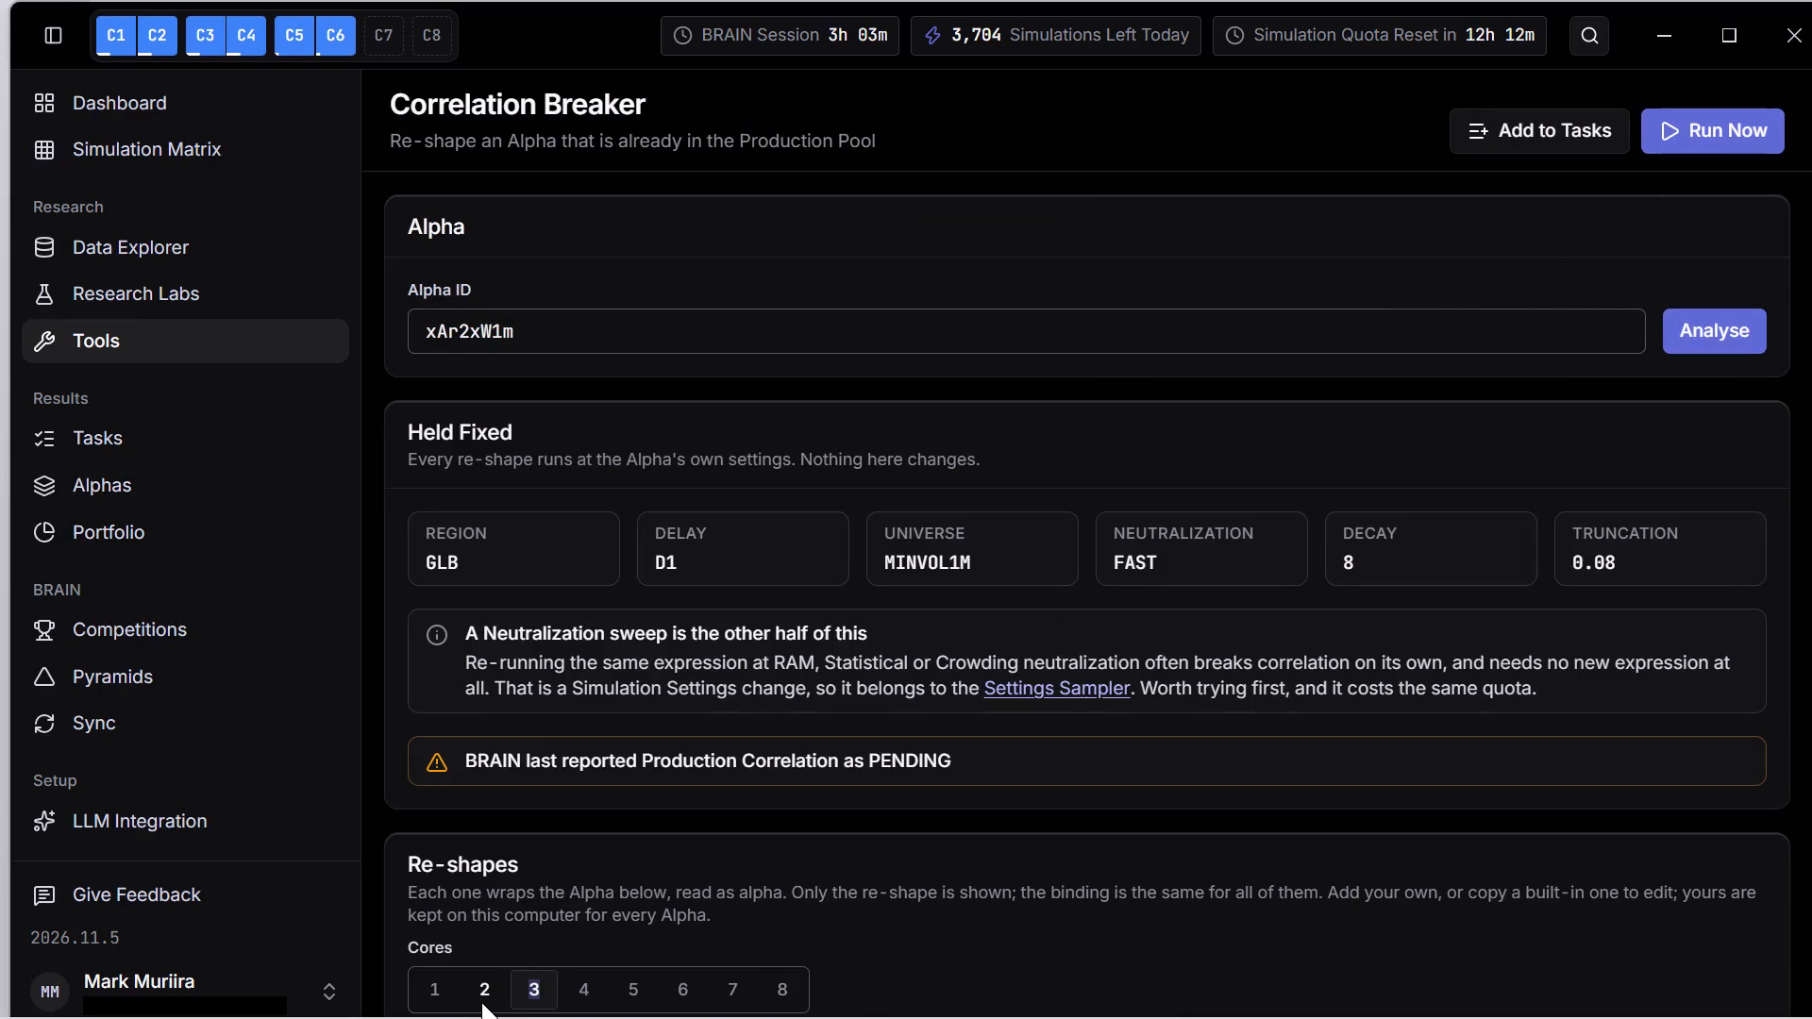
click(475, 1001)
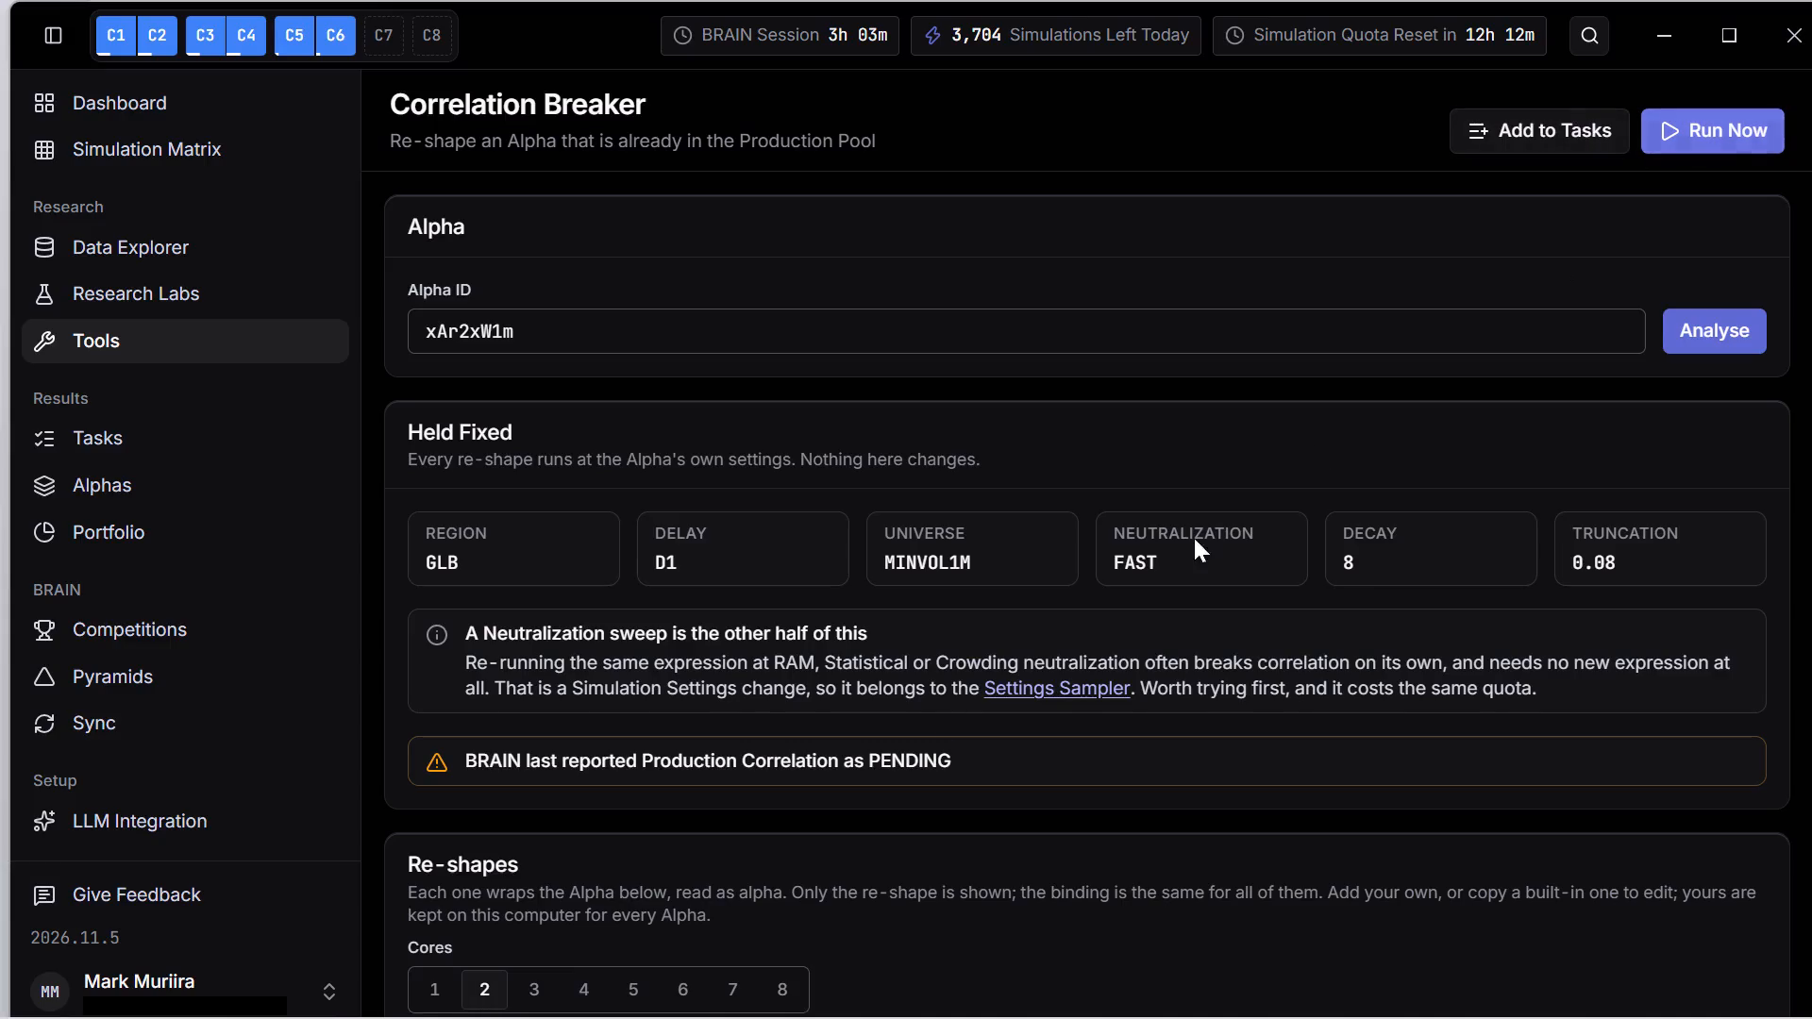
click(530, 989)
click(1719, 128)
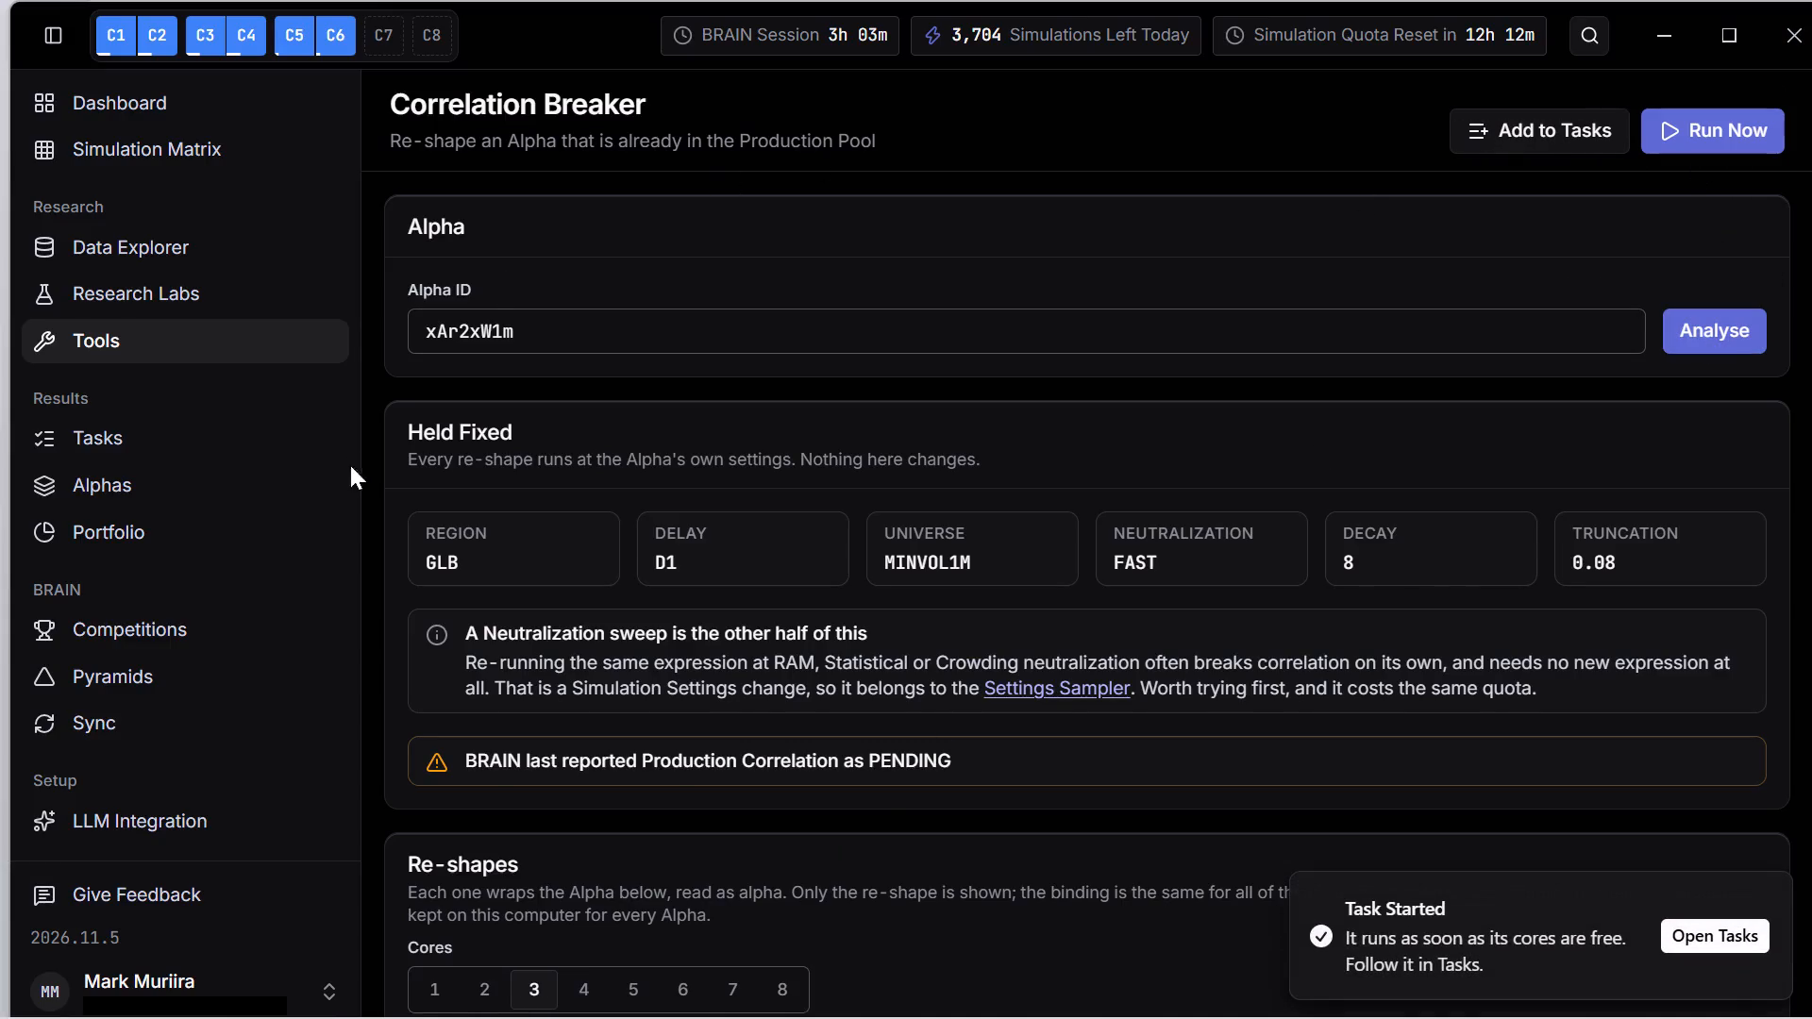
Run the Correlation Breaker for xAr2xW1m once more with the same settings.
click(134, 453)
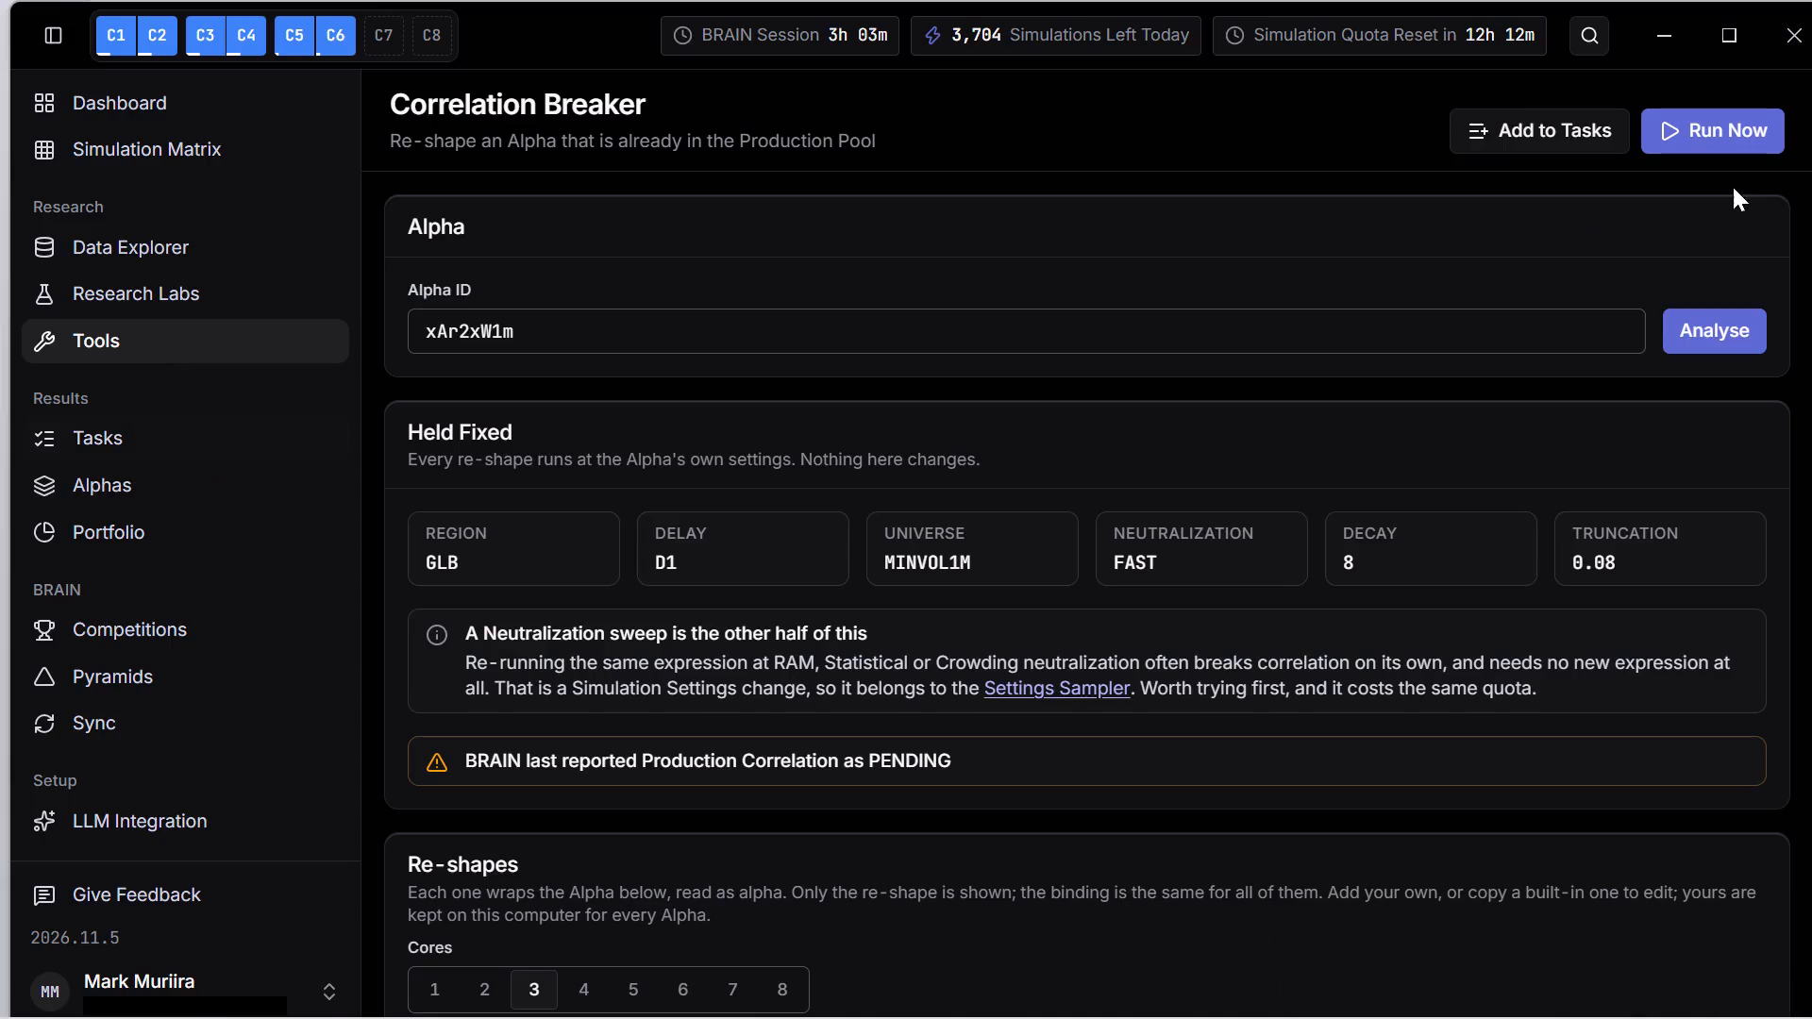
click(1717, 134)
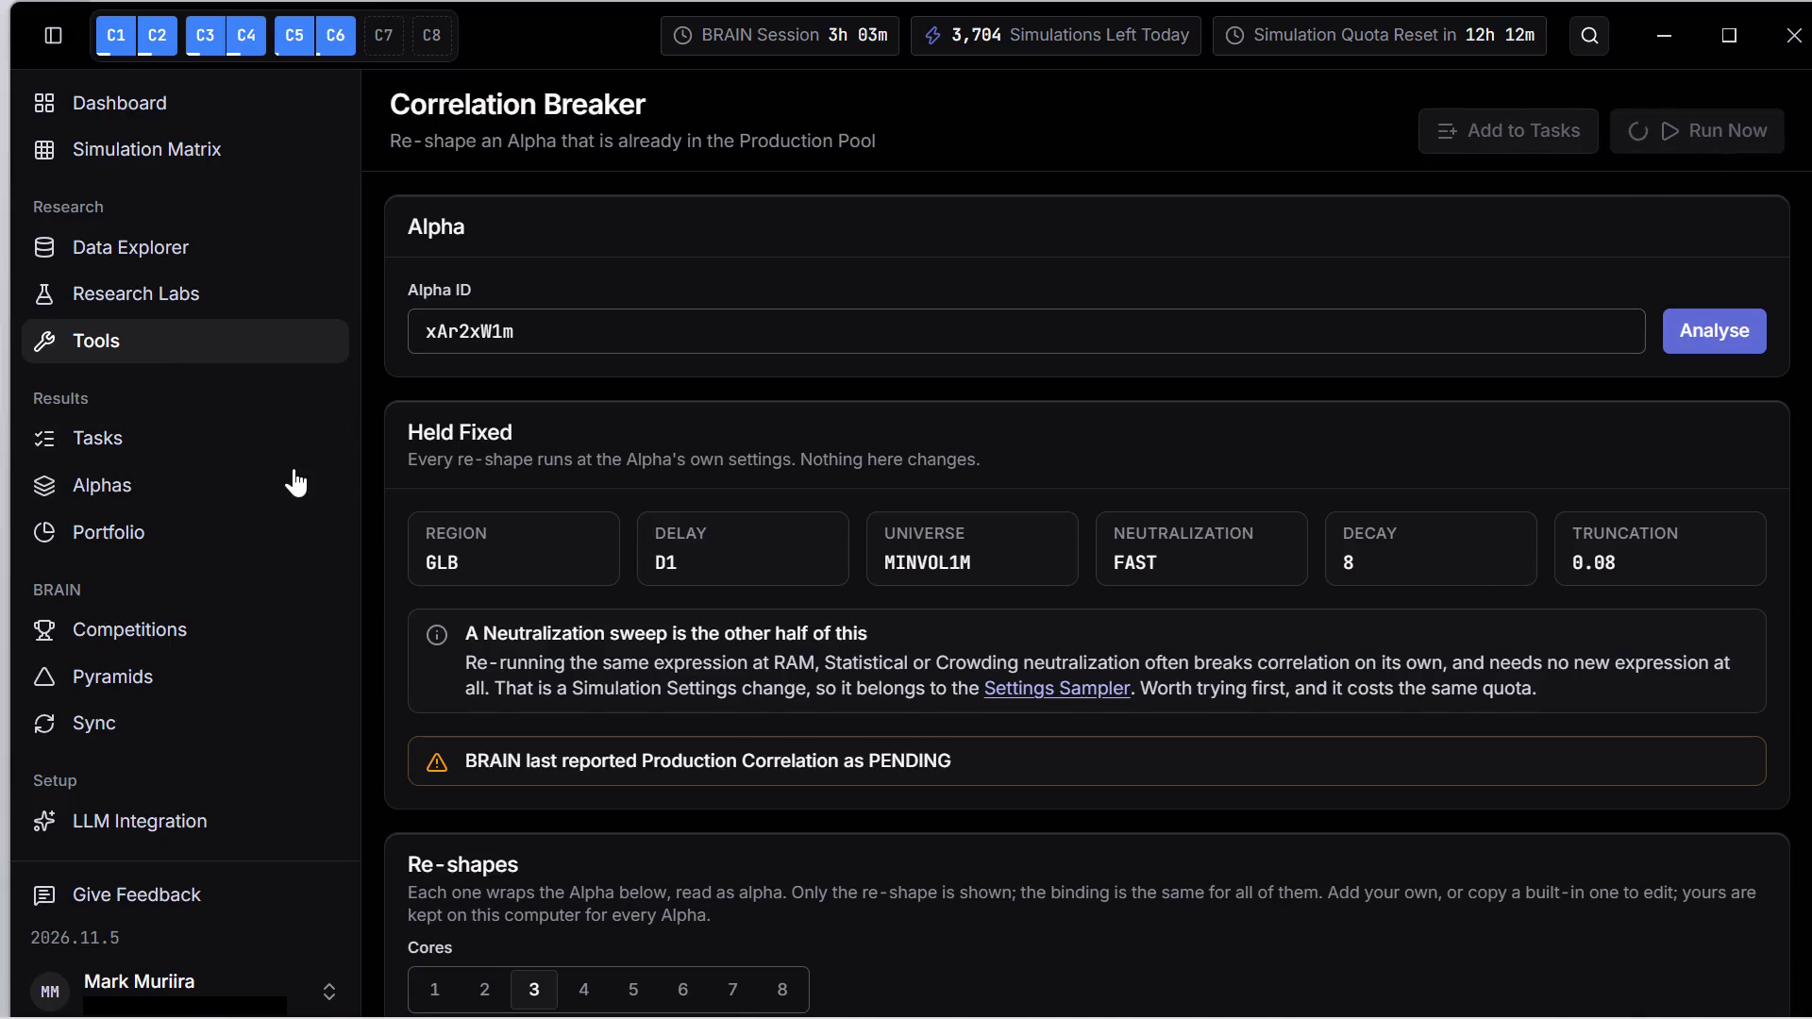
scroll(1251, 271, up, 6)
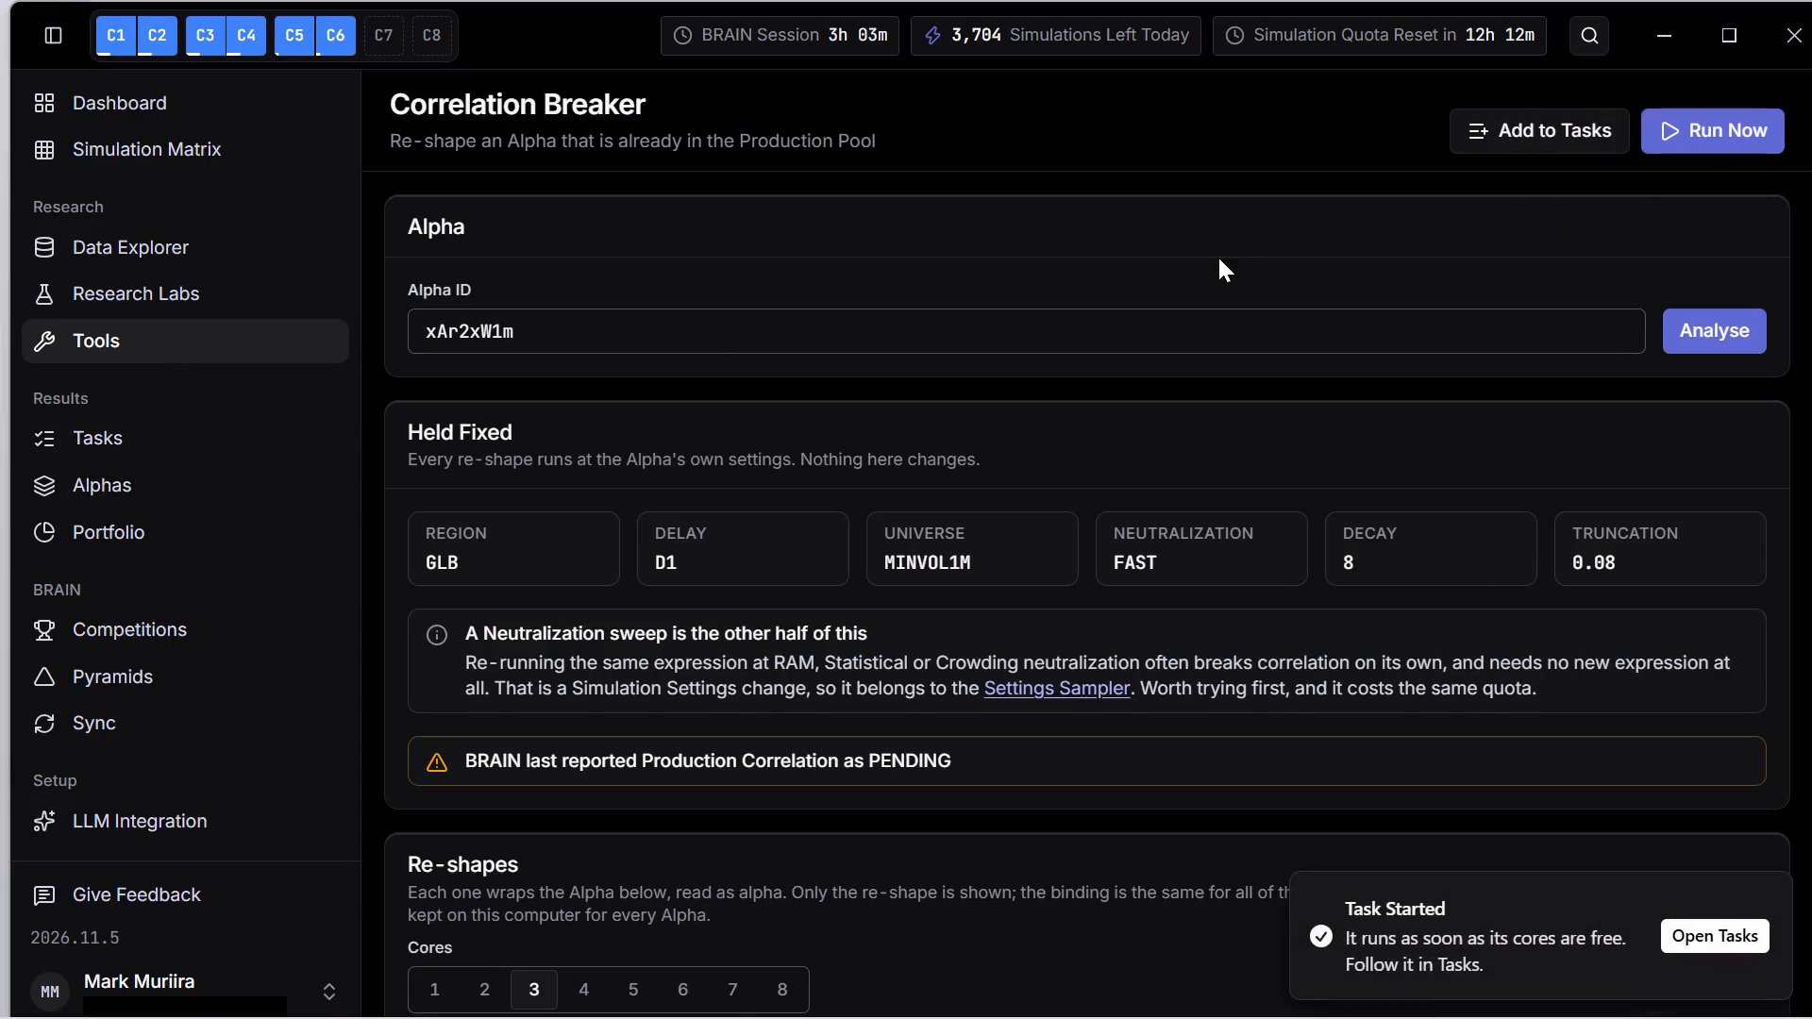
Pause the running Template Lab · New Template GLB D1 task in the task list.
click(132, 437)
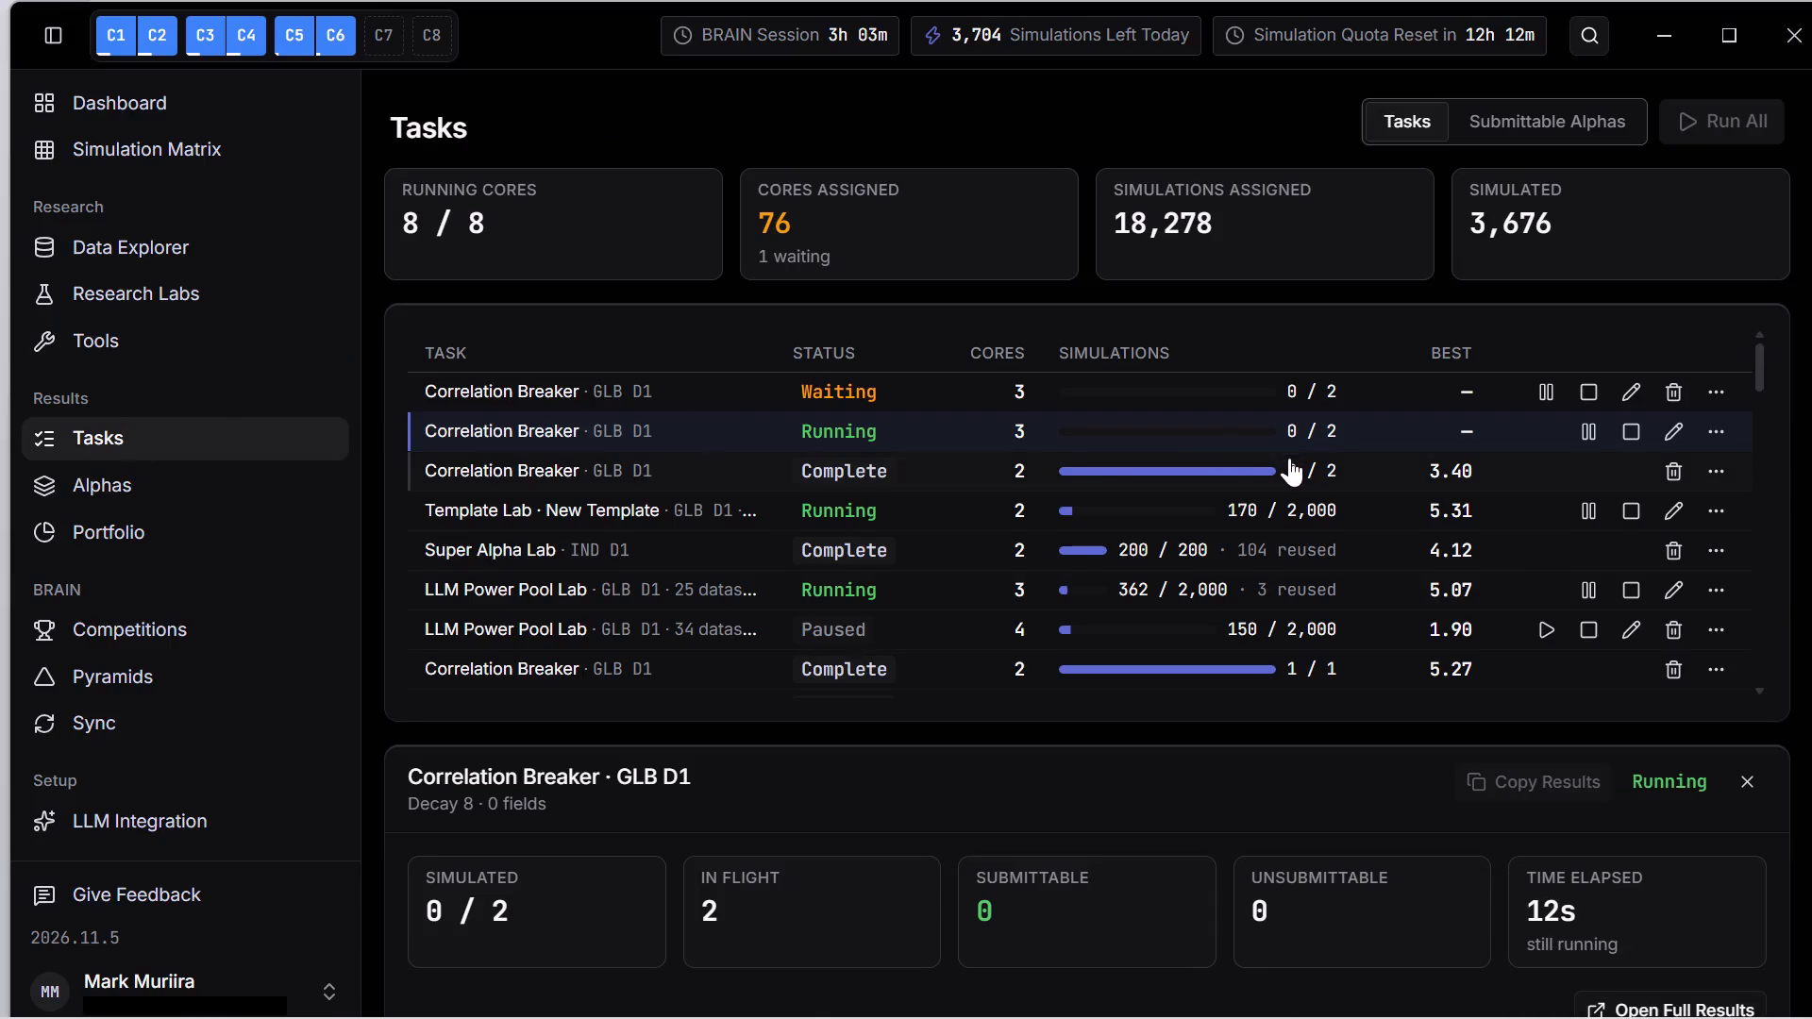
click(1588, 515)
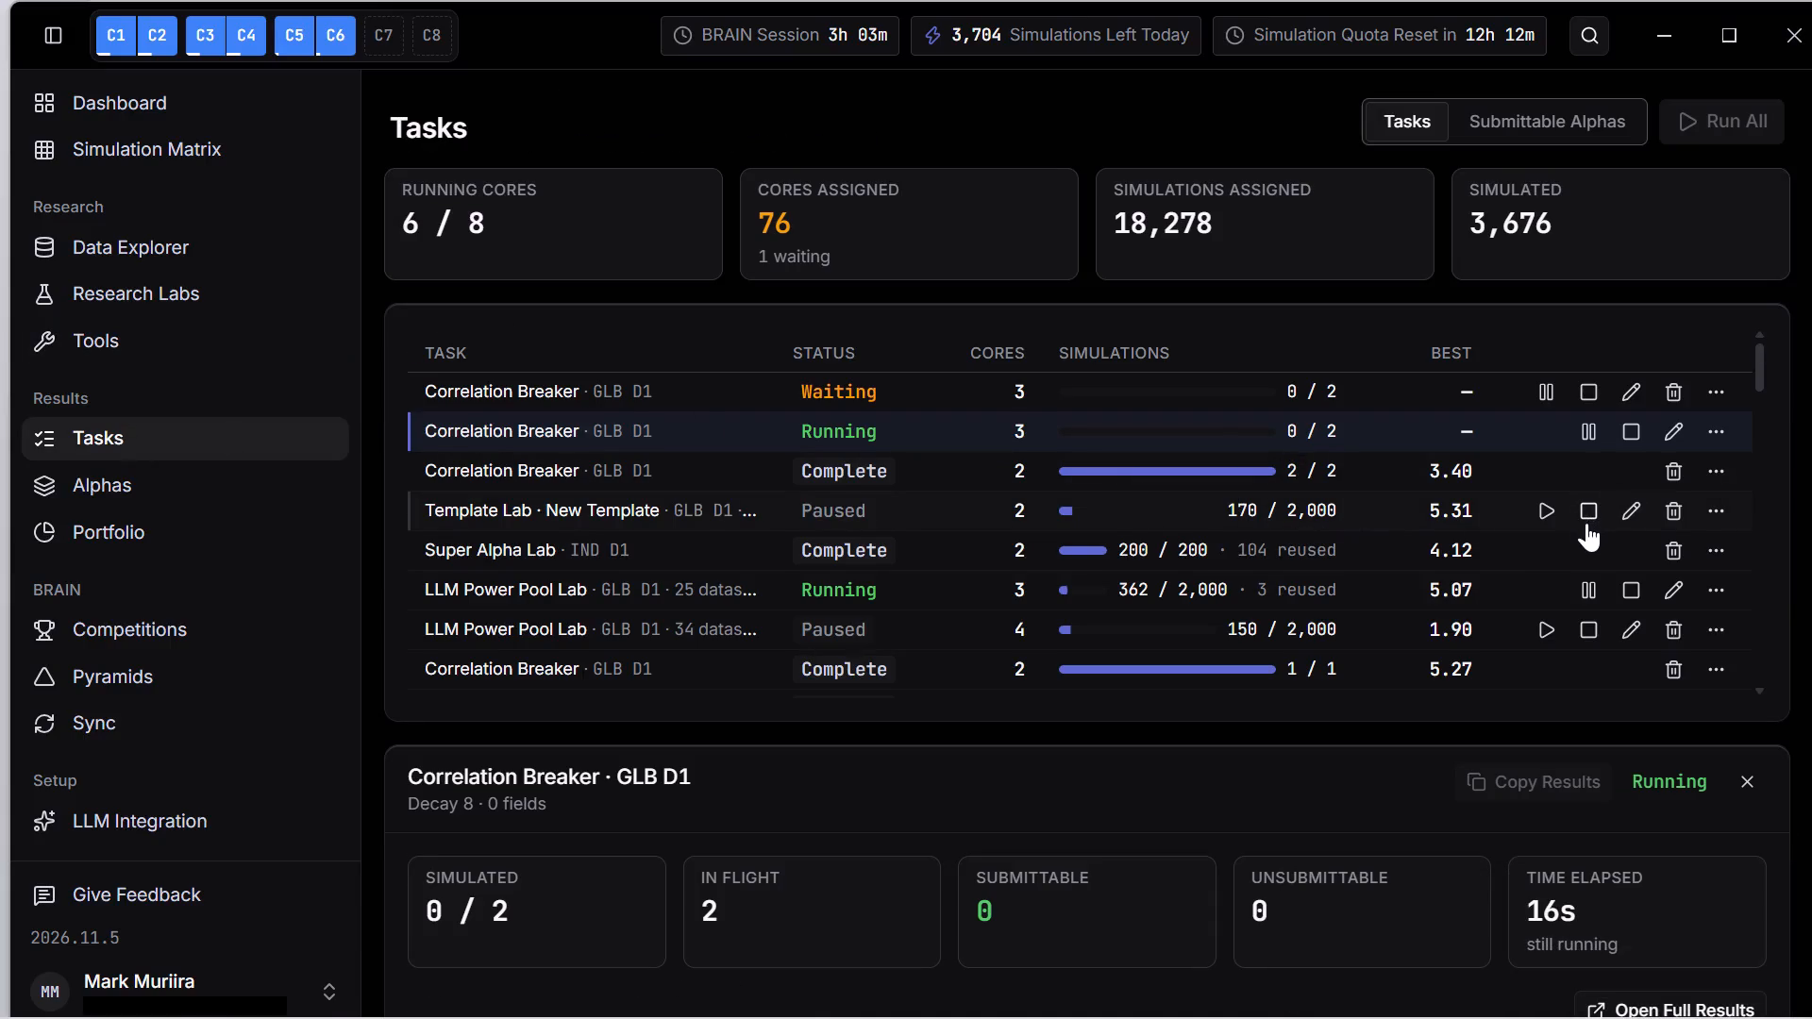
Open the running LLM Power Pool Lab GLB D1 task with 25 datasets and review its simulated alphas.
click(1273, 578)
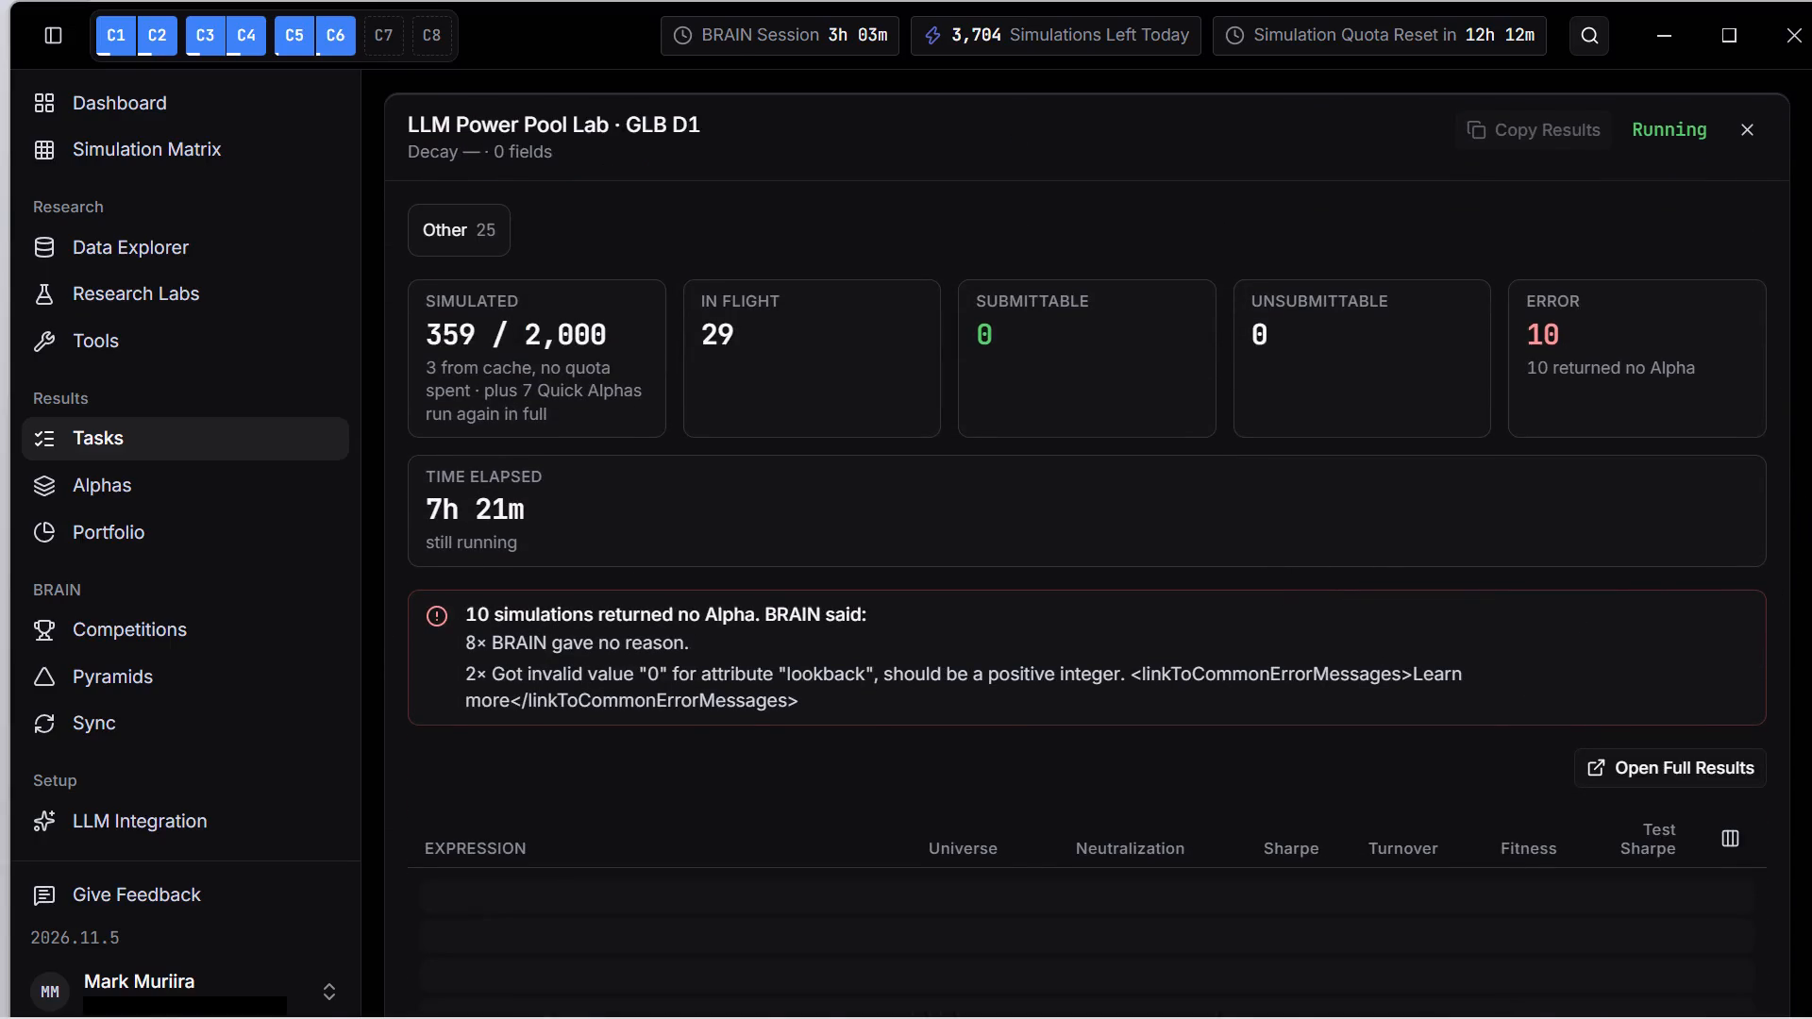
scroll(1811, 529, up, 5)
scroll(1811, 529, down, 6)
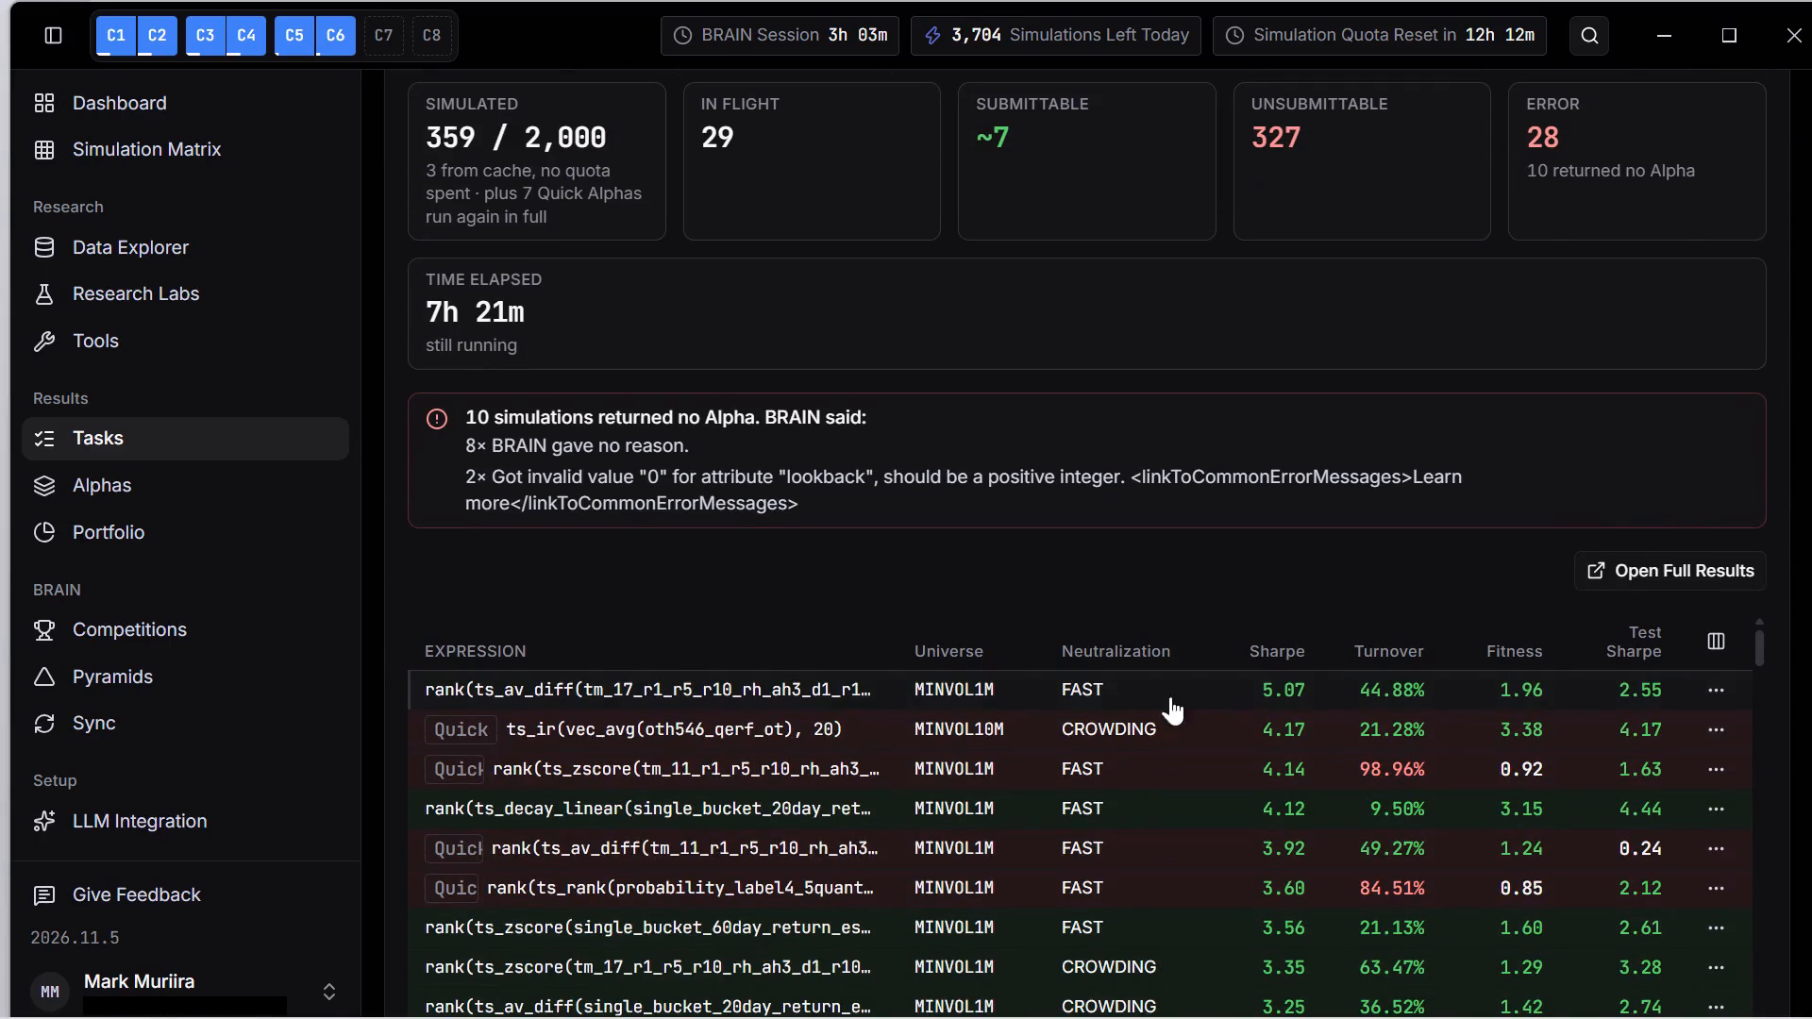
scroll(1355, 815, down, 2)
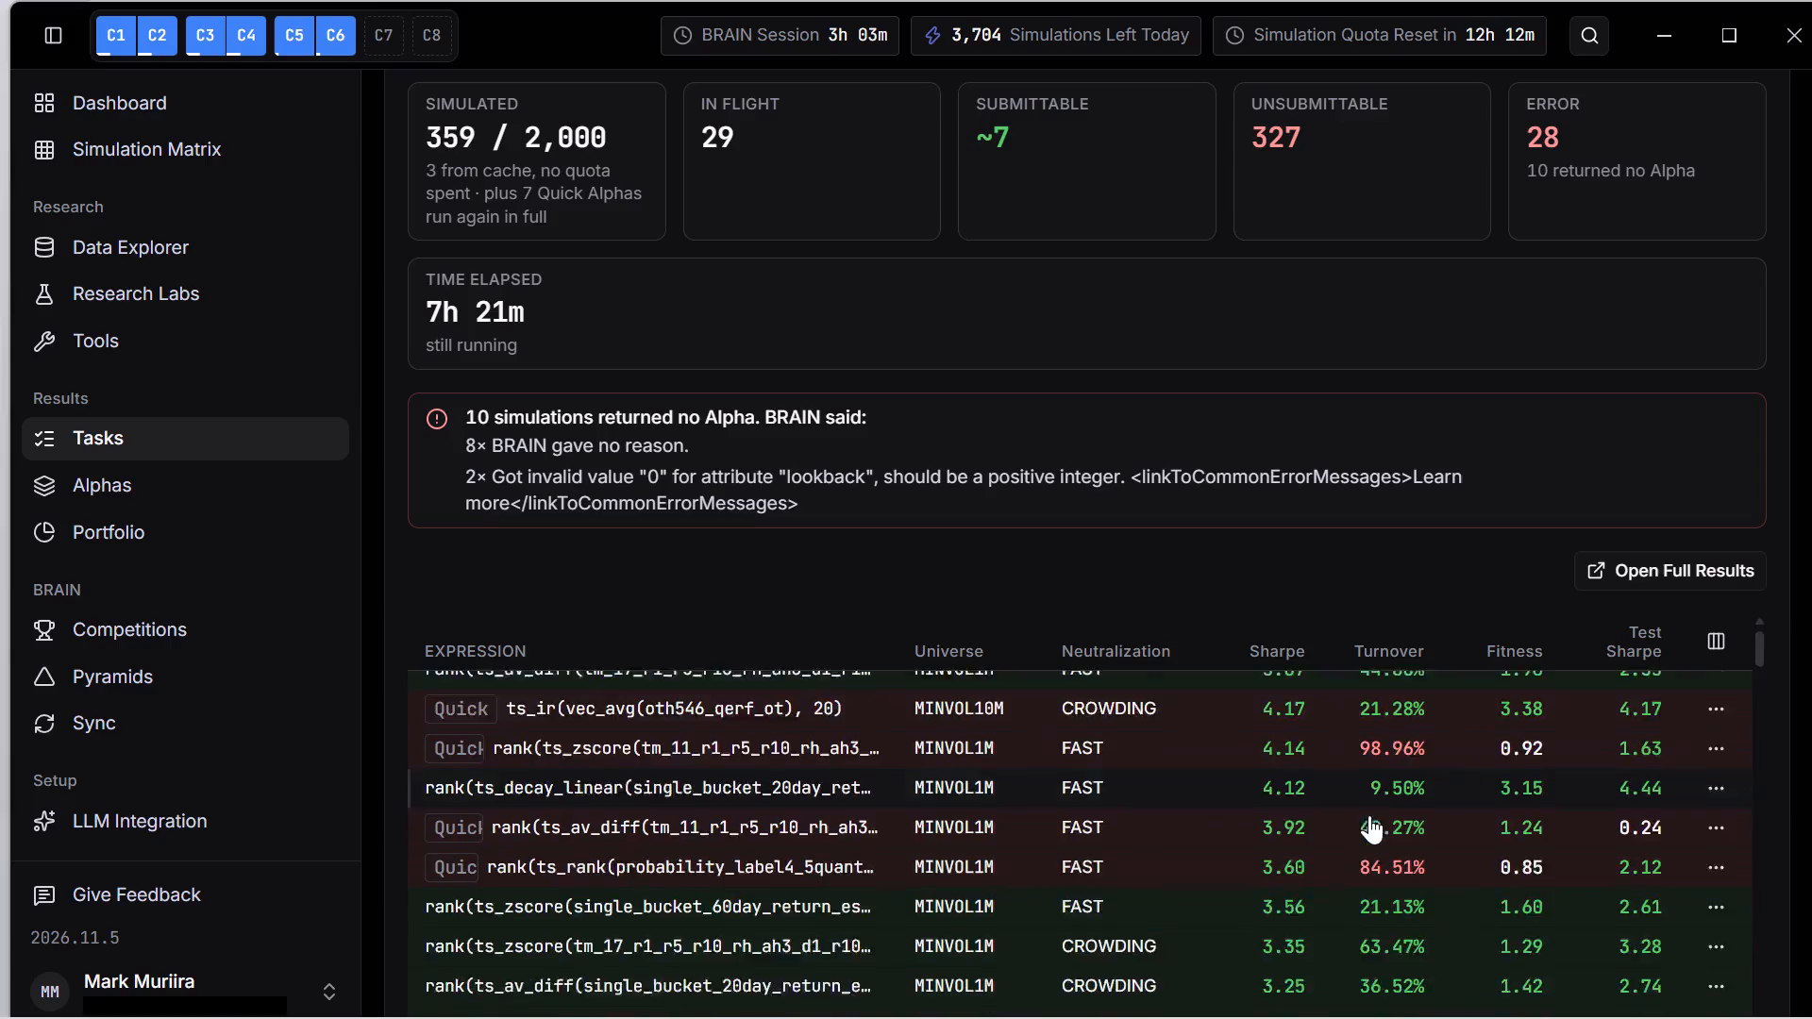
scroll(1369, 815, down, 1)
scroll(1370, 815, up, 1)
Check the submission checks and production correlation of alpha omEJKrE2, the MINVOL10M single_bucket_5day_return ts_zscore expression.
click(688, 883)
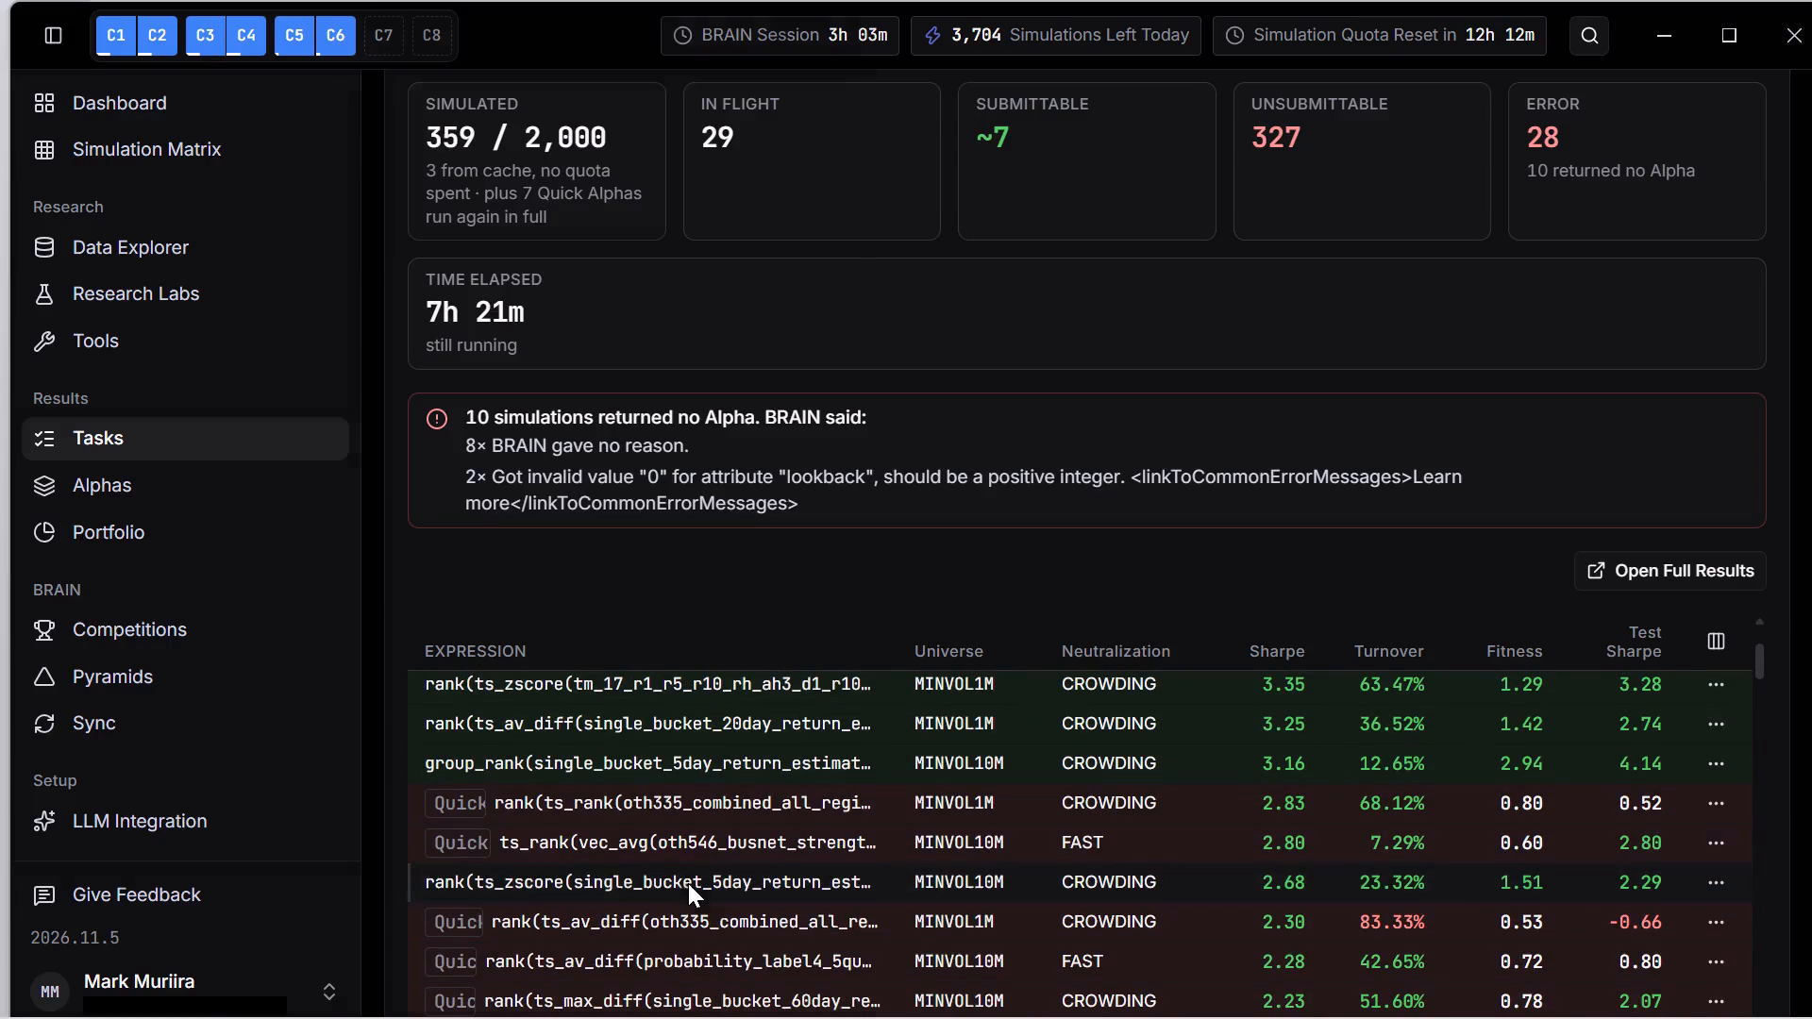
scroll(1609, 492, down, 13)
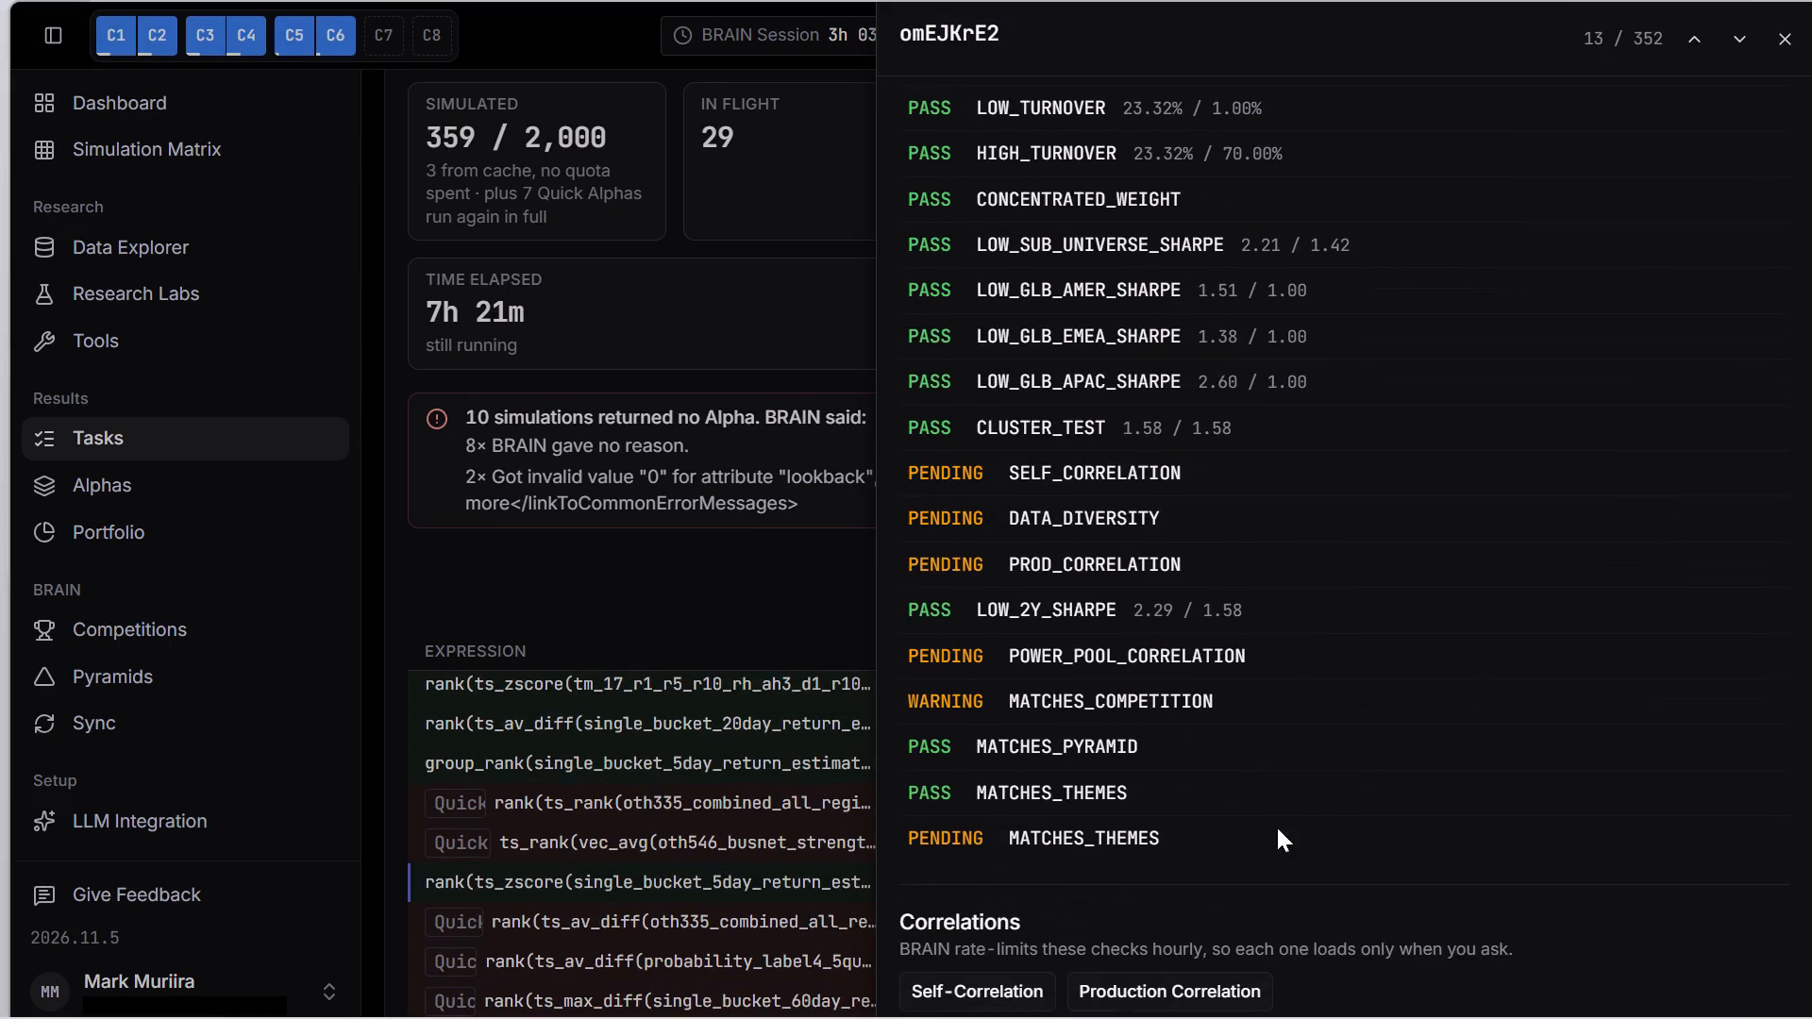
click(1110, 986)
scroll(1727, 417, down, 7)
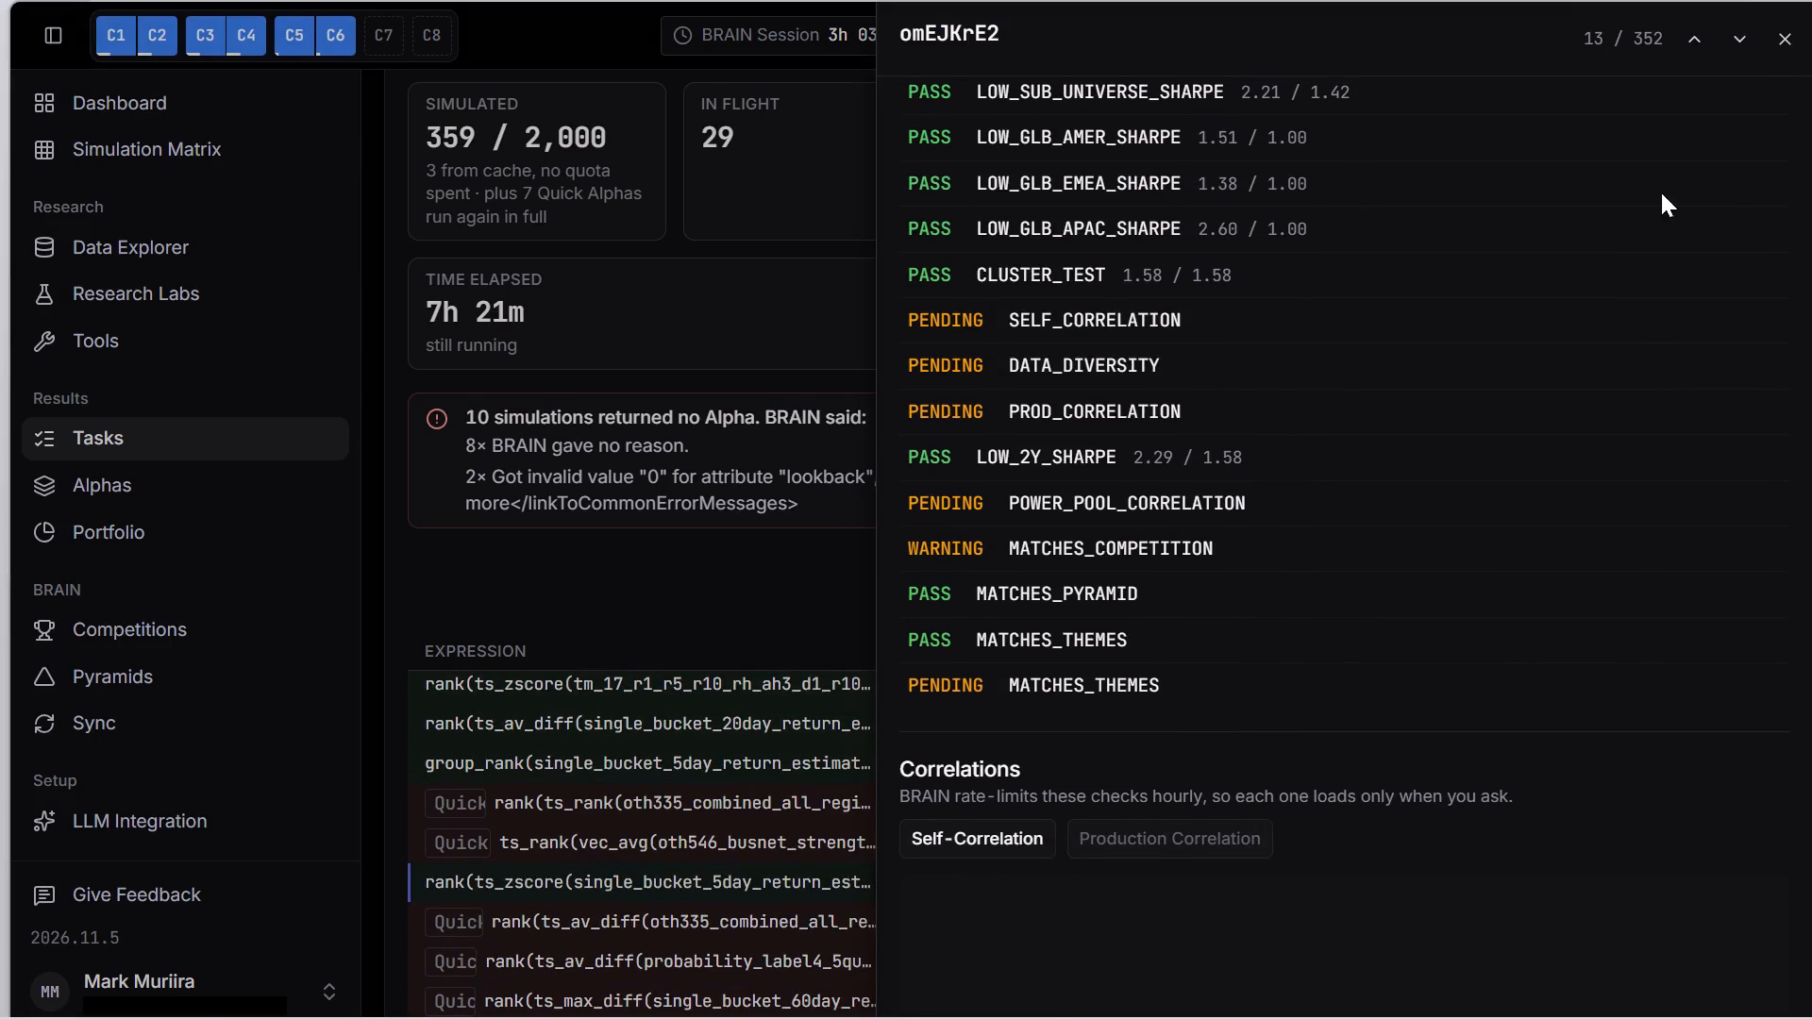
scroll(1145, 452, down, 5)
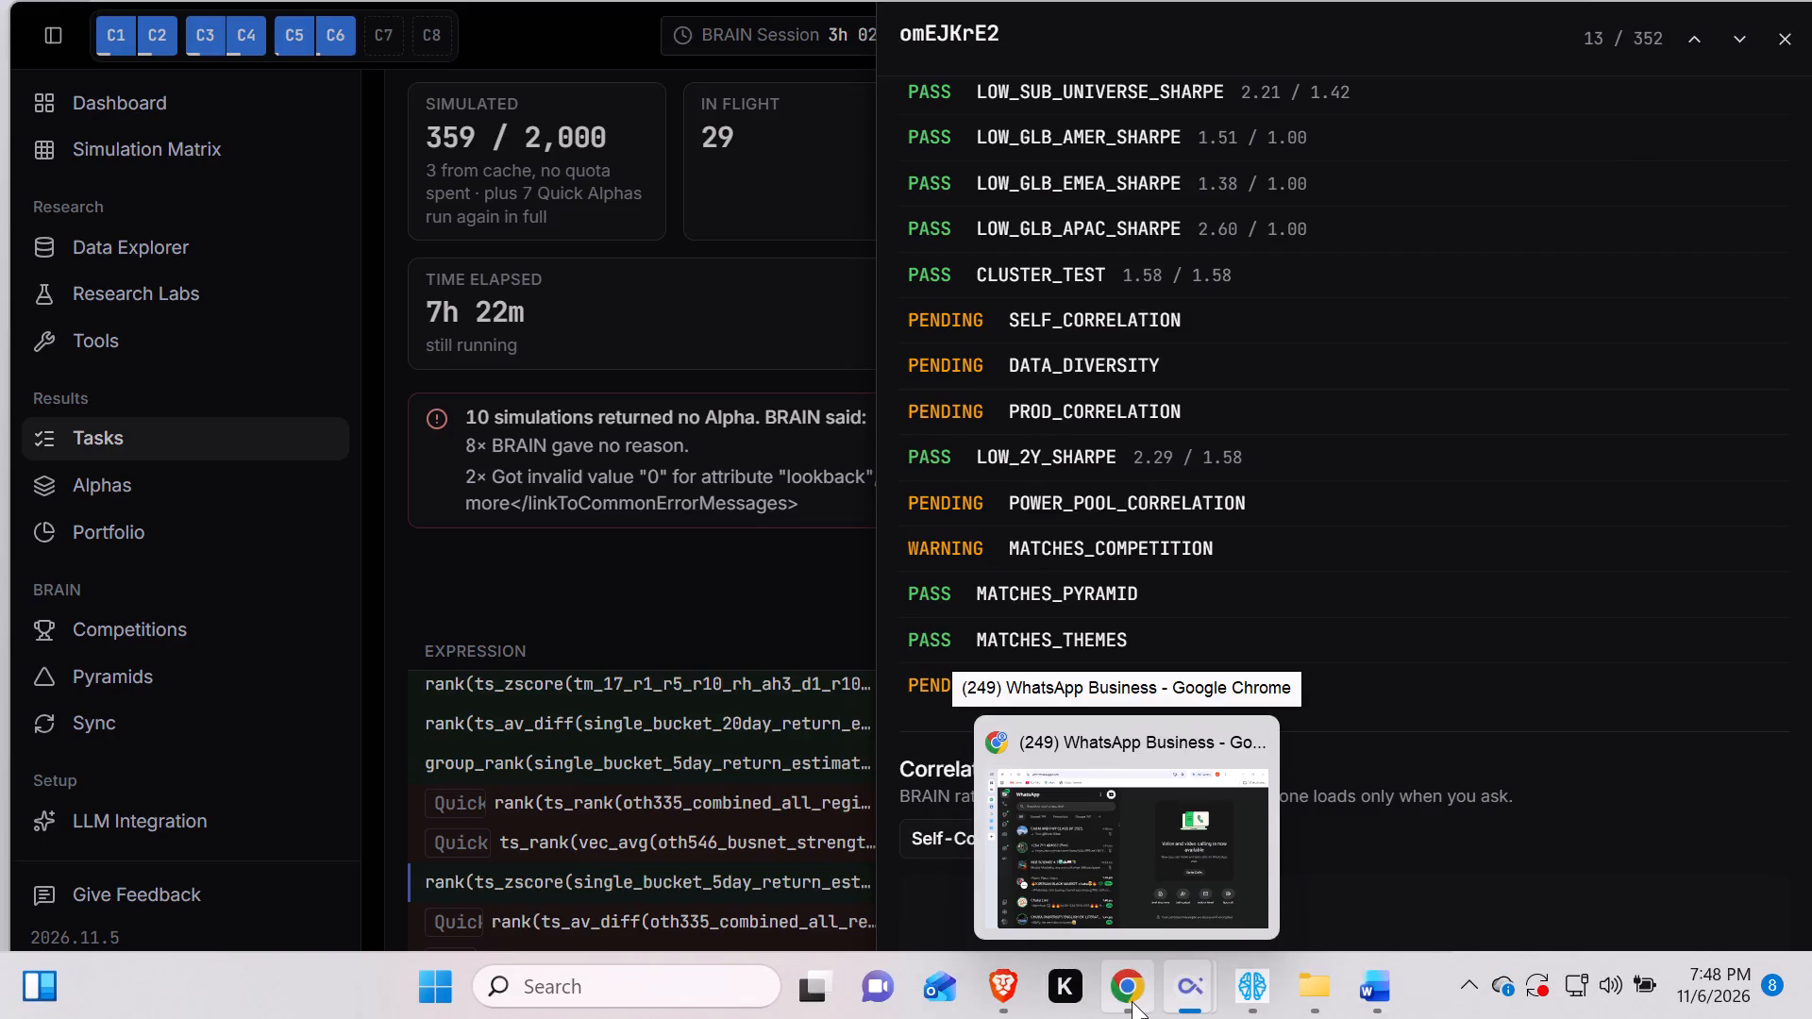
Switch to the WorldQuant BRAIN window with Super Simulation 1, look over its correlation and description sections, and submit the SuperAlpha.
click(1368, 924)
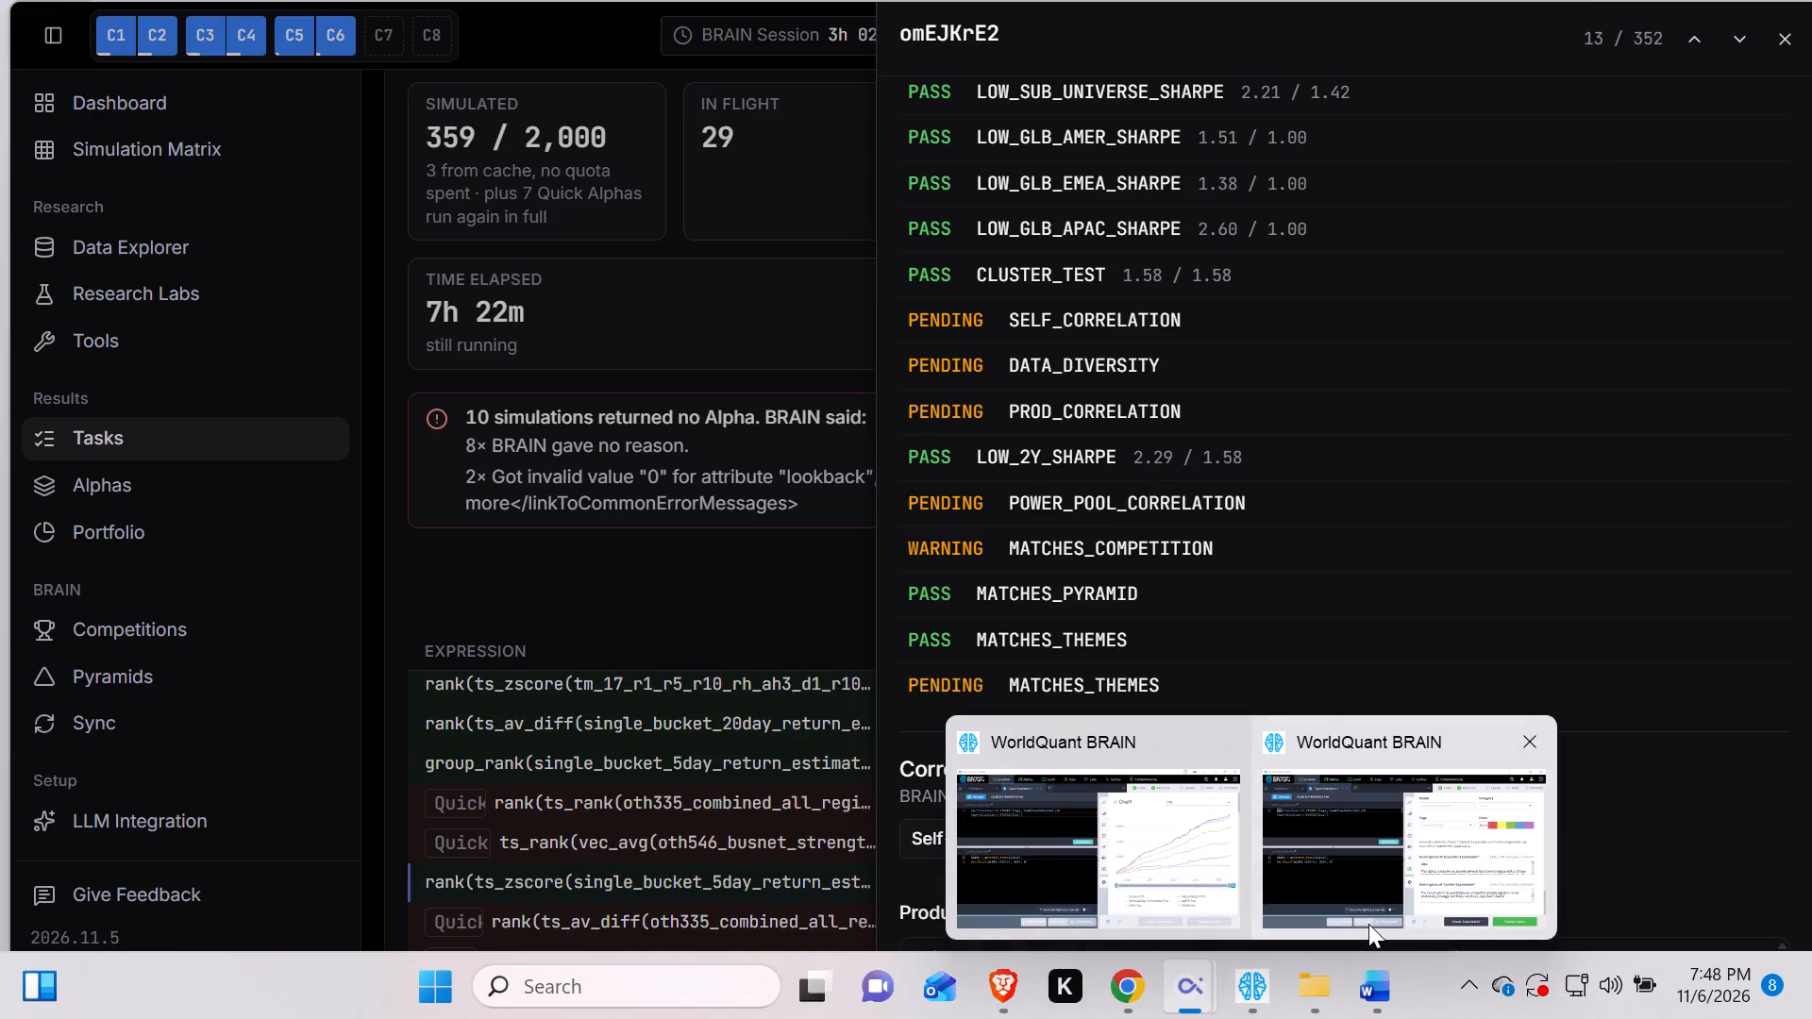
scroll(1657, 417, up, 17)
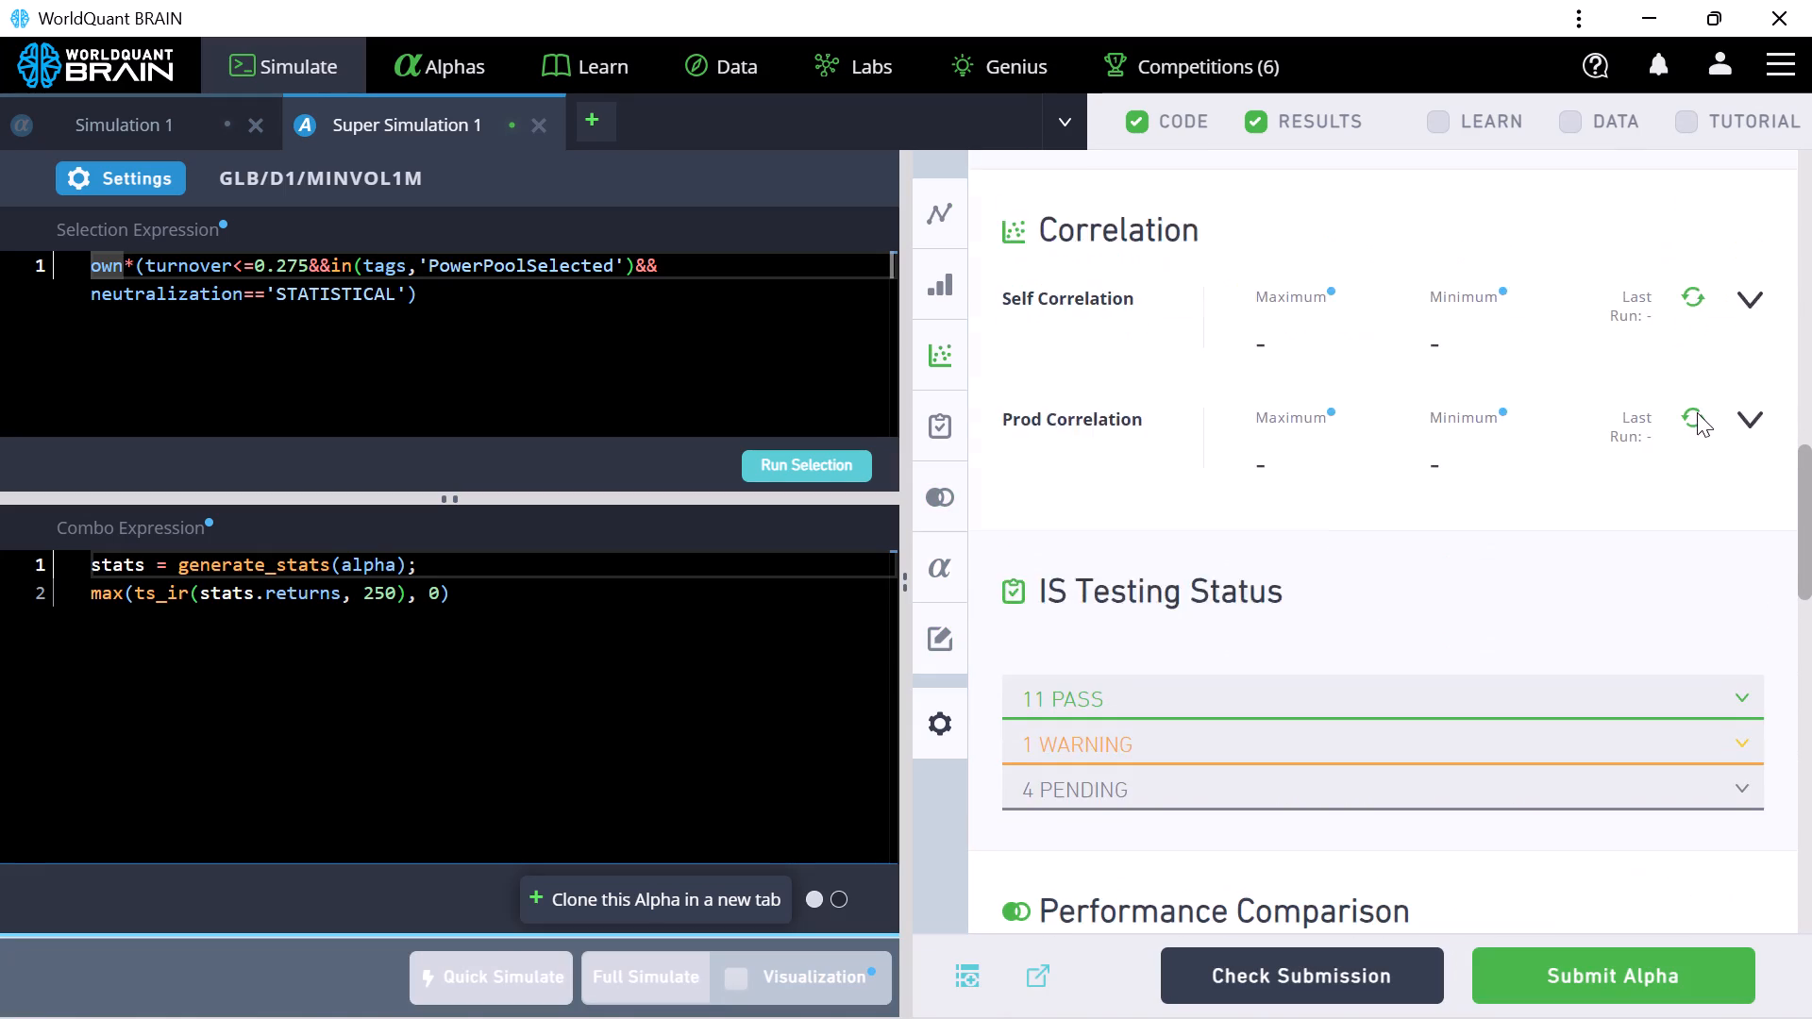
scroll(1701, 417, up, 5)
scroll(1701, 418, down, 20)
scroll(1701, 418, down, 2)
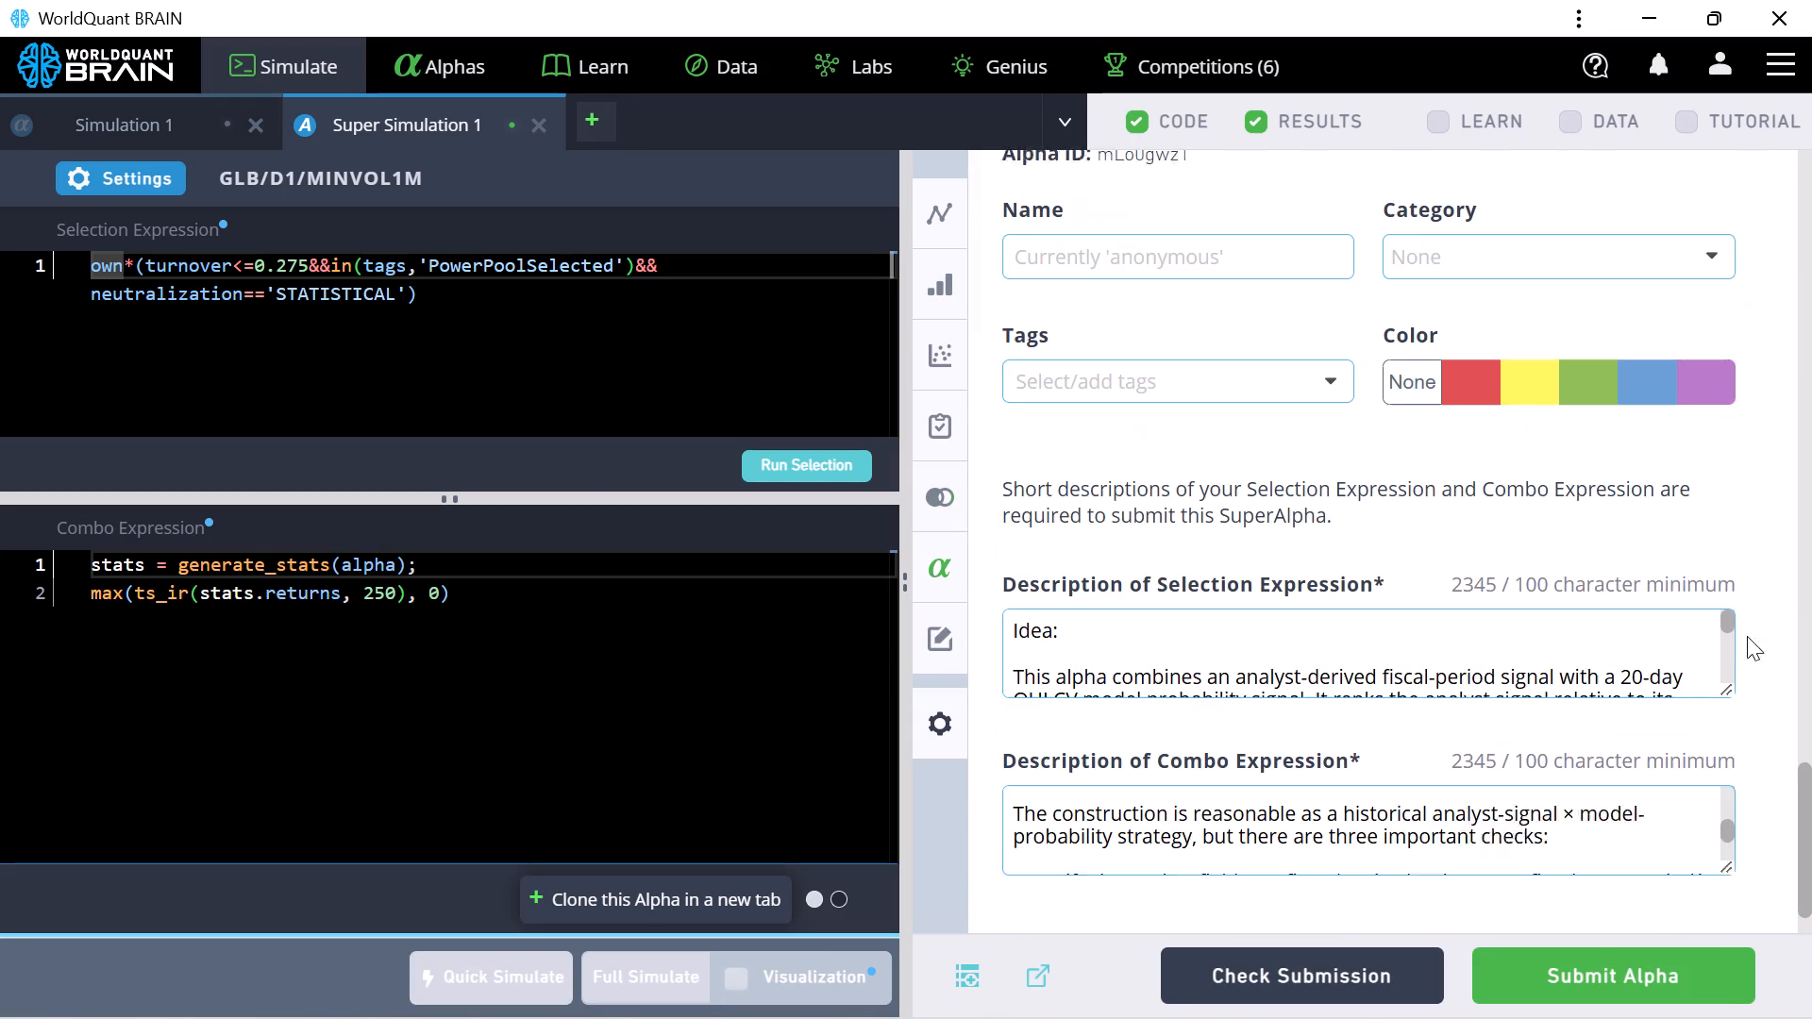
drag(1606, 940, 1592, 961)
double_click(1591, 966)
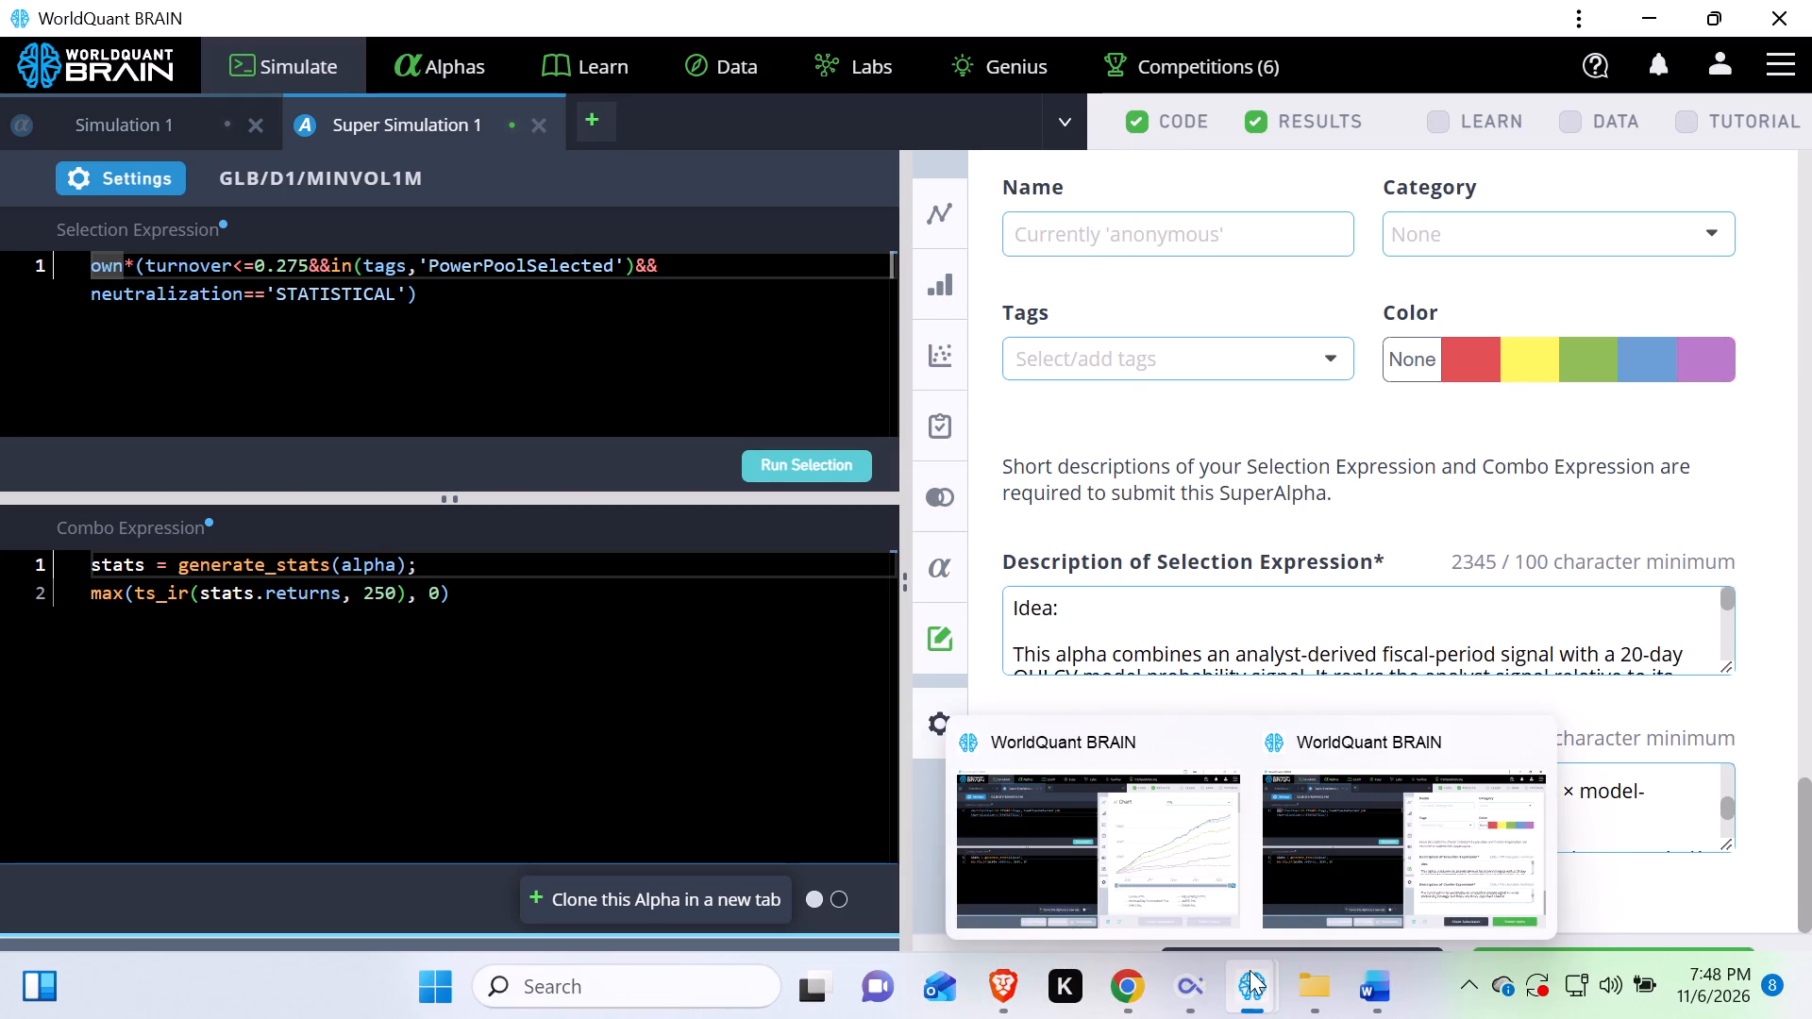
Switch to the other WorldQuant BRAIN window and examine the failed test in the SuperAlpha's IS Testing Status.
click(1111, 874)
scroll(1254, 756, down, 13)
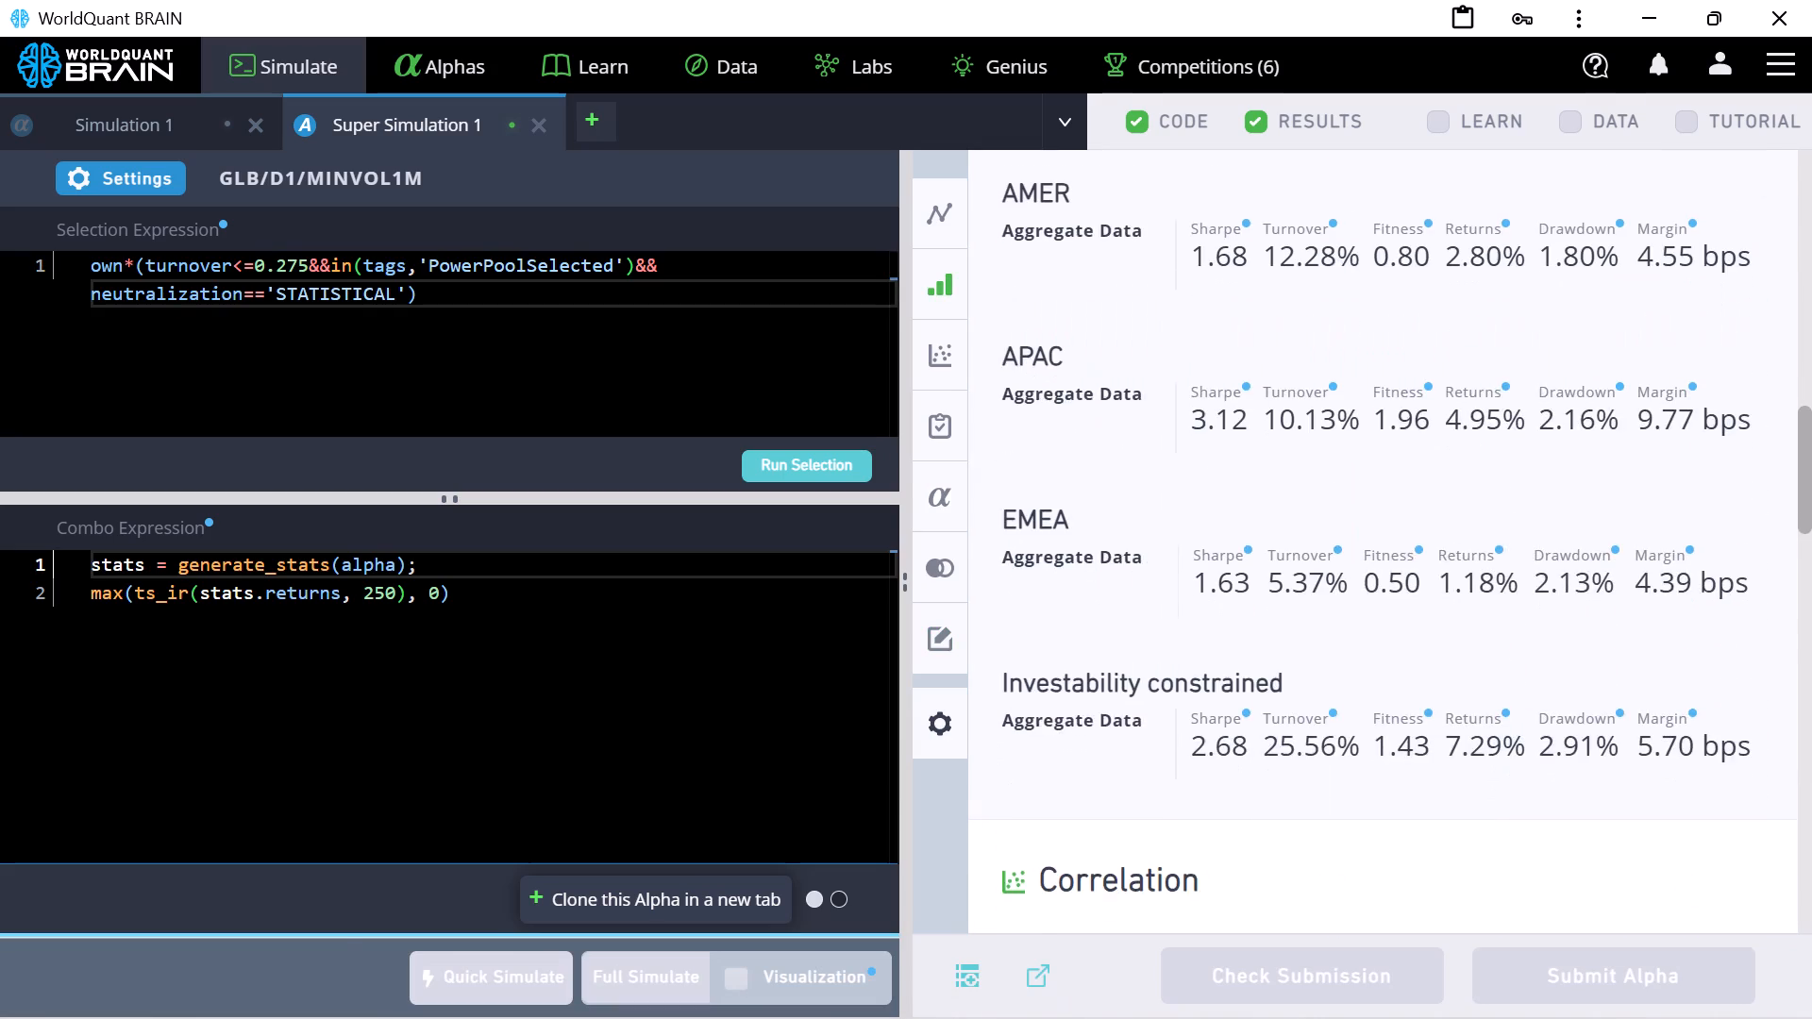
scroll(1270, 756, down, 3)
click(1158, 697)
click(1158, 696)
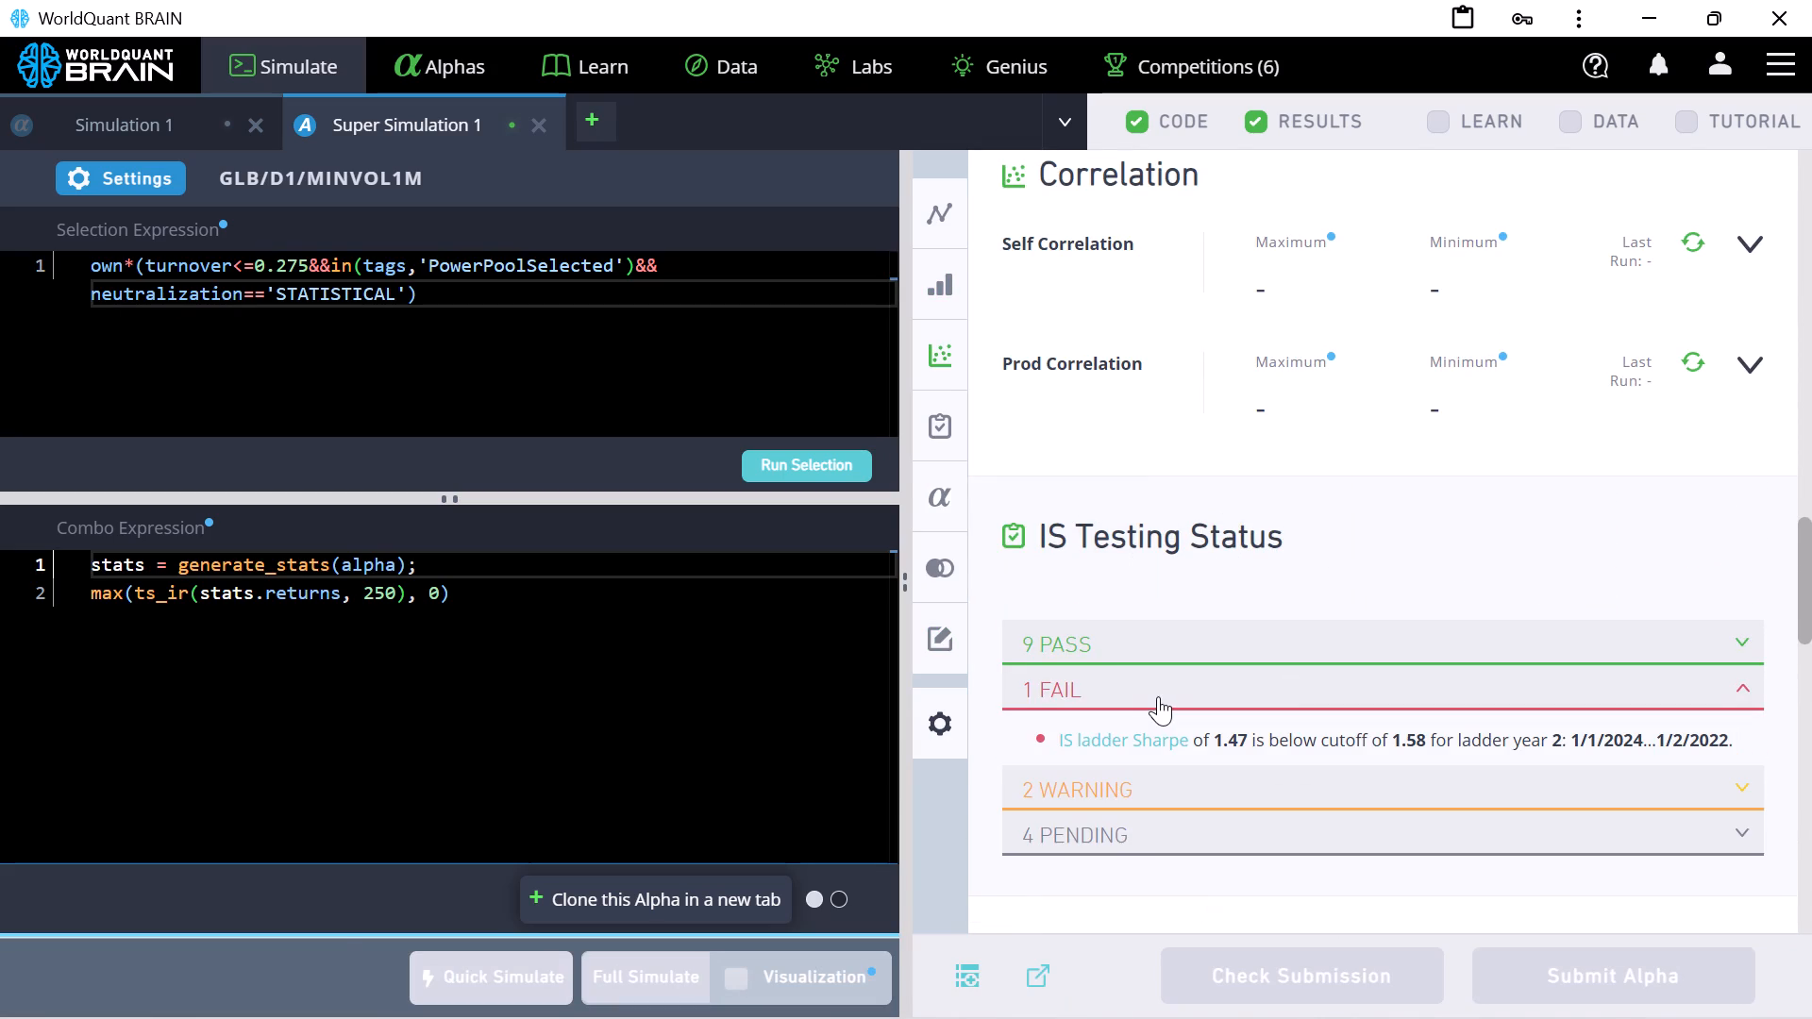
Set the truncation to 0.08 in the Super Simulation 1 combo settings and apply the settings.
click(104, 189)
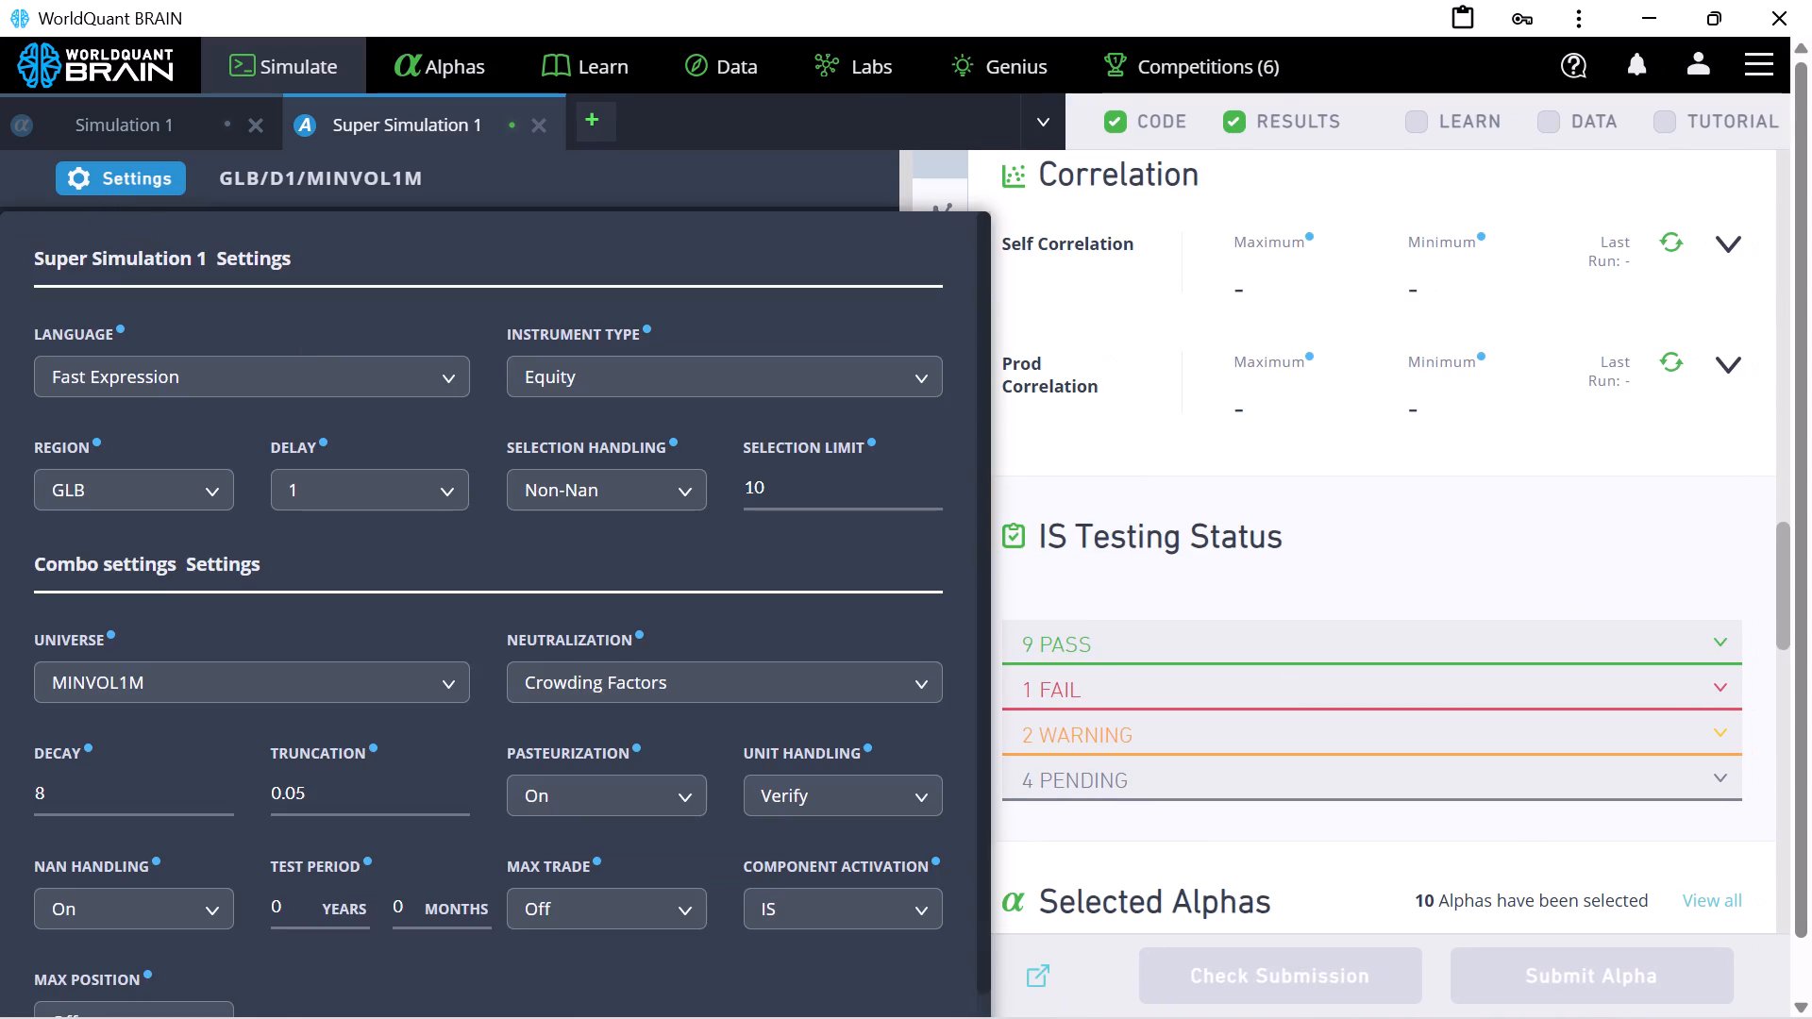
triple_click(459, 789)
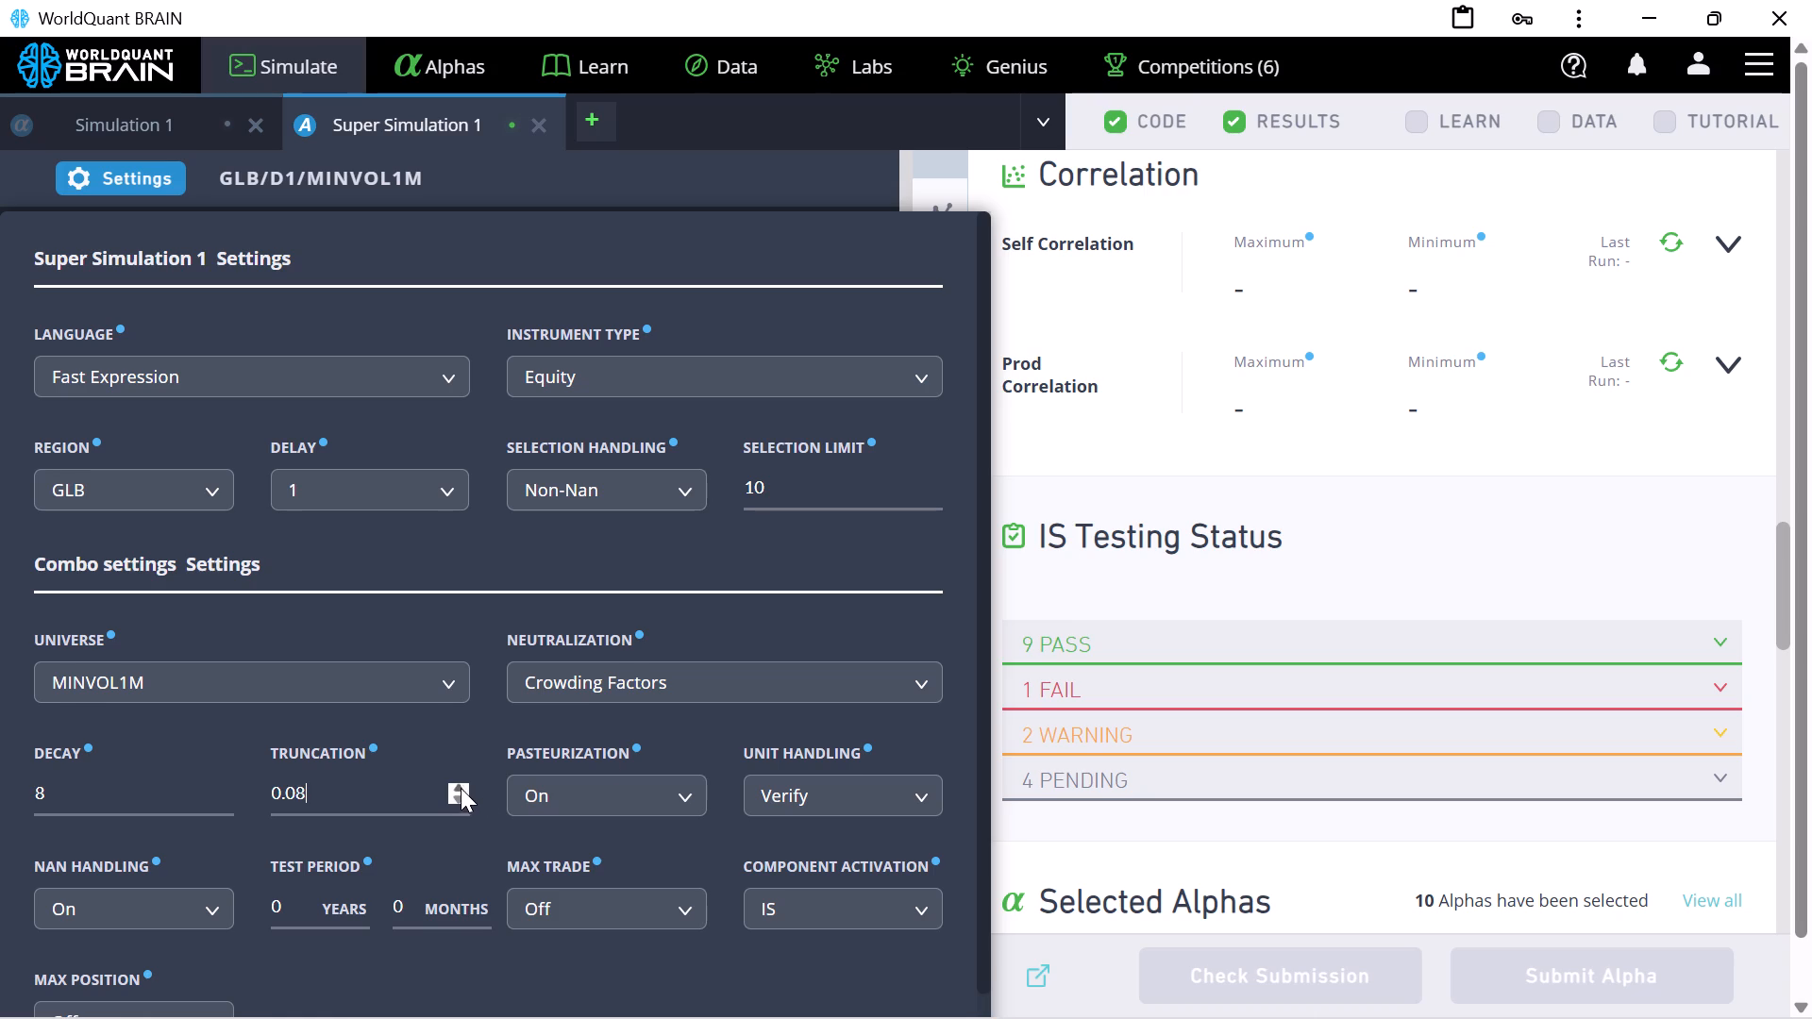
scroll(751, 598, down, 14)
click(752, 955)
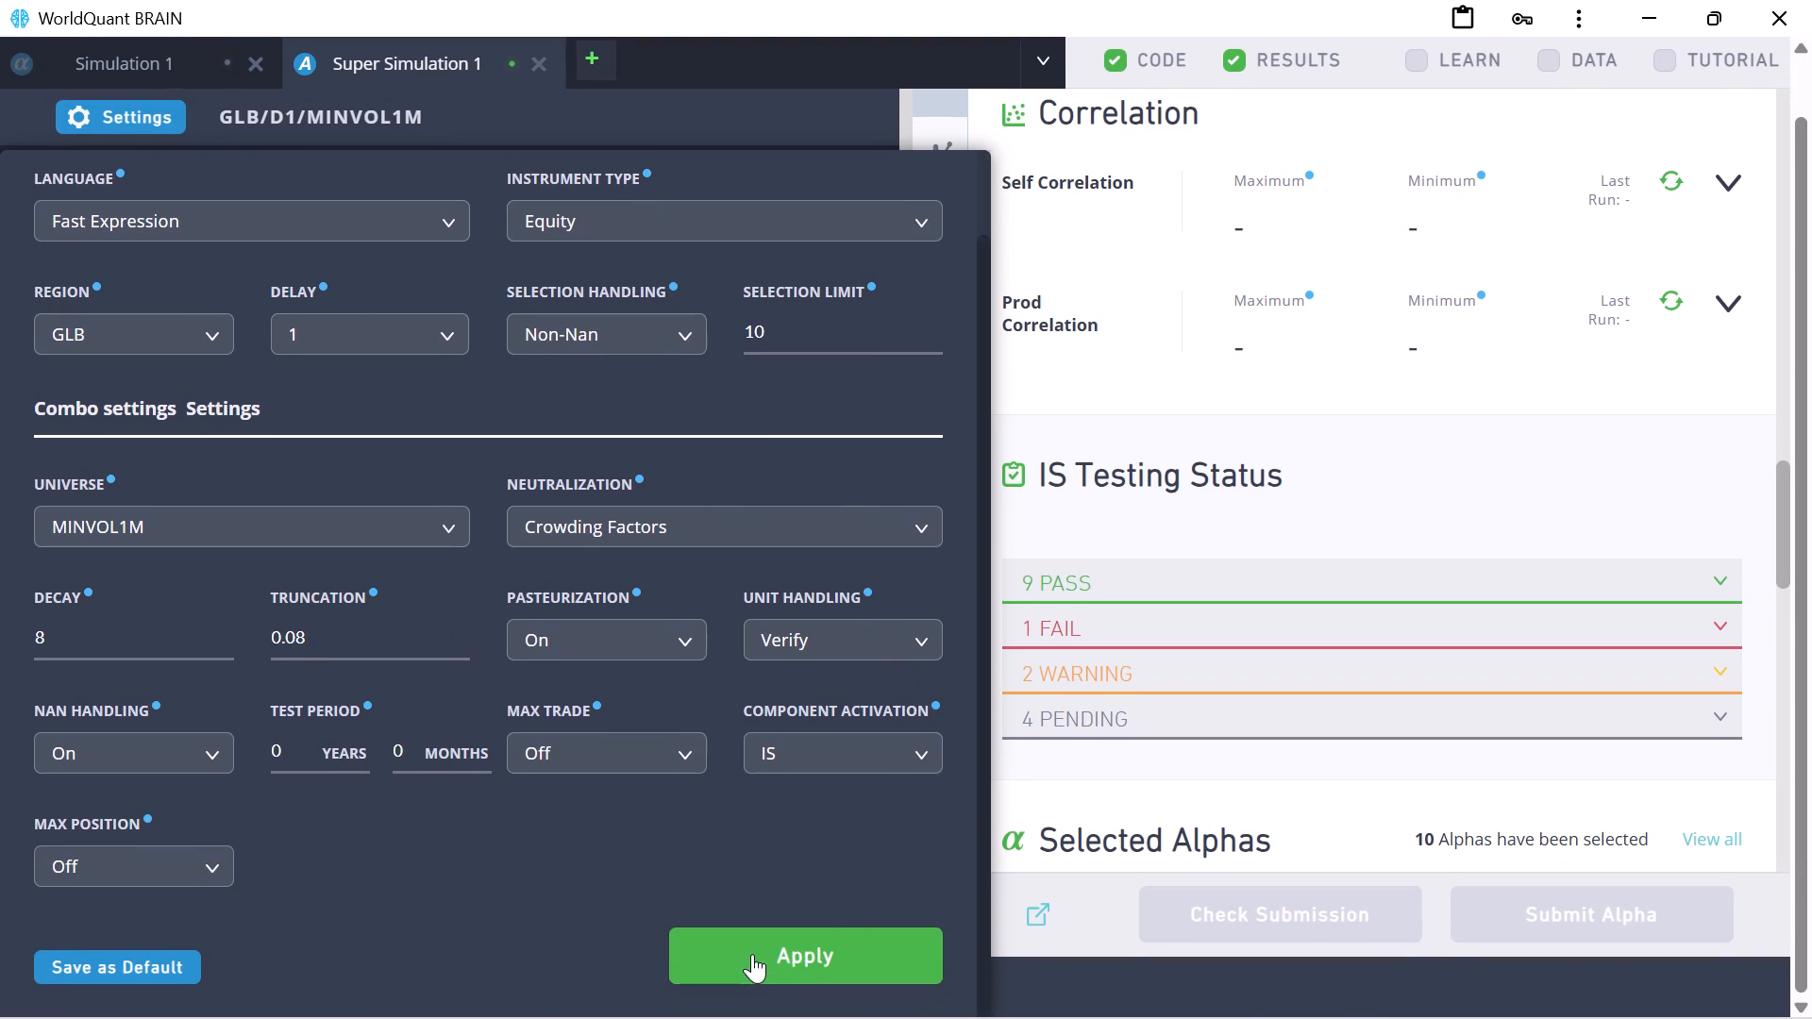
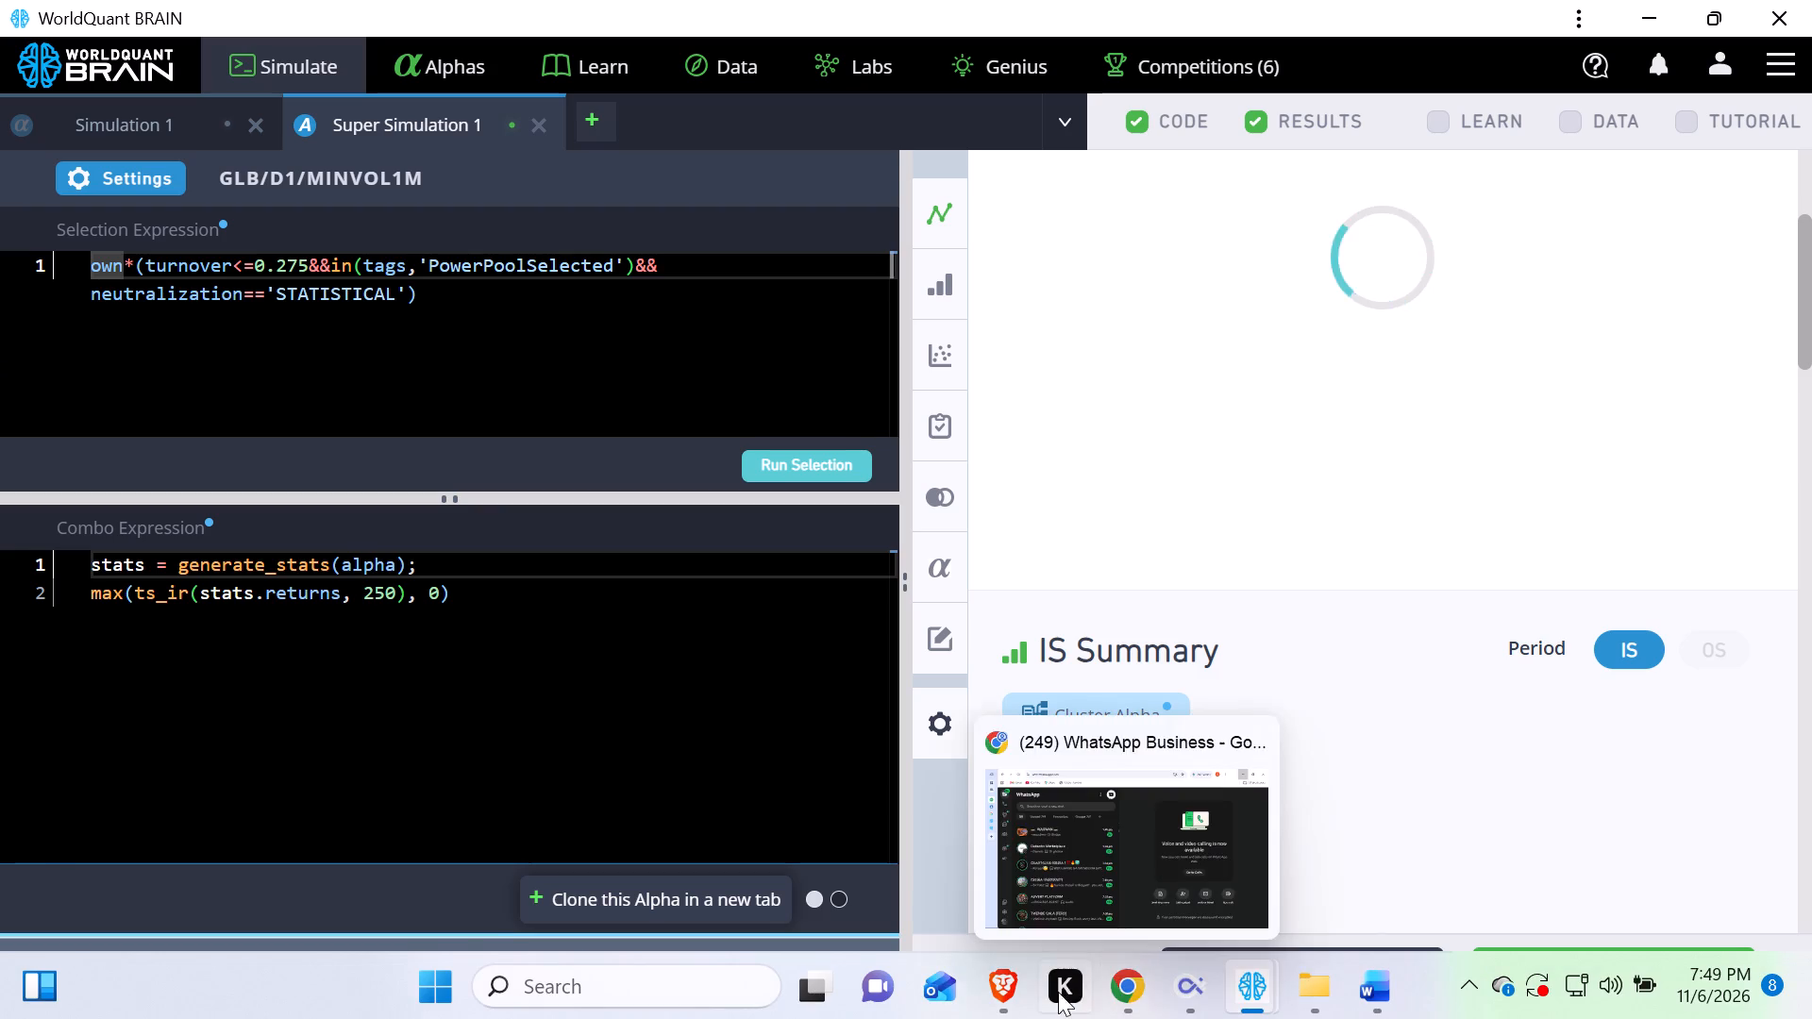
Switch to the YouTube window in Brave and look through the recommended videos beside the 90s Boom Bap Radio mix.
click(991, 992)
scroll(1604, 608, down, 1)
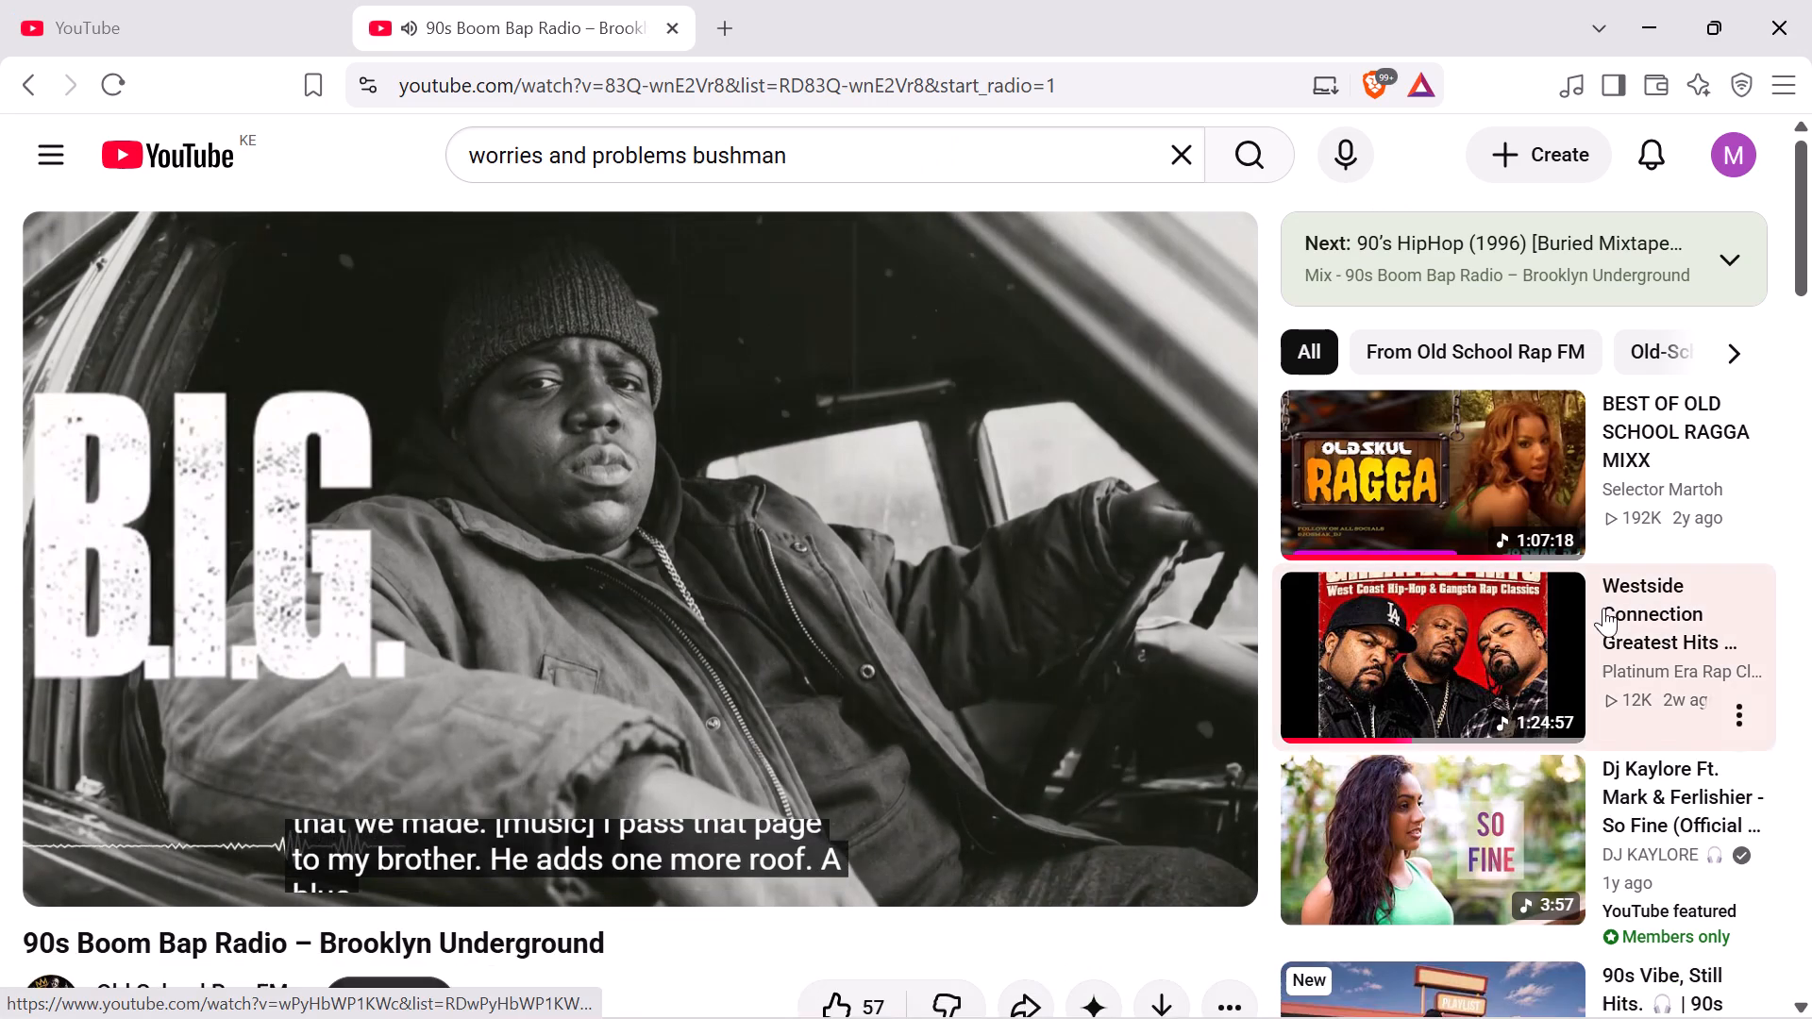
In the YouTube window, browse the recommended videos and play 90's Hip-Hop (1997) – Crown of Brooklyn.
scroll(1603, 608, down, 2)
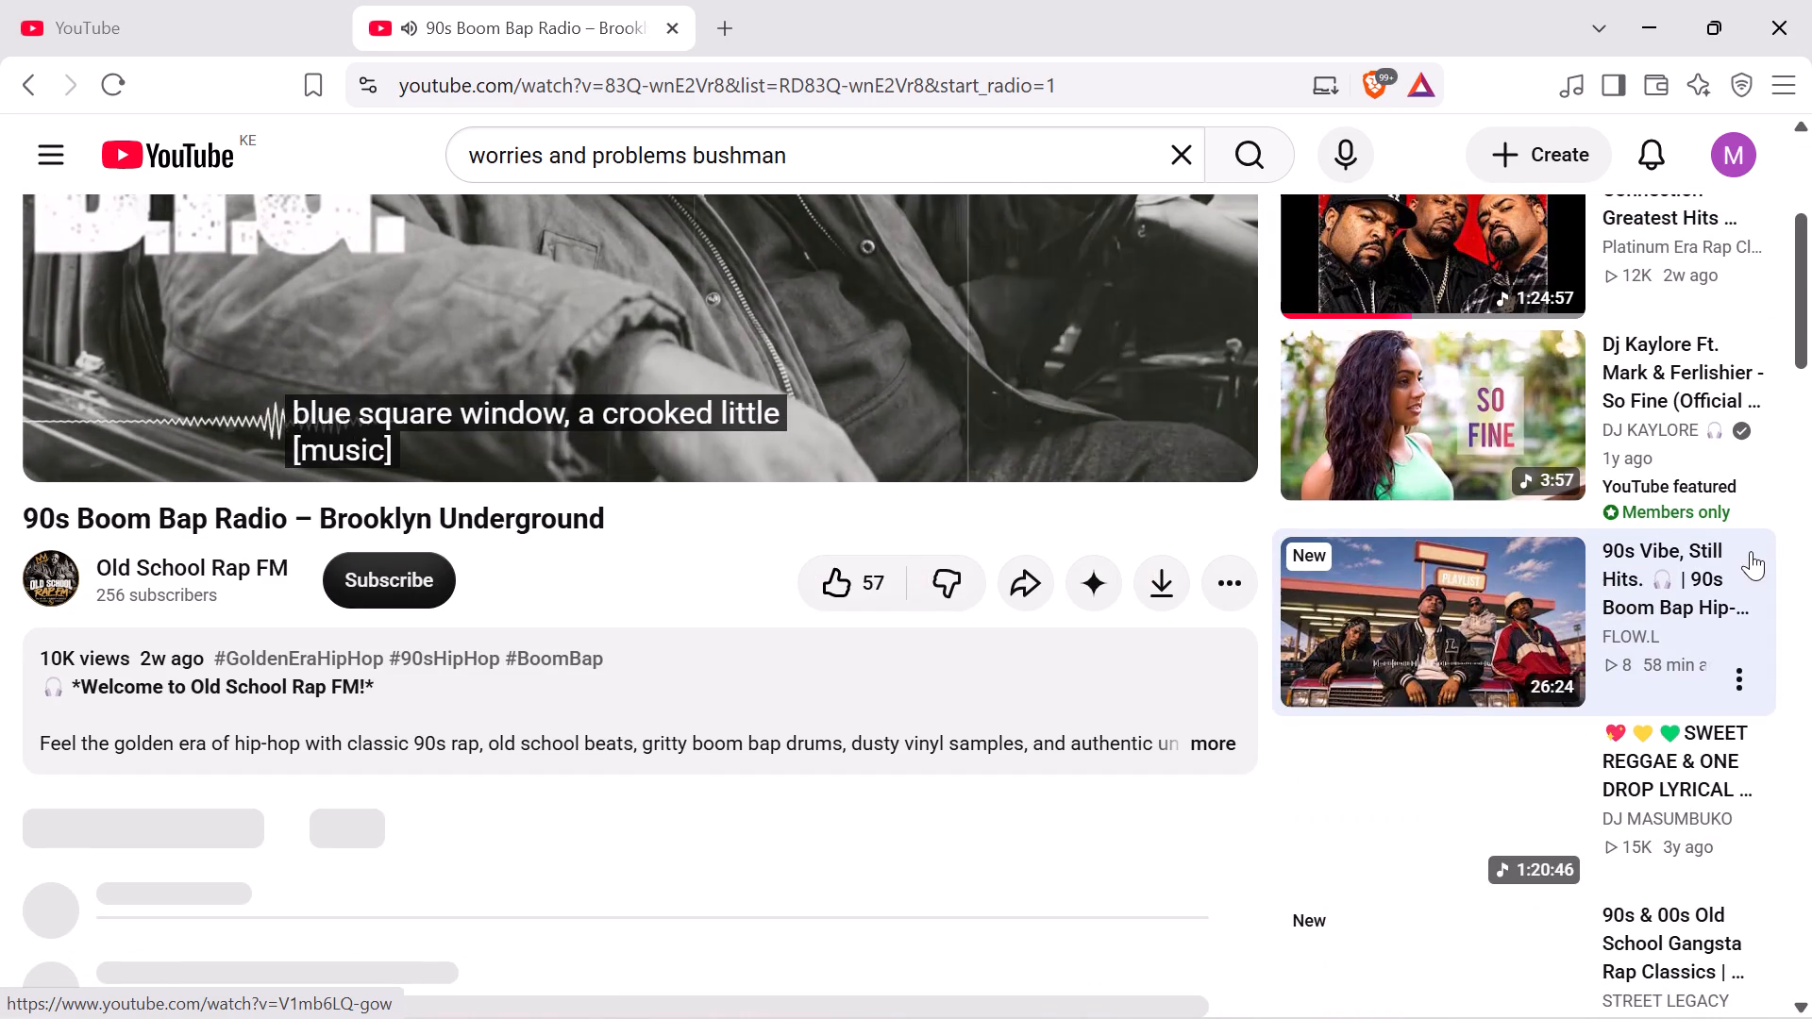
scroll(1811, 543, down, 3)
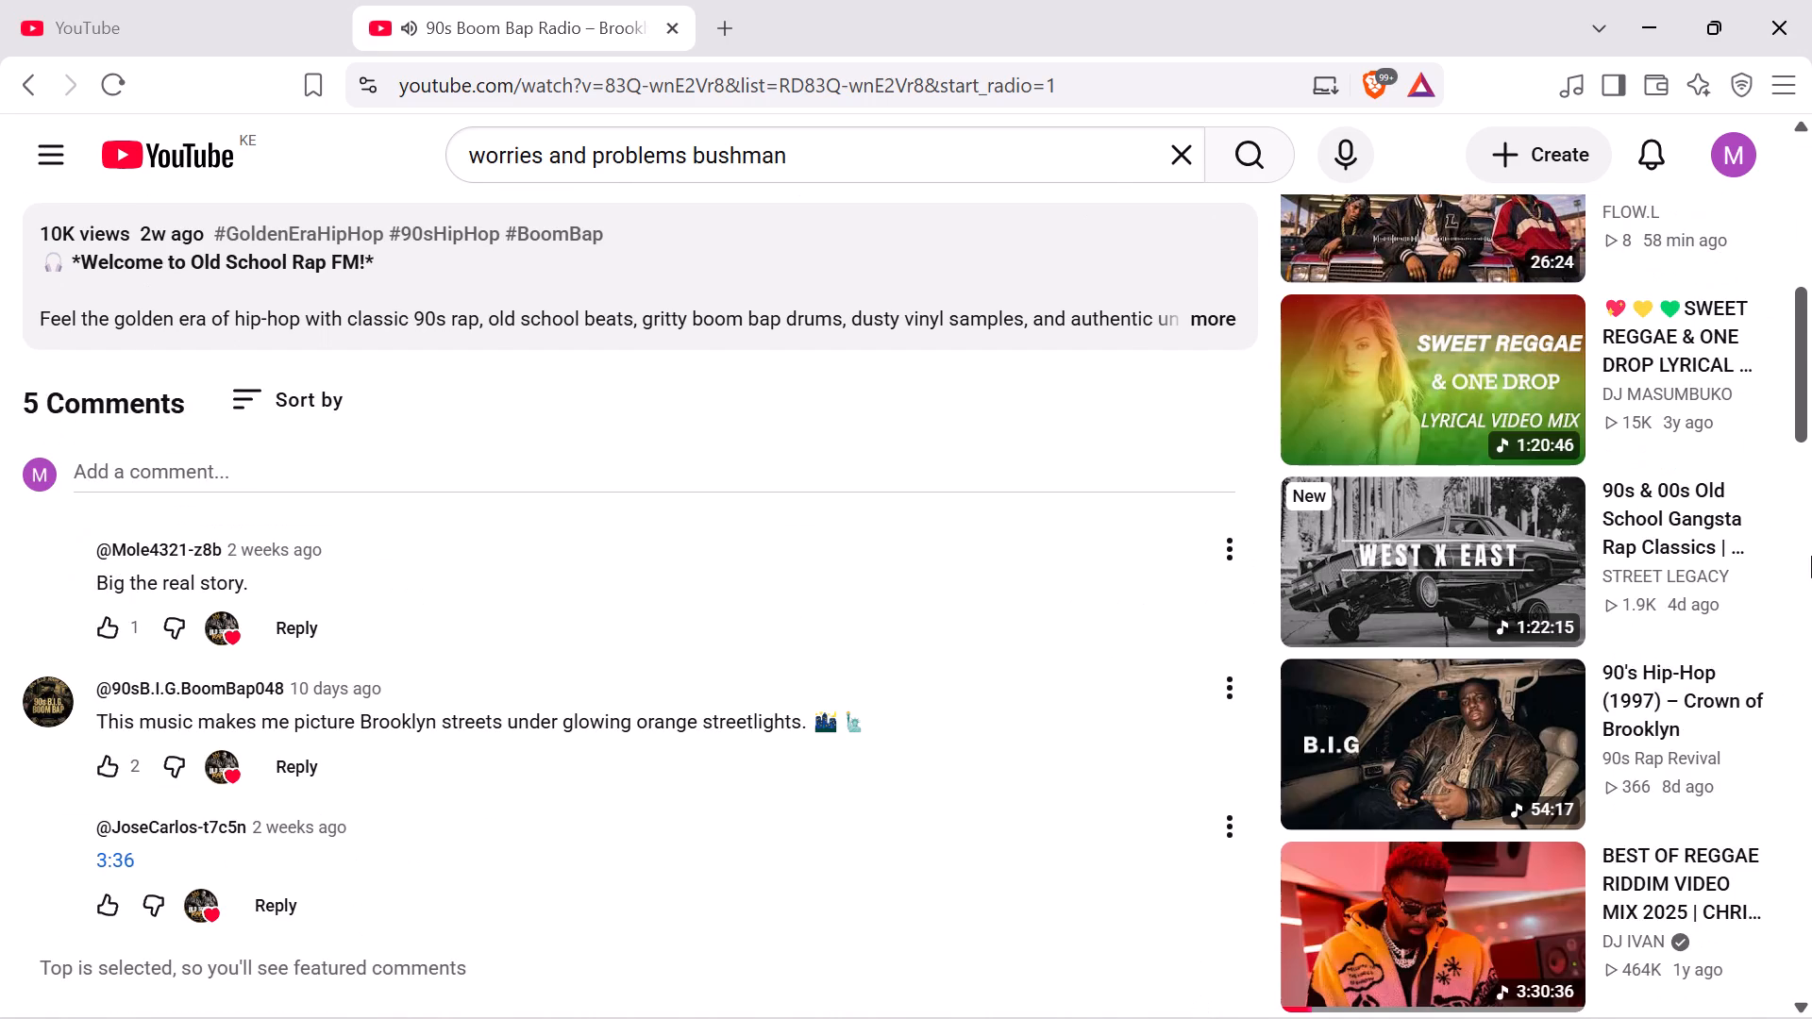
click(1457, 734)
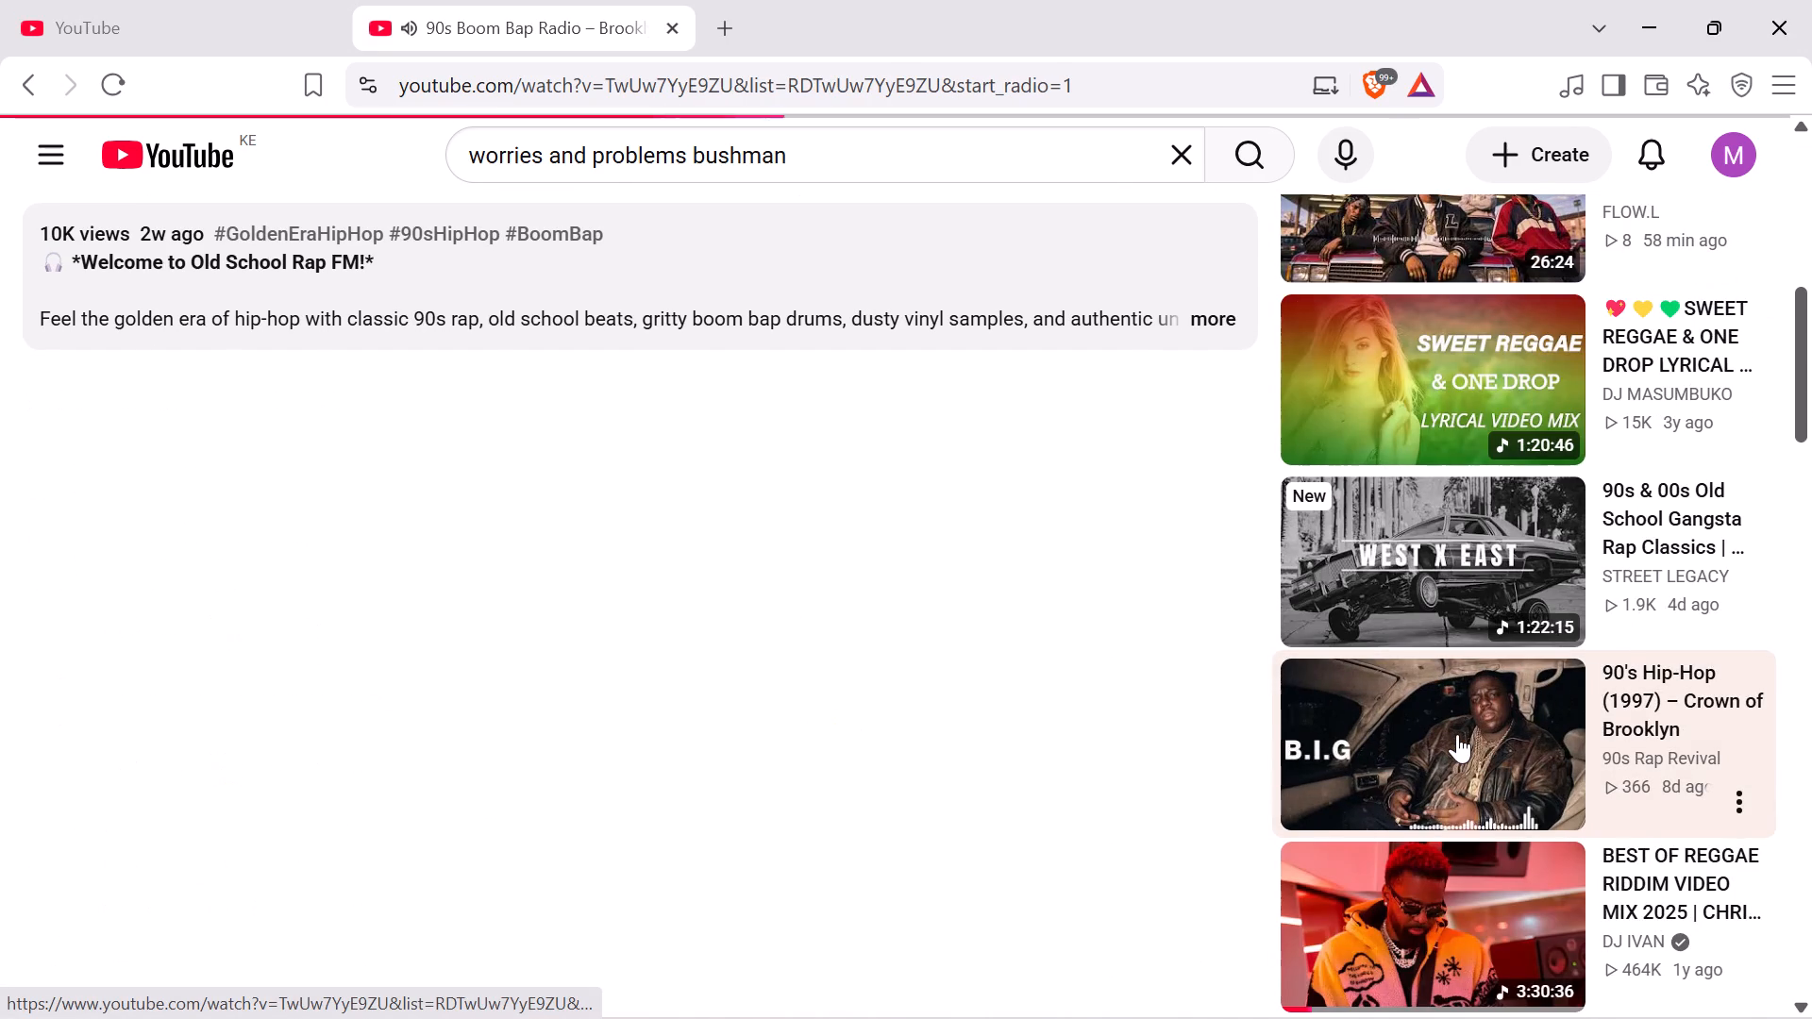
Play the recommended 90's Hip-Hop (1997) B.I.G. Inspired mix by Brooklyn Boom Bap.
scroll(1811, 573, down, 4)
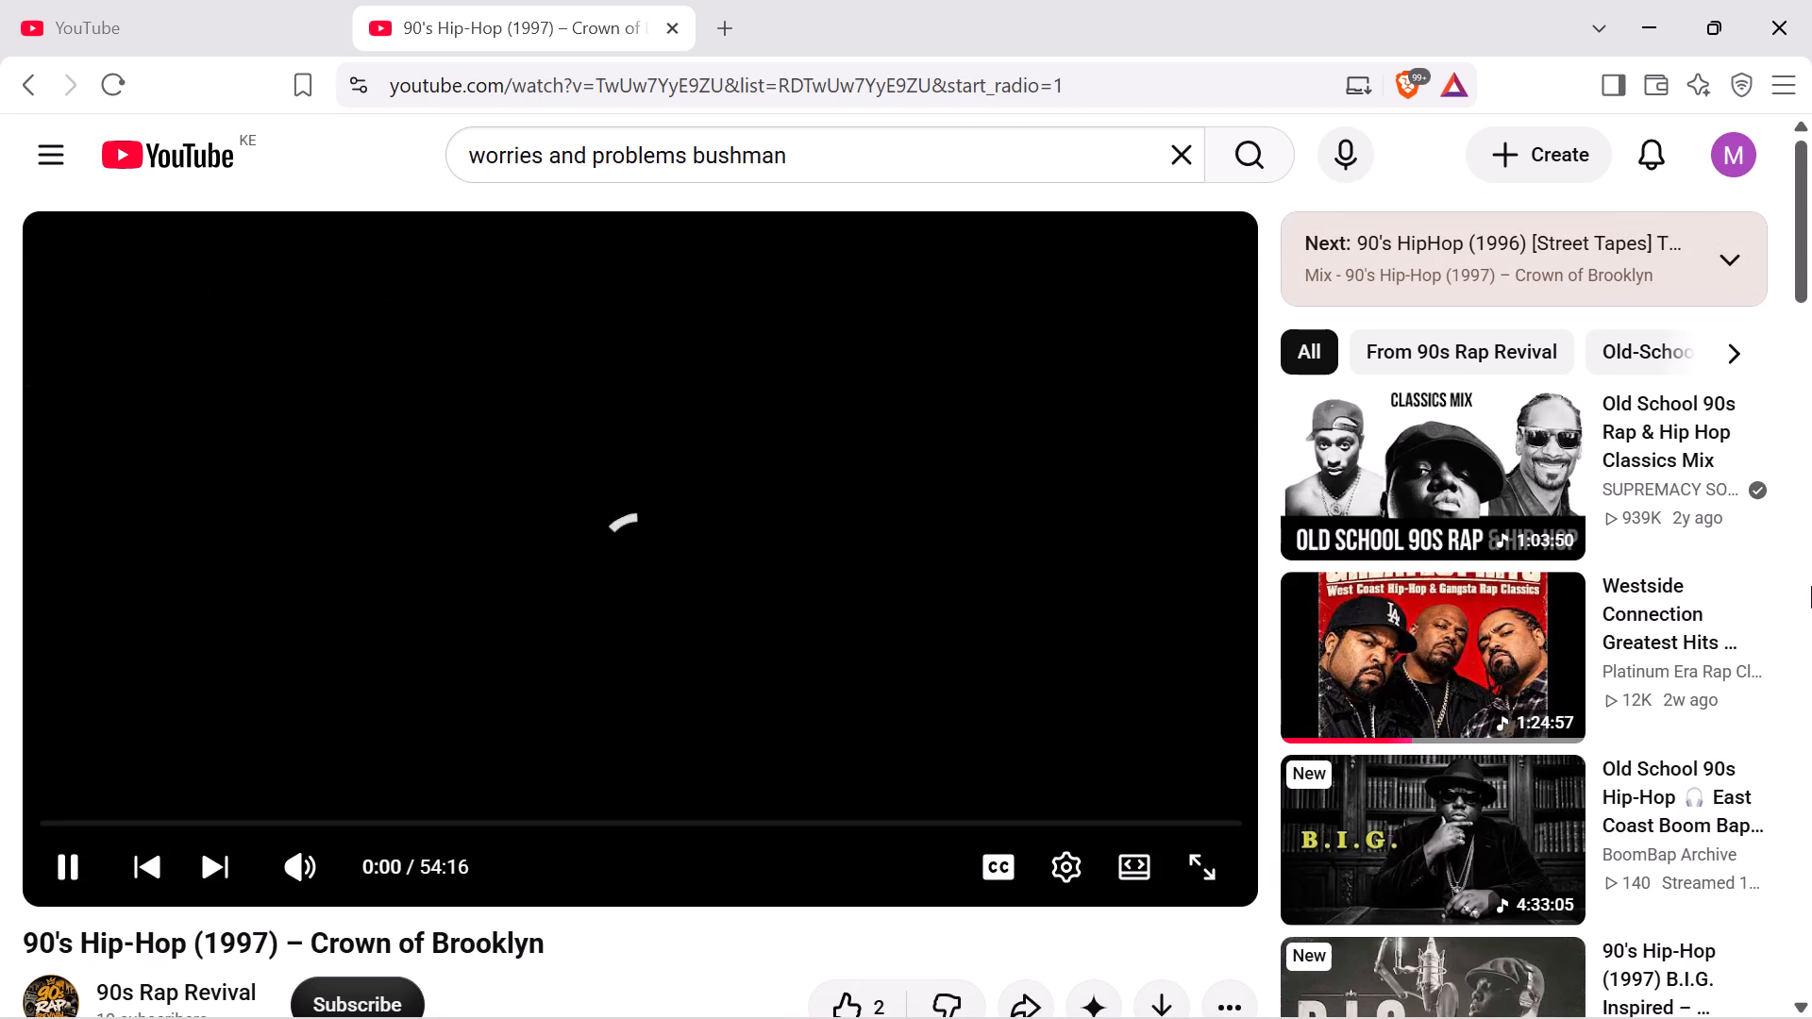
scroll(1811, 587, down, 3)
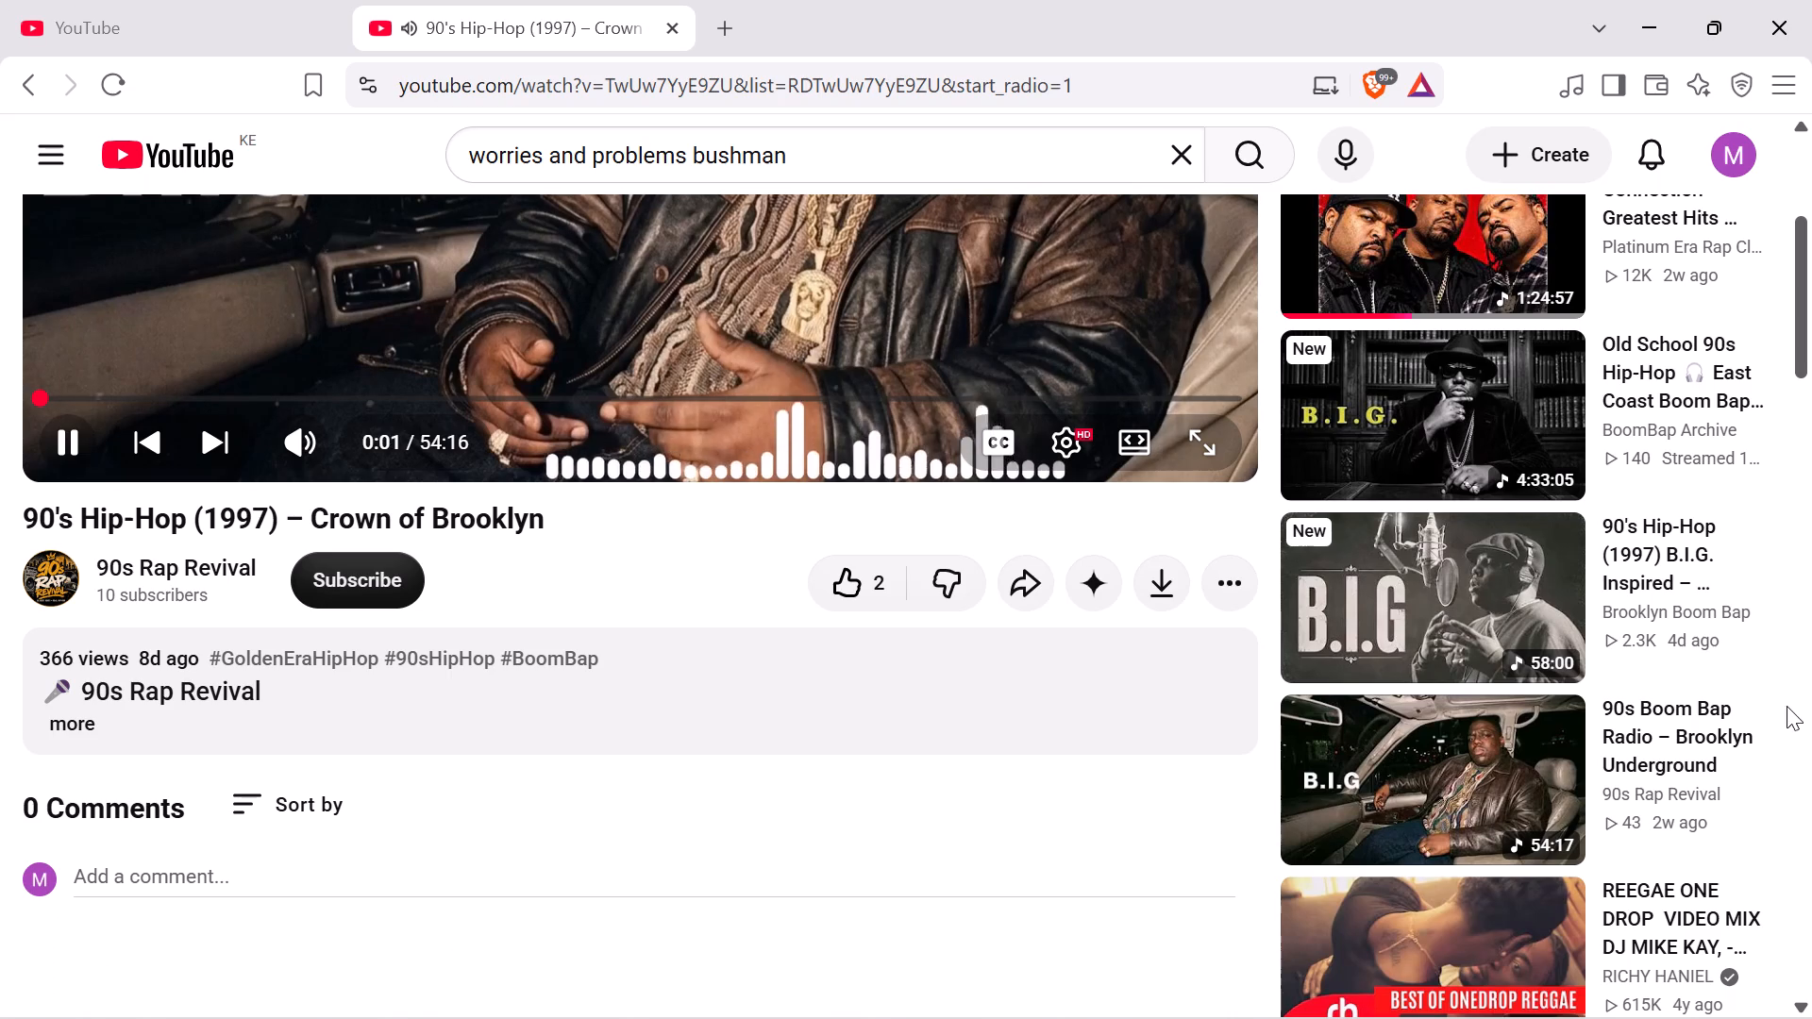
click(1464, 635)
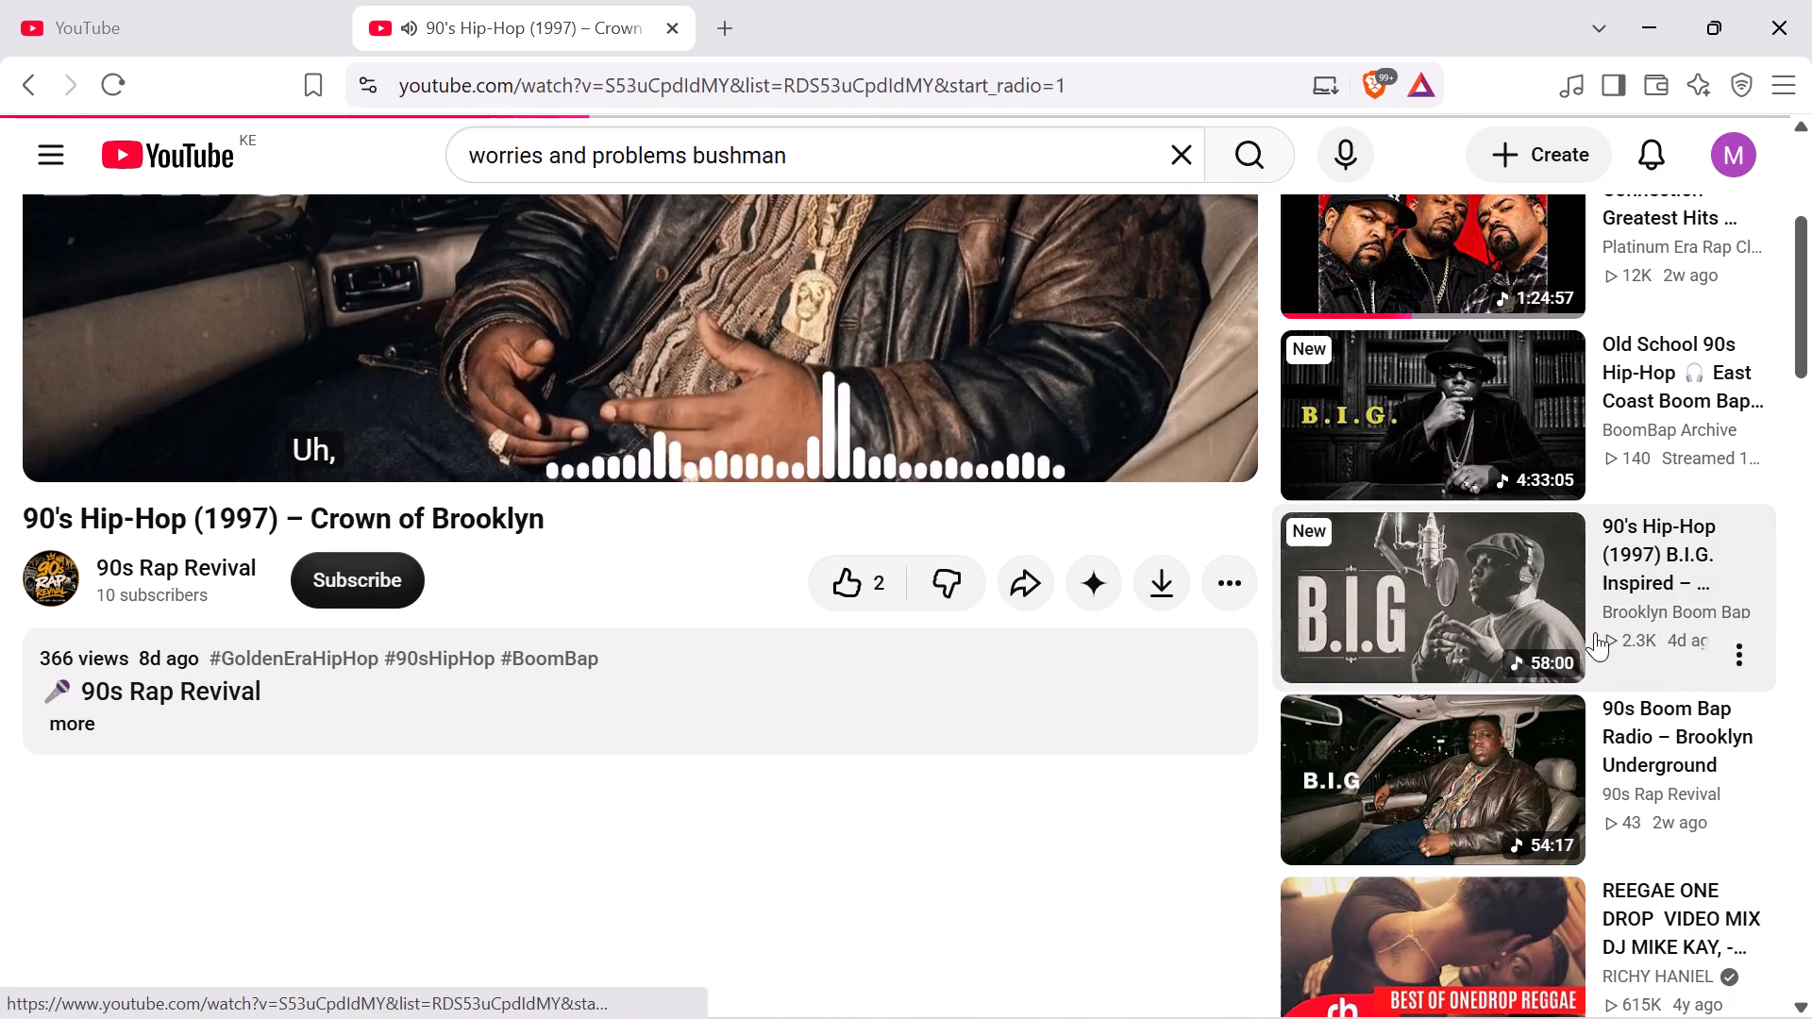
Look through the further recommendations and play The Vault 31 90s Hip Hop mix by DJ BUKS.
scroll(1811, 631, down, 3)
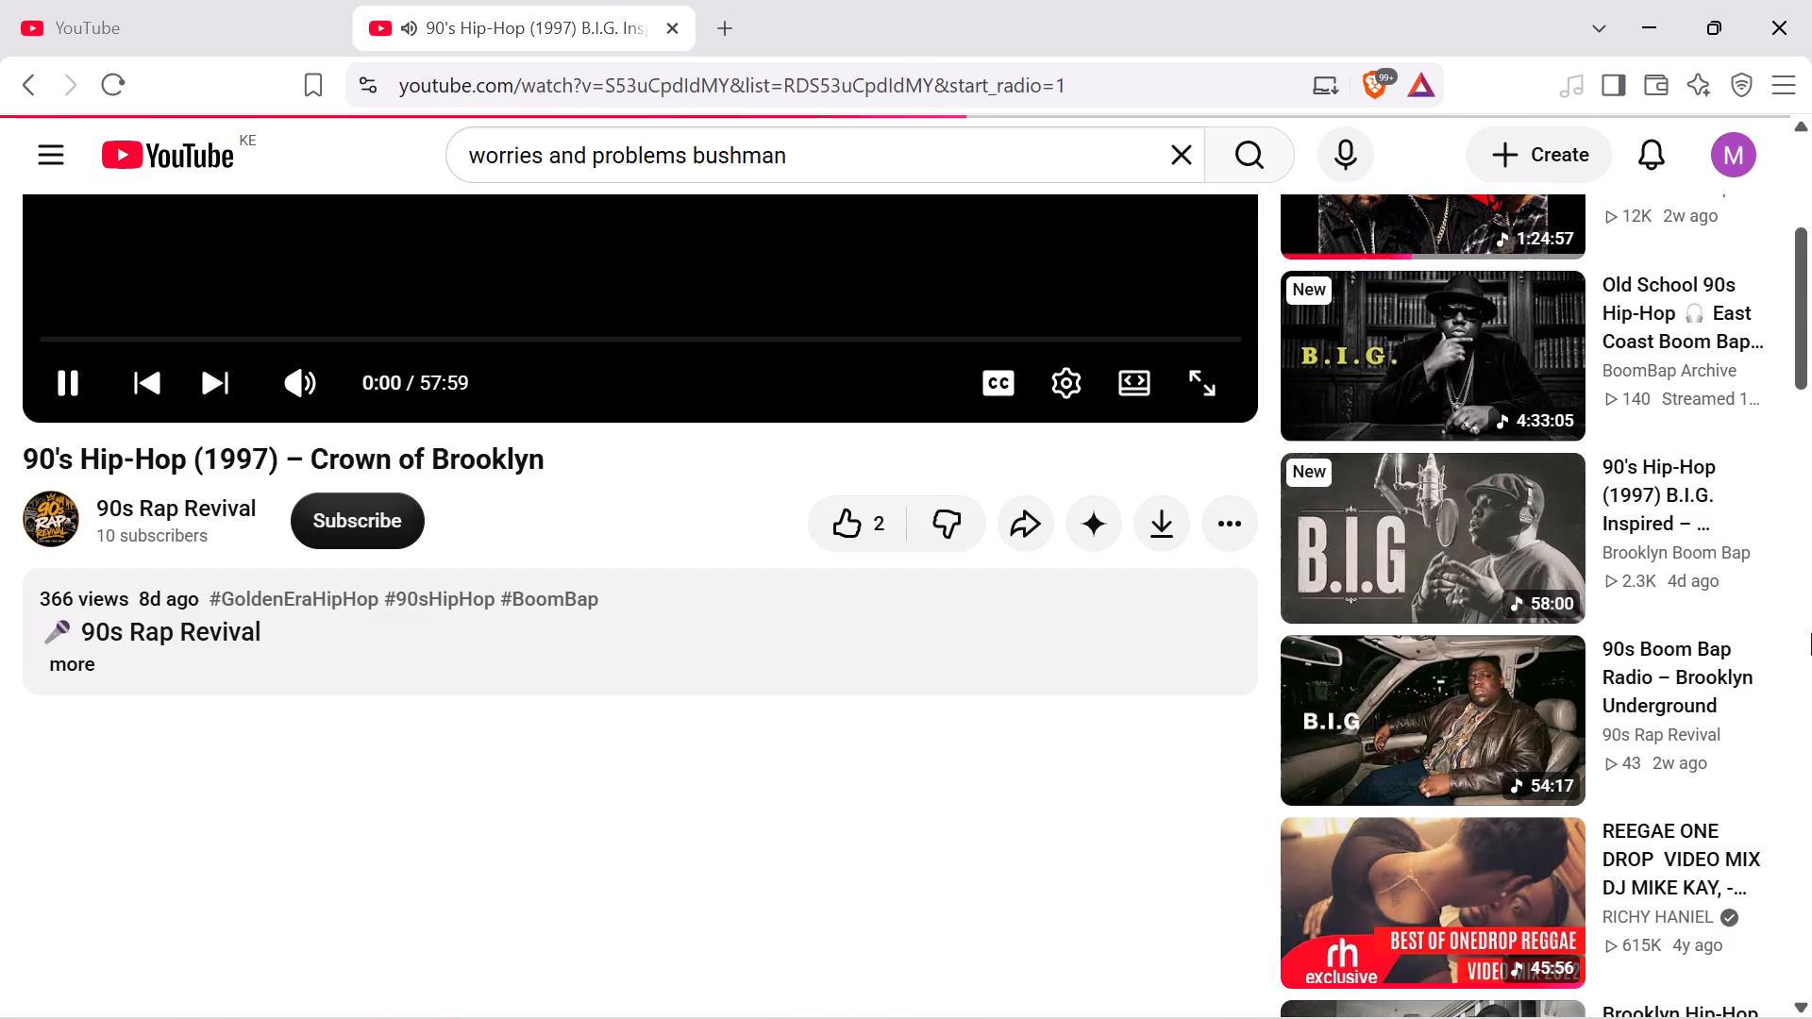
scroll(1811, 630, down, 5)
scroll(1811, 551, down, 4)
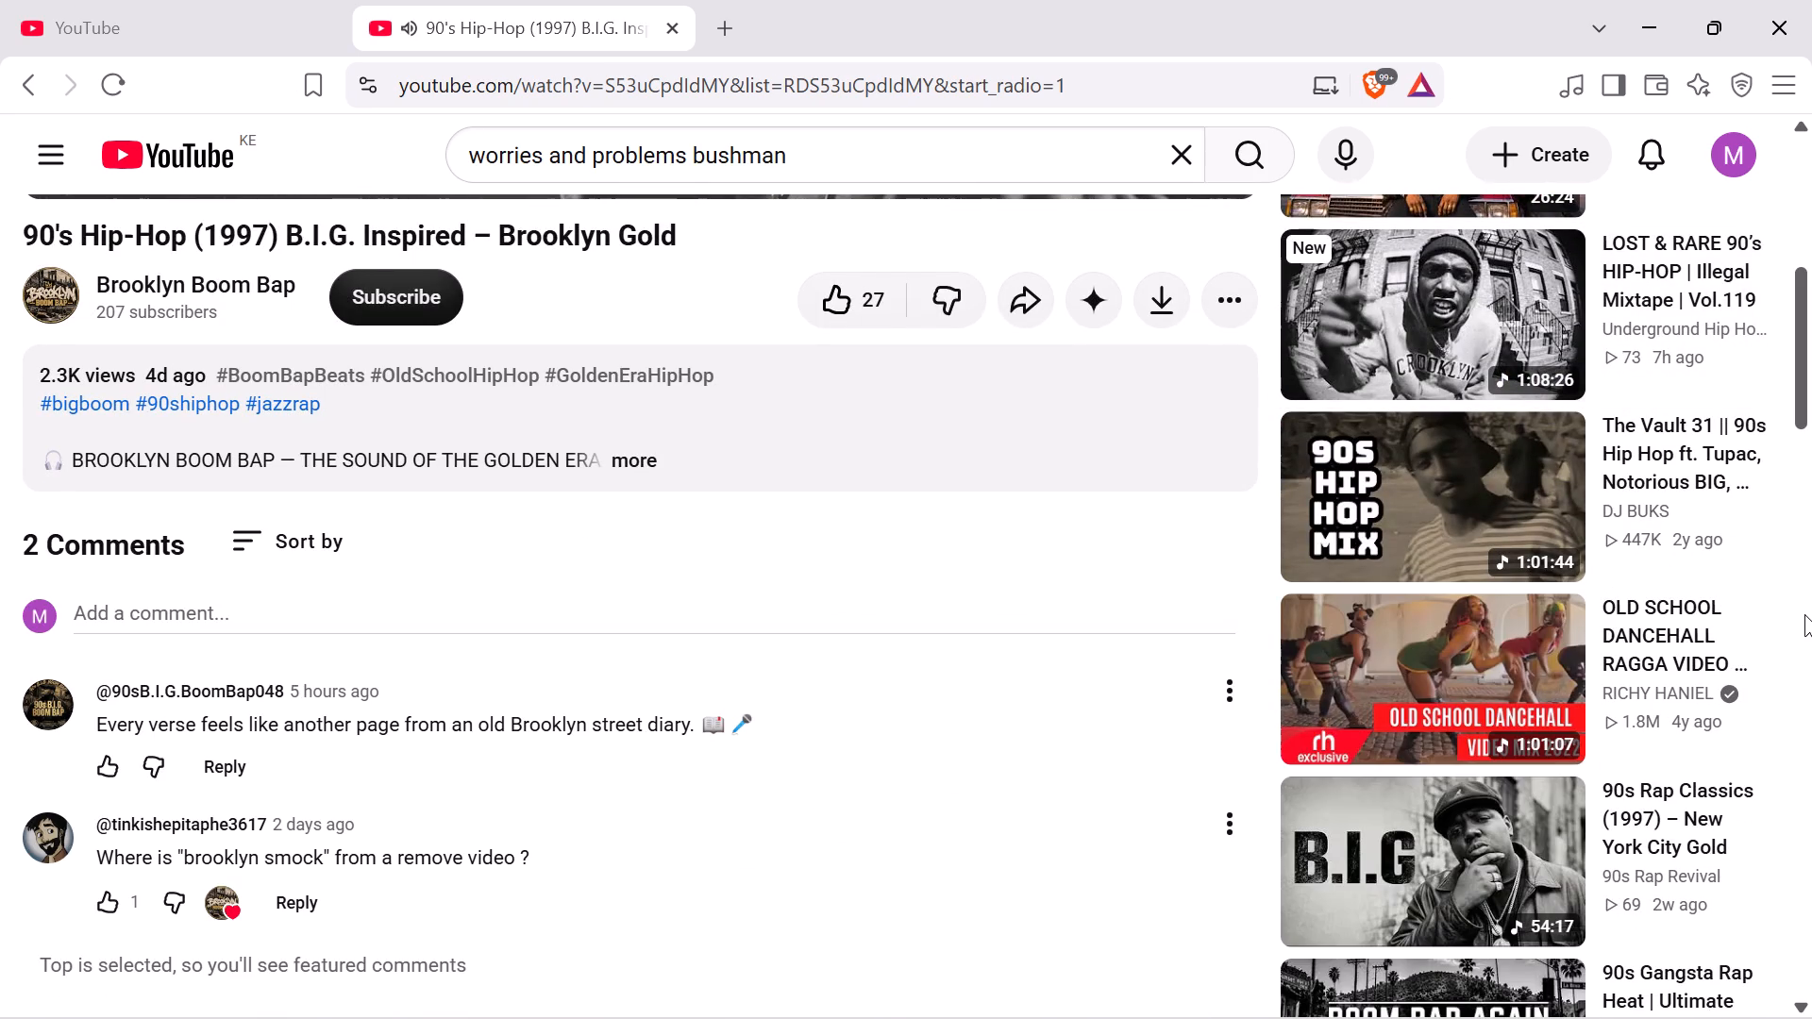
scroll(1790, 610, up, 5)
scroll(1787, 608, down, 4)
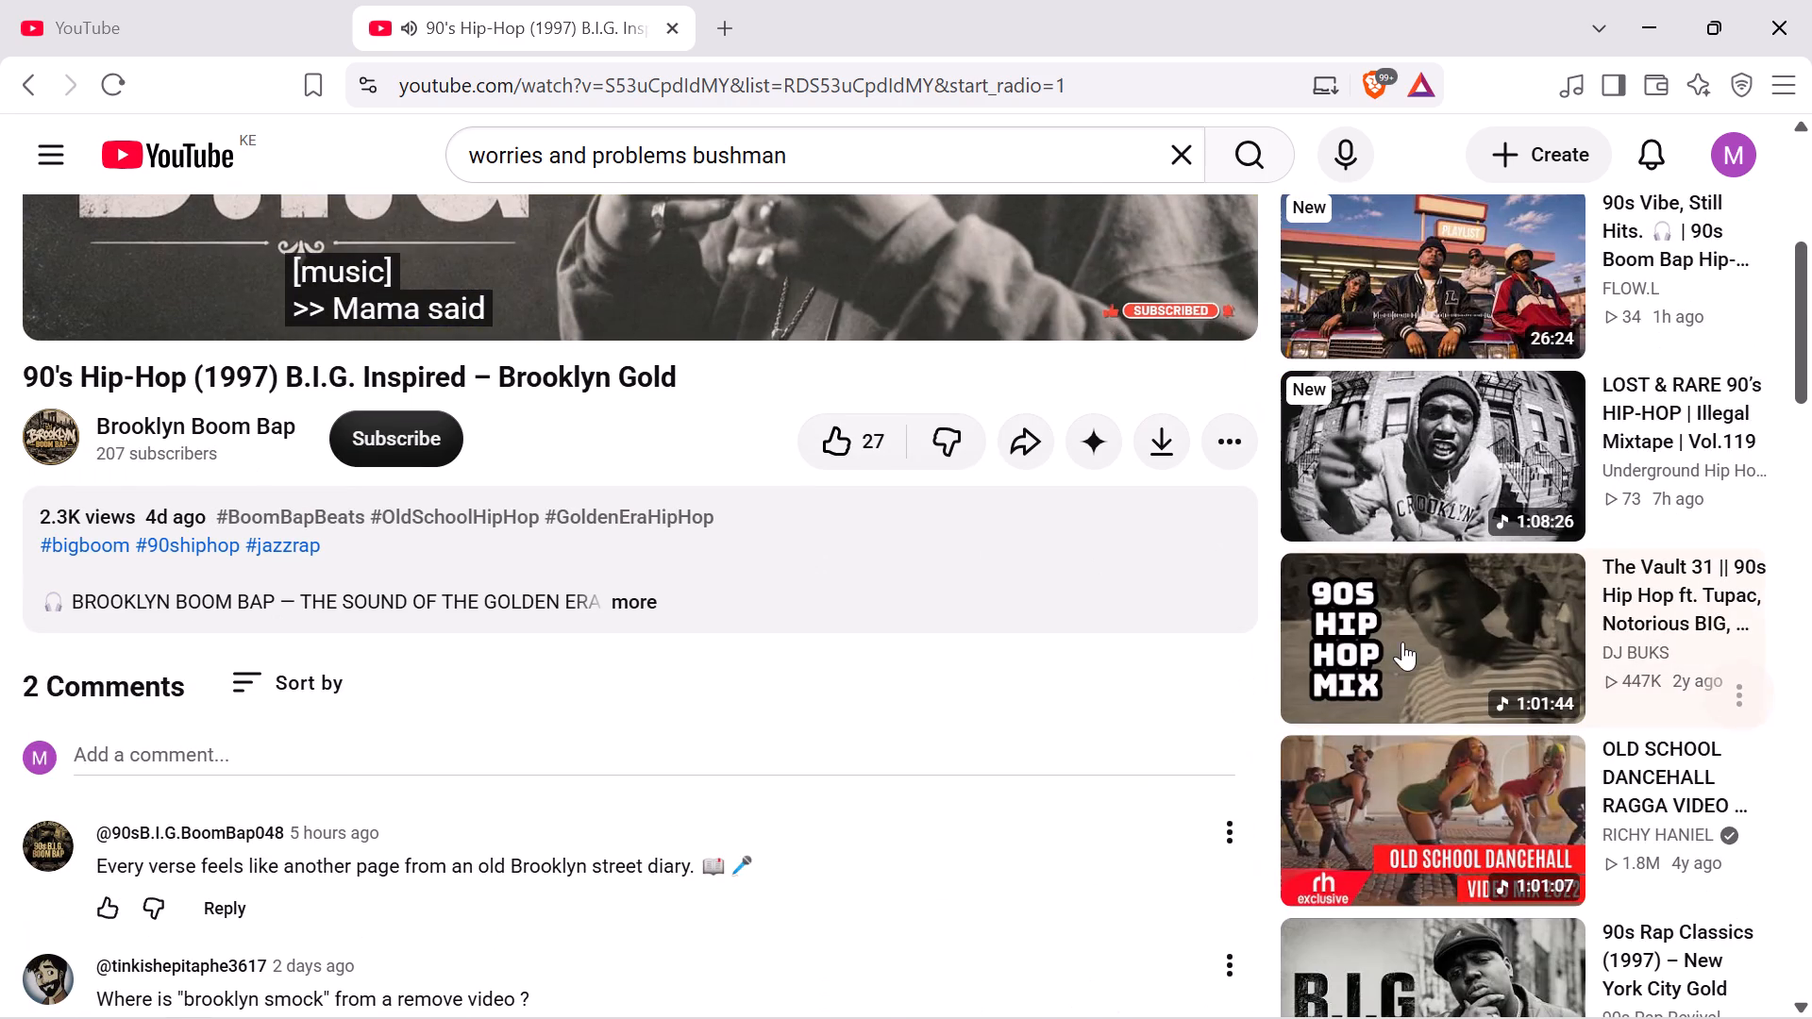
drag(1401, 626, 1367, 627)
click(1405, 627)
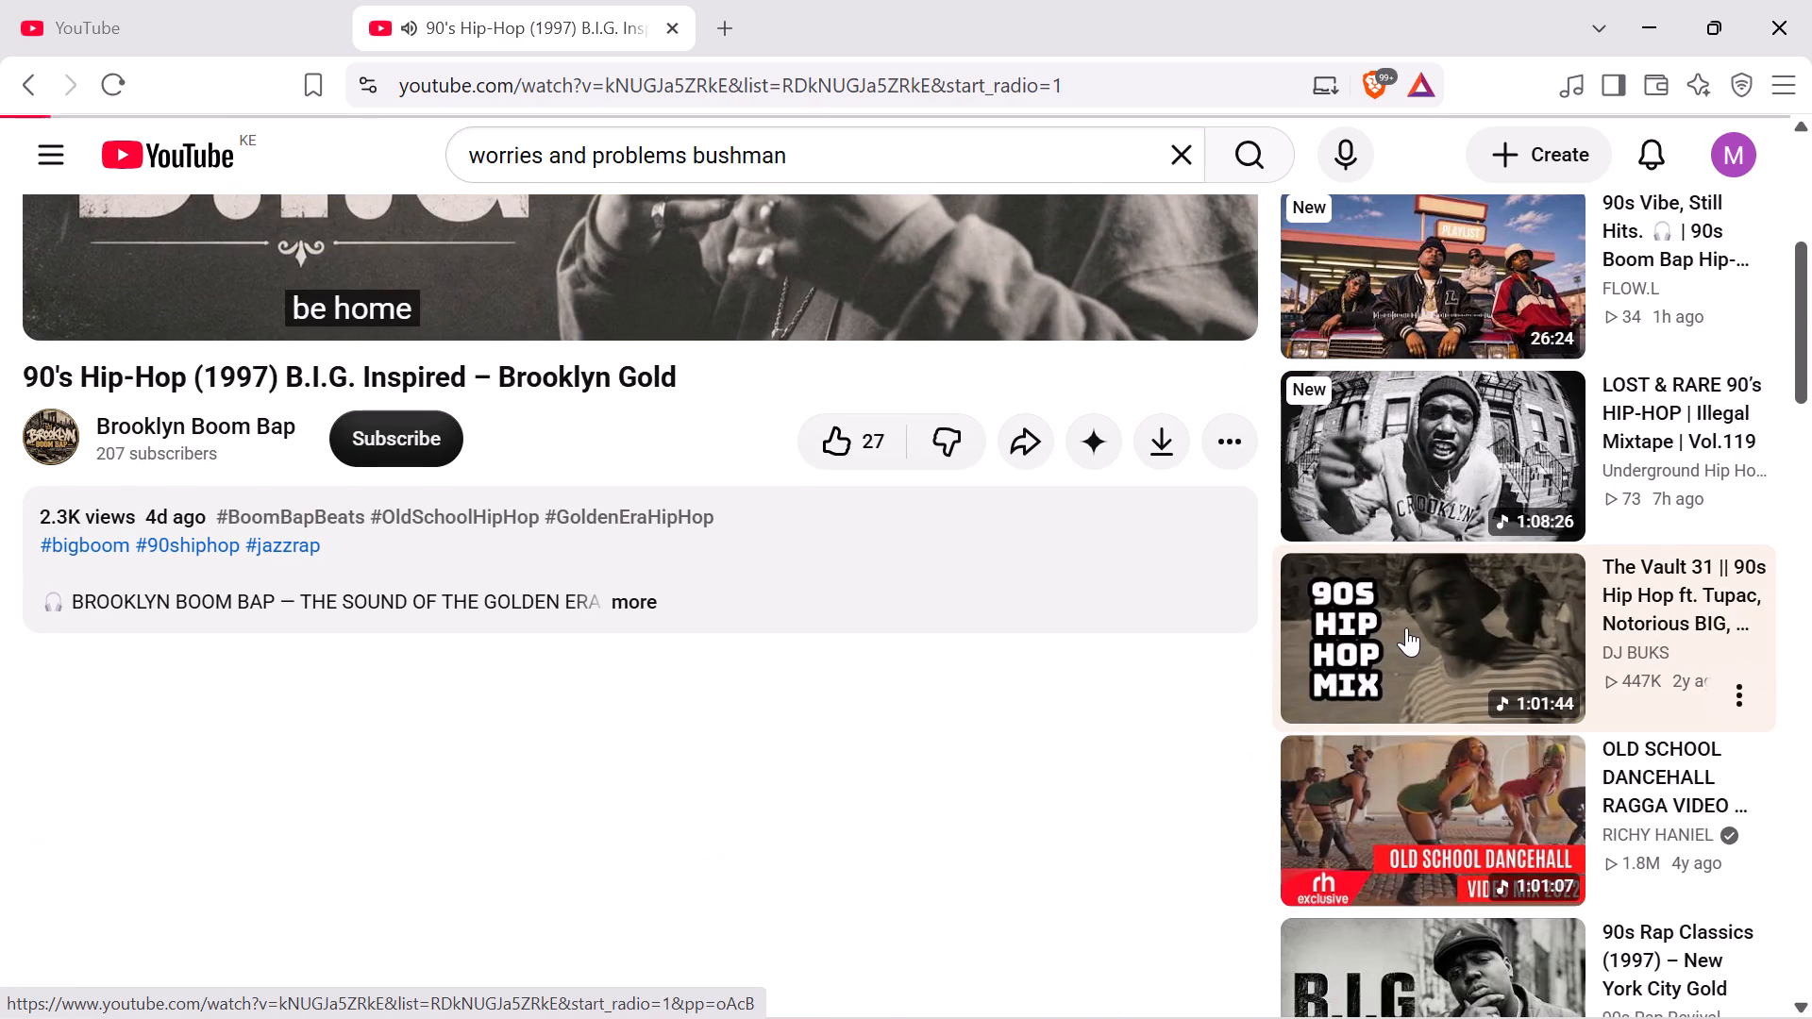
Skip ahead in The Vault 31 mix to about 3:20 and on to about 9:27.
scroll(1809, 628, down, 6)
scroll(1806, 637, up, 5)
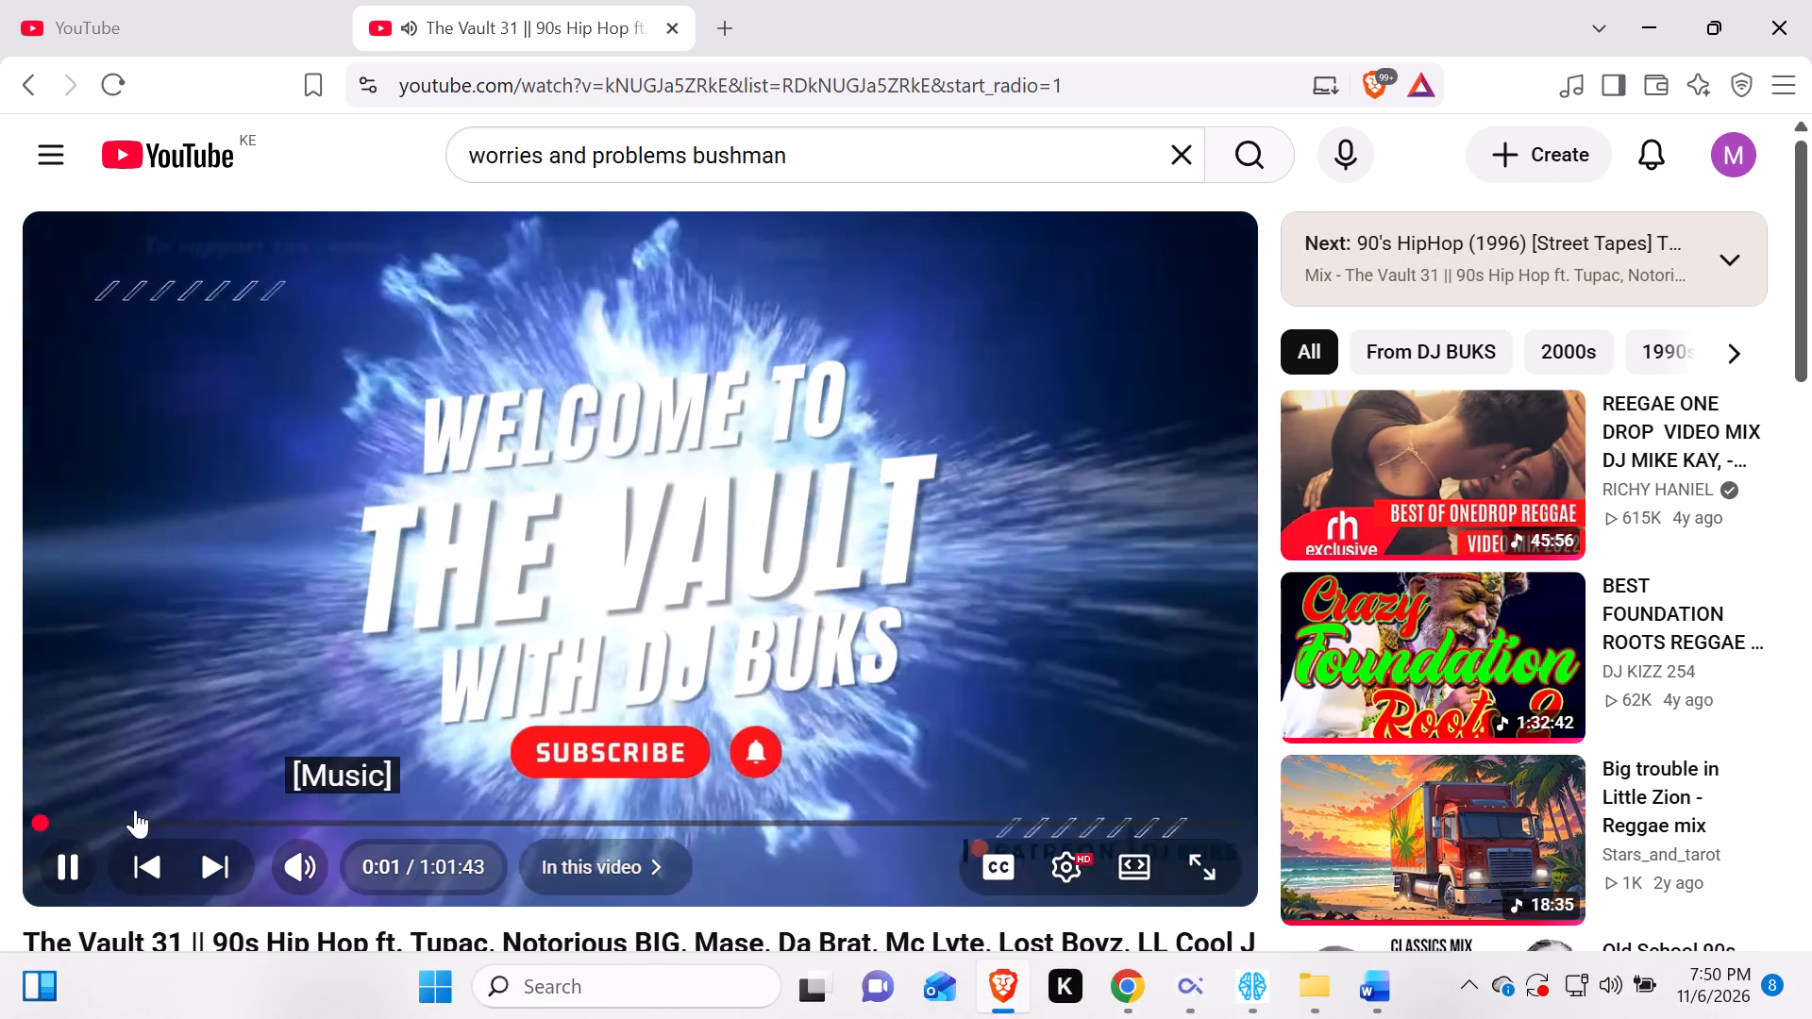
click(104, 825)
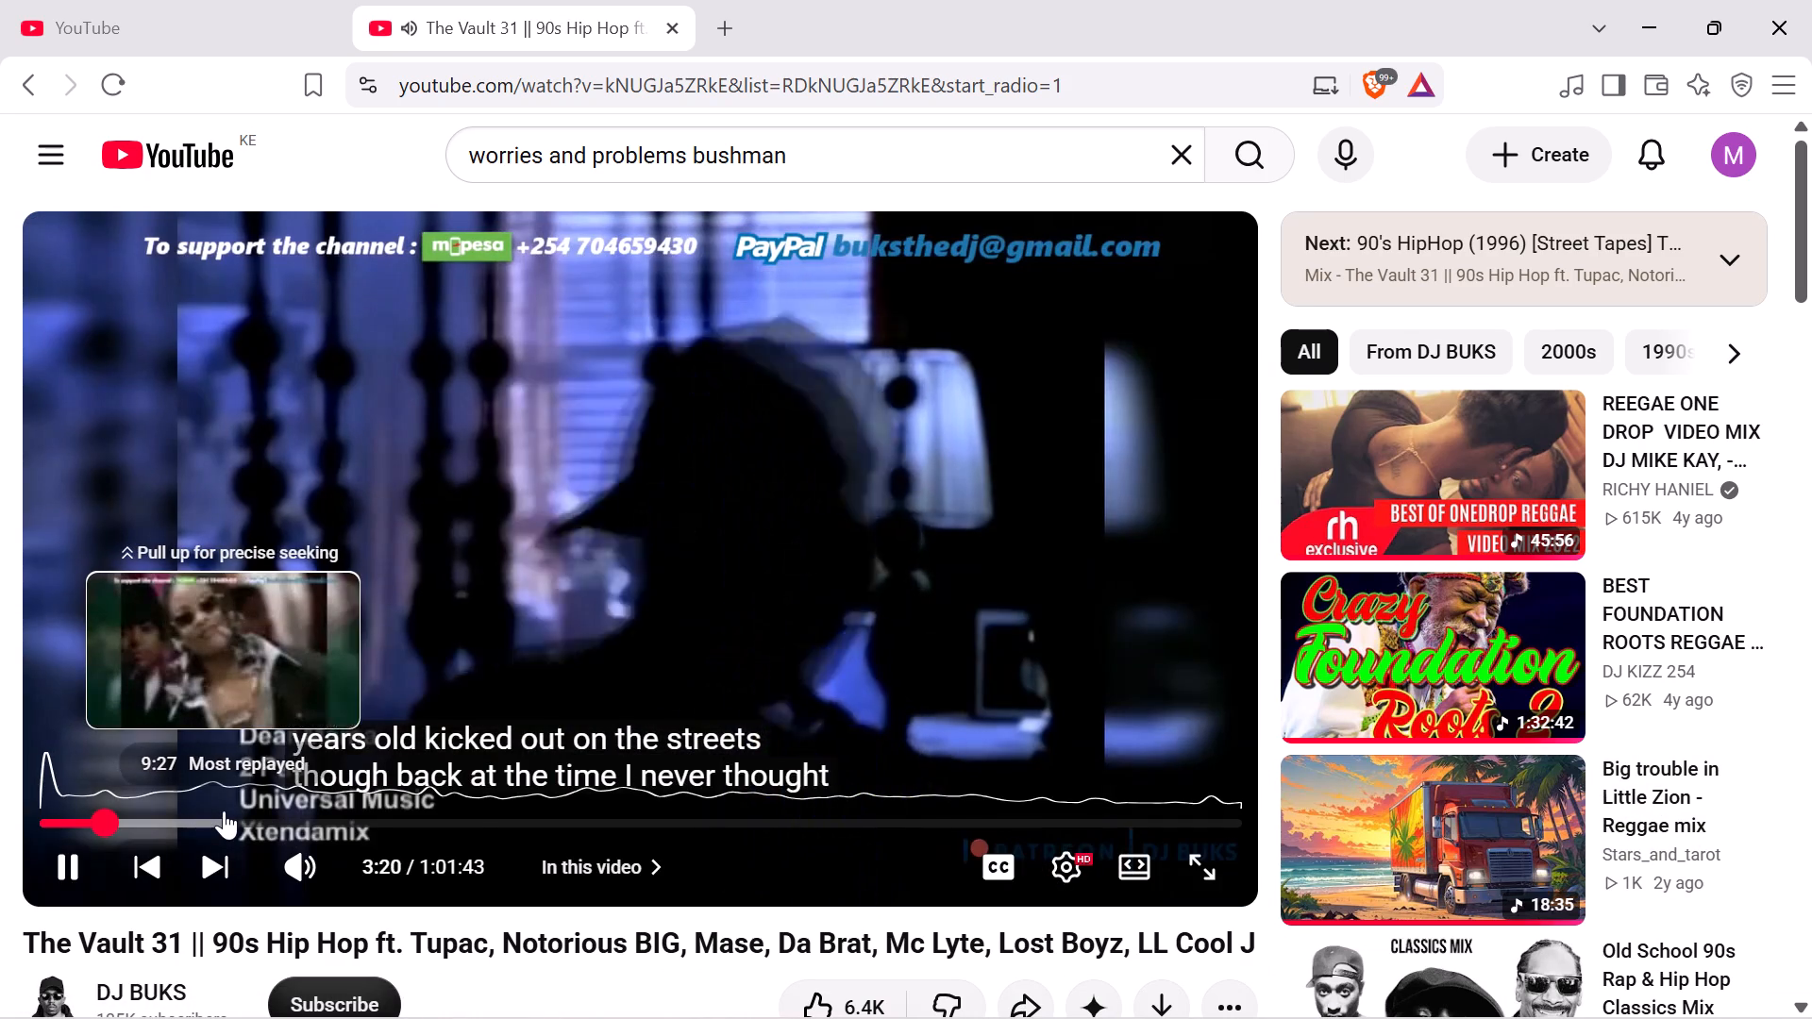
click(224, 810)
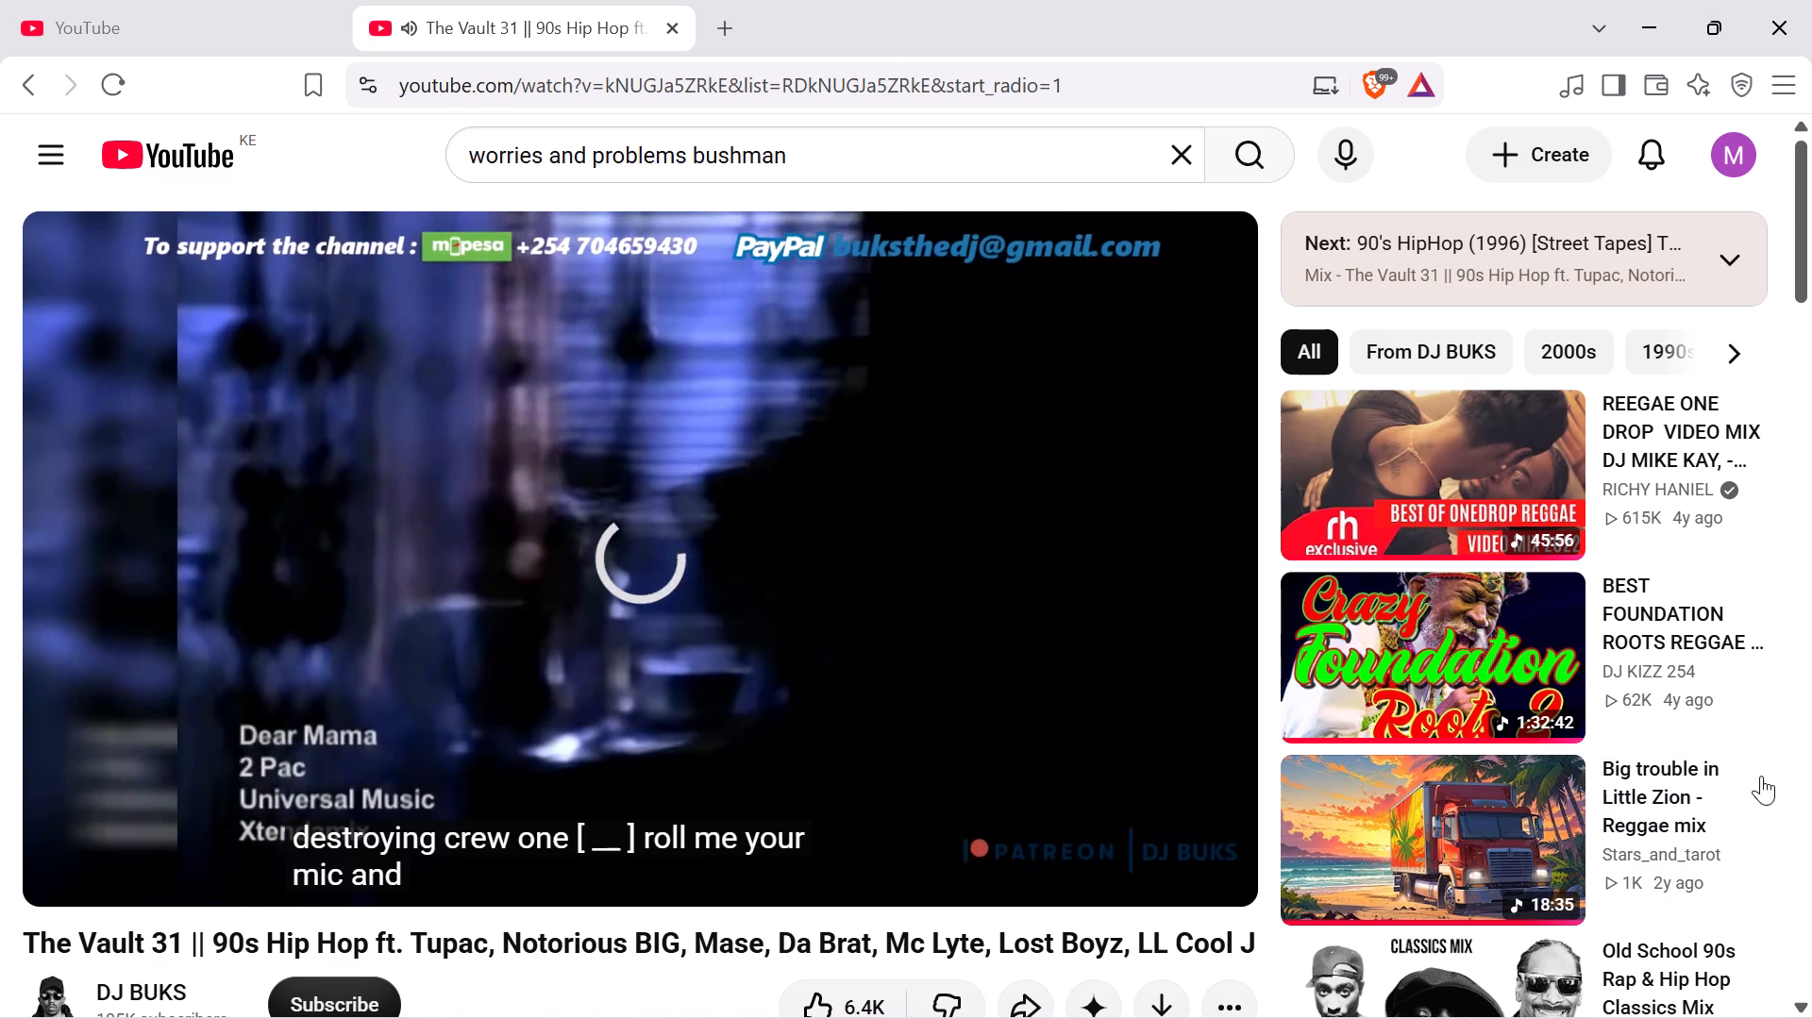
Browse the recommendations beside The Vault 31 mix and play the 90's Hip Hop VIDEO Mix by RICHY HANIEL.
scroll(1805, 762, down, 1)
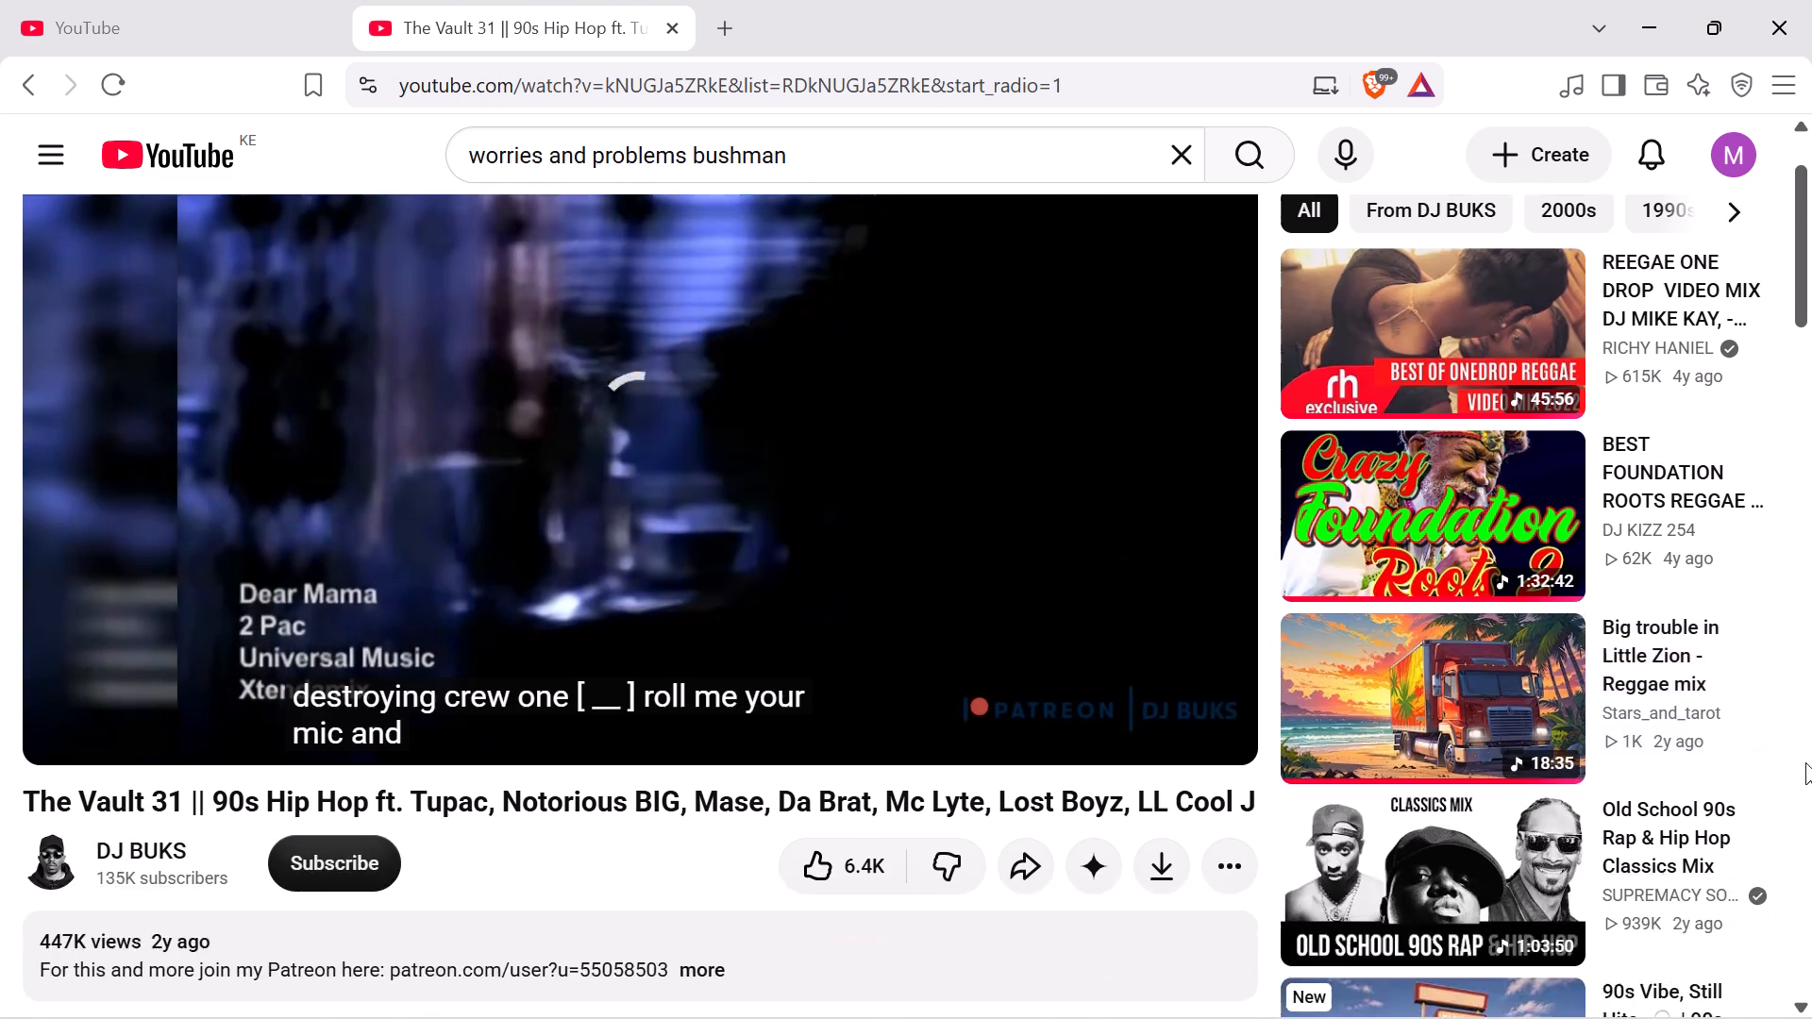
scroll(1805, 762, down, 2)
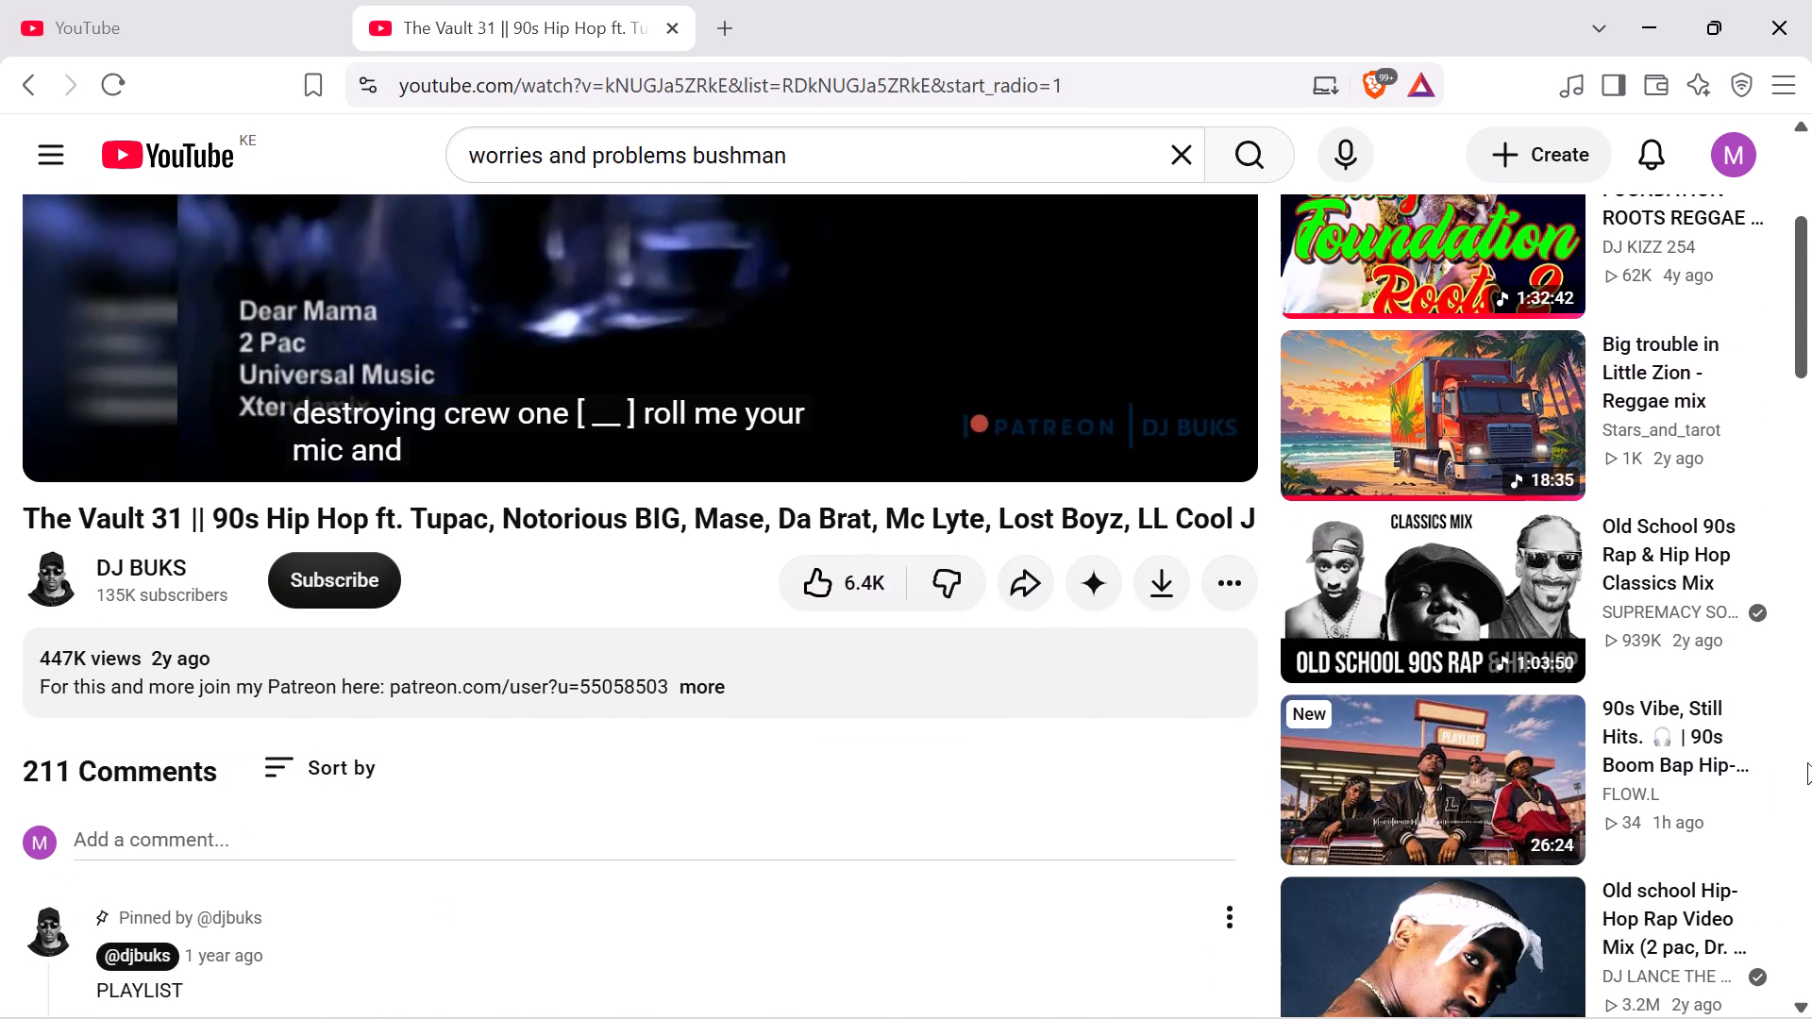
scroll(1809, 751, down, 1)
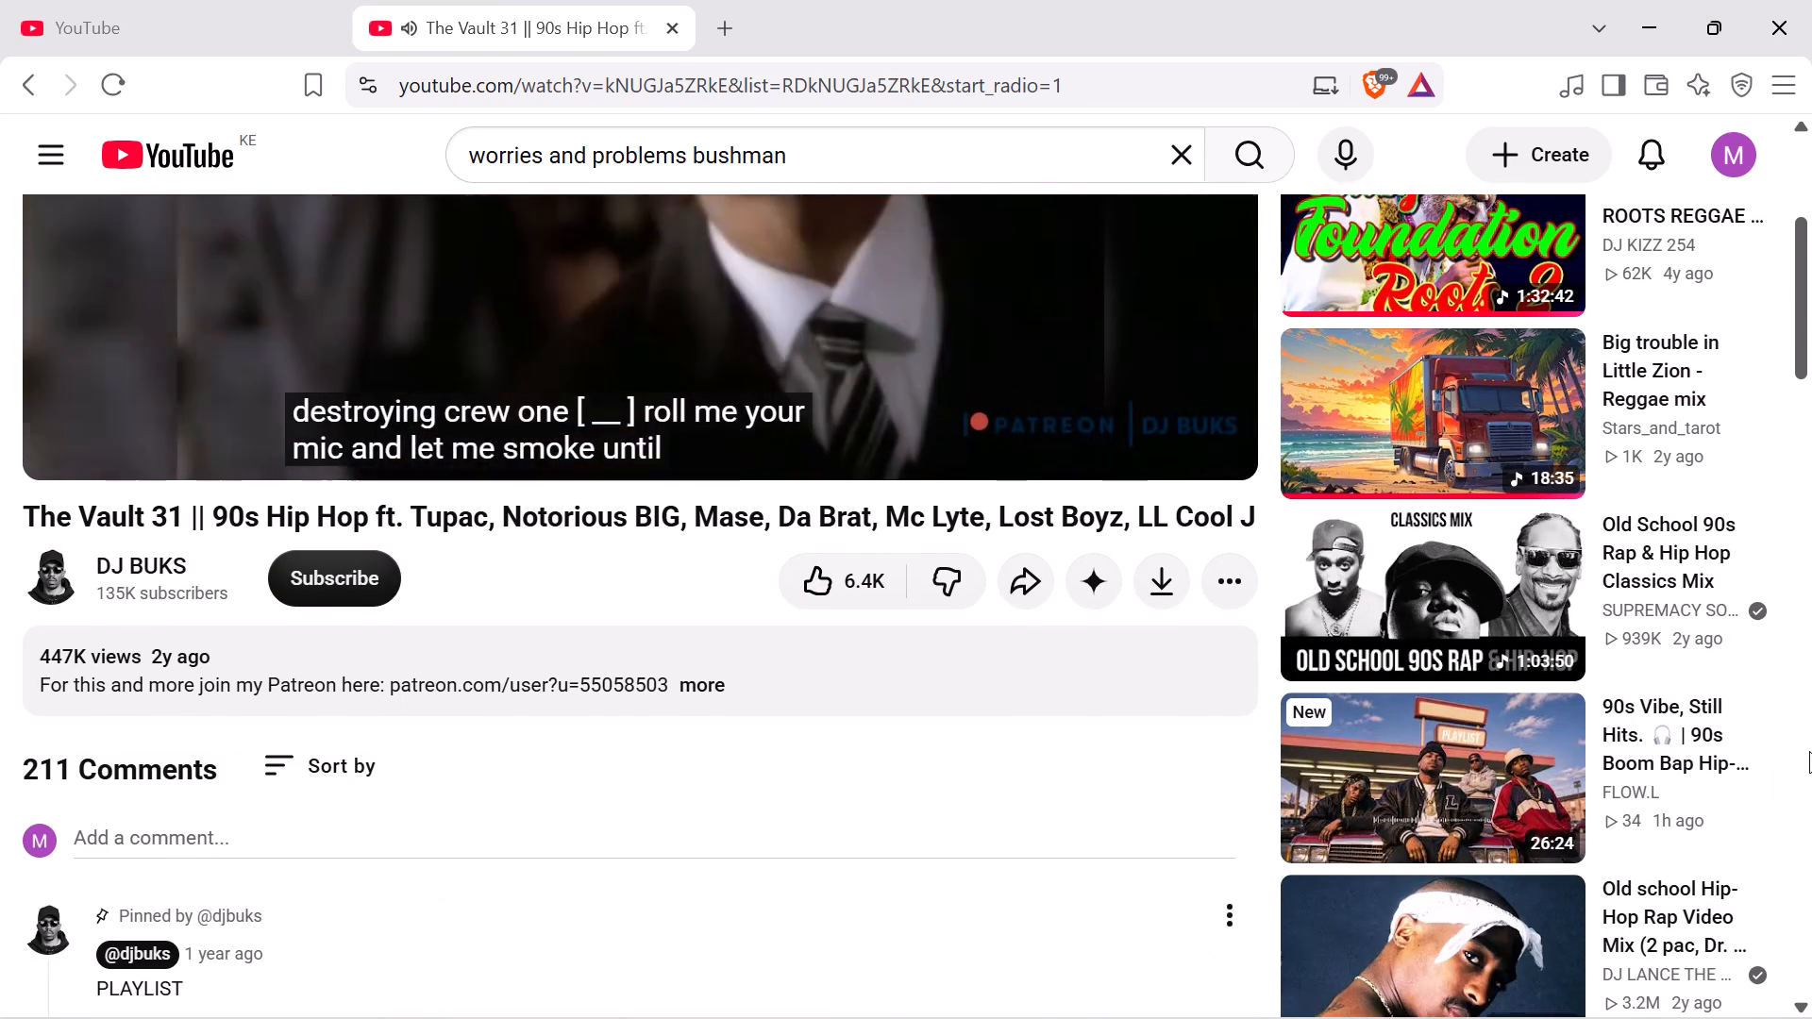
scroll(1809, 751, down, 2)
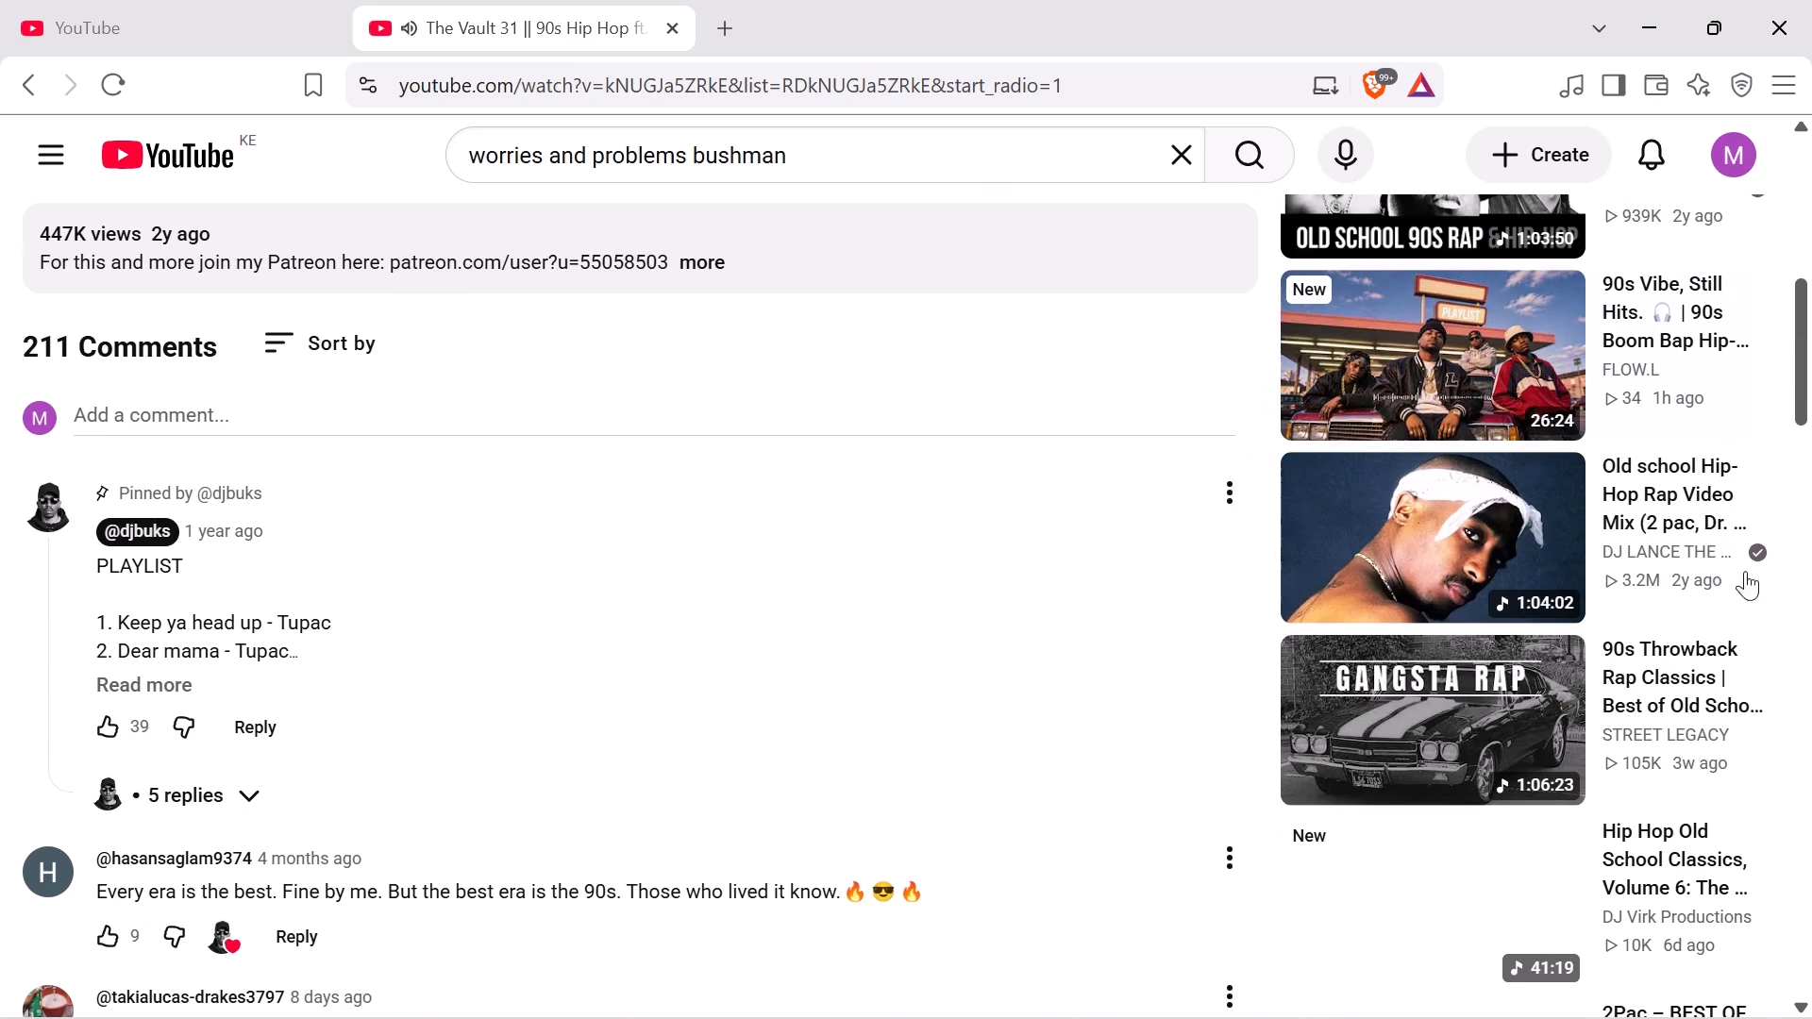
scroll(1769, 612, down, 4)
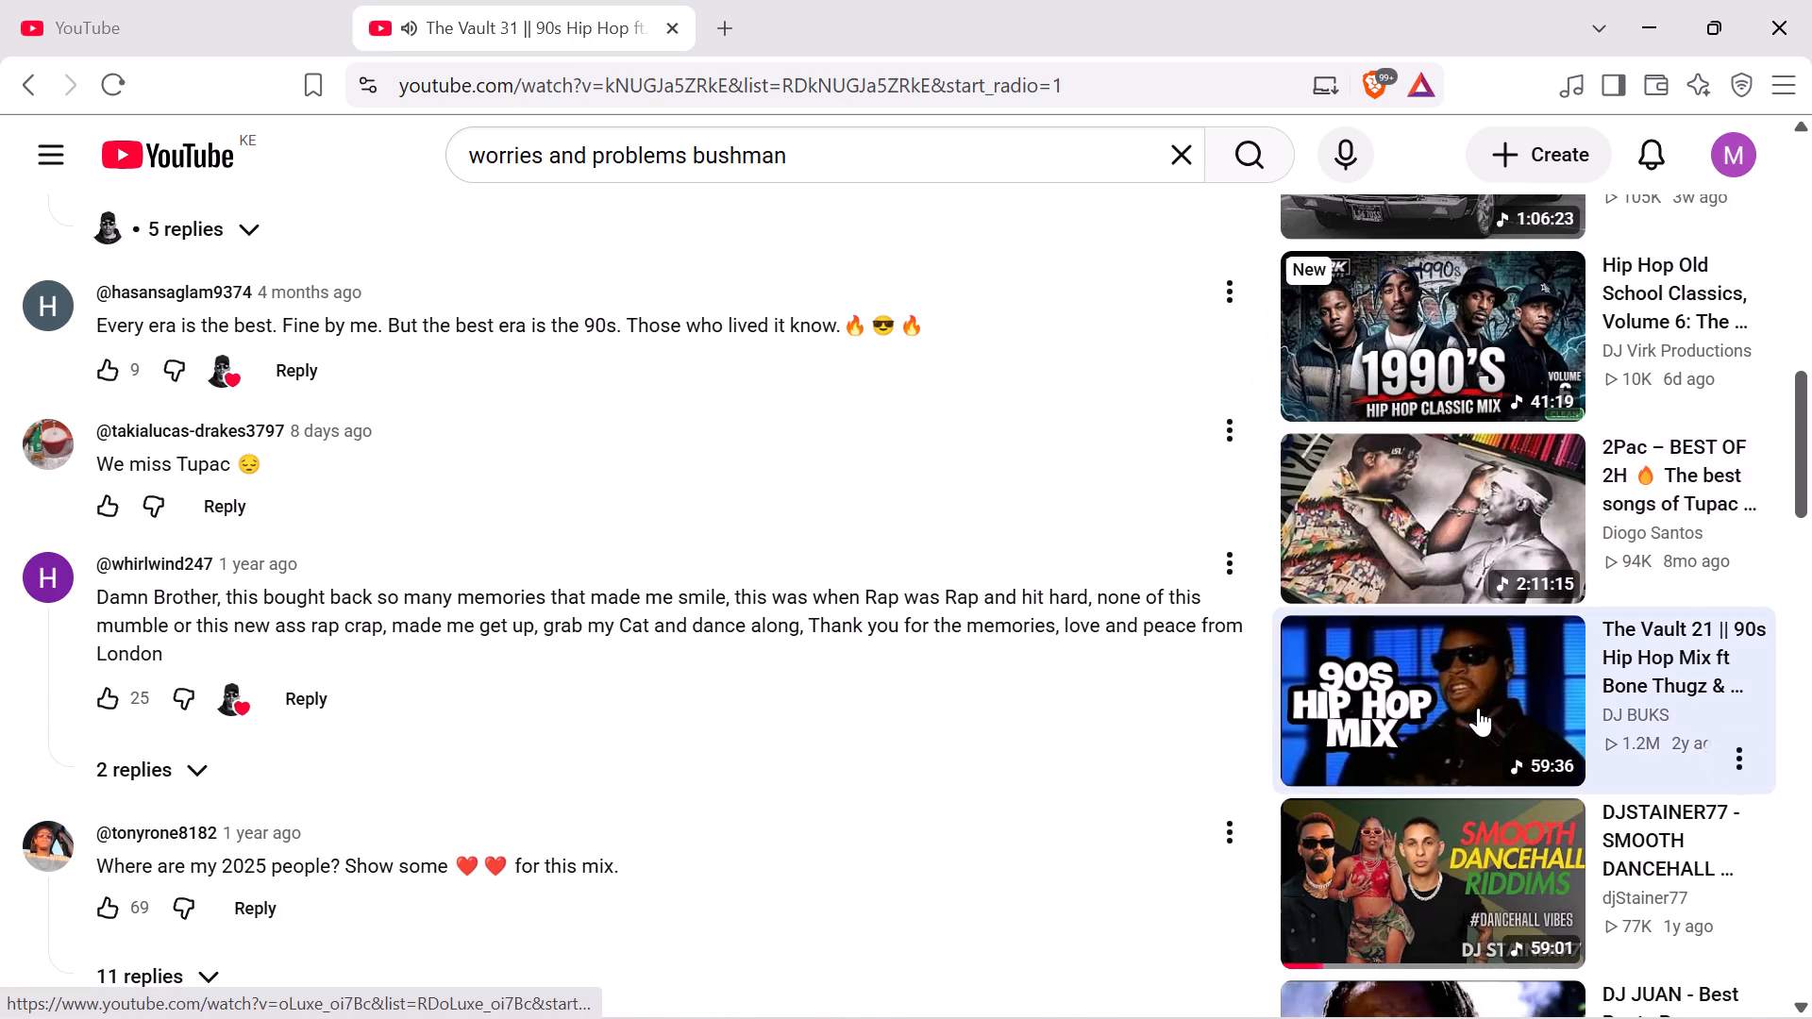
scroll(1478, 708, down, 3)
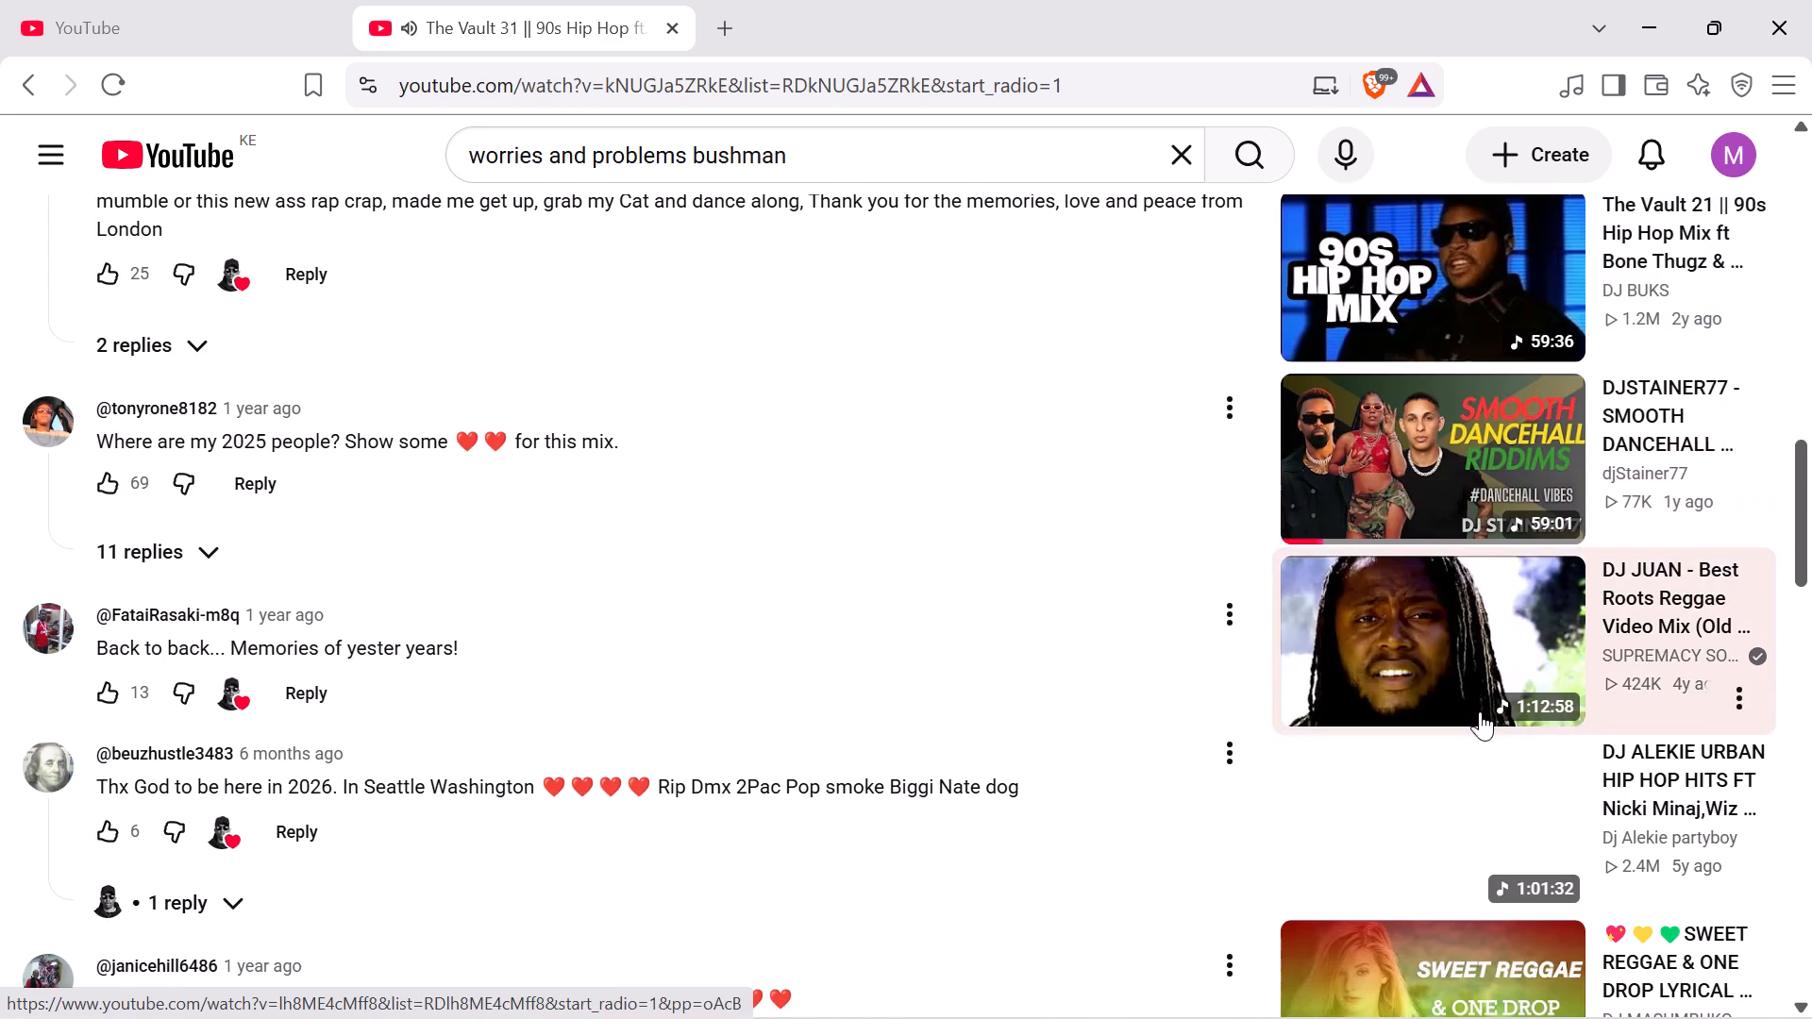
scroll(1480, 709, down, 6)
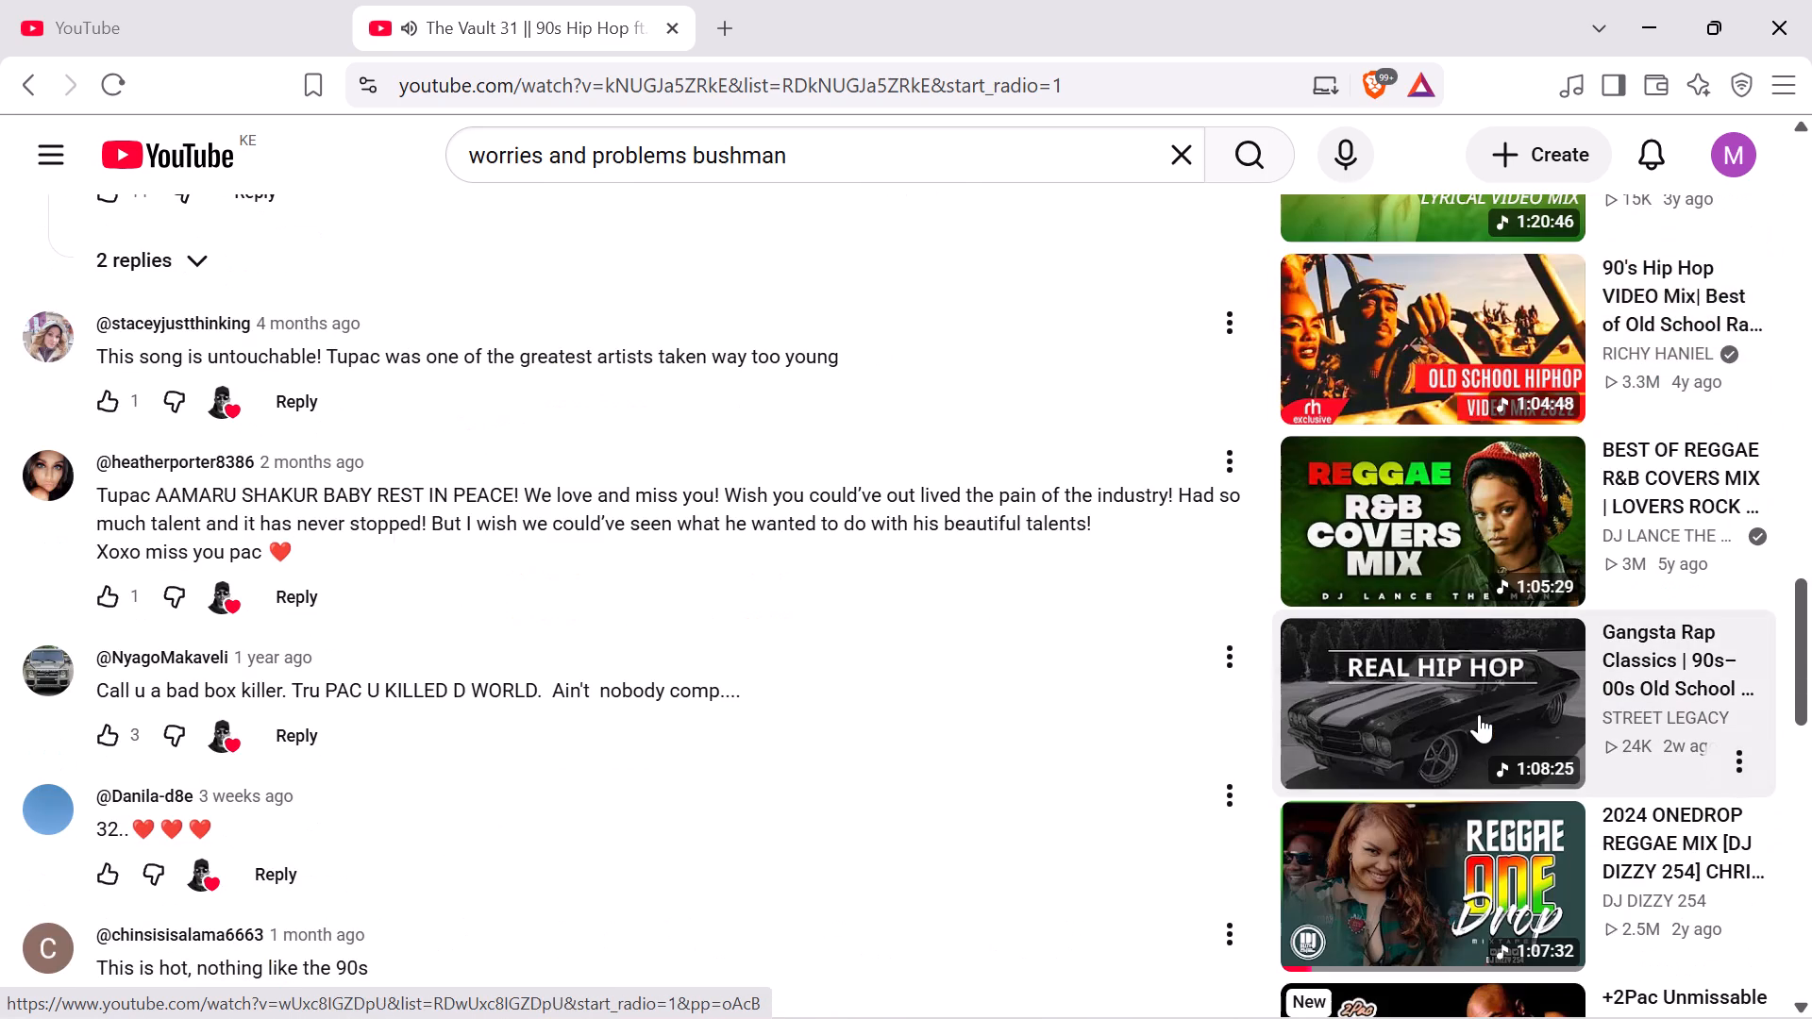
click(1414, 346)
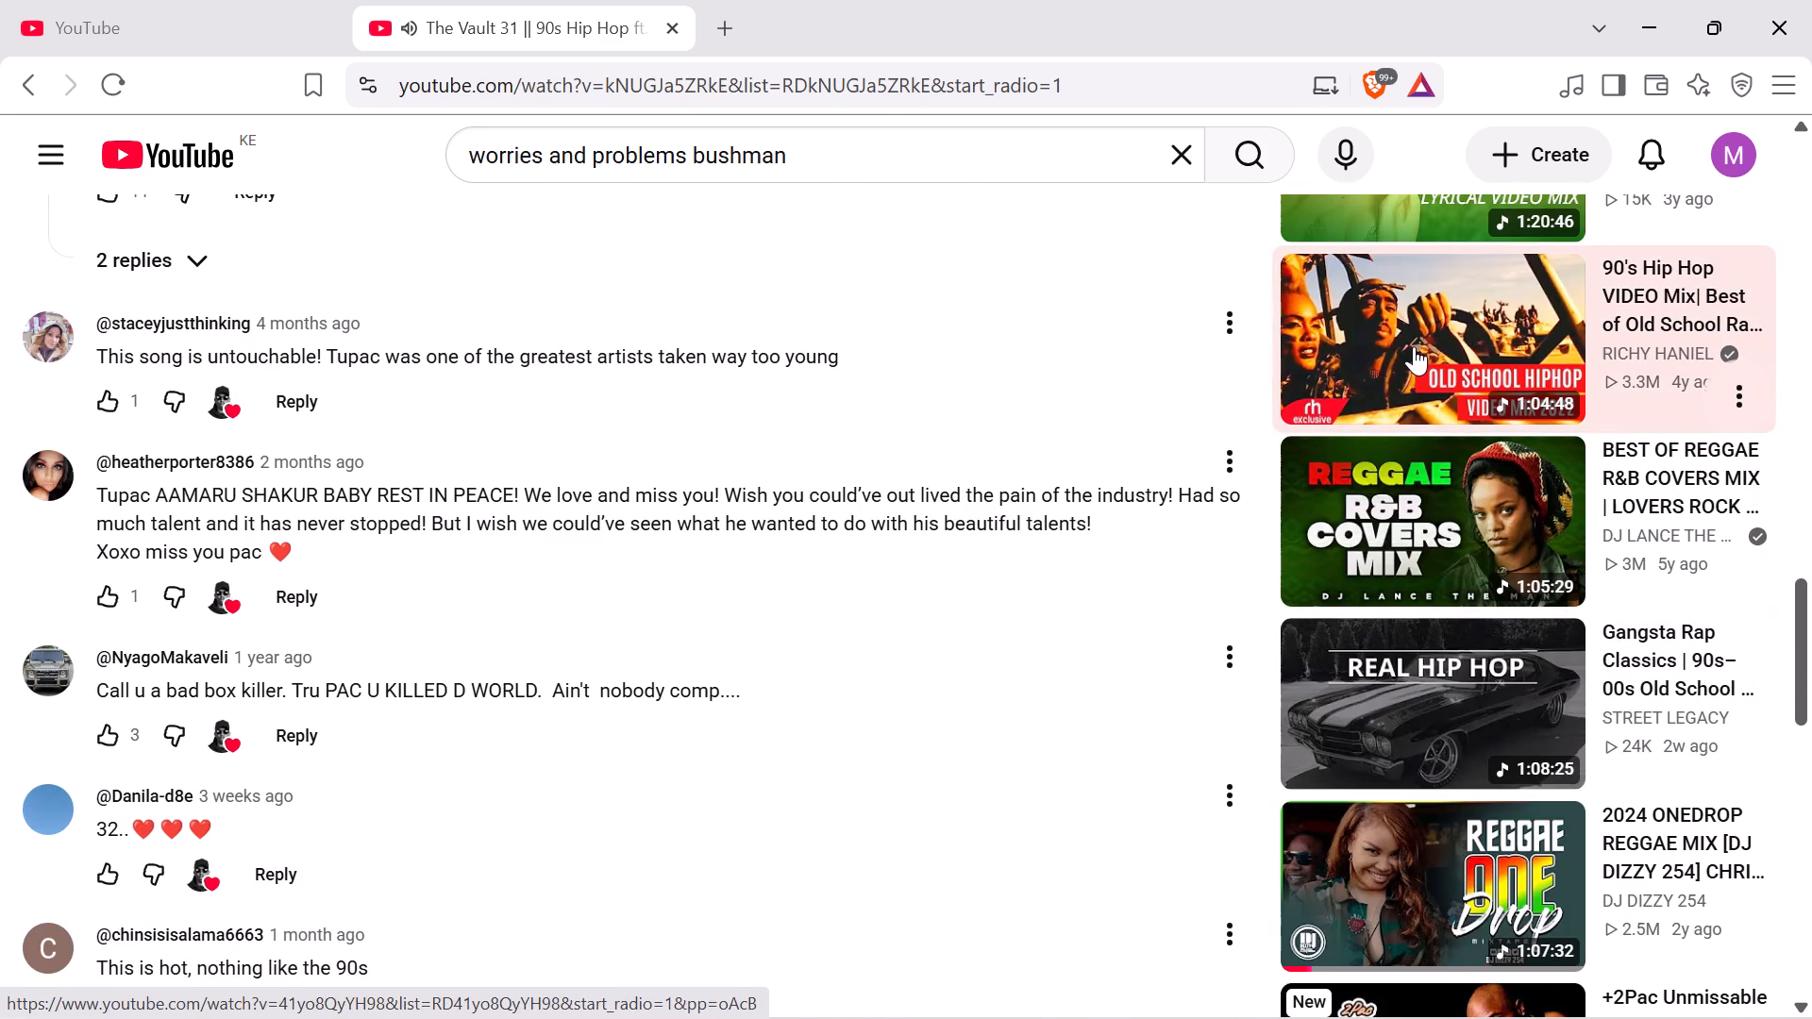
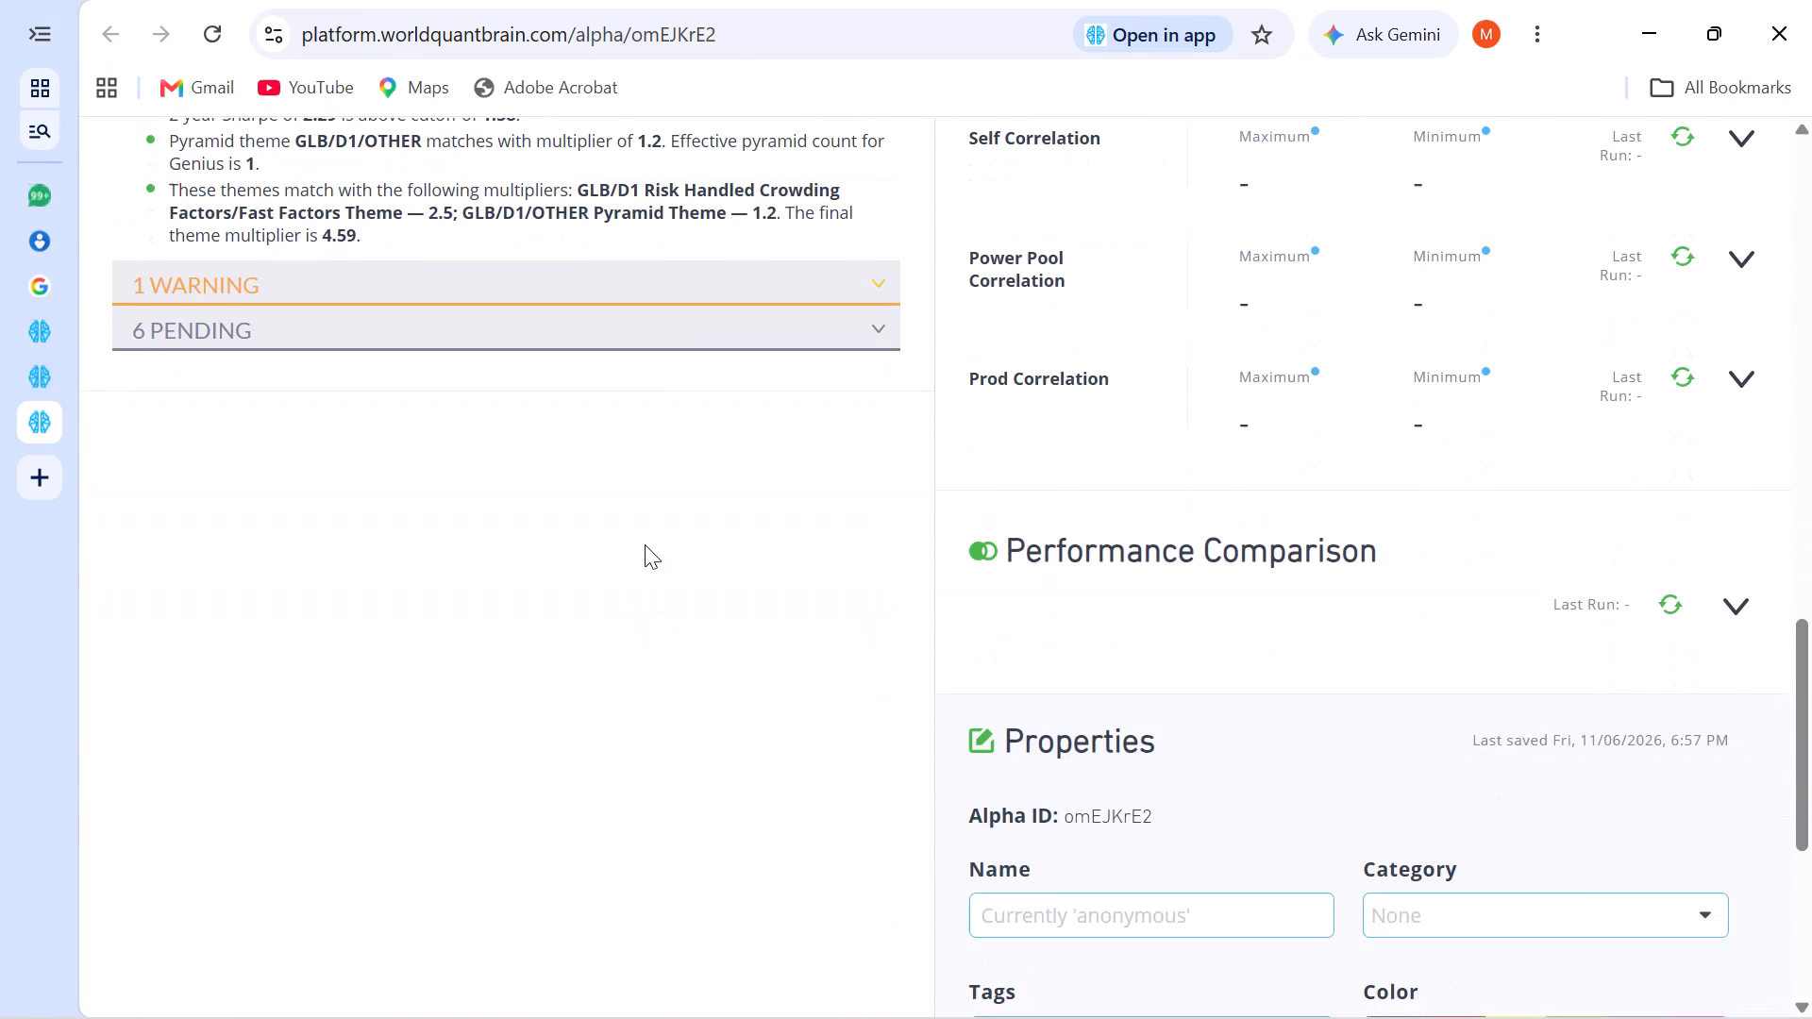
scroll(645, 544, up, 6)
scroll(713, 493, up, 6)
scroll(796, 405, up, 6)
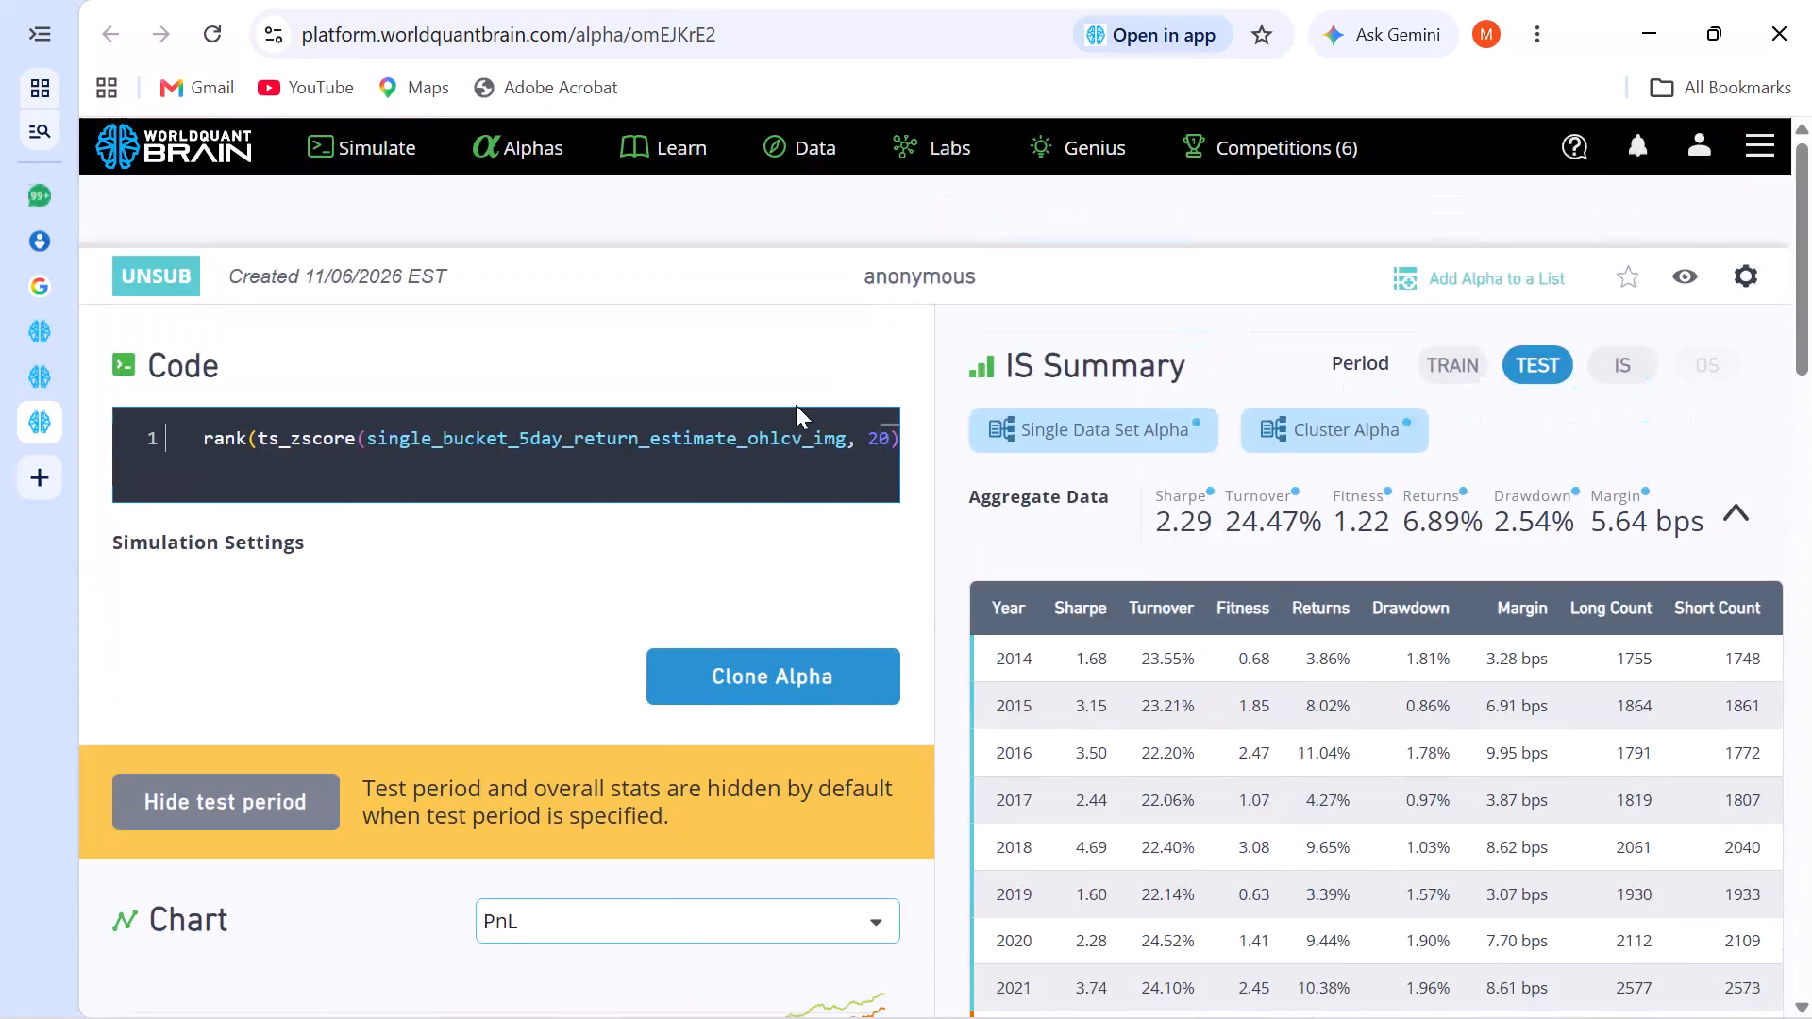
scroll(797, 405, down, 2)
click(774, 399)
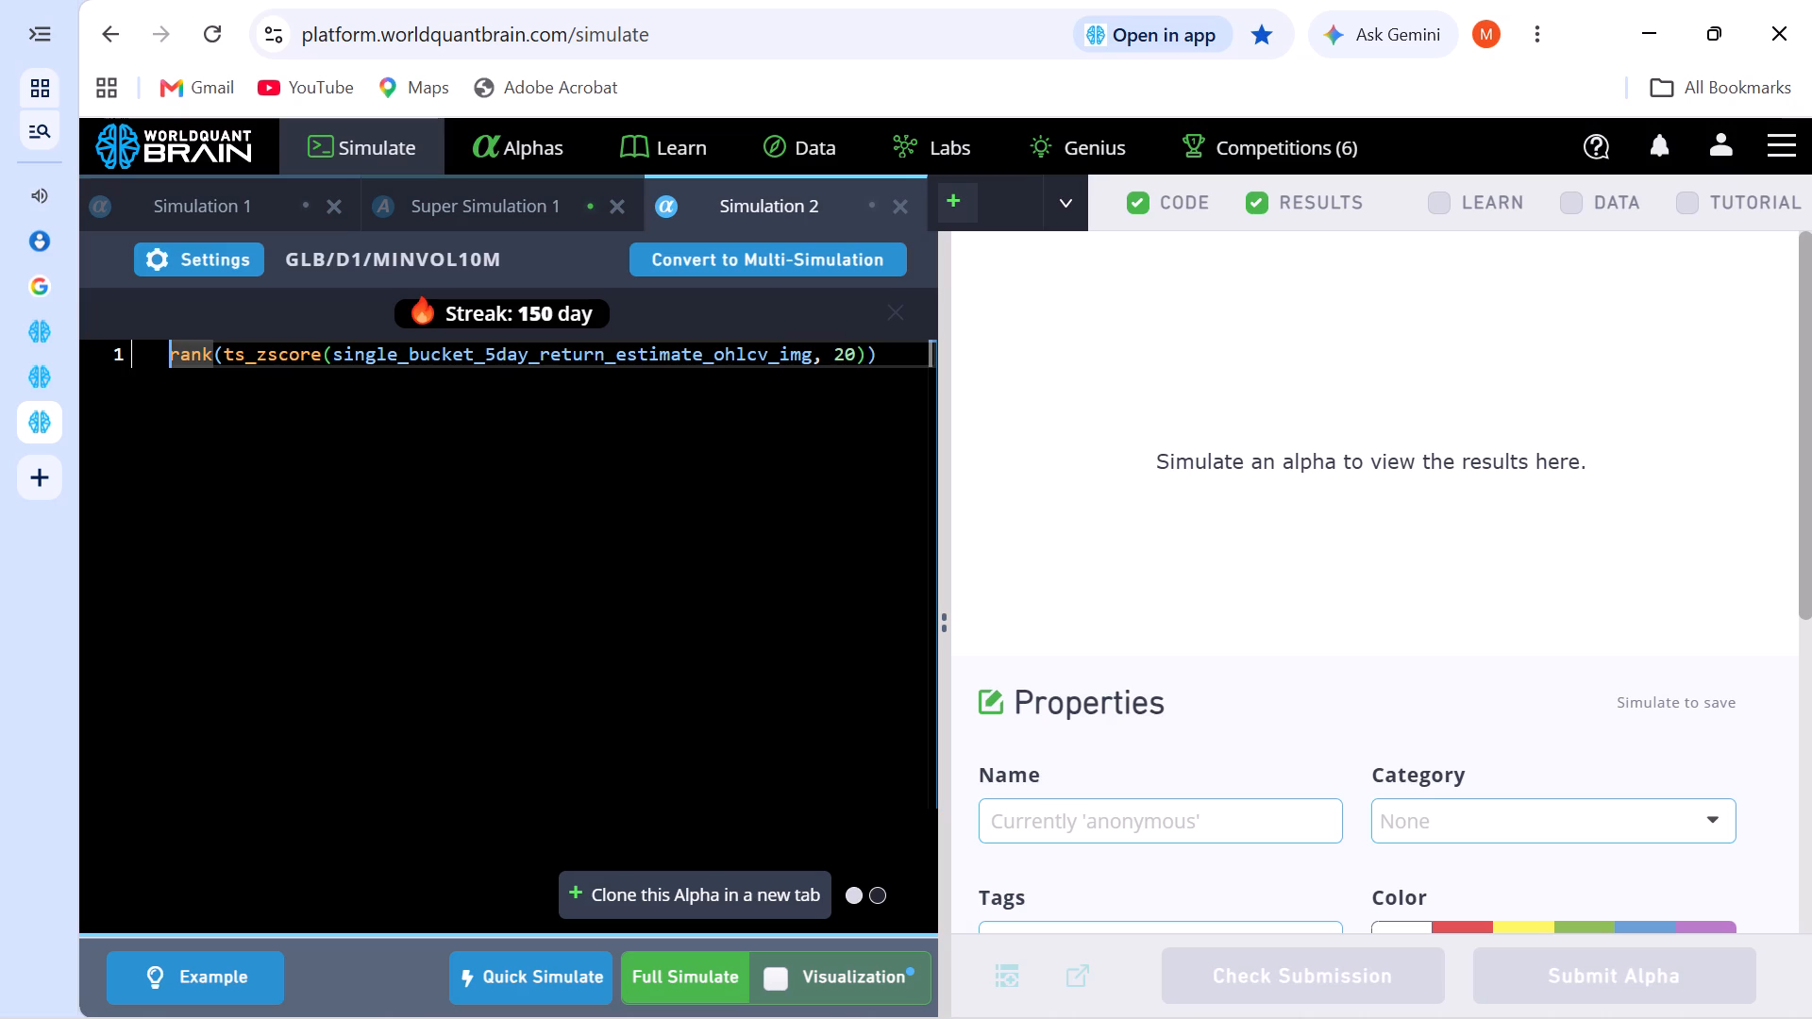
Copy the field name single_bucket_5day_return_estimate_ohlcv_img from the cloned expression and search the GLB delay-1 MINVOL1M data for it.
drag(814, 354, 311, 370)
click(382, 501)
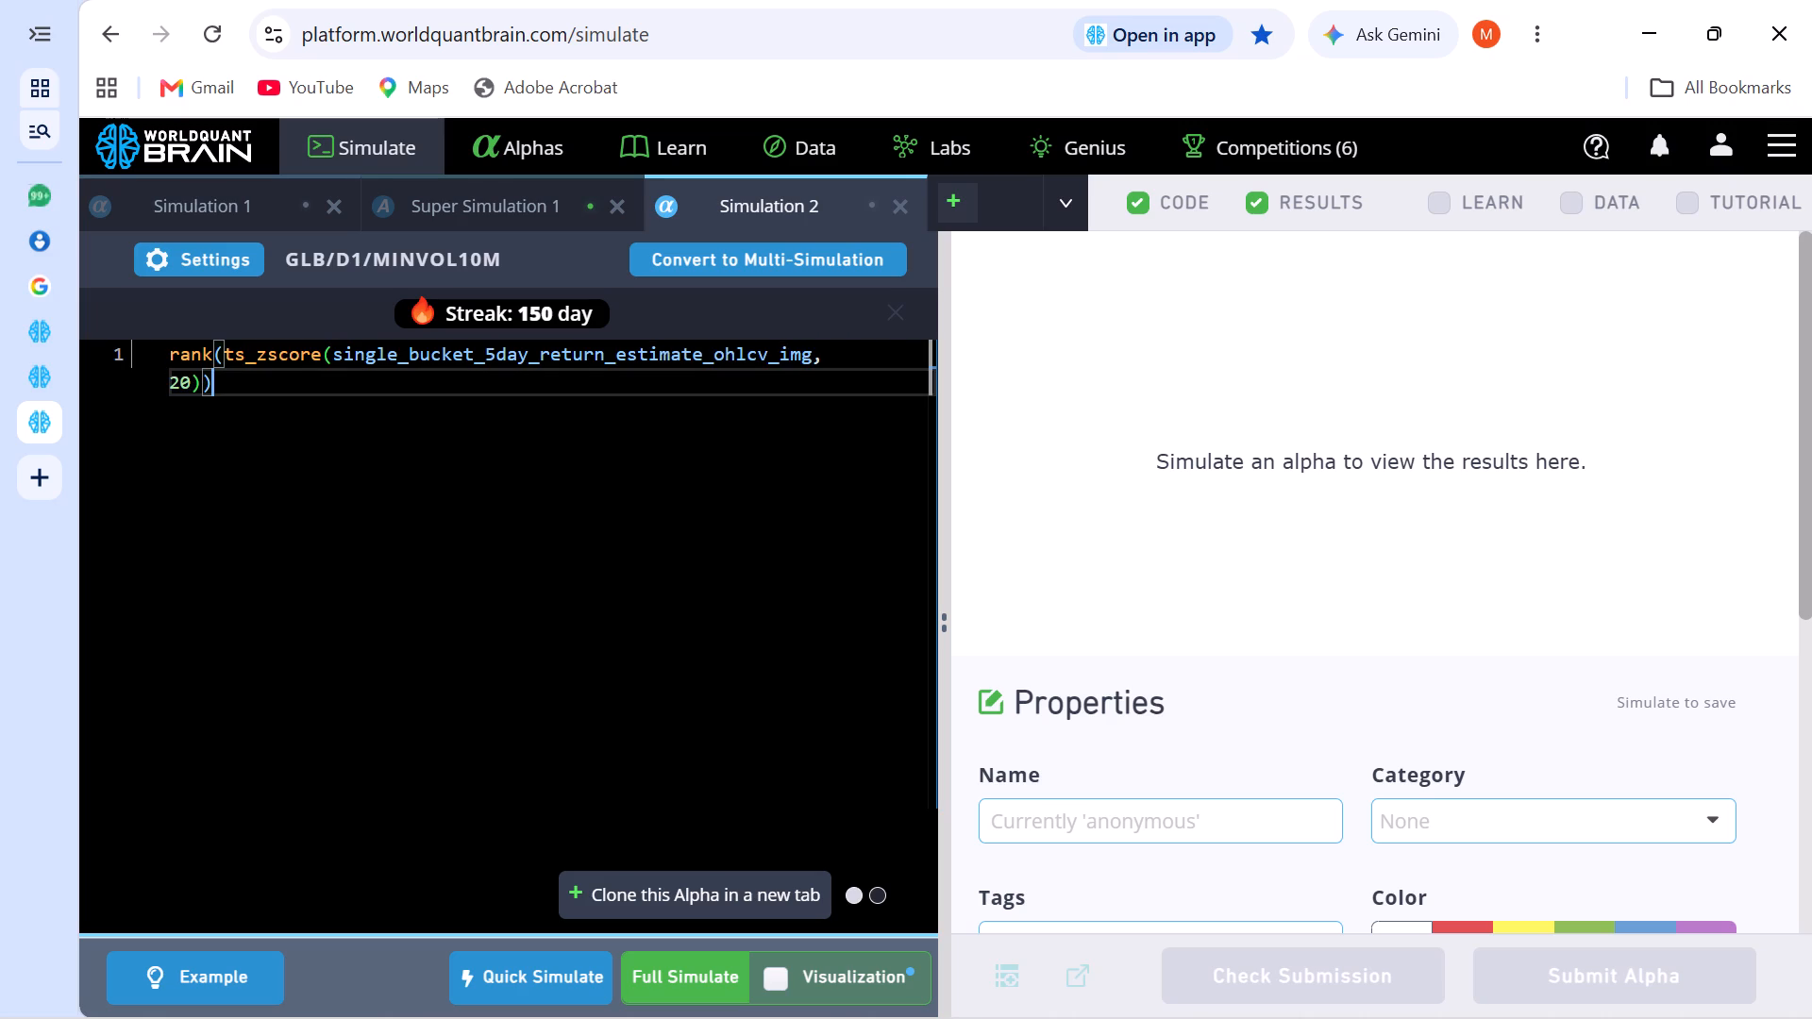
double_click(495, 355)
right_click(496, 352)
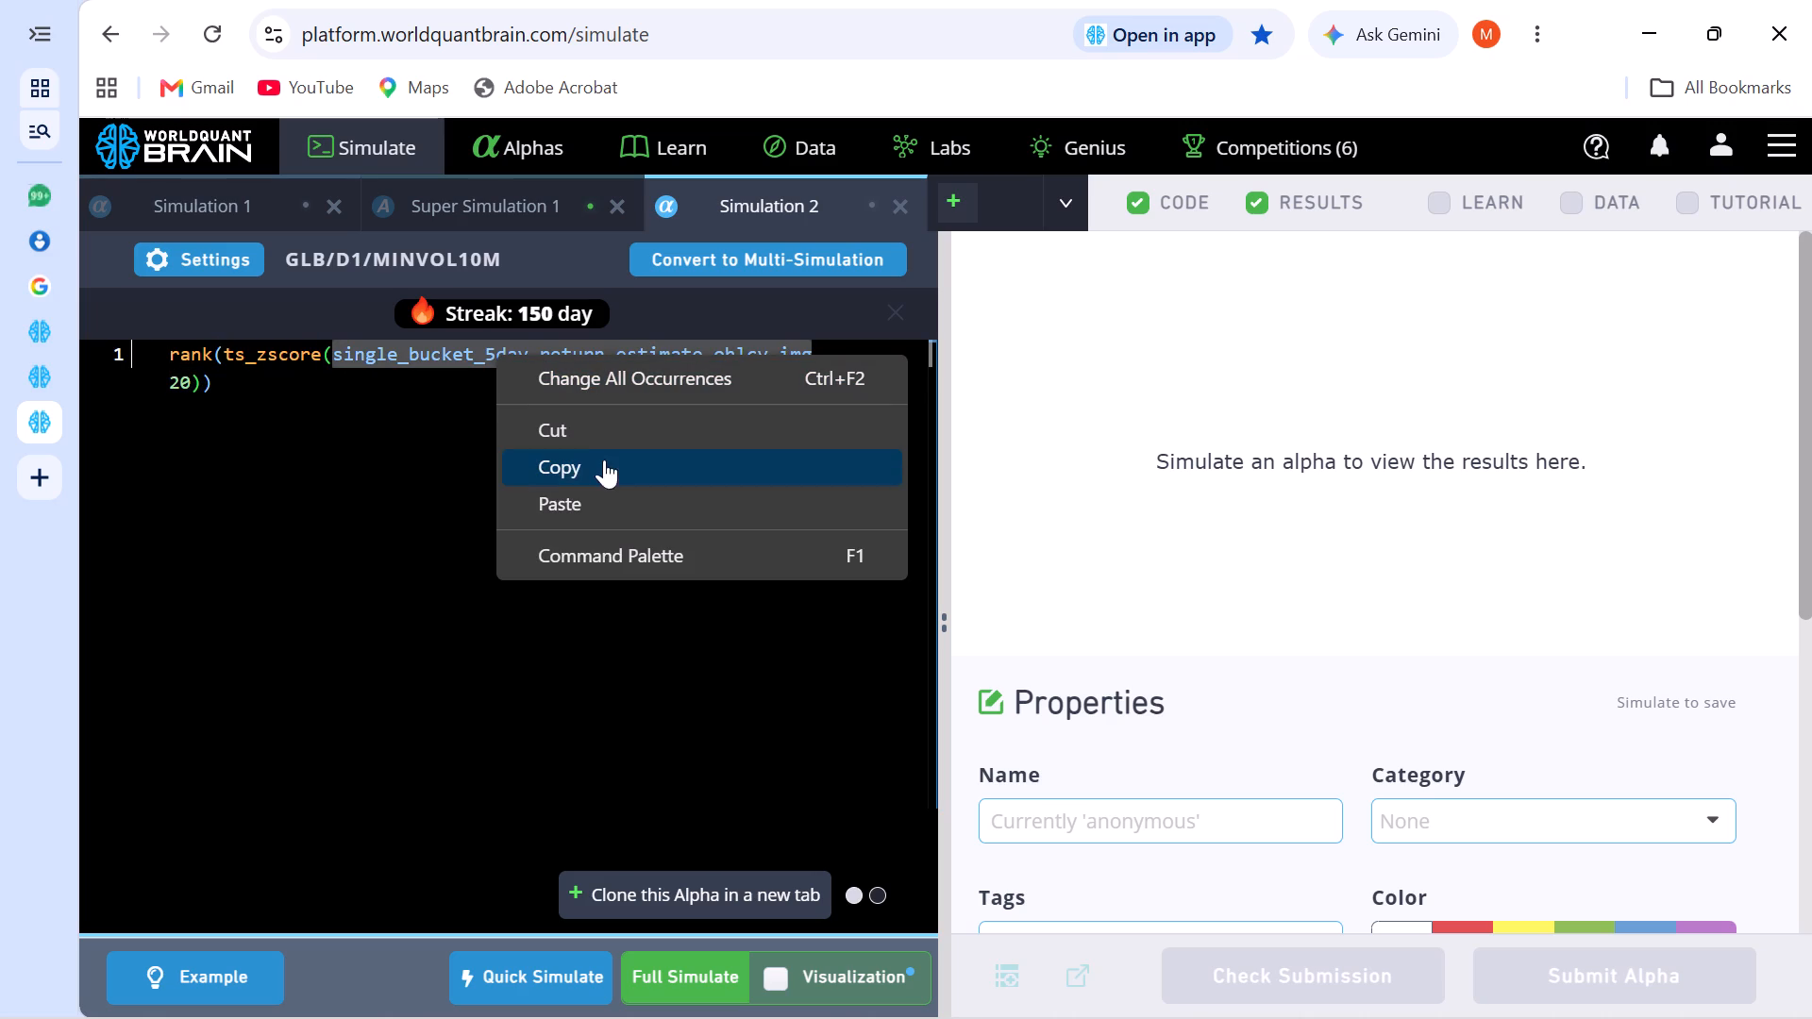
click(603, 460)
click(831, 146)
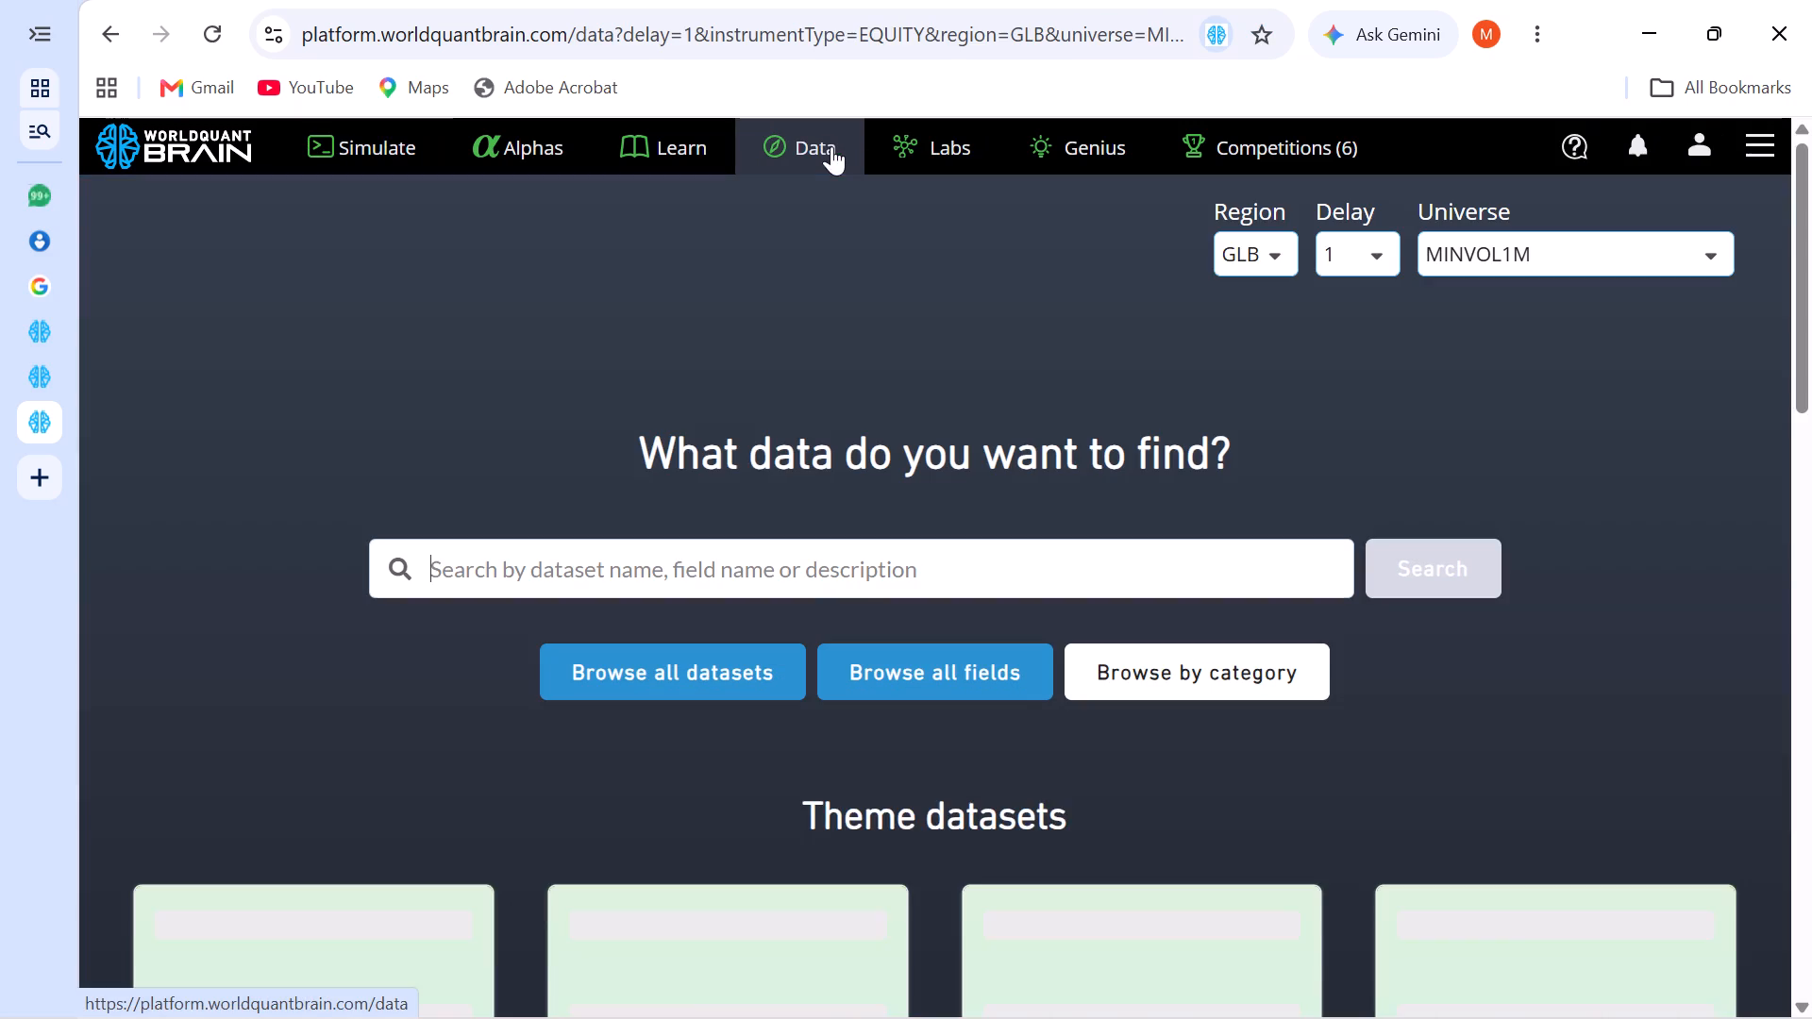
right_click(630, 570)
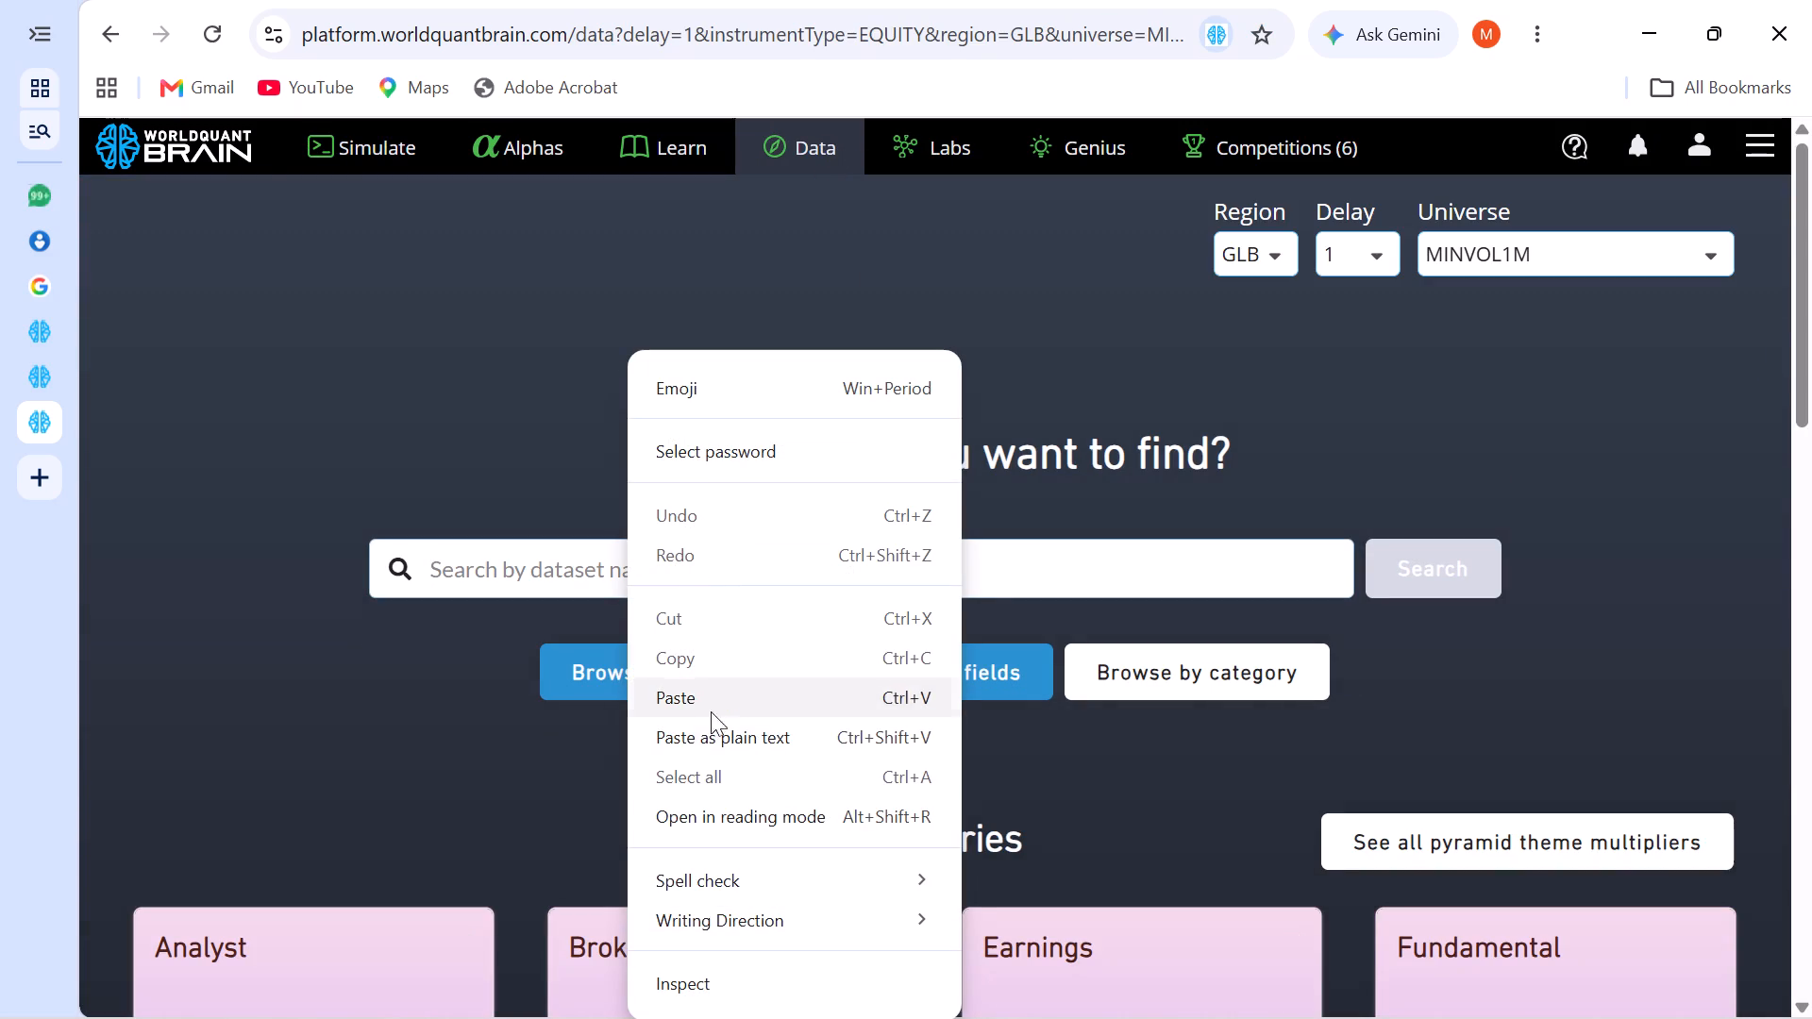
click(684, 693)
click(1394, 562)
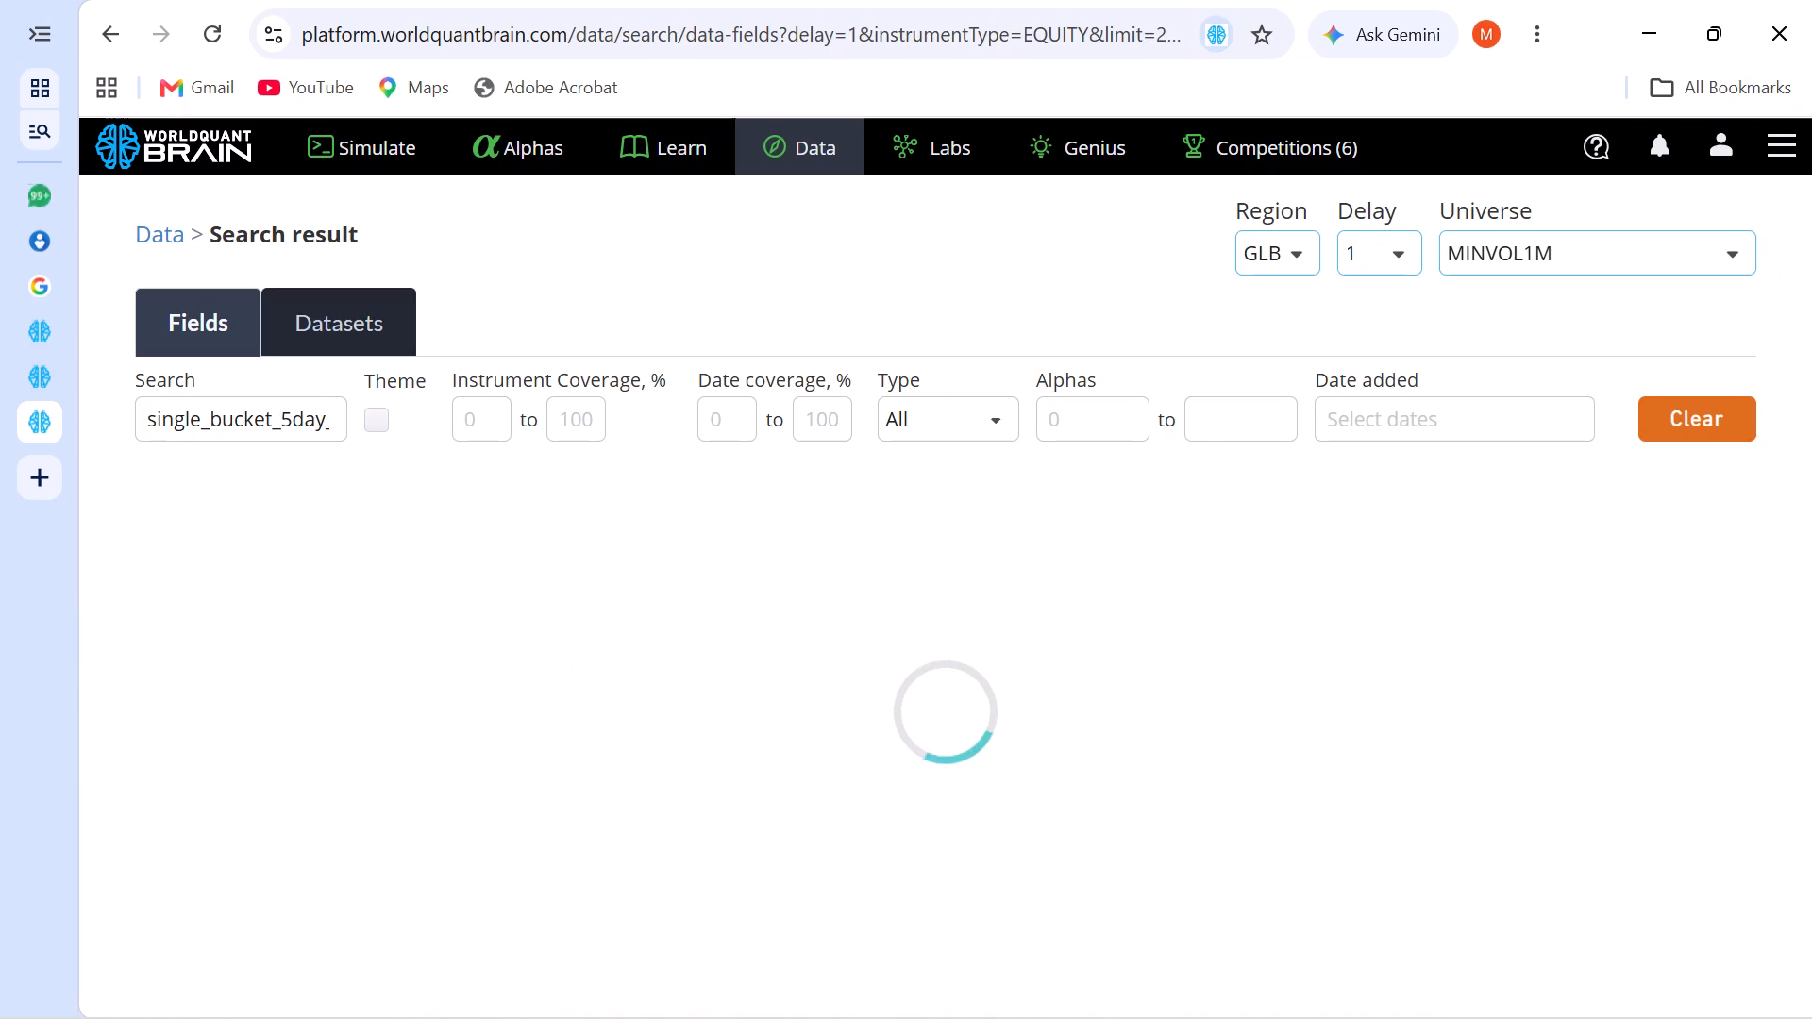
Look through the first page of field results, view the Deep Learning Chart-Based Alpha dataset's matching fields and go back to the search results.
scroll(1241, 650, down, 4)
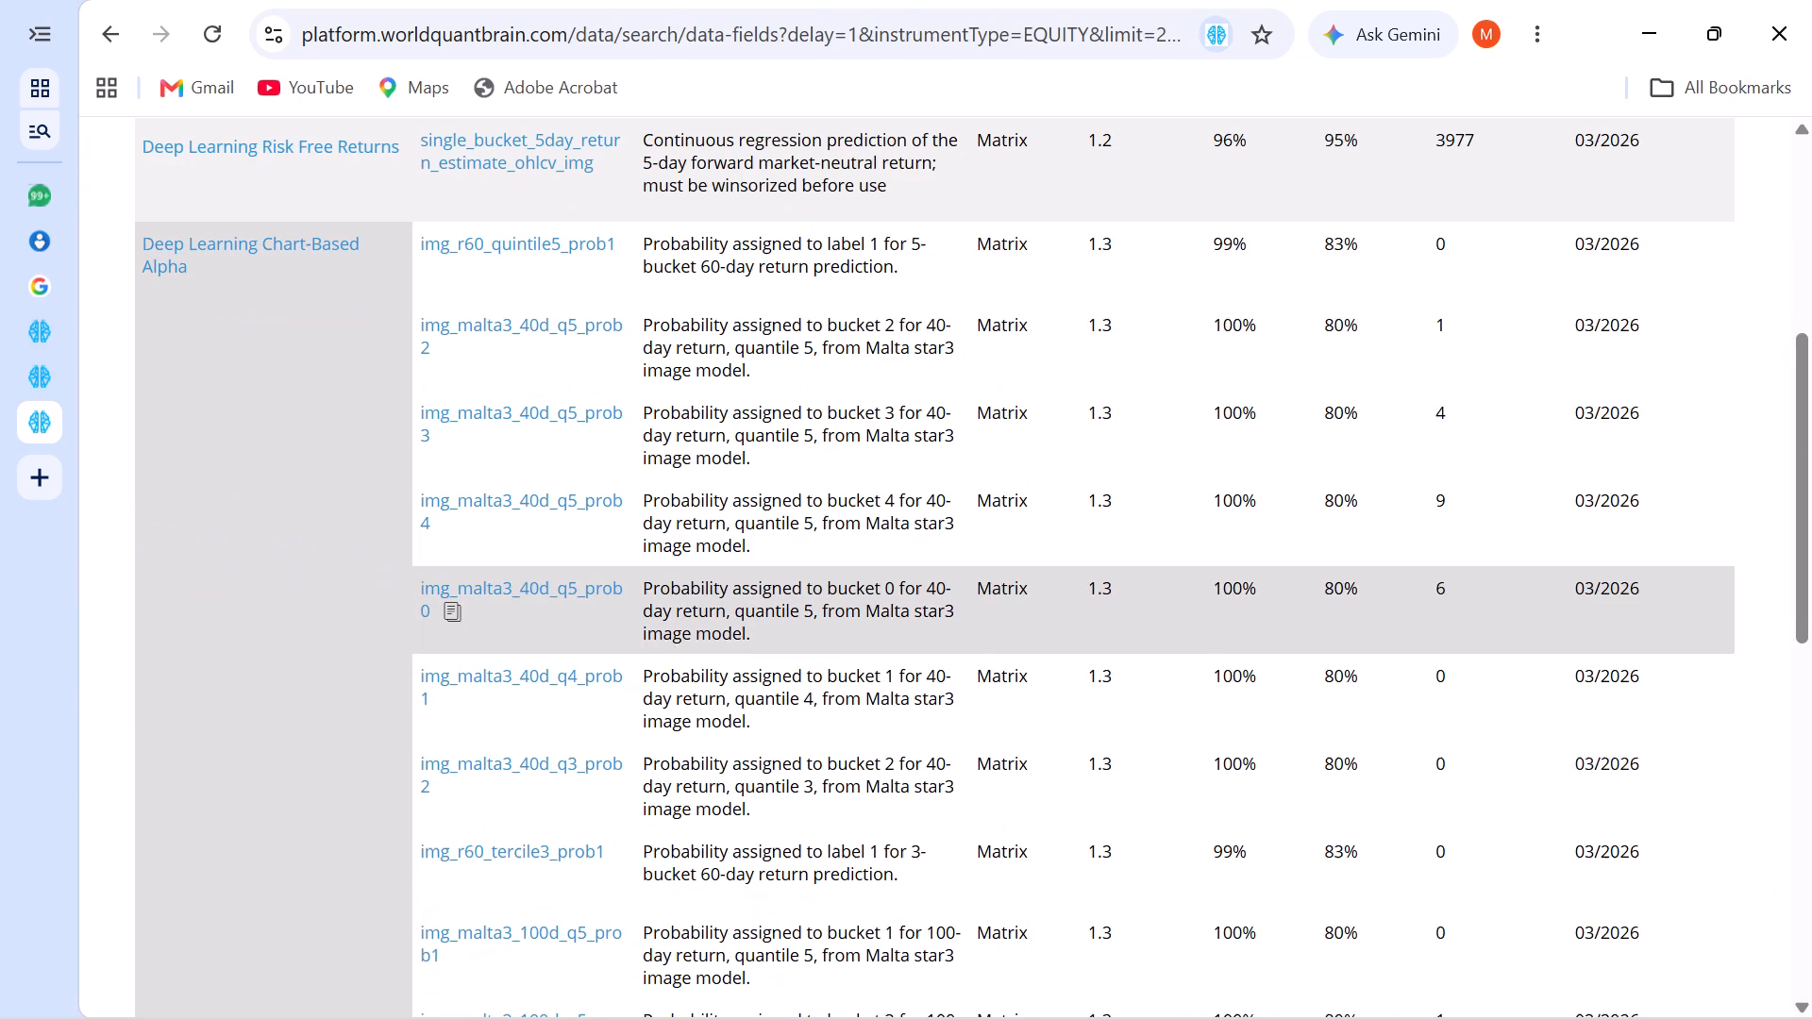
scroll(1036, 512, down, 5)
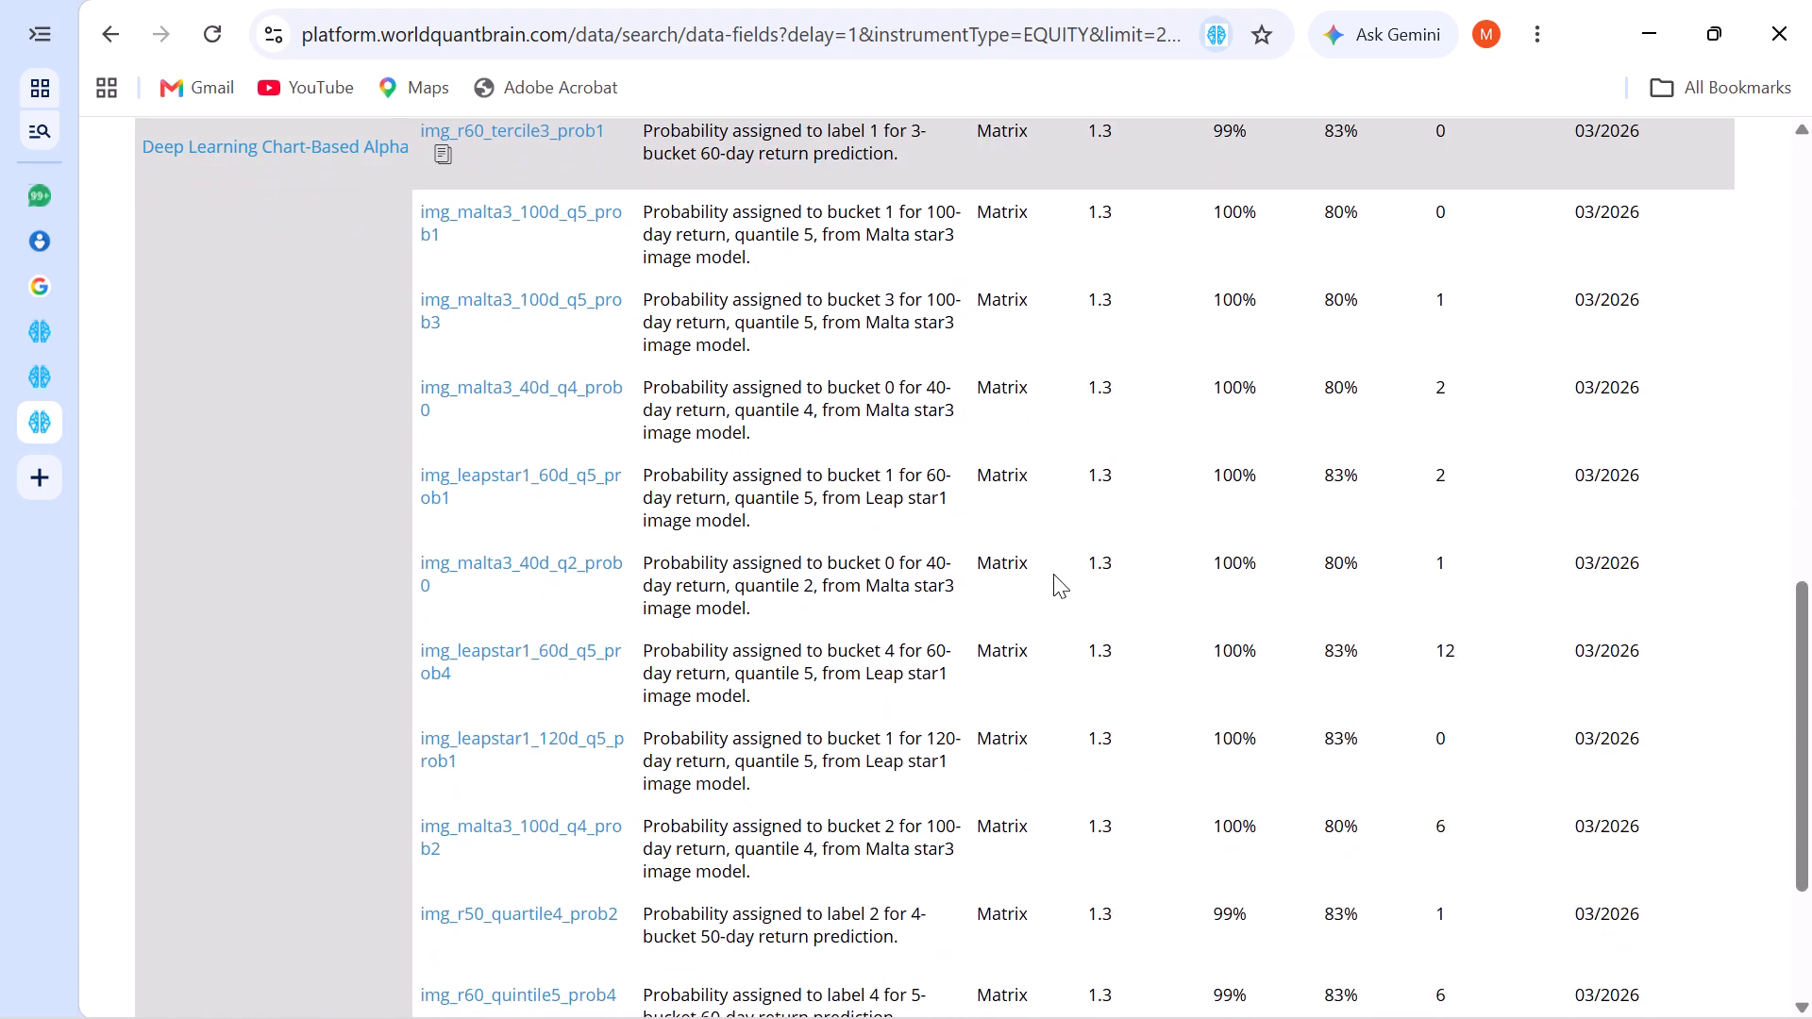
scroll(1053, 574, down, 8)
right_drag(1676, 729, 1797, 765)
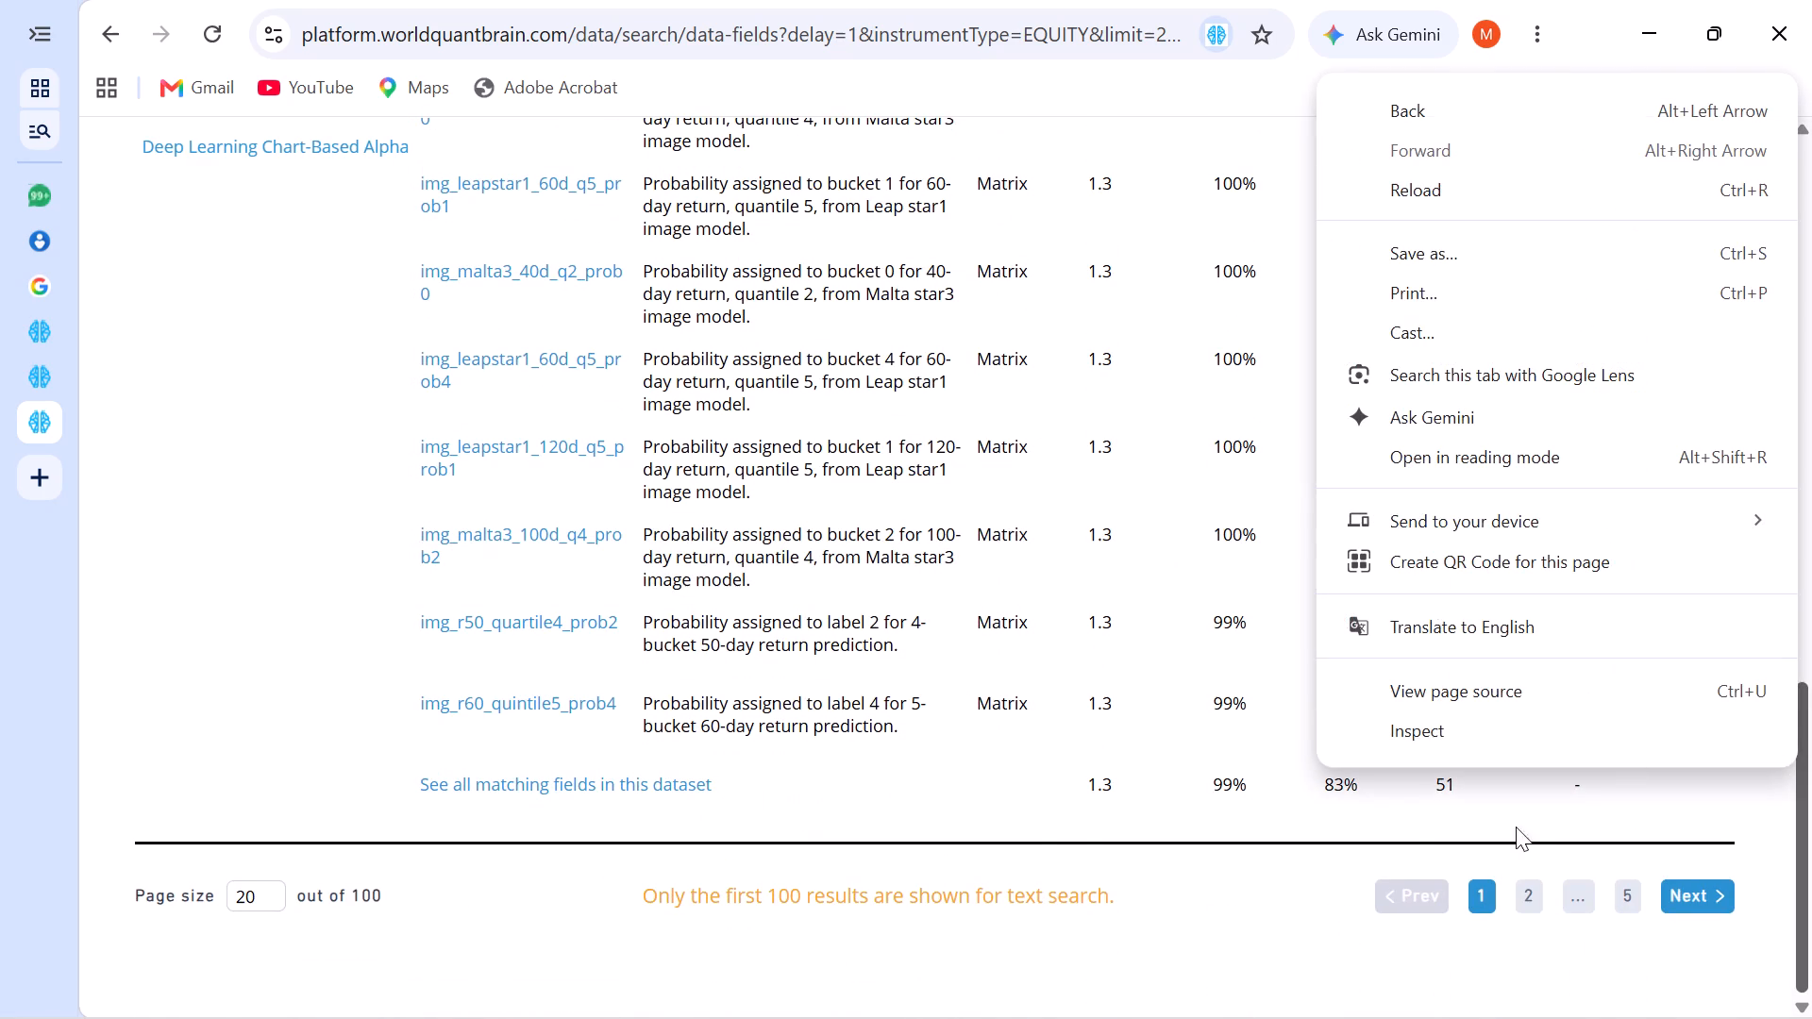
click(914, 796)
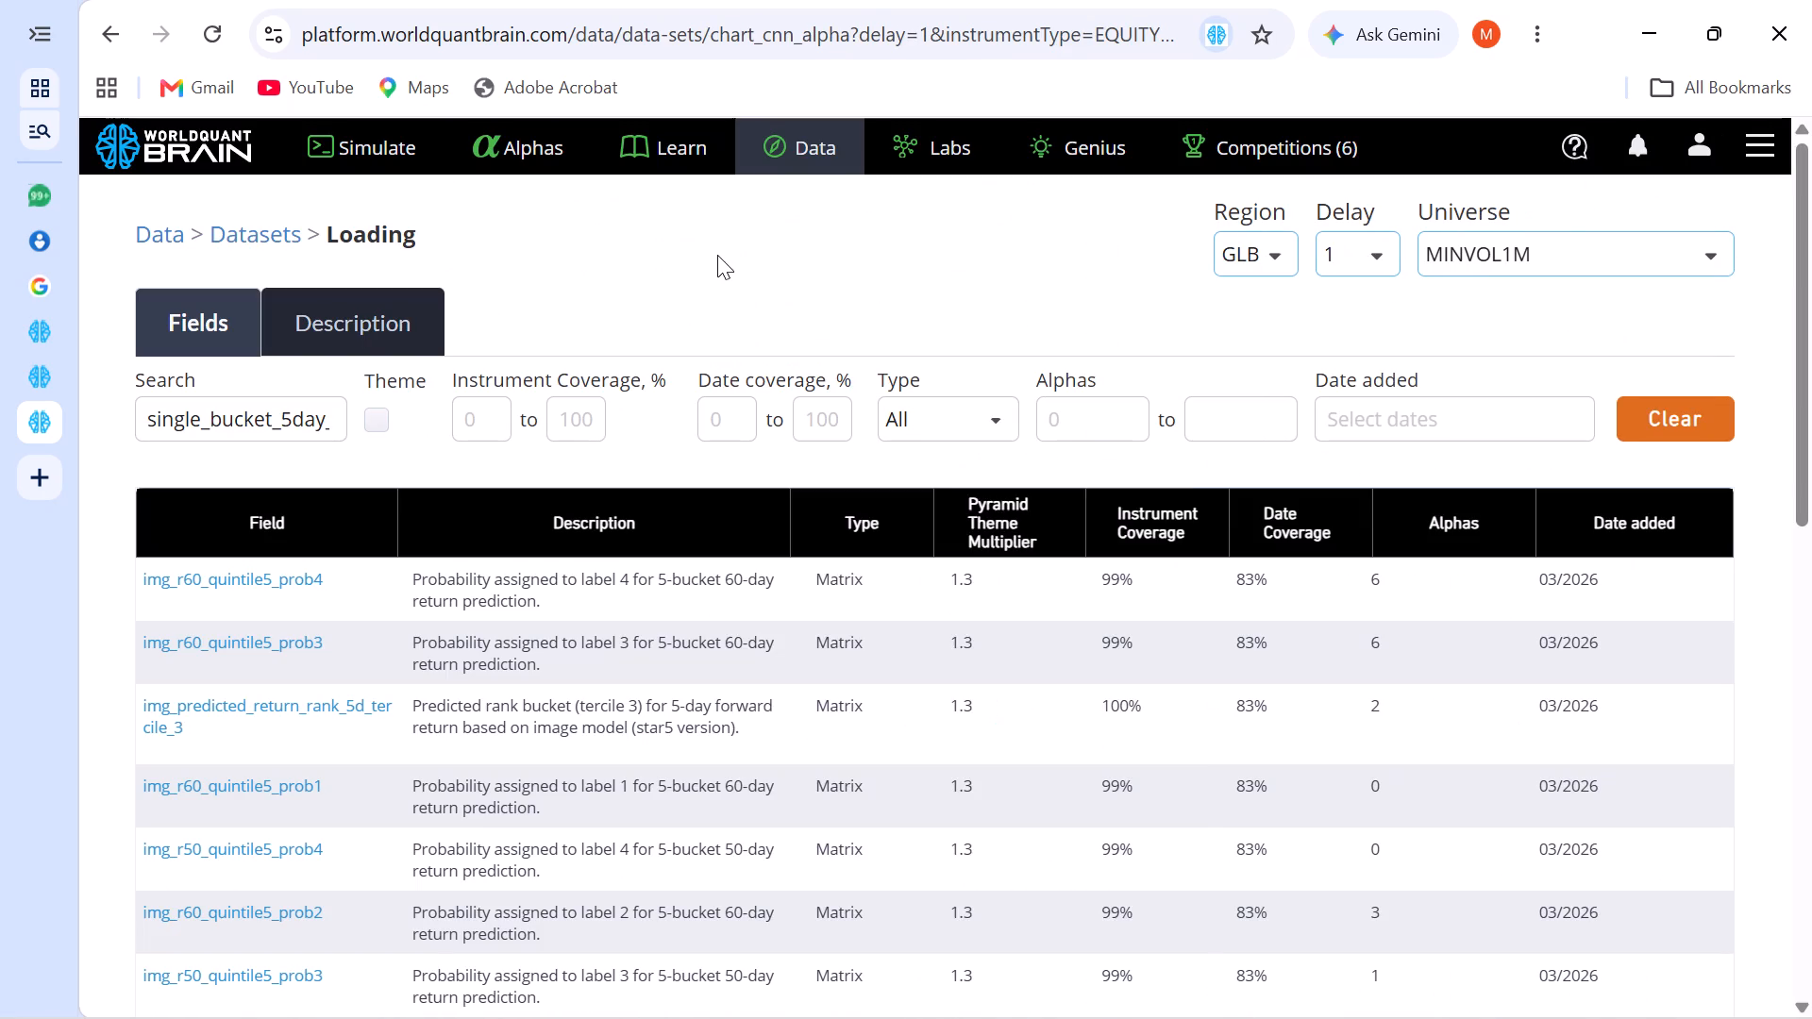
right_click(715, 243)
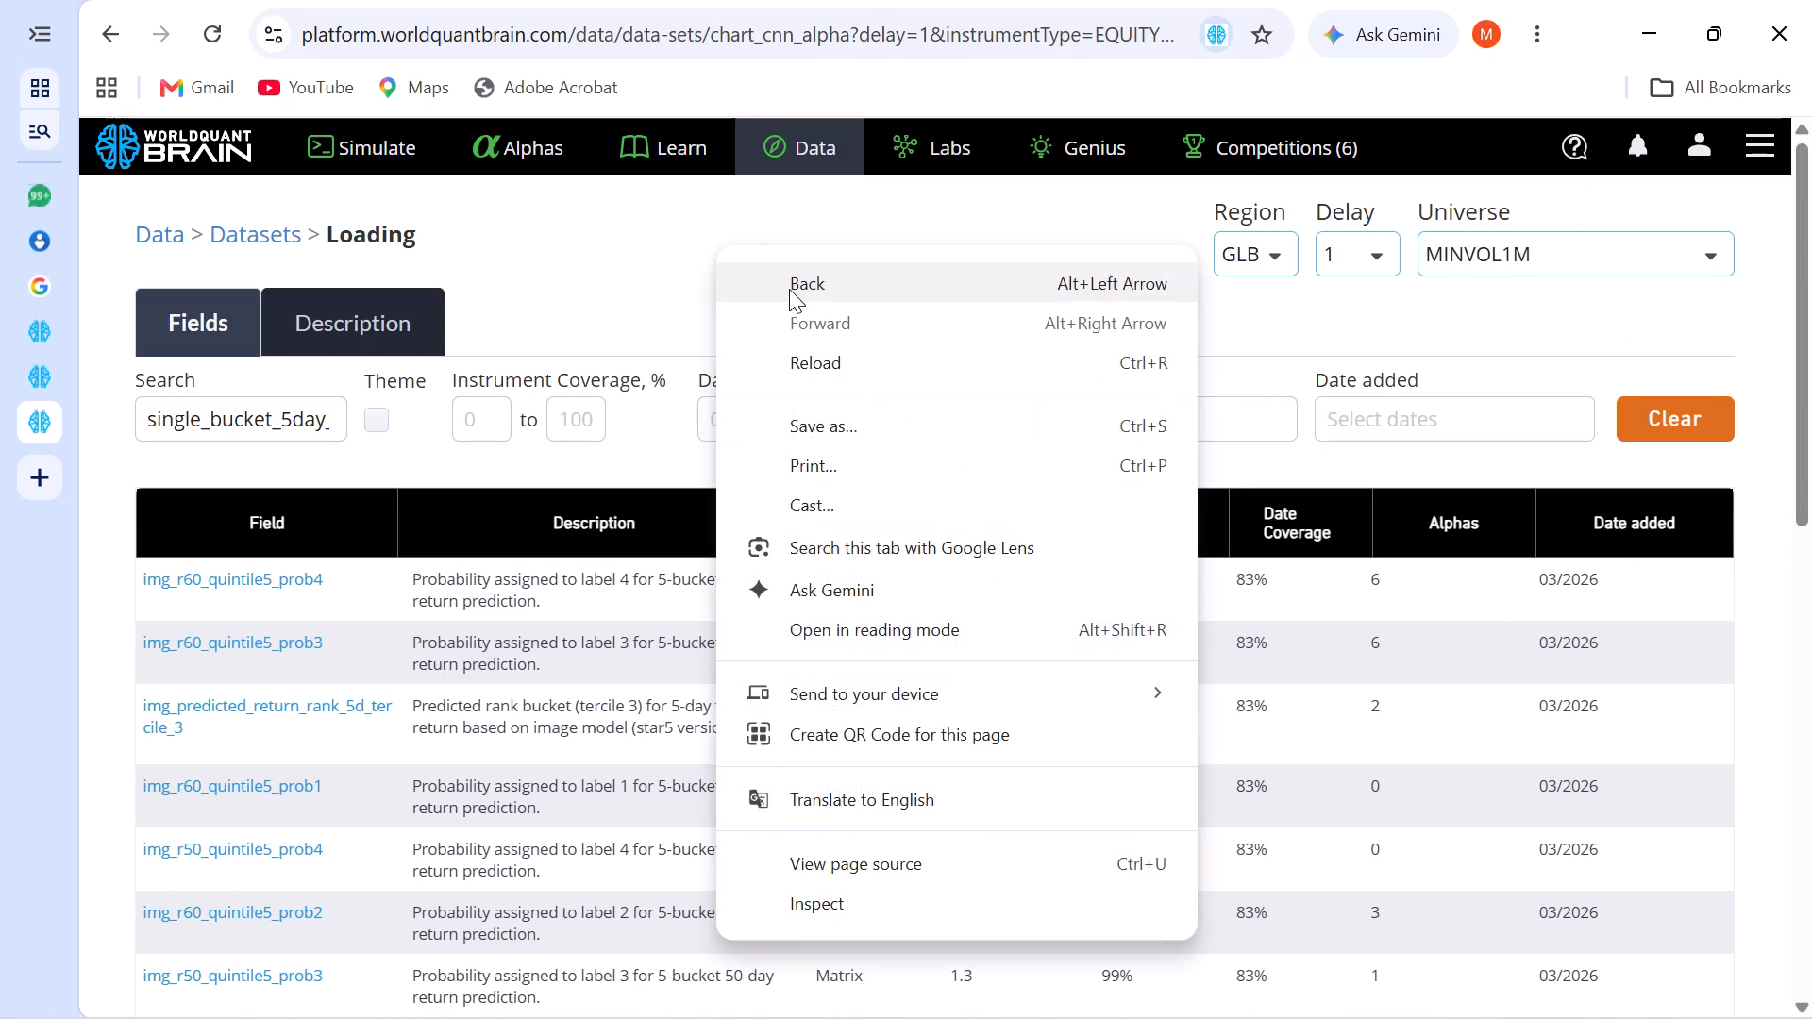
click(789, 289)
Browse the field results through the second and third pages, checking the datasets, descriptions, theme multipliers and alpha counts.
scroll(1098, 289, down, 1)
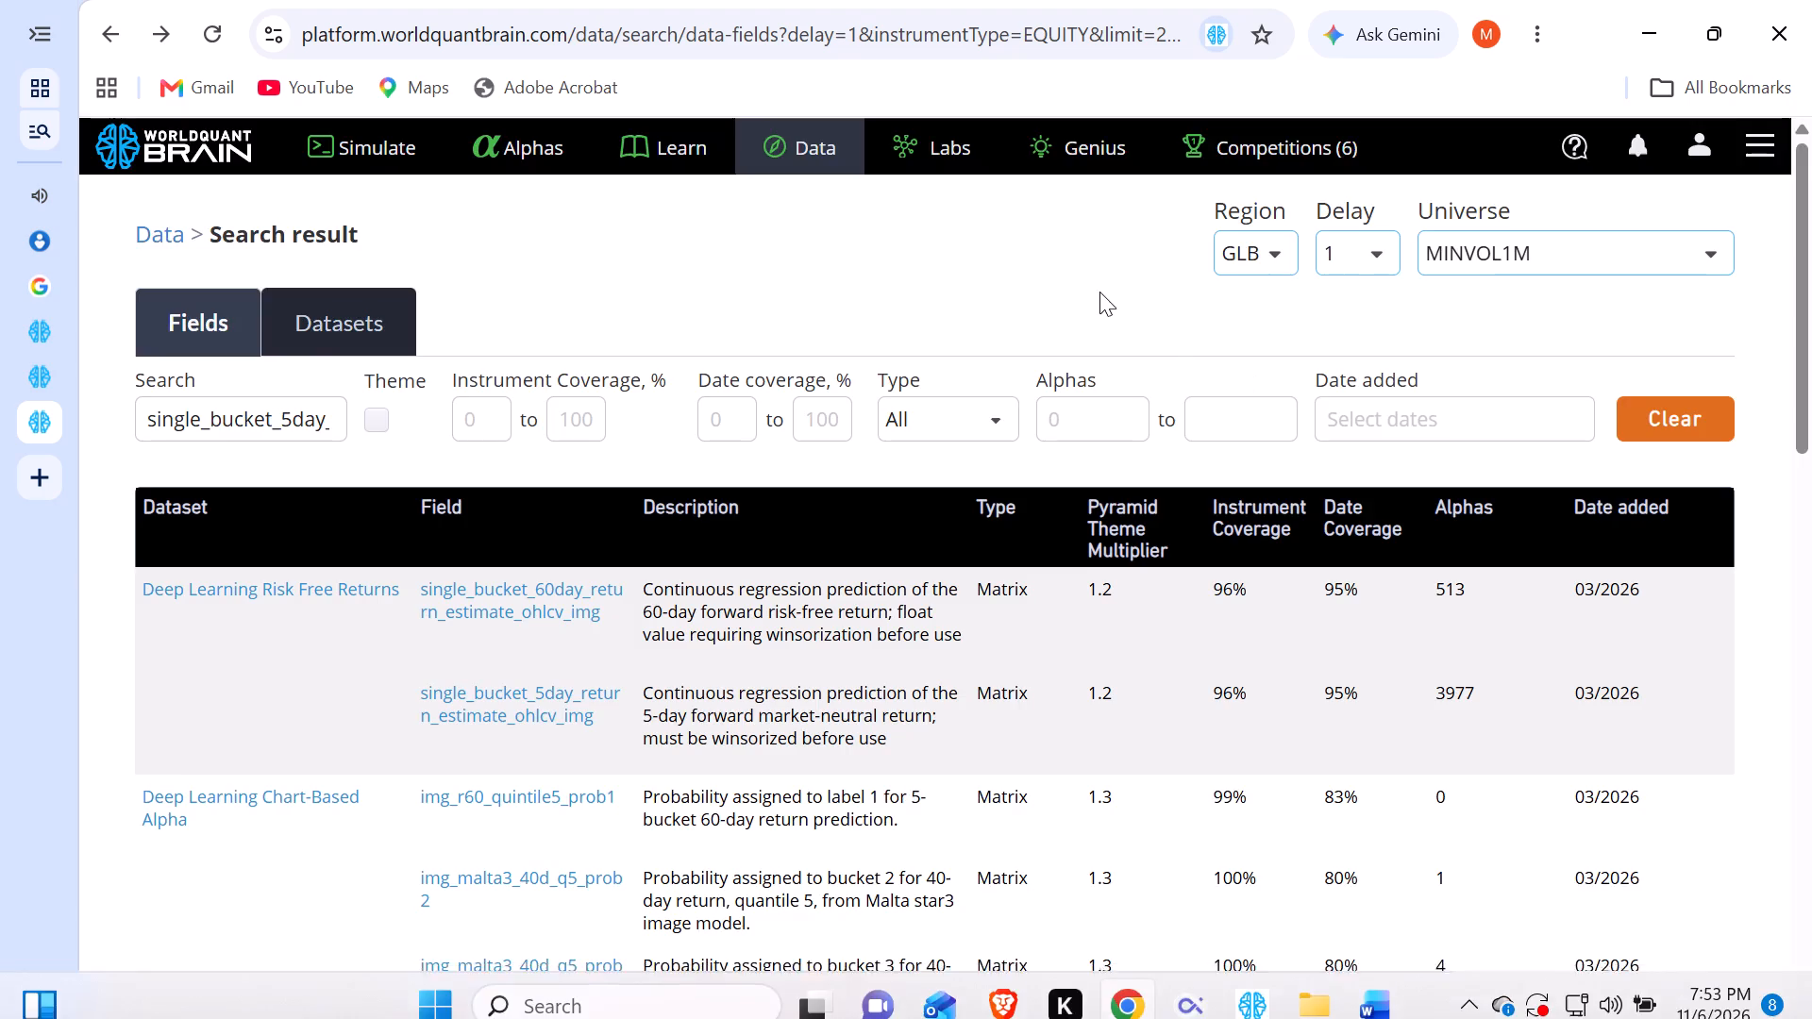
scroll(1099, 292, down, 4)
scroll(1585, 634, down, 5)
scroll(1630, 715, down, 6)
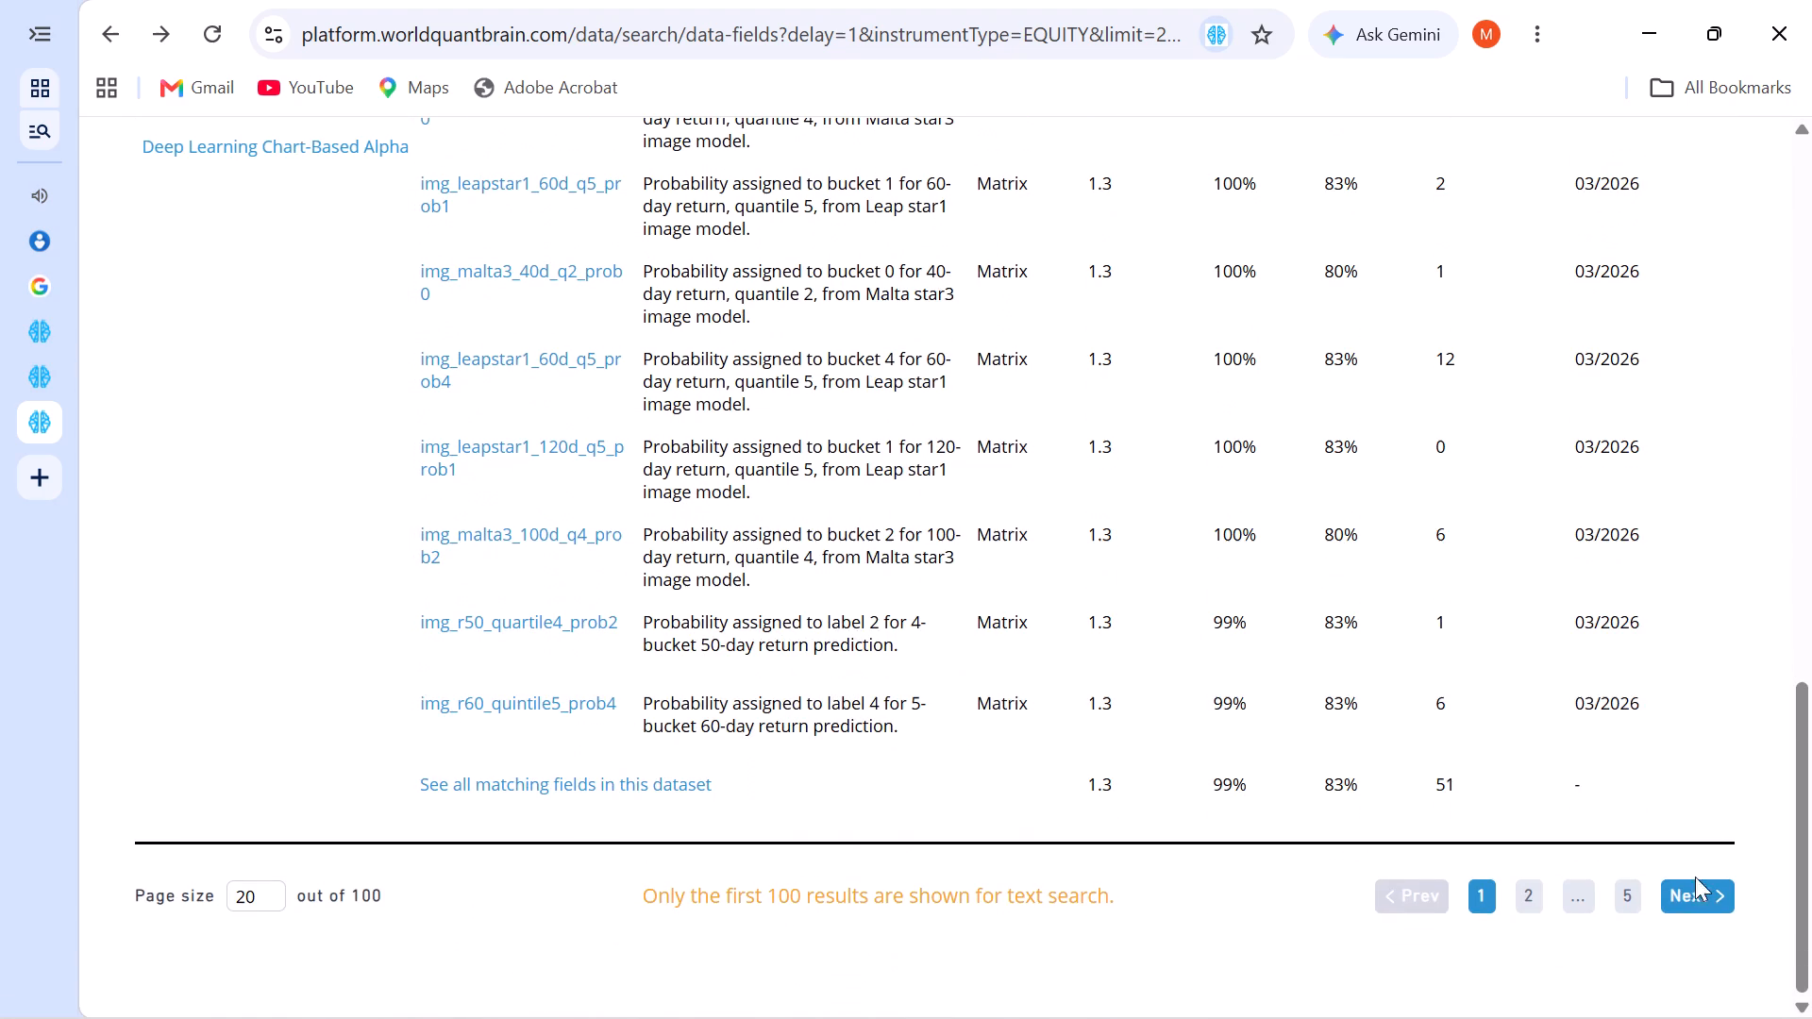
drag(1696, 893, 1697, 903)
scroll(700, 359, down, 6)
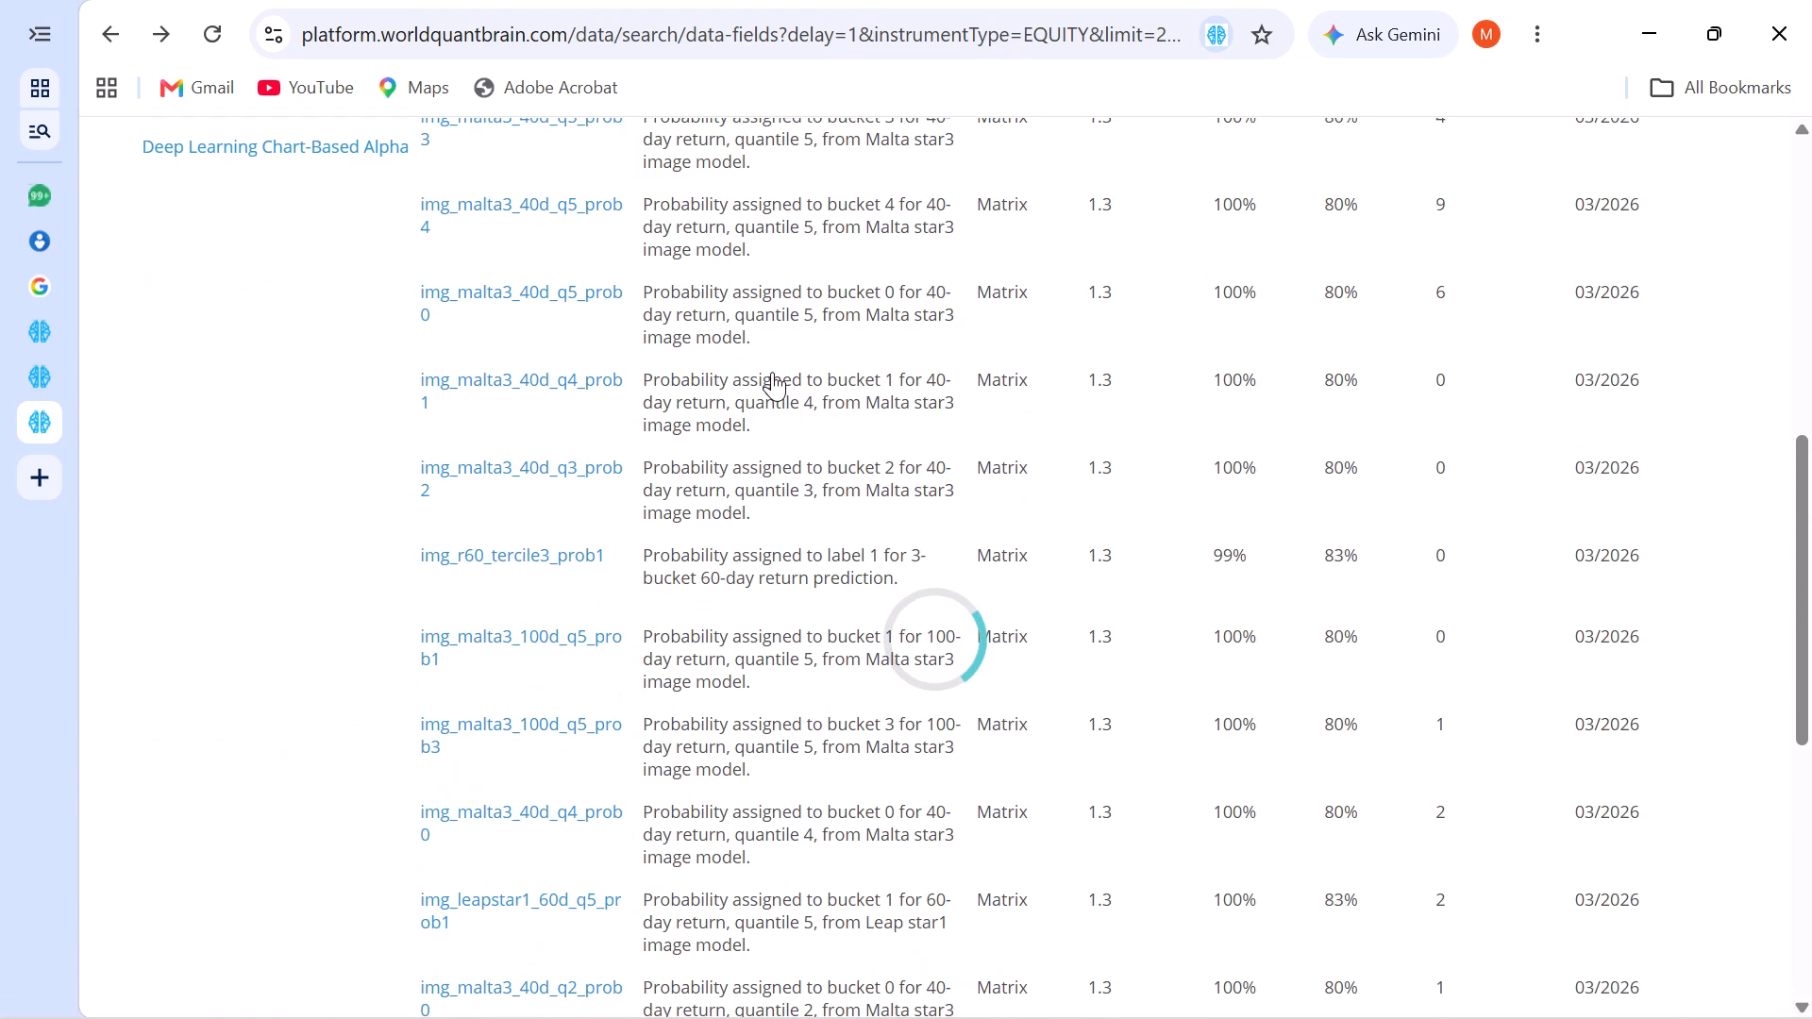
scroll(797, 383, down, 7)
scroll(1006, 436, down, 6)
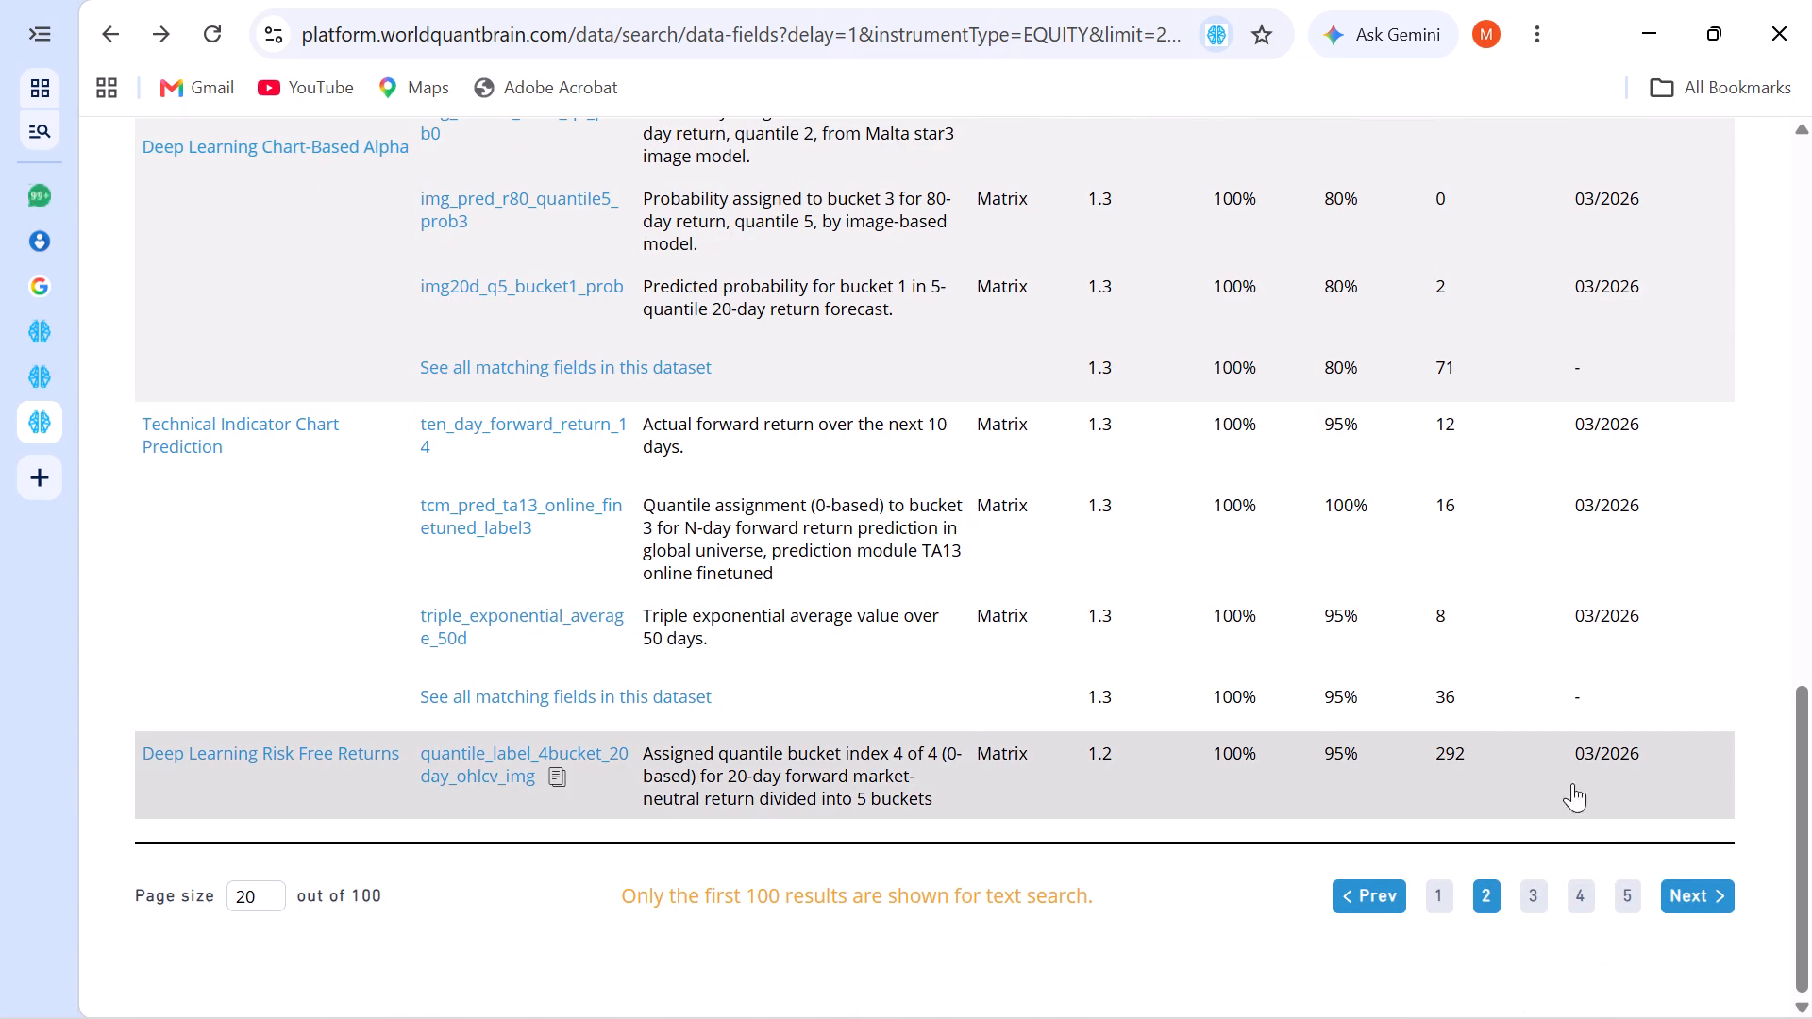
click(1683, 889)
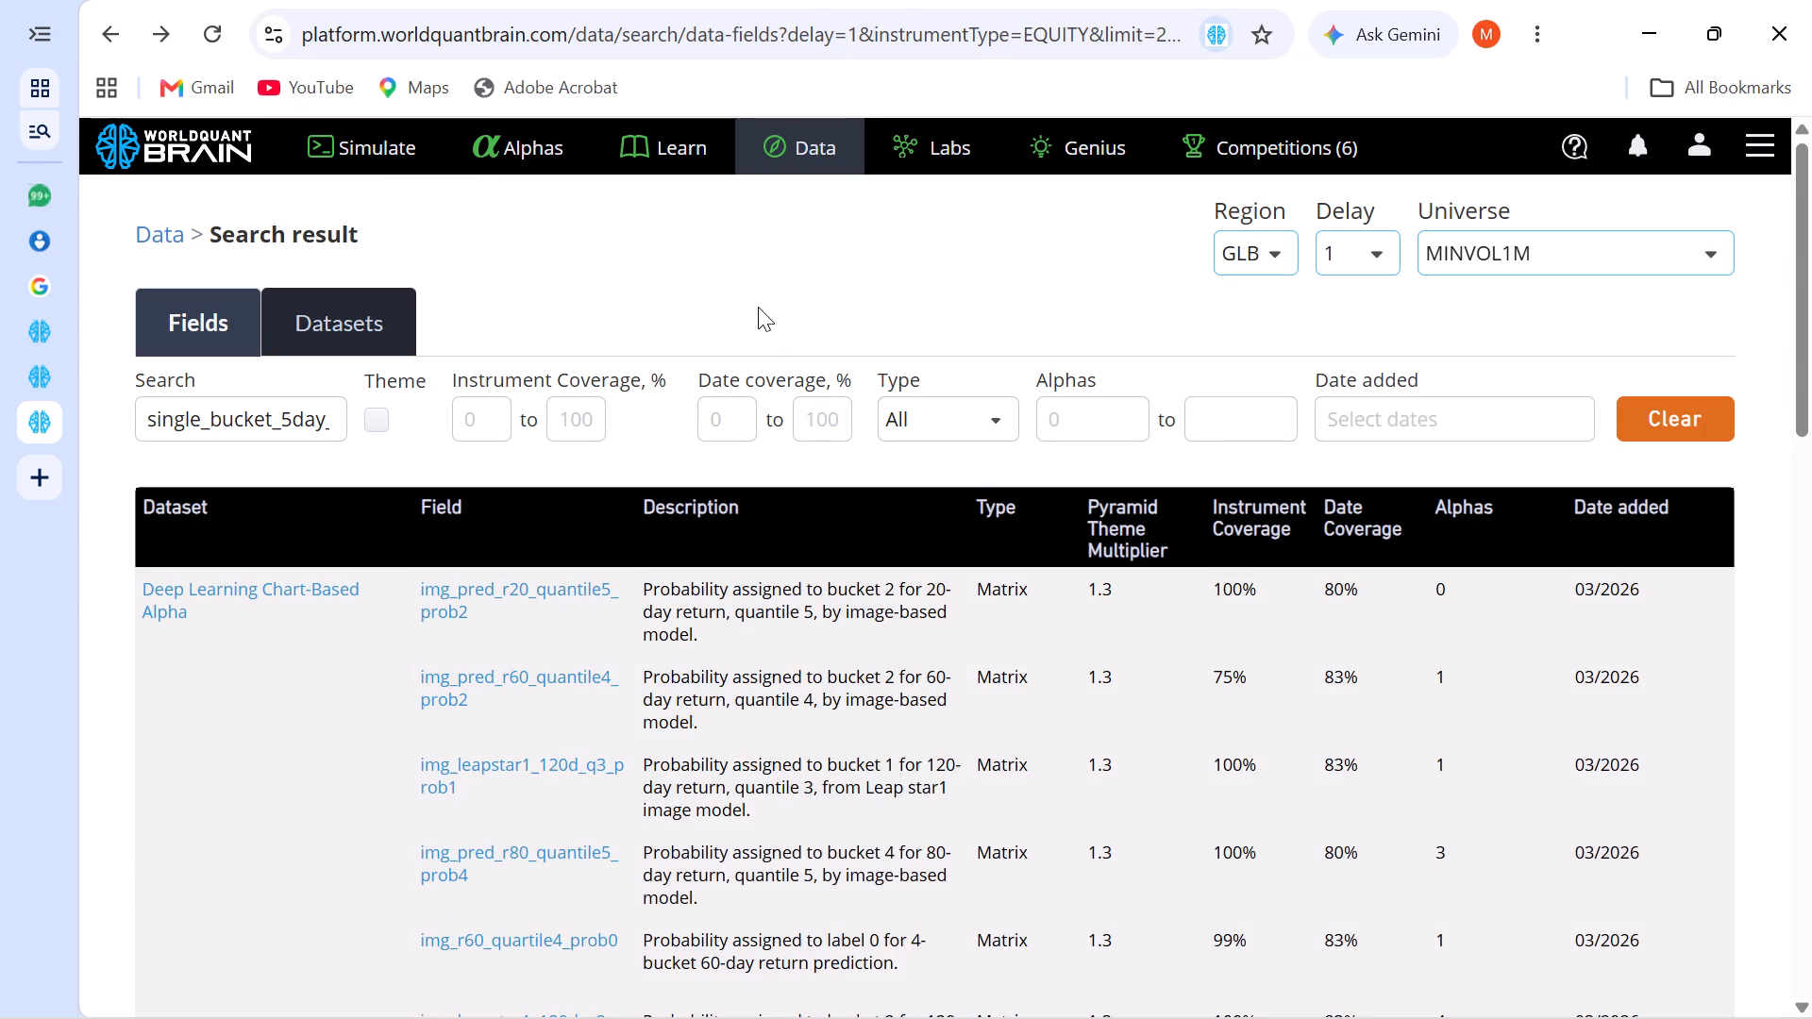
scroll(762, 325, down, 8)
scroll(1256, 493, down, 8)
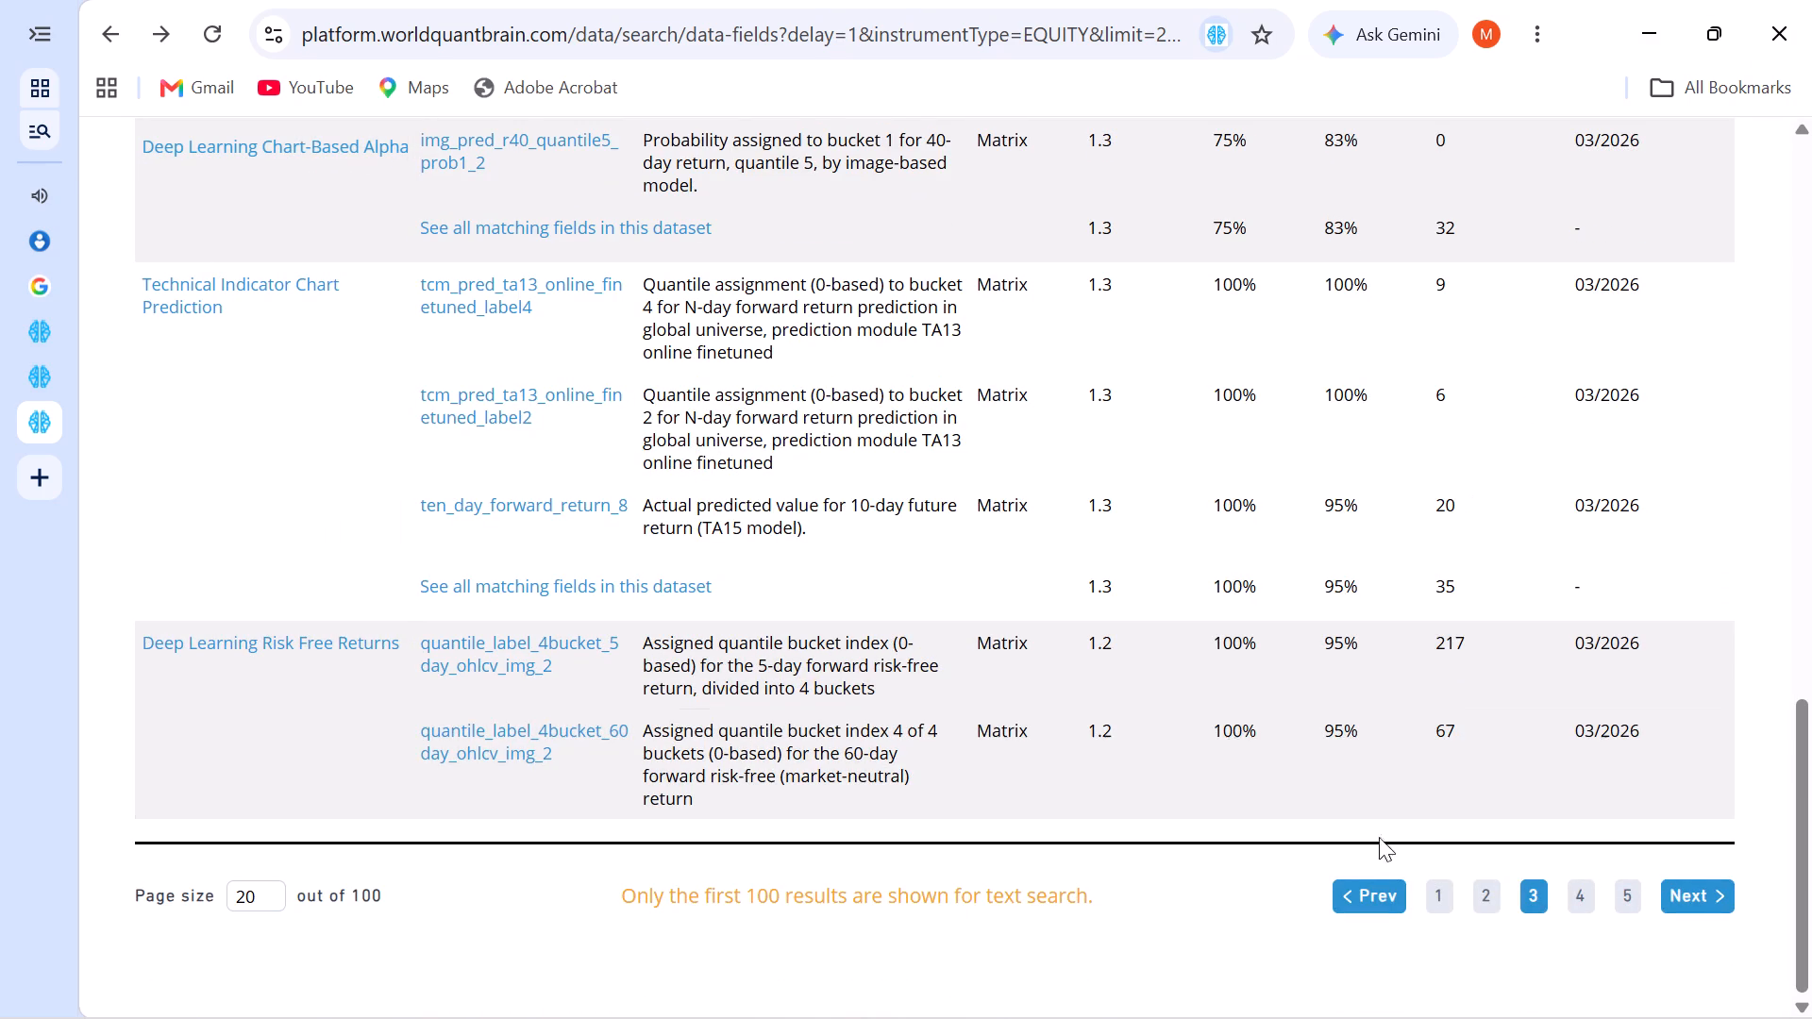
Browse the fourth and fifth pages of field results, checking the datasets, descriptions, theme multipliers and alpha counts.
click(1694, 903)
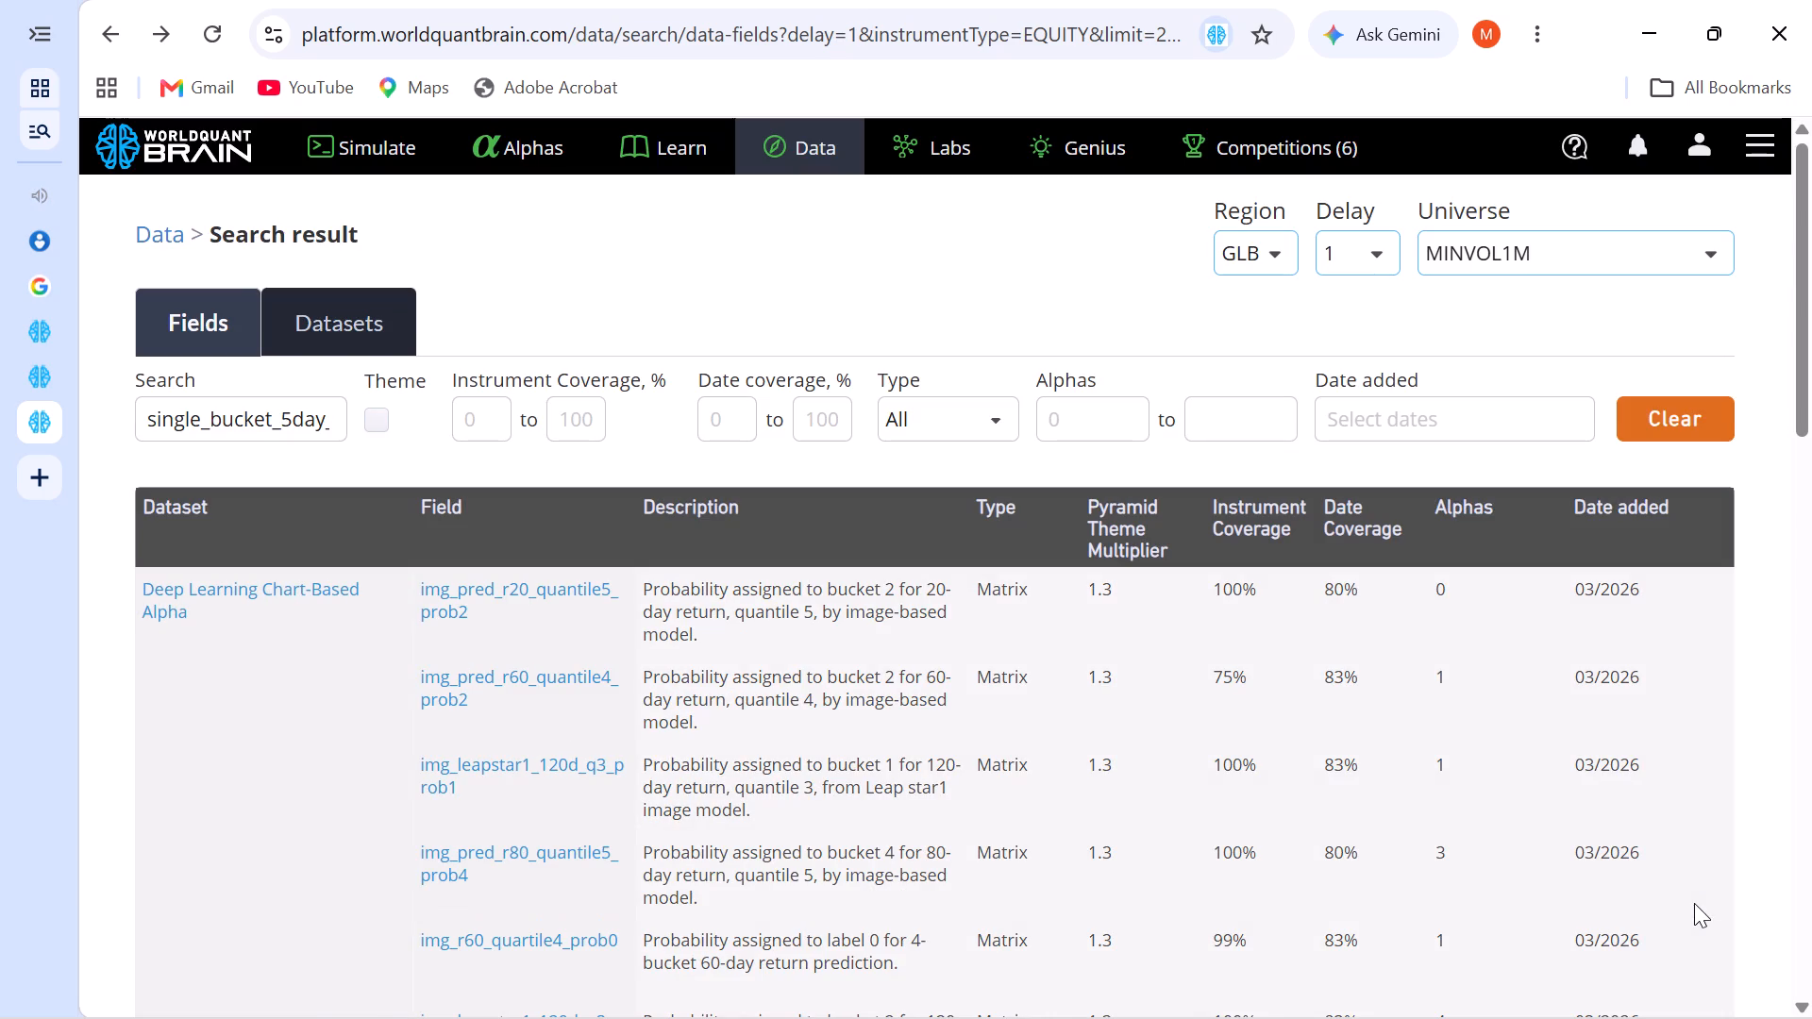
scroll(1360, 883, down, 5)
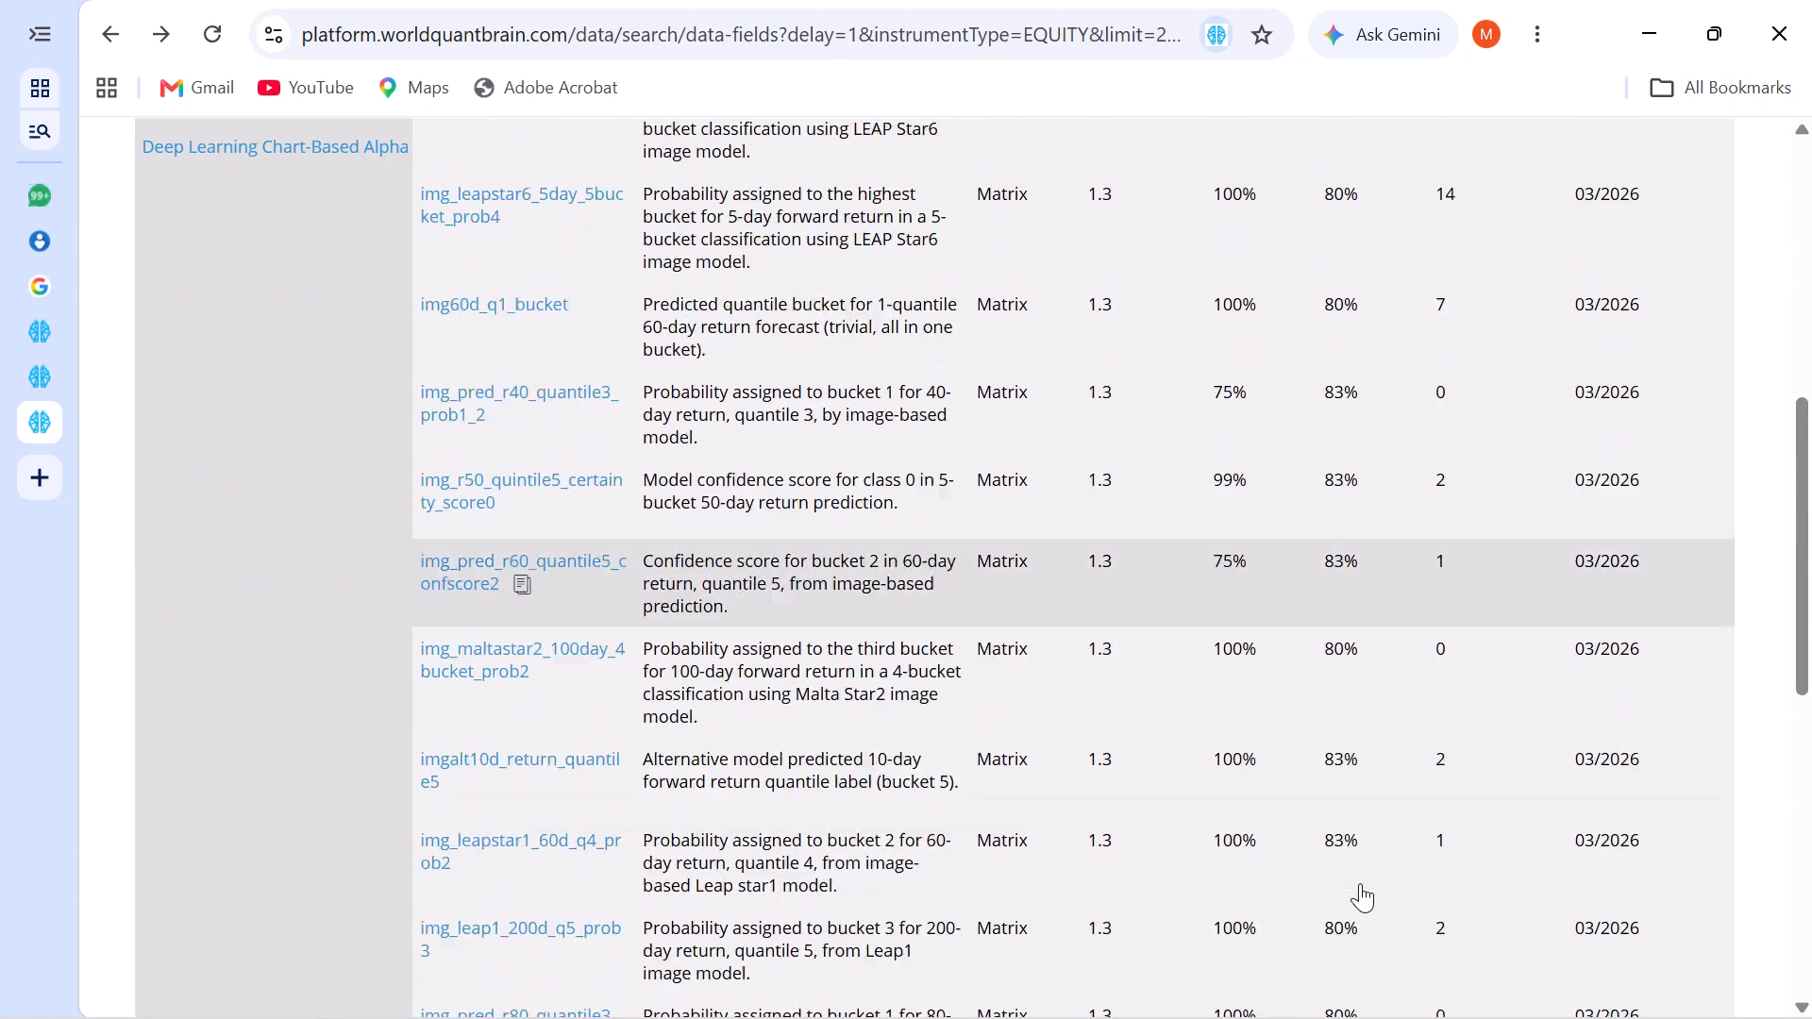
scroll(1360, 883, down, 5)
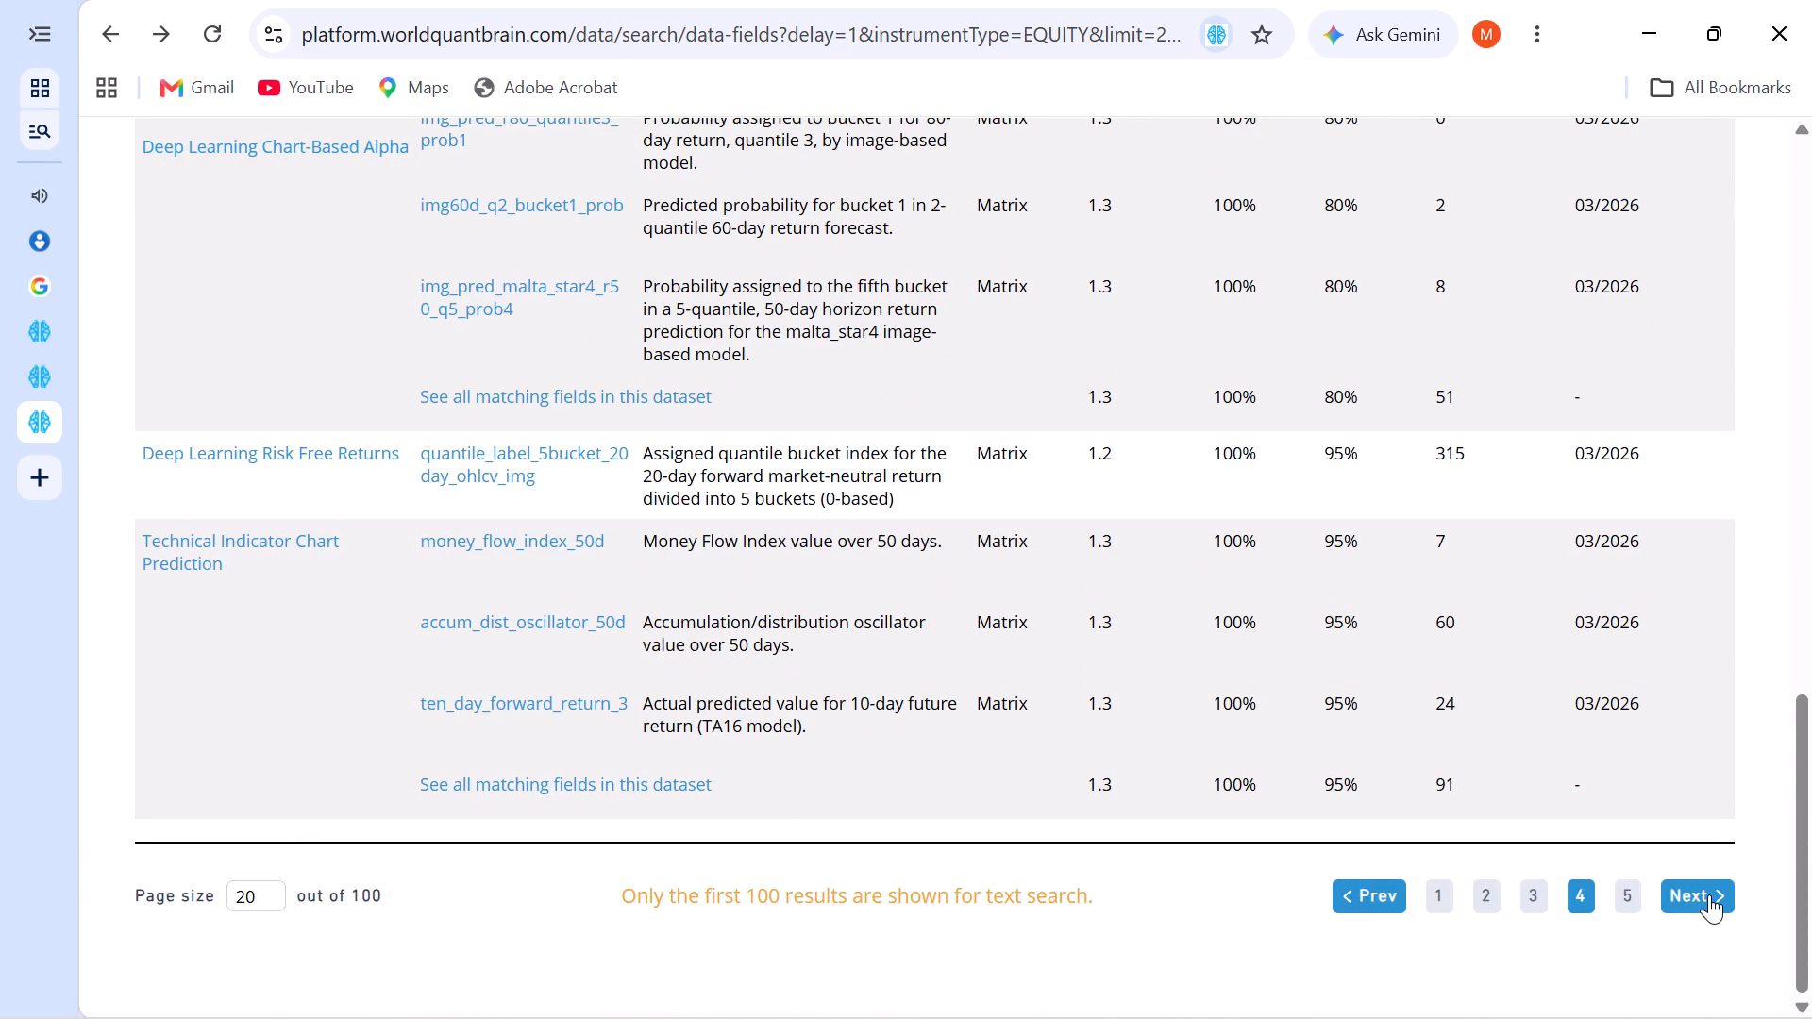
click(1709, 894)
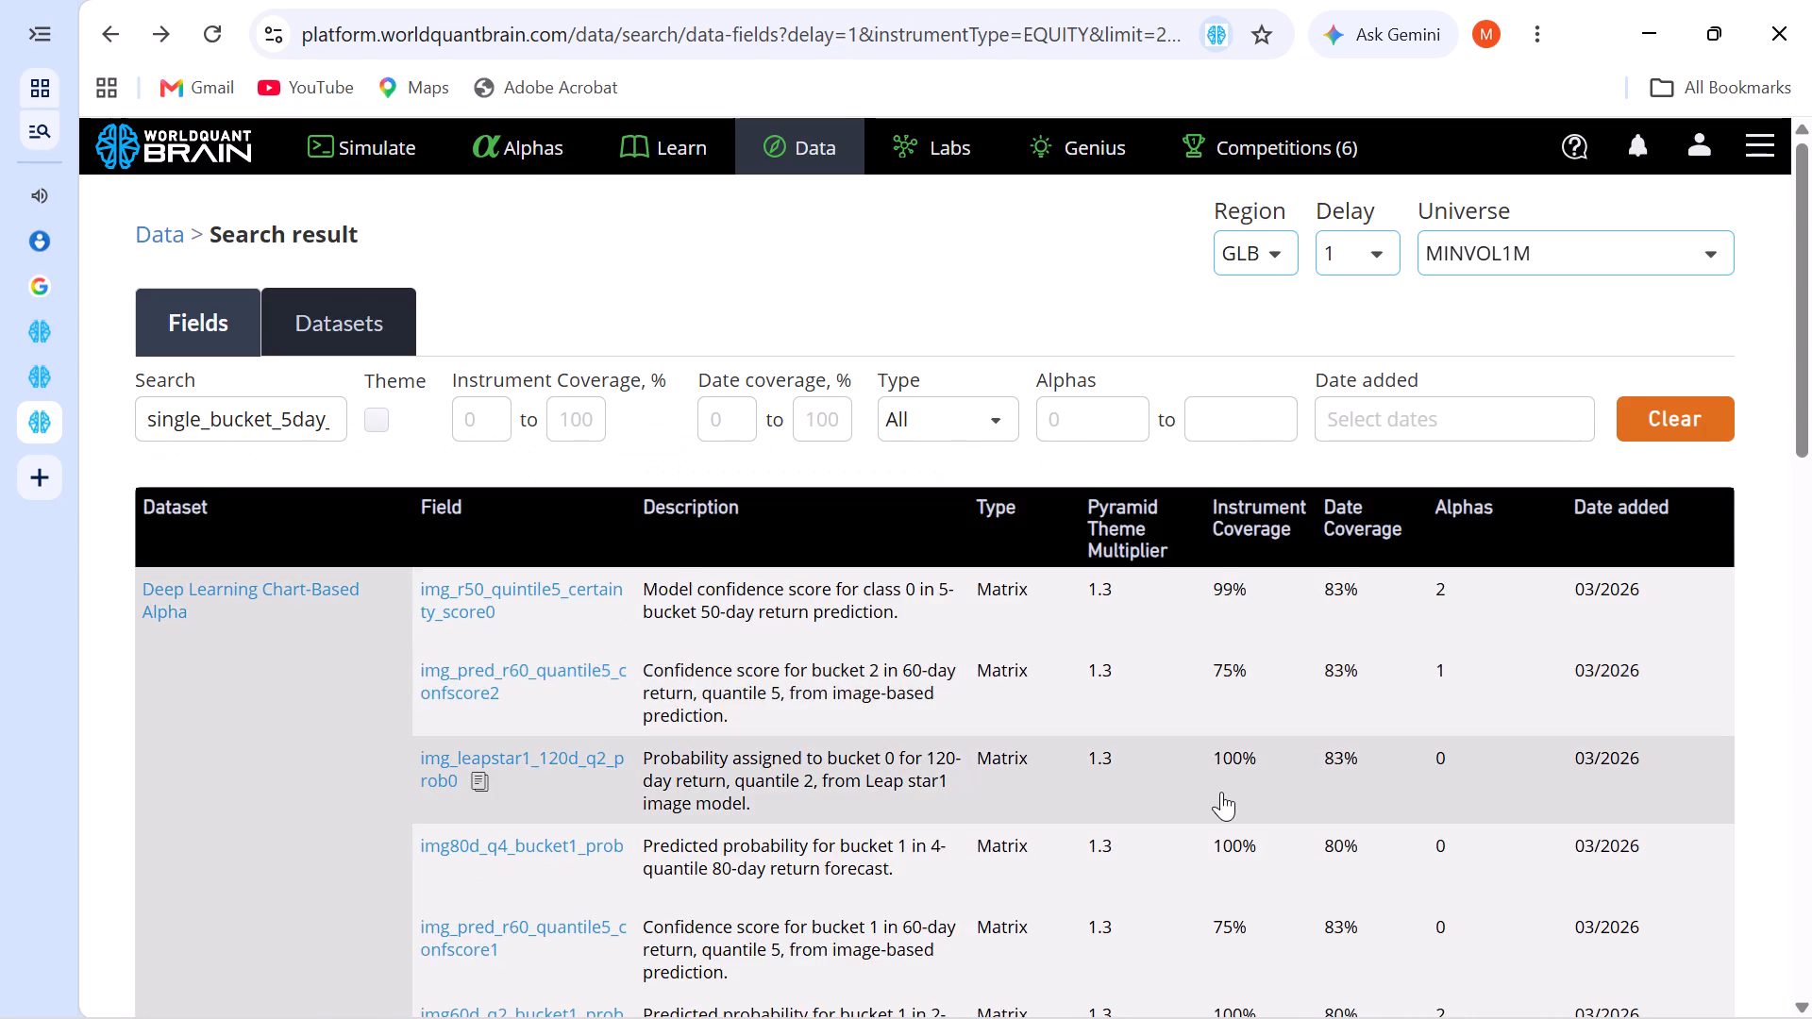
scroll(1221, 792, down, 6)
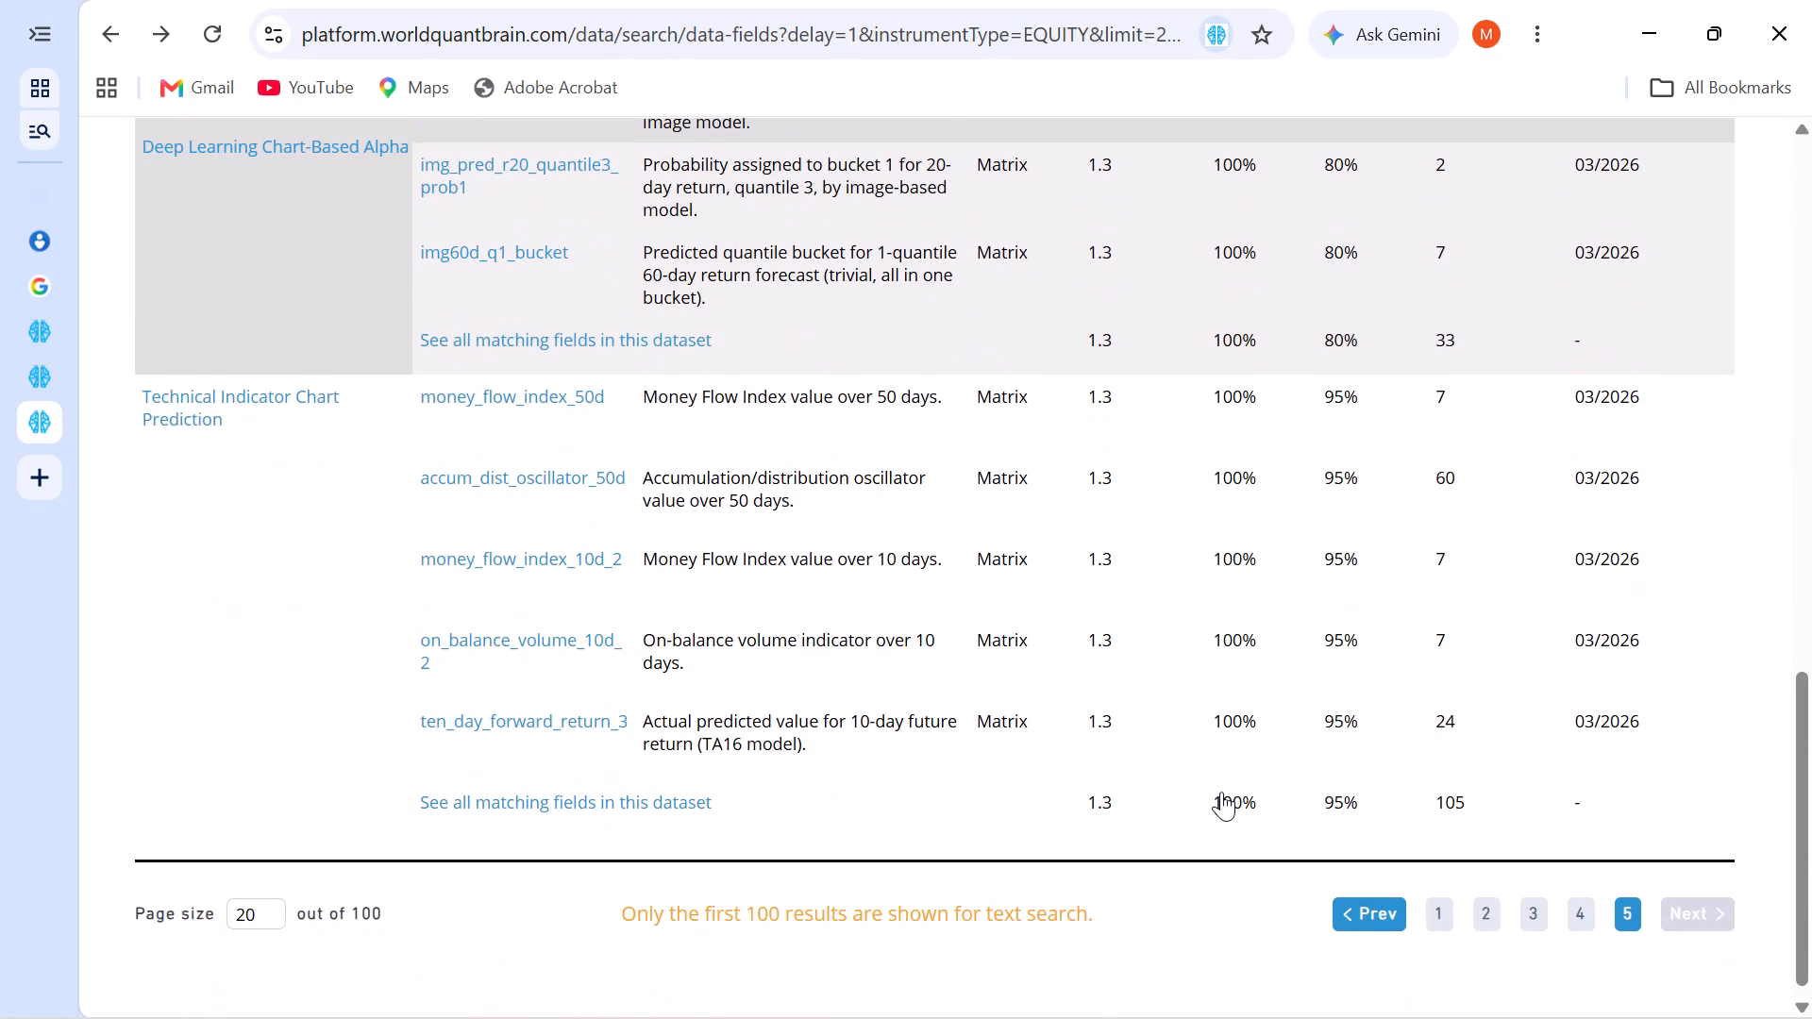
scroll(1221, 792, down, 2)
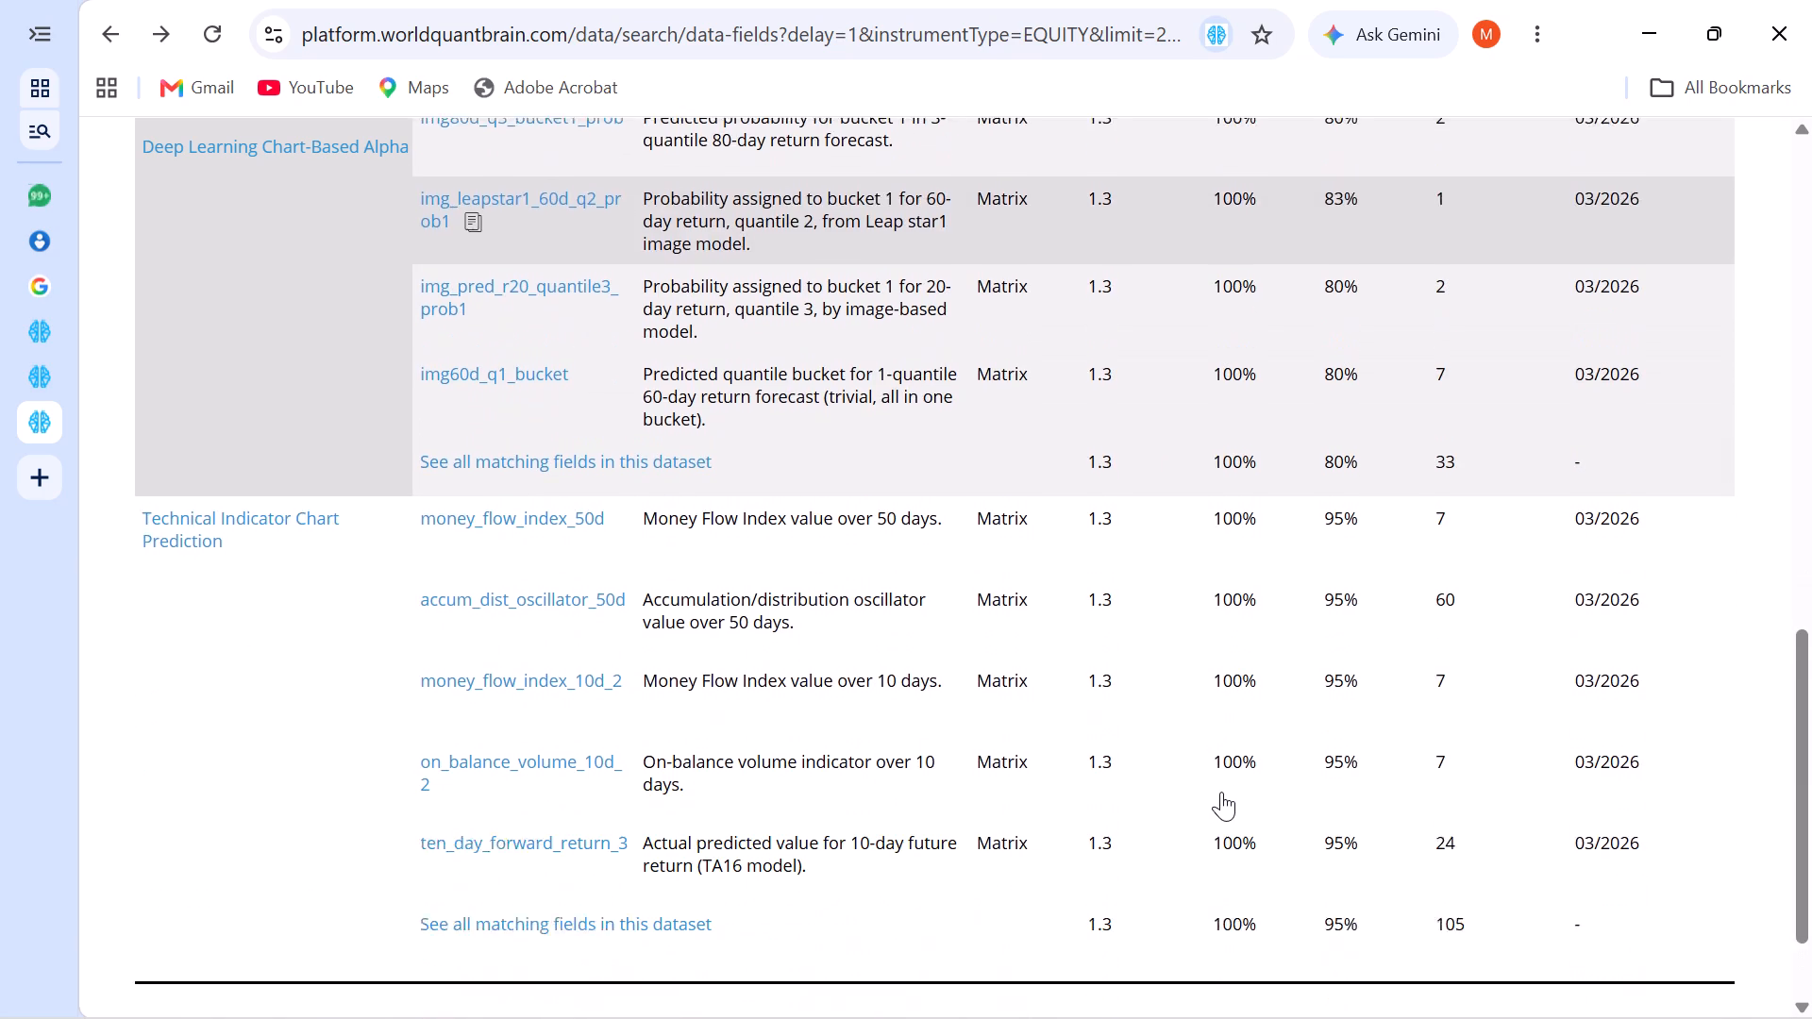
scroll(1221, 792, down, 2)
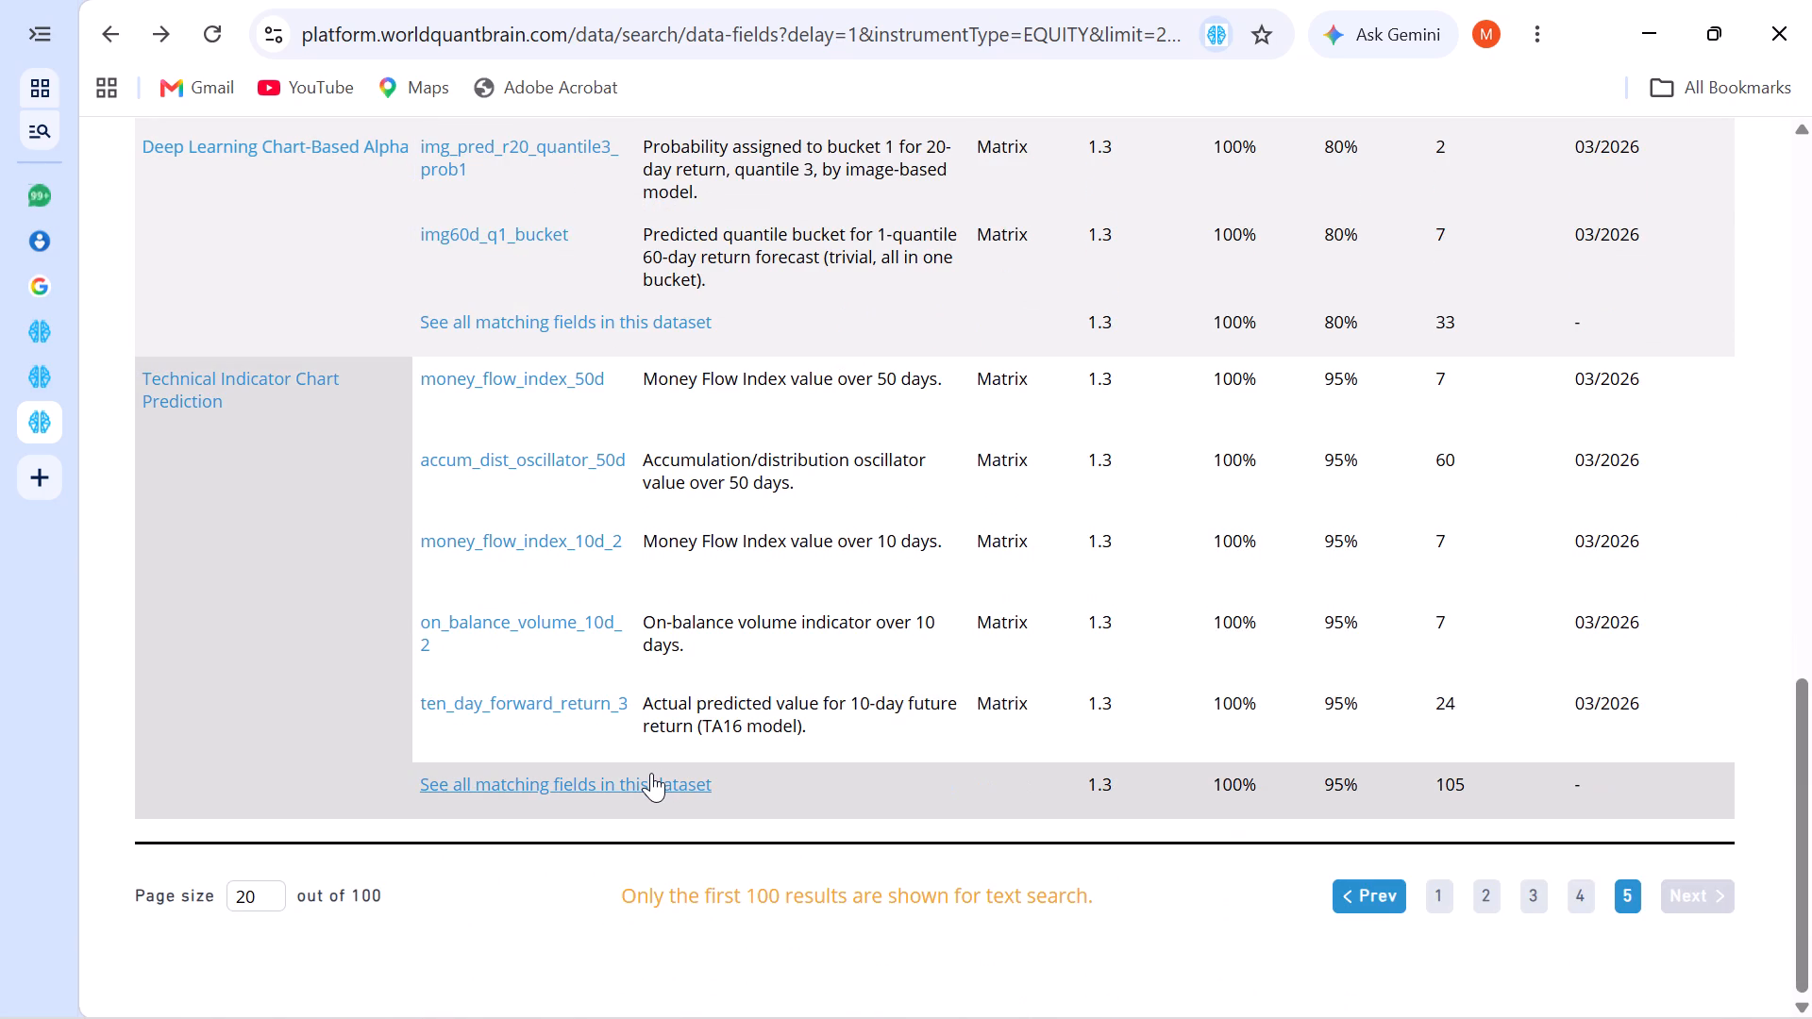
View all matching fields in the Technical Indicator Chart Prediction dataset and copy the field name tcm_pred_ta11_finetuned_label.
click(651, 773)
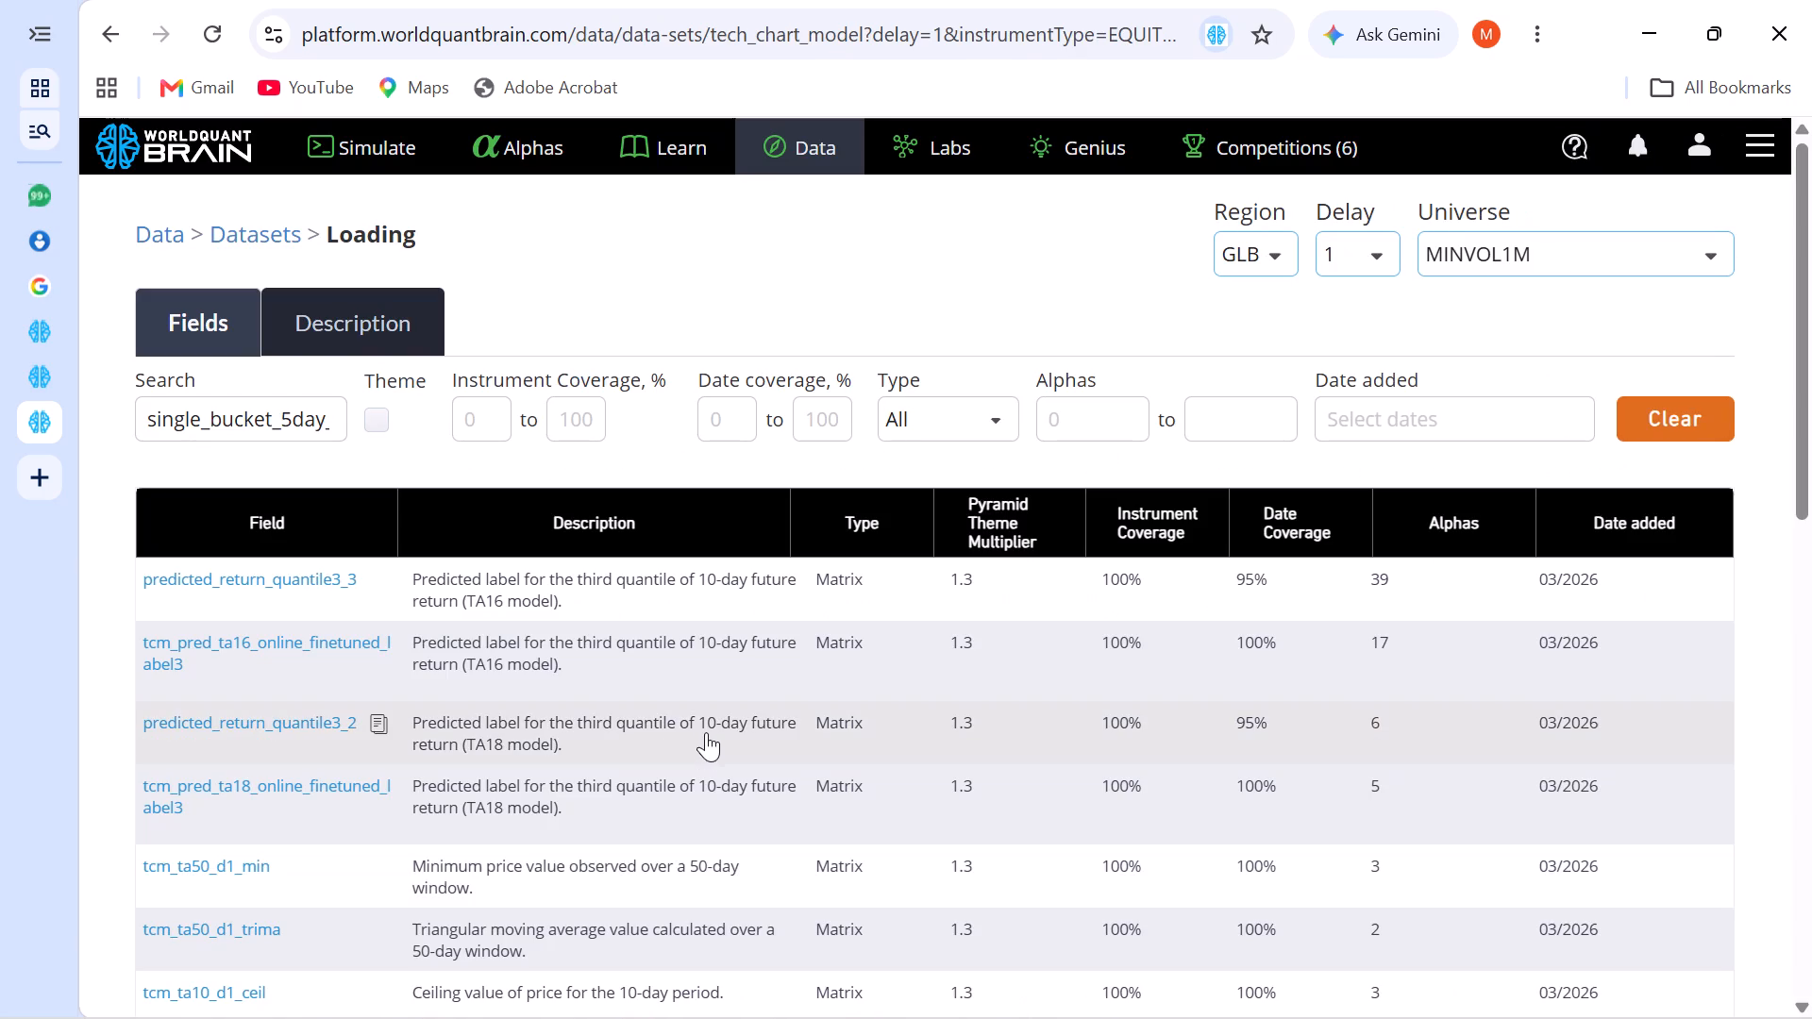
scroll(702, 729, down, 8)
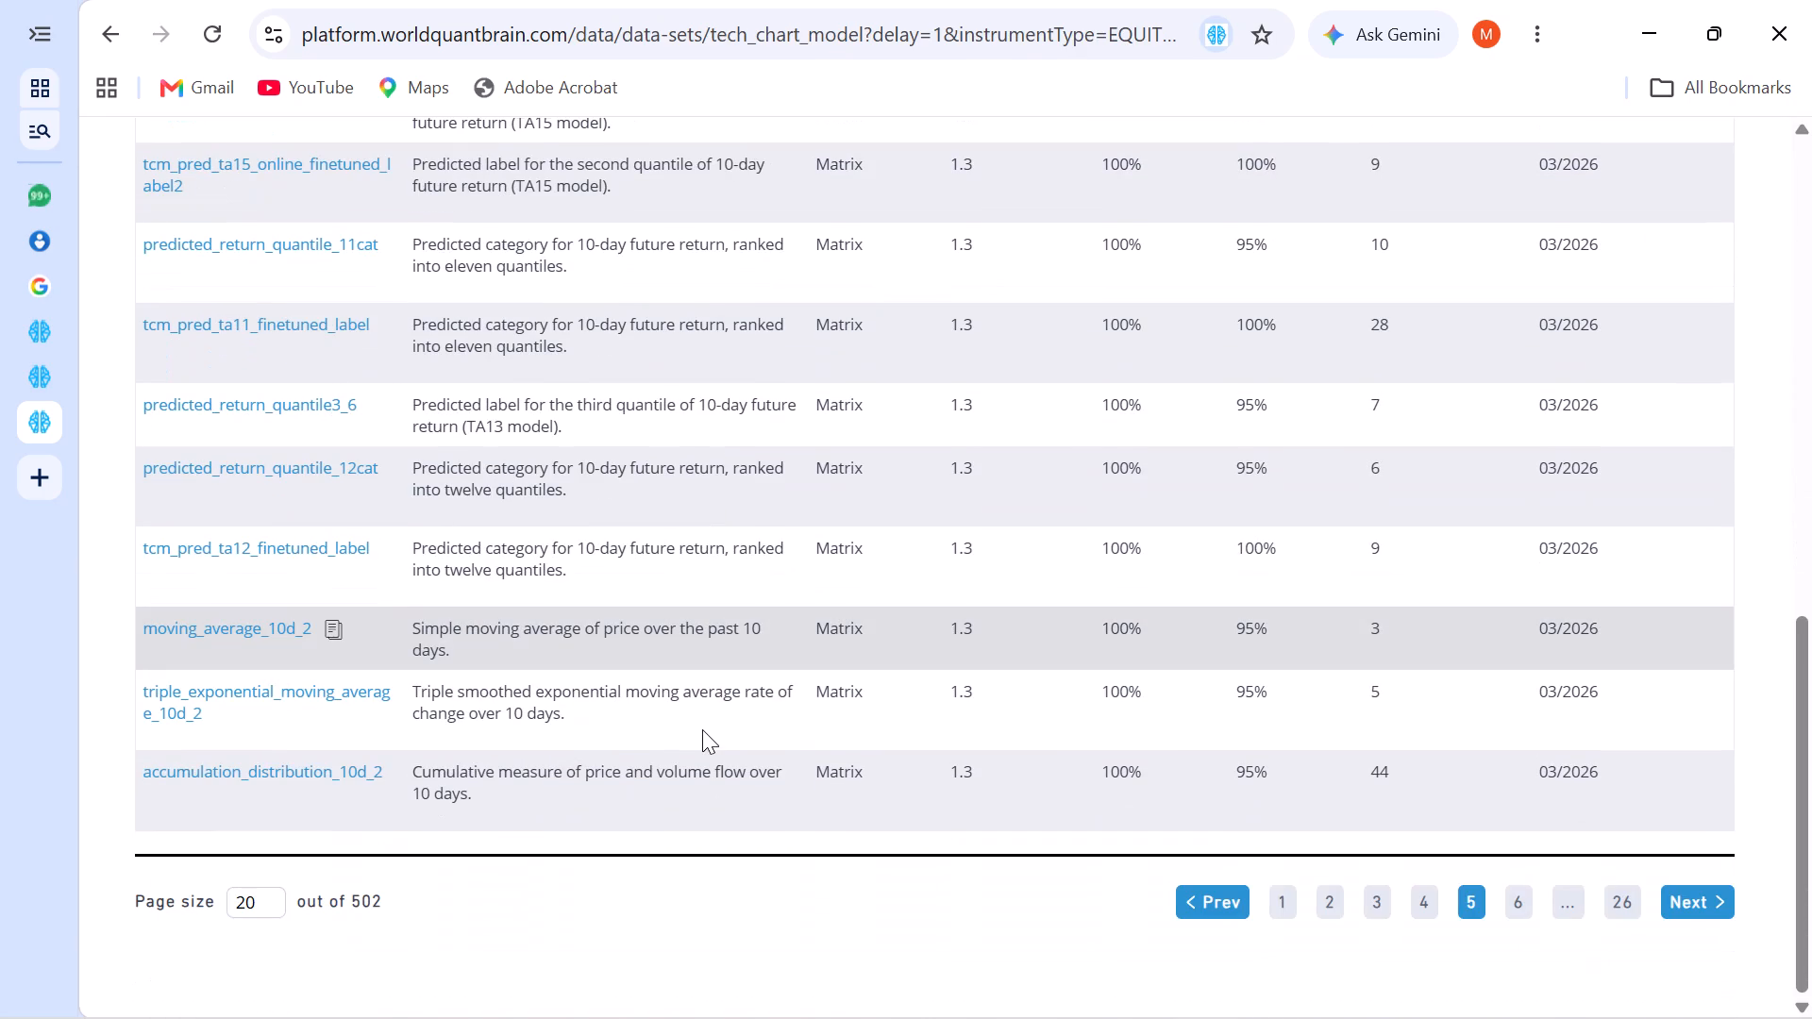
scroll(702, 729, down, 1)
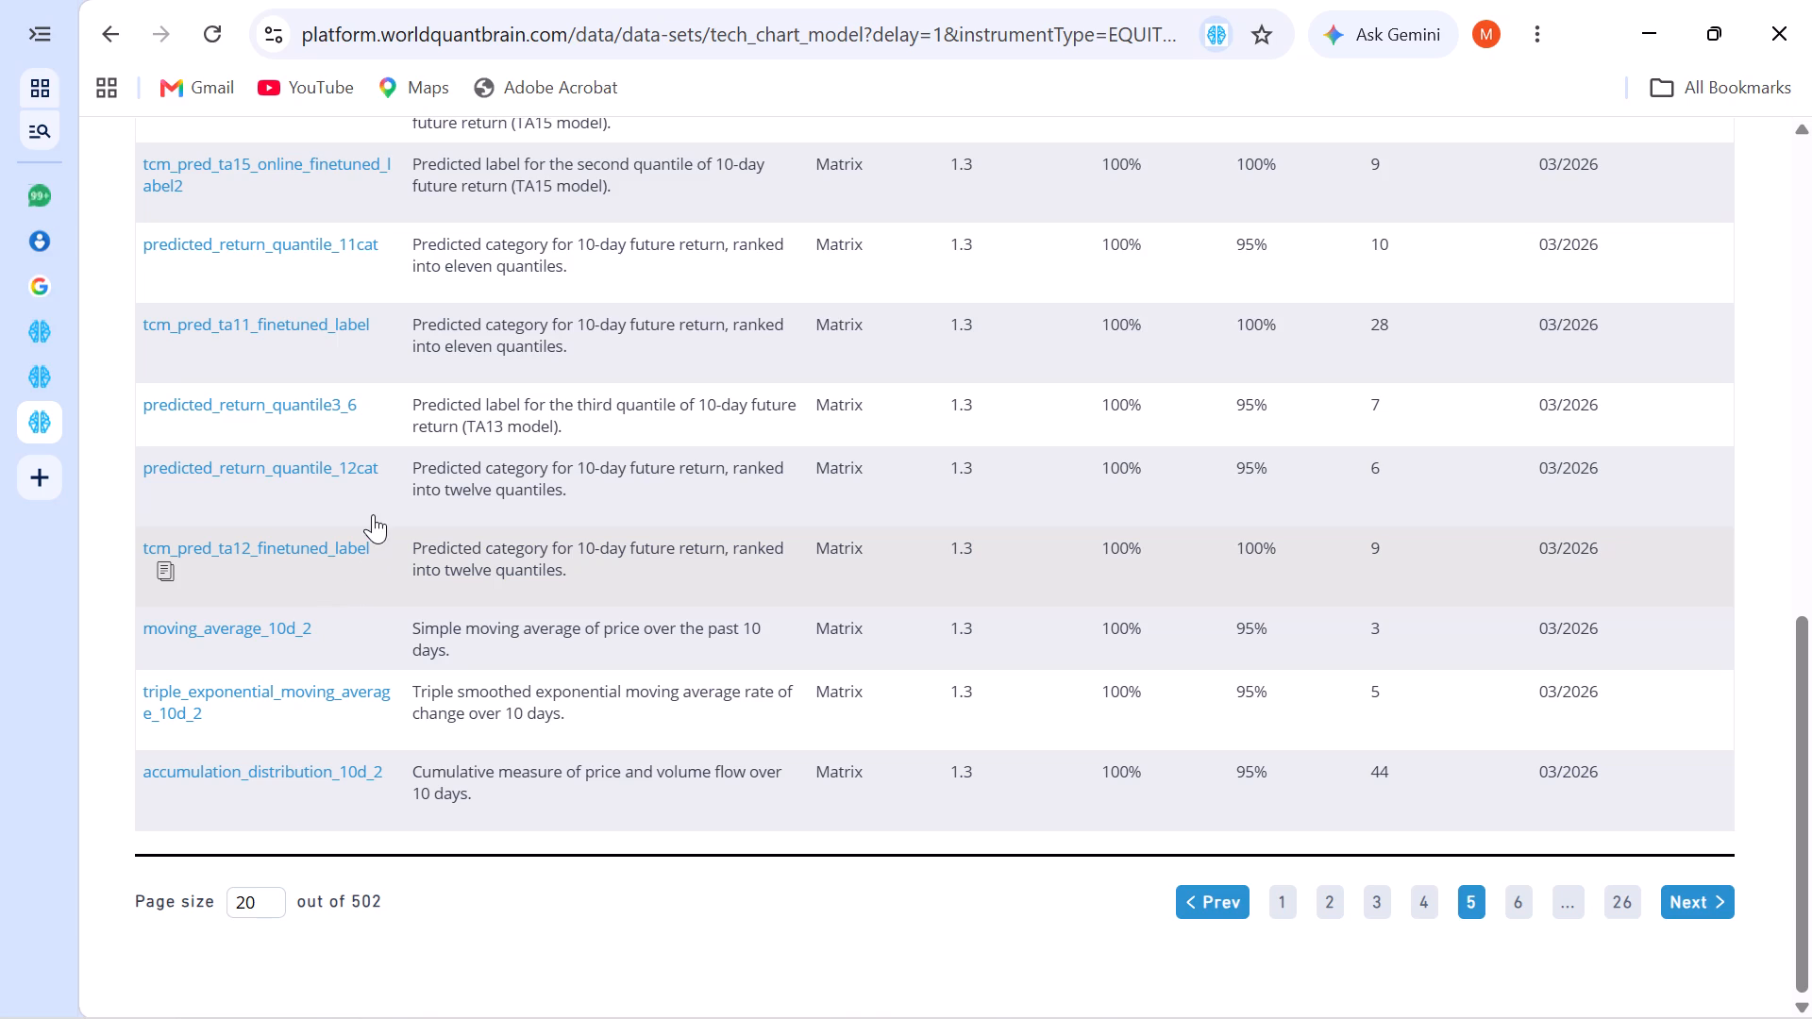
scroll(370, 479, up, 1)
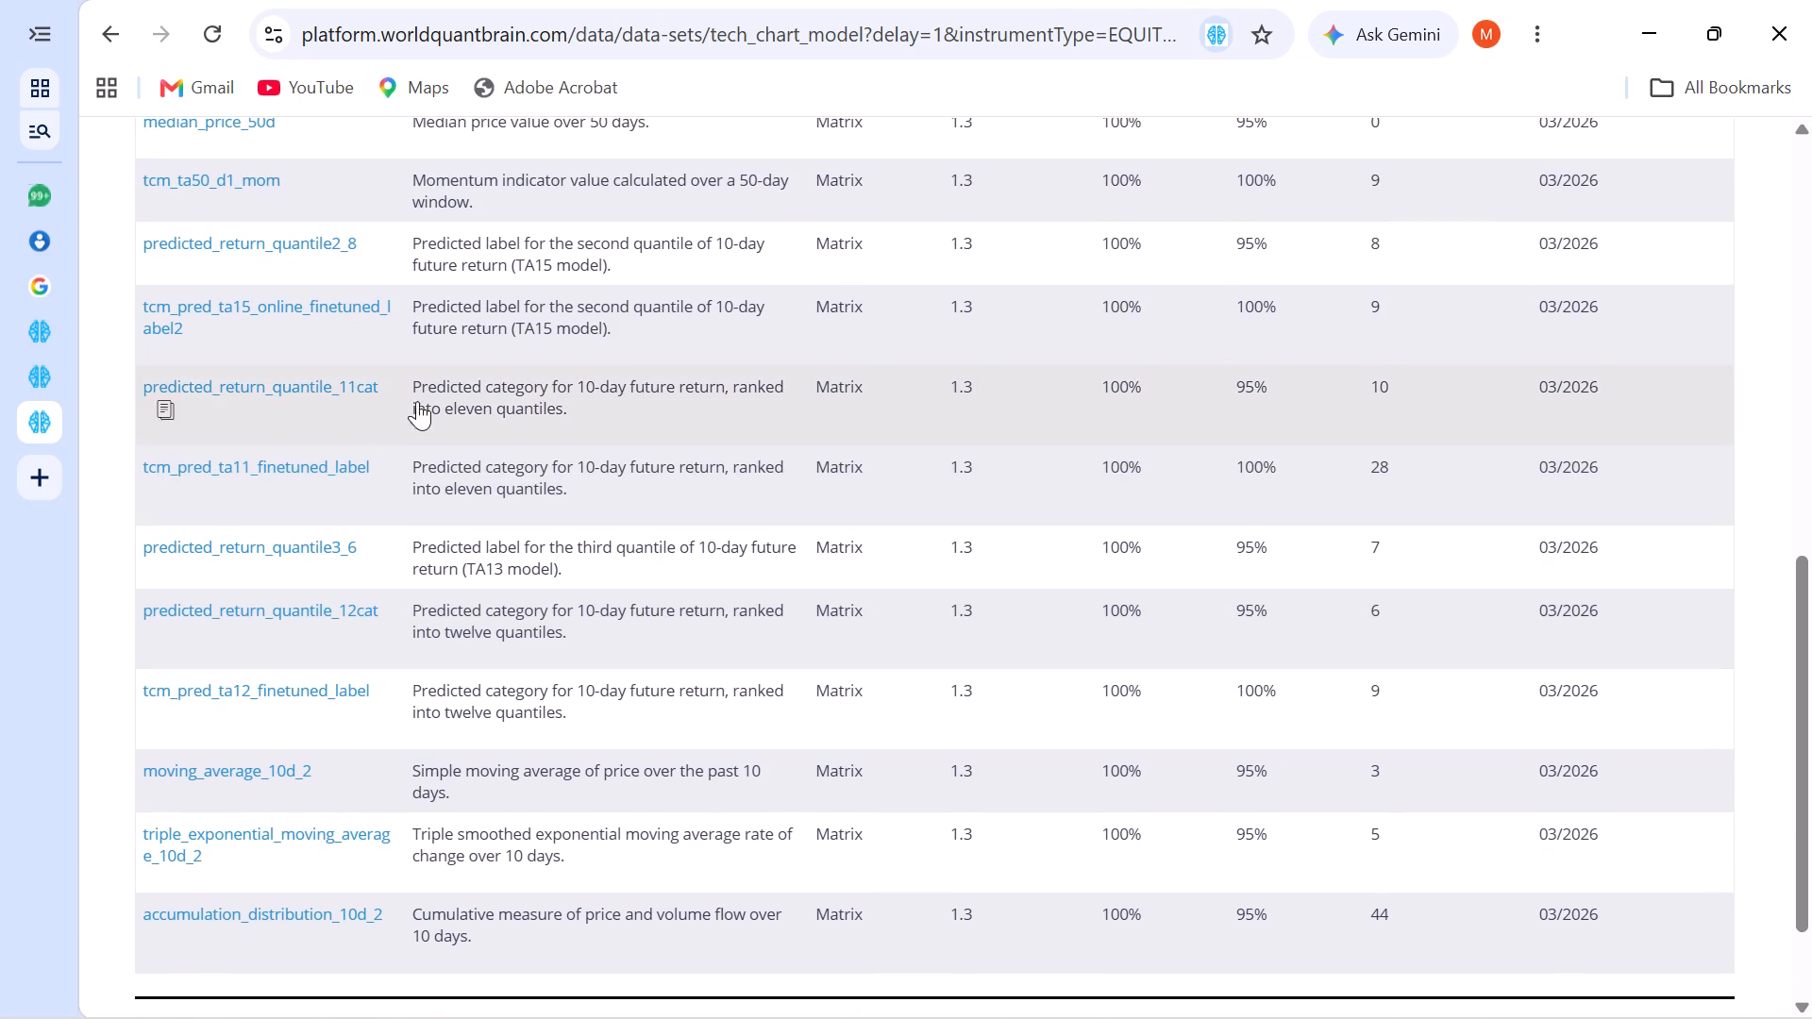
click(154, 486)
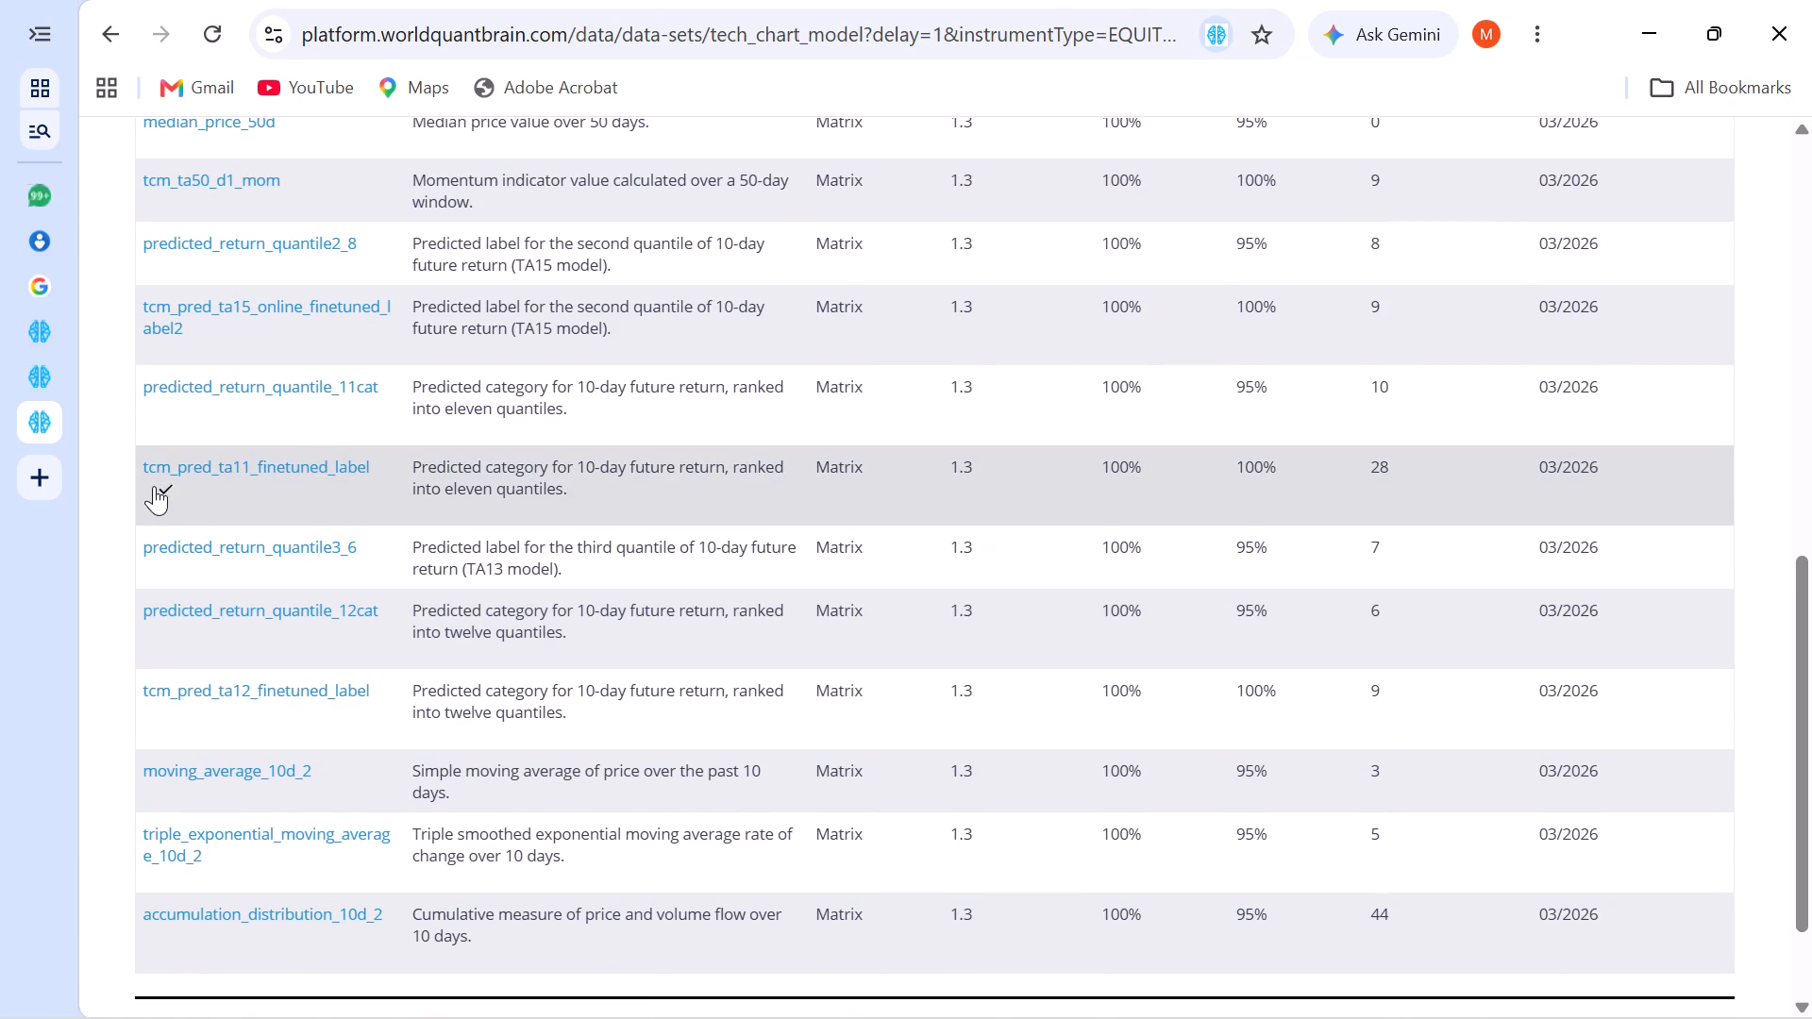
Replace the data field in Simulation 2's rank(ts_zscore(...)) expression with tcm_pred_ta11_finetuned_label and run a full simulation.
scroll(434, 360, up, 6)
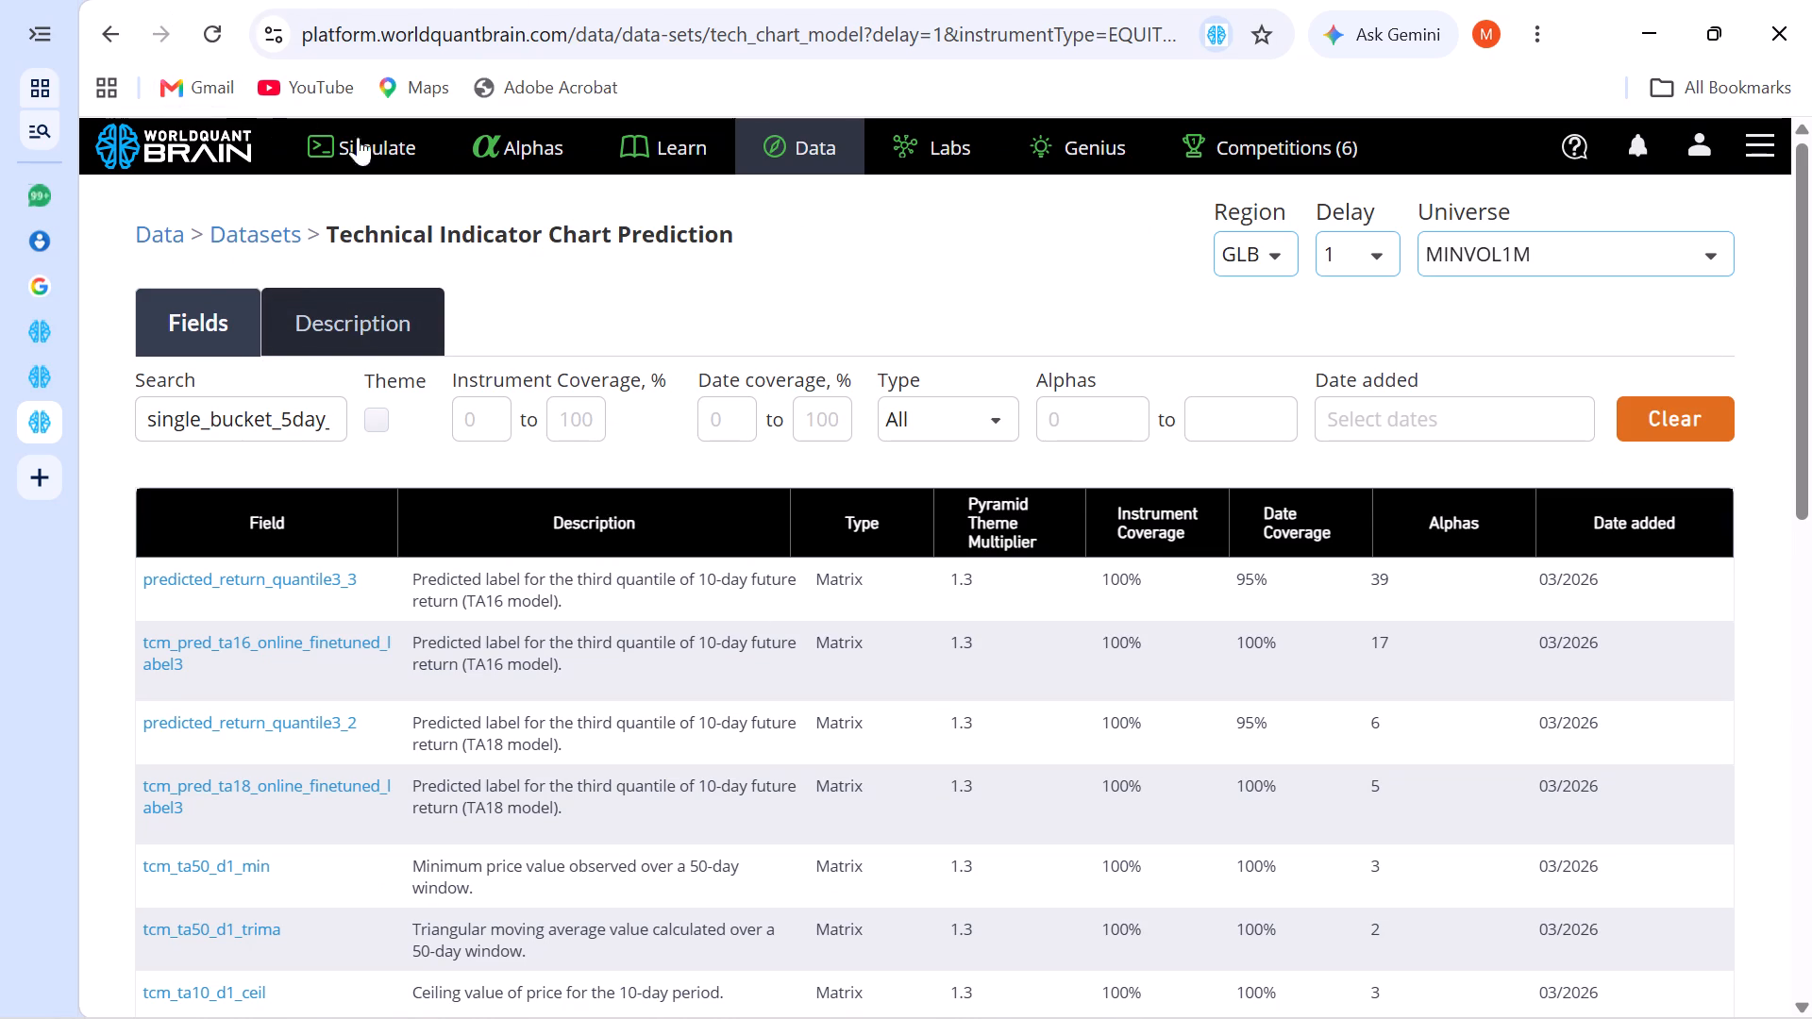
click(390, 135)
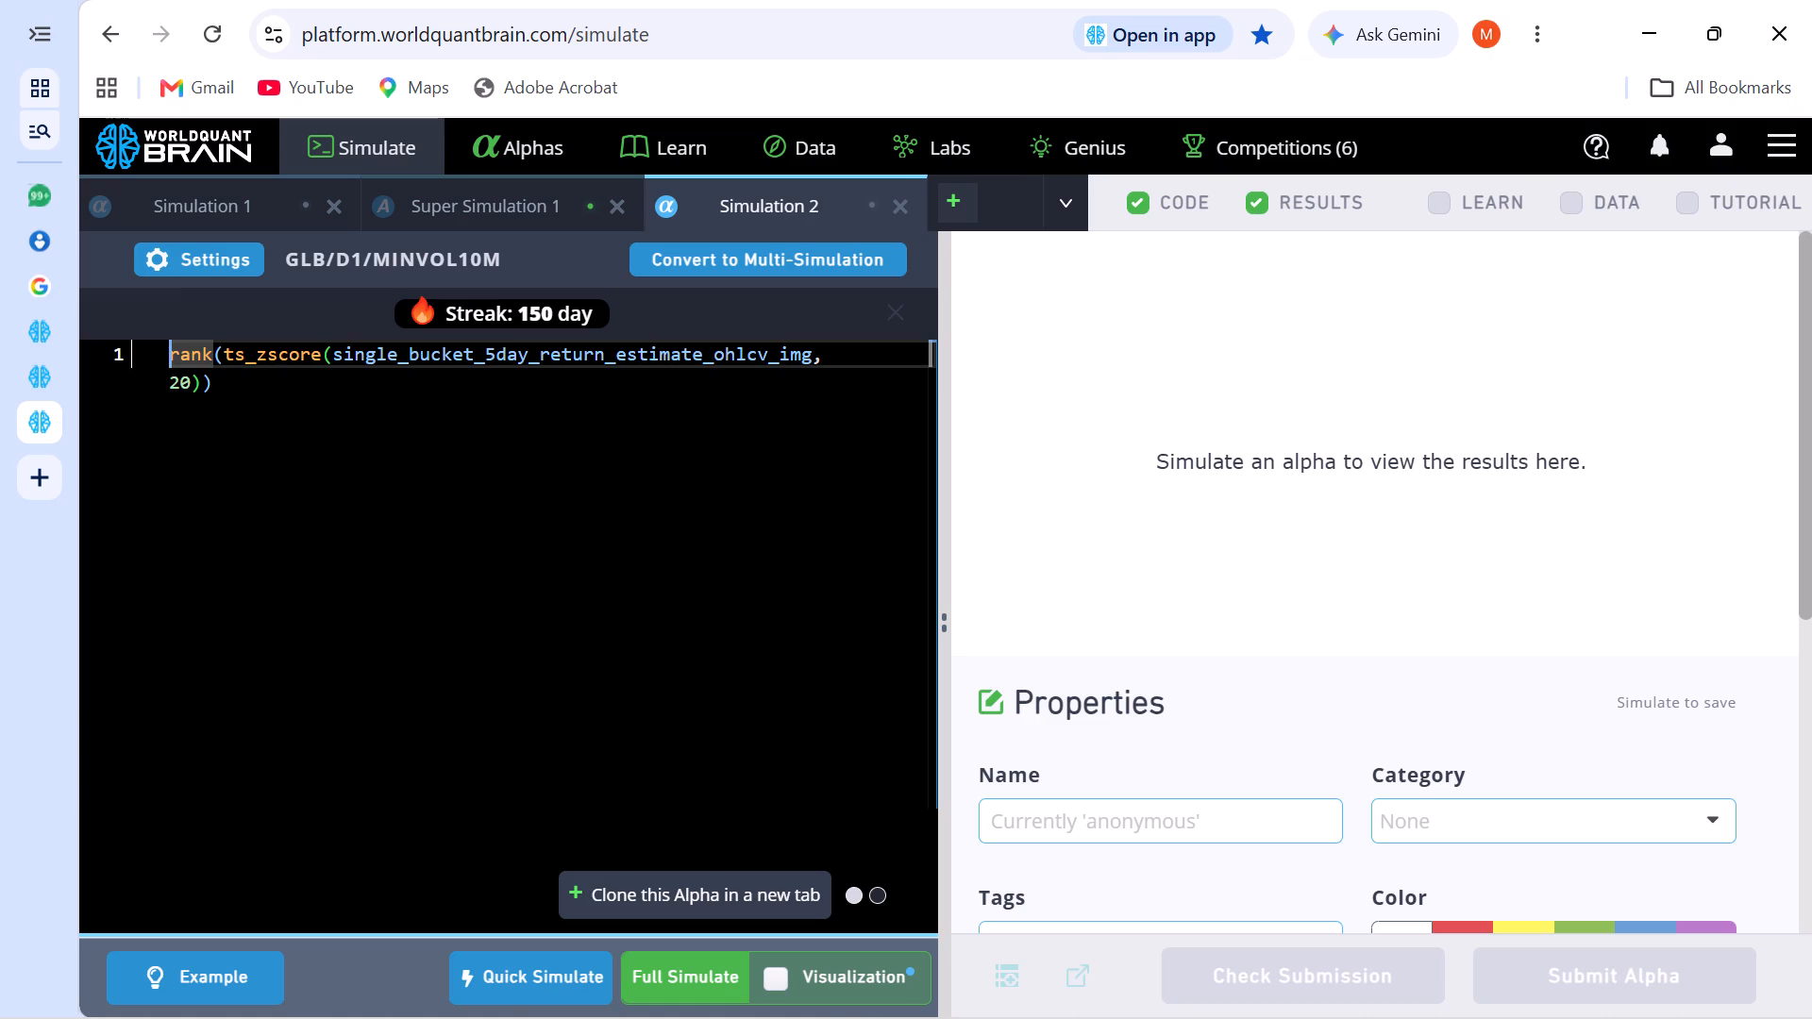
double_click(461, 359)
key(ctrl+v)
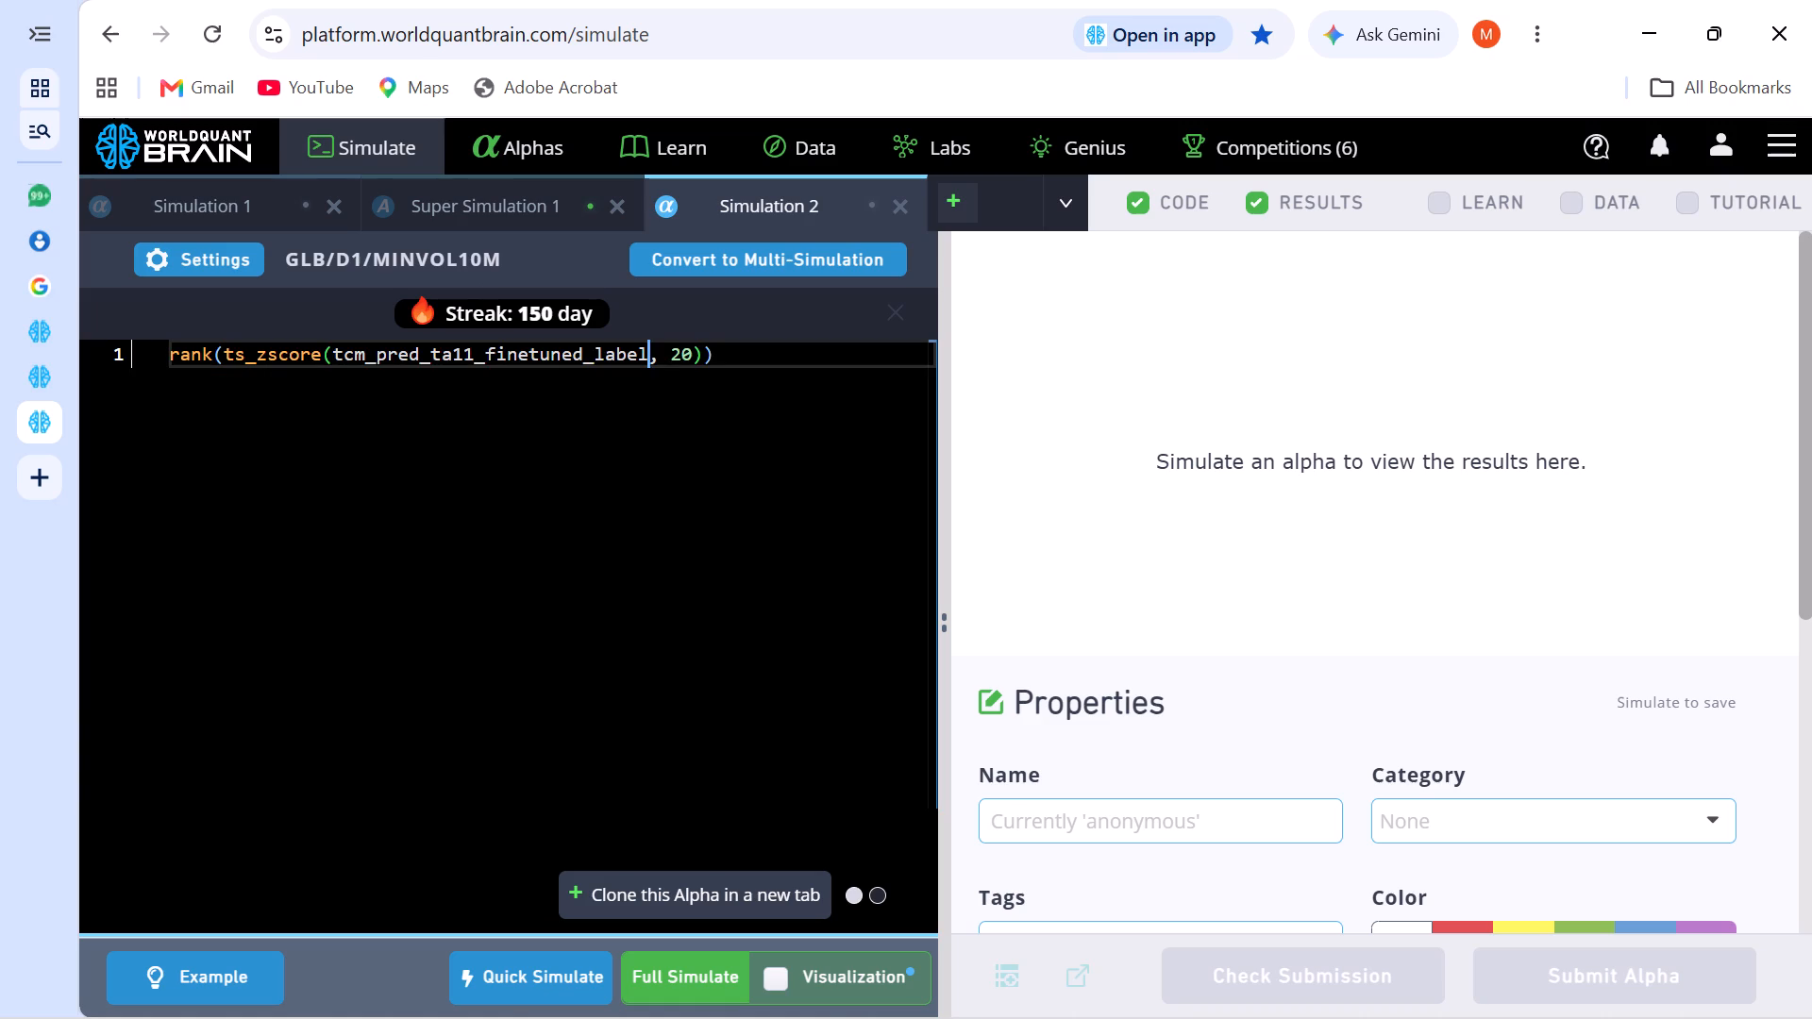
click(701, 972)
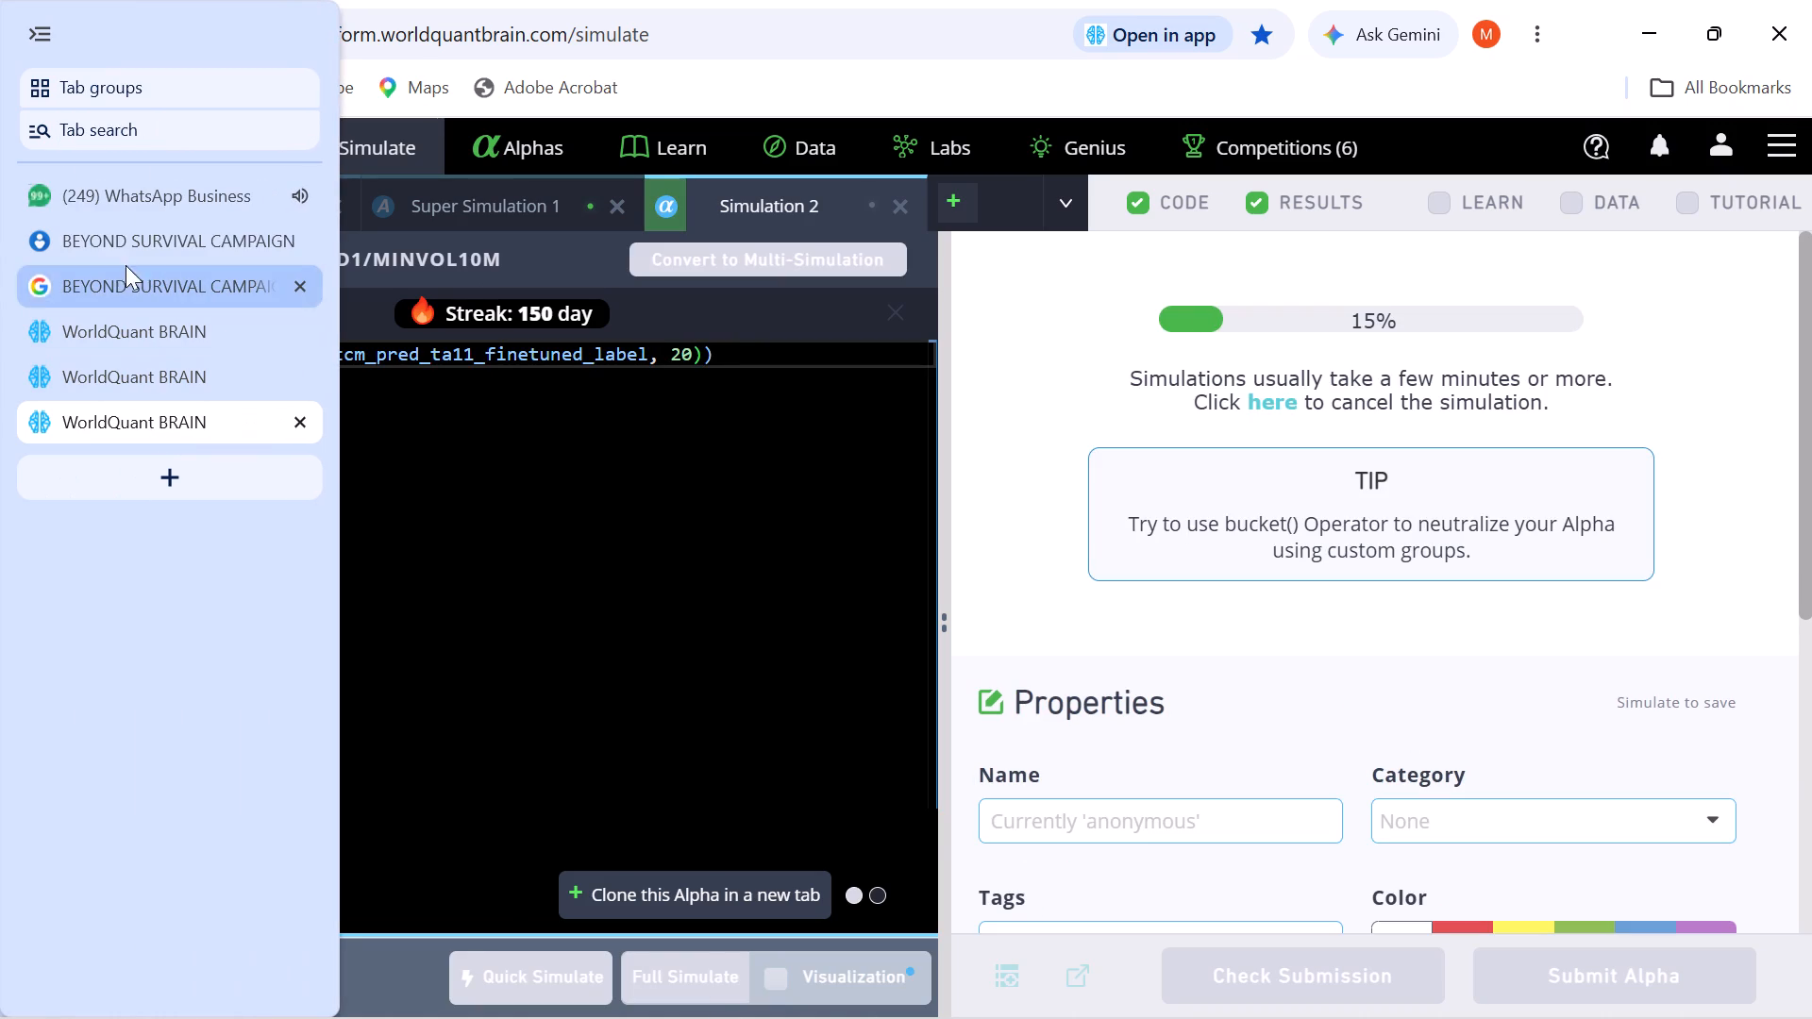
Look through the other two BRAIN browser tabs and review the simulation results of ts_ir(vec_avg(anl45_latest_prc), 20).
click(126, 393)
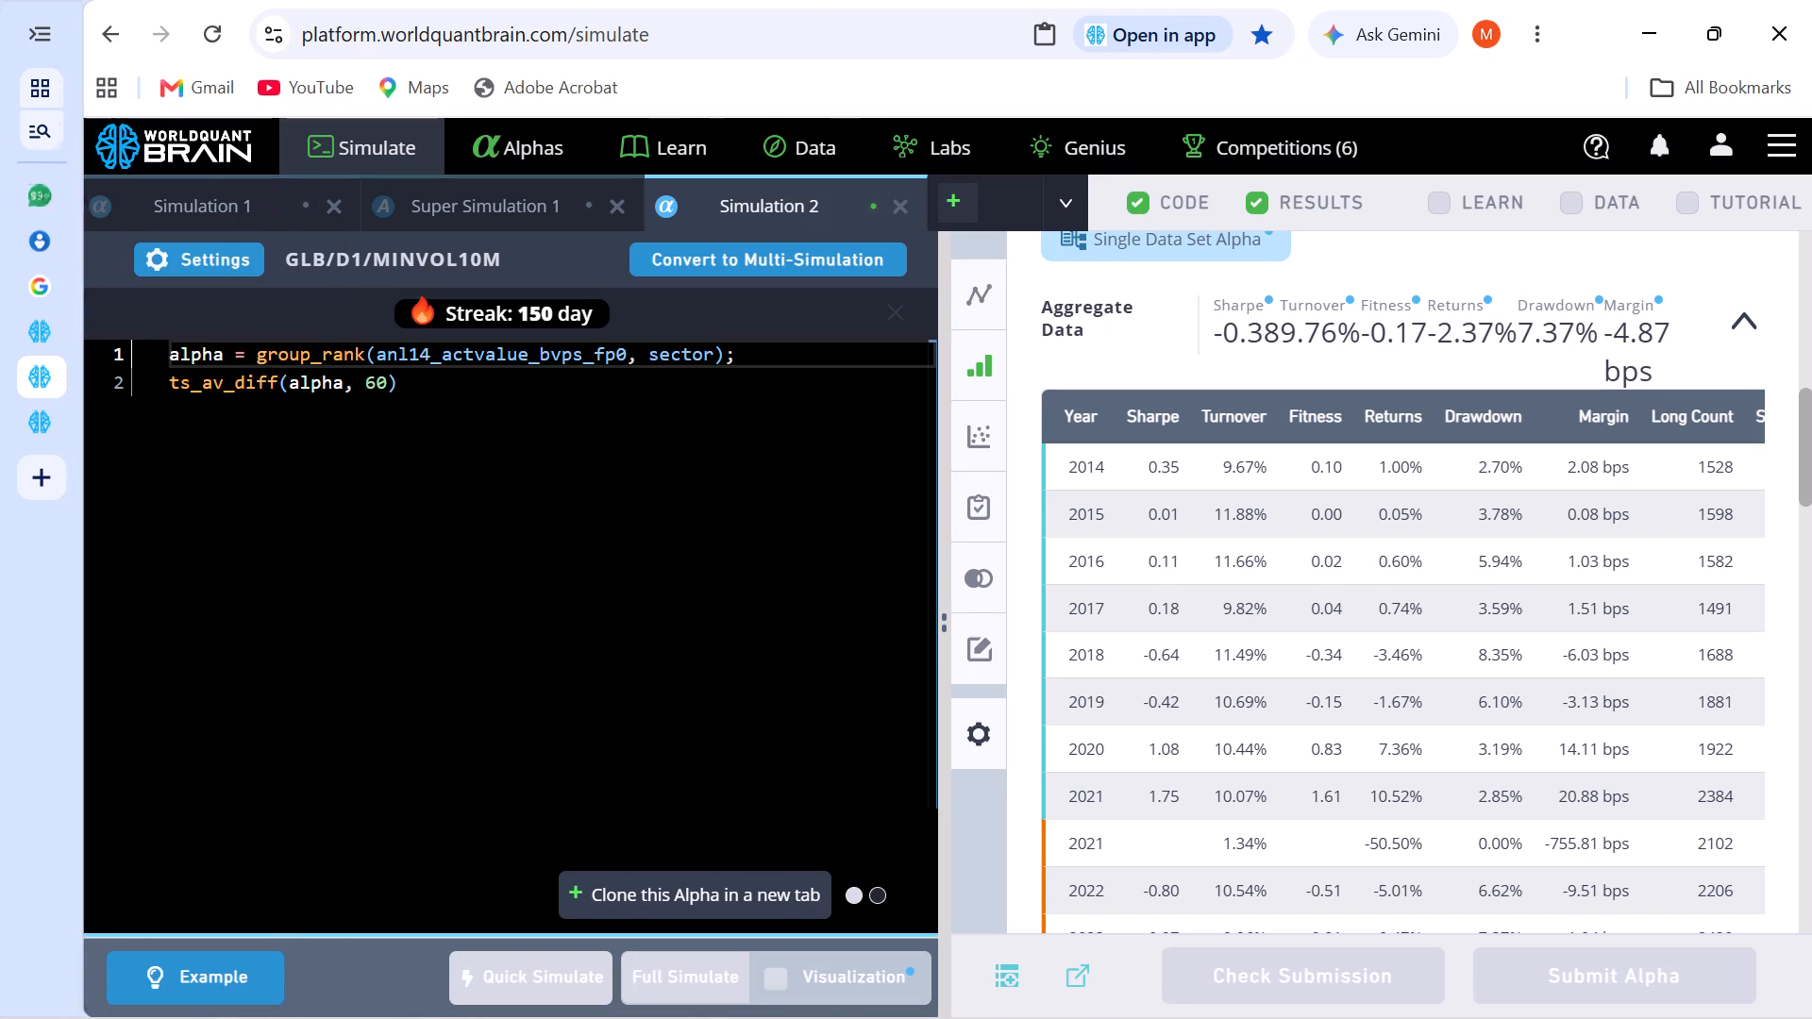
click(116, 329)
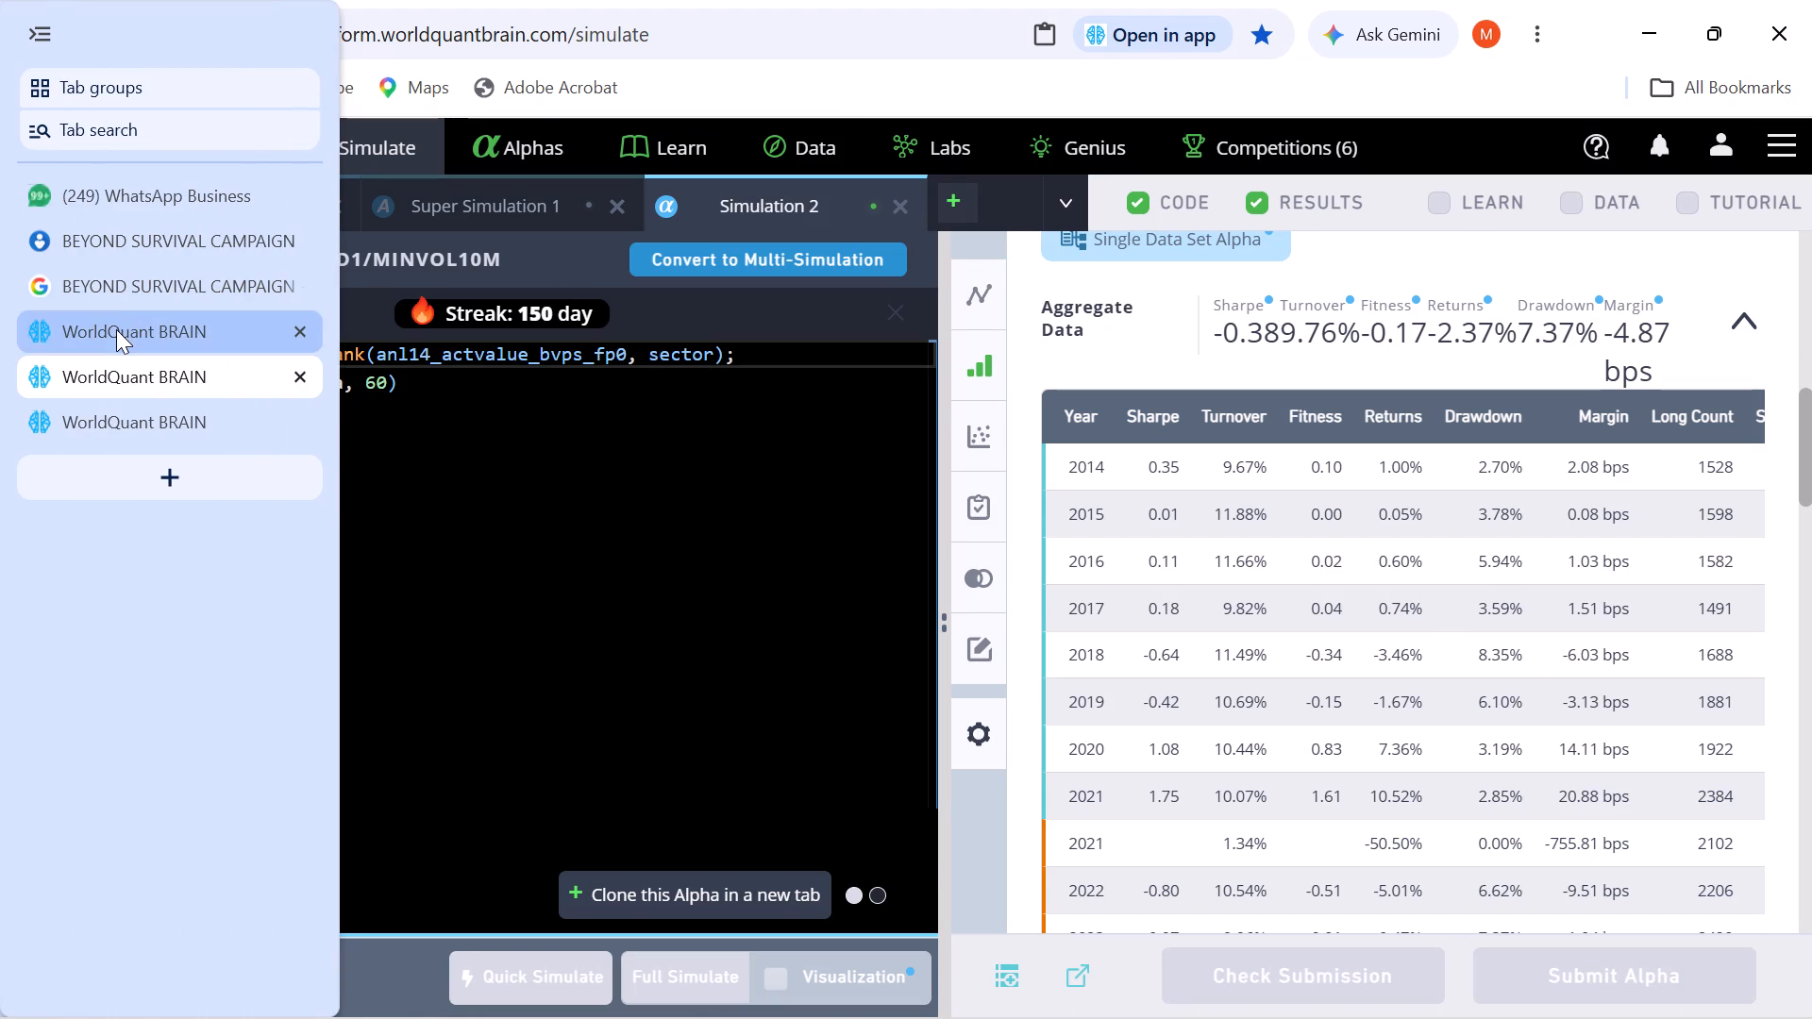
scroll(1132, 606, up, 5)
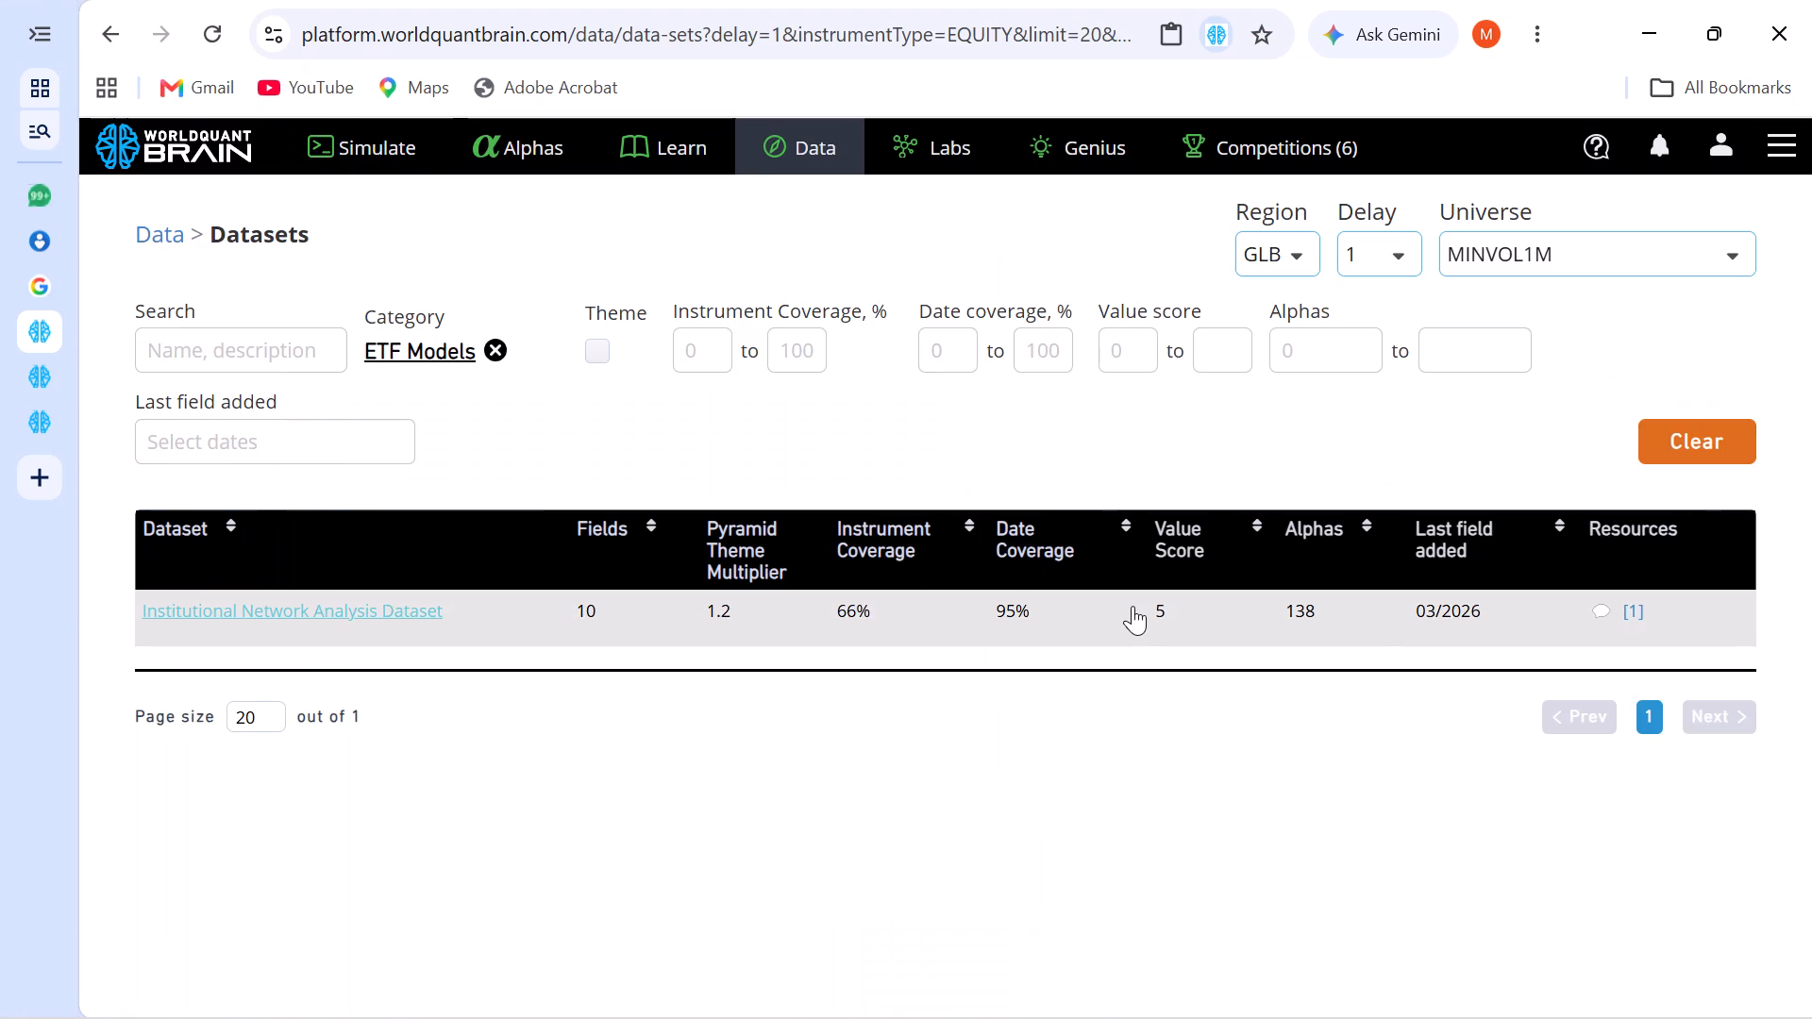
right_click(598, 186)
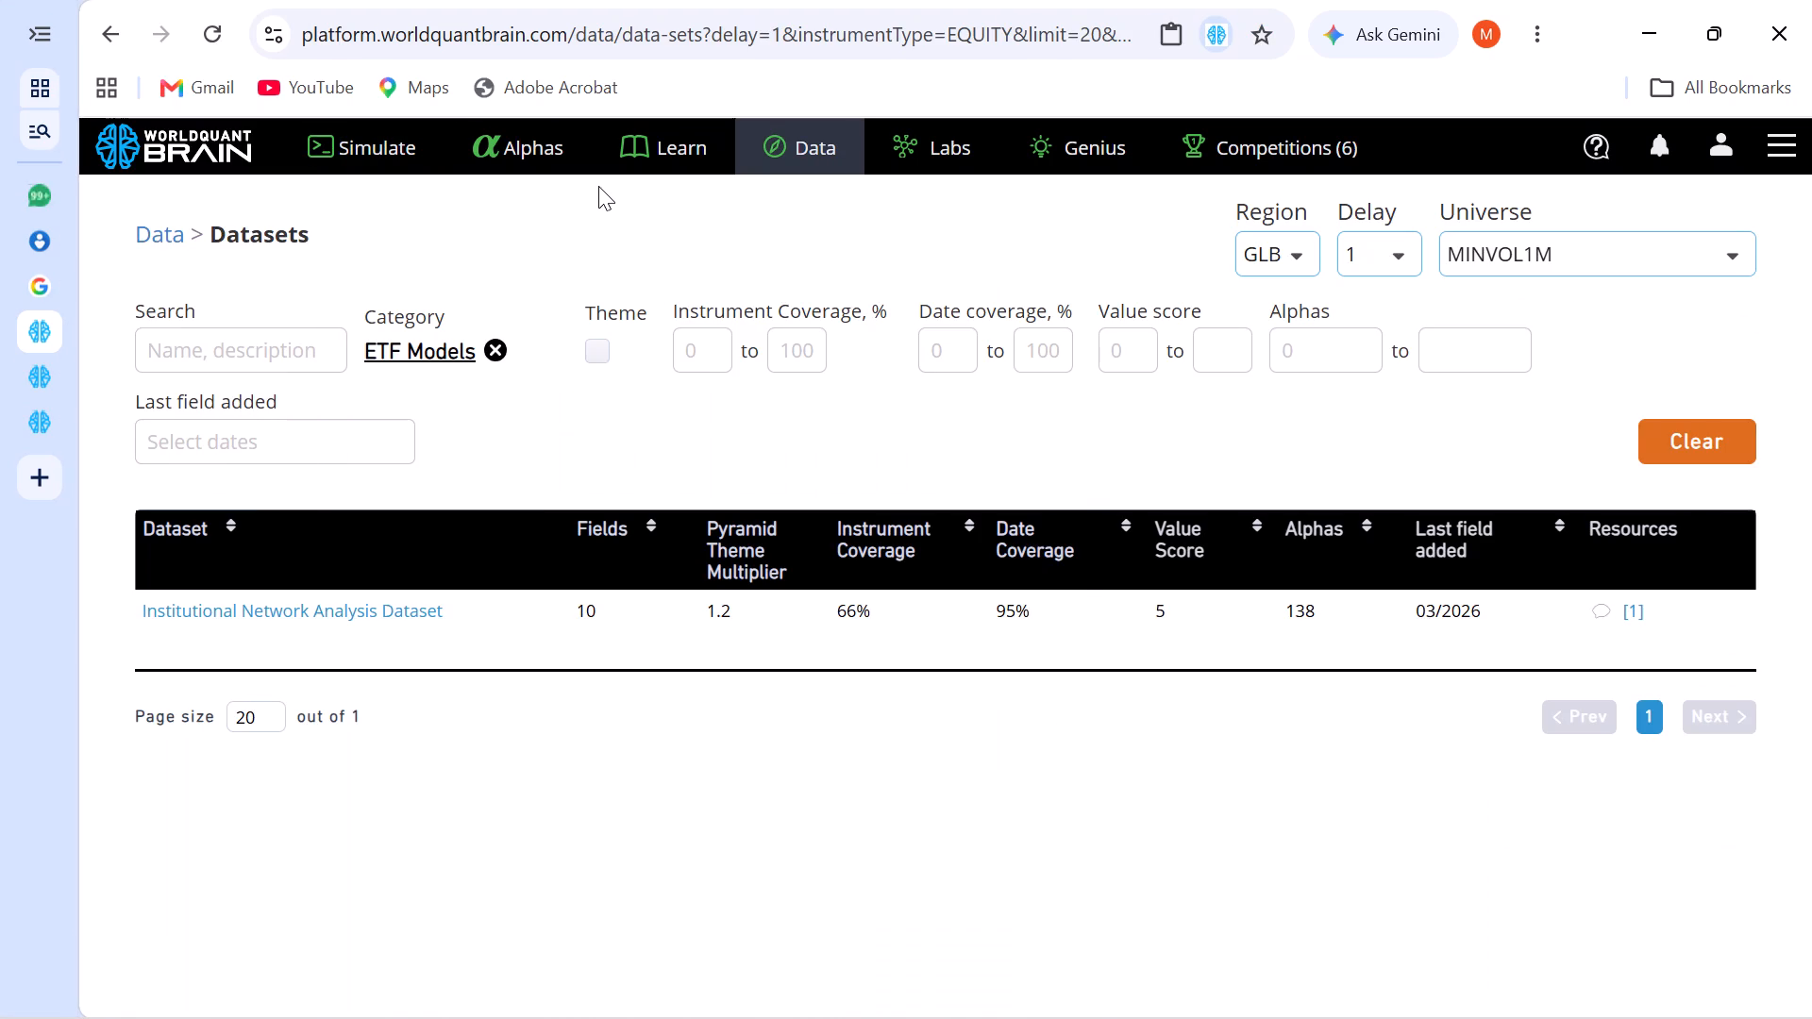
click(736, 241)
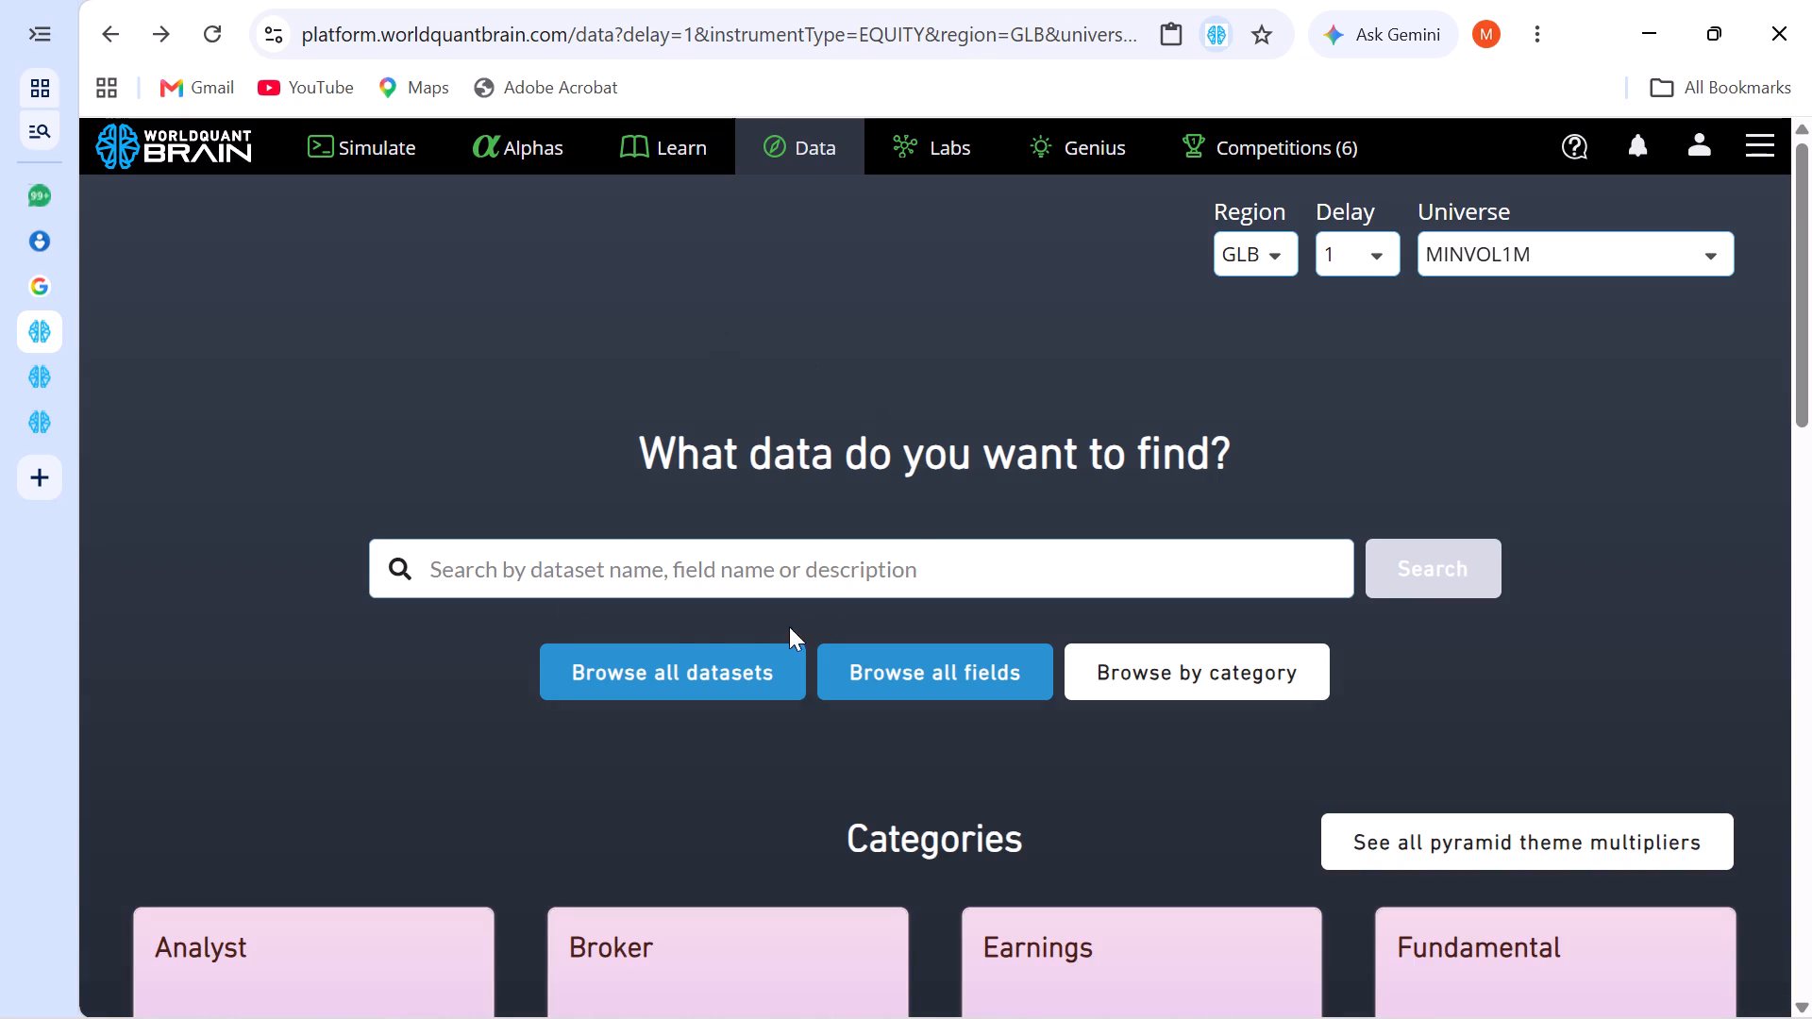
click(377, 146)
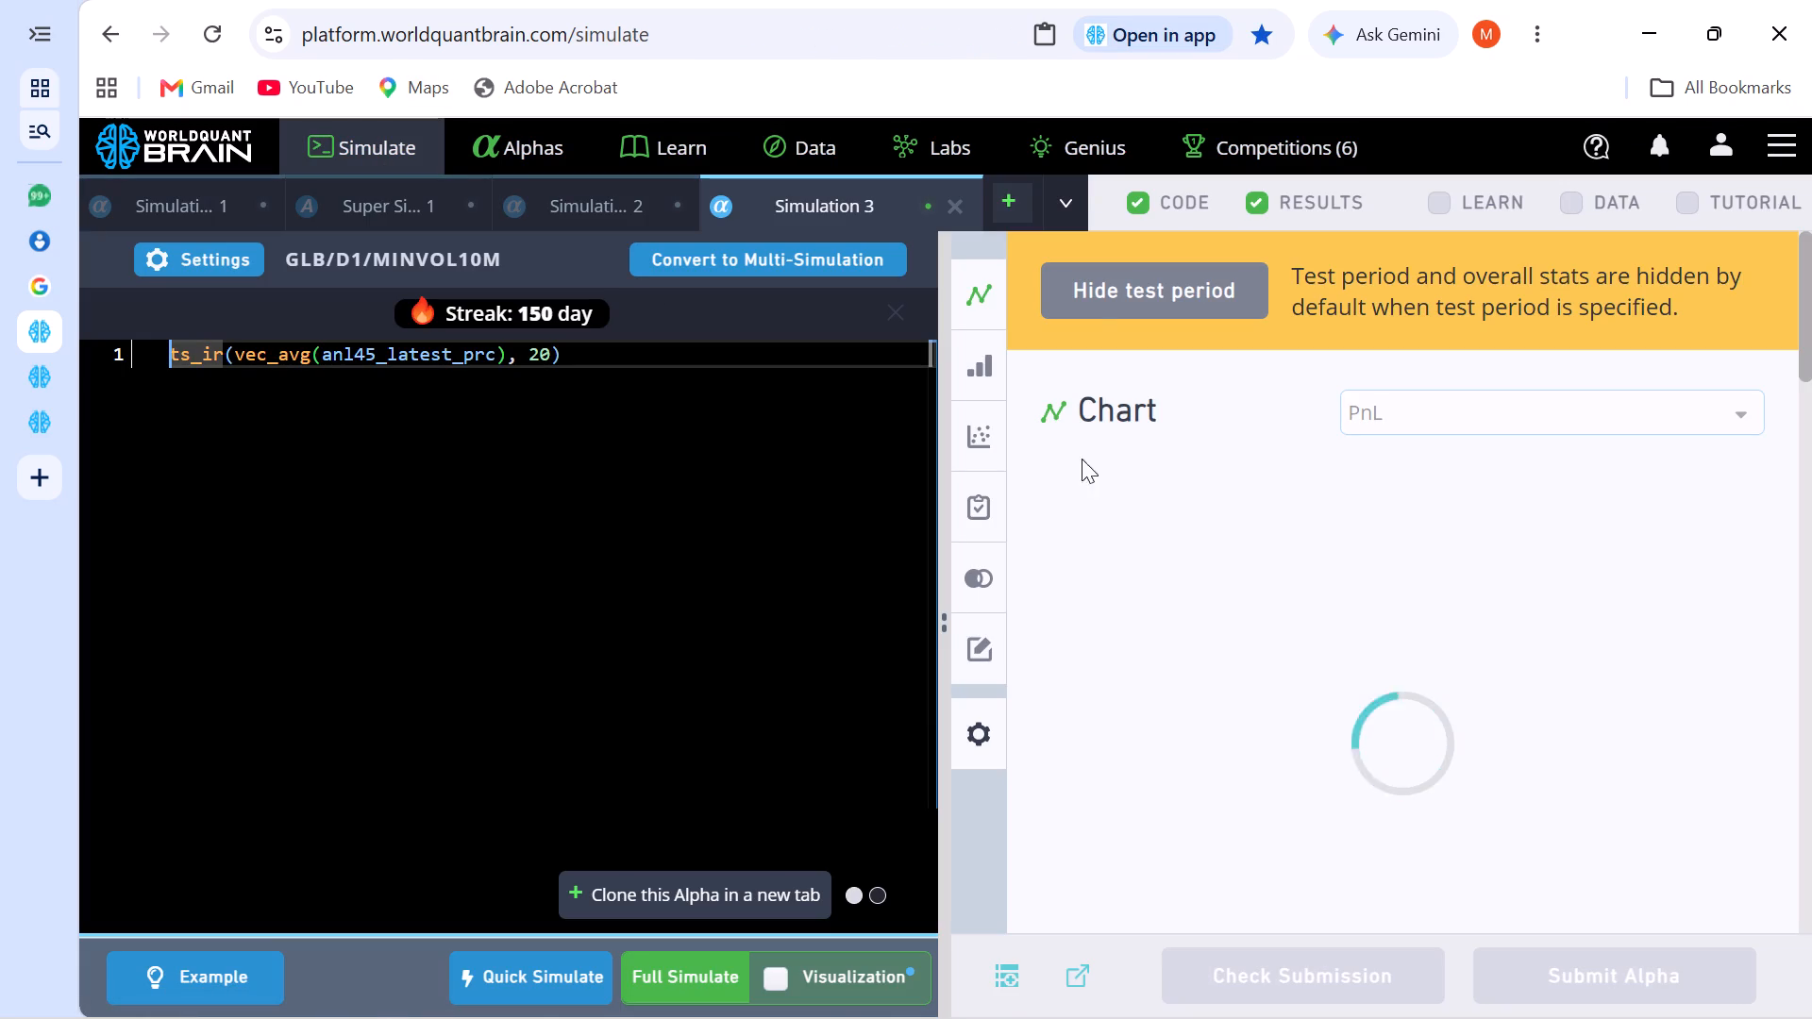
scroll(1259, 672, down, 4)
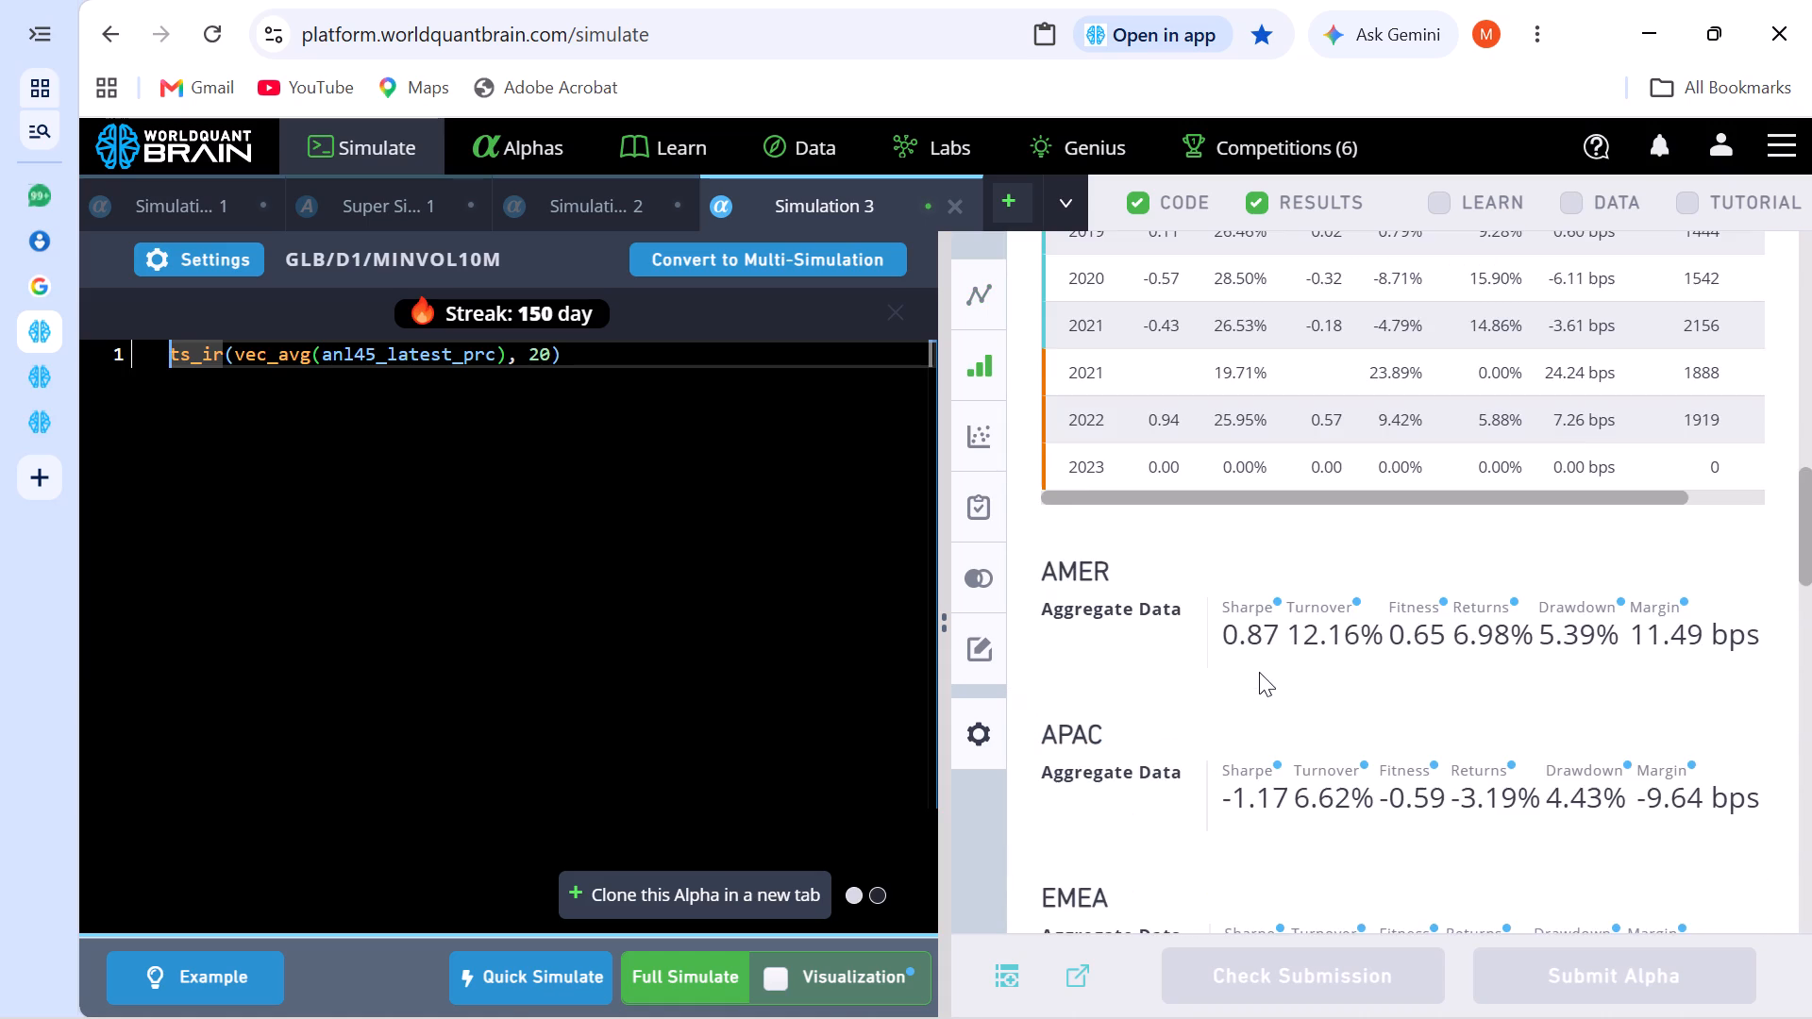
scroll(1259, 672, right, 1)
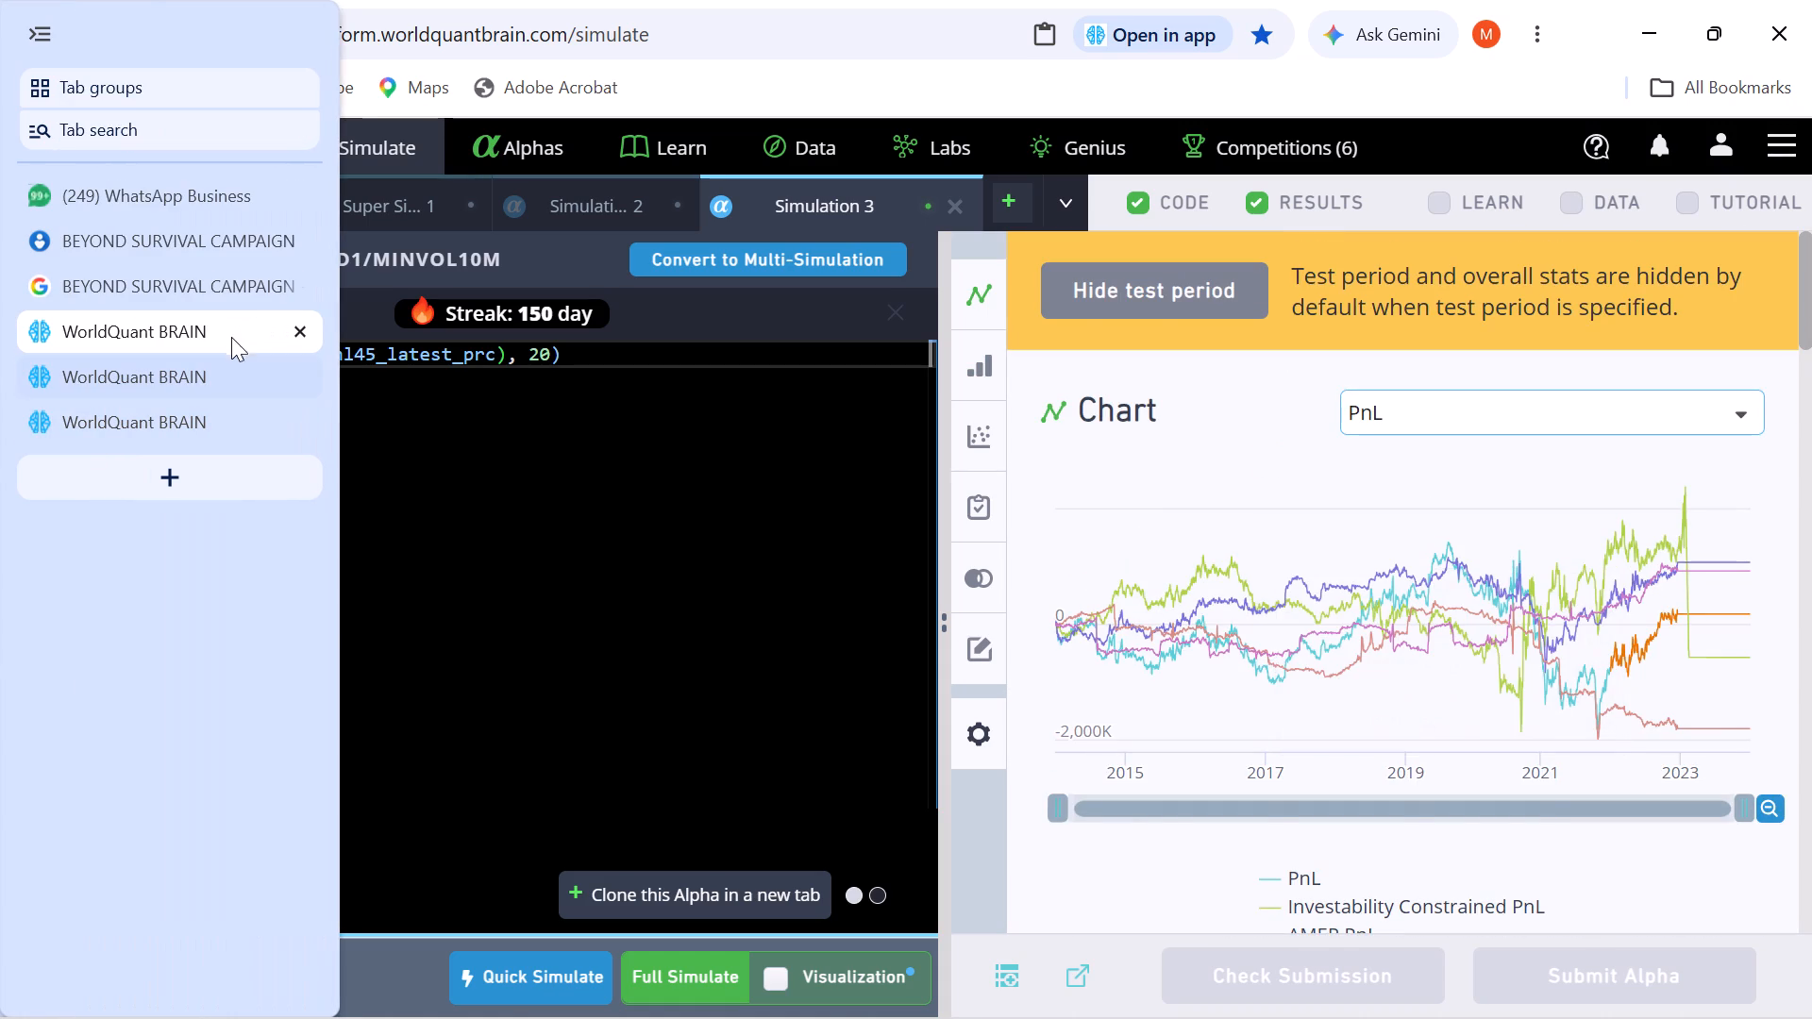
Close the browser tab holding the ts_ir(vec_avg(anl45_latest_prc), 20) simulation, discarding unsaved changes.
click(294, 332)
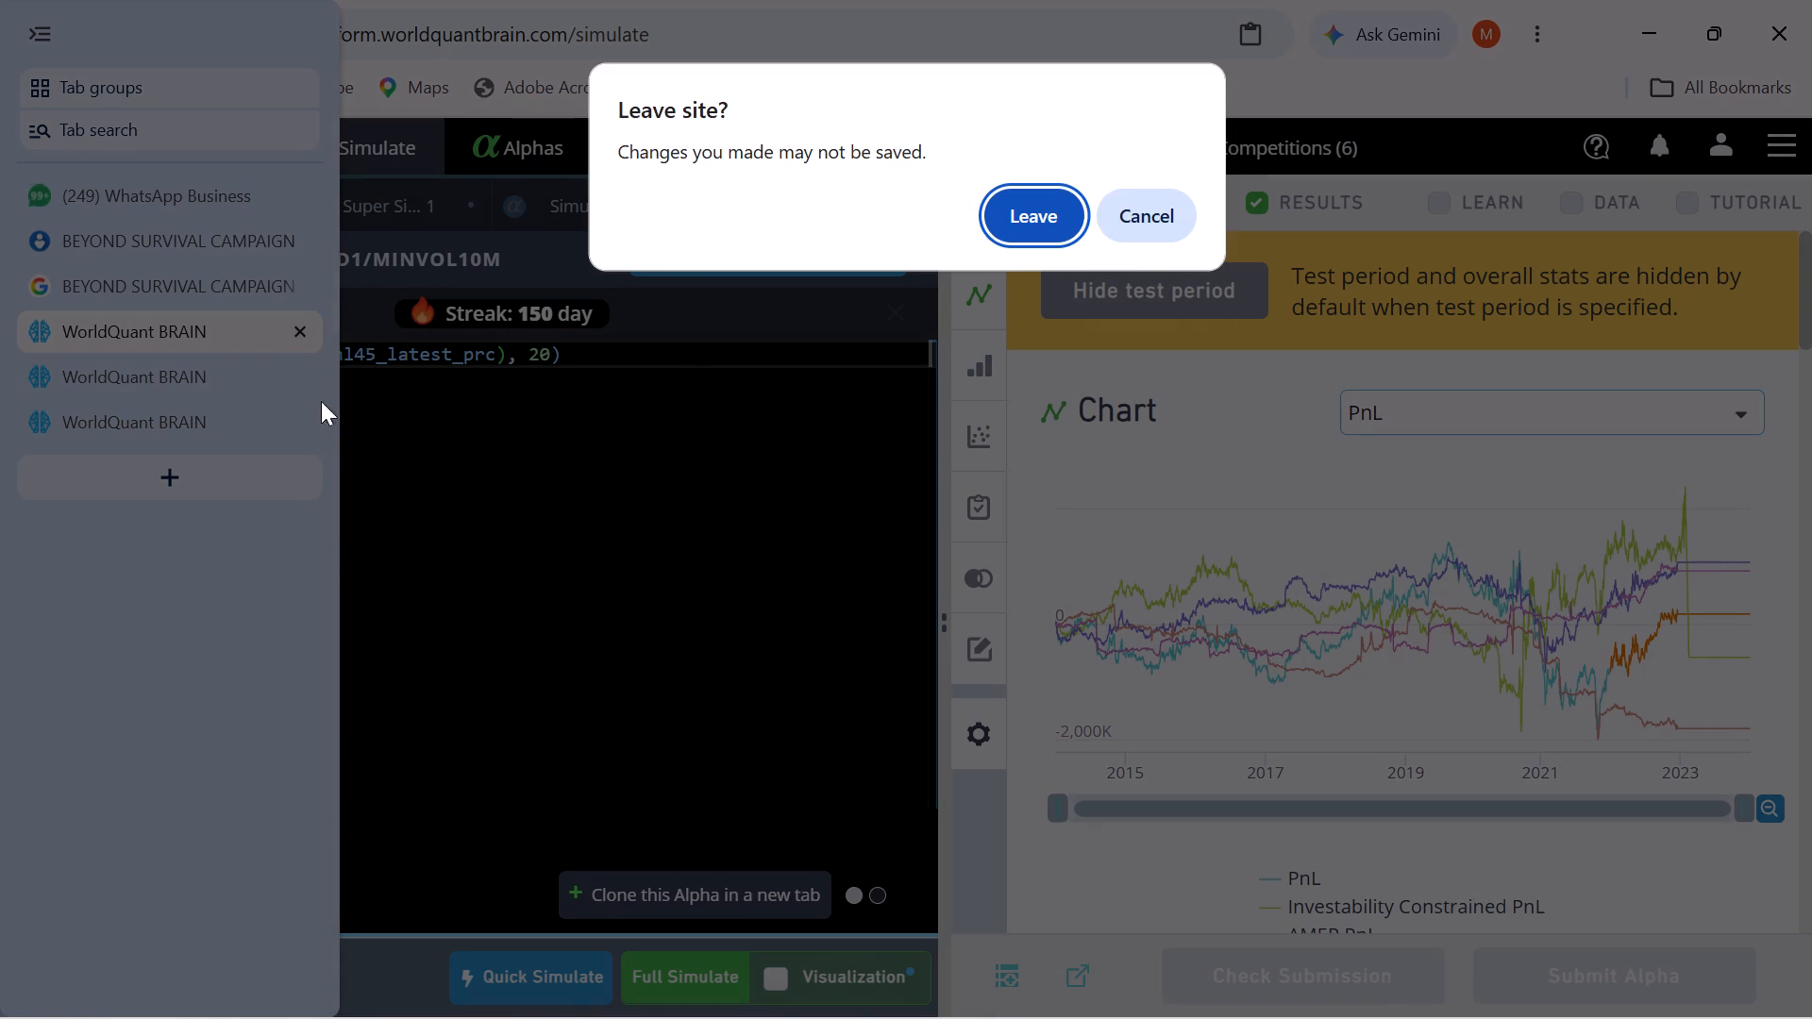
click(1054, 203)
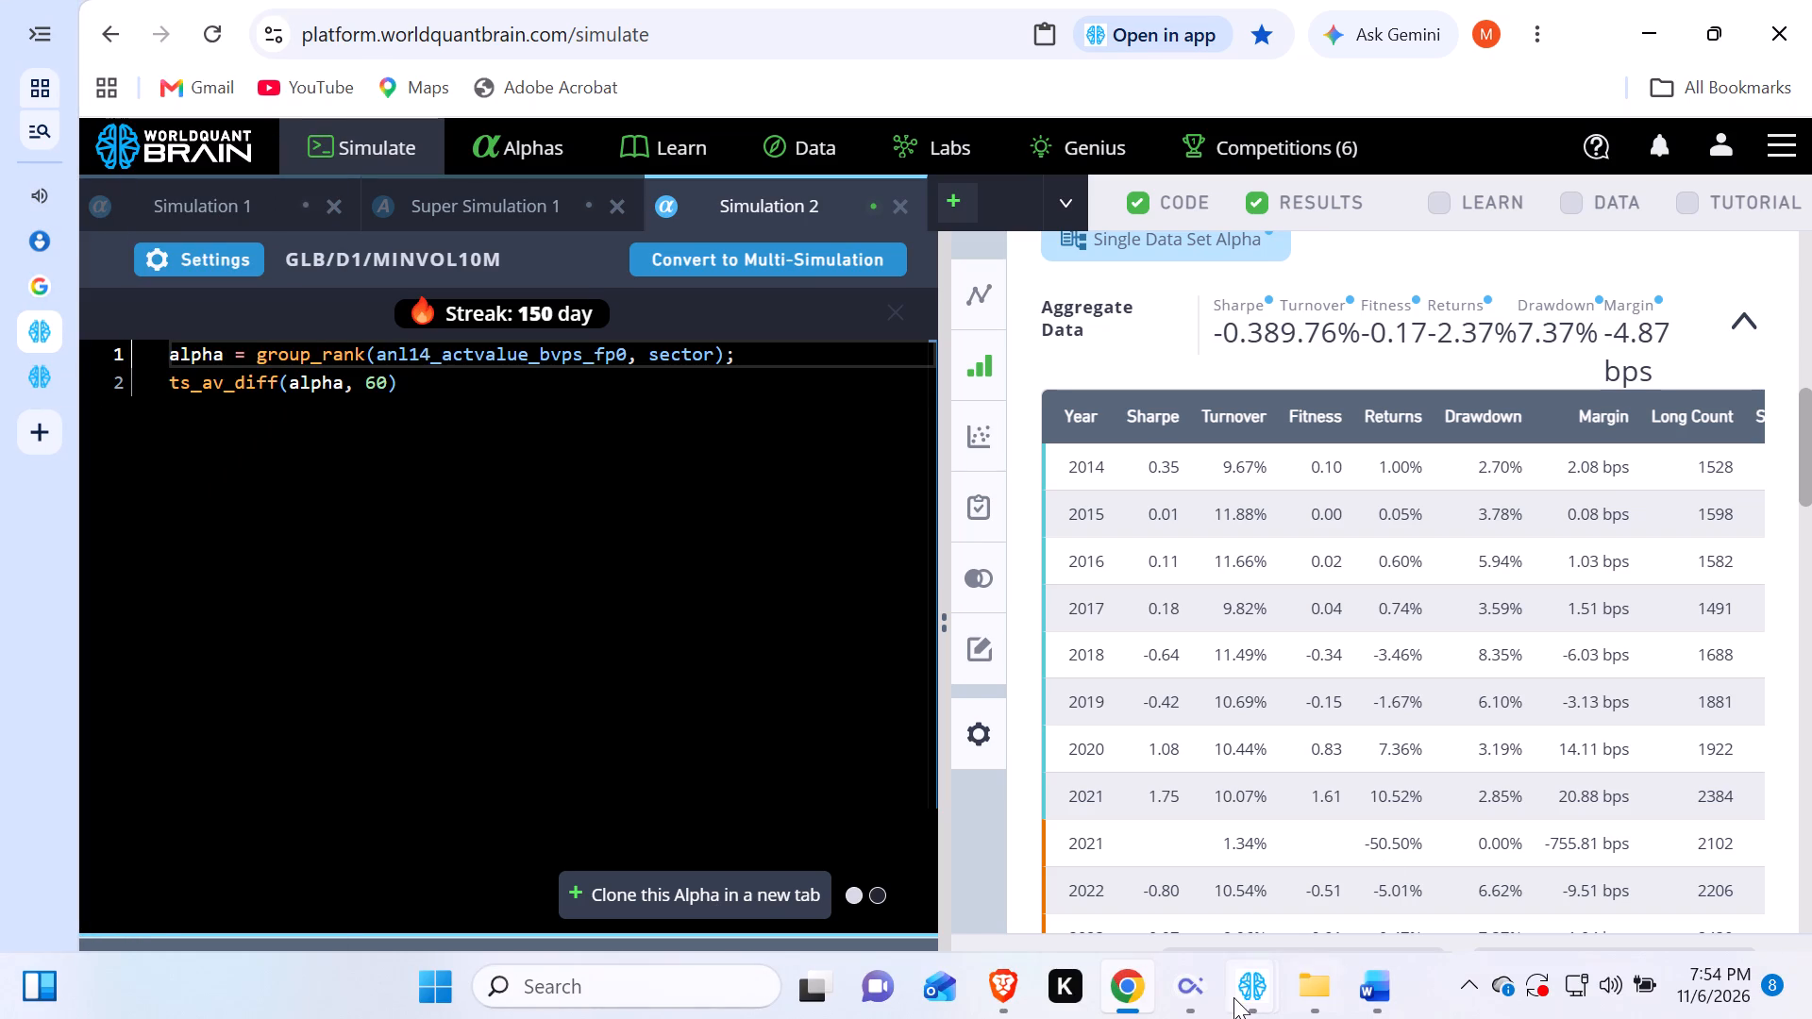
Switch to the BRAIN app window with super alpha mLo0gwz1, run its submission check and look over its testing status.
click(1342, 877)
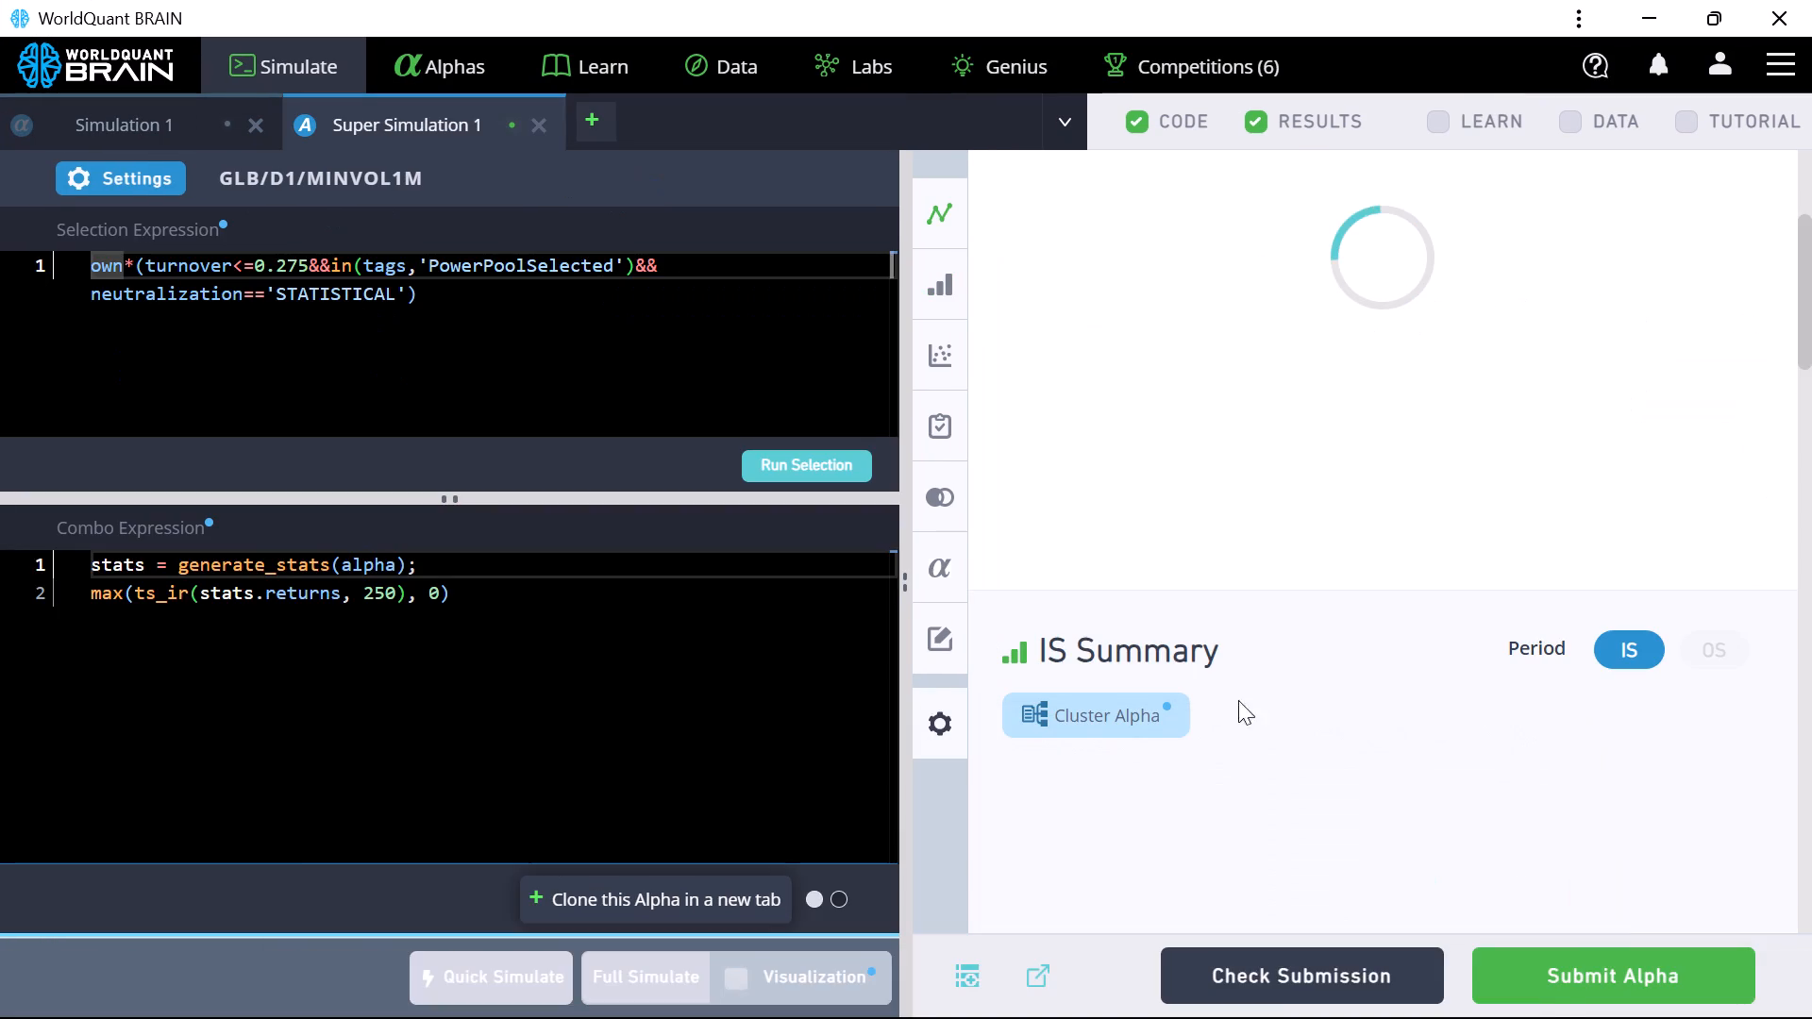
scroll(1223, 654, down, 15)
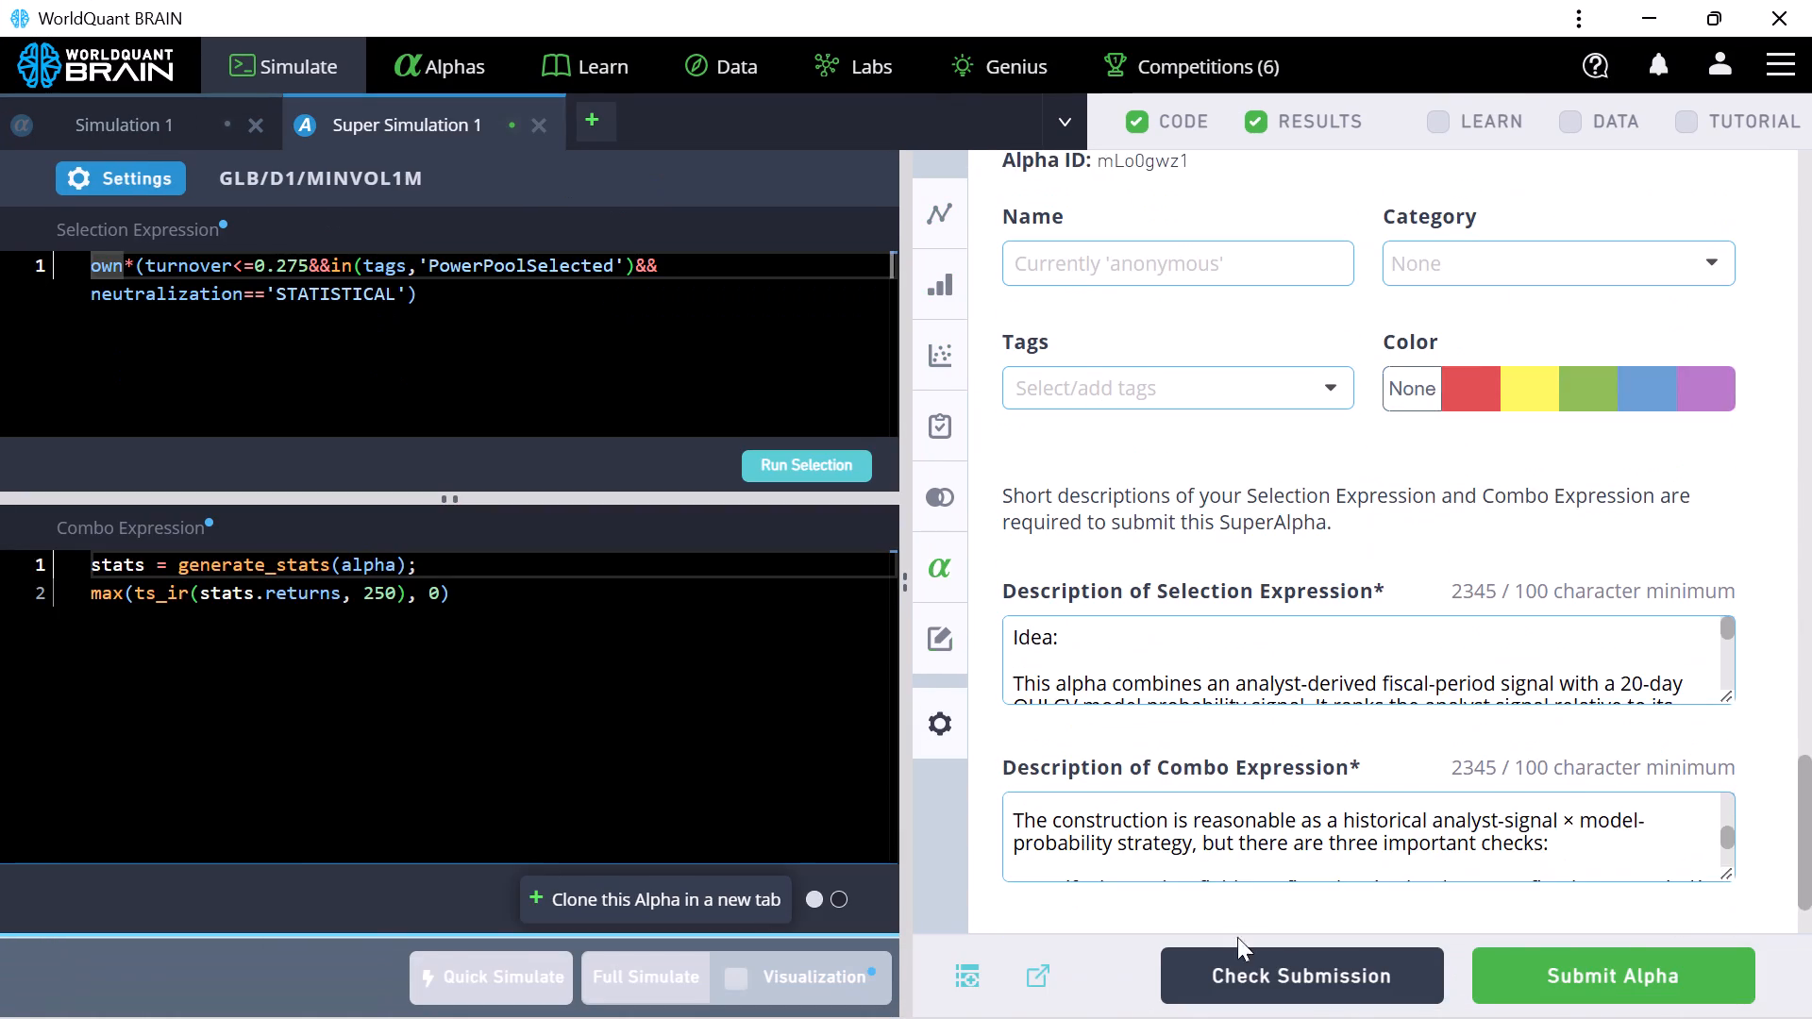
click(1233, 976)
scroll(1200, 409, up, 4)
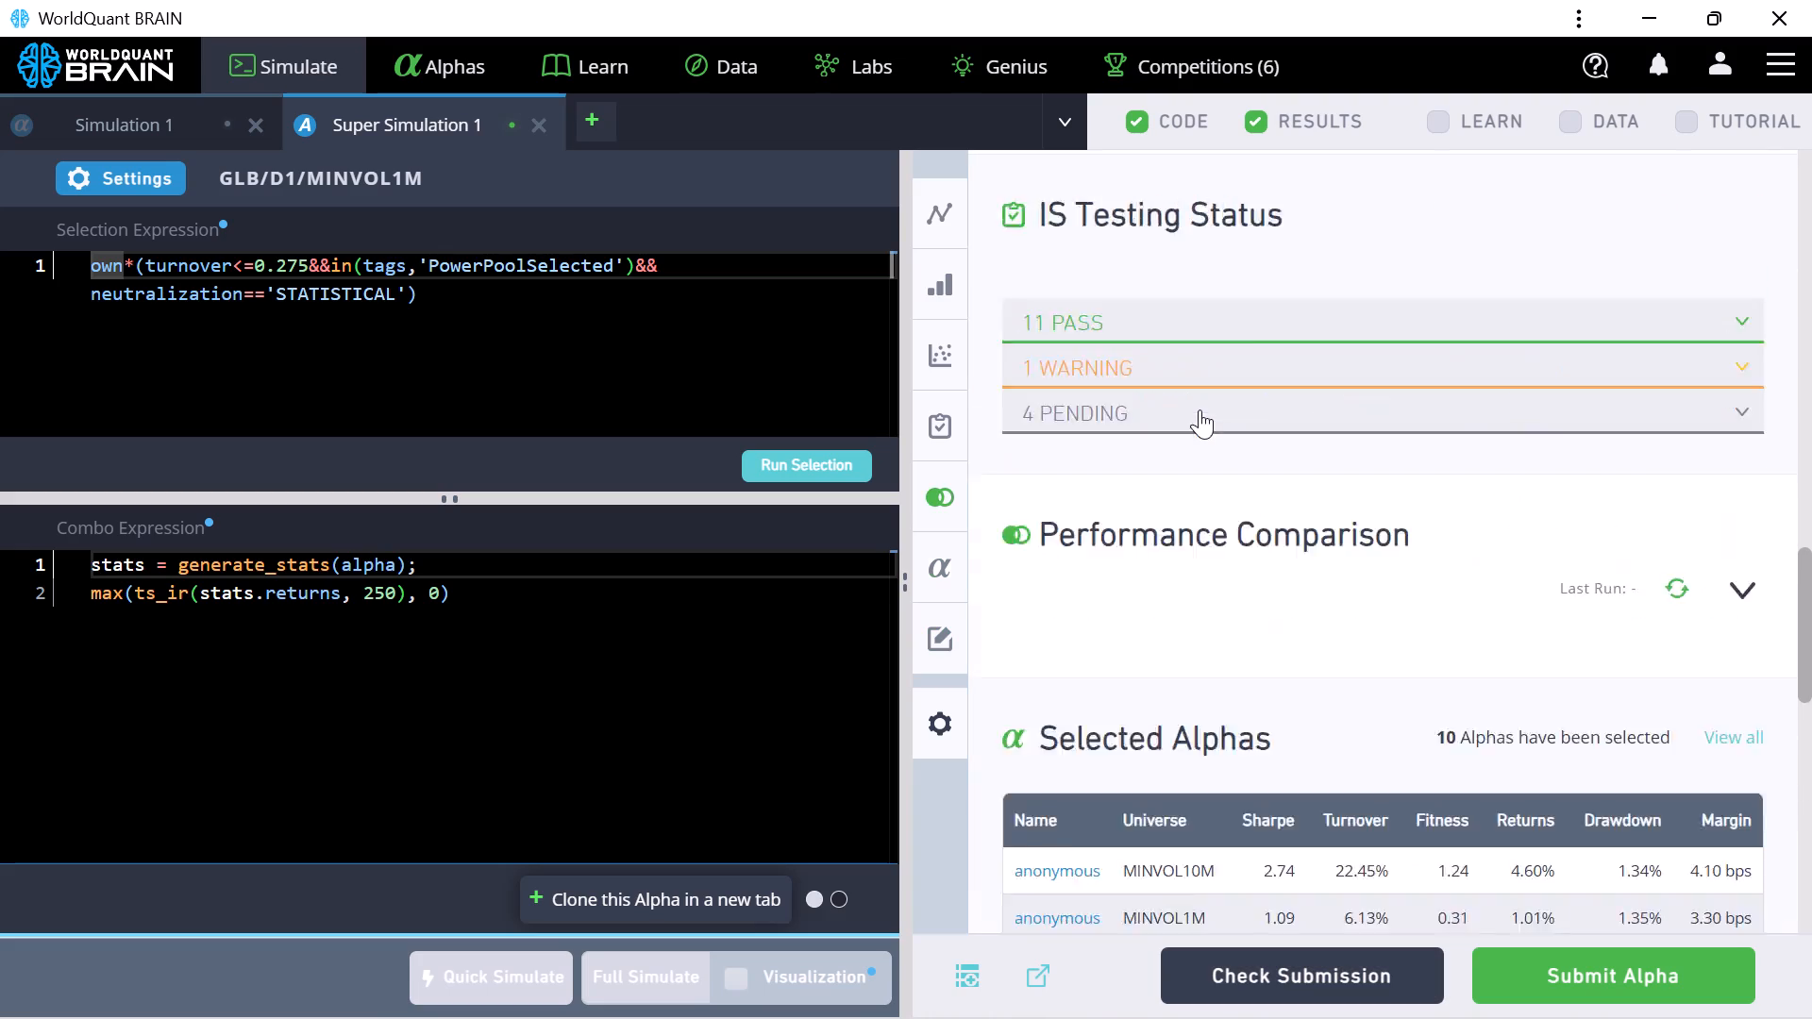
scroll(1200, 409, down, 5)
scroll(1200, 409, up, 3)
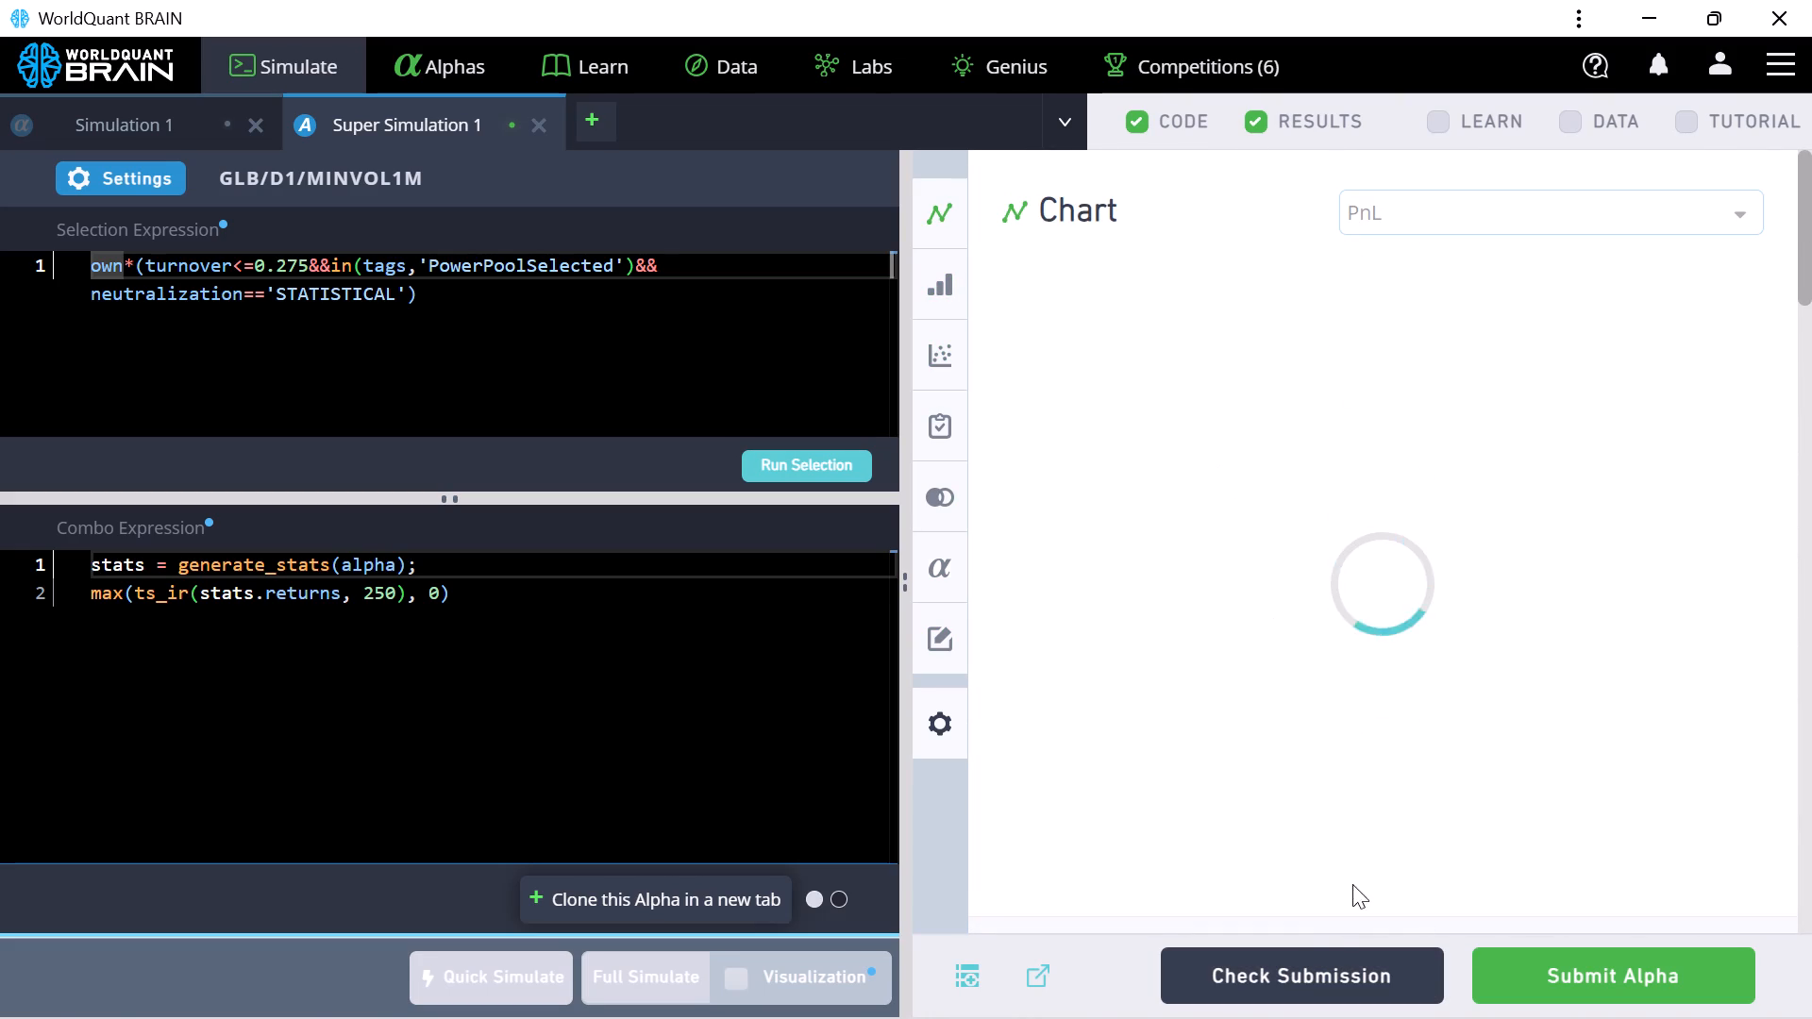
click(1287, 970)
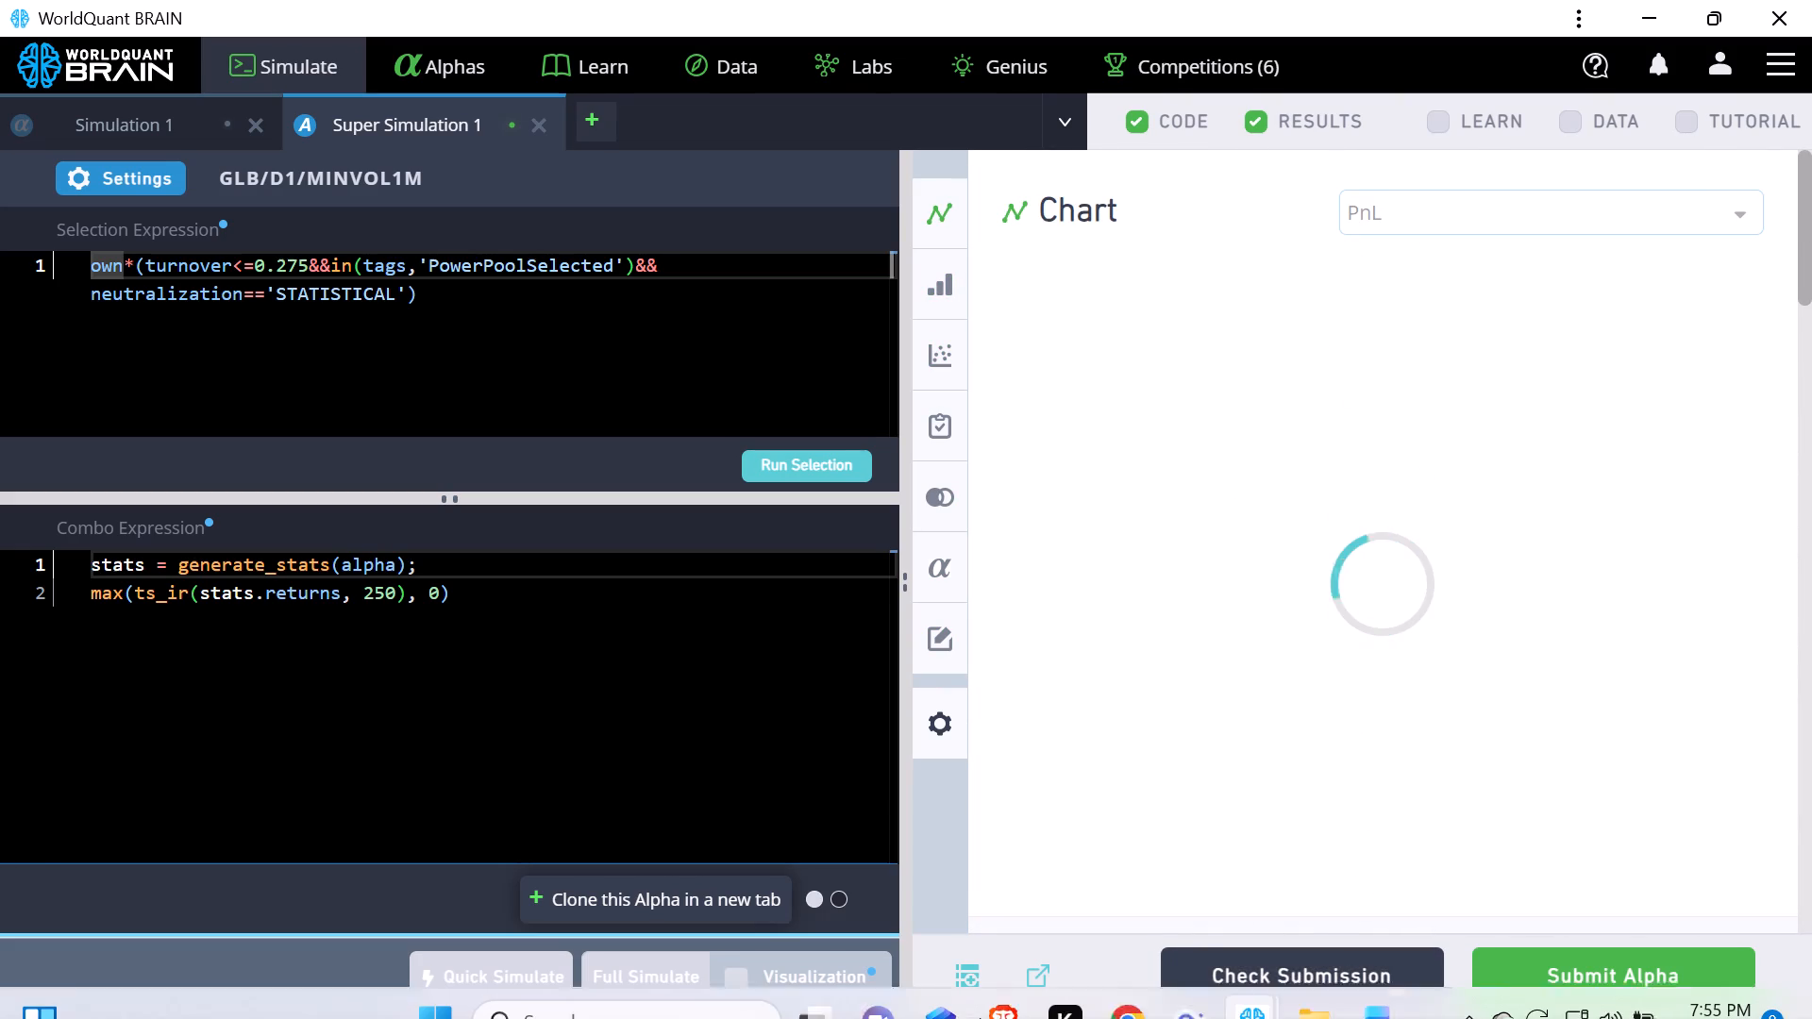
Switch to the BRAIN app window running the super simulation and open the details of the first alpha in the submitted list.
click(1135, 829)
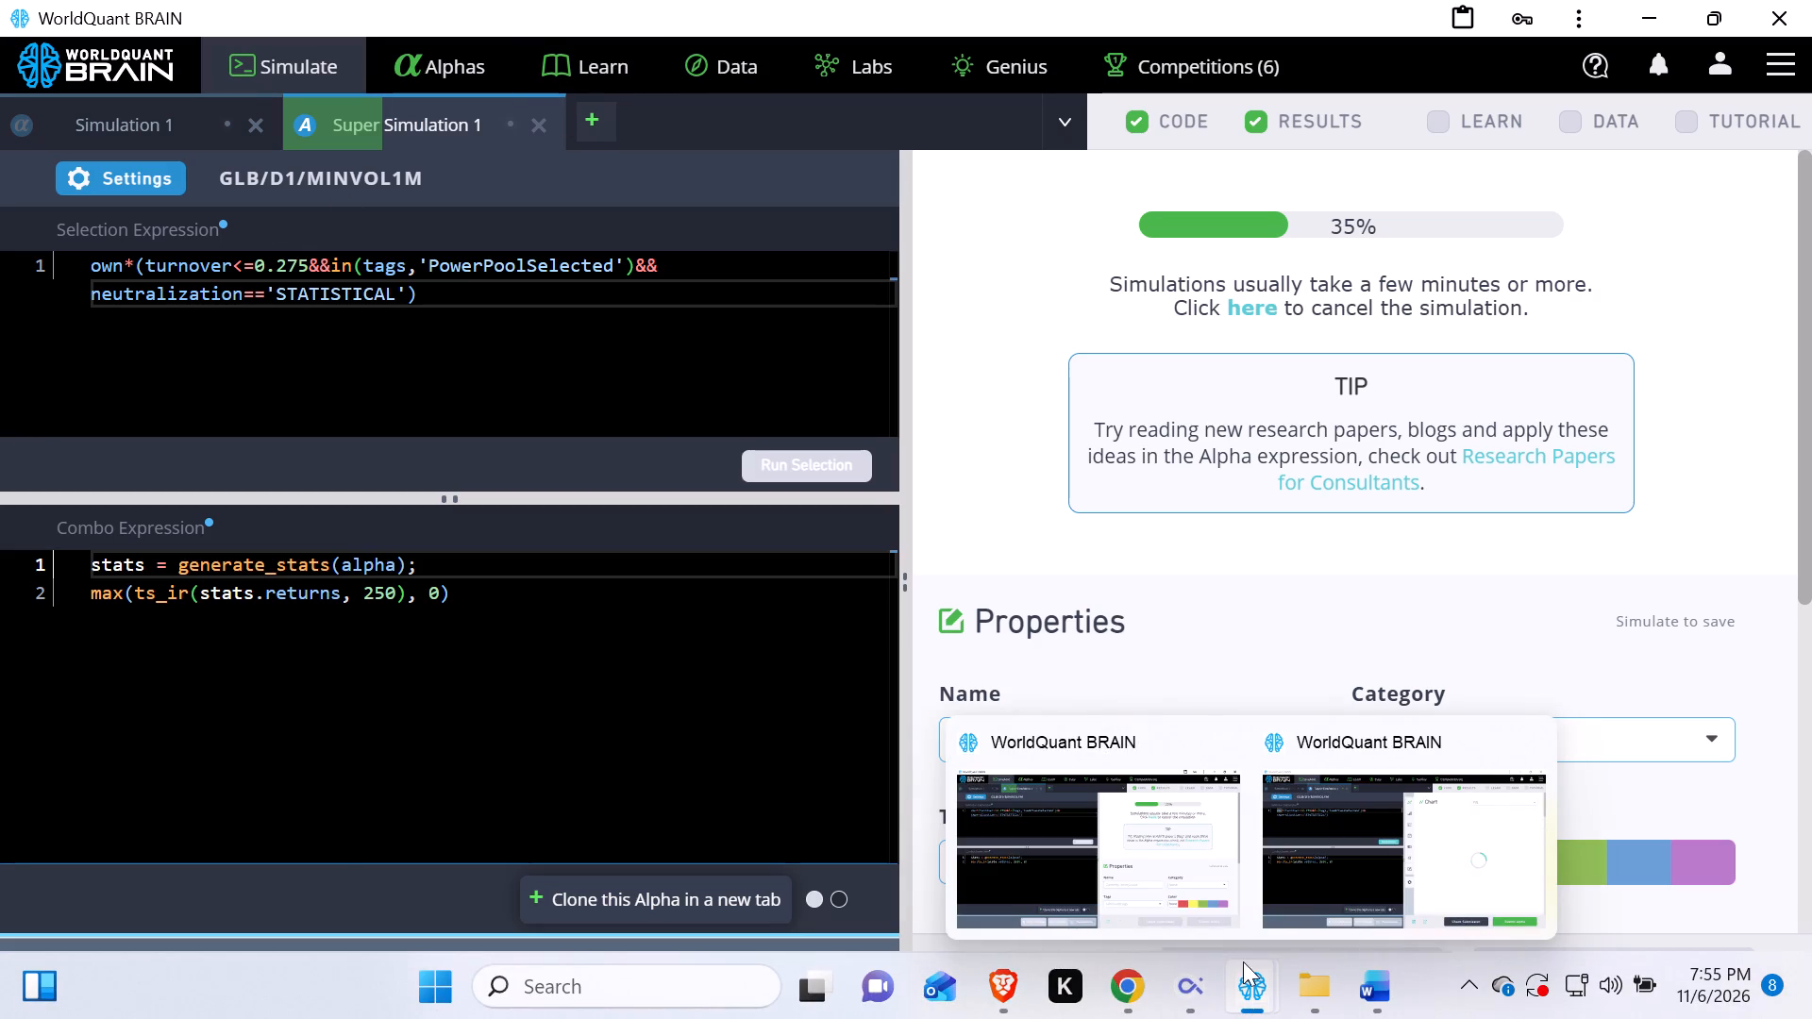
click(1173, 891)
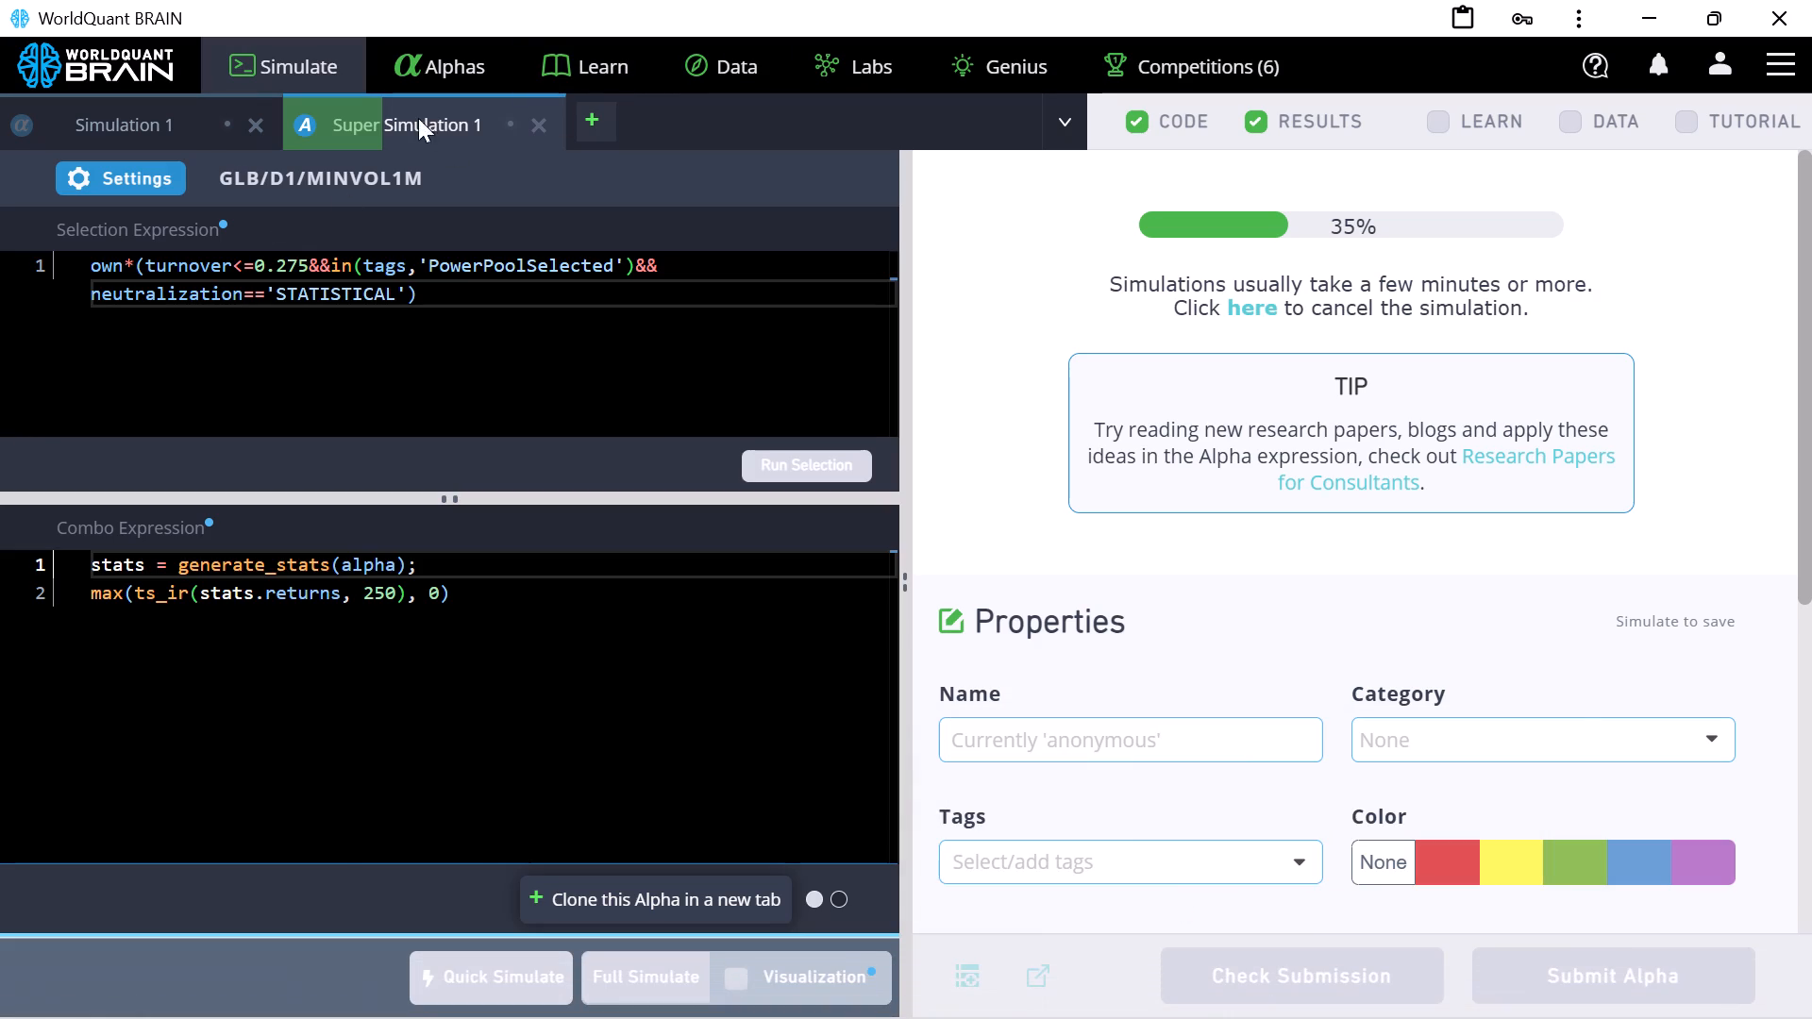
click(445, 56)
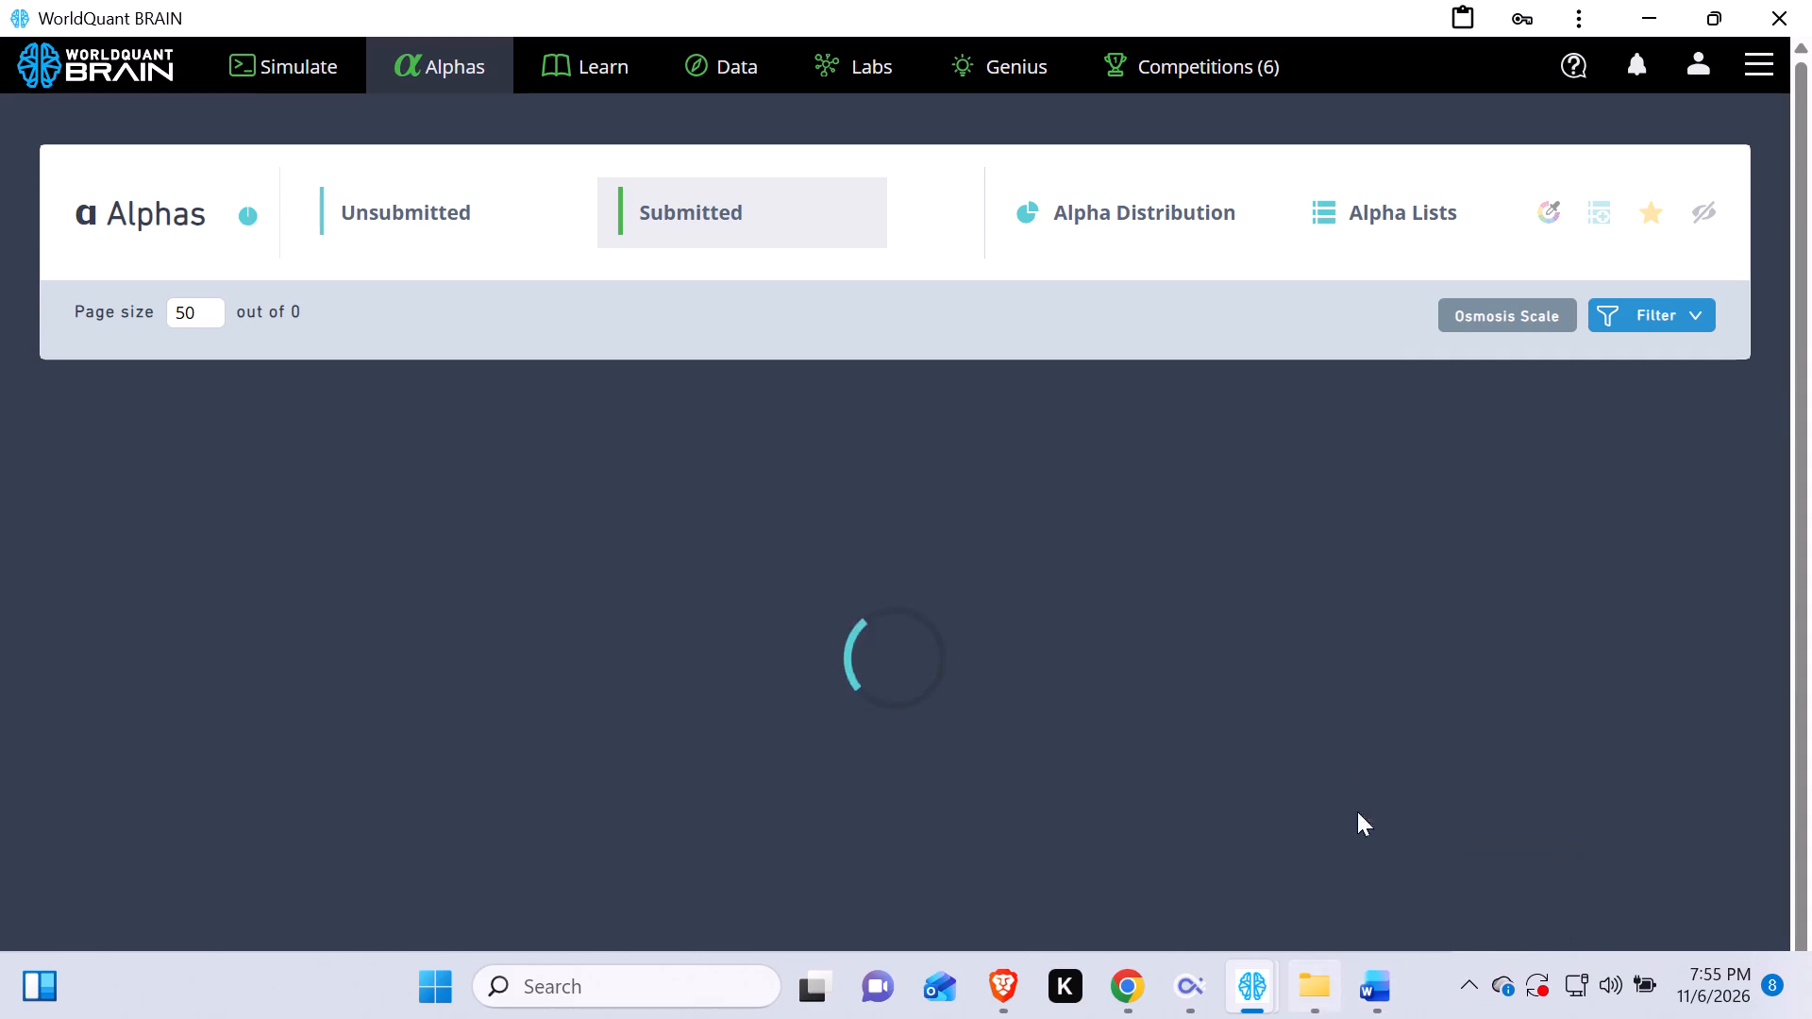
click(1208, 573)
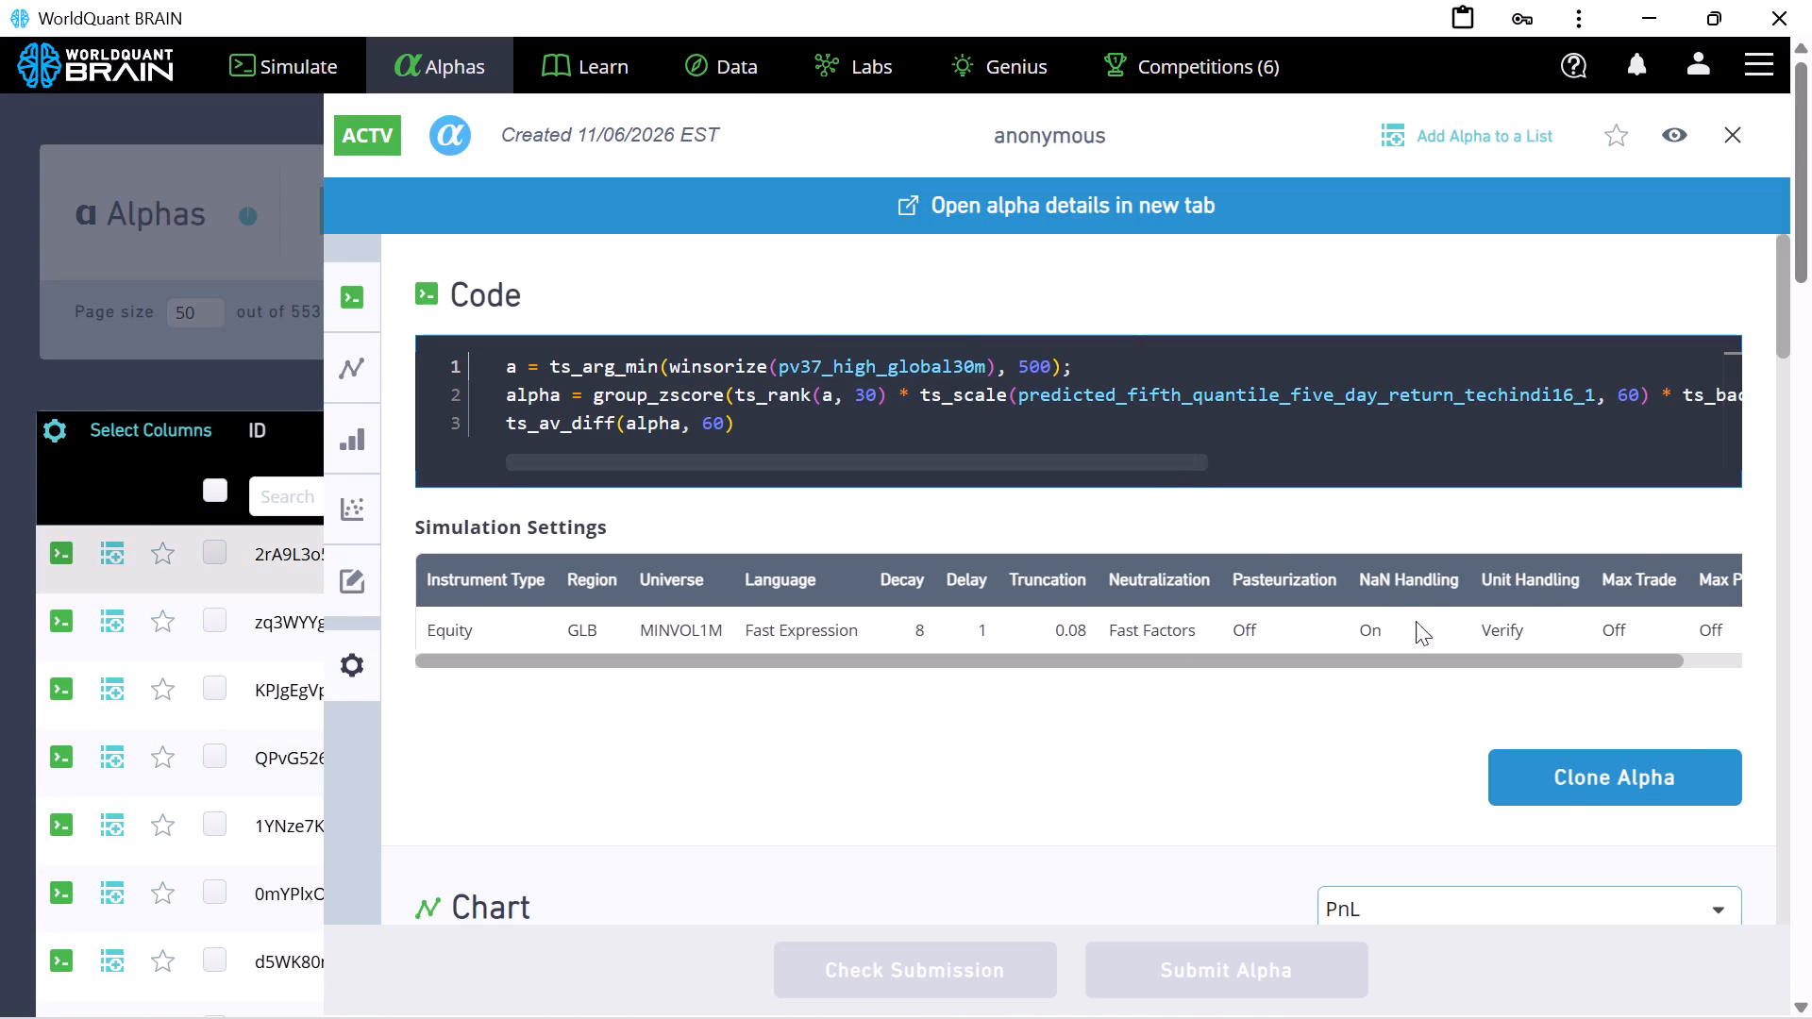
Clone the opened submitted alpha into a new simulation.
drag(1658, 787, 1650, 788)
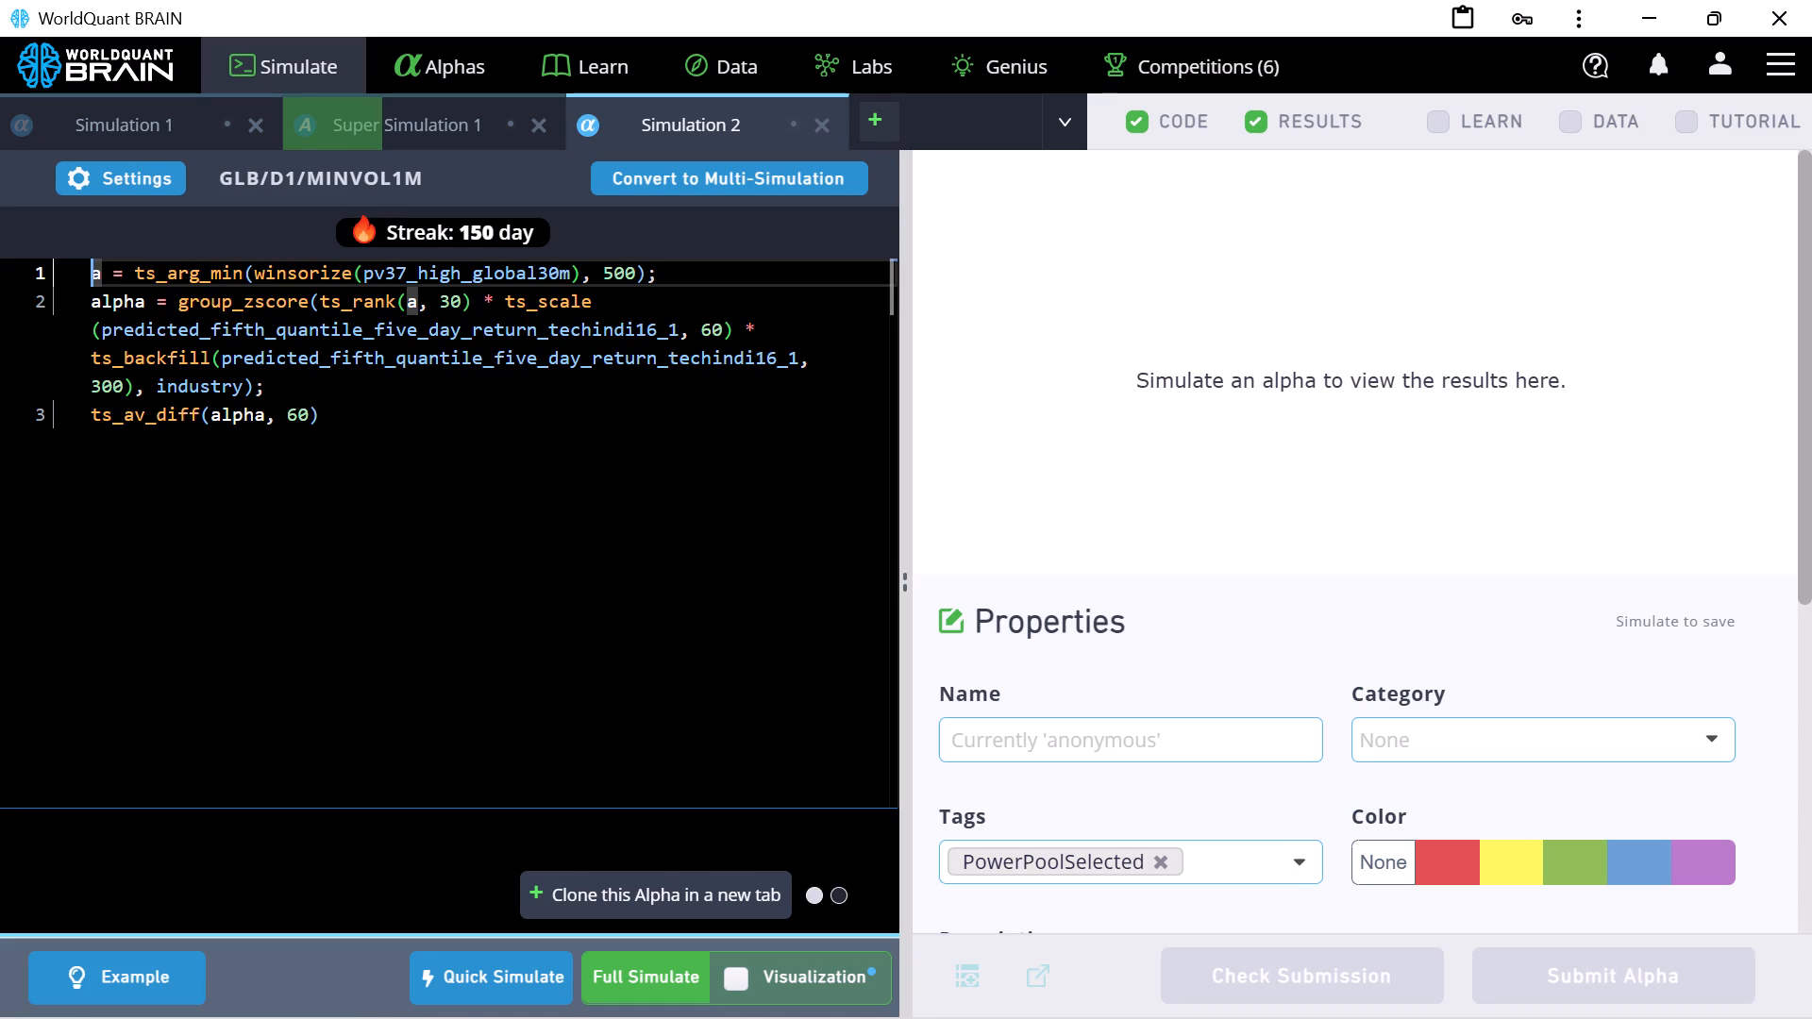
Copy the field name predicted_fifth_quantile_five_day_return_techindi16_1 from the cloned expression and search the GLB data catalogue for it.
drag(797, 358, 259, 377)
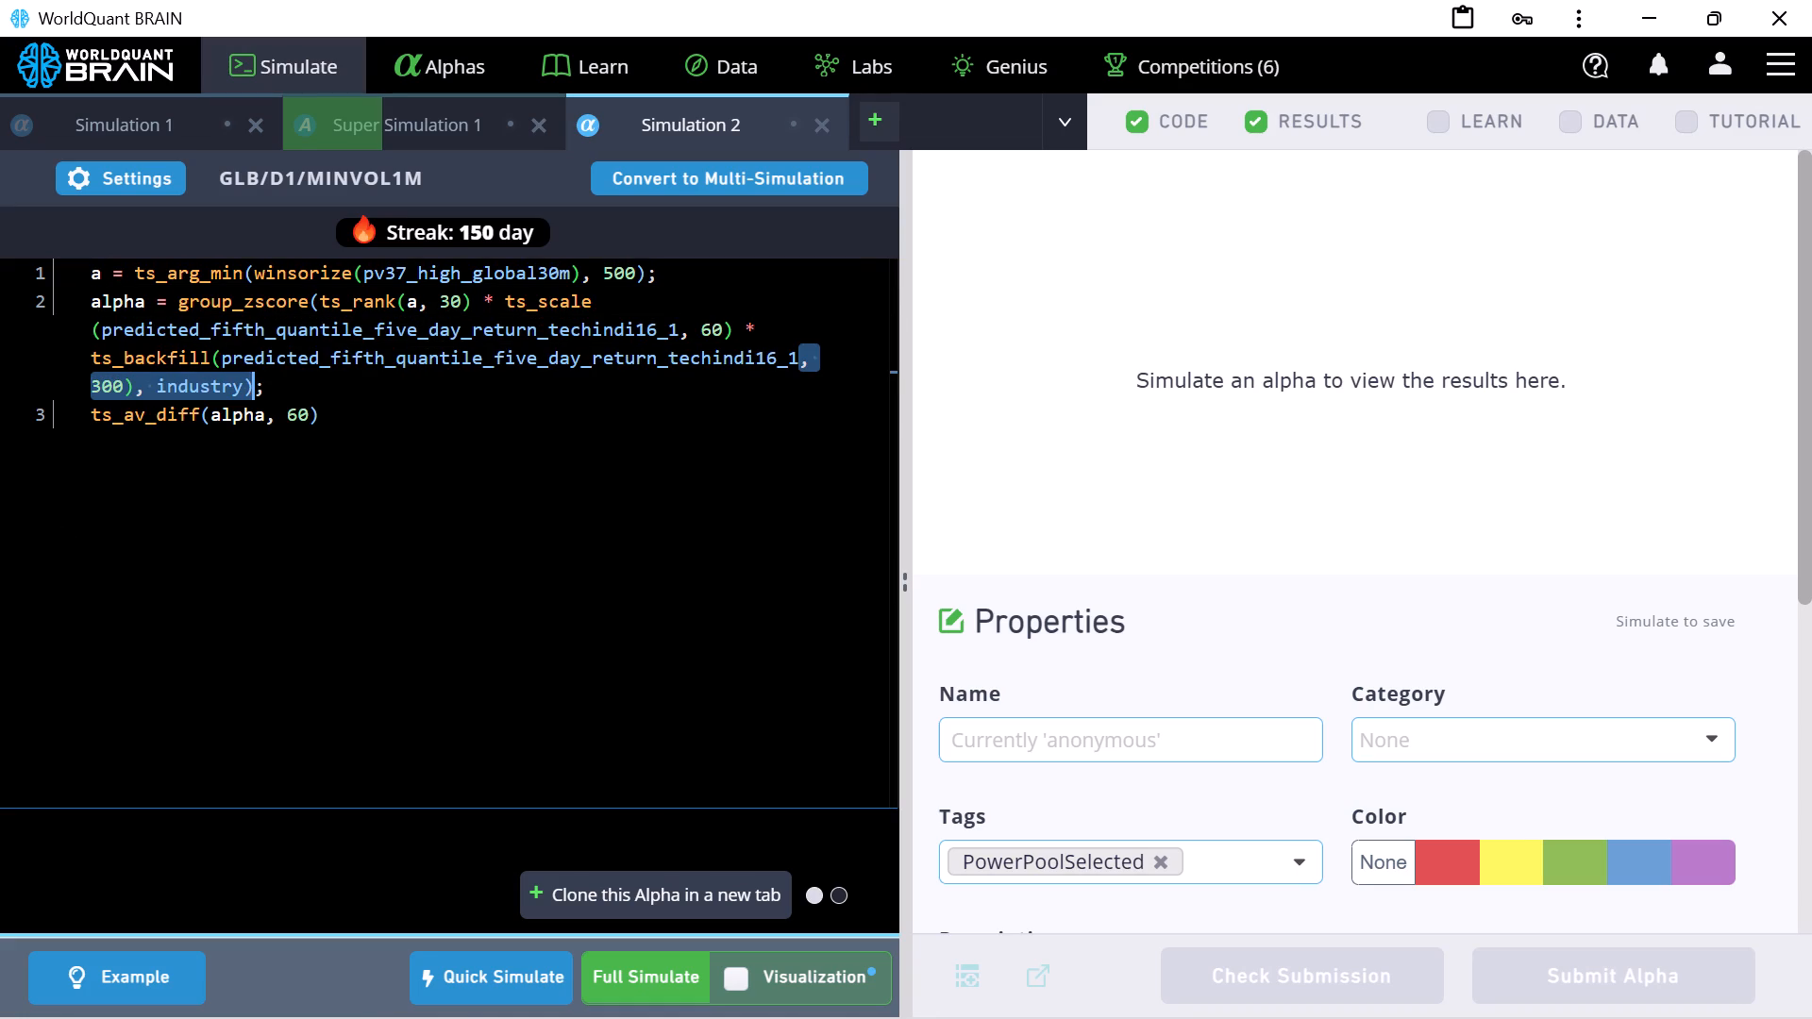
click(419, 456)
double_click(420, 352)
right_click(420, 352)
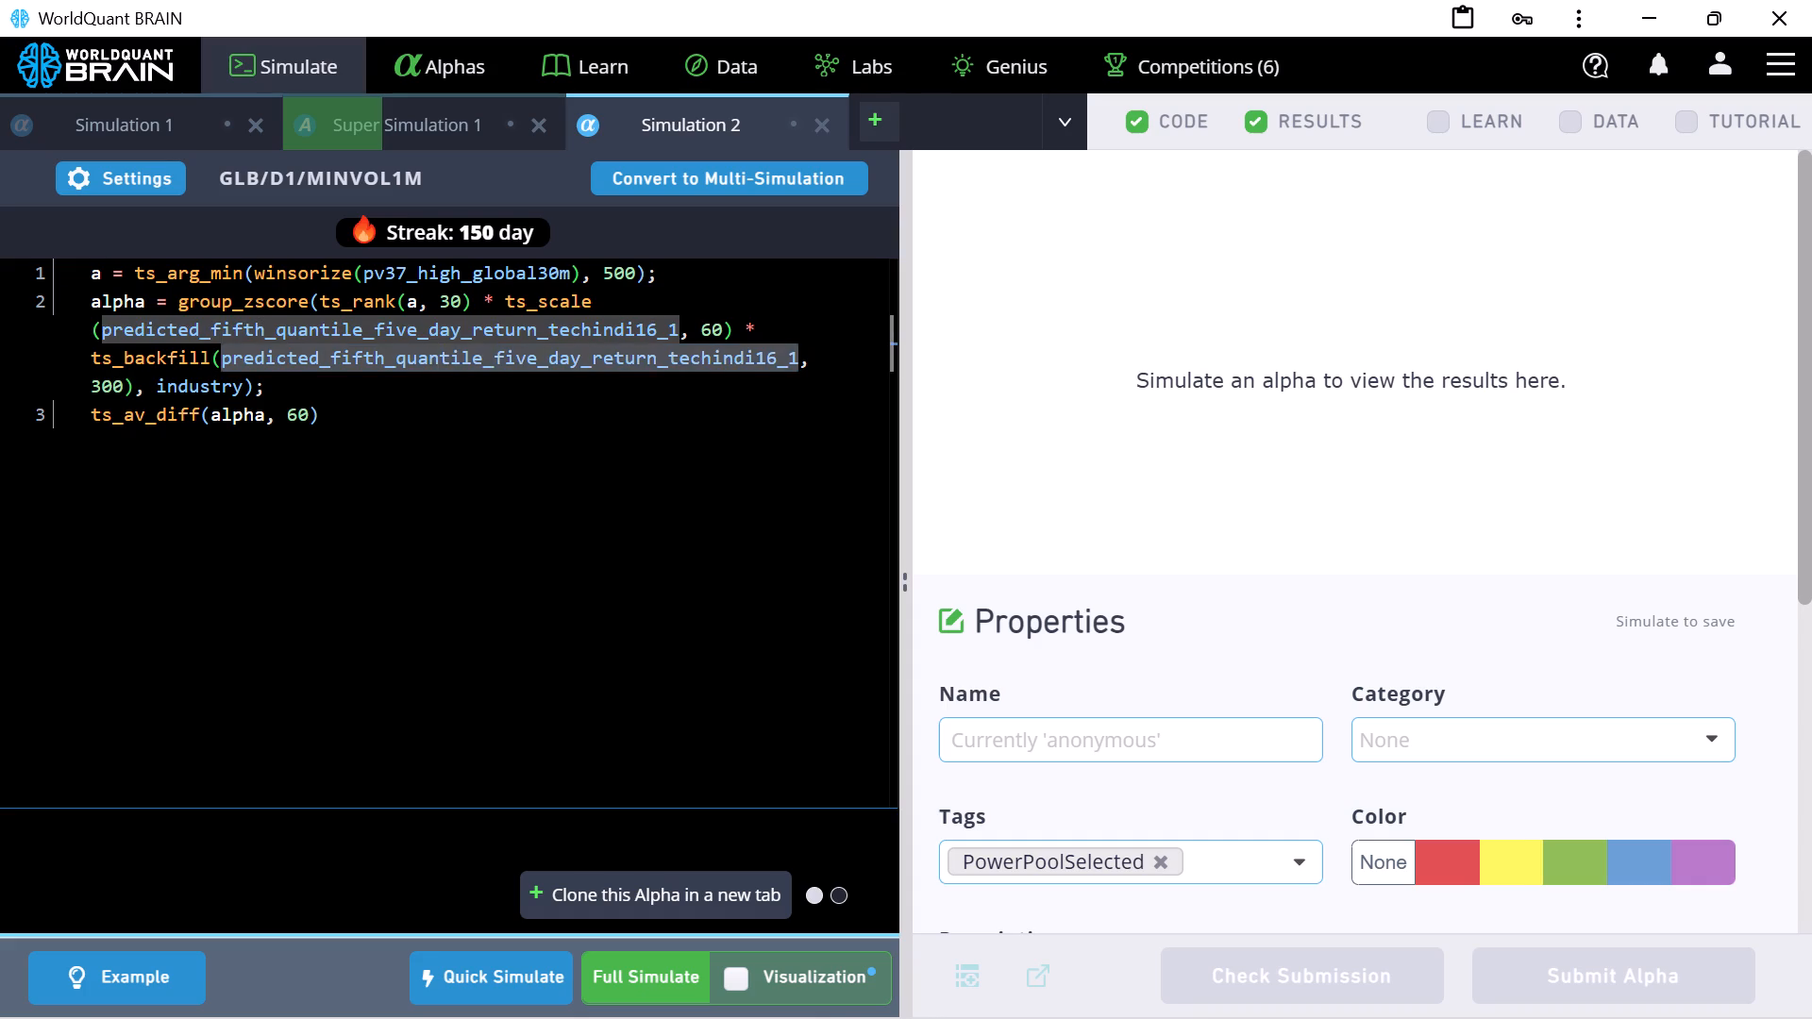
click(488, 459)
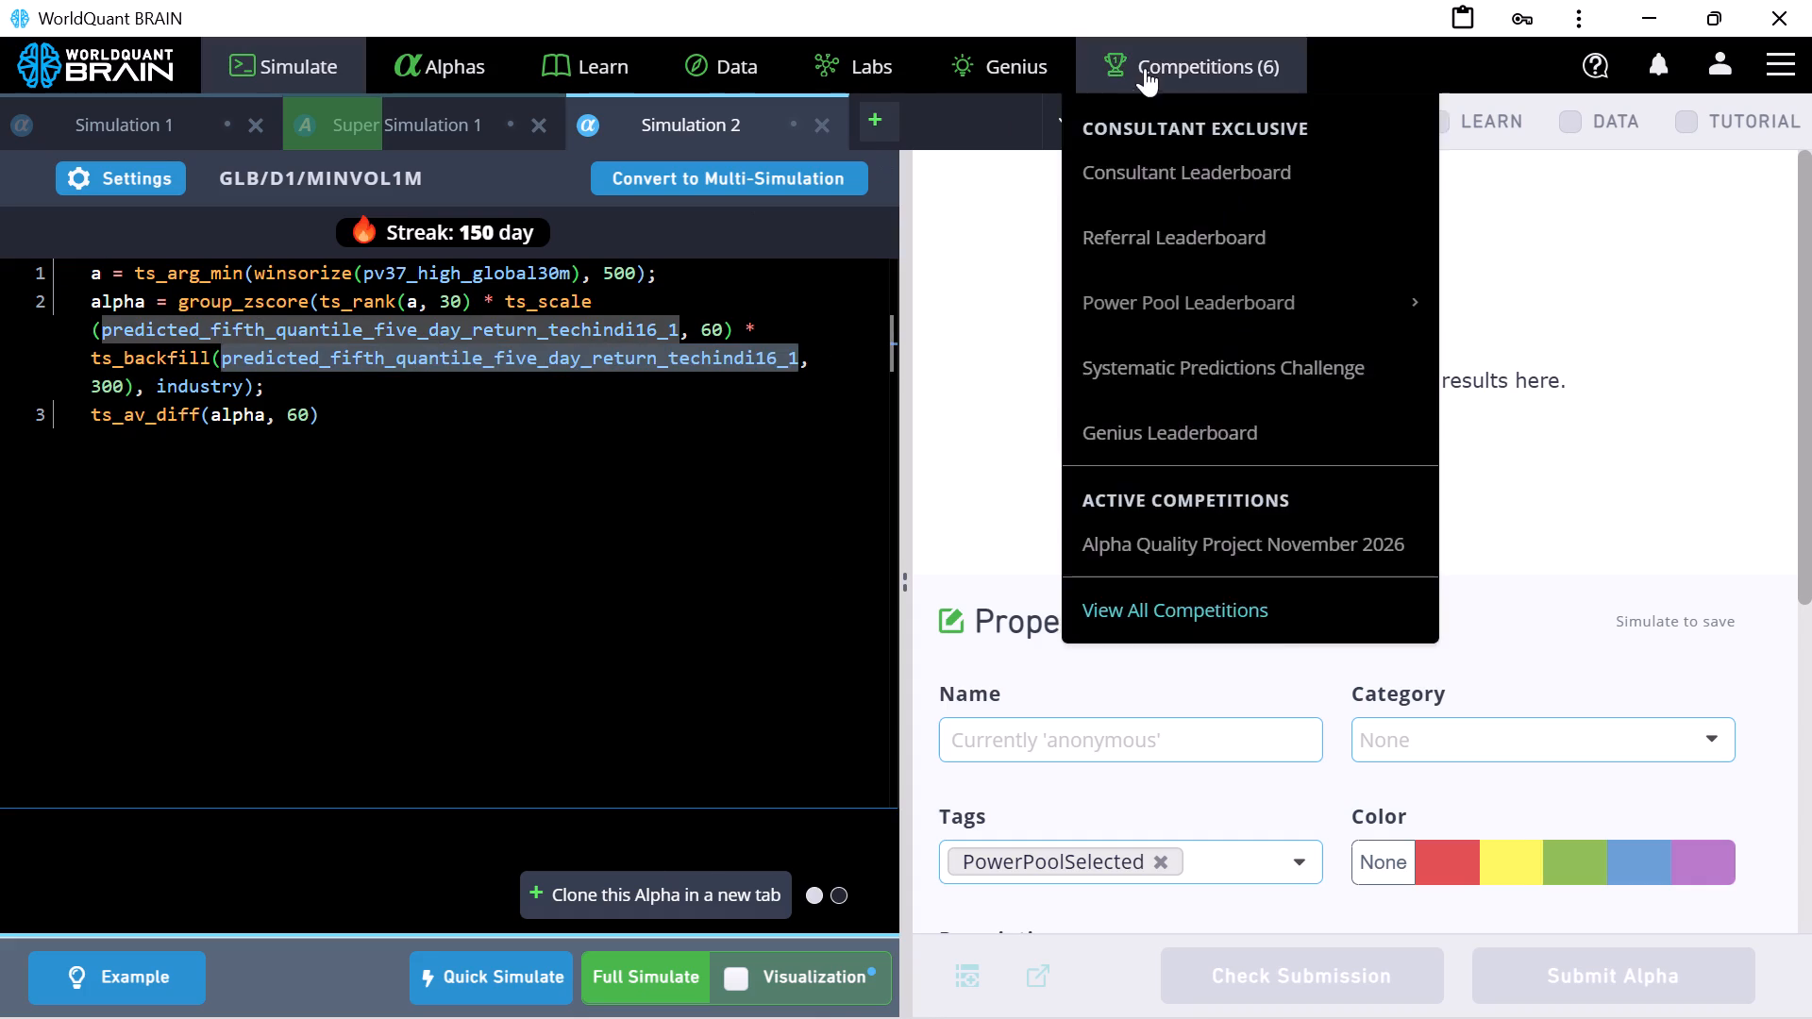
click(707, 48)
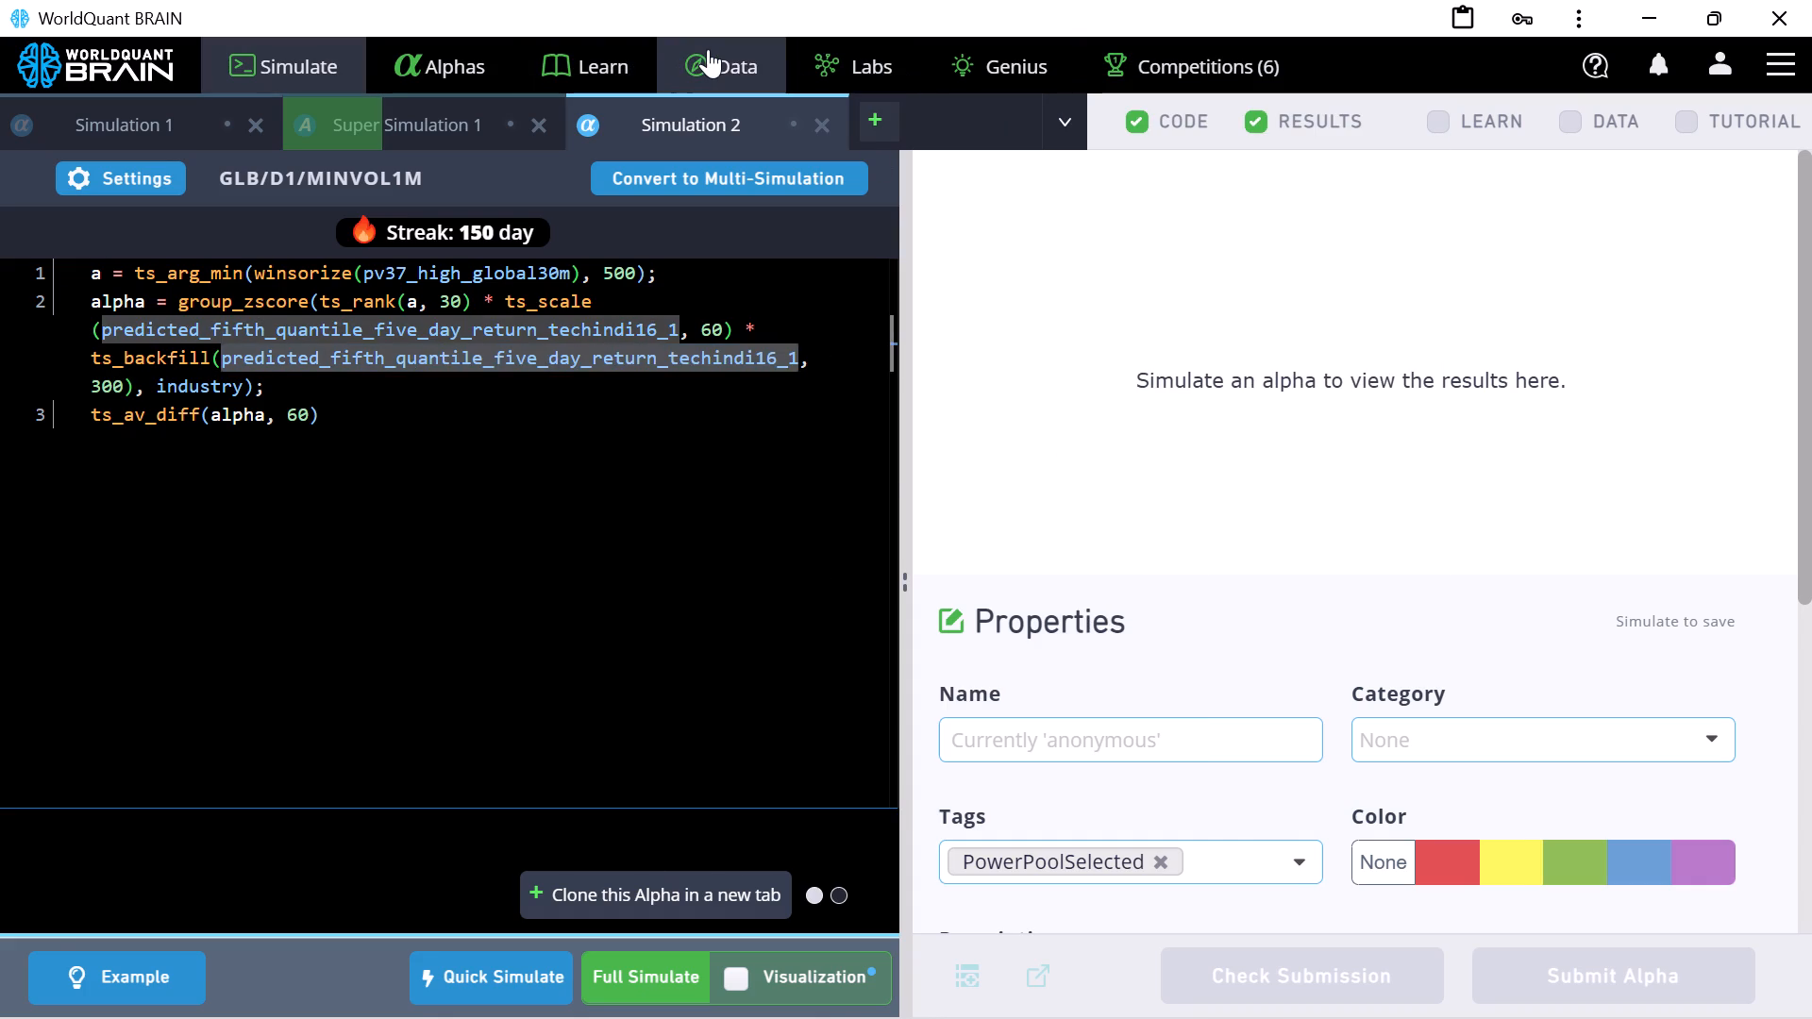
right_click(526, 491)
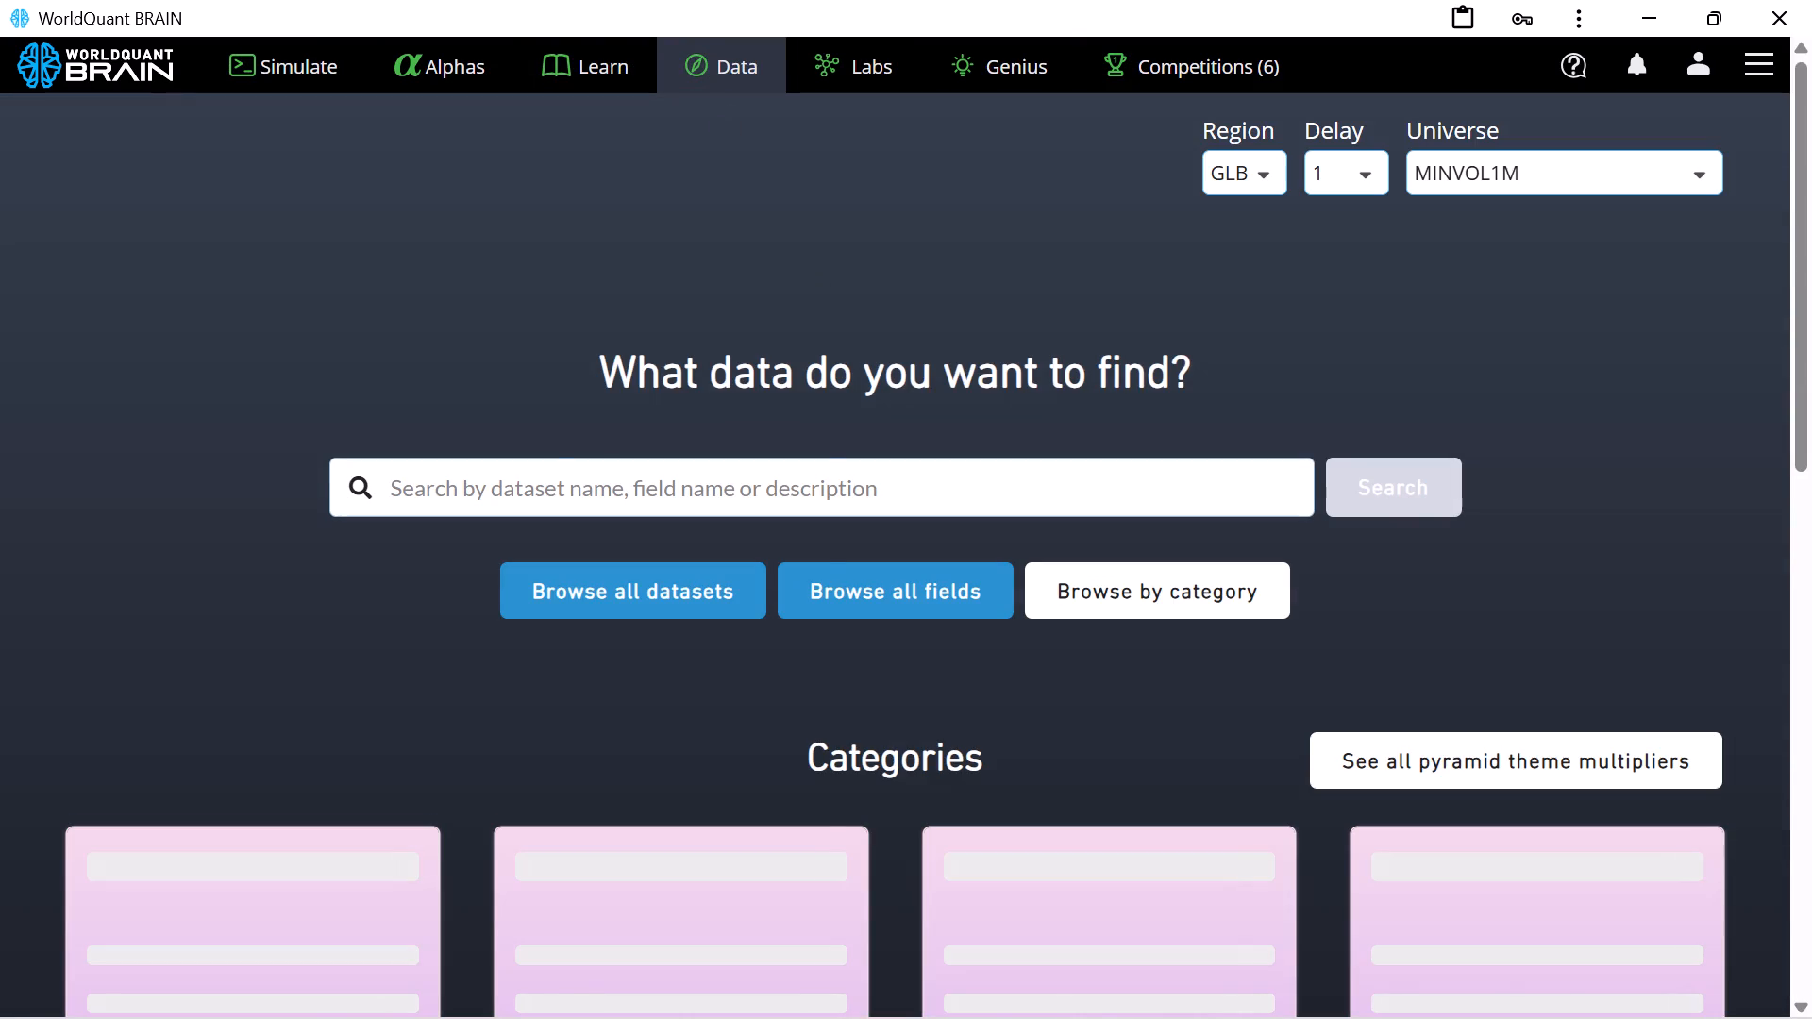
click(622, 731)
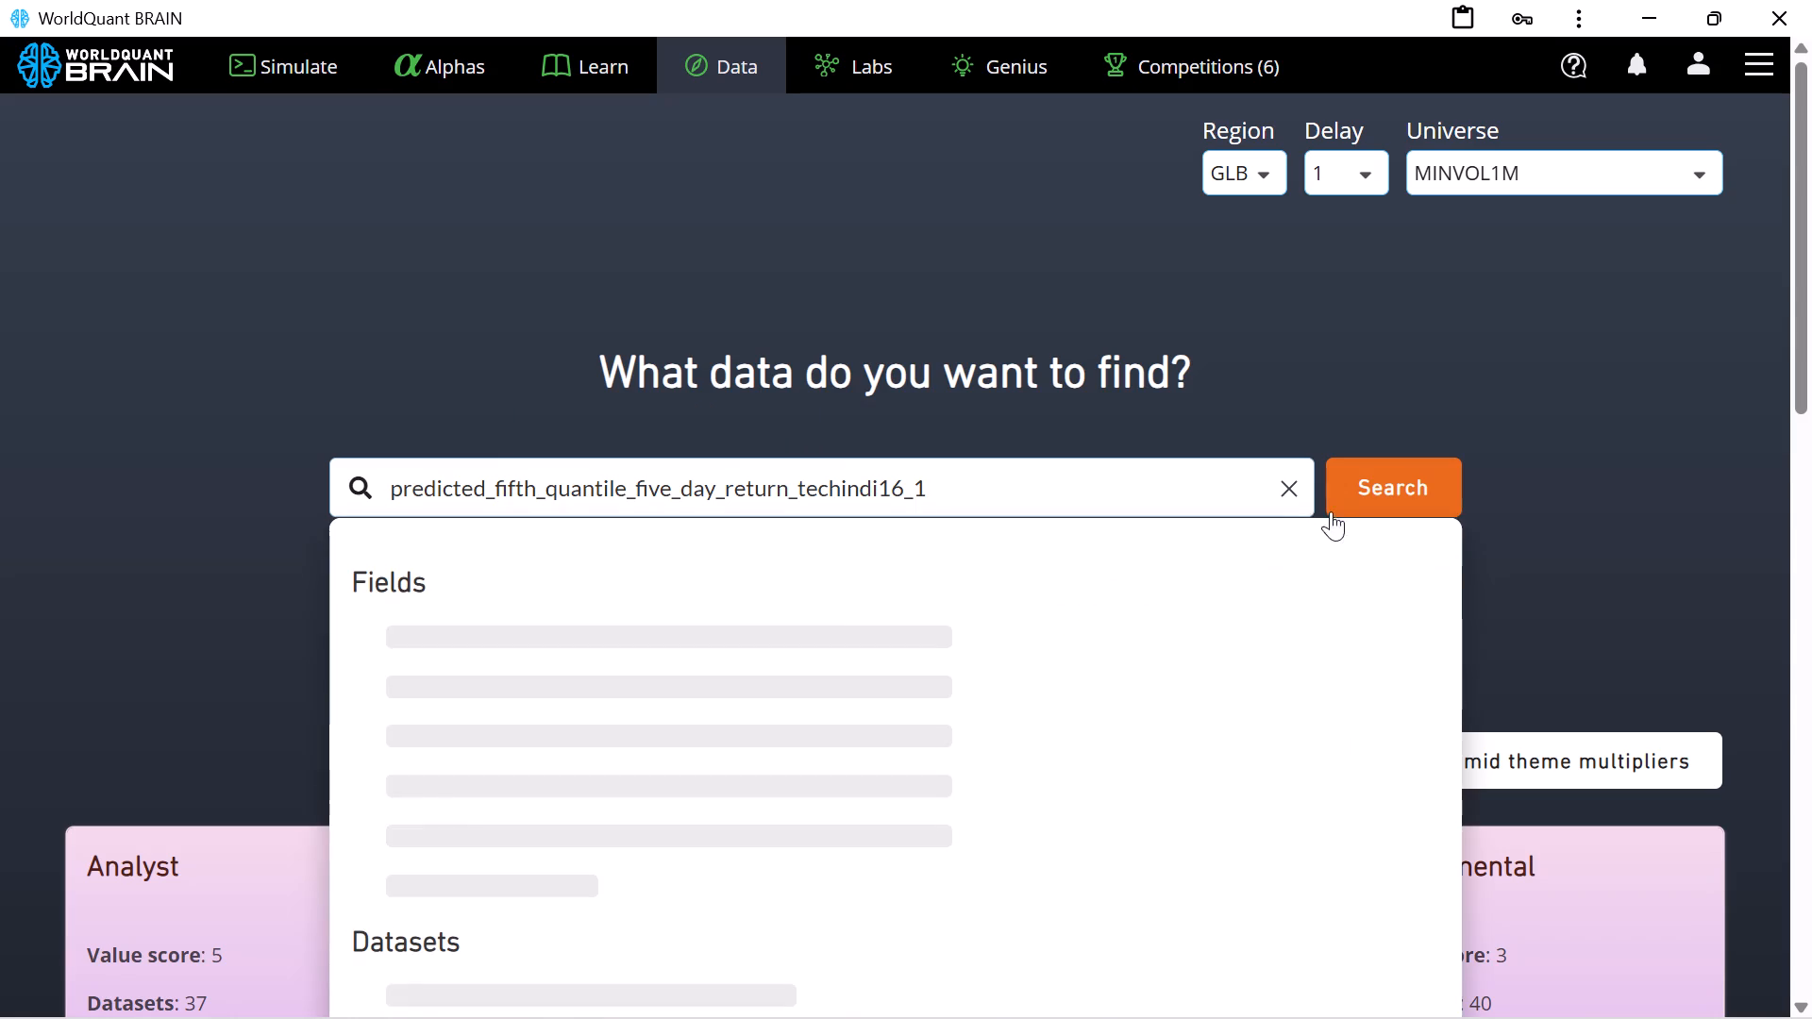
click(1369, 488)
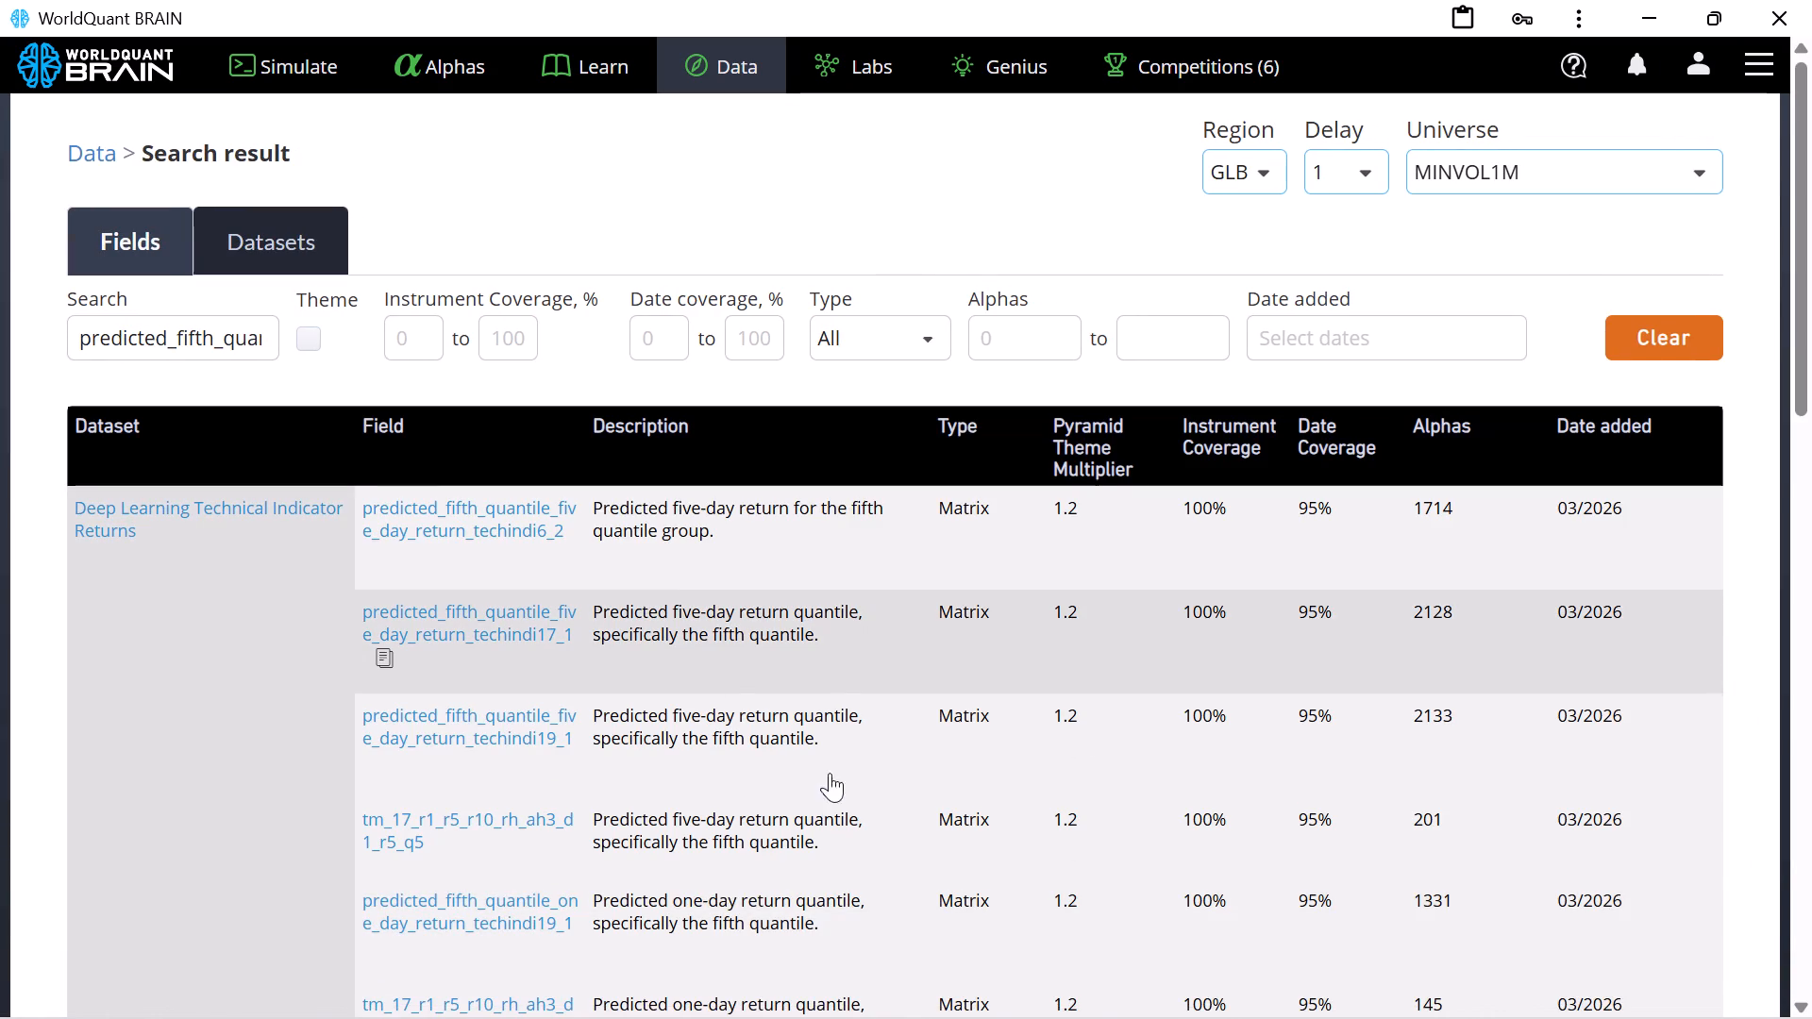
Look through the first two pages of search results and open all matching fields in the Deep Learning Technical Indicator Returns dataset.
scroll(1000, 767, down, 4)
scroll(1161, 776, down, 5)
scroll(1192, 850, down, 6)
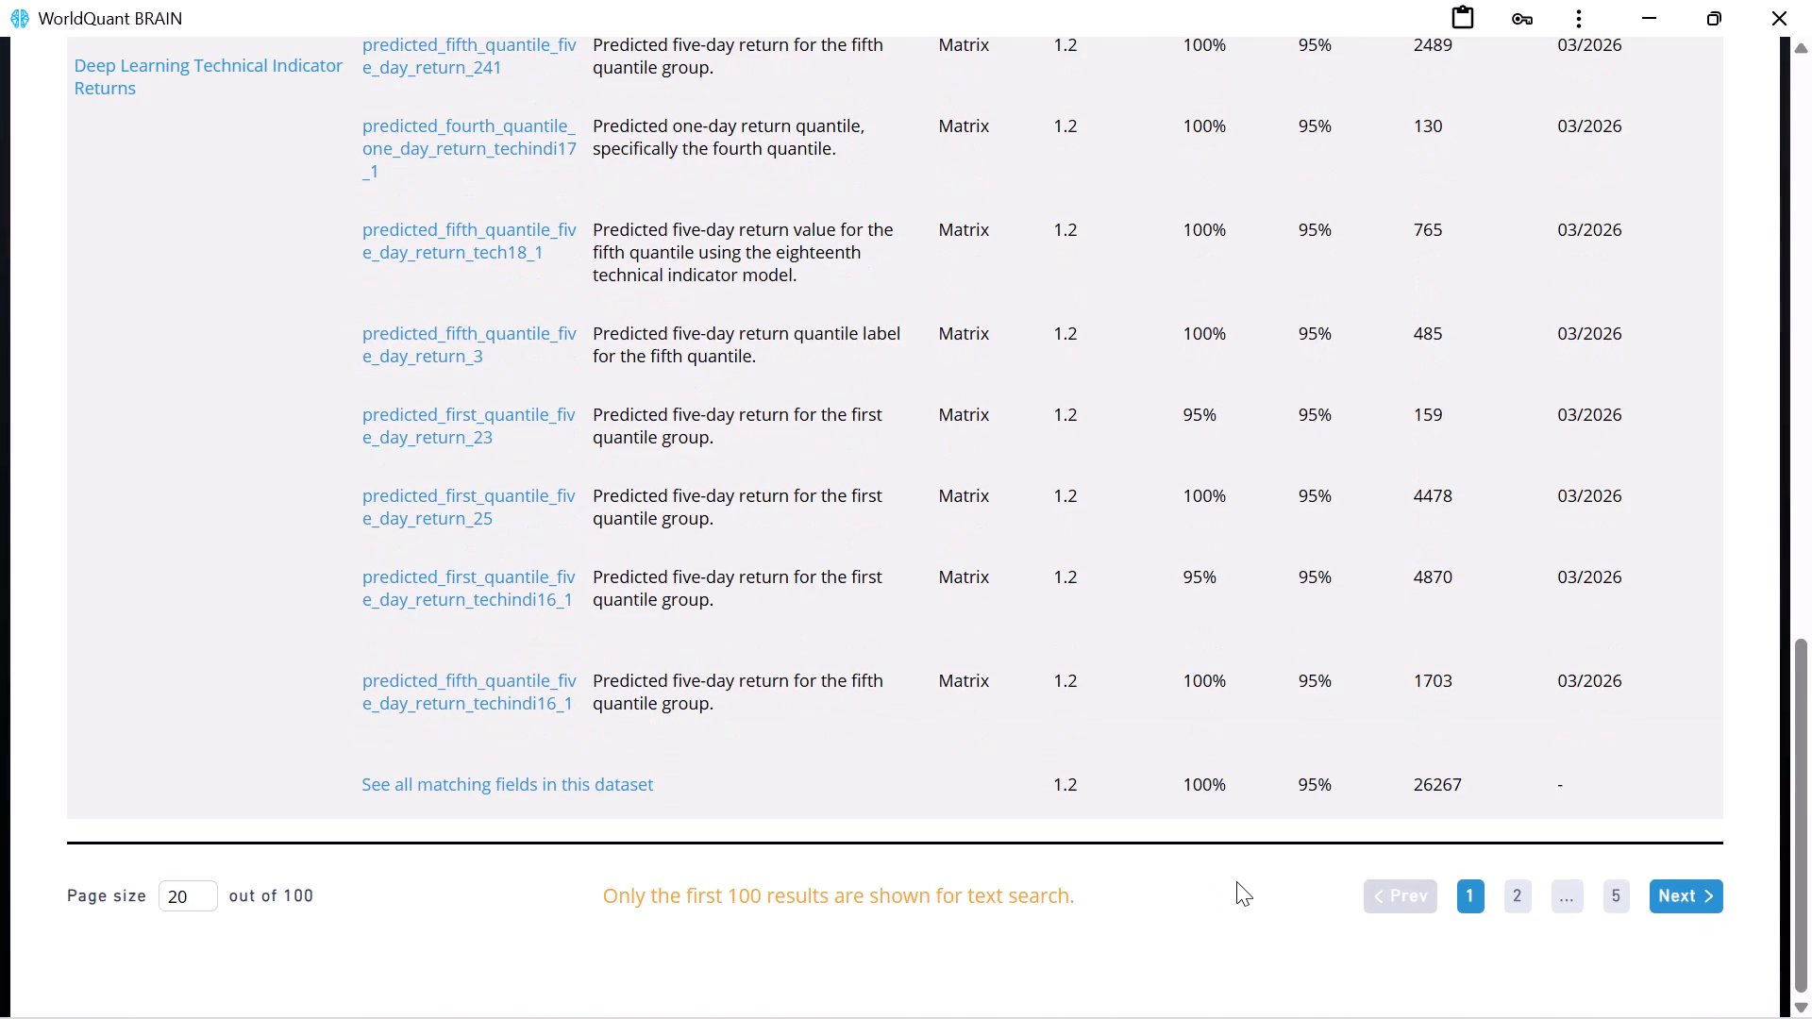
click(1523, 900)
scroll(1584, 814, down, 7)
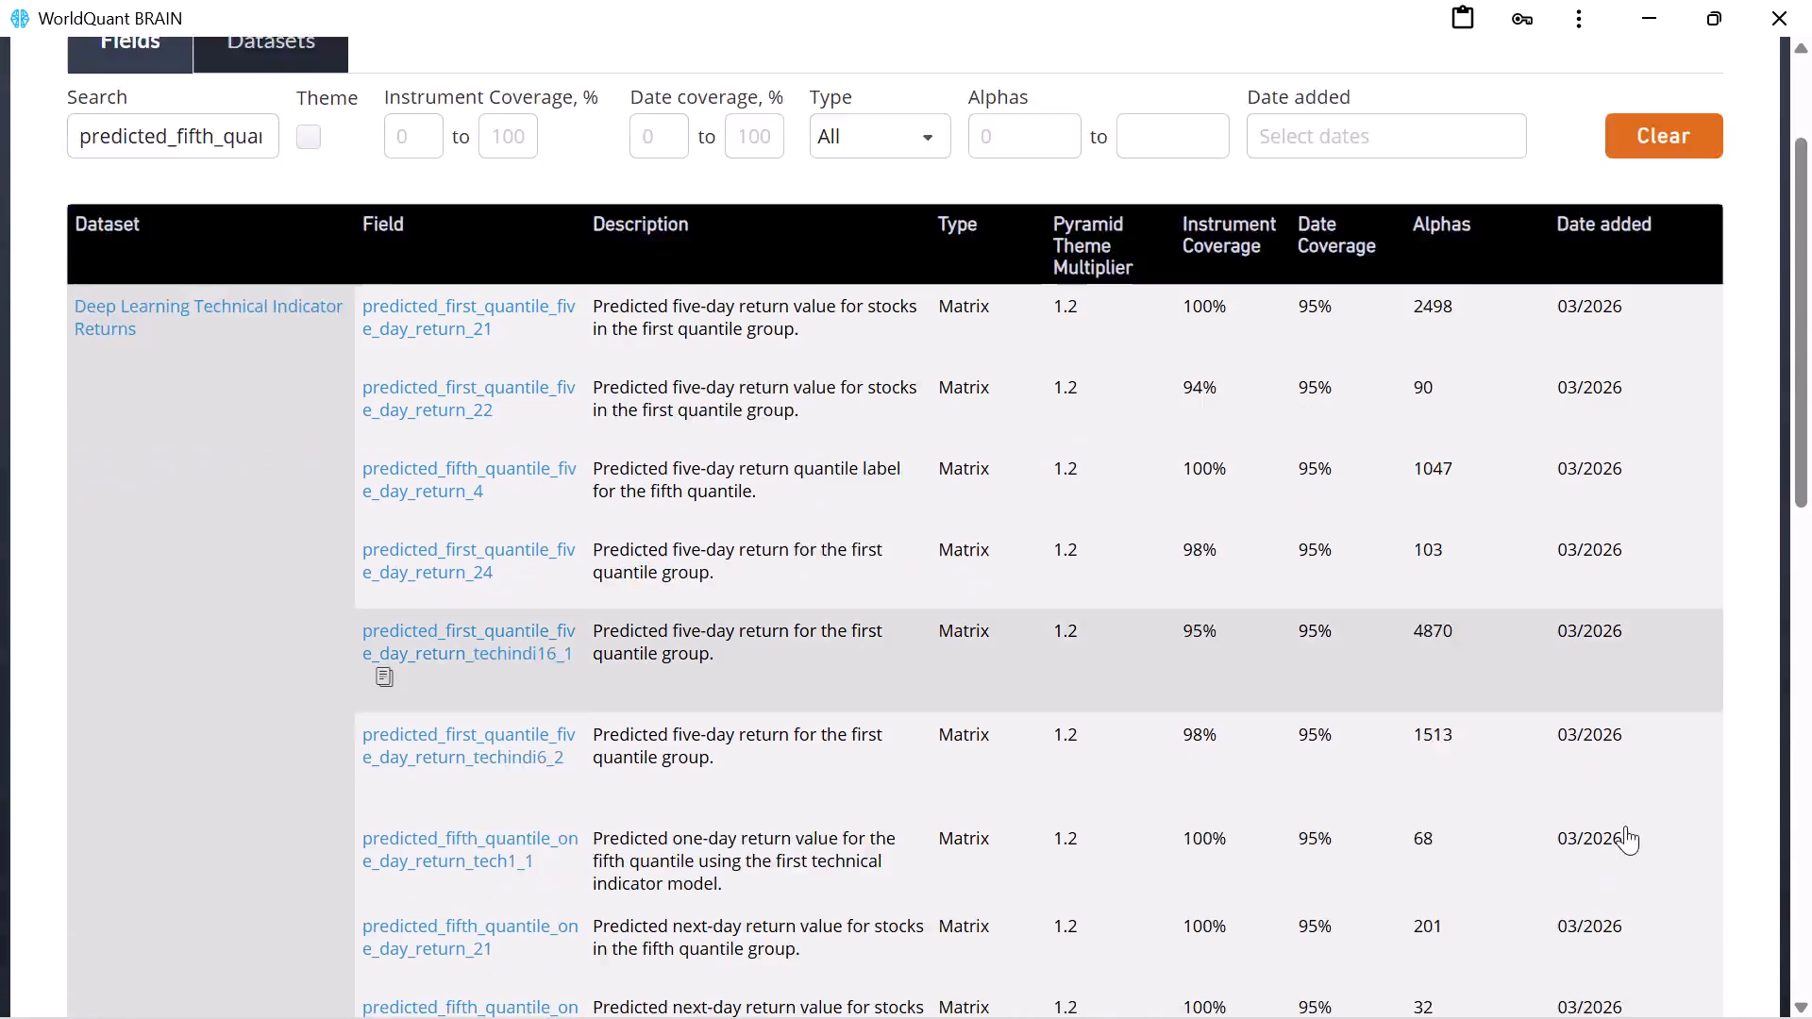
scroll(1678, 859, down, 6)
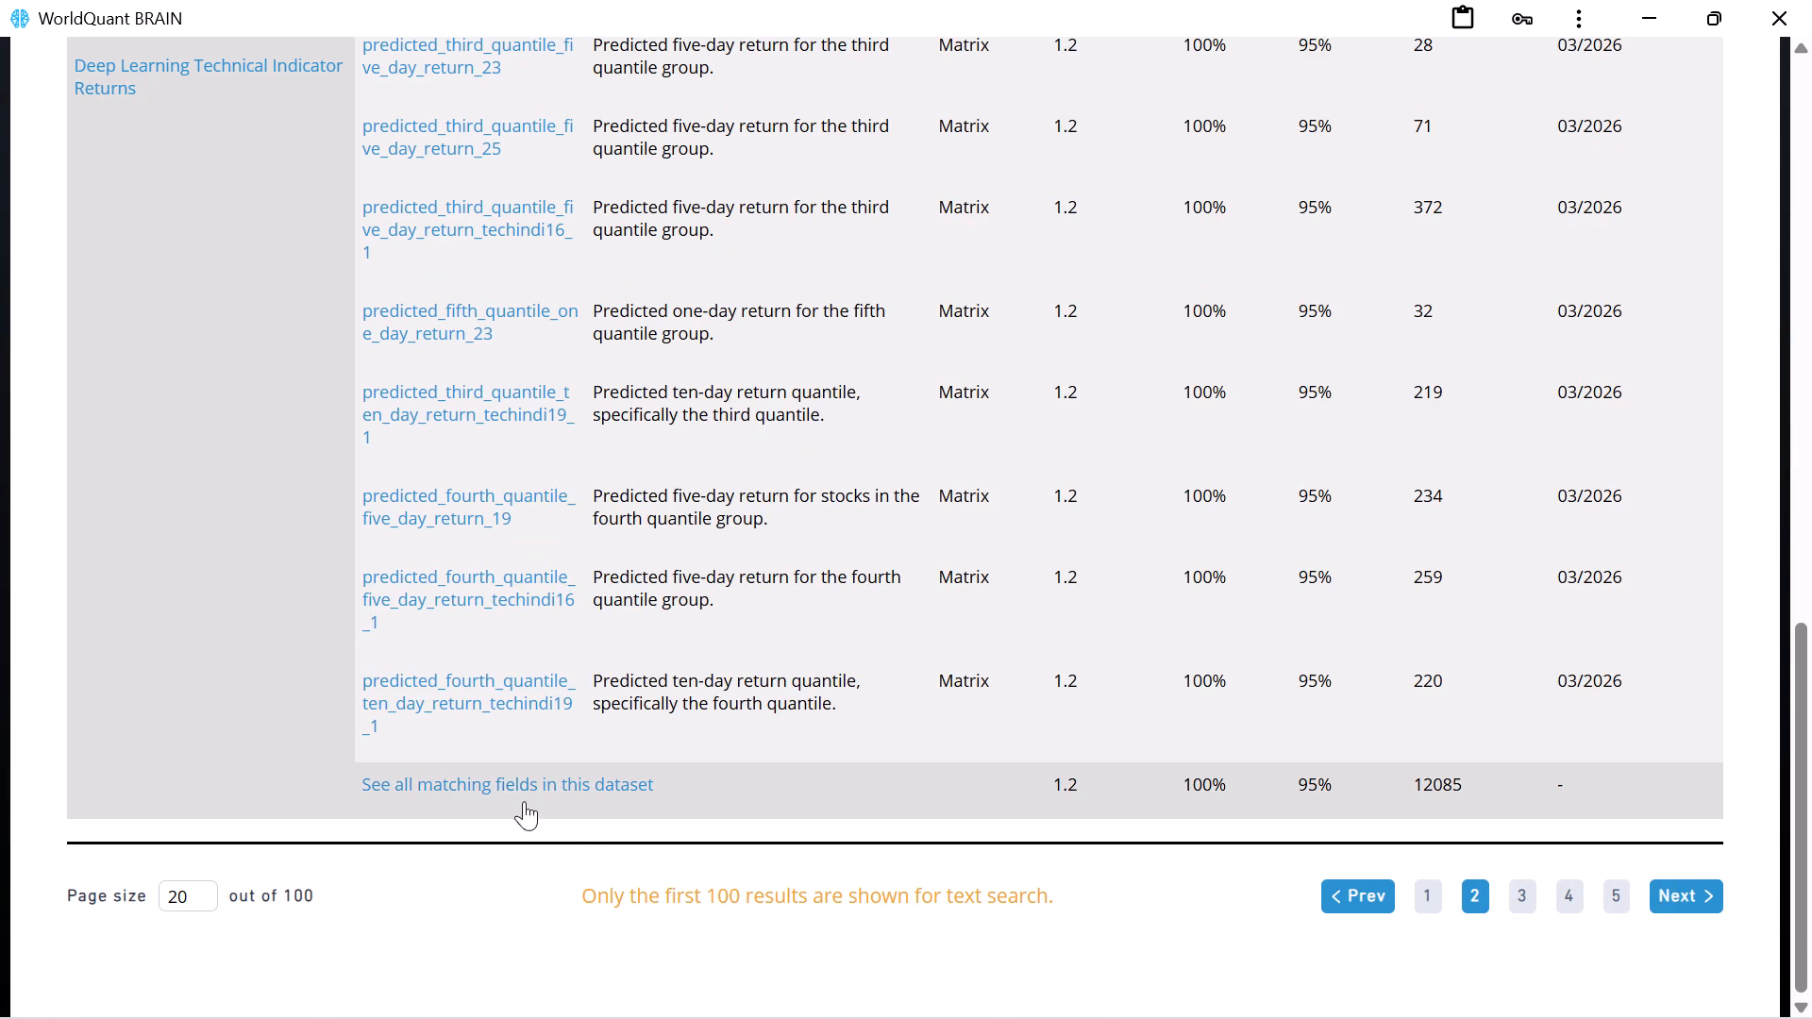
click(508, 787)
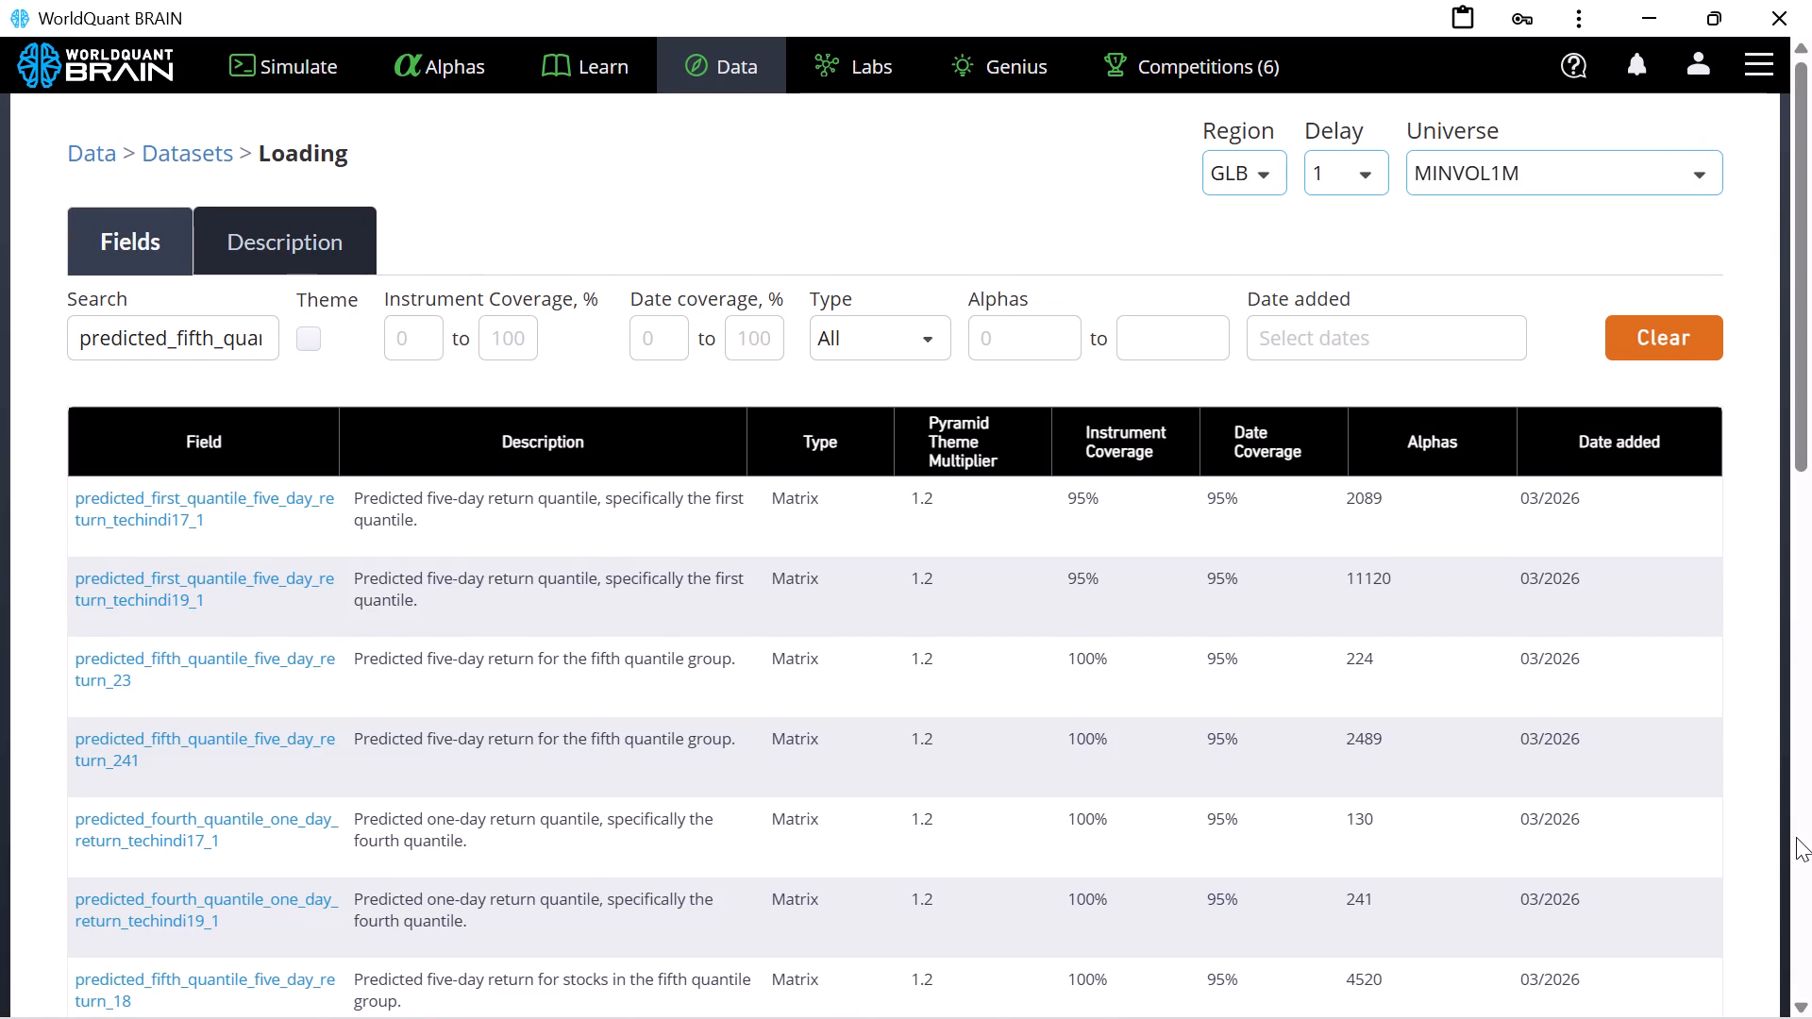
Browse the dataset's matching fields through page 5 and copy the field name predicted_first_quantile_five_day_return_tech18_1.
scroll(1796, 845, down, 10)
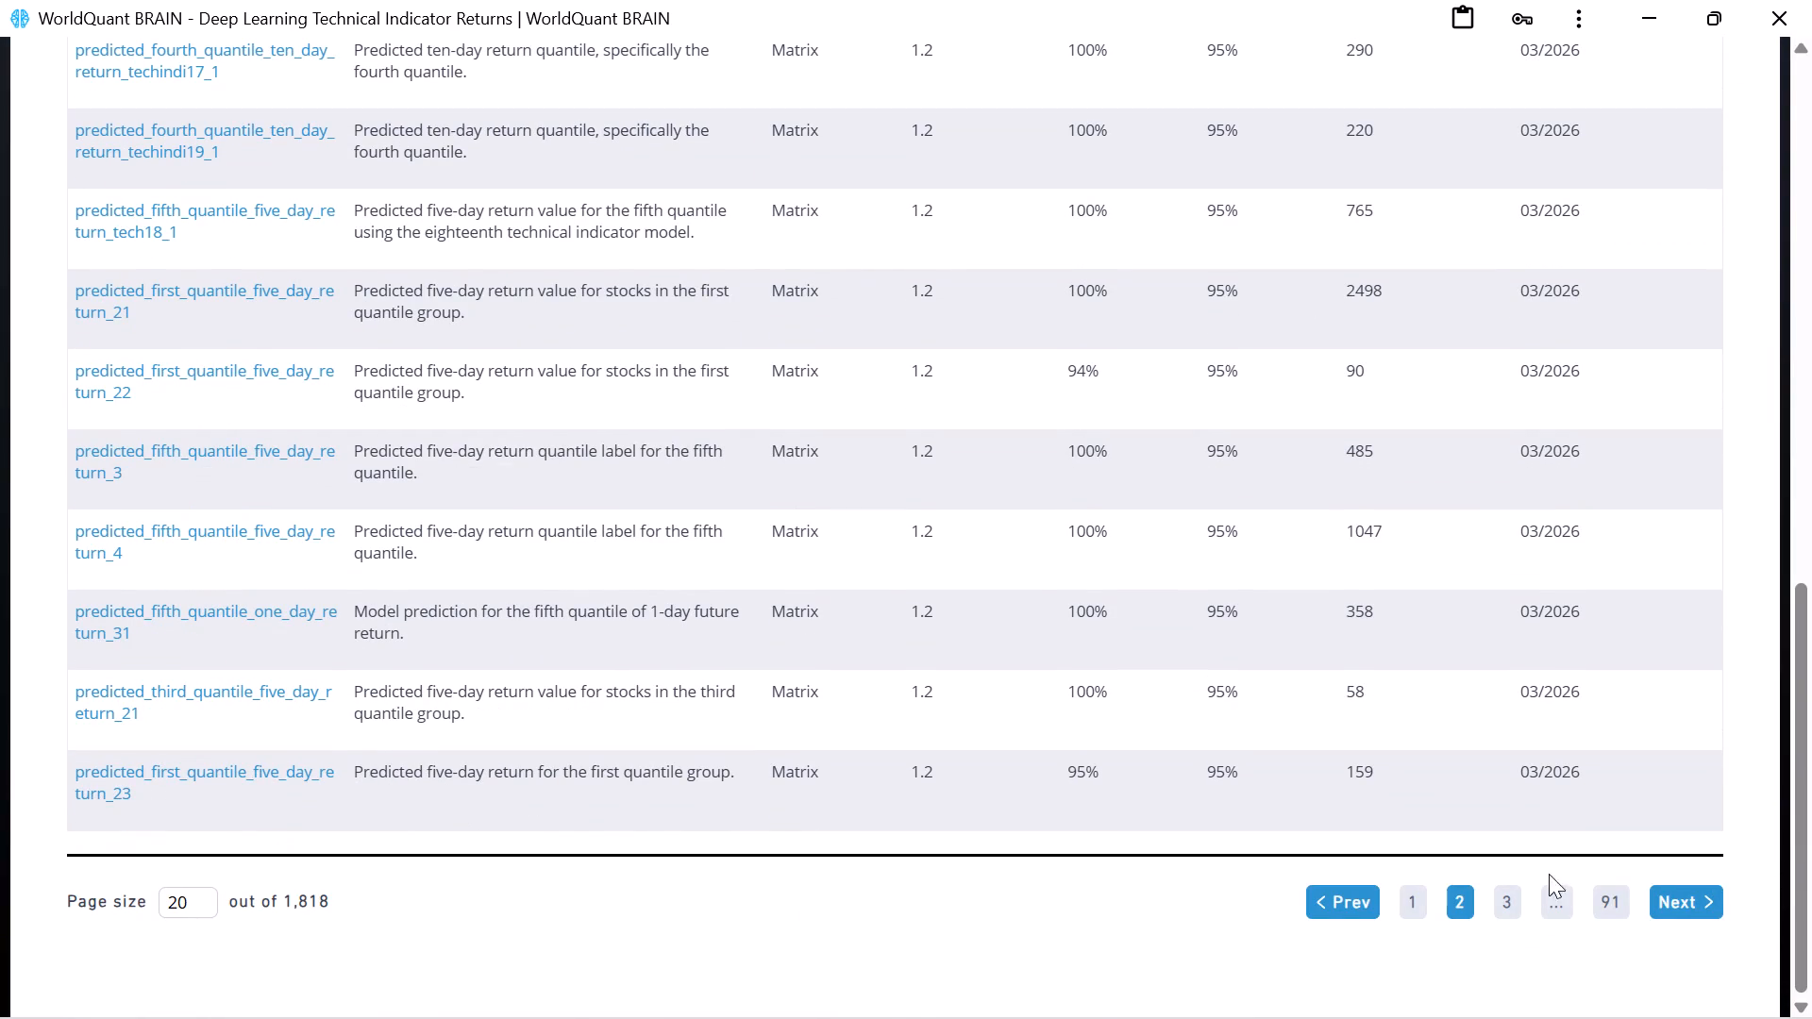
drag(1654, 892, 1653, 901)
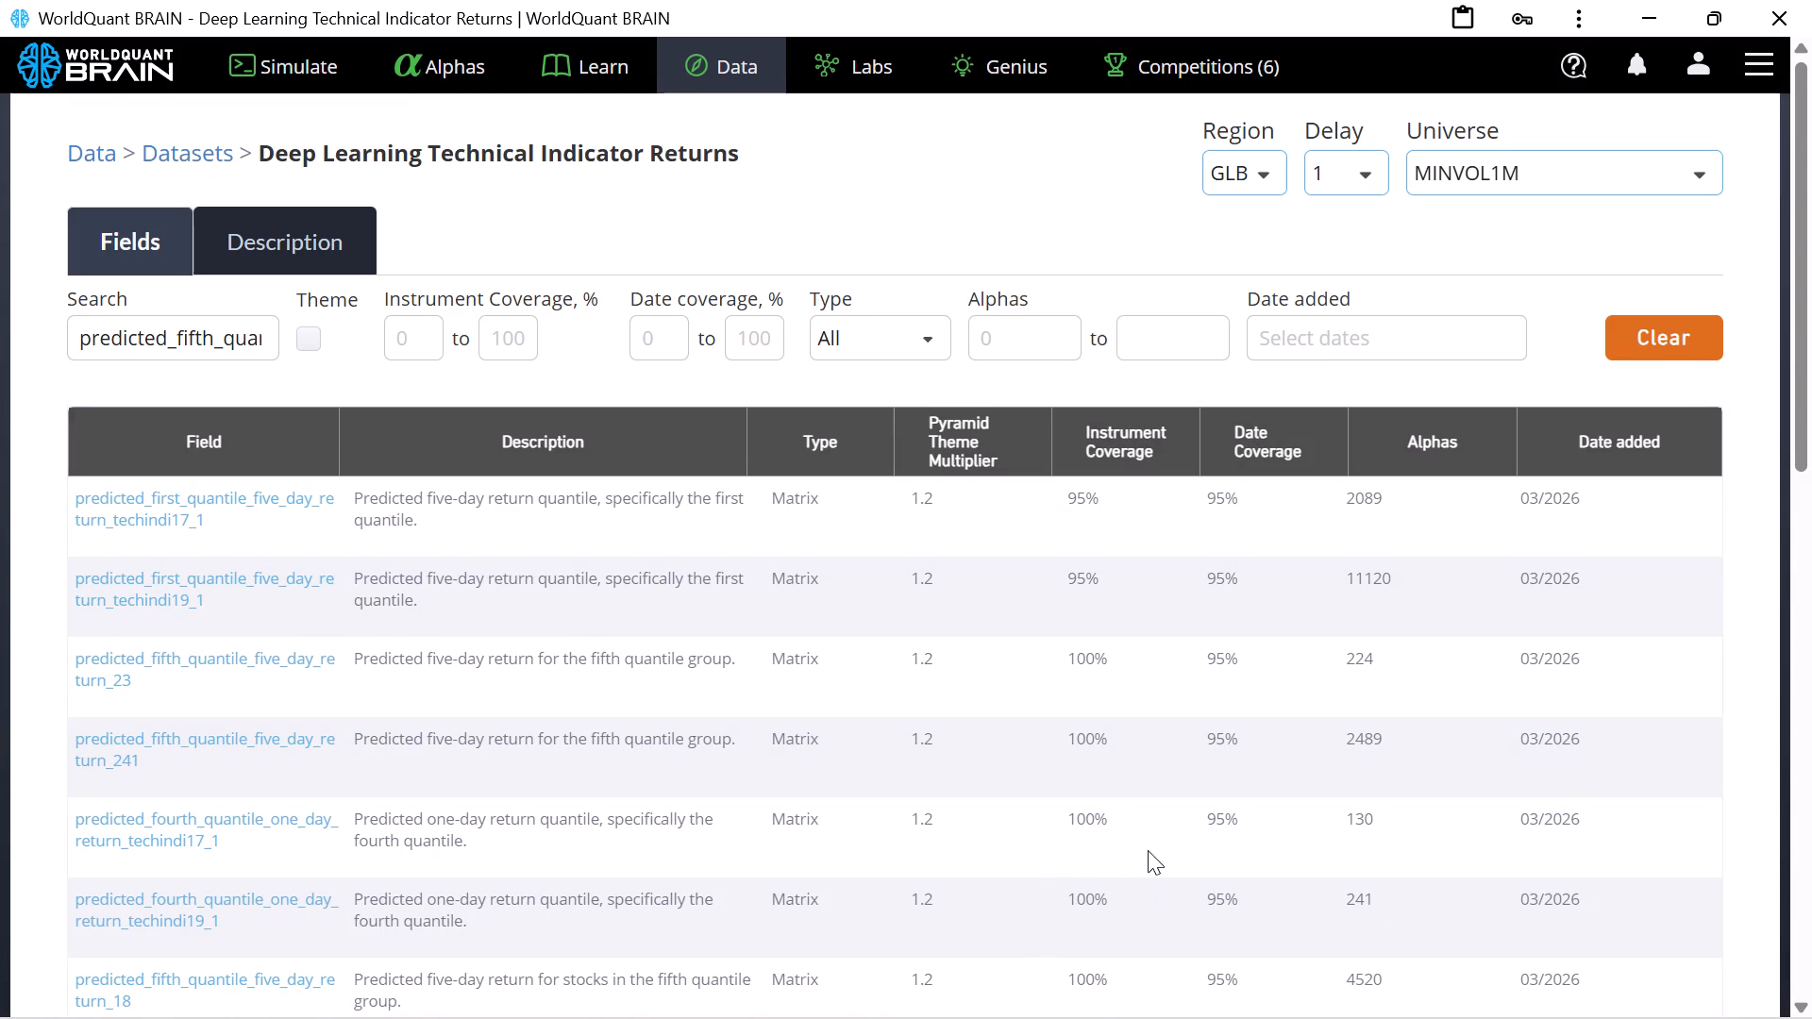
scroll(1331, 841, down, 11)
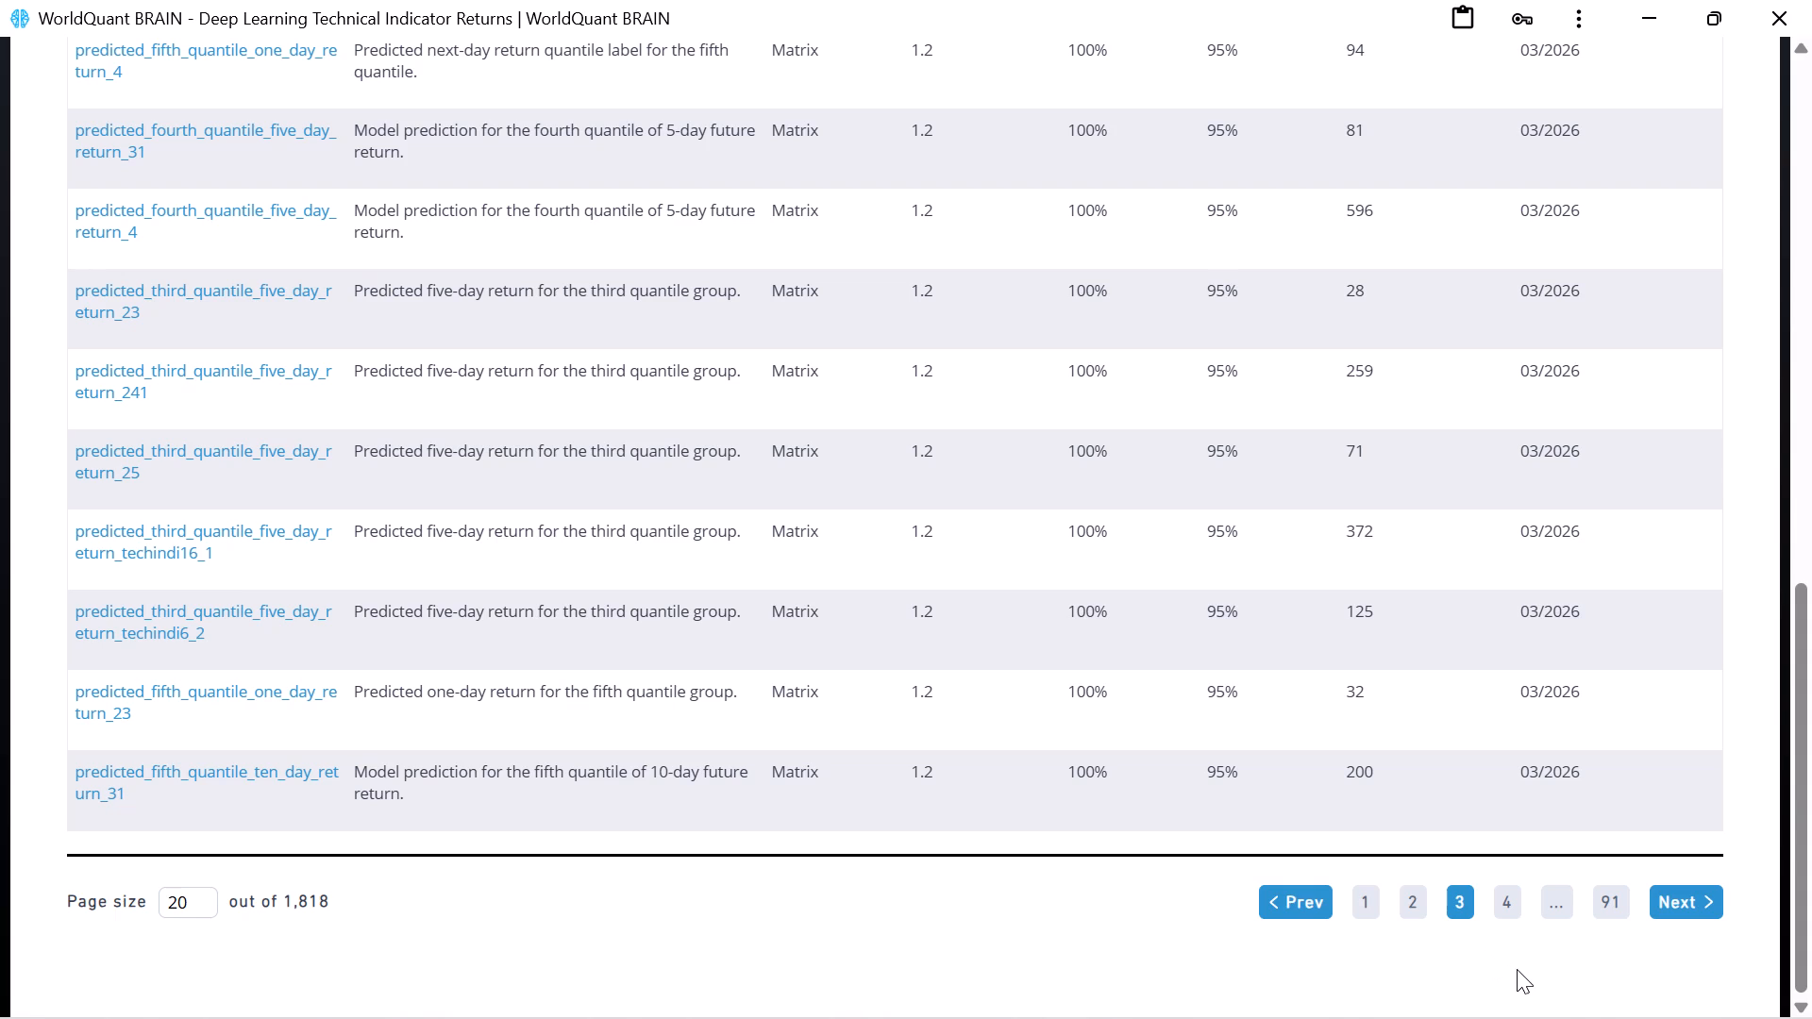
click(1690, 894)
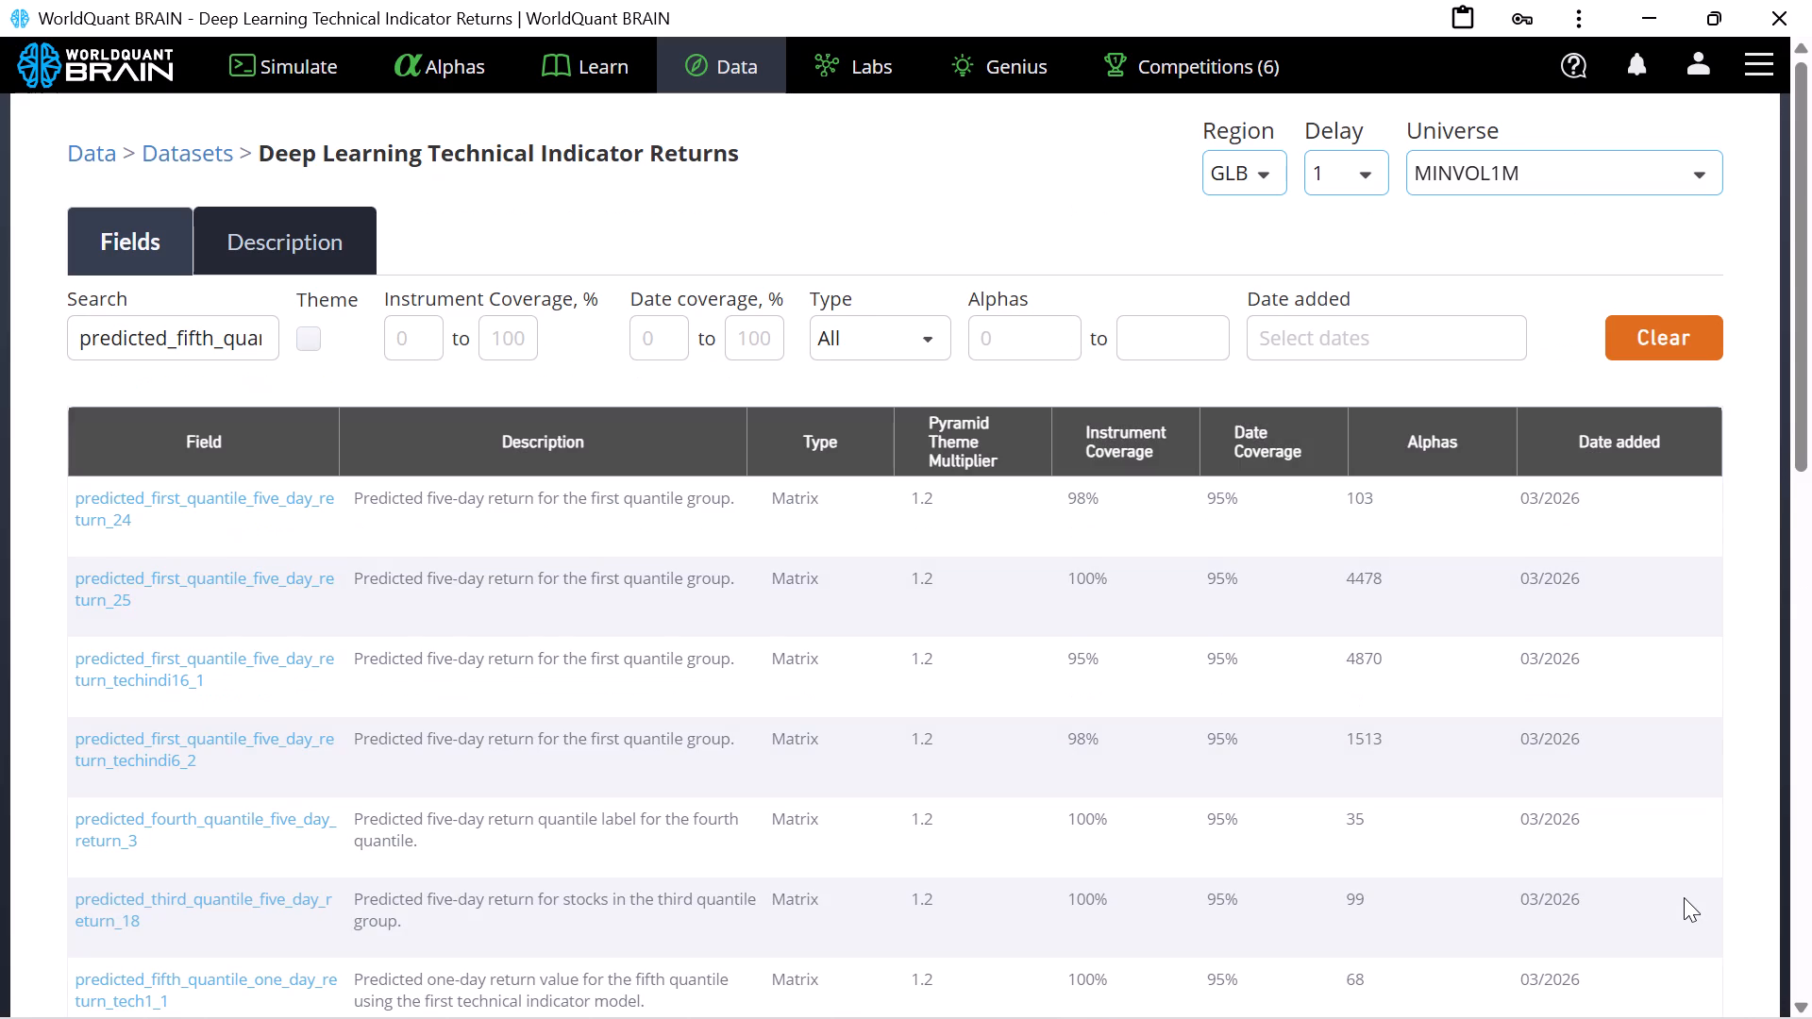
scroll(1683, 898, down, 3)
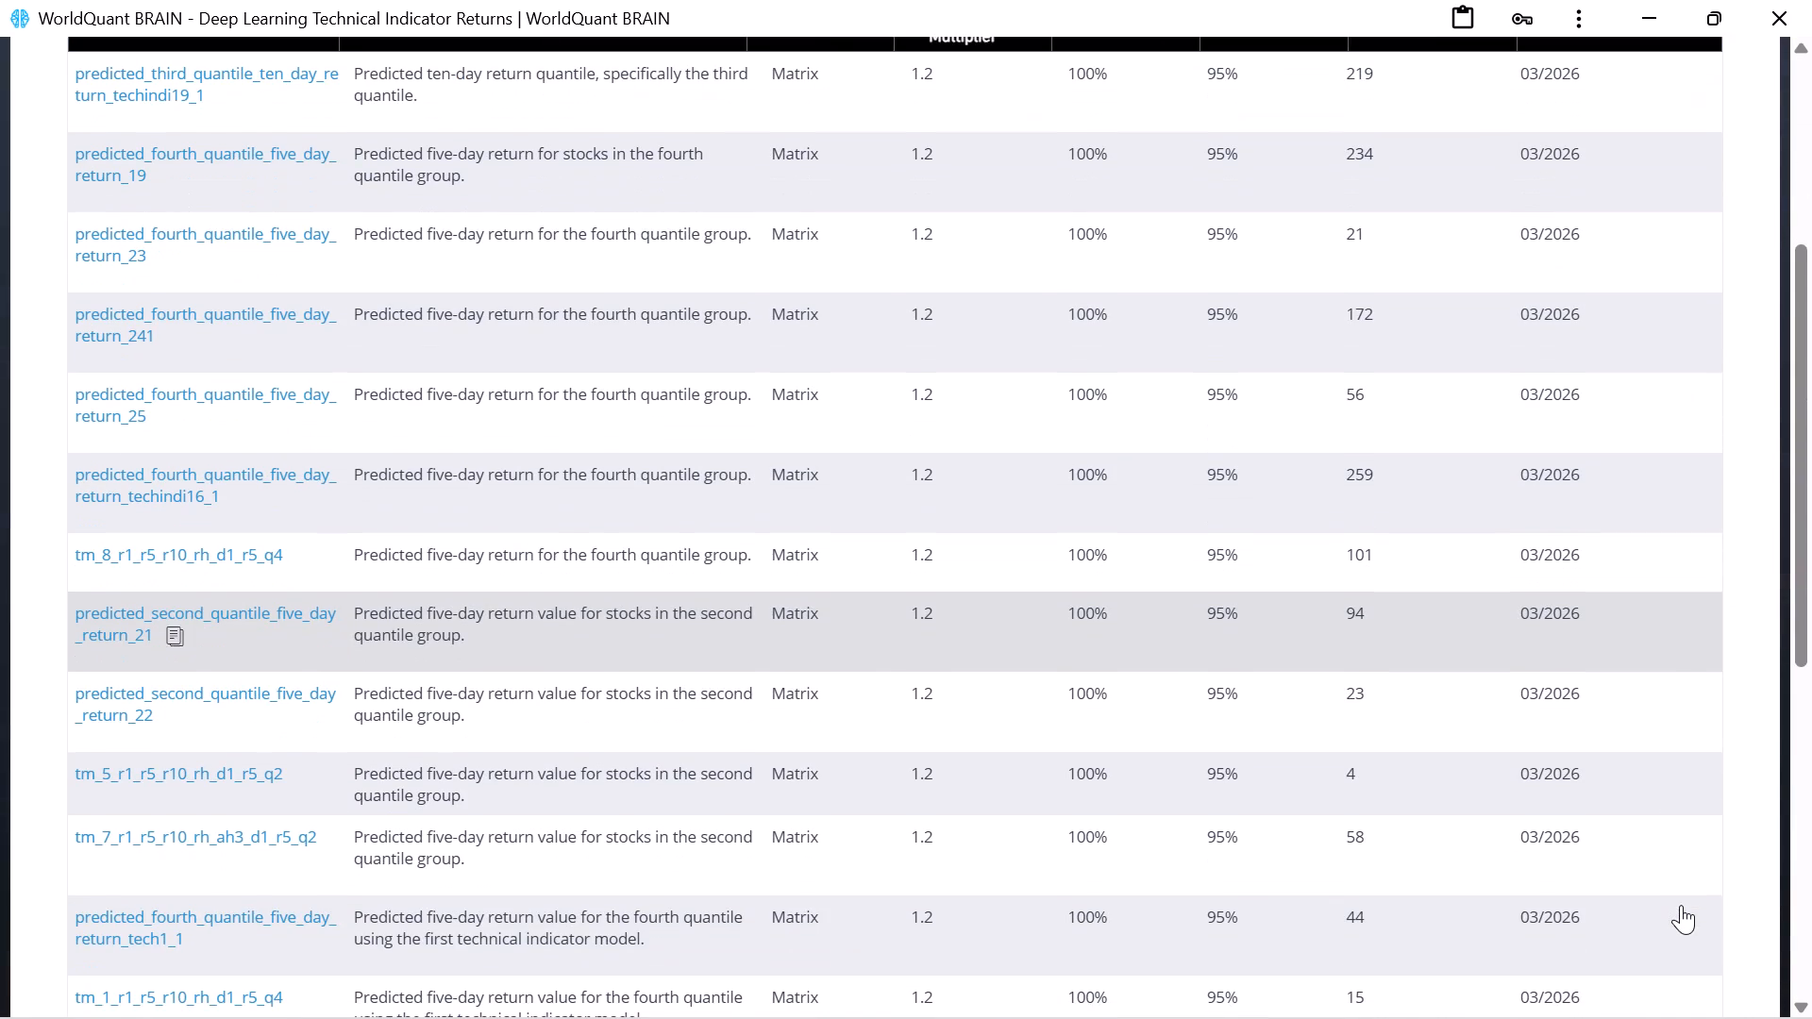
scroll(1681, 905, down, 6)
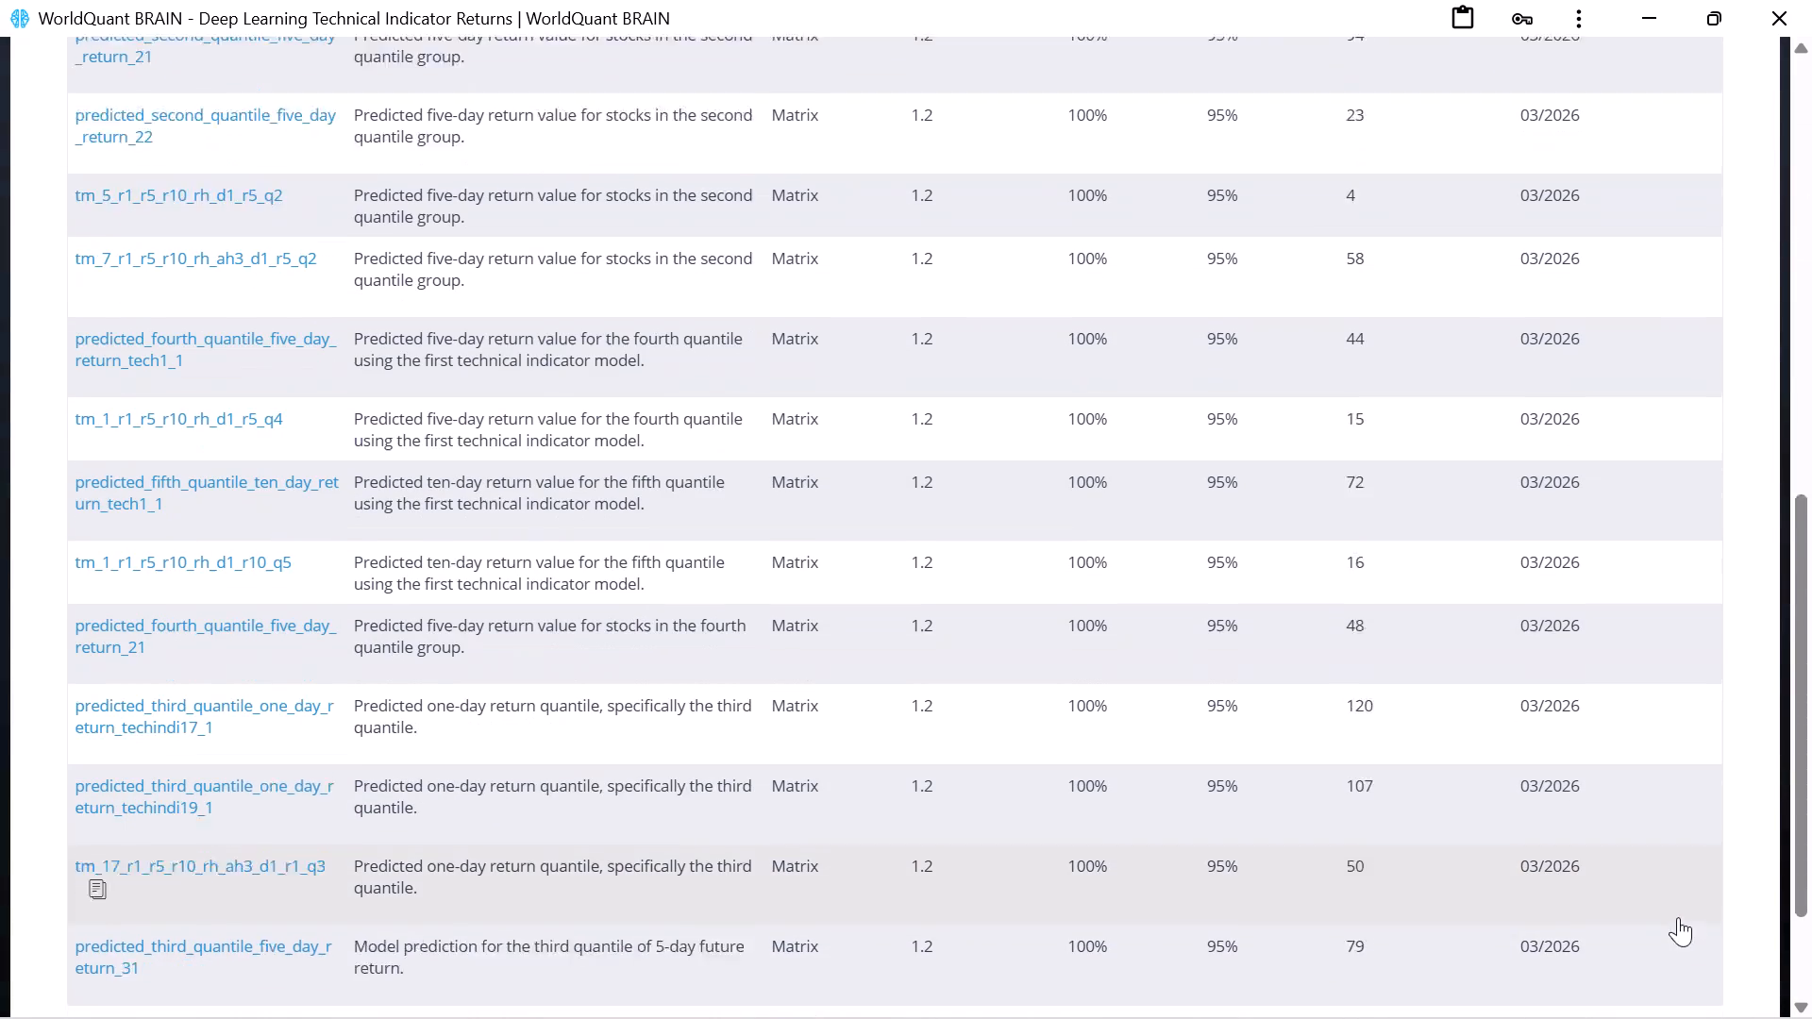
scroll(1678, 917, down, 3)
click(1704, 893)
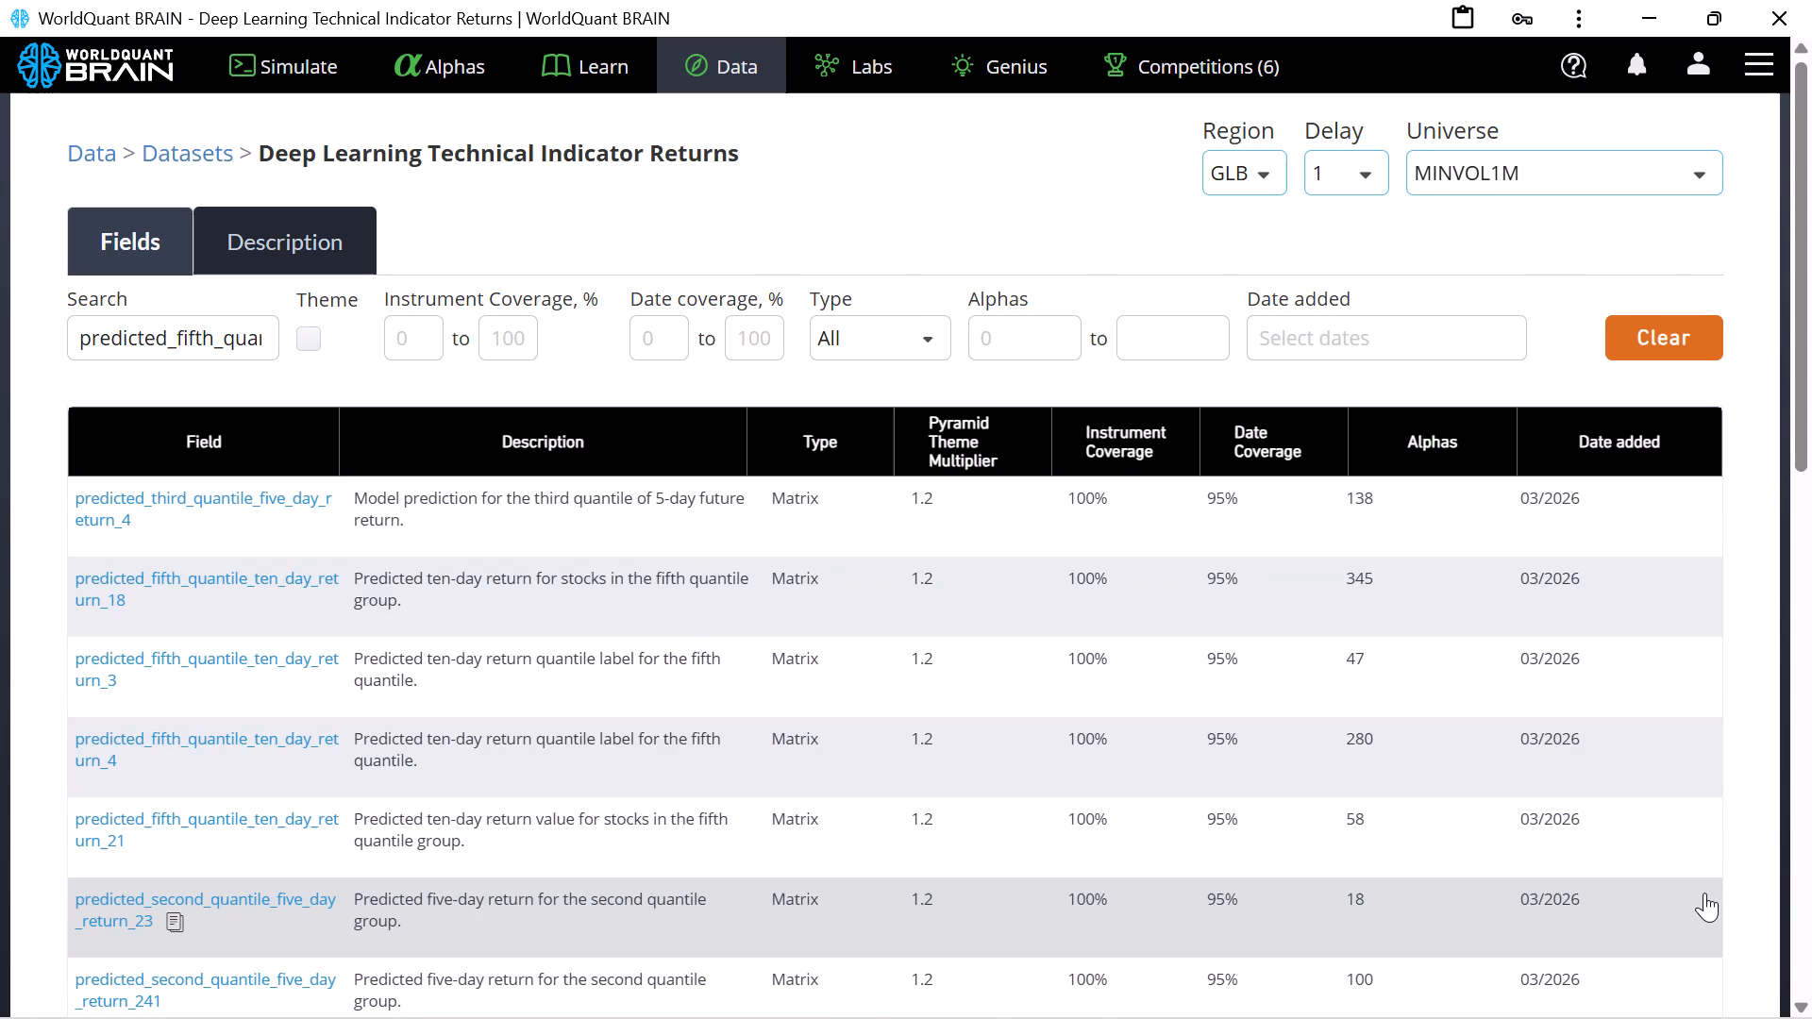
scroll(1704, 893, down, 6)
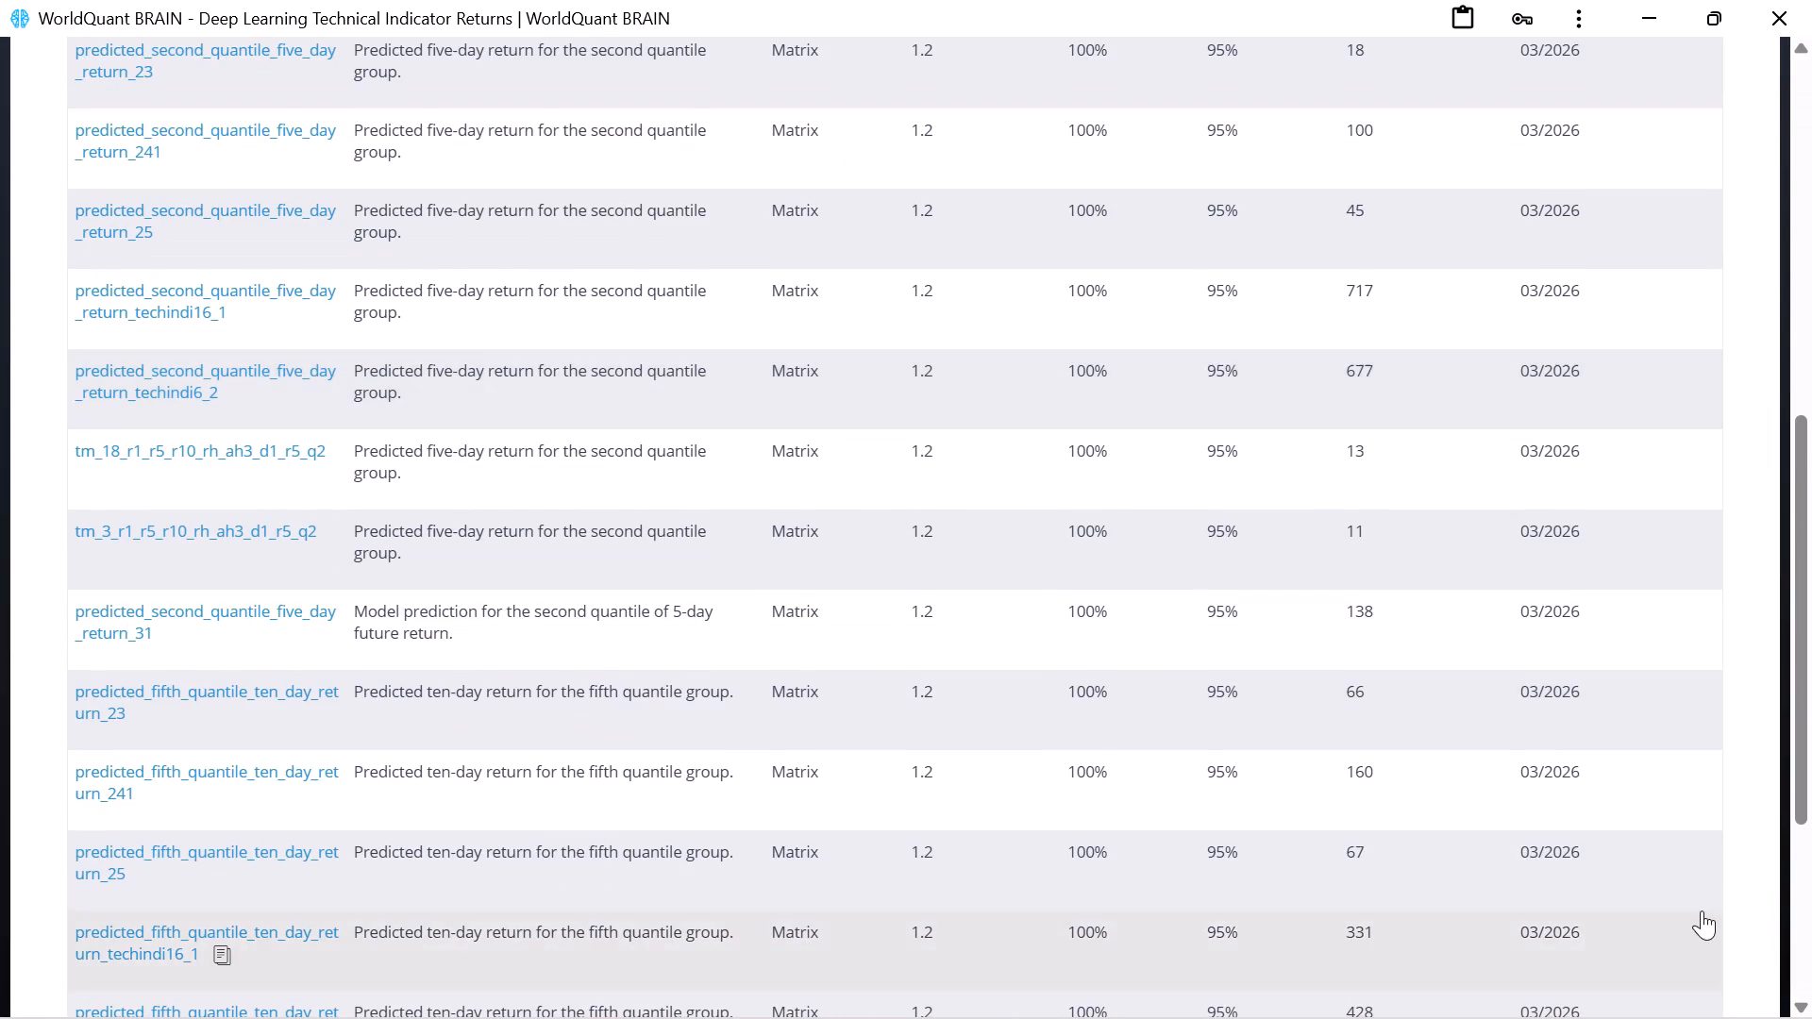
scroll(1702, 910, down, 6)
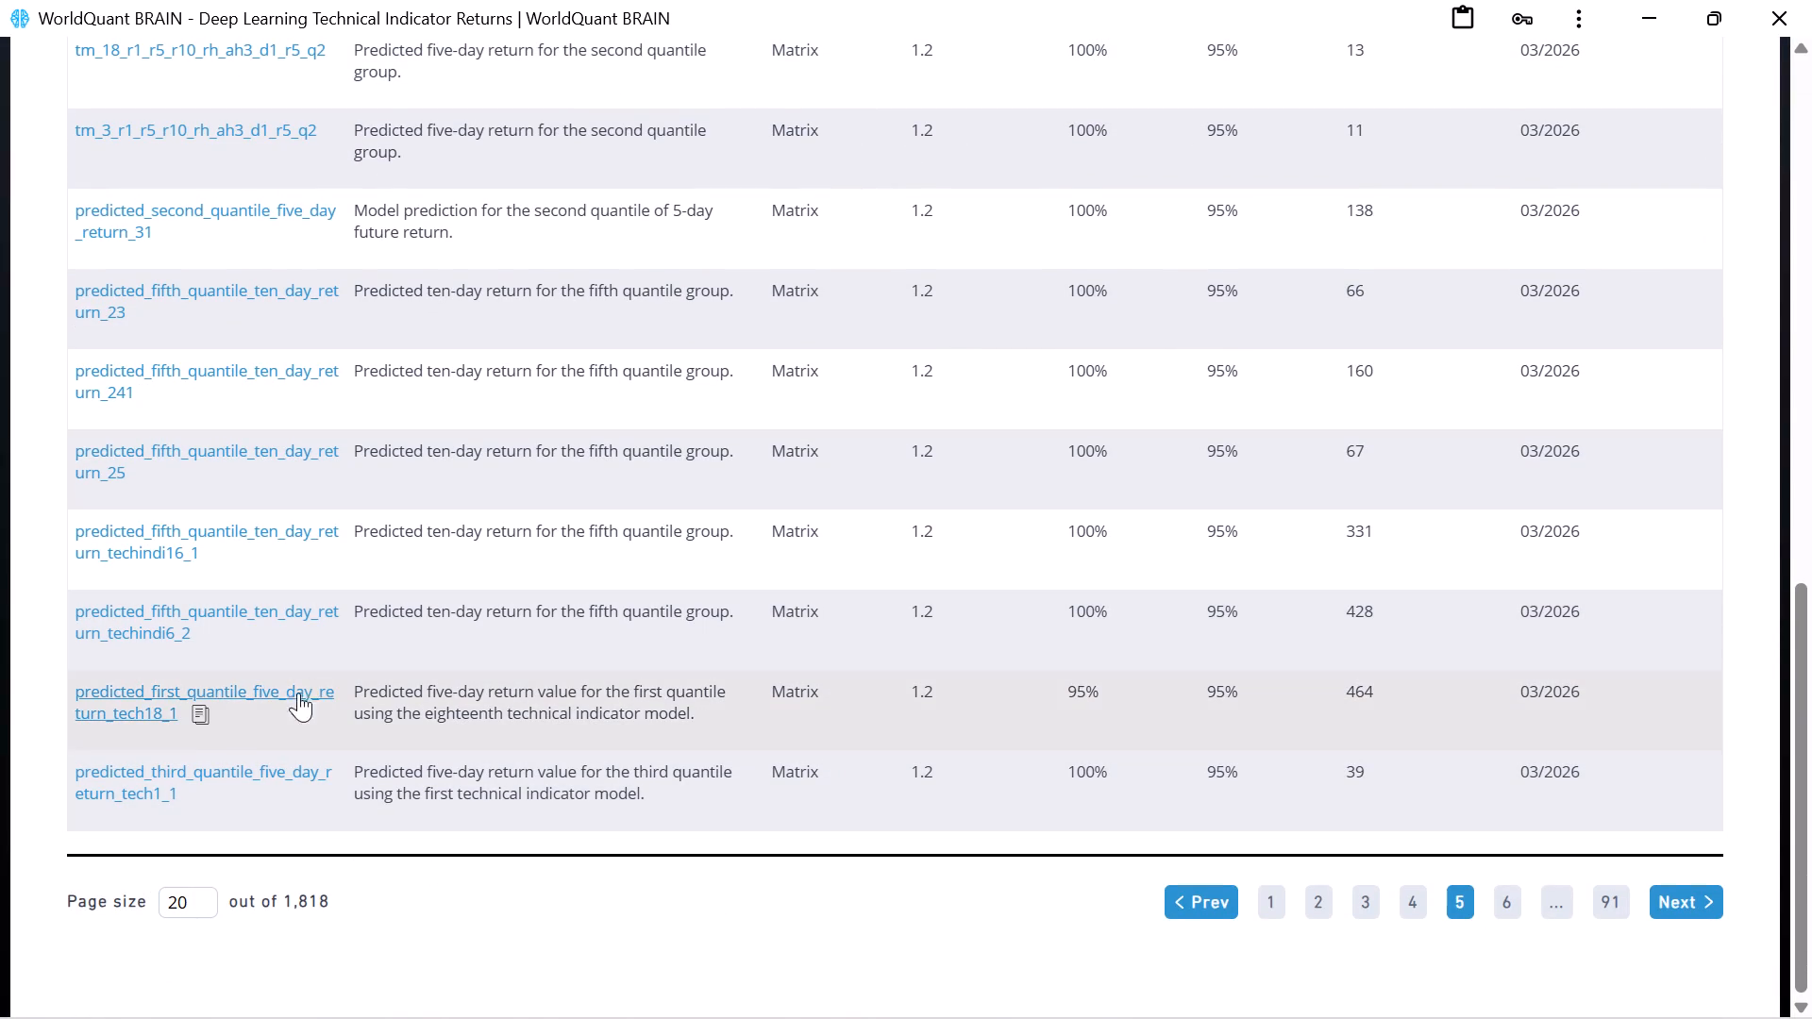
click(202, 713)
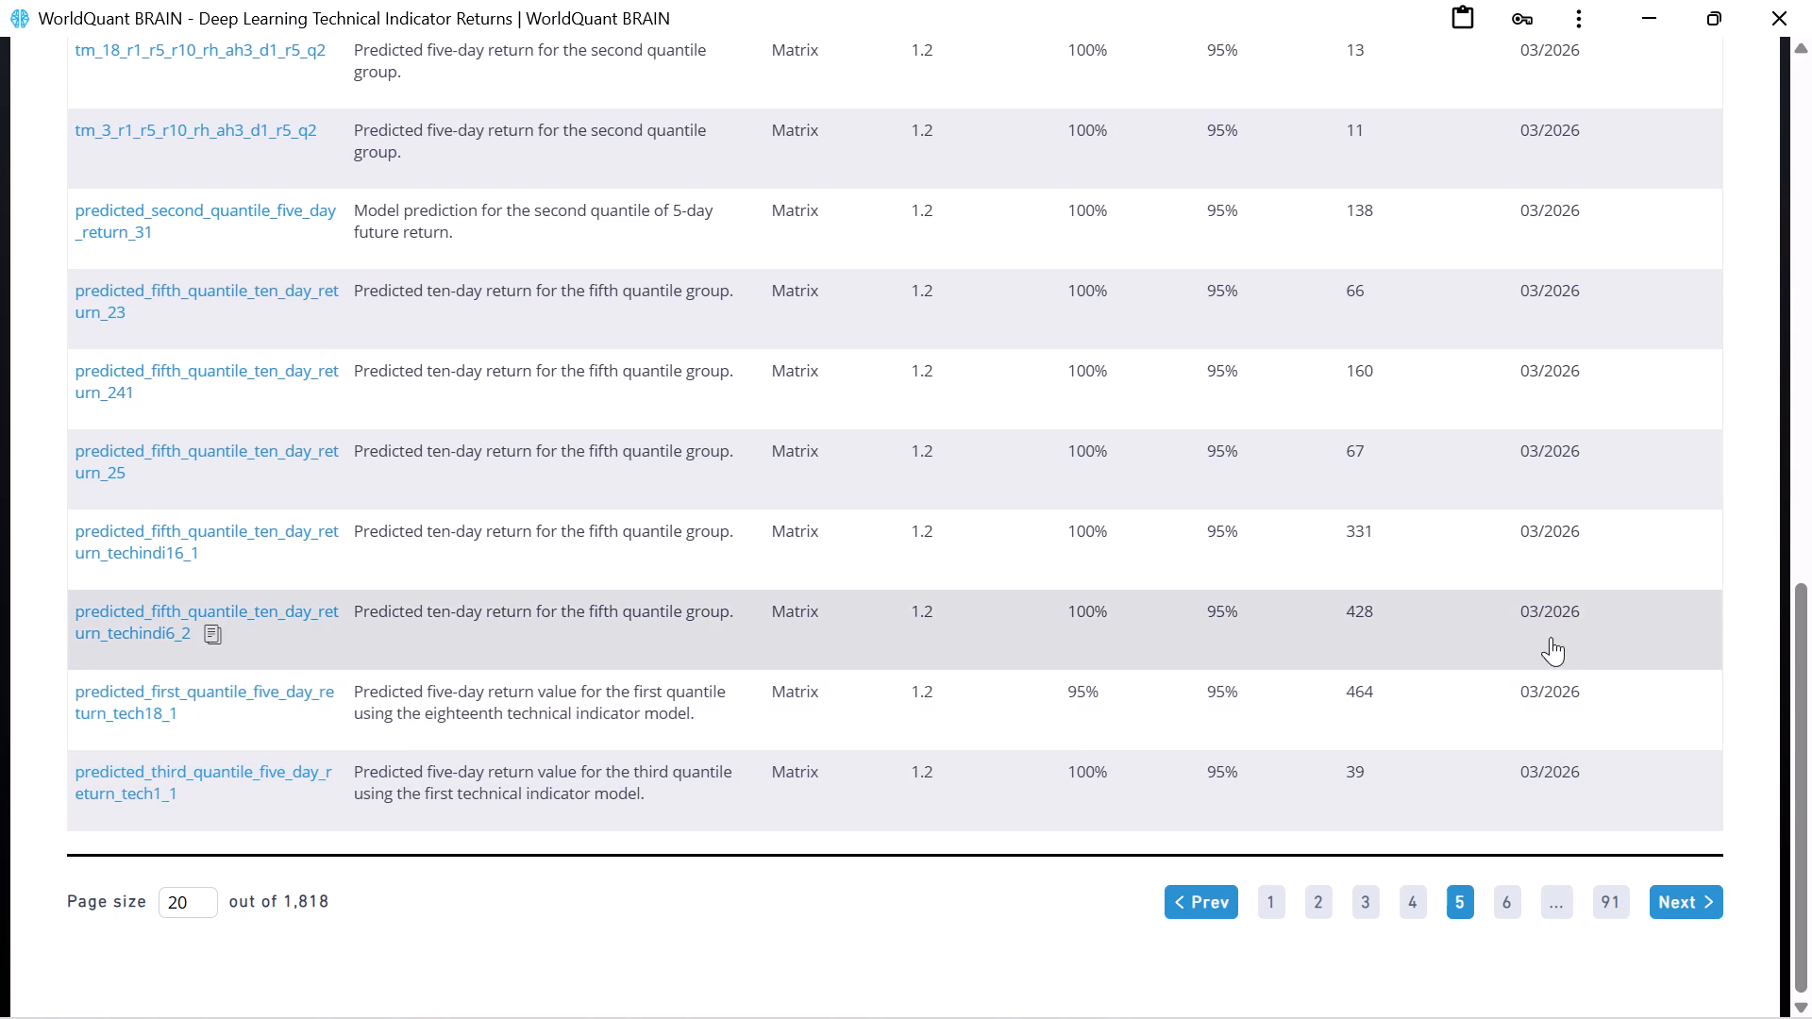
Replace both techindi16_1 fields in the Simulation 2 expression with predicted_first_quantile_five_day_return_tech18_1 and run a full simulation.
scroll(1570, 608, up, 11)
scroll(69, 110, up, 5)
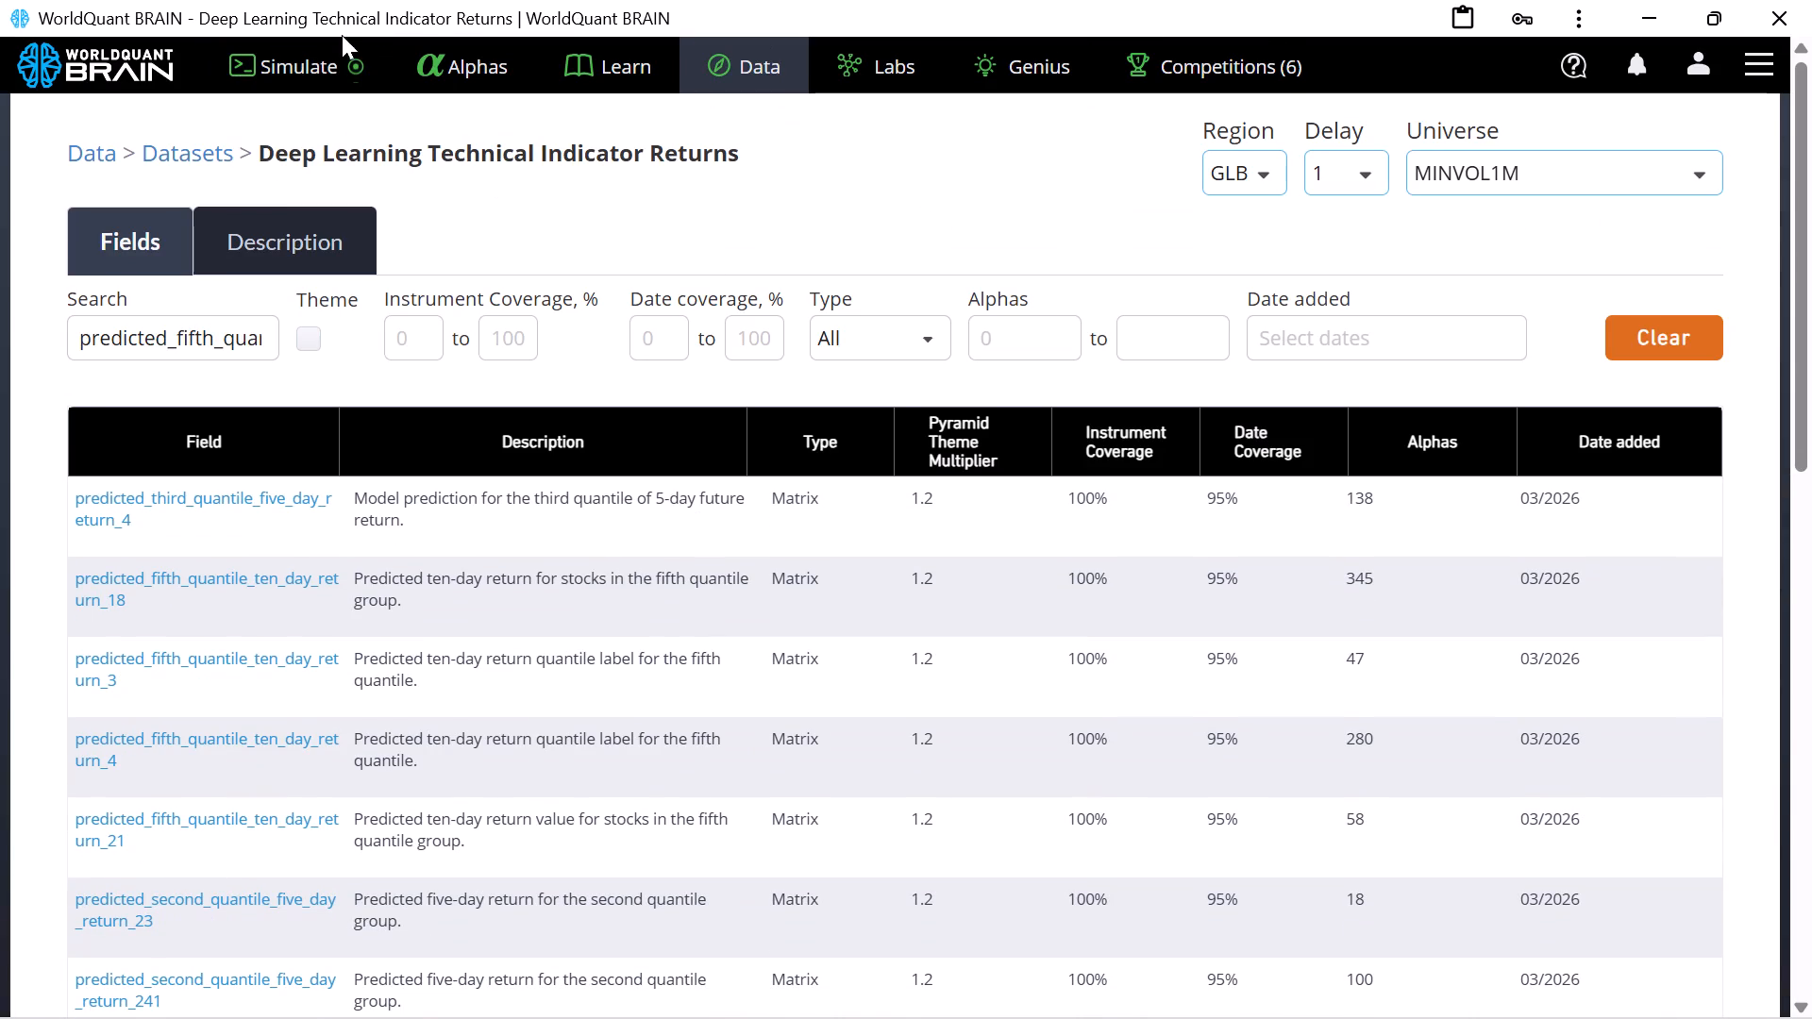
click(321, 59)
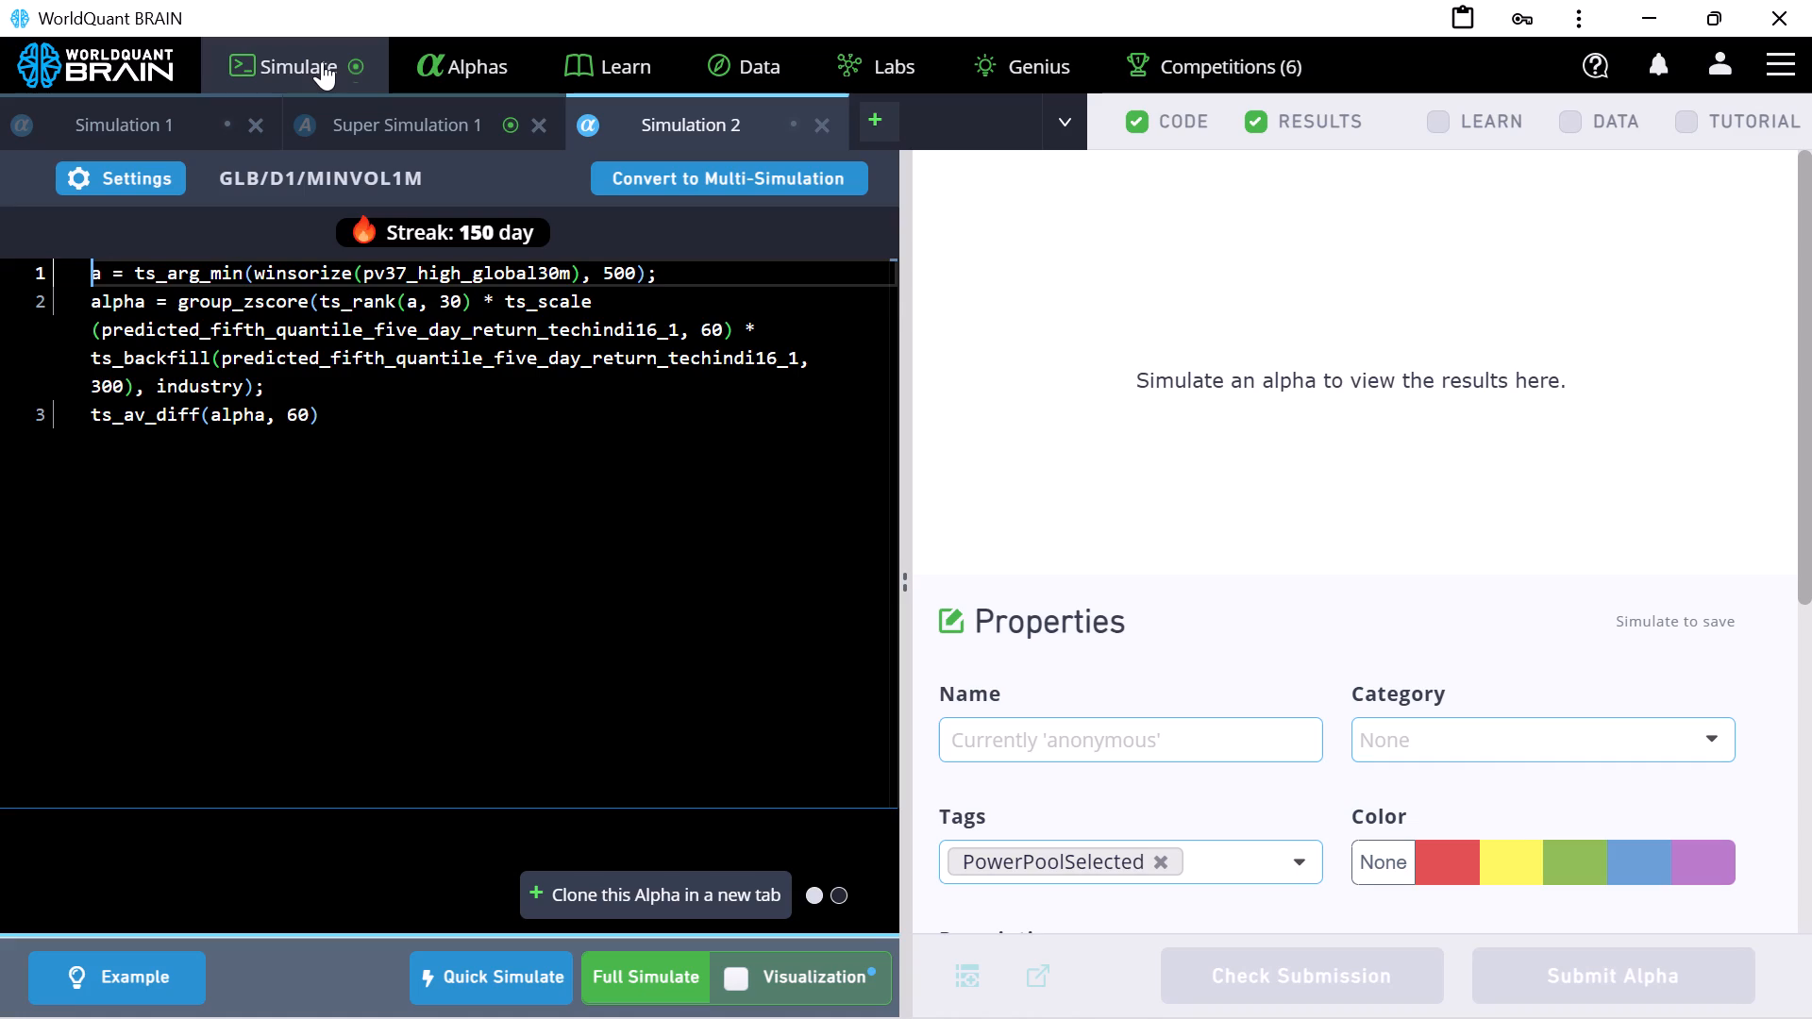
double_click(431, 357)
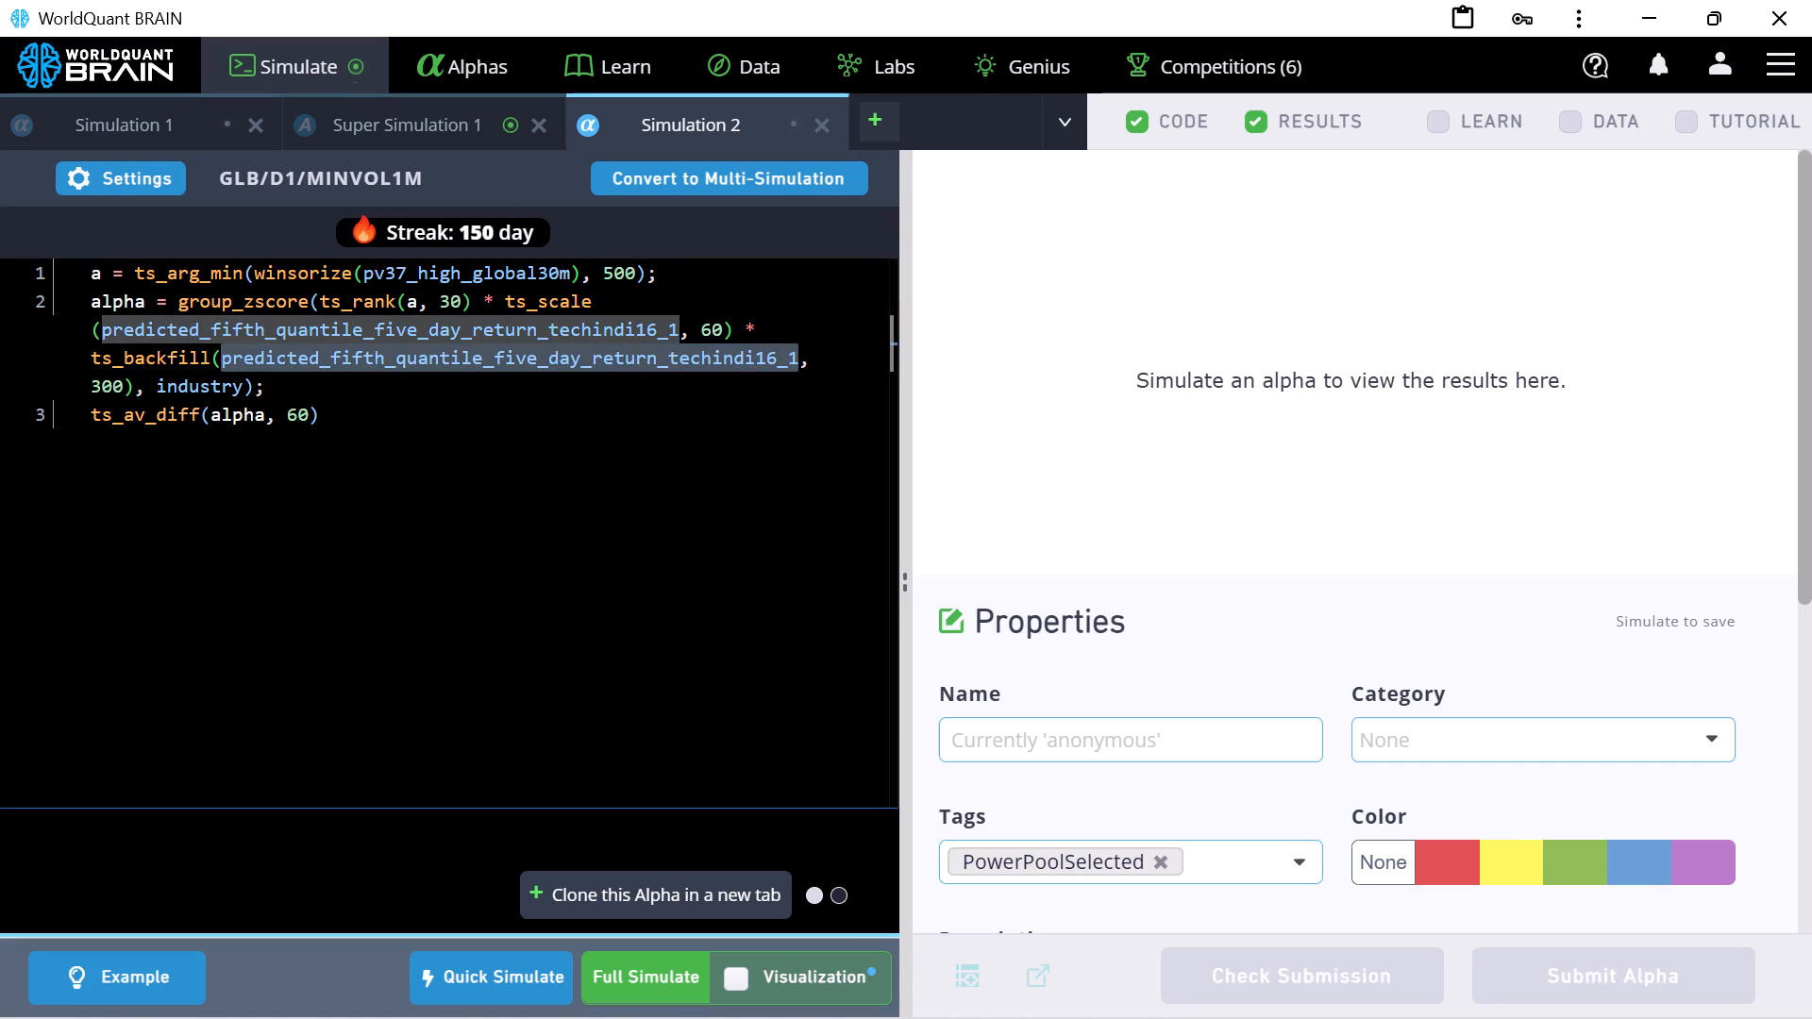
right_click(433, 356)
click(503, 499)
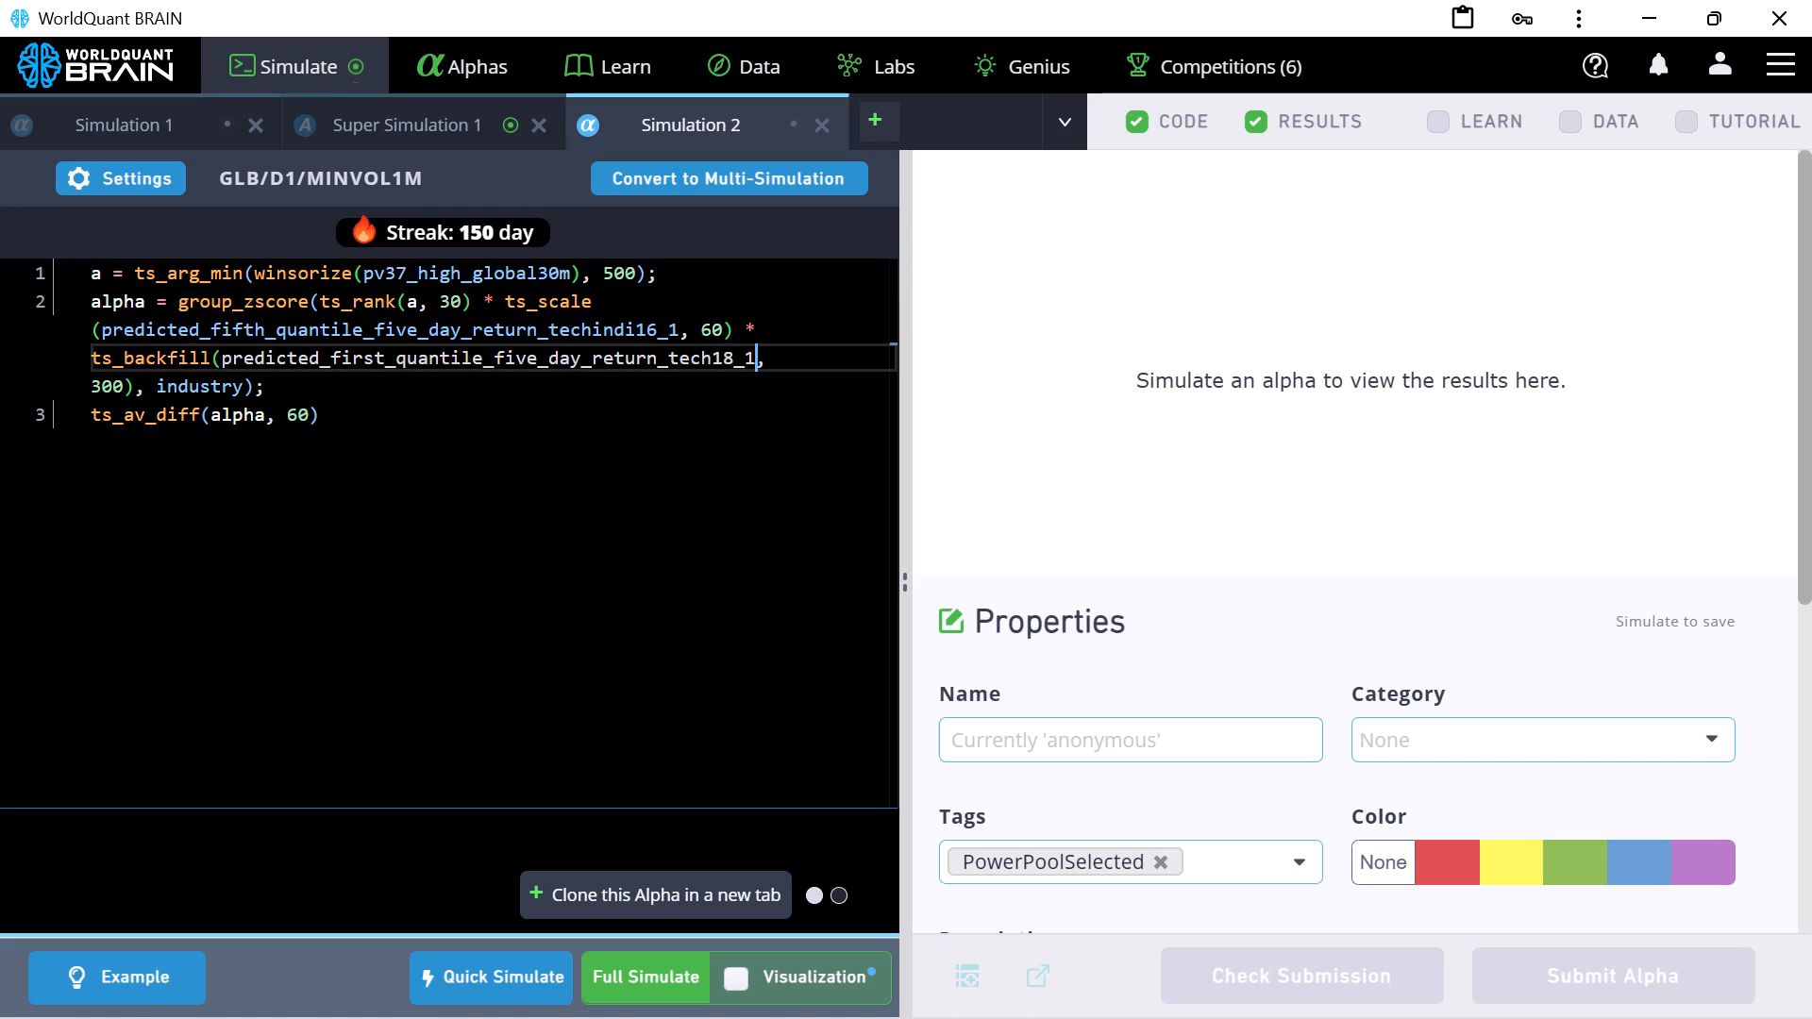
double_click(441, 326)
right_click(441, 326)
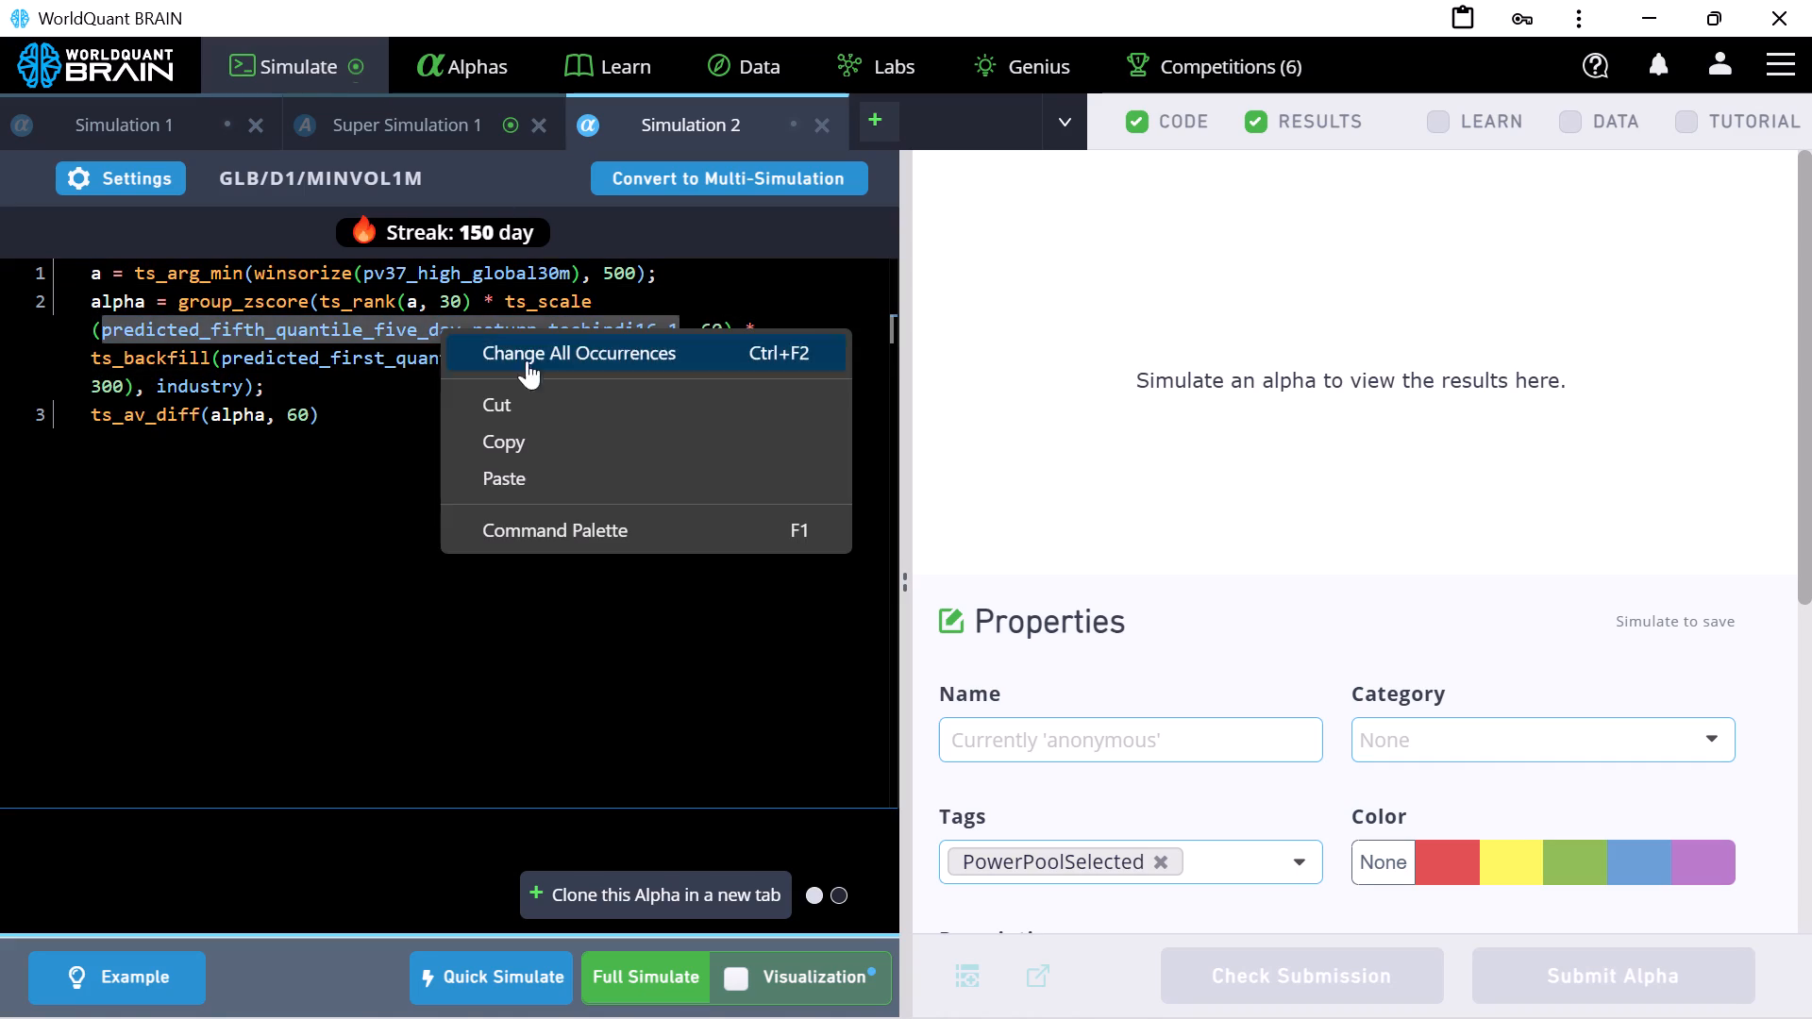
click(511, 471)
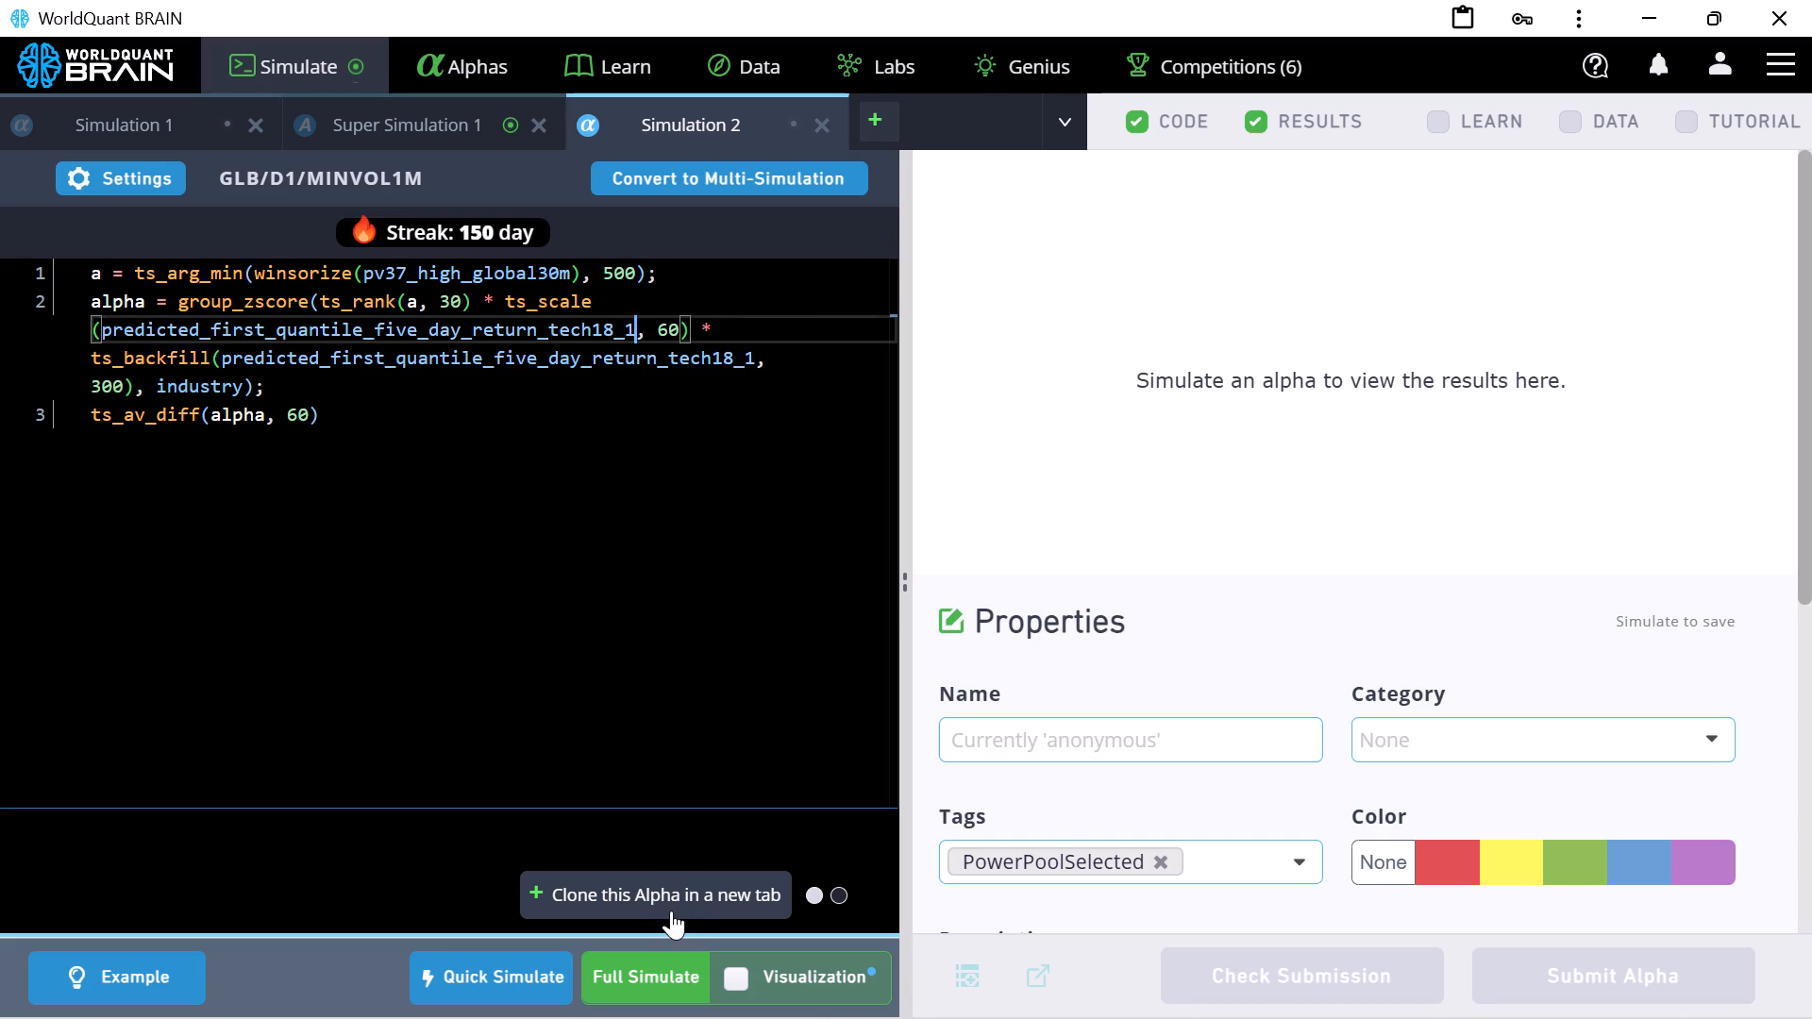
click(669, 969)
Close the Super Simulation 1 tab and return to the Simulation 2 tab.
click(440, 119)
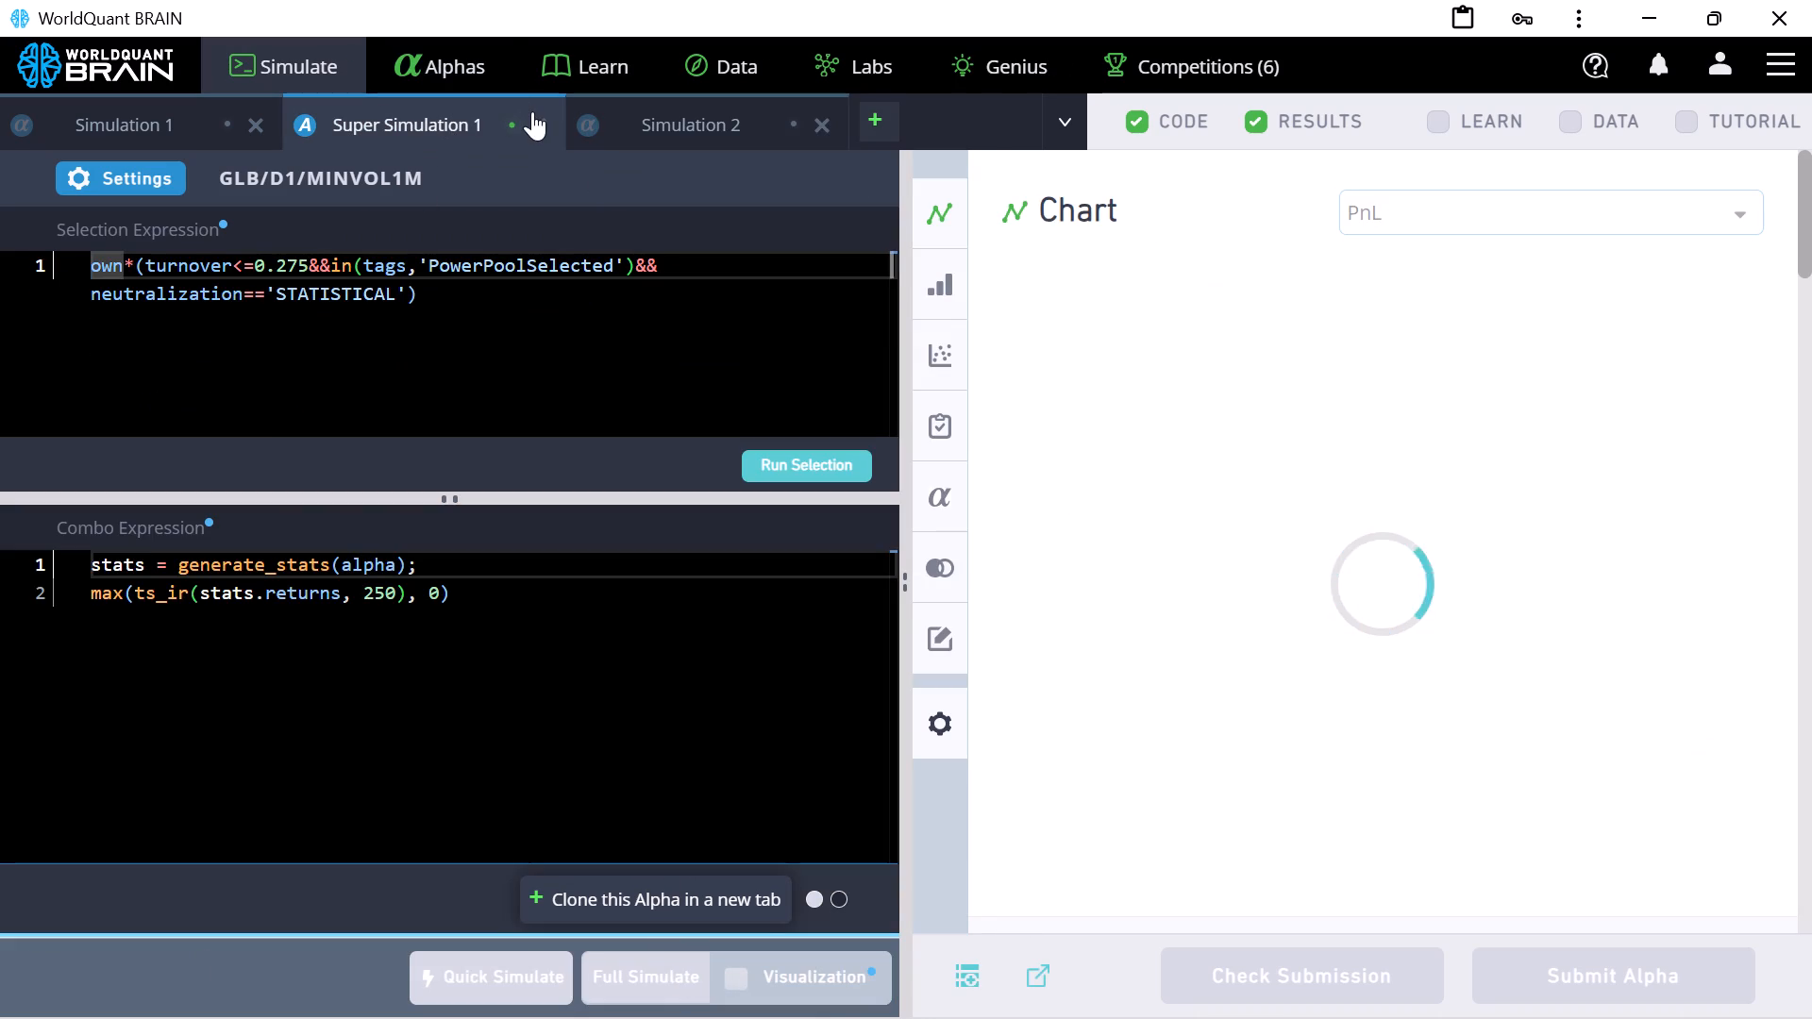
click(536, 123)
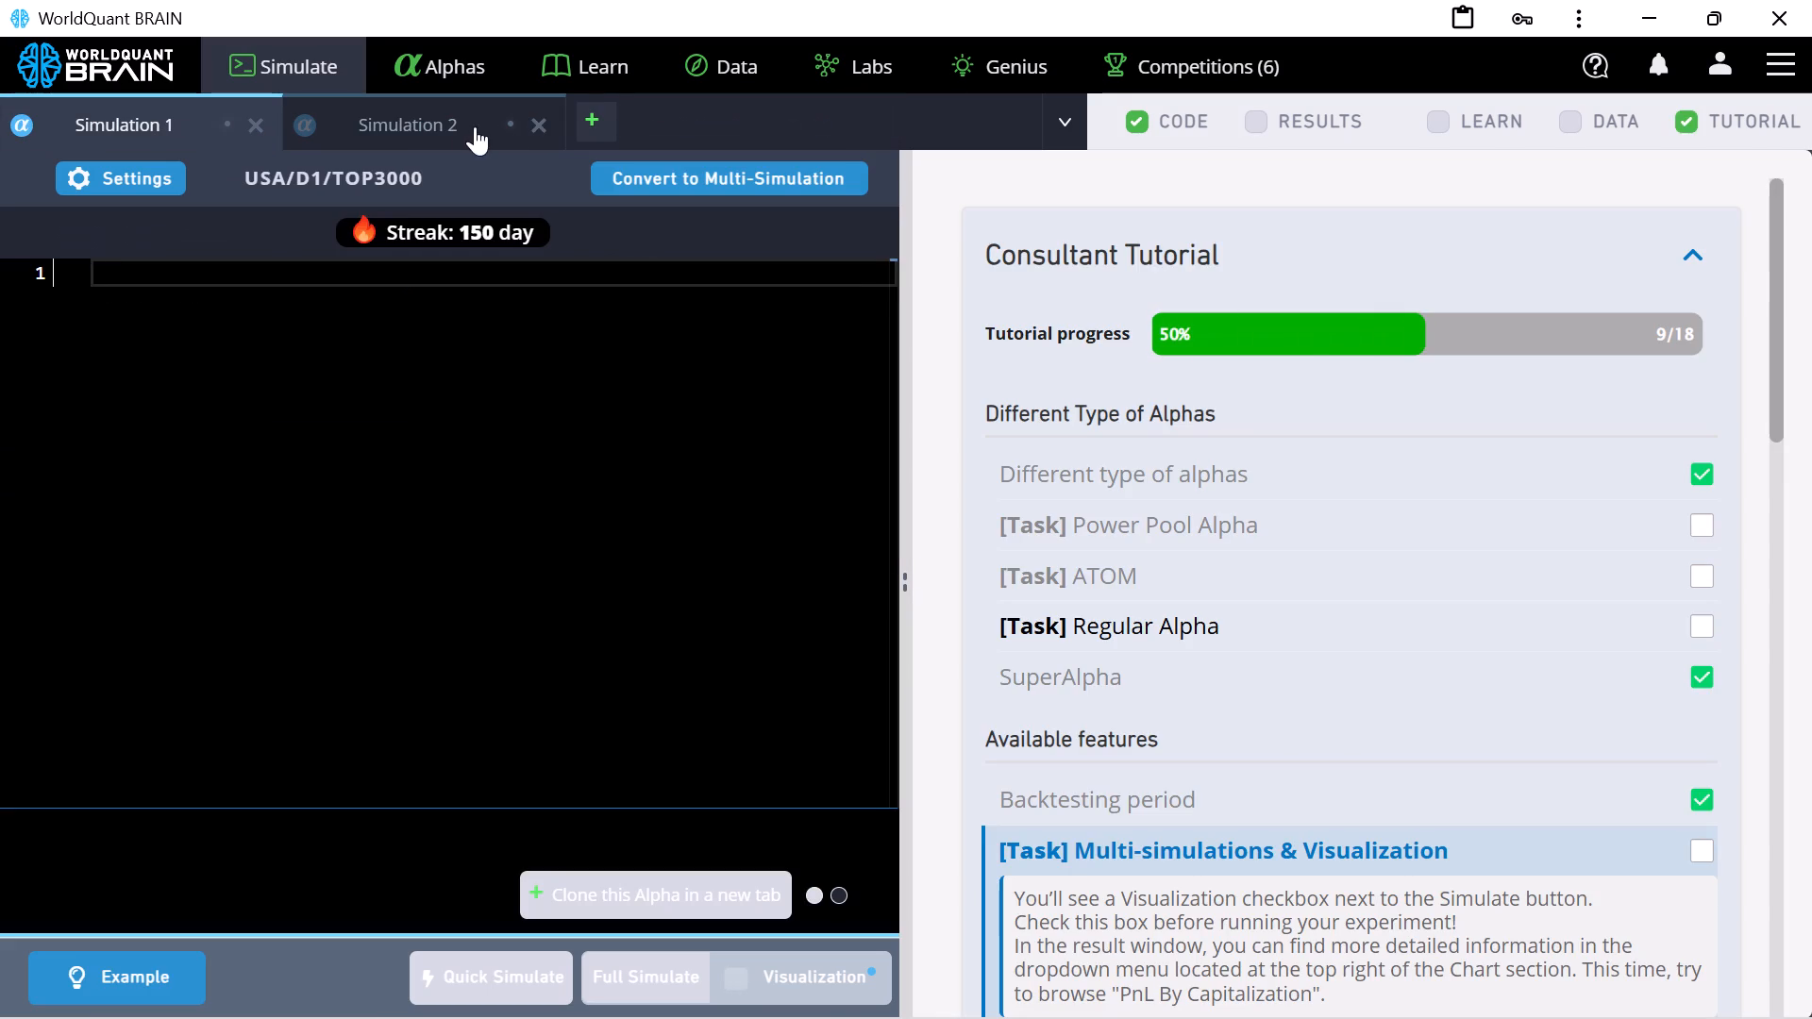
click(424, 123)
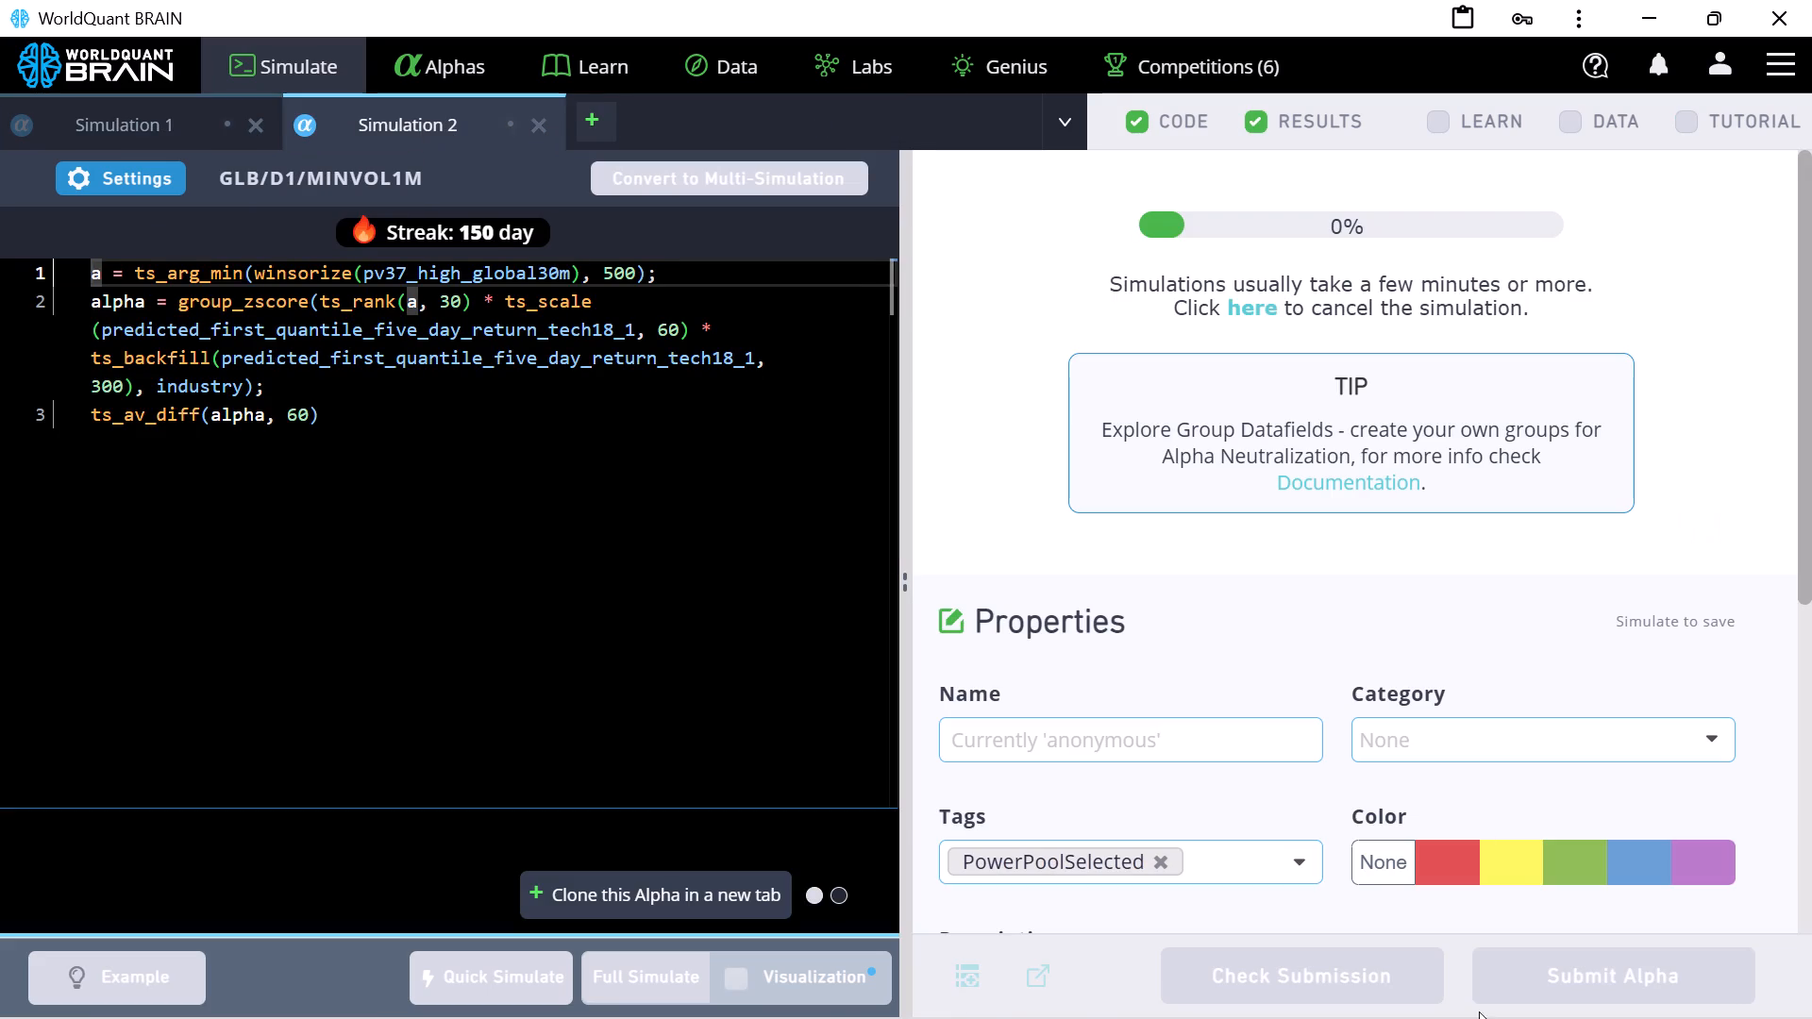
Switch to the other BRAIN app window holding Super Simulation 1 to check on it.
scroll(1064, 1005, down, 6)
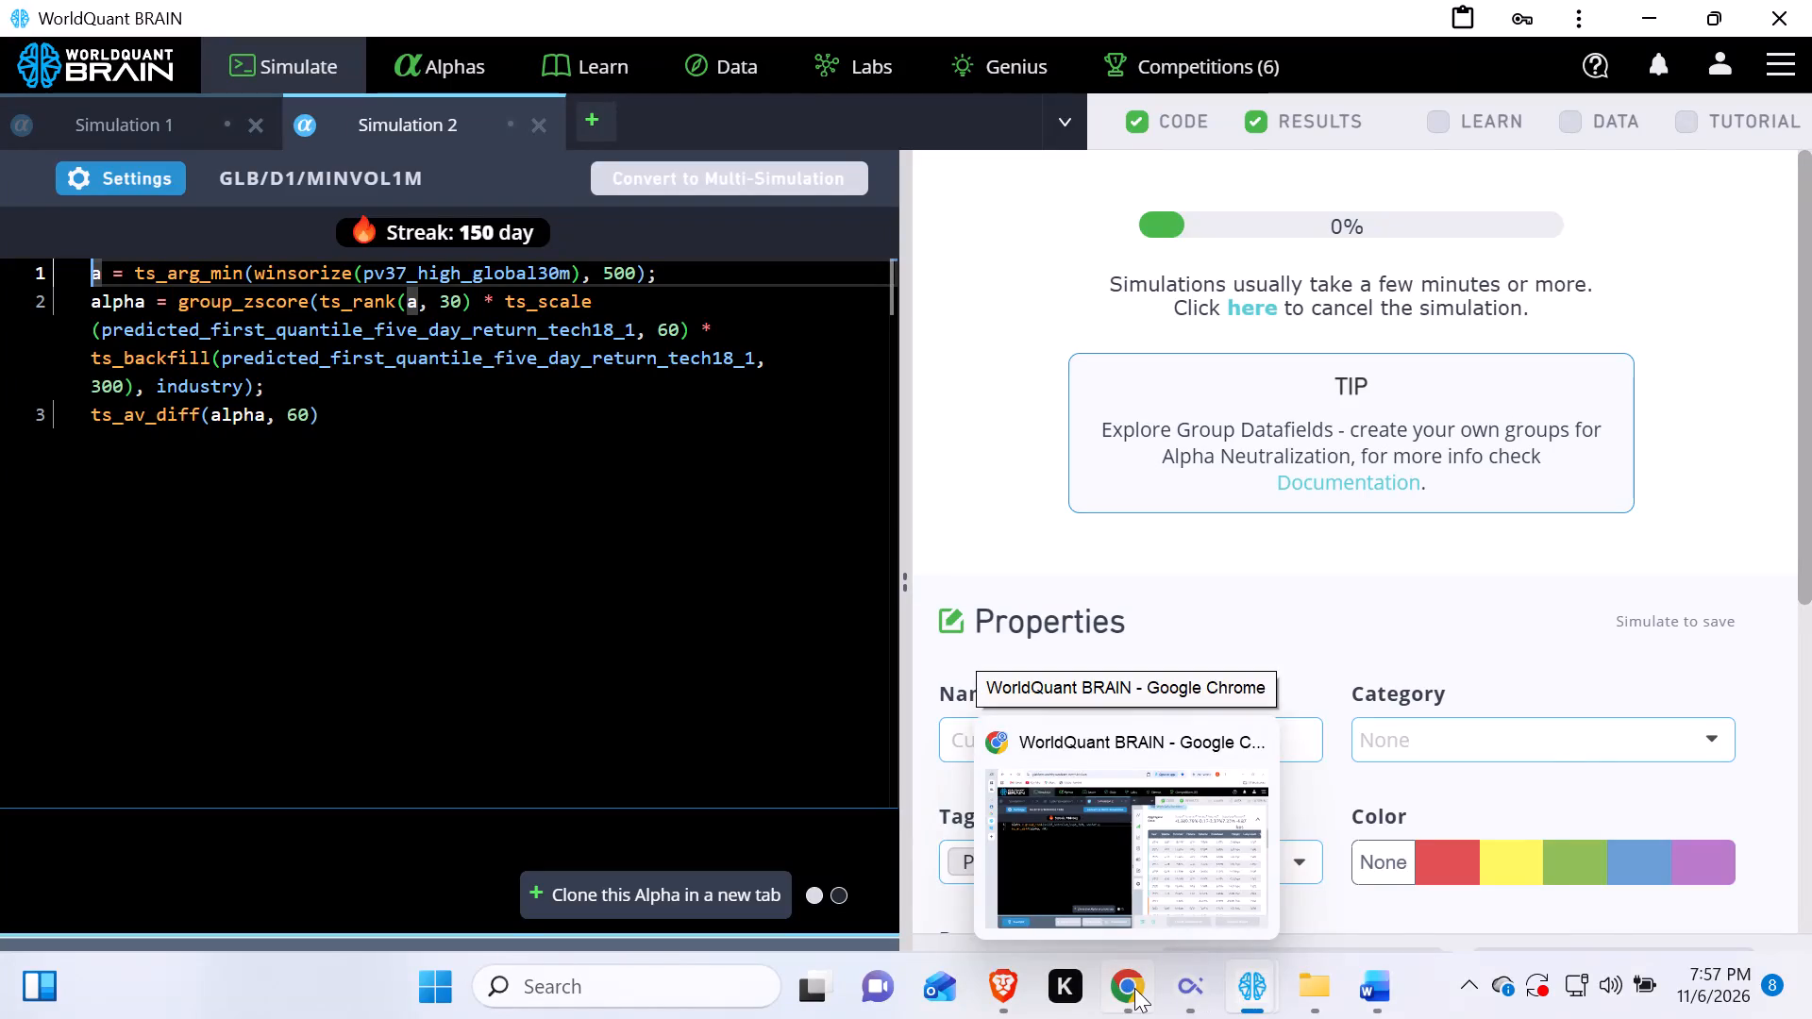
click(1414, 848)
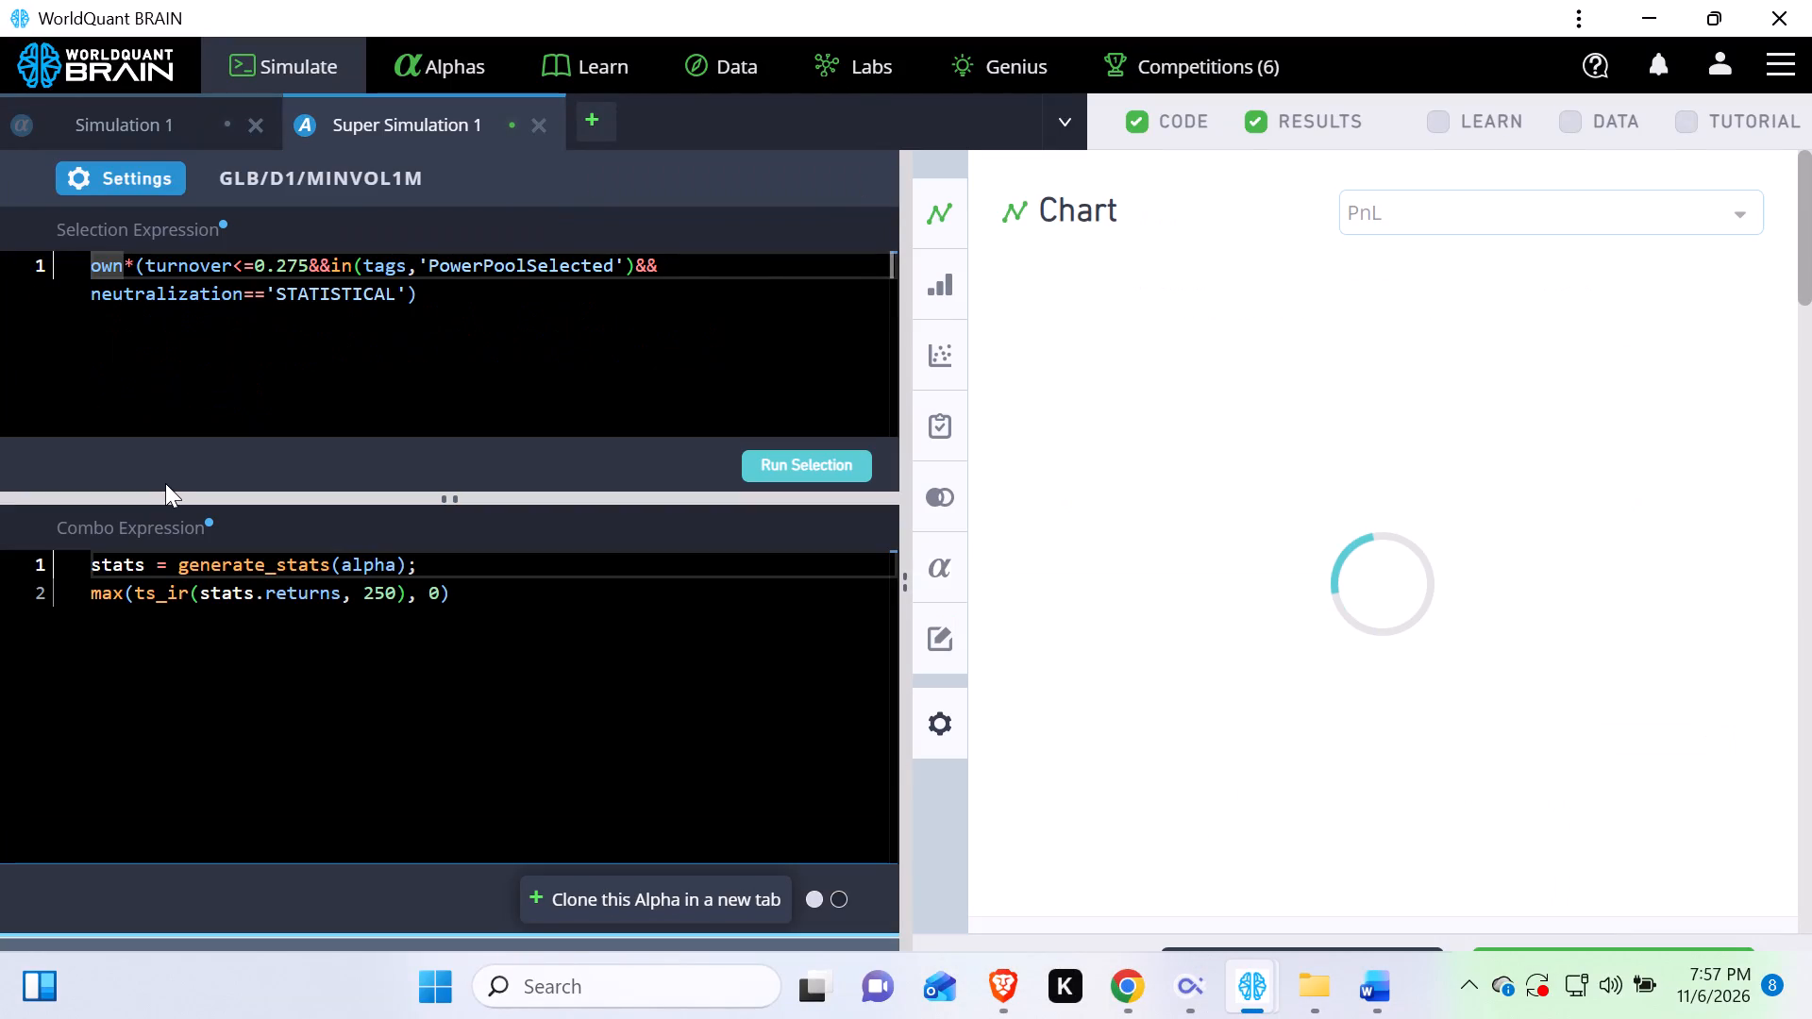
click(1076, 864)
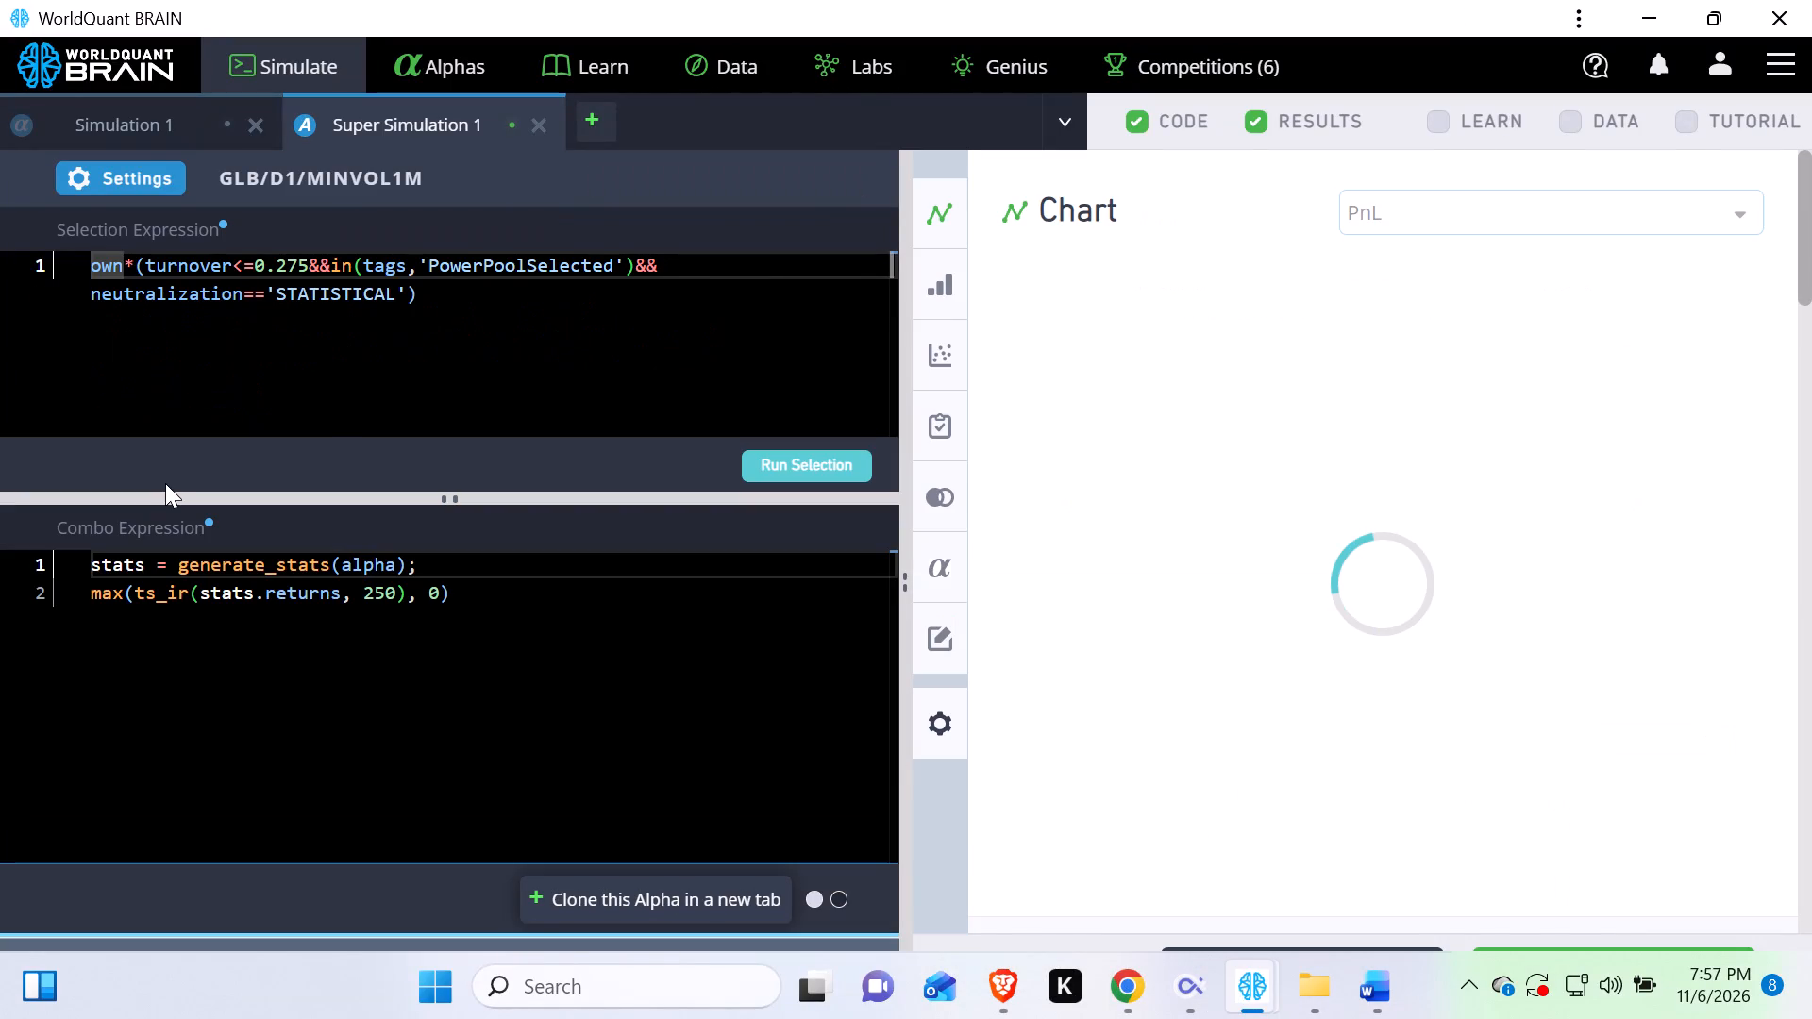
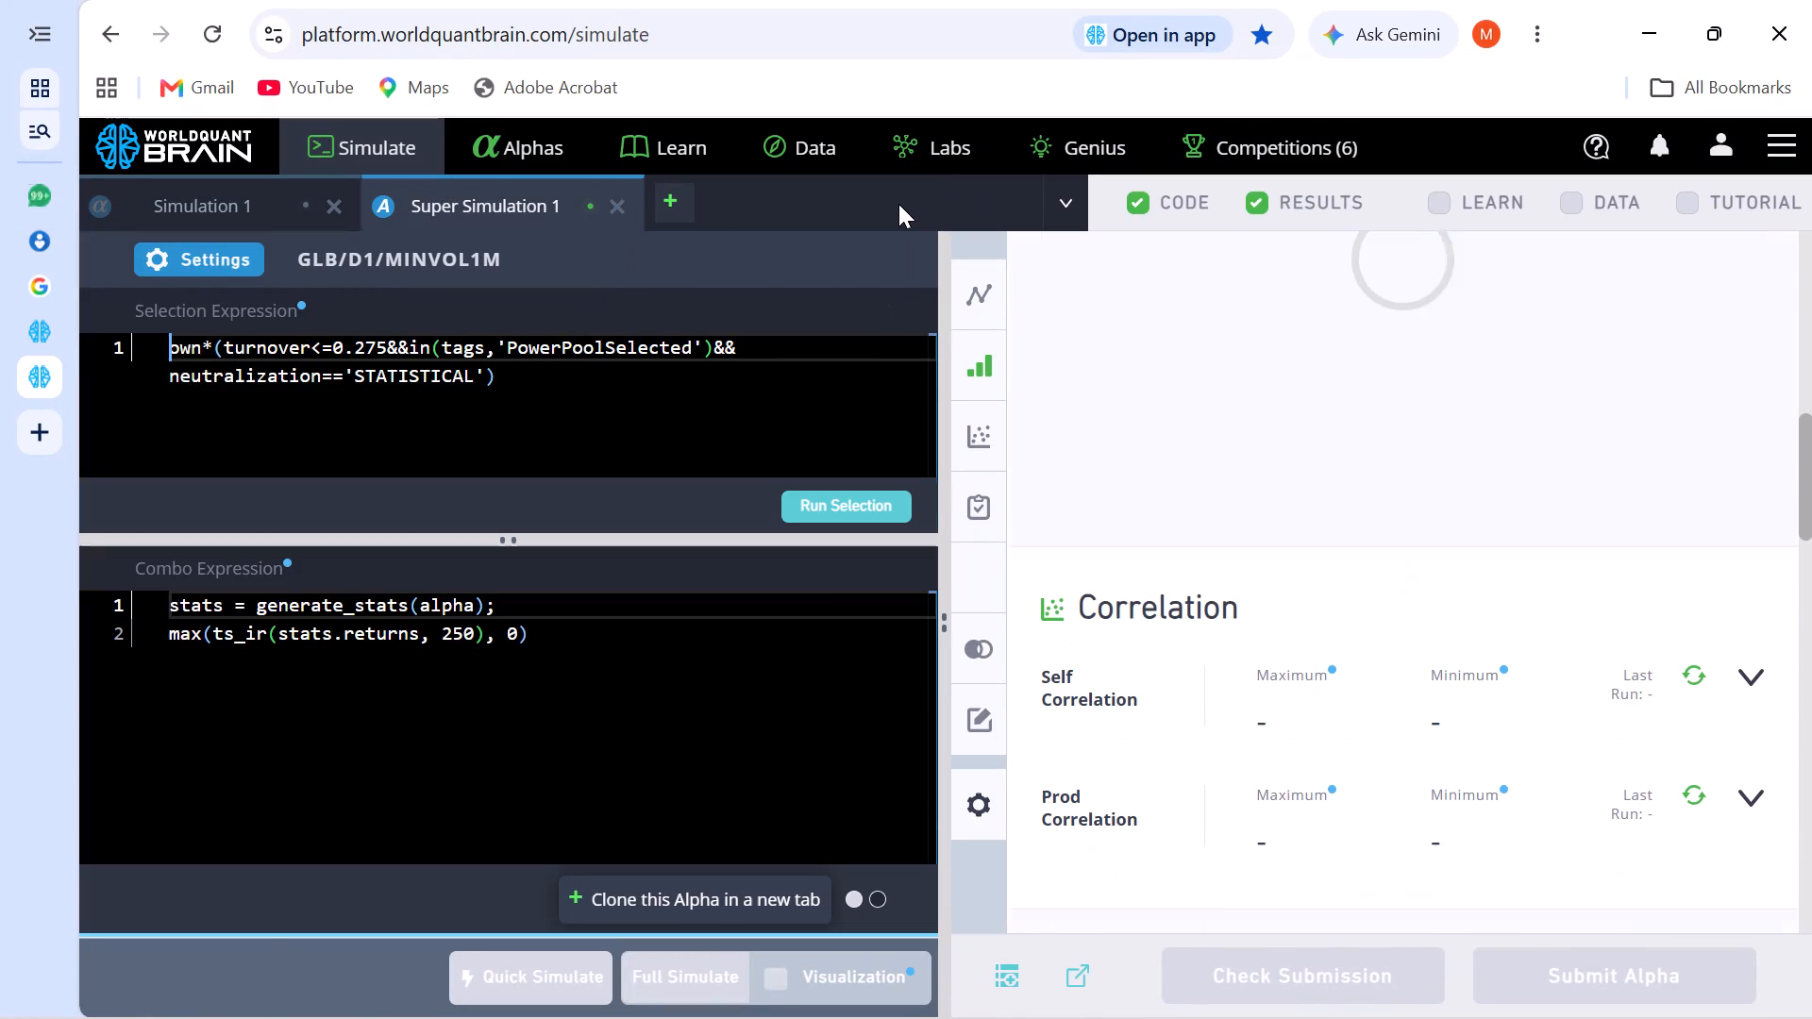
Review Super Simulation 1's results, examining the correlation, IS testing status and selected alphas sections.
scroll(1464, 453, down, 7)
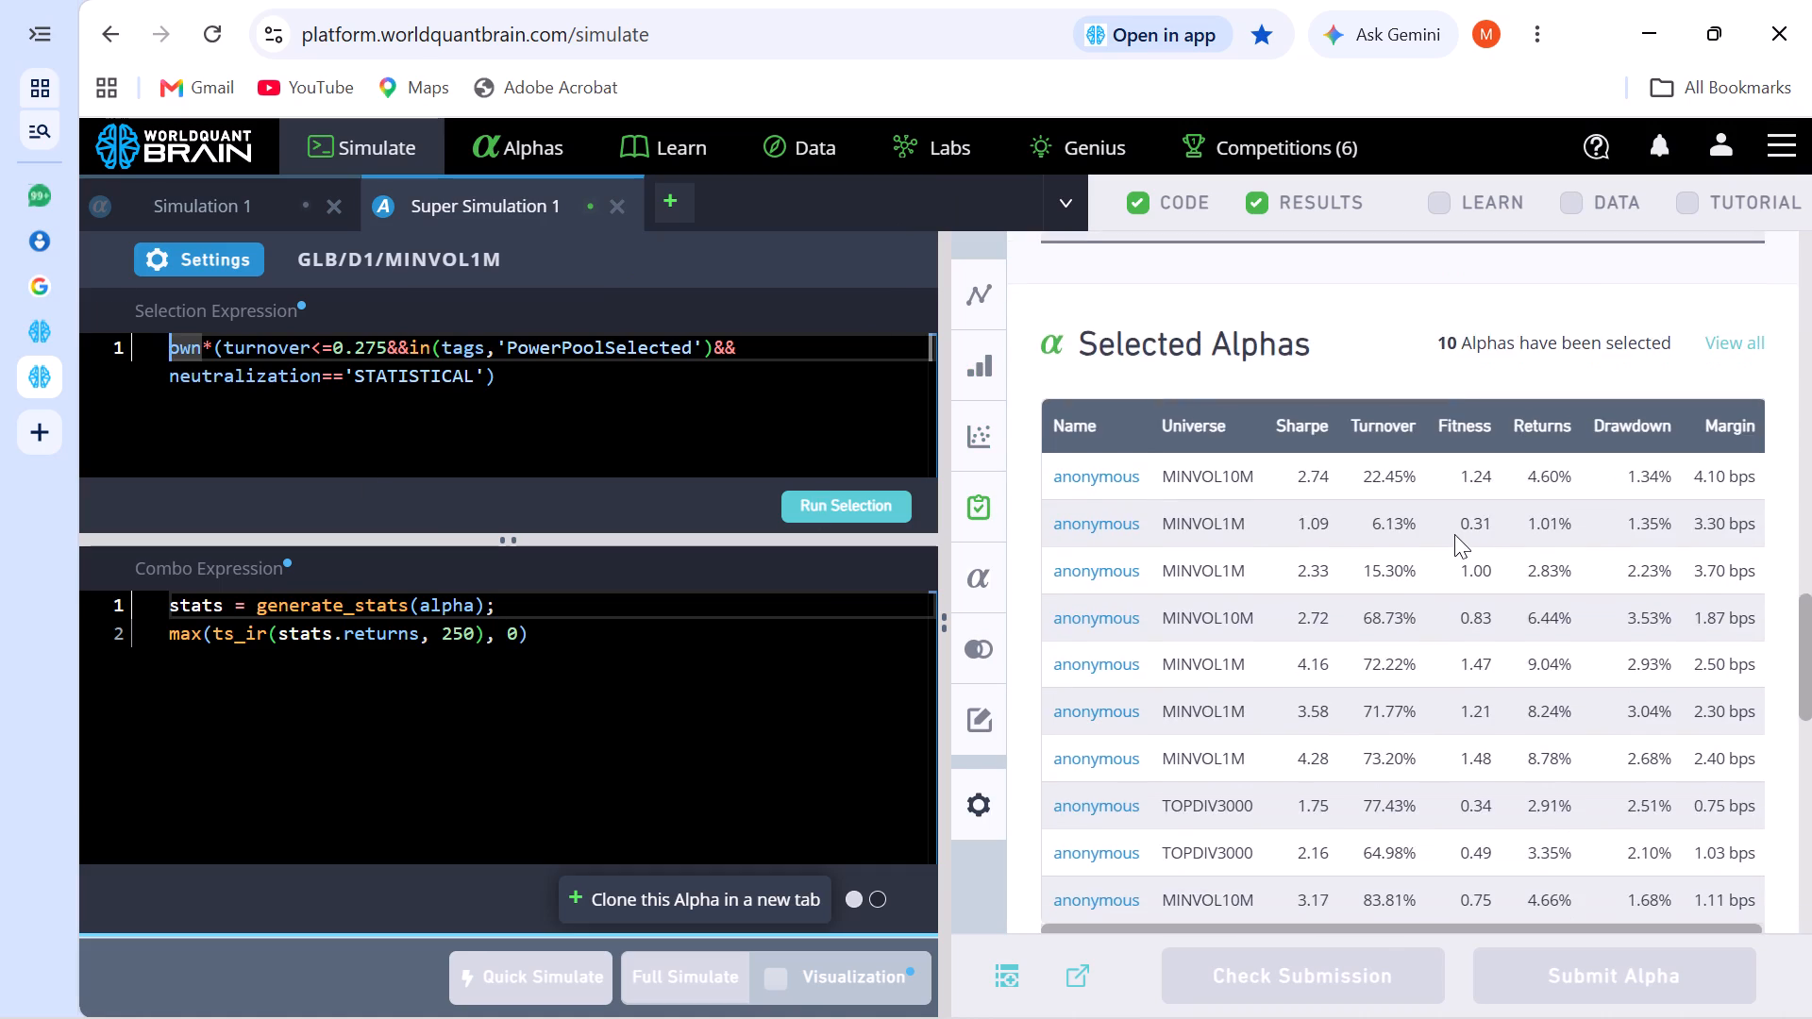
scroll(1454, 534, down, 13)
scroll(1446, 560, up, 20)
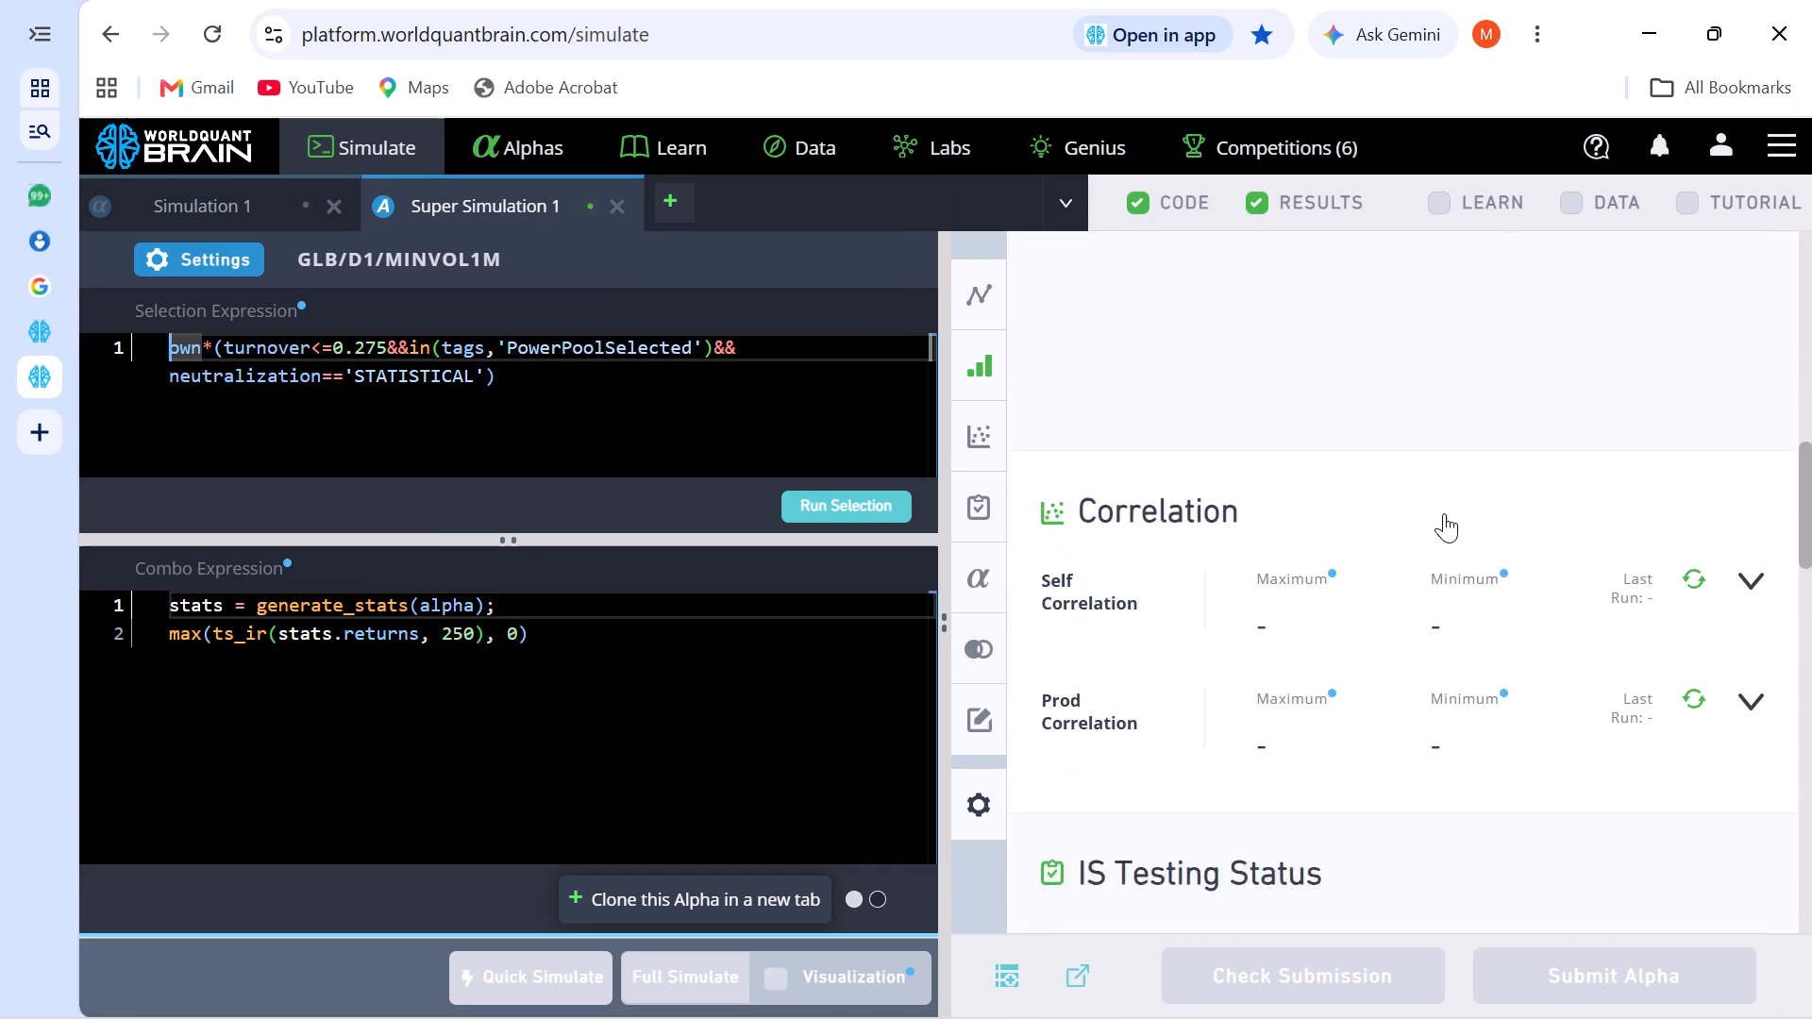
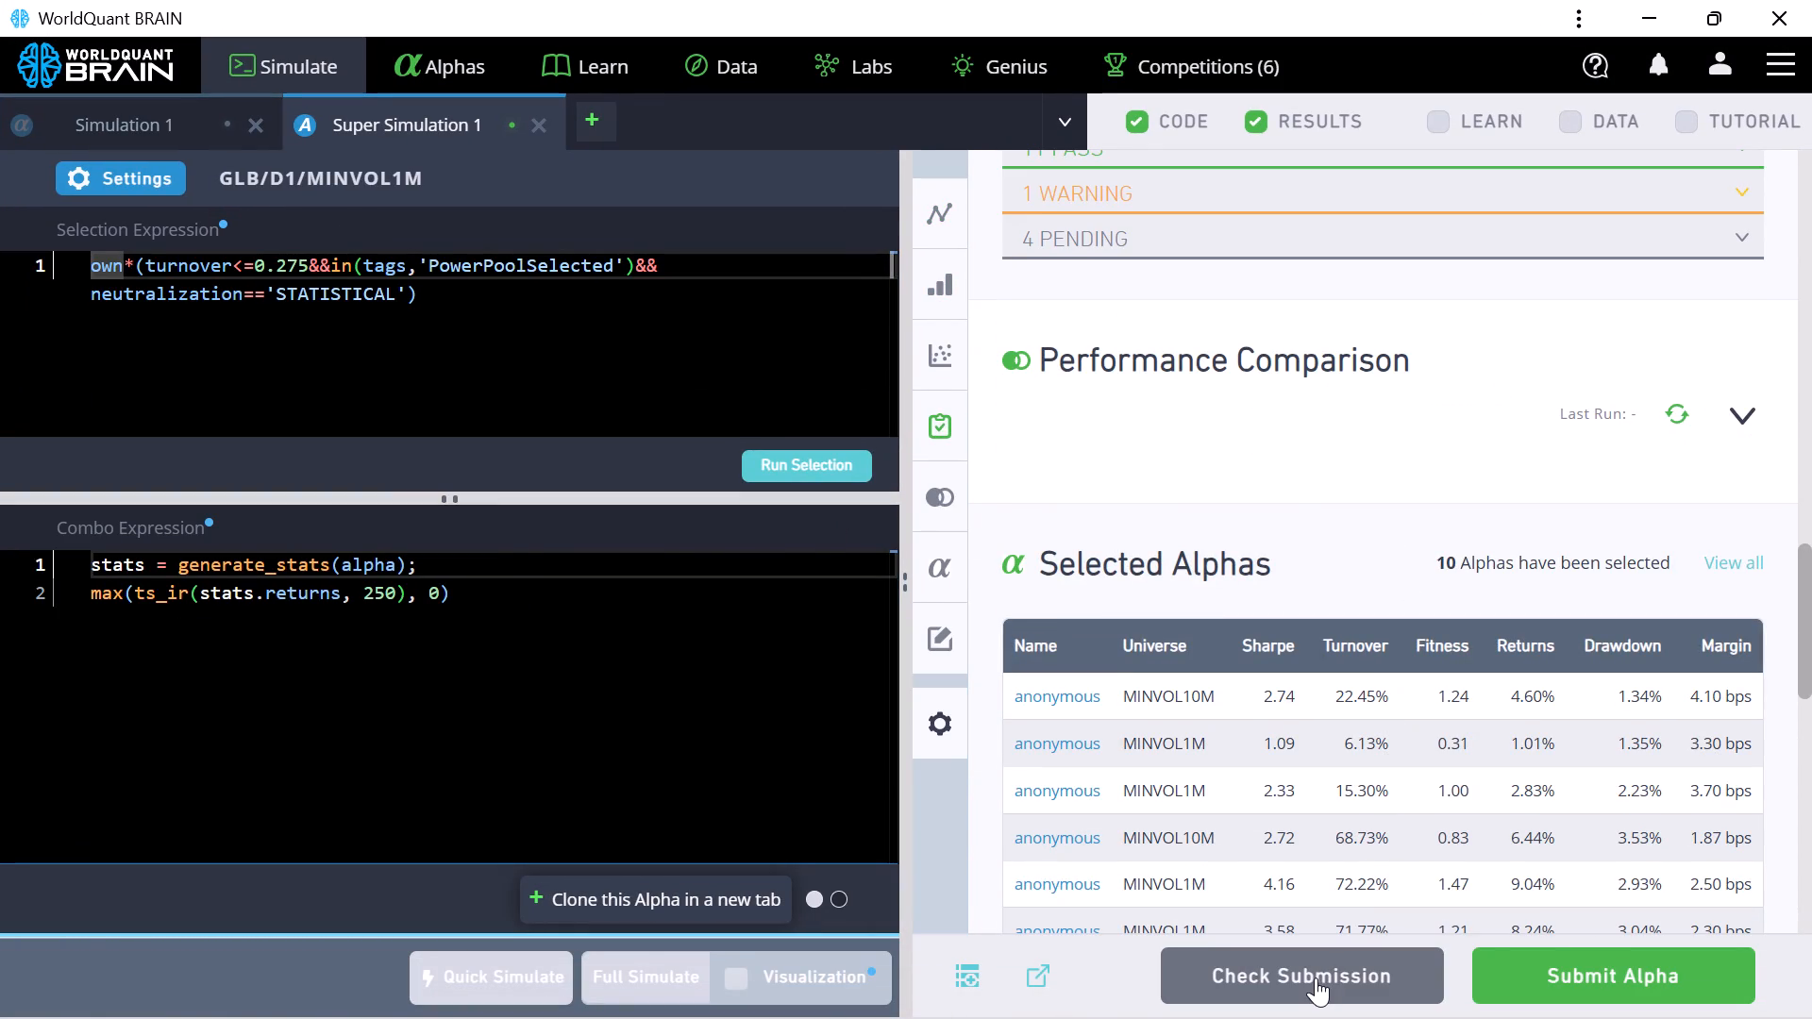
Run the submission check on the super alpha and look through its correlation and IS testing status sections.
scroll(1227, 528, down, 8)
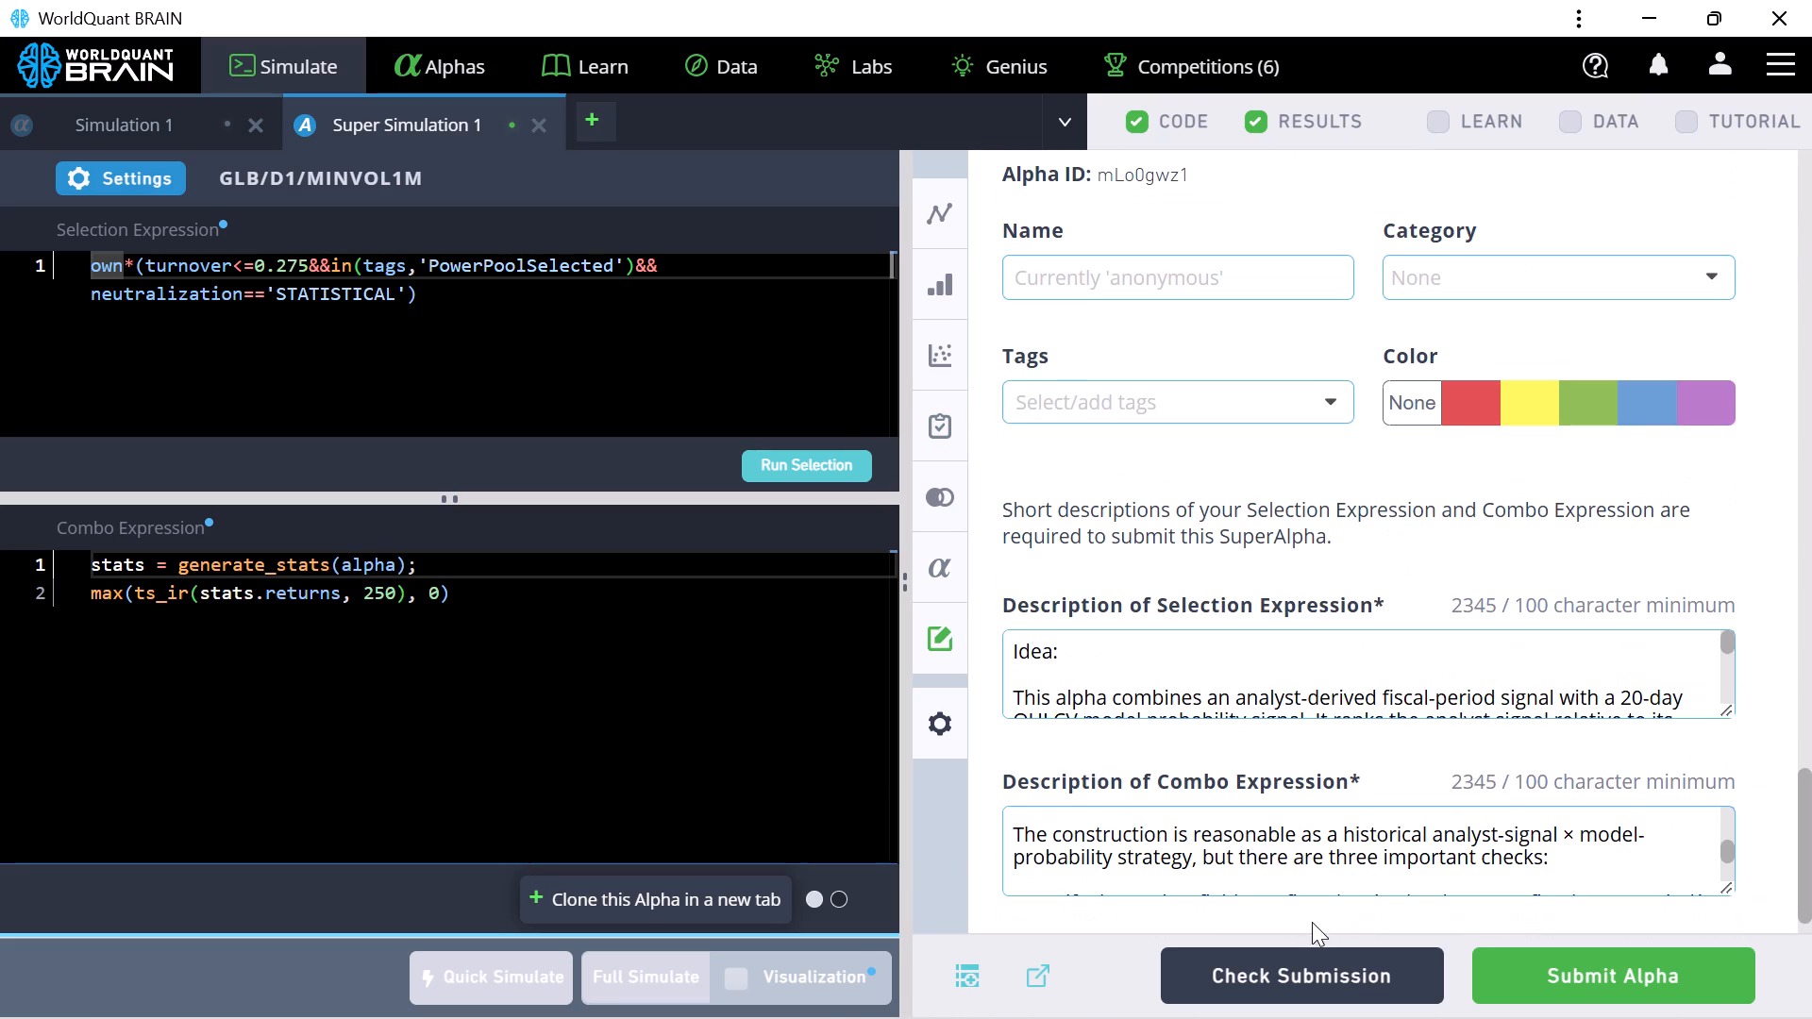
click(1240, 965)
scroll(1172, 421, up, 11)
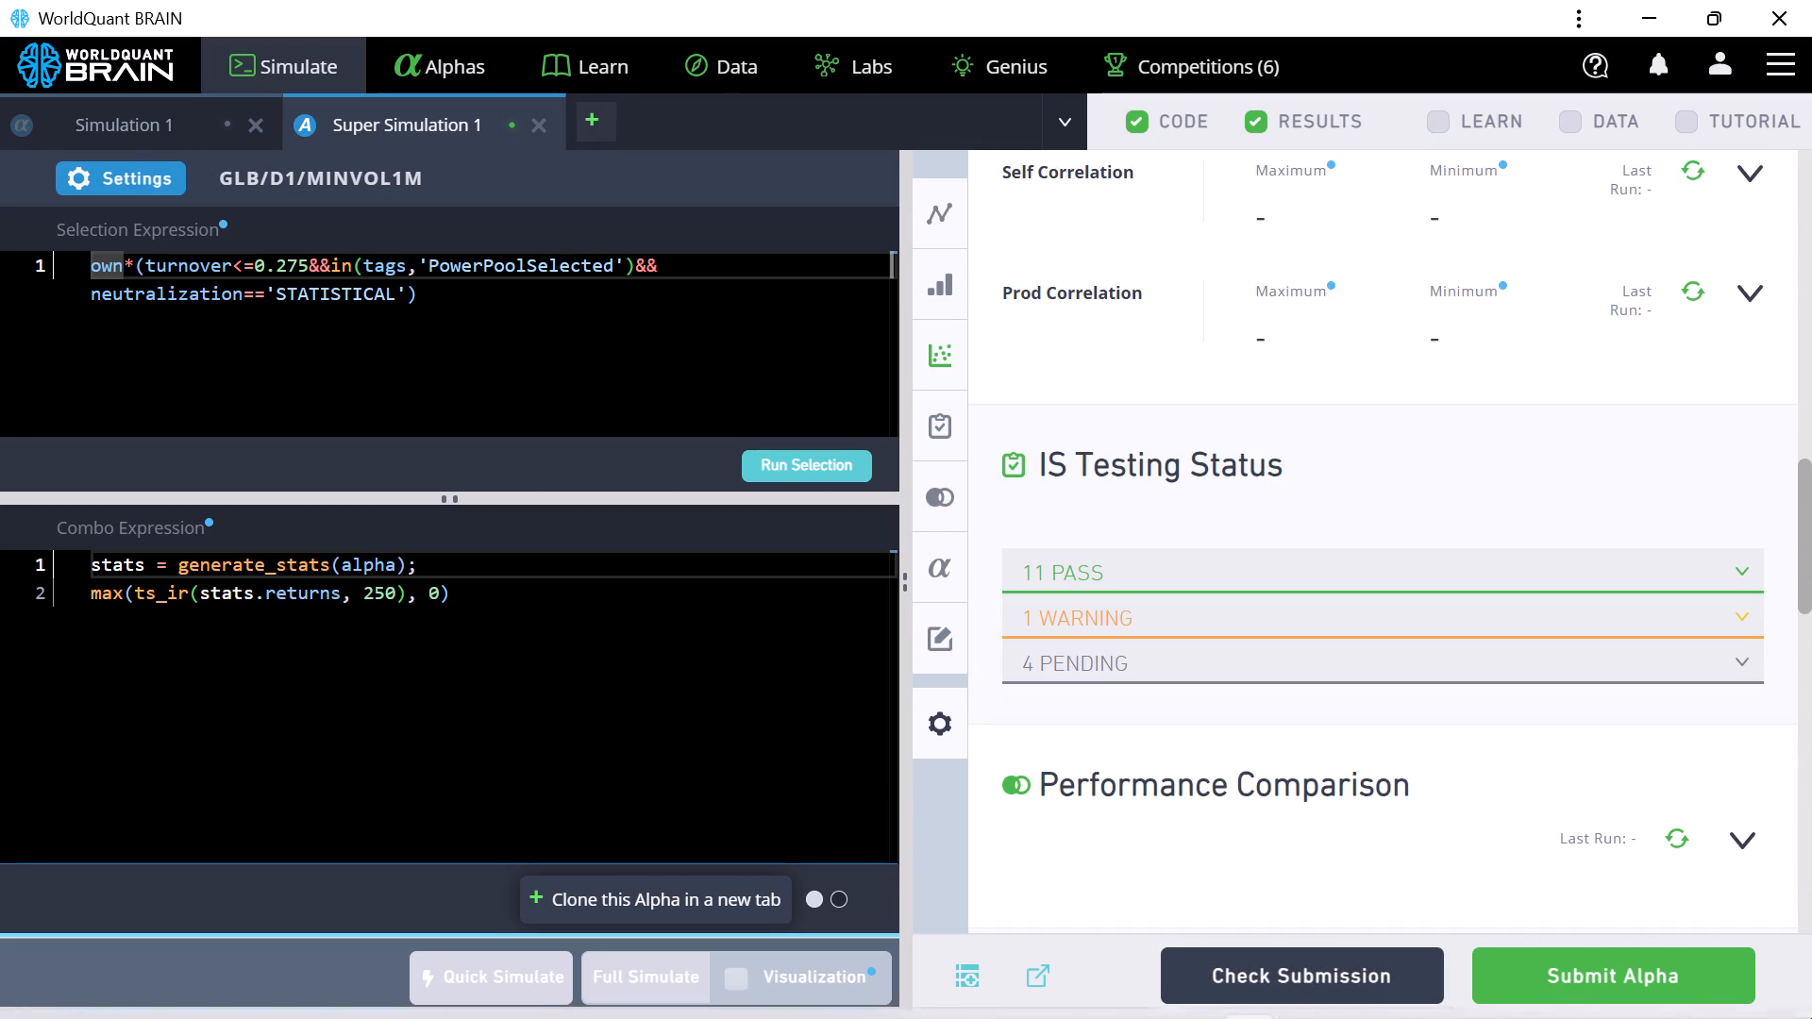
scroll(1811, 635, down, 3)
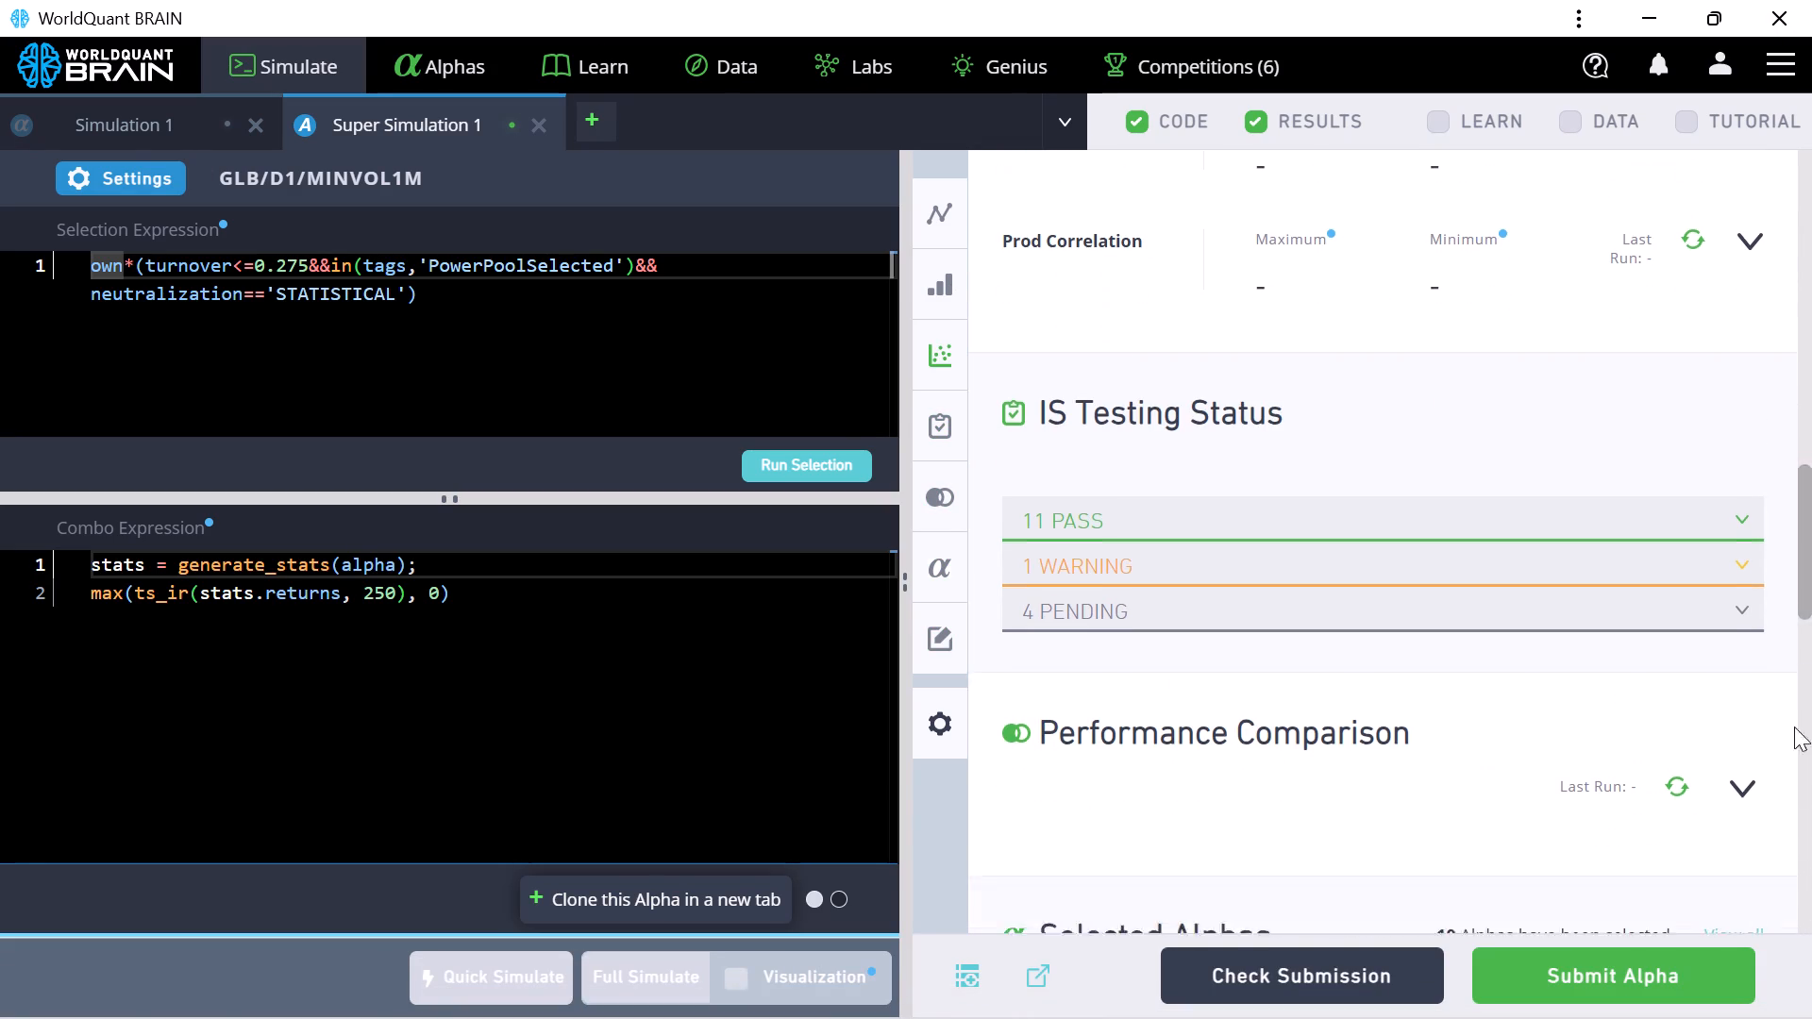
scroll(1794, 727, down, 3)
scroll(1285, 831, down, 7)
scroll(1811, 725, up, 14)
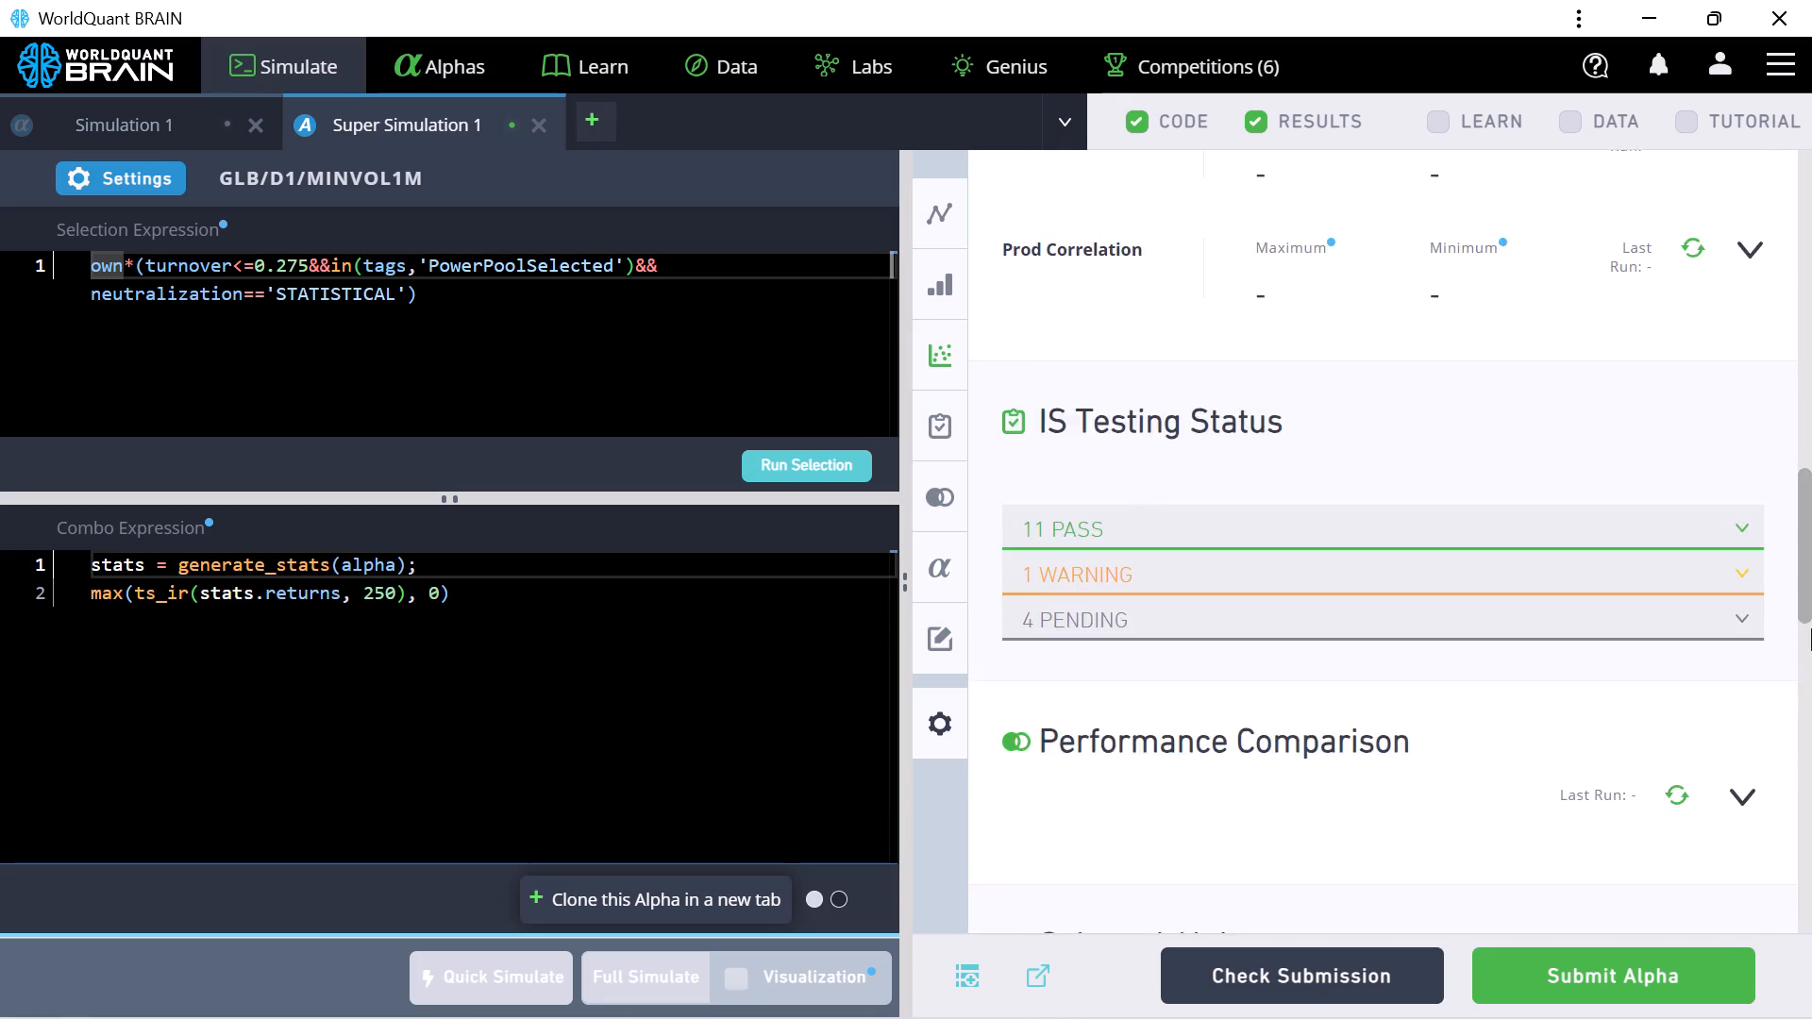
scroll(1811, 628, up, 11)
scroll(1811, 617, down, 12)
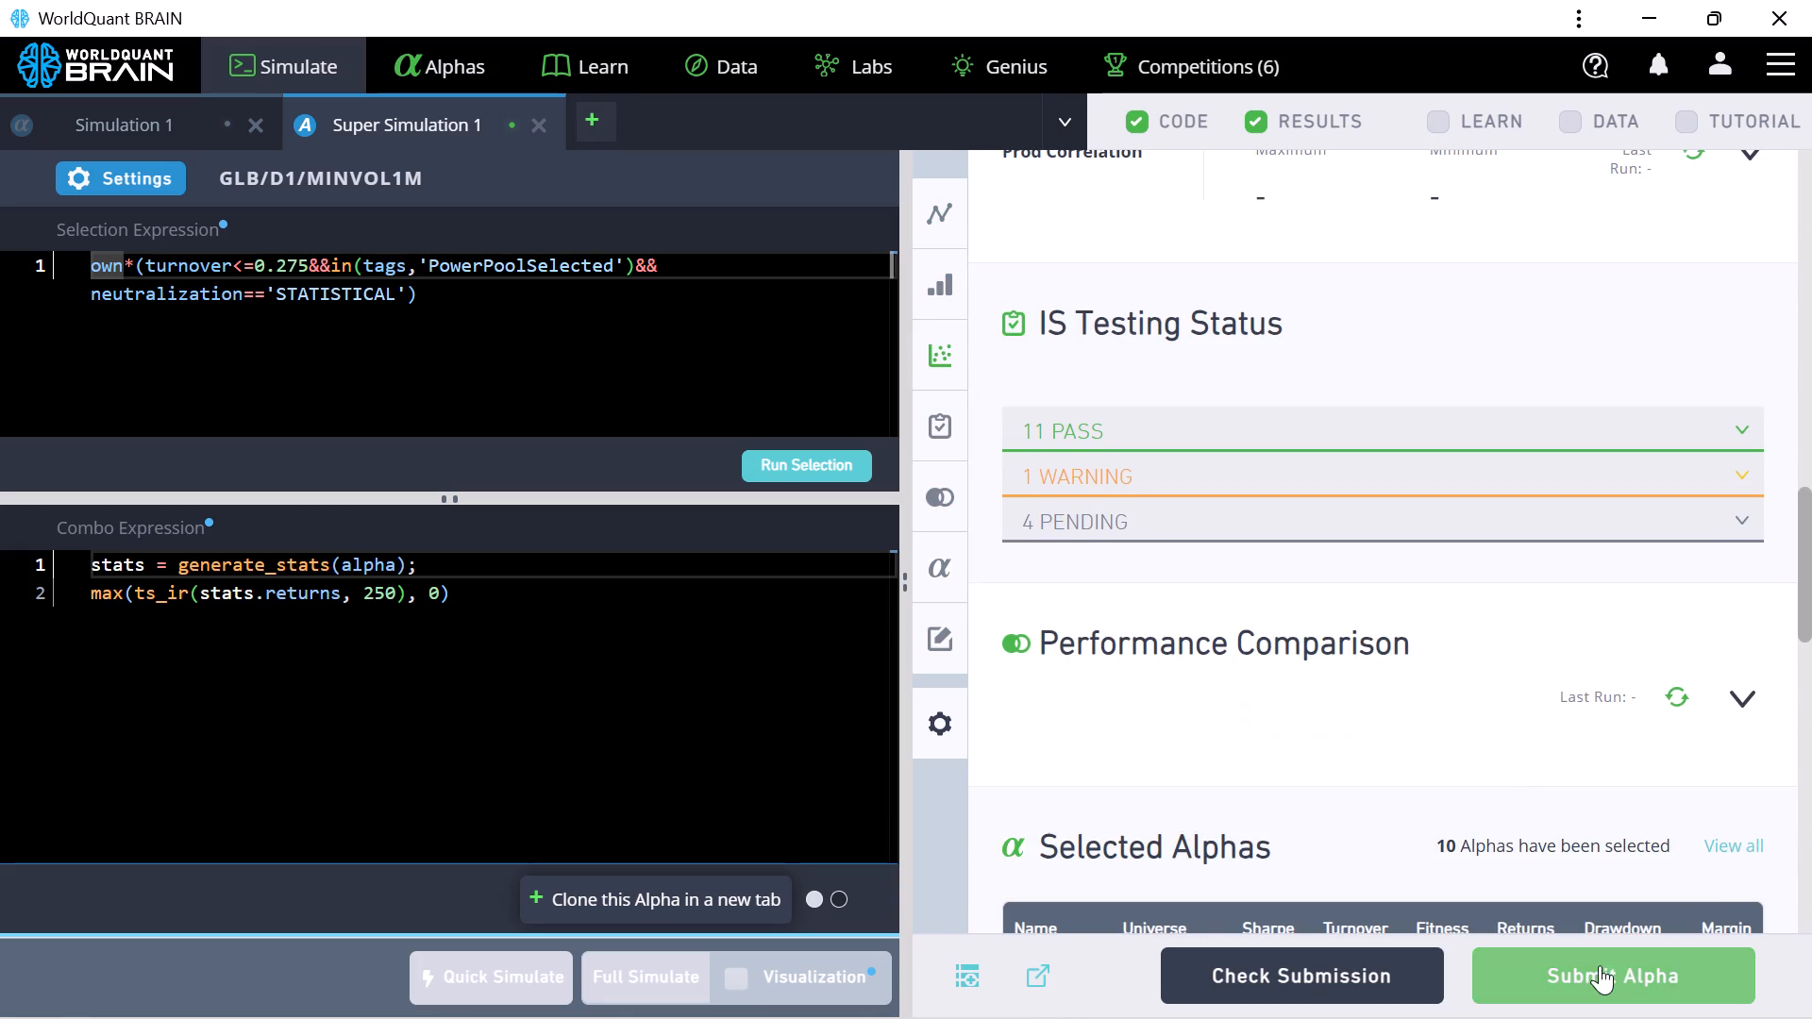
Try to submit the super alpha, and request its submission check again.
triple_click(1598, 974)
click(1594, 975)
triple_click(1311, 970)
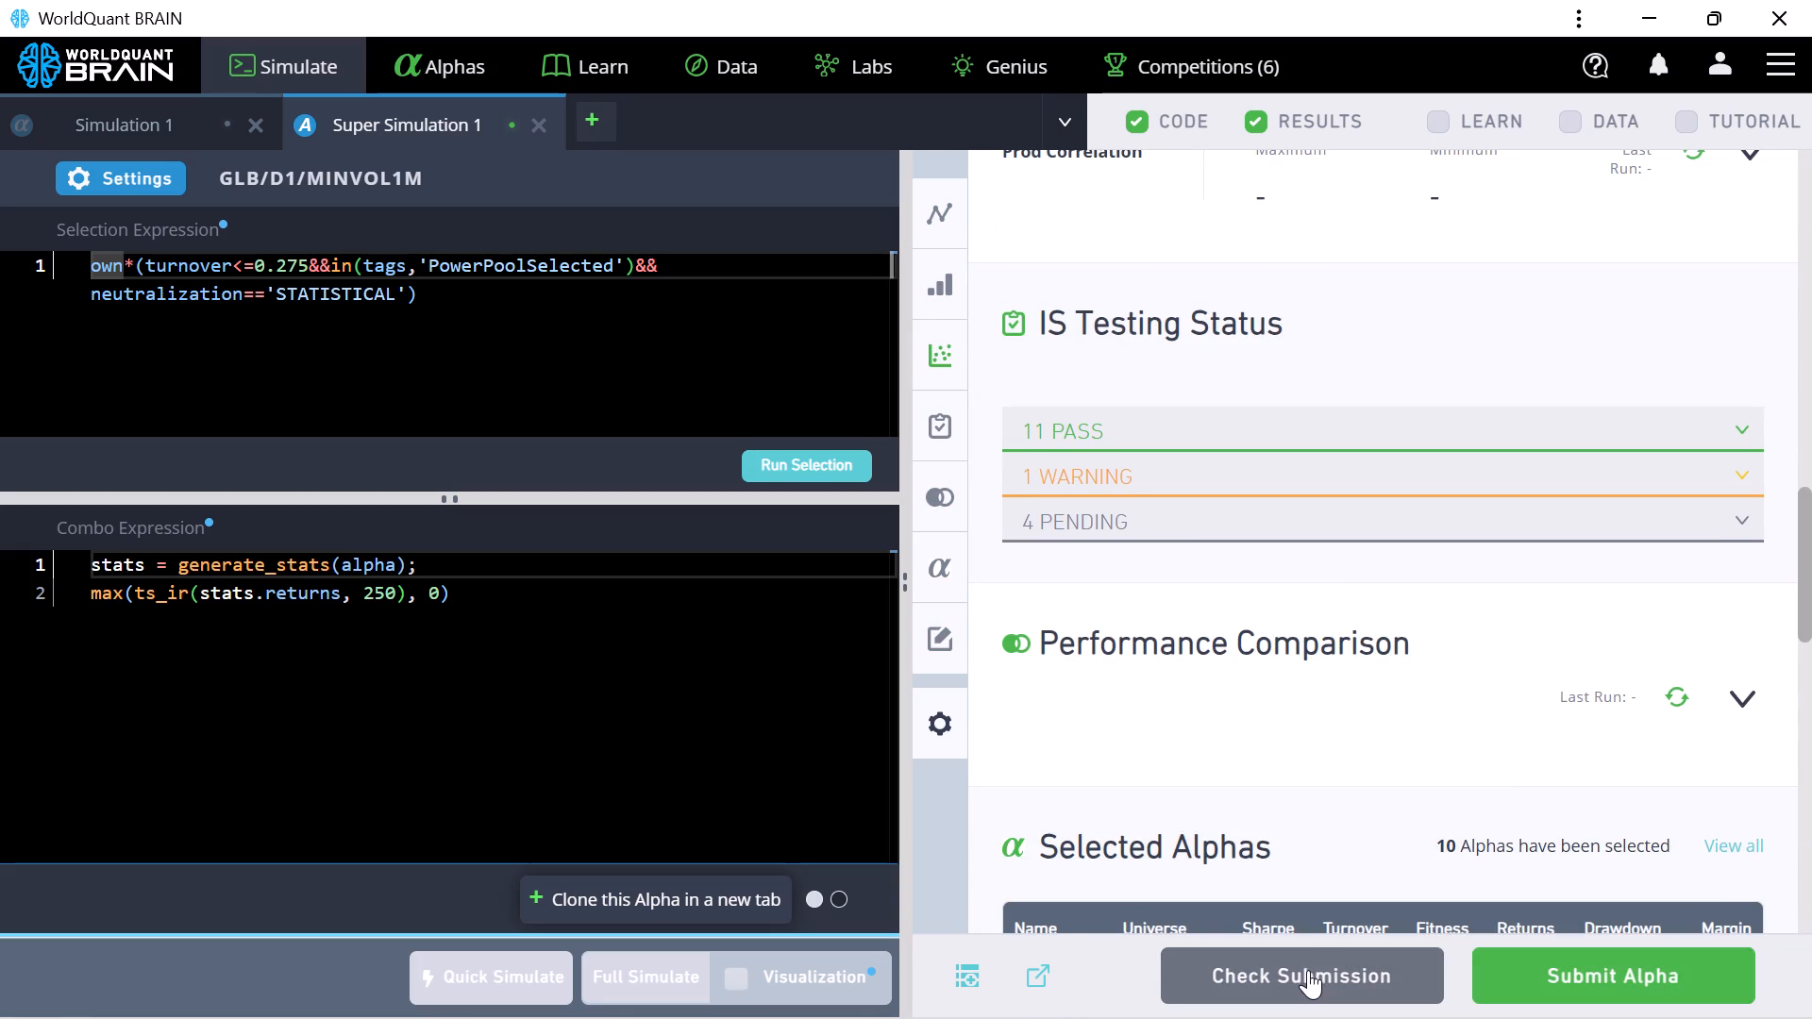
click(1308, 970)
Expand the warning and pass lists under IS Testing Status to read the individual test results.
click(1196, 473)
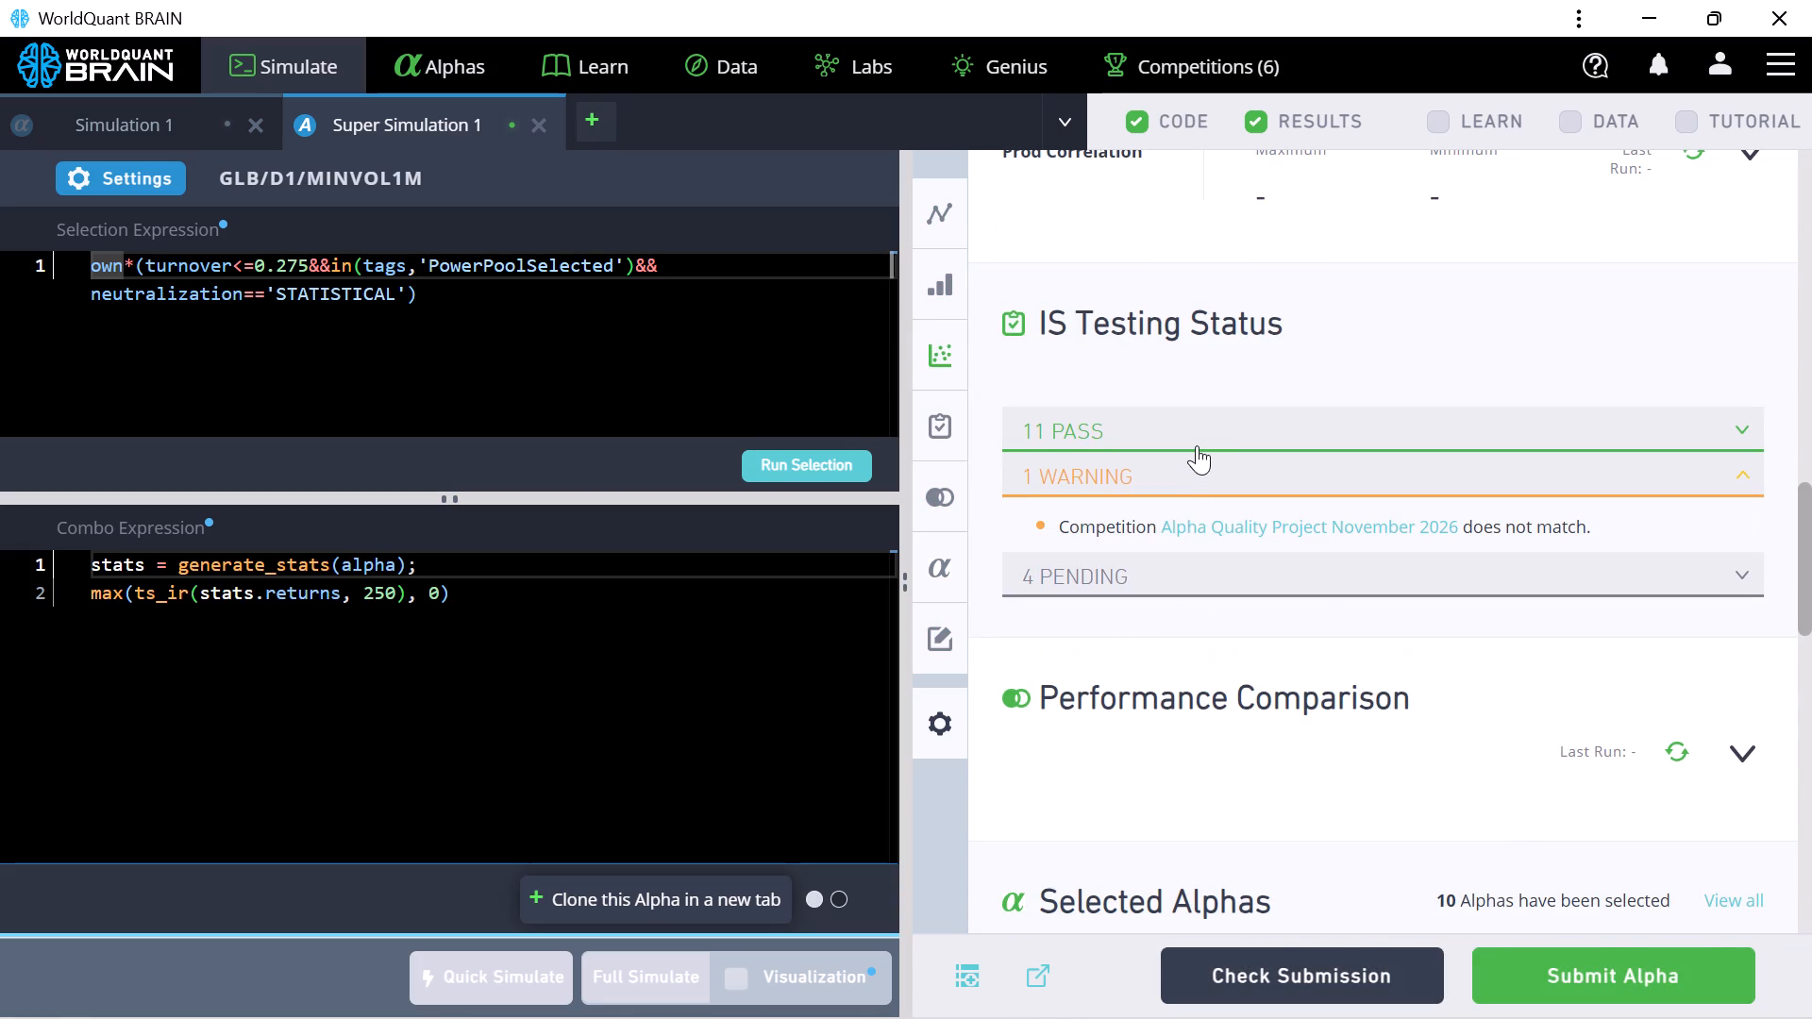
click(1194, 433)
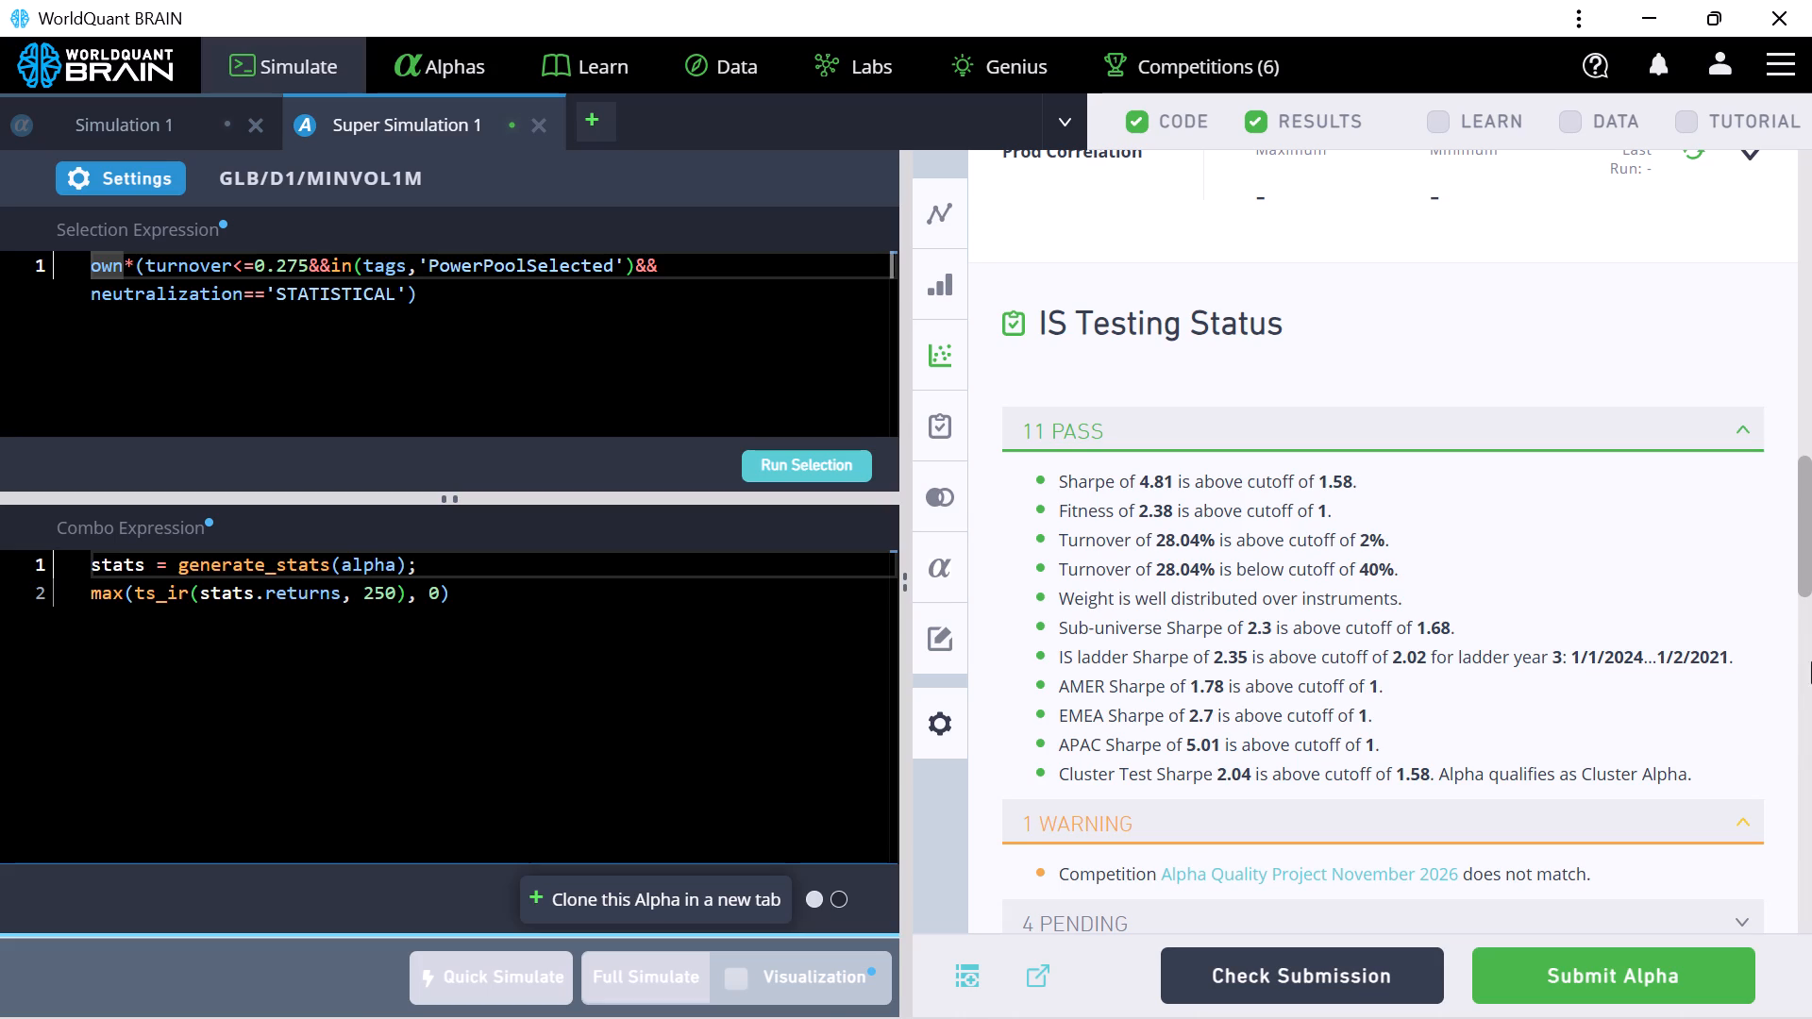
scroll(1811, 575, up, 12)
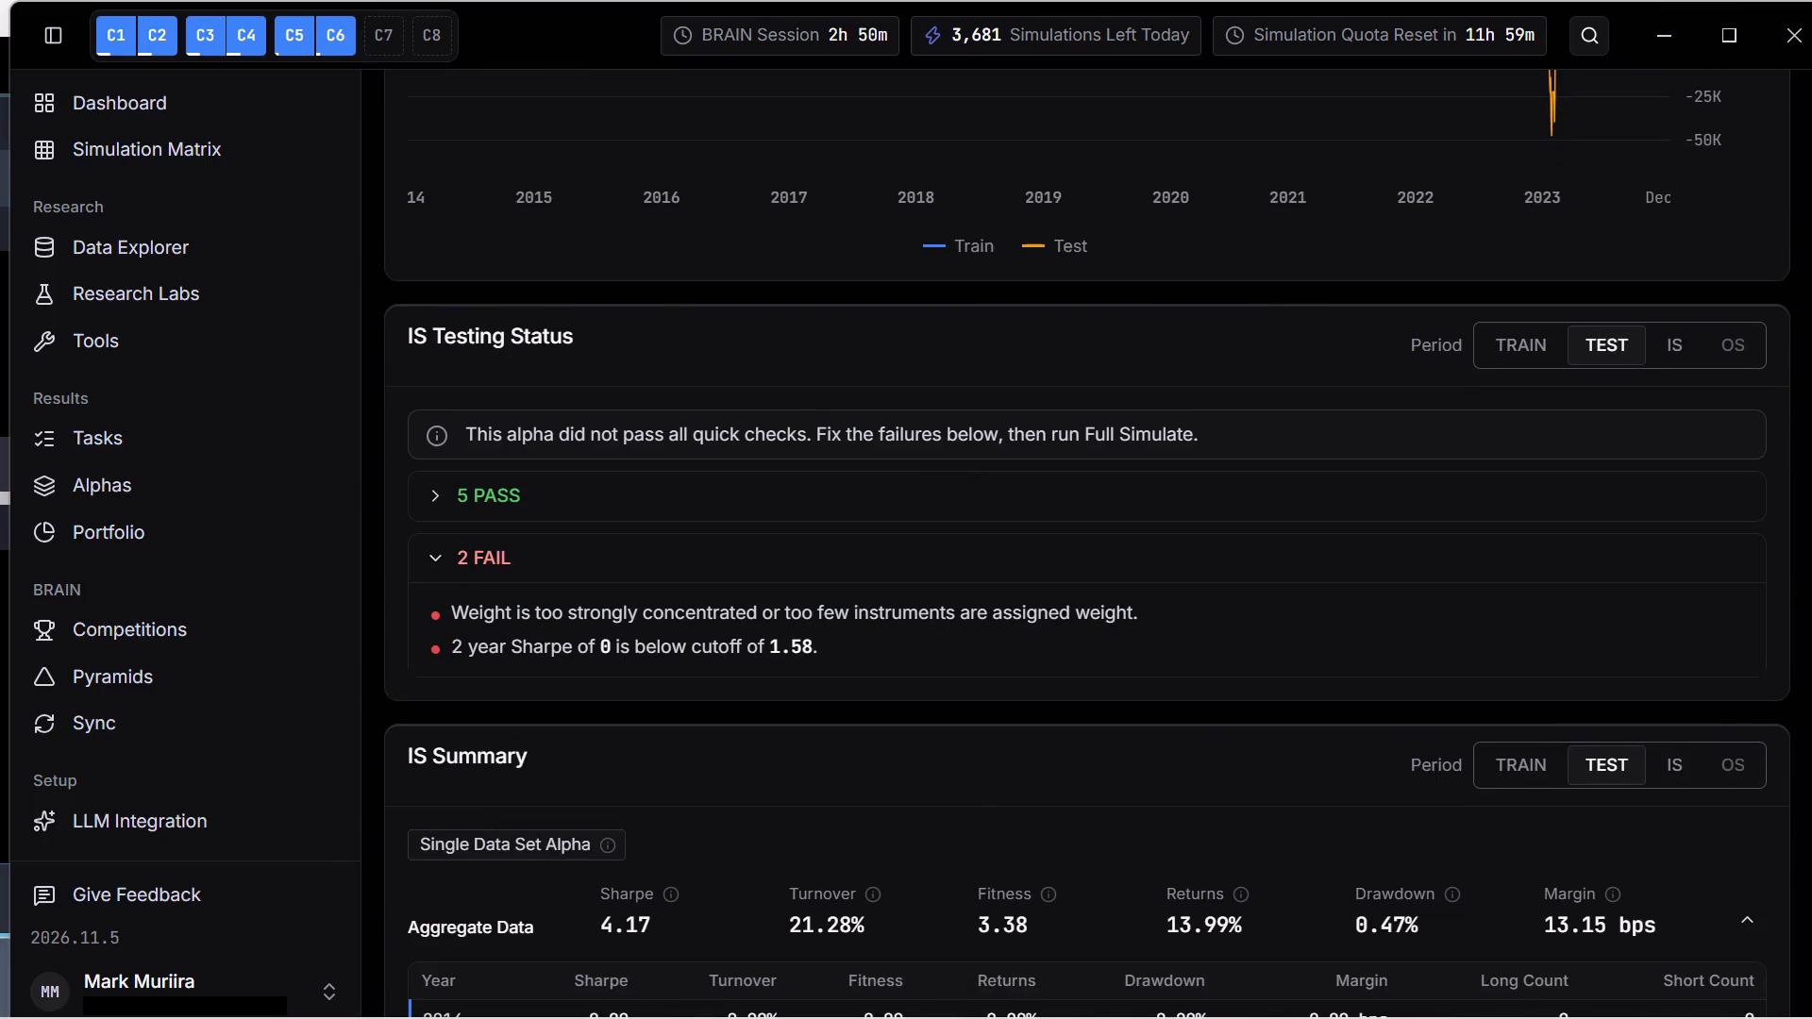
scroll(1811, 480, up, 12)
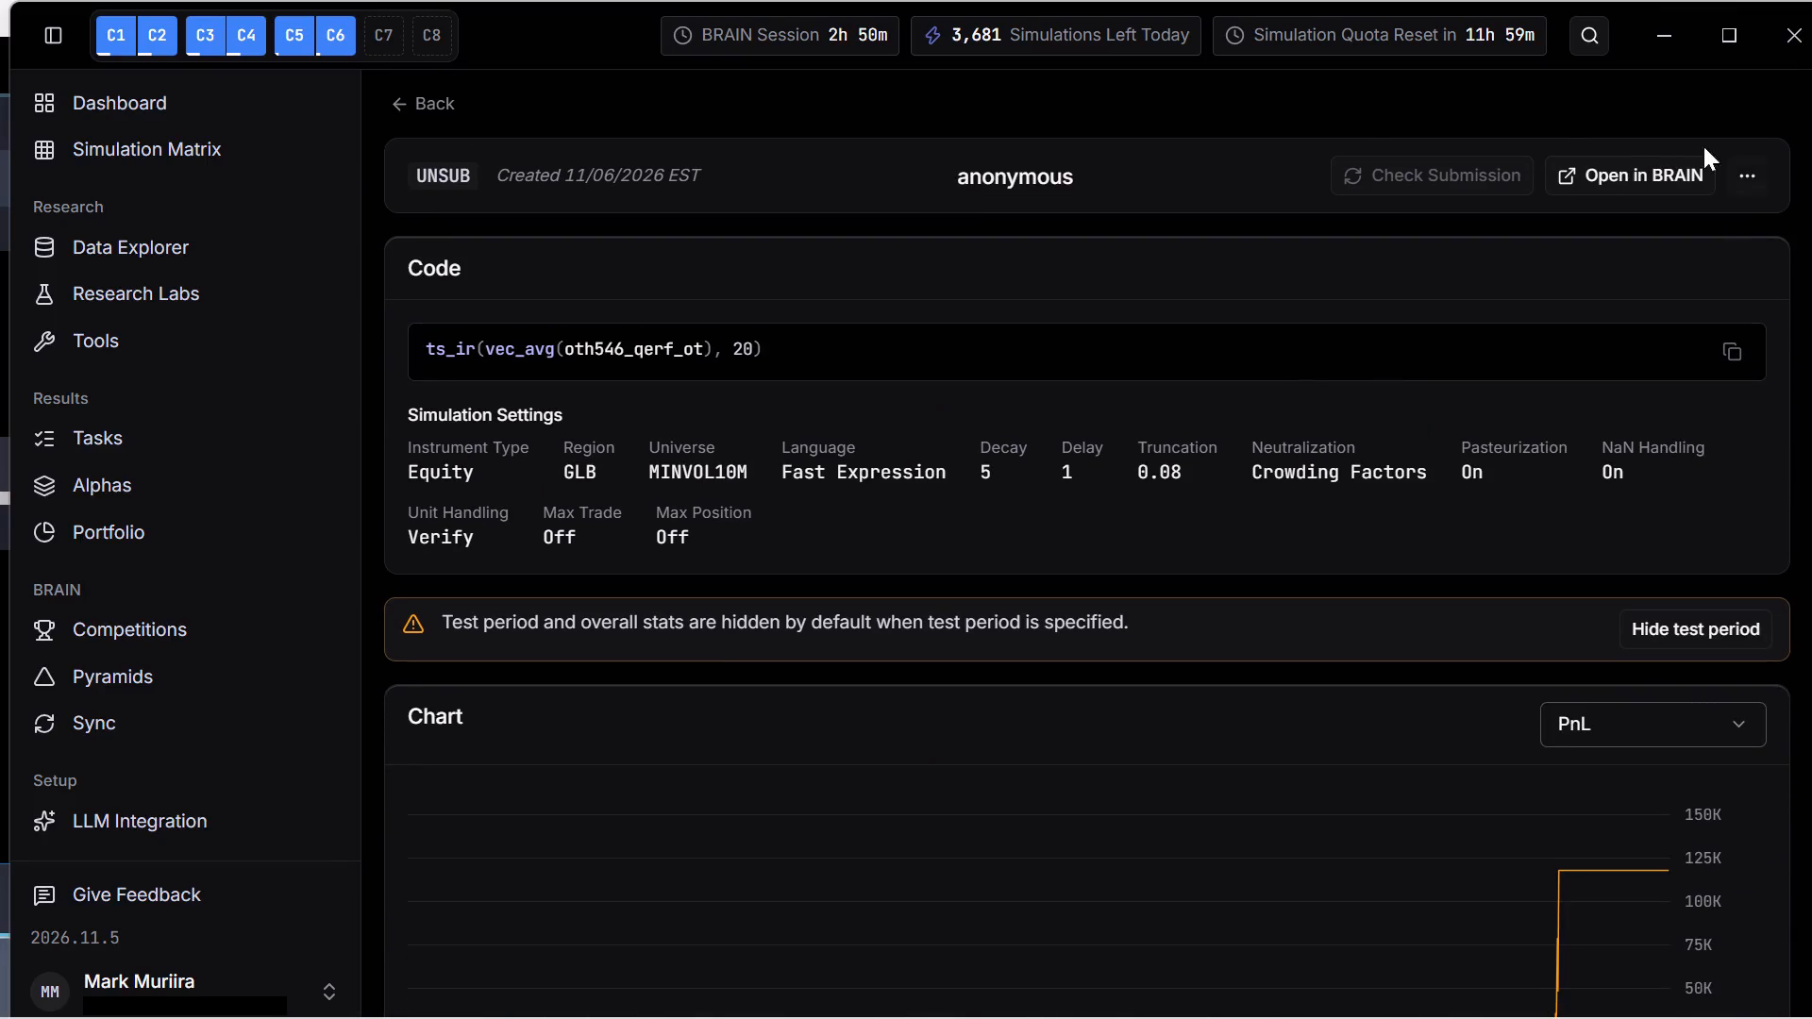
click(431, 108)
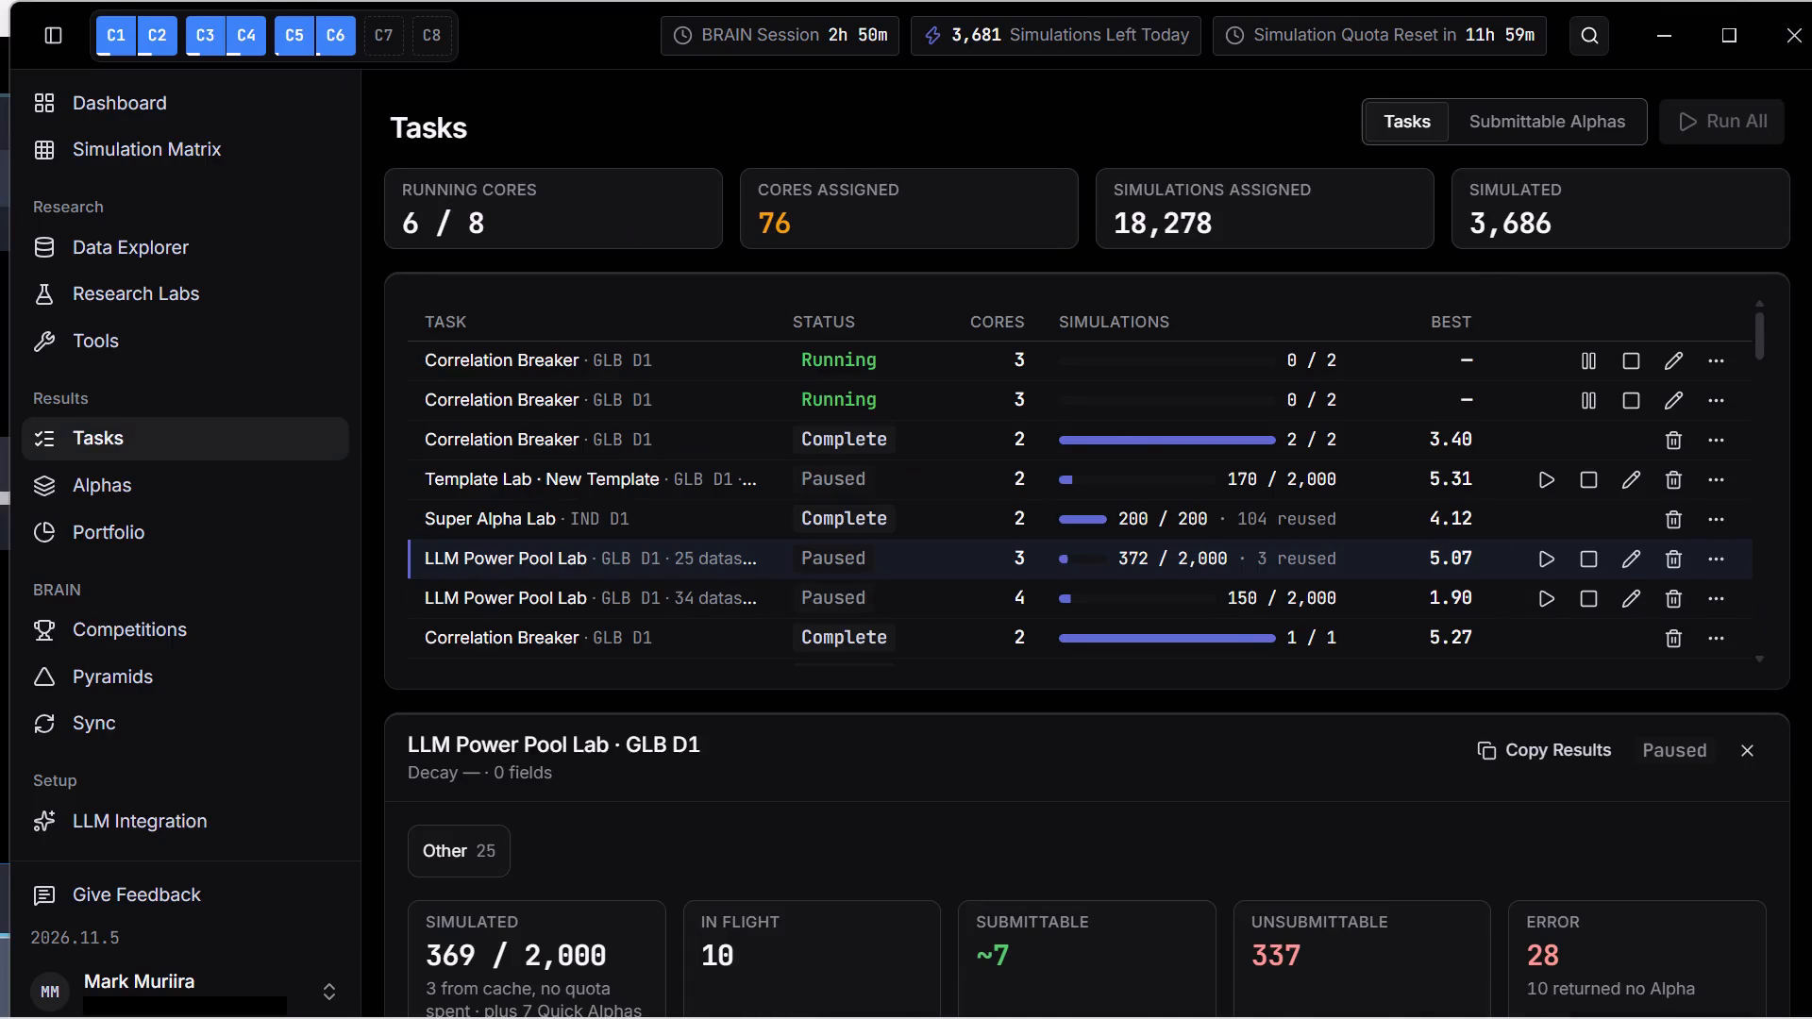
Browse the task list and open the completed Template Lab GLB D1 task with 1,000 simulations and best 7.27.
scroll(692, 495, down, 4)
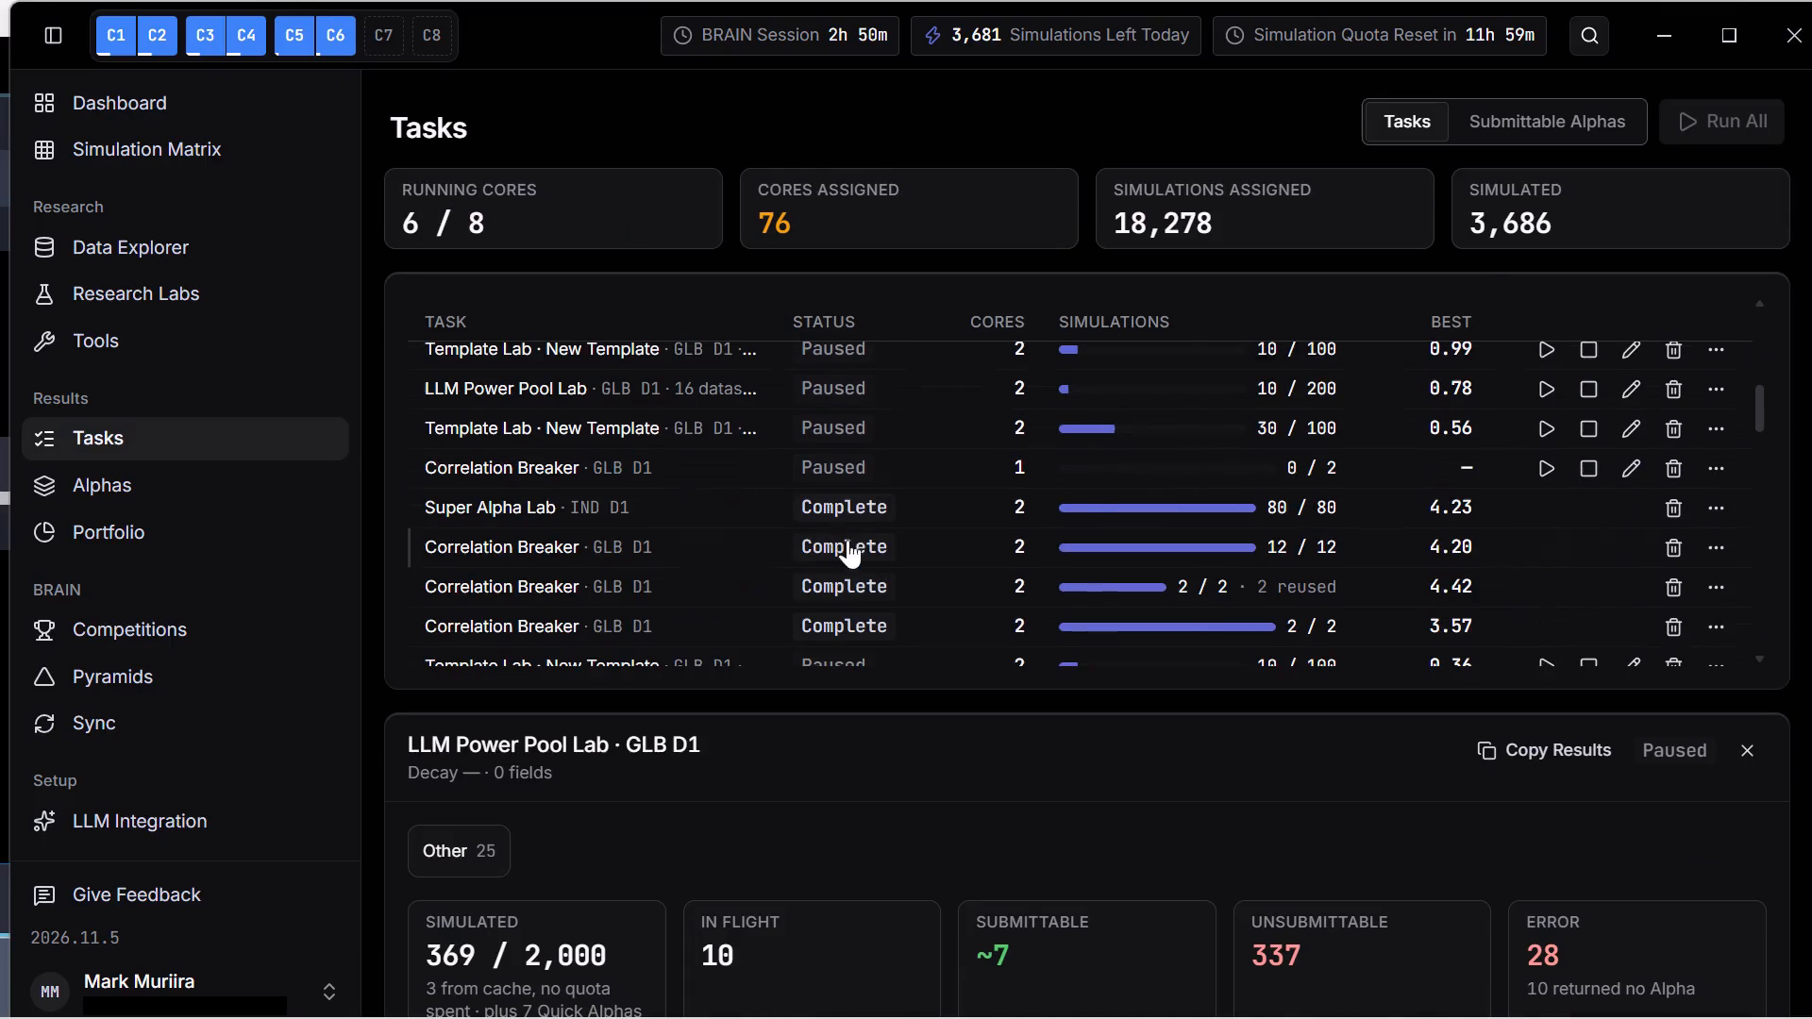
scroll(1520, 492, down, 3)
scroll(1589, 507, up, 1)
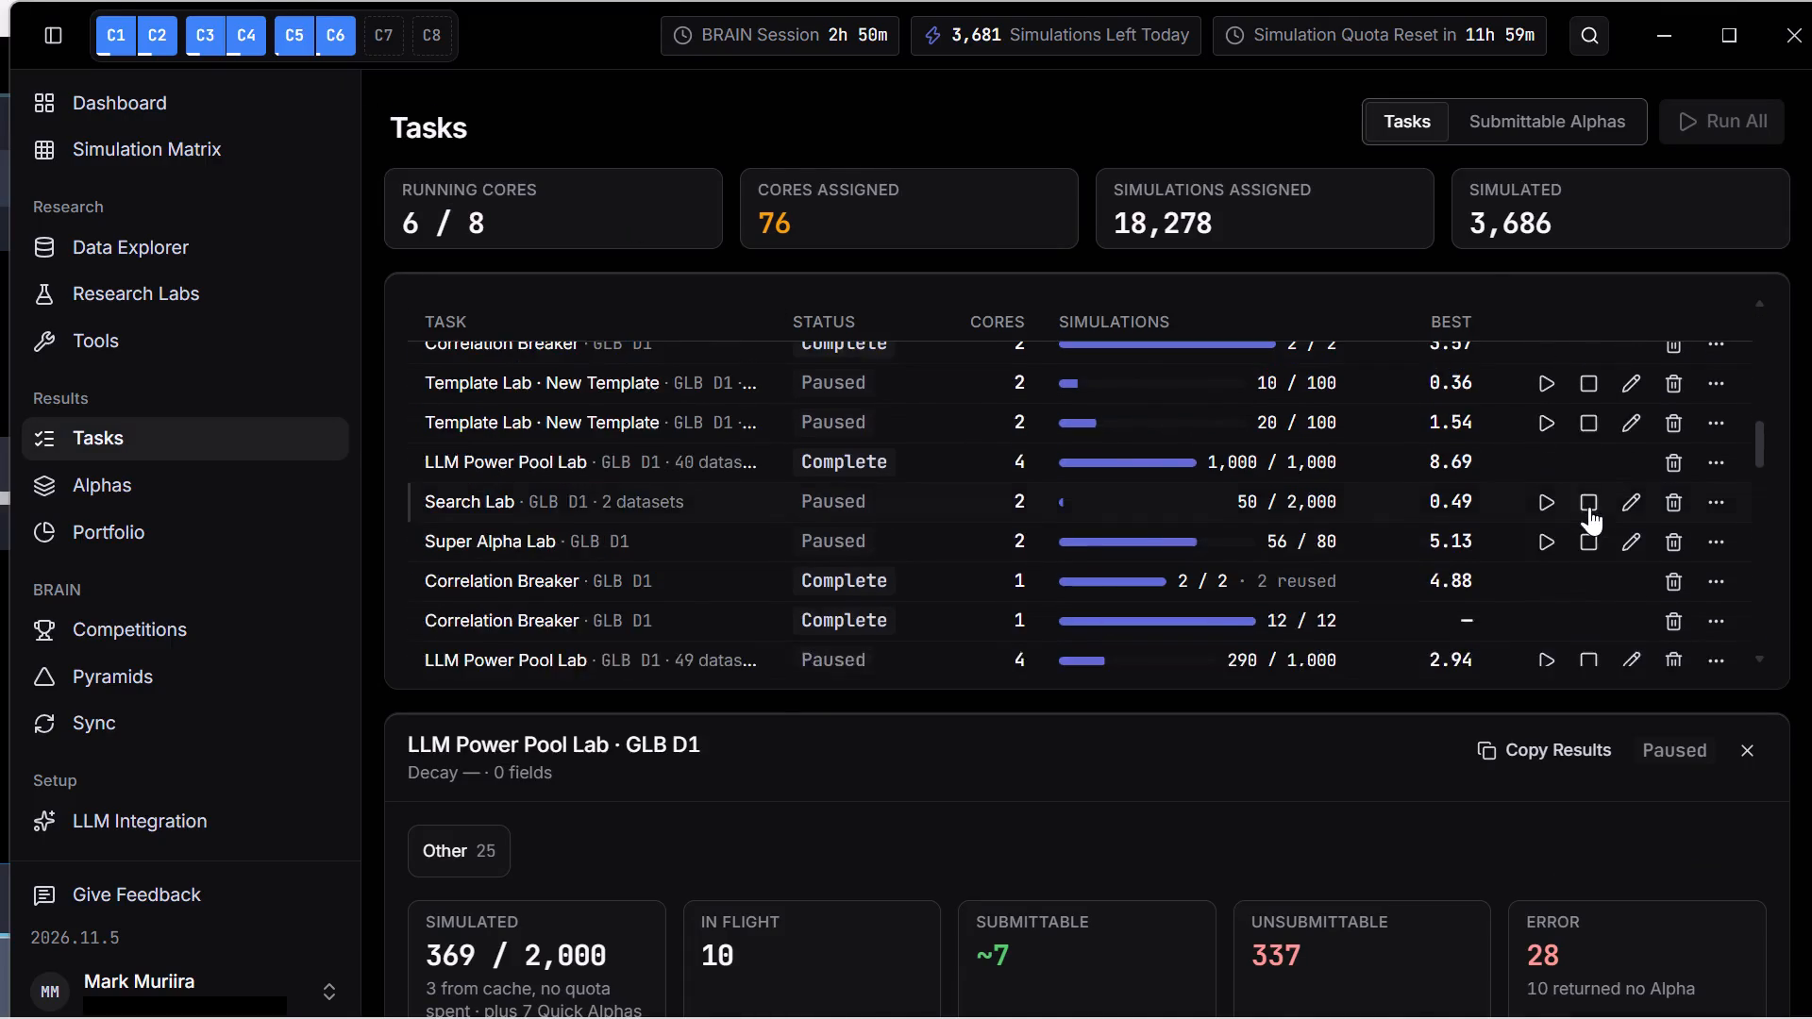
scroll(1589, 507, up, 2)
scroll(1449, 510, up, 2)
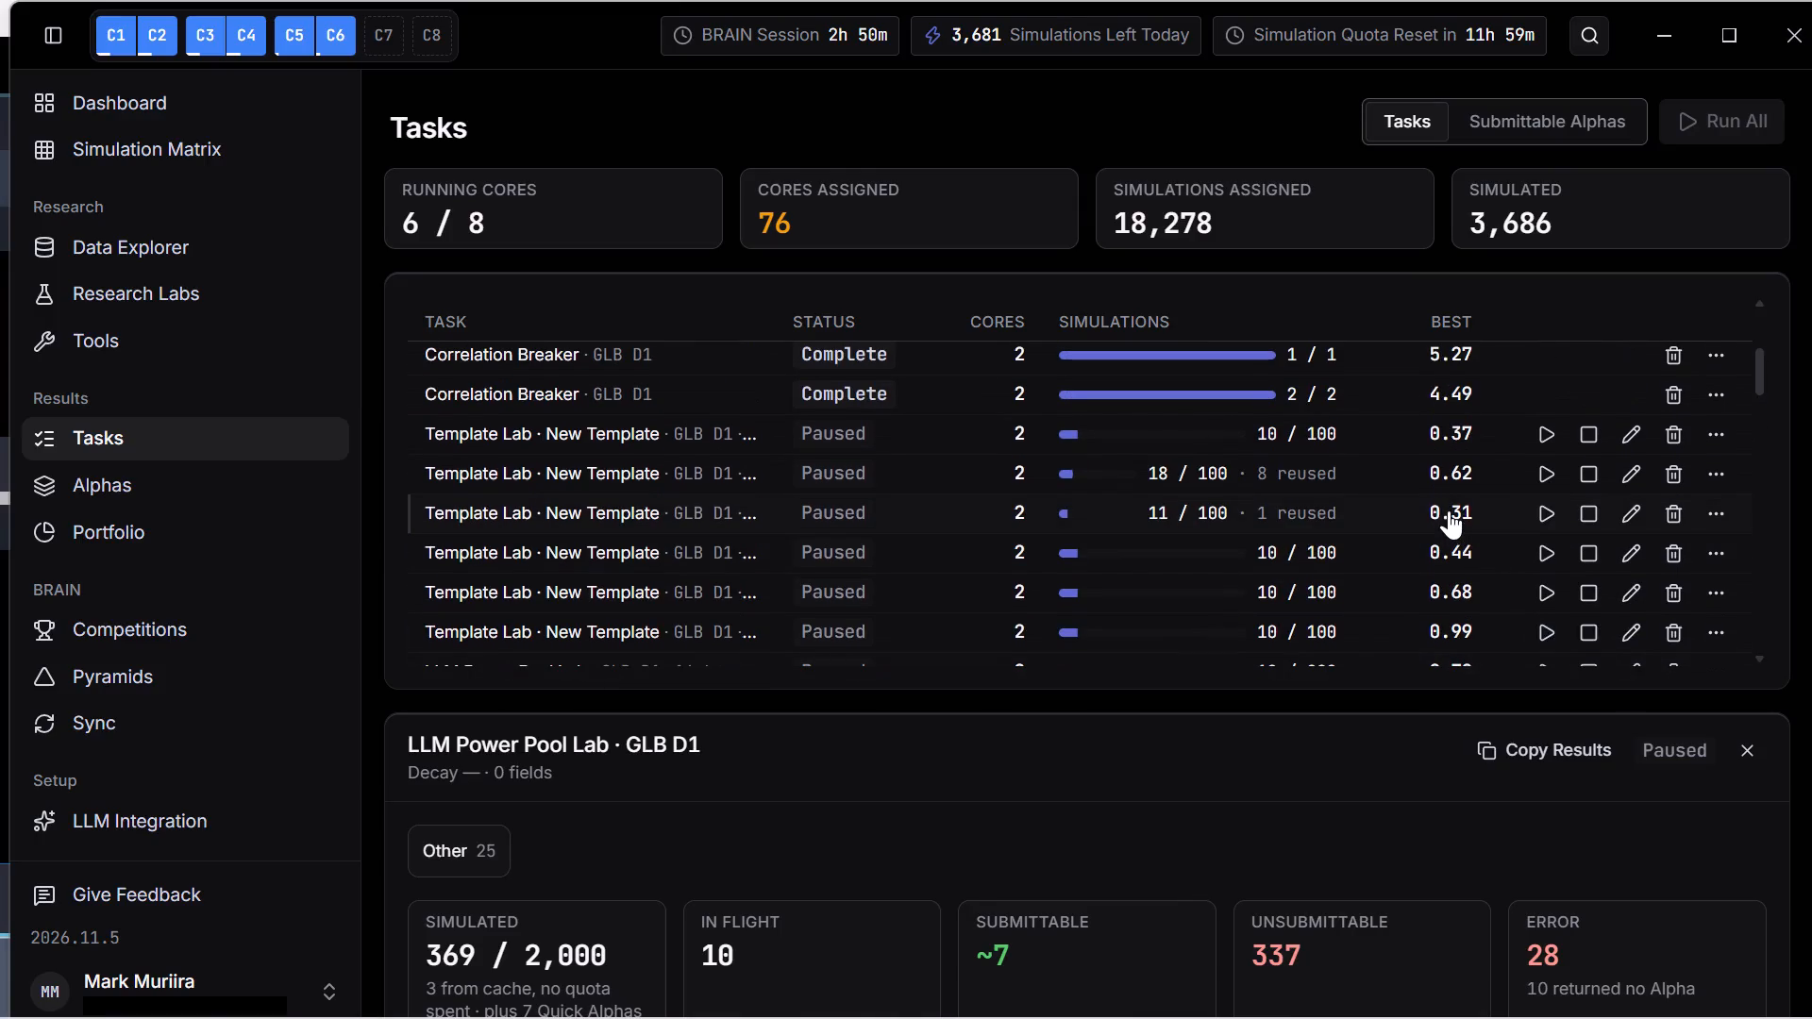
scroll(1449, 510, down, 4)
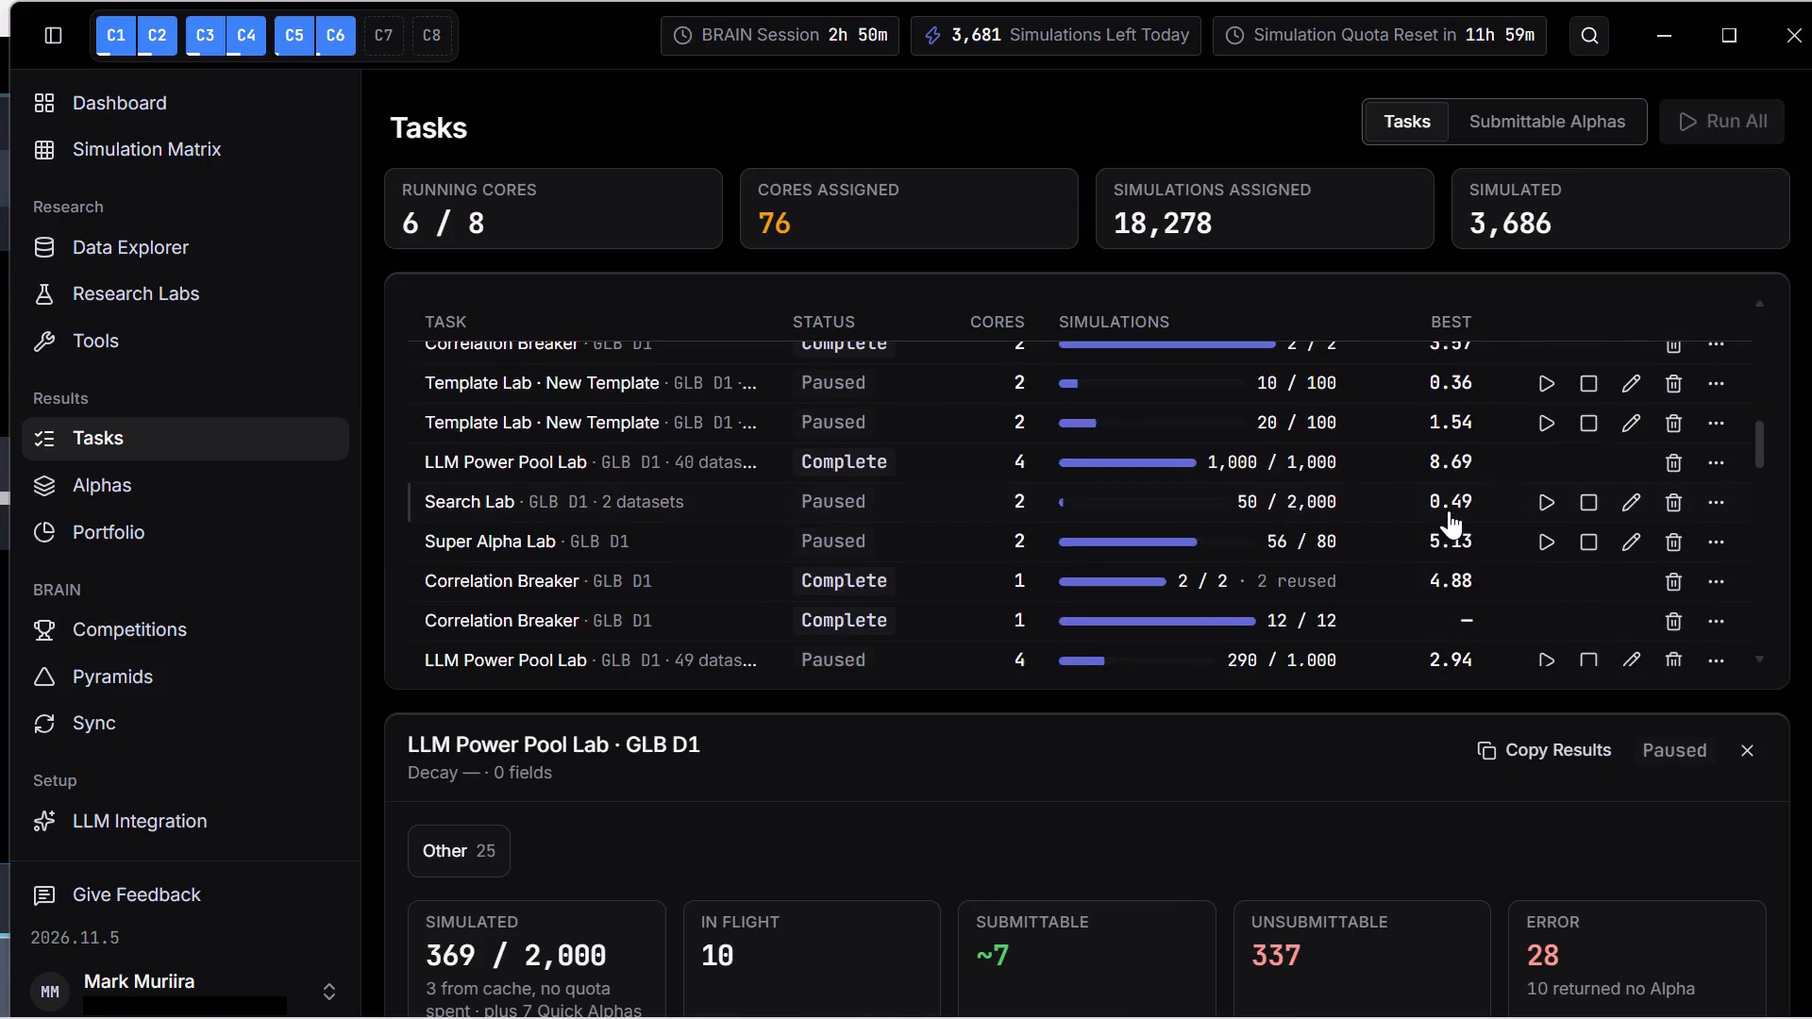
scroll(1449, 510, down, 4)
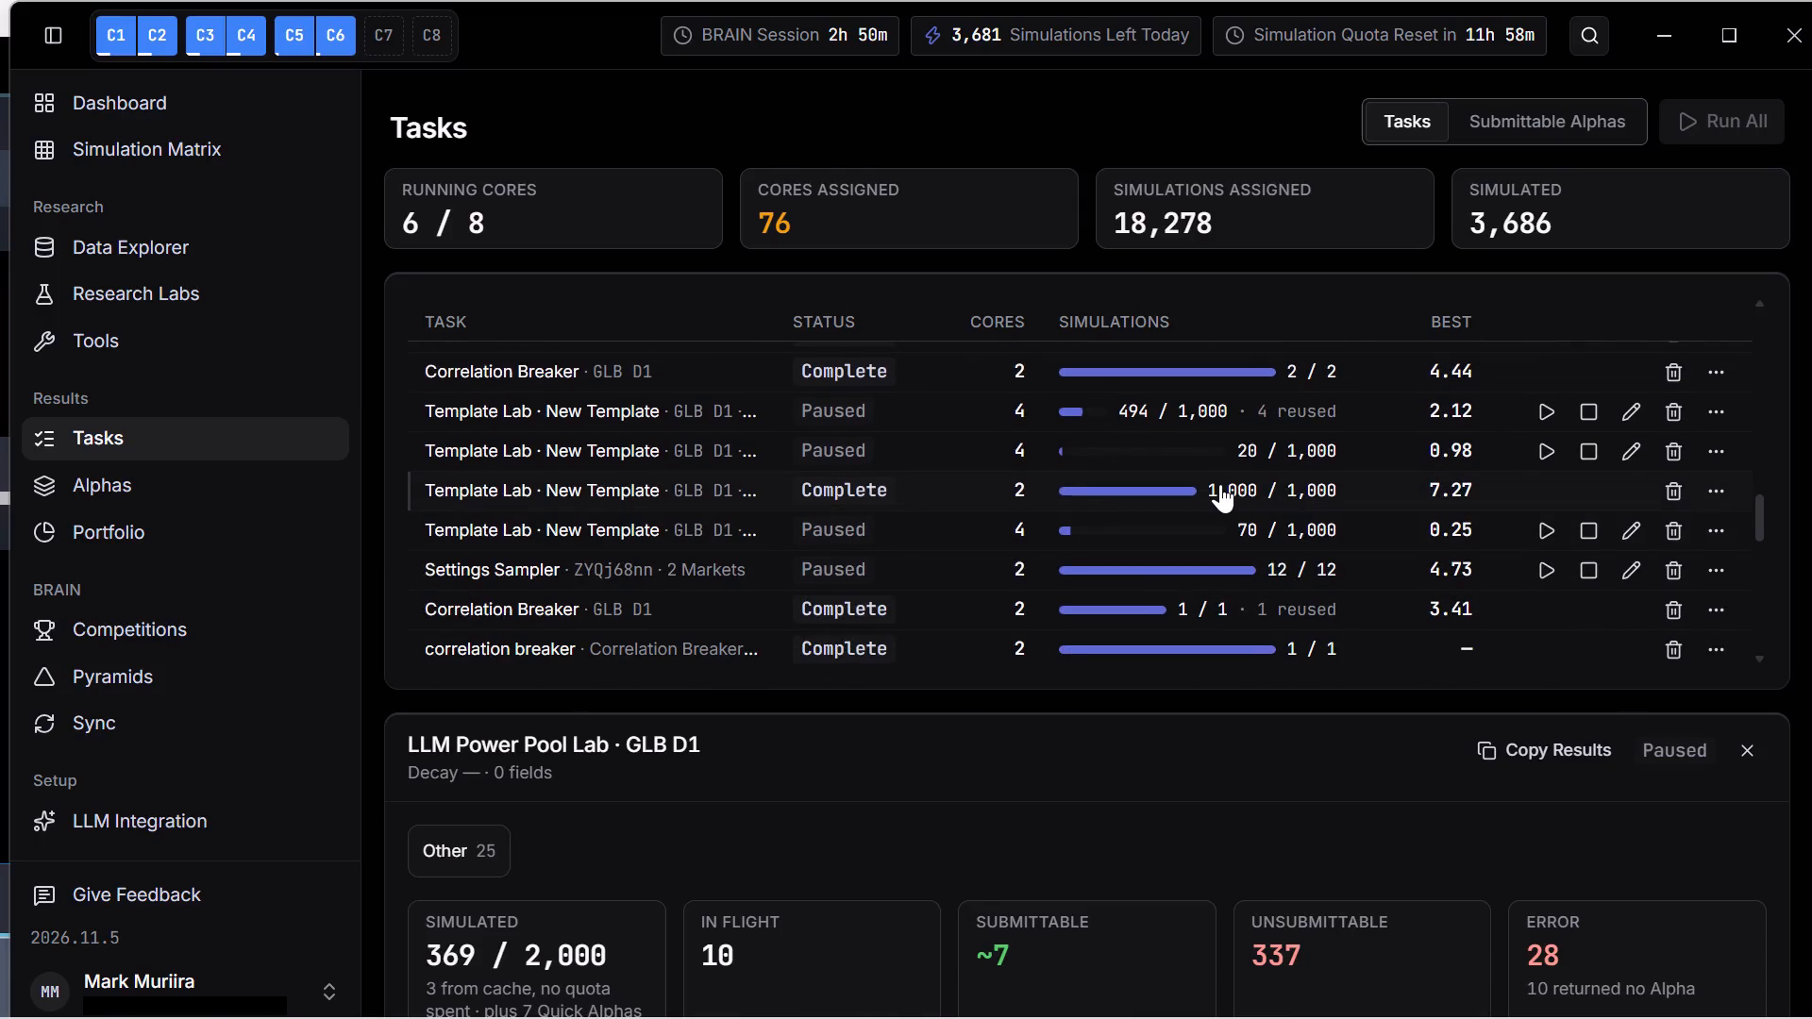
click(1220, 484)
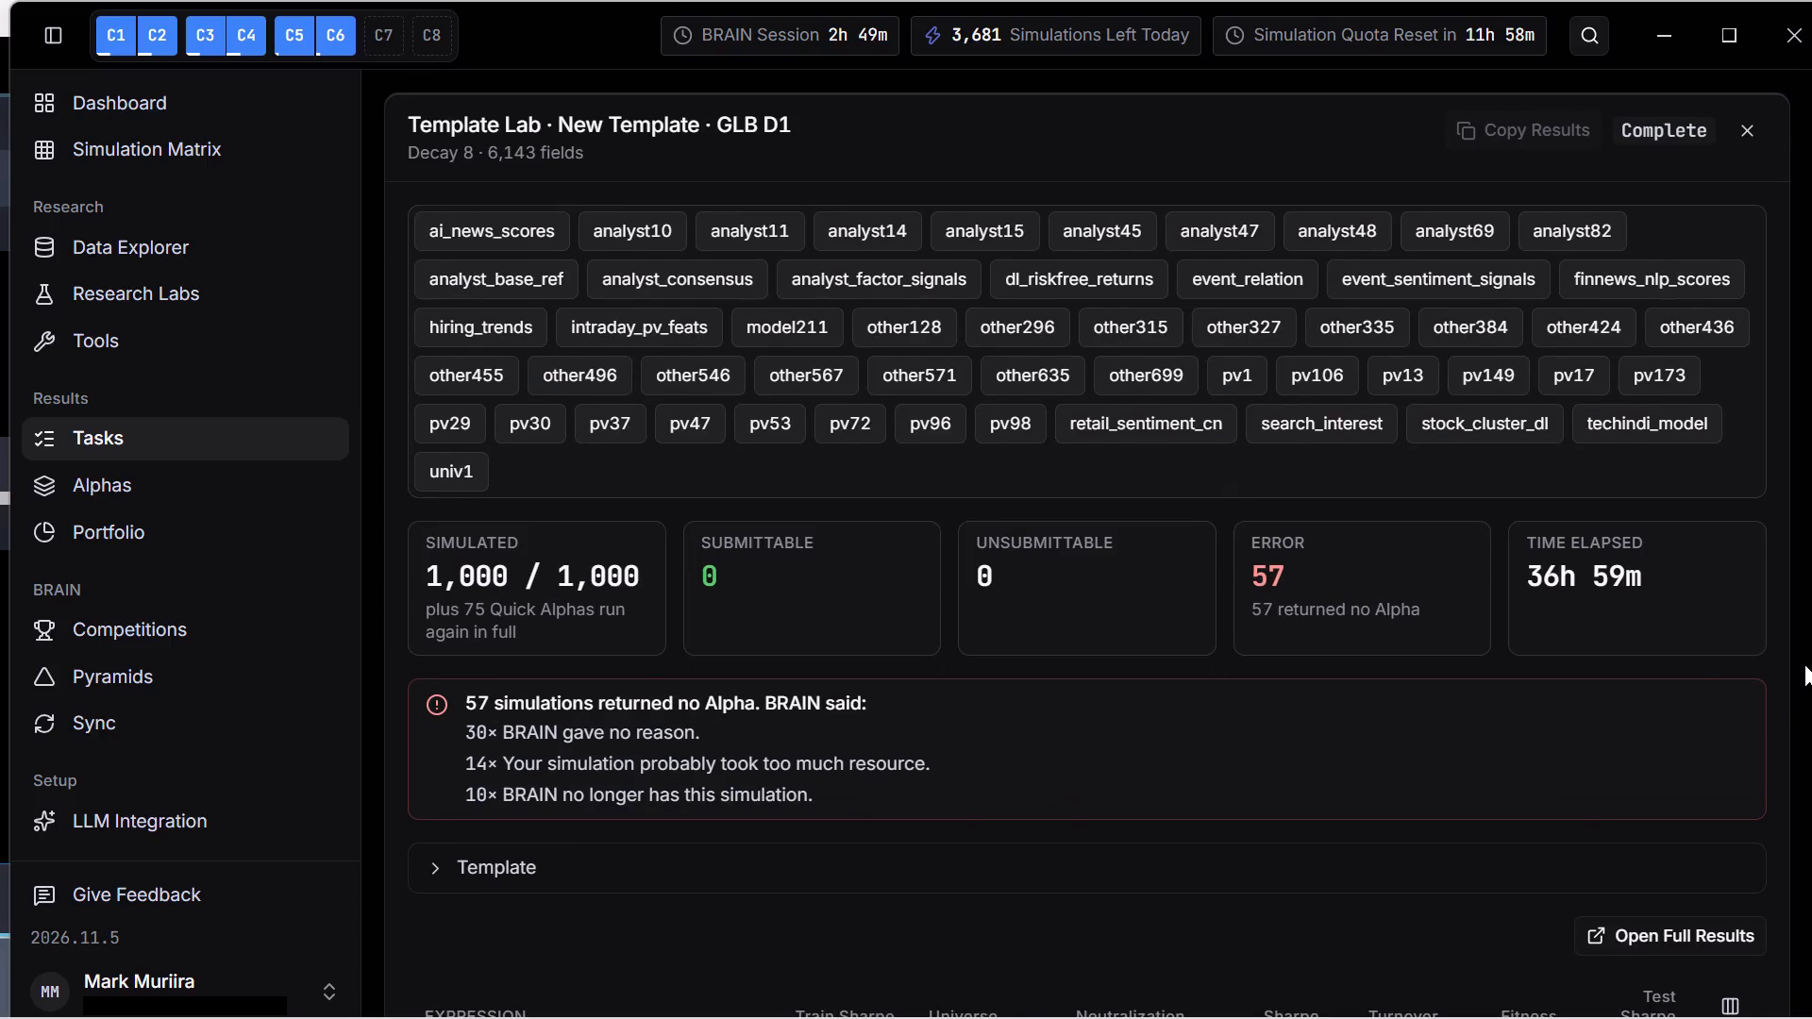
Open the alpha with 6.86 train Sharpe in the Template Lab results and review its submission checks, settings and cumulative PnL.
scroll(1804, 664, down, 5)
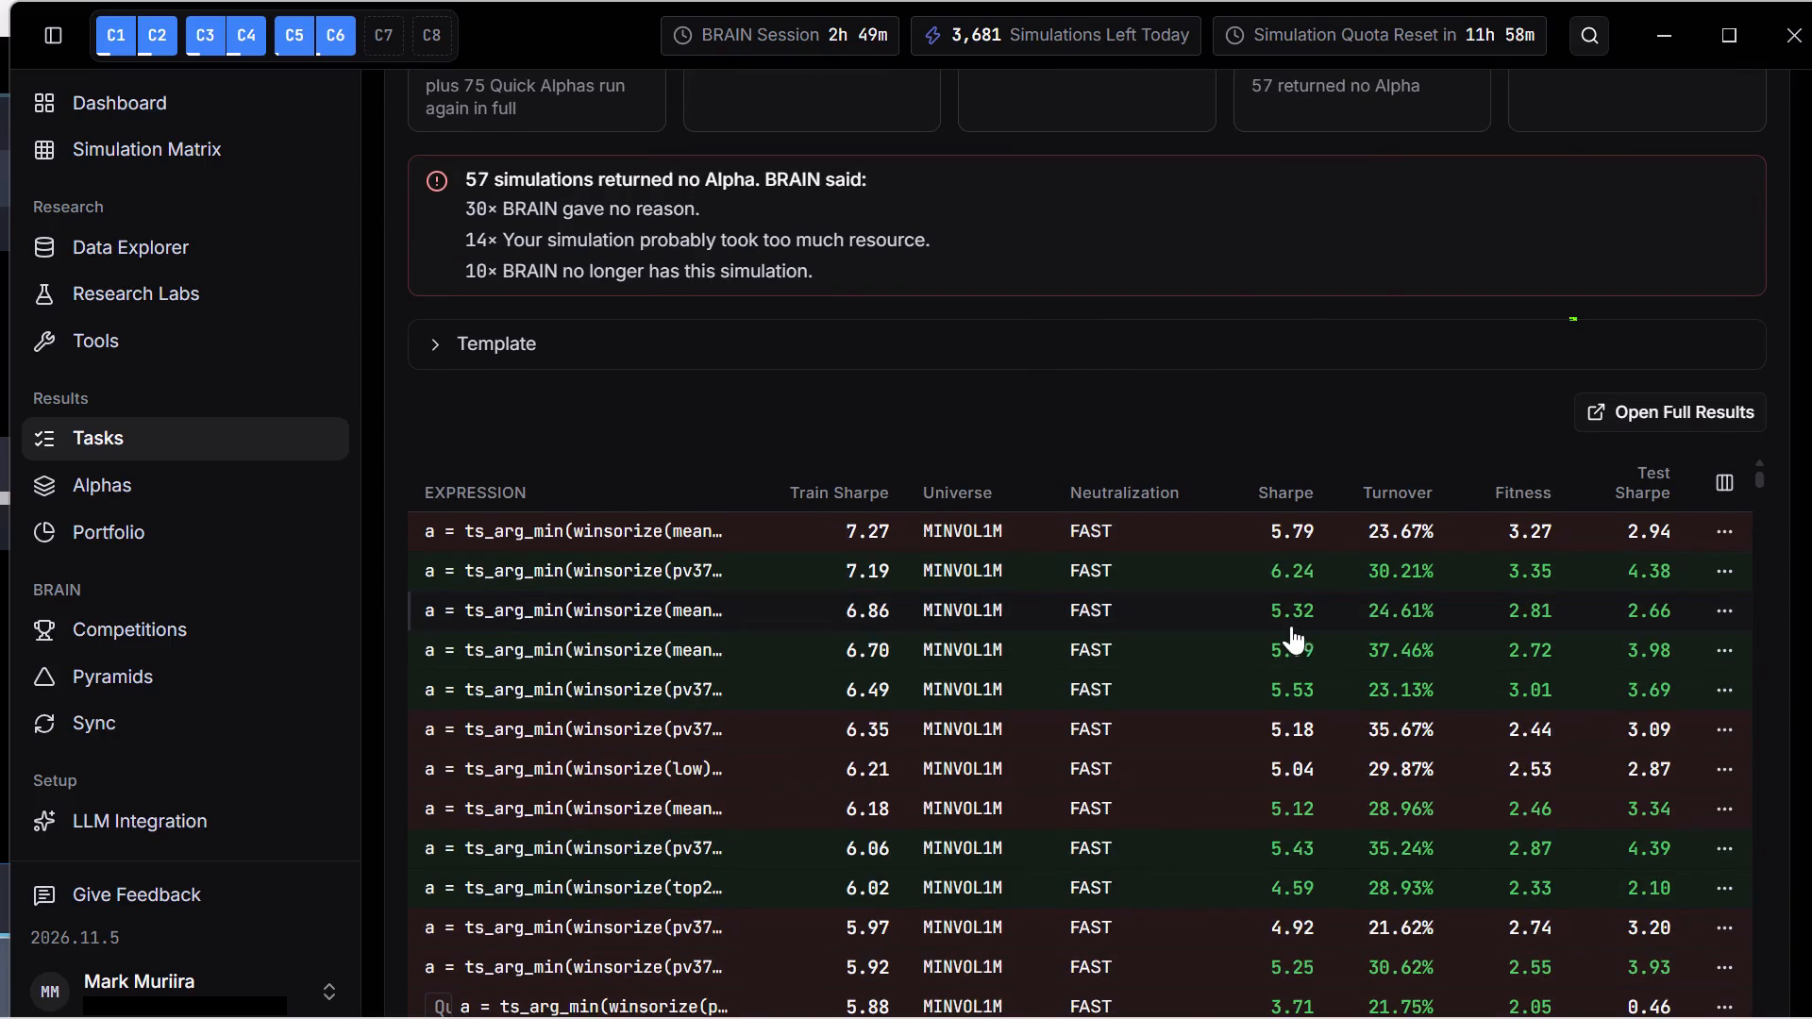
click(1389, 598)
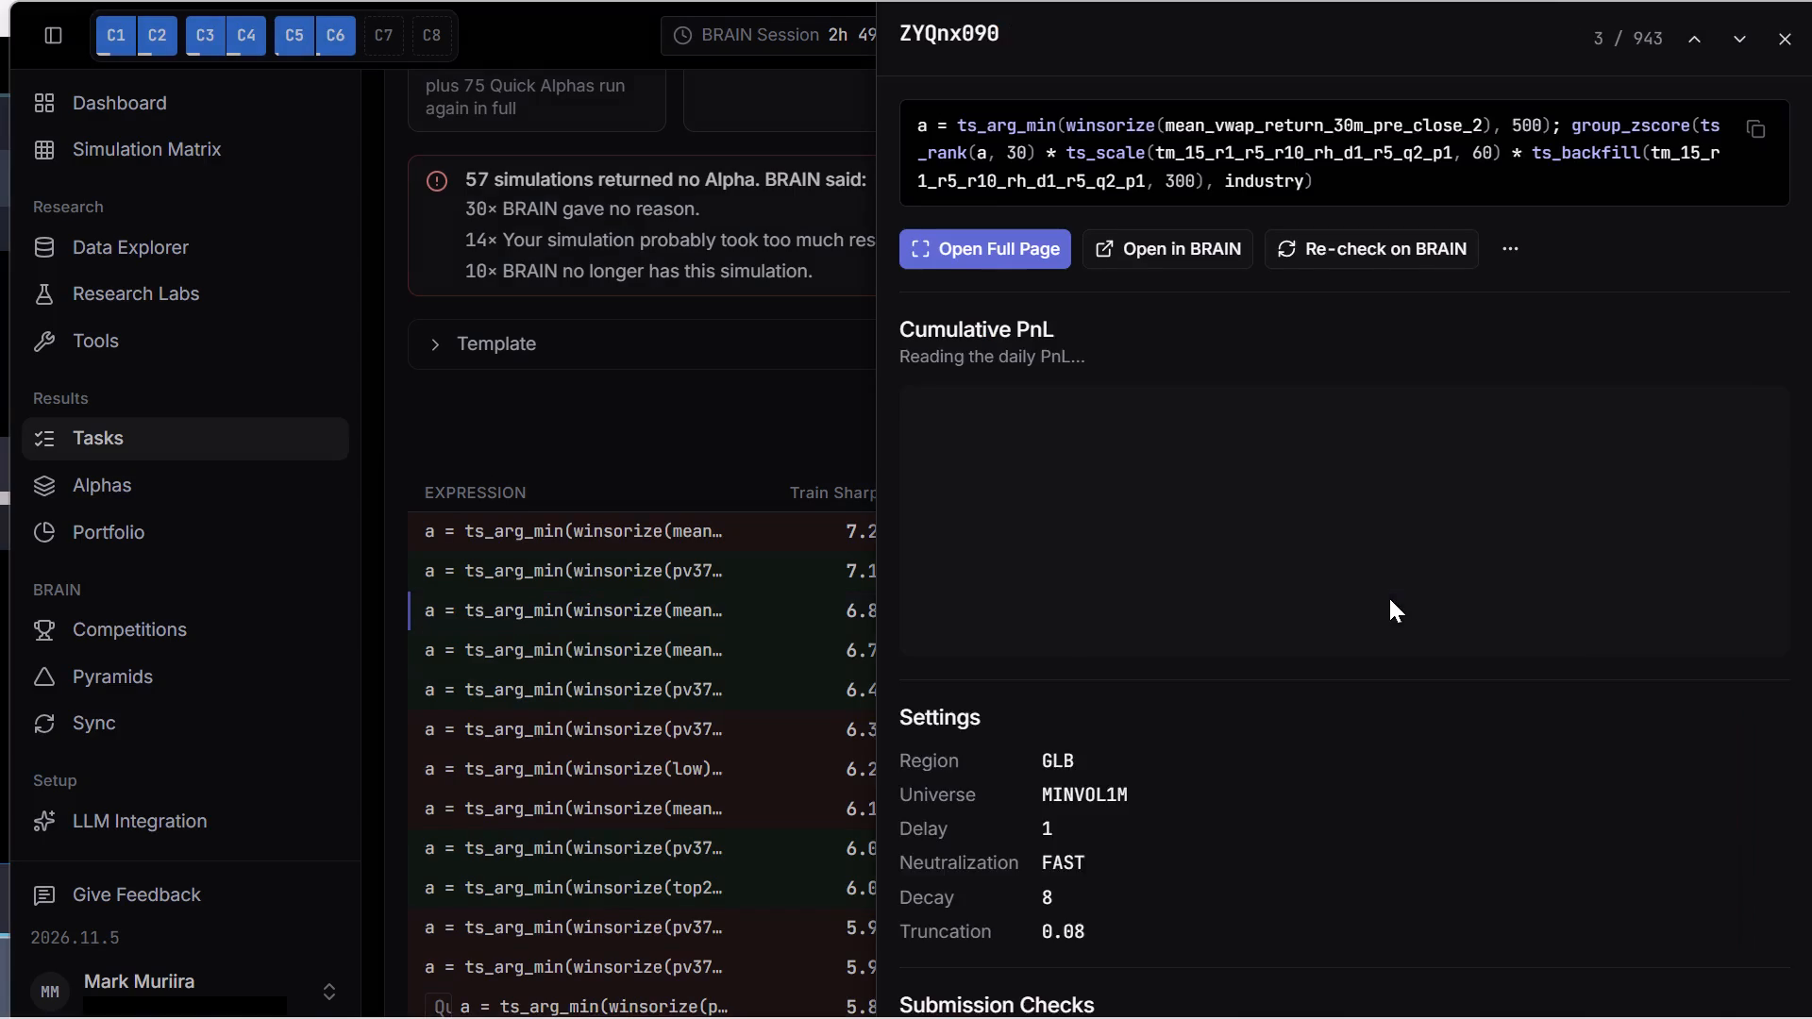
scroll(1811, 589, down, 15)
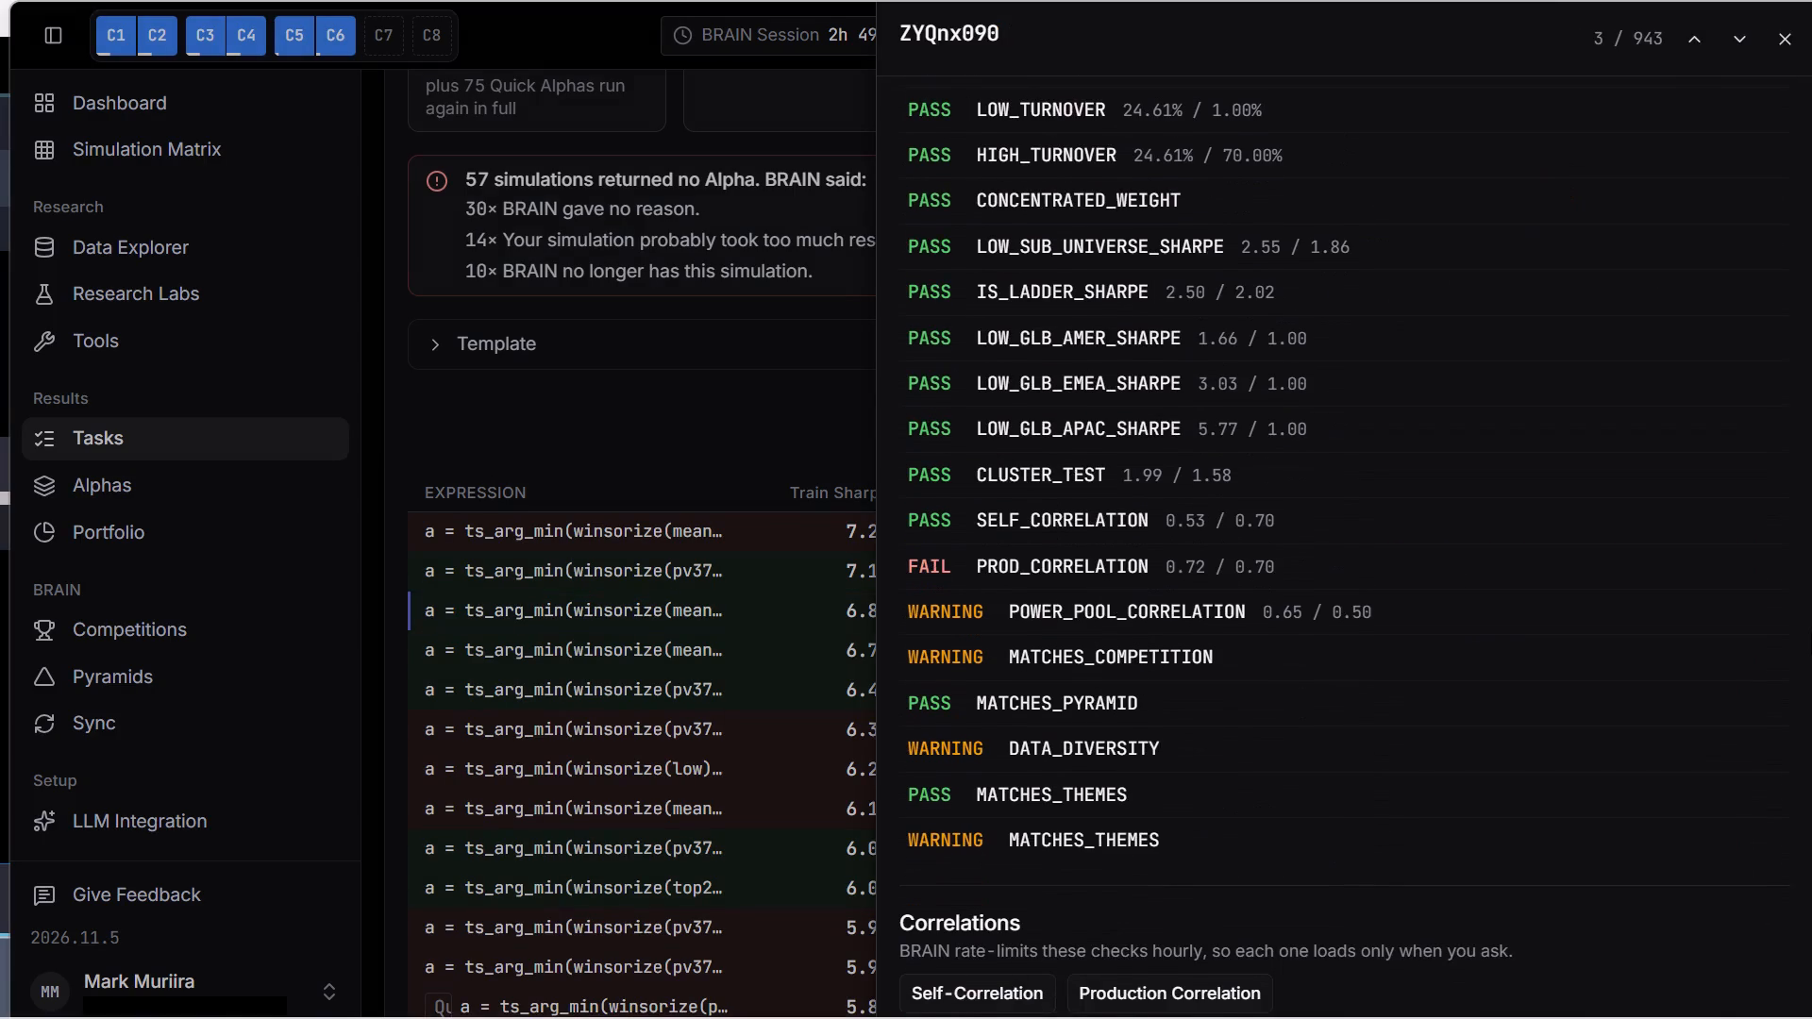
scroll(1804, 617, down, 1)
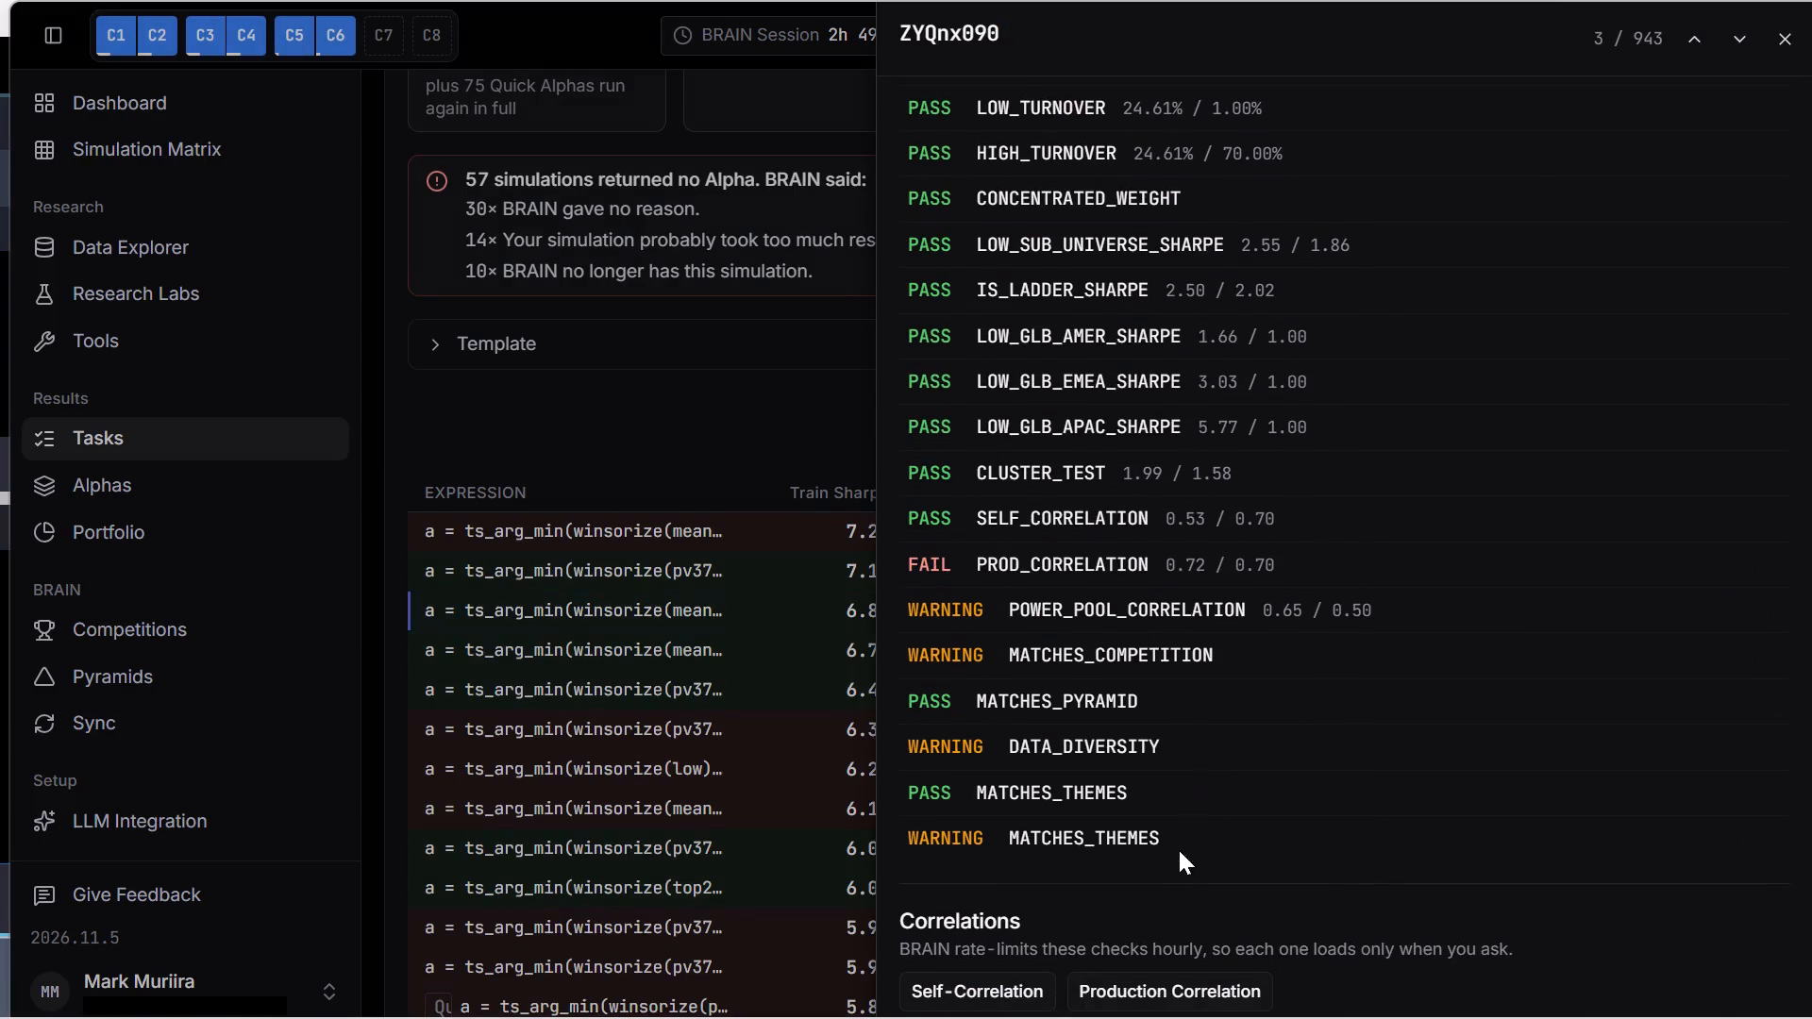
scroll(1566, 435, up, 10)
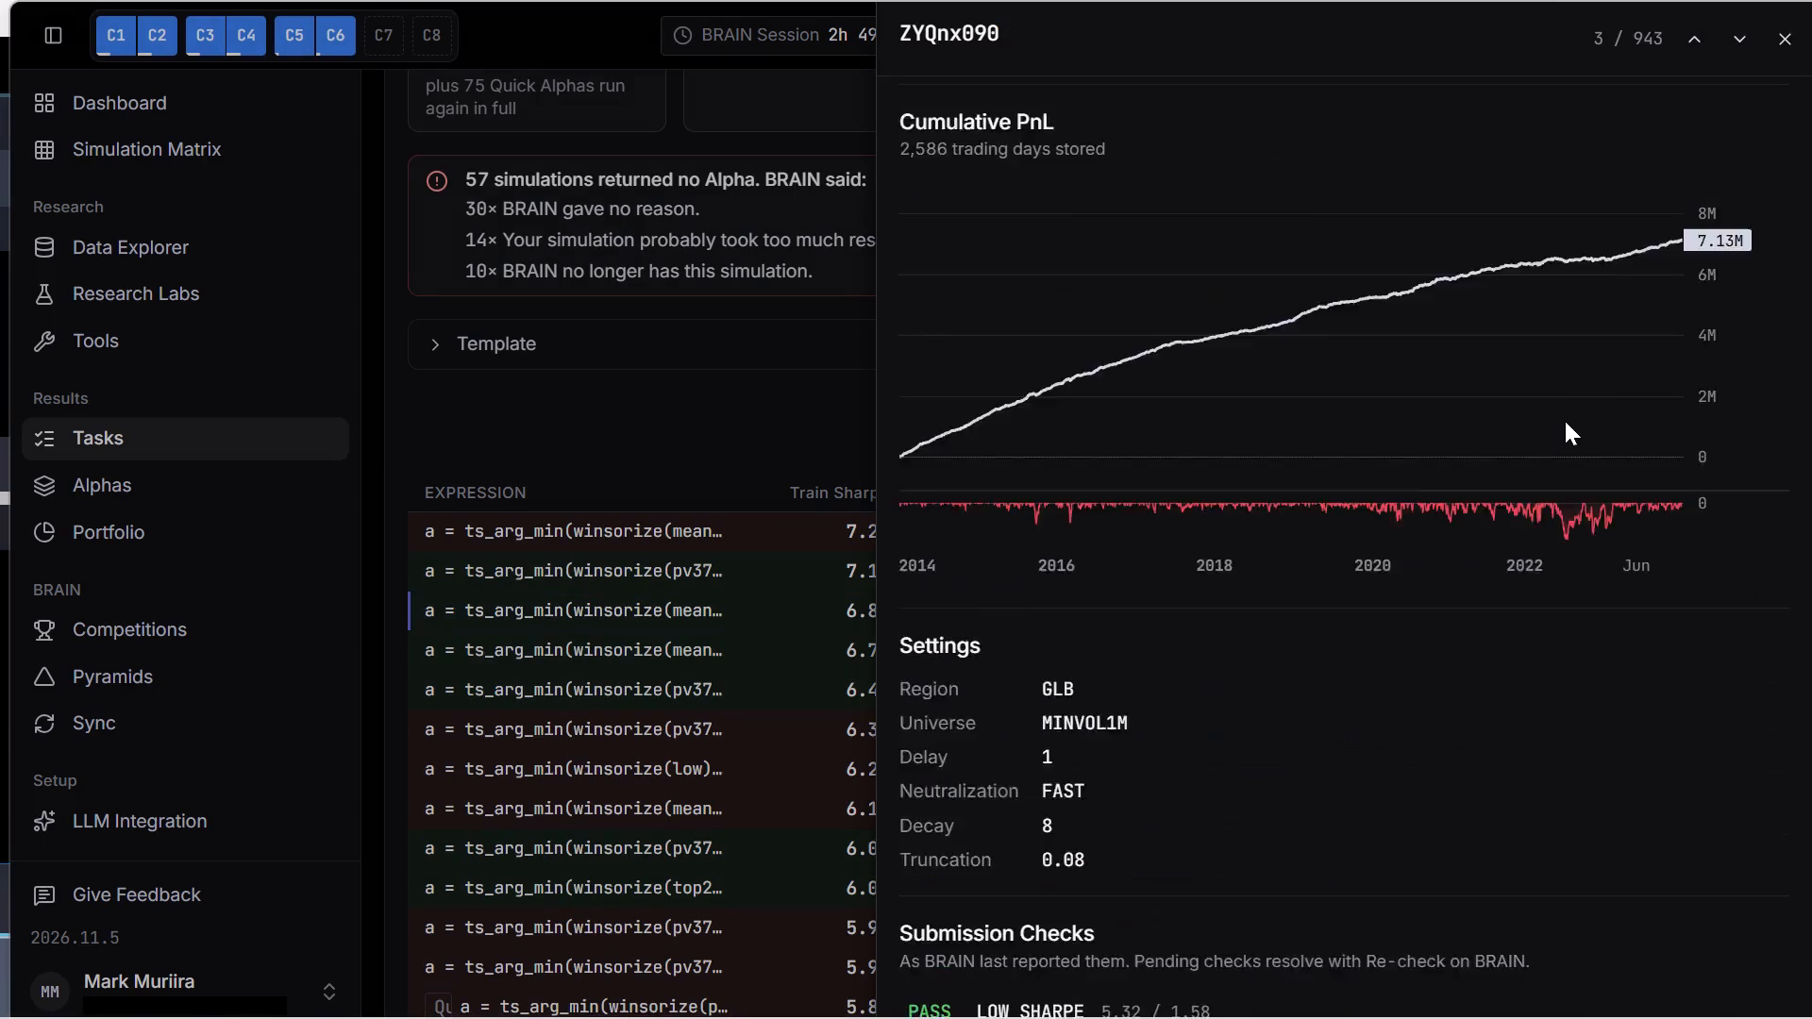
scroll(1709, 408, up, 5)
Send alpha ZYQnx090 to the Correlation Breaker and analyse it.
click(1499, 248)
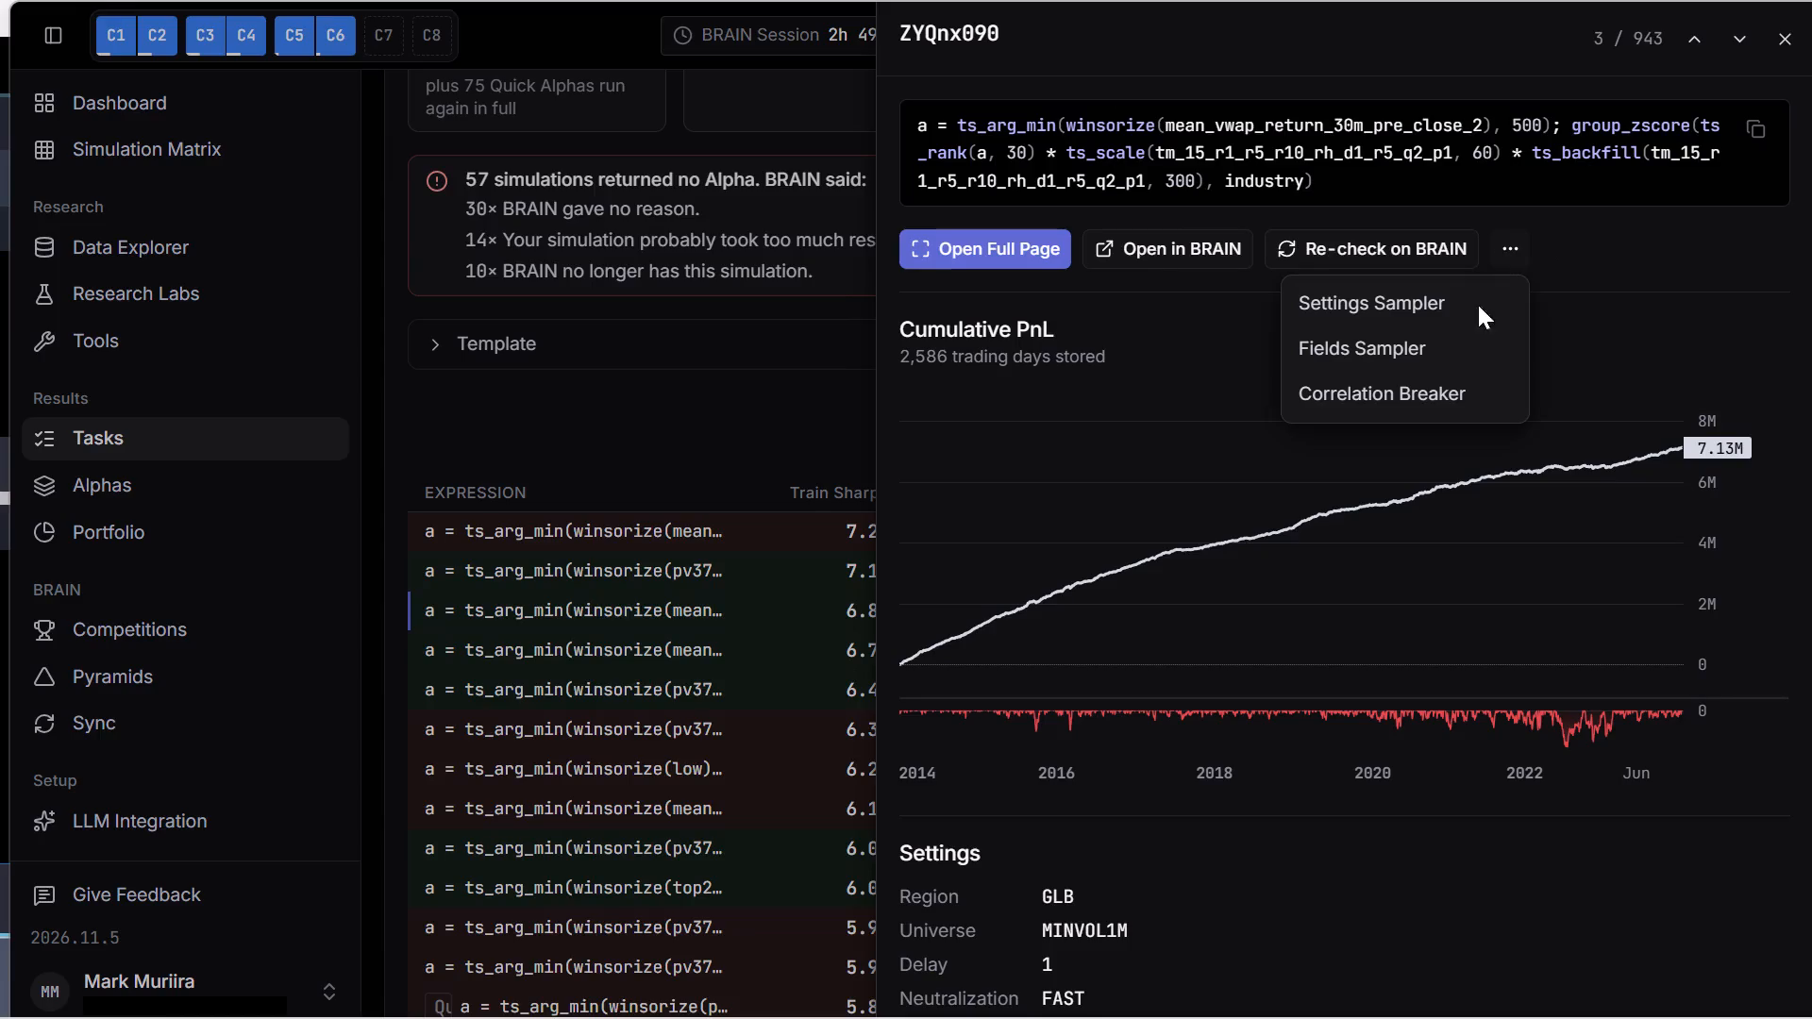
click(1326, 386)
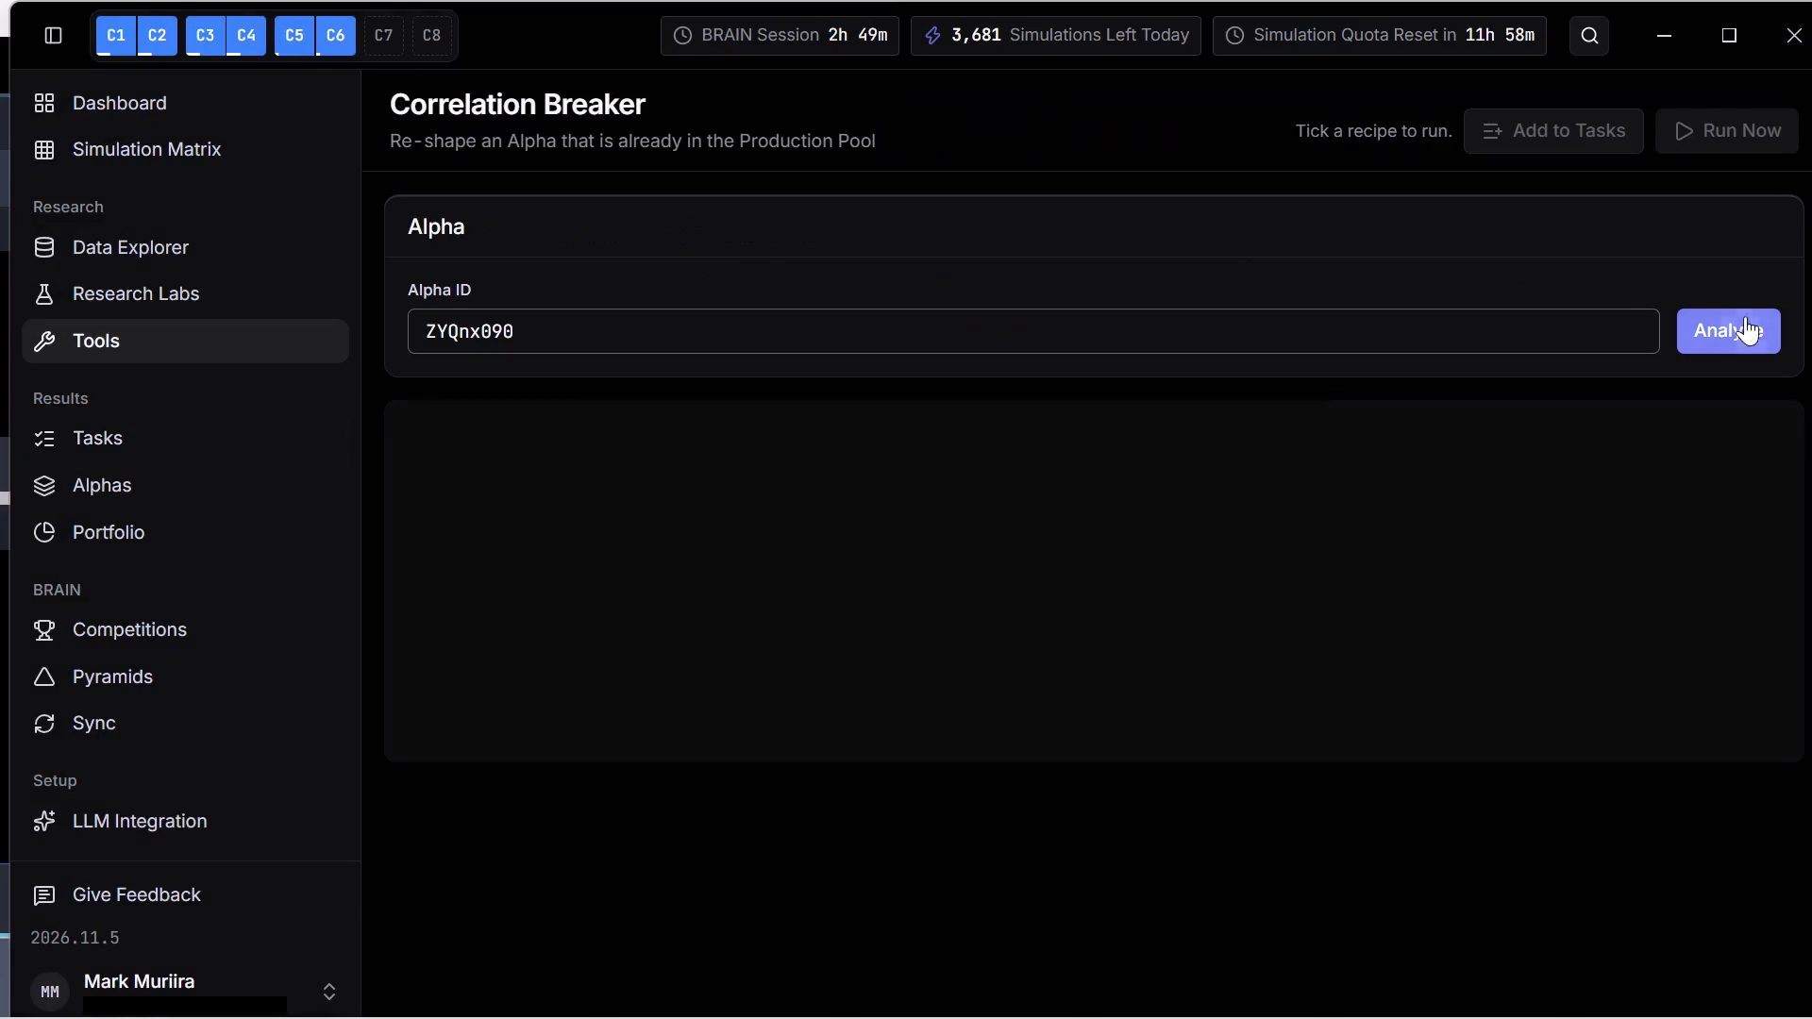
click(1748, 335)
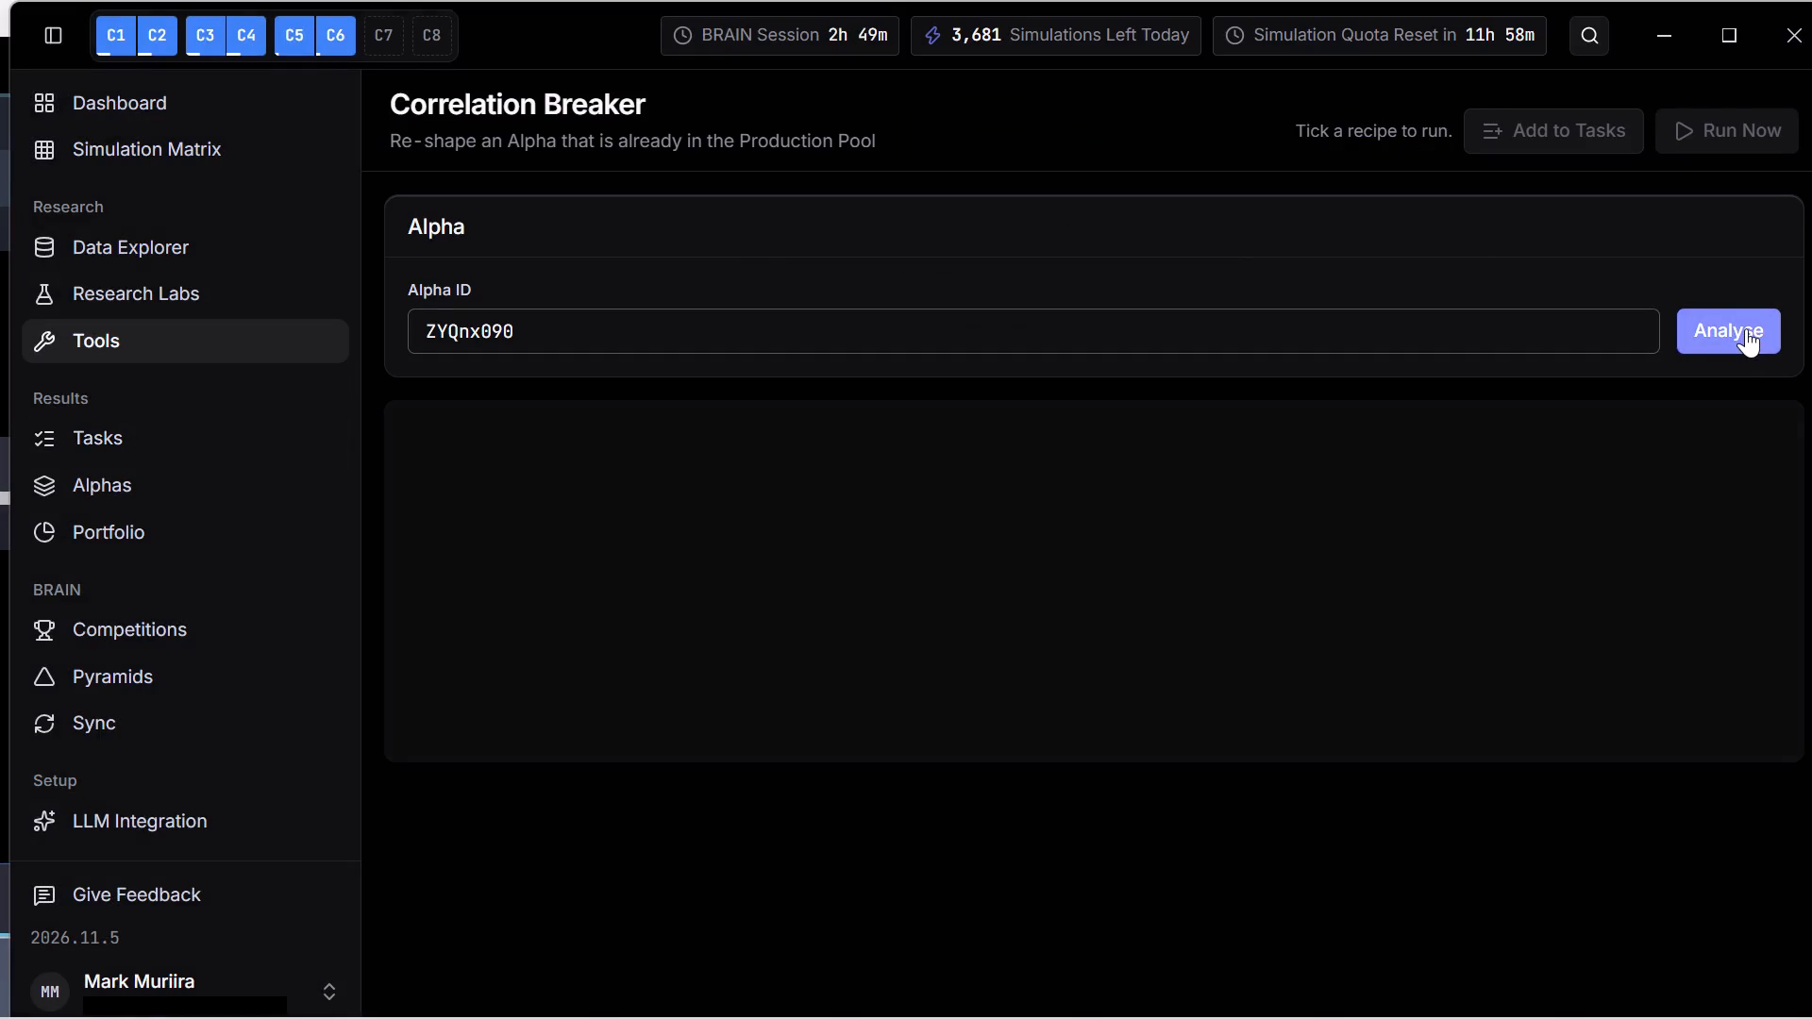
click(1746, 328)
triple_click(1745, 328)
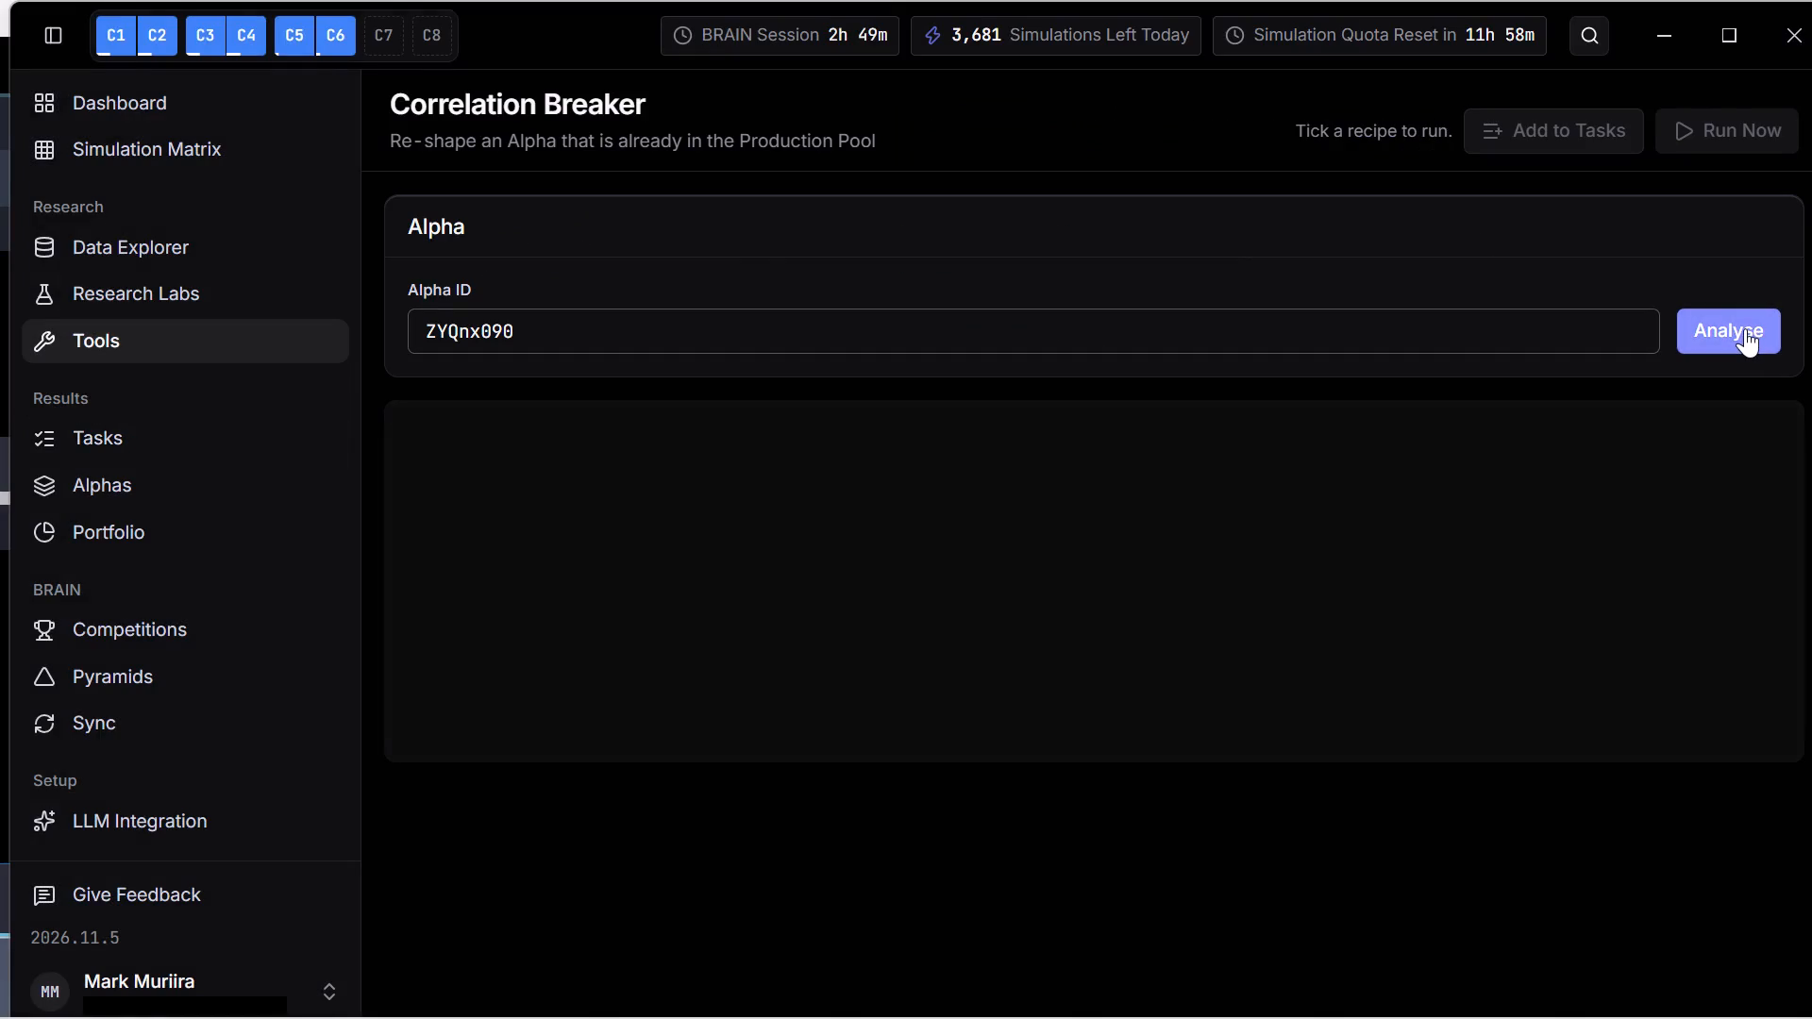
triple_click(1744, 328)
triple_click(1743, 328)
double_click(1741, 328)
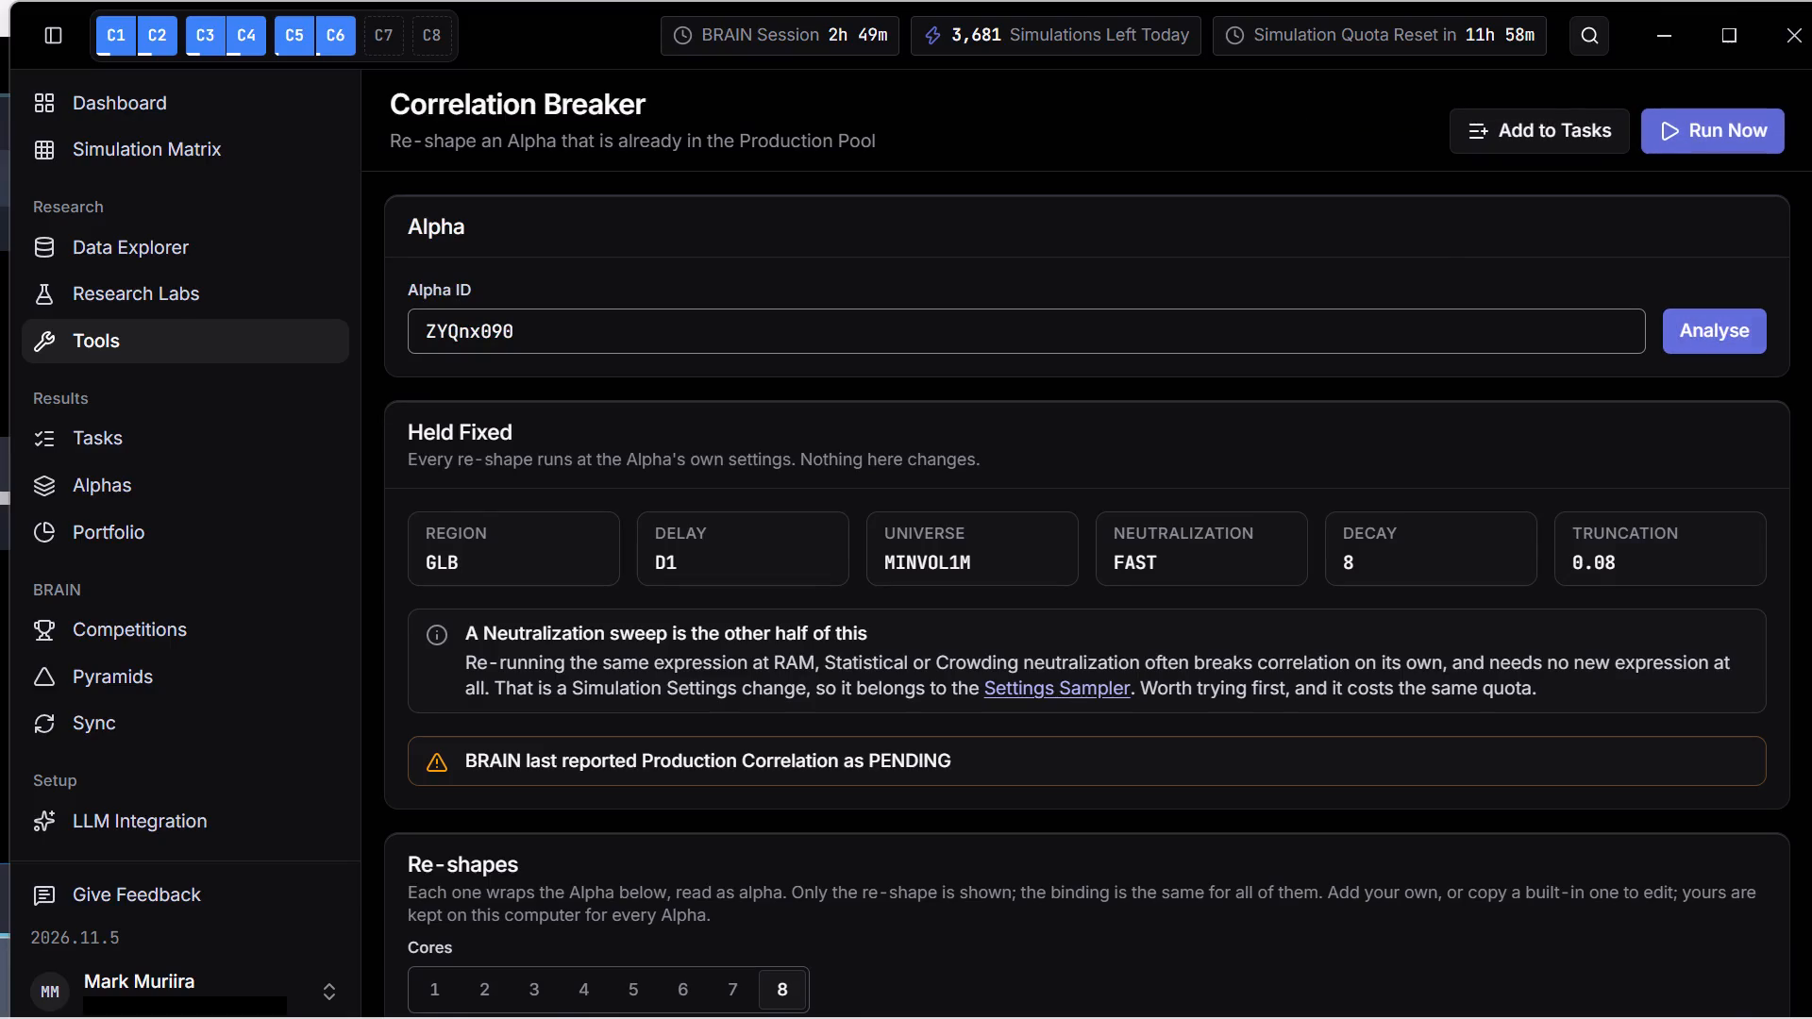
Review the available re-shapes, set the Correlation Breaker to 2 cores and run it immediately.
scroll(992, 728, down, 5)
scroll(881, 503, up, 2)
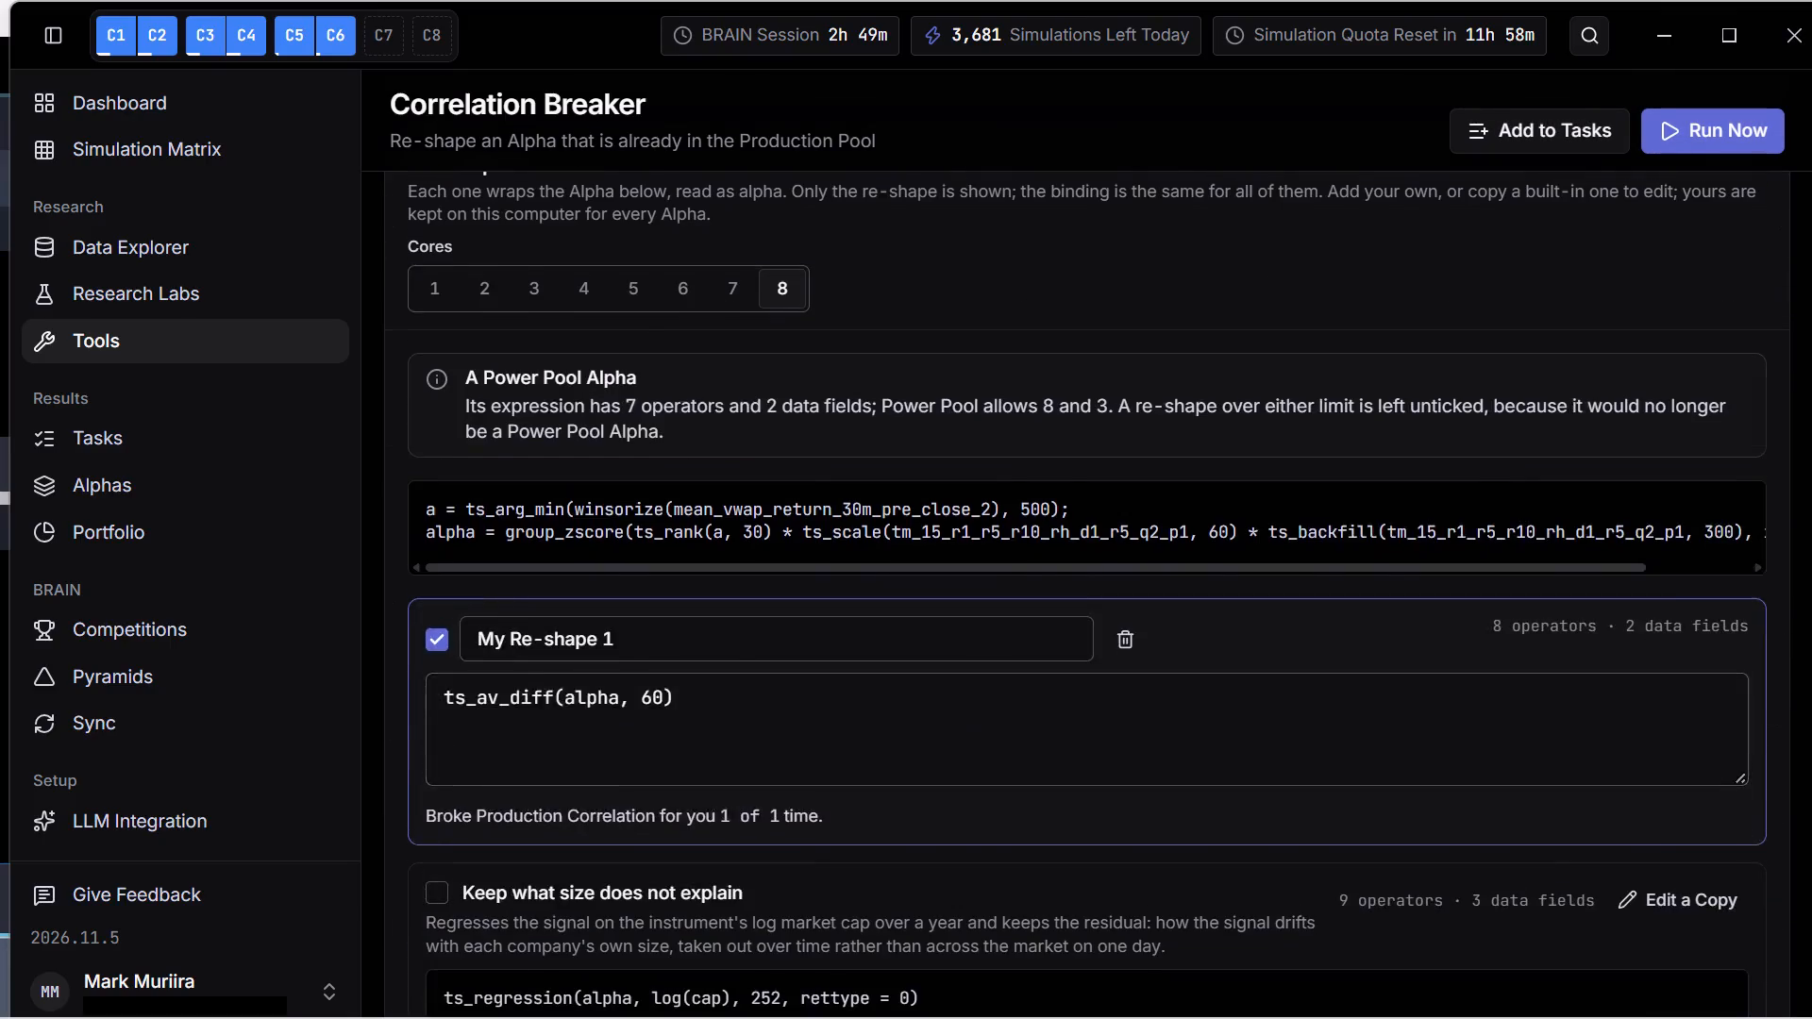
scroll(881, 503, up, 2)
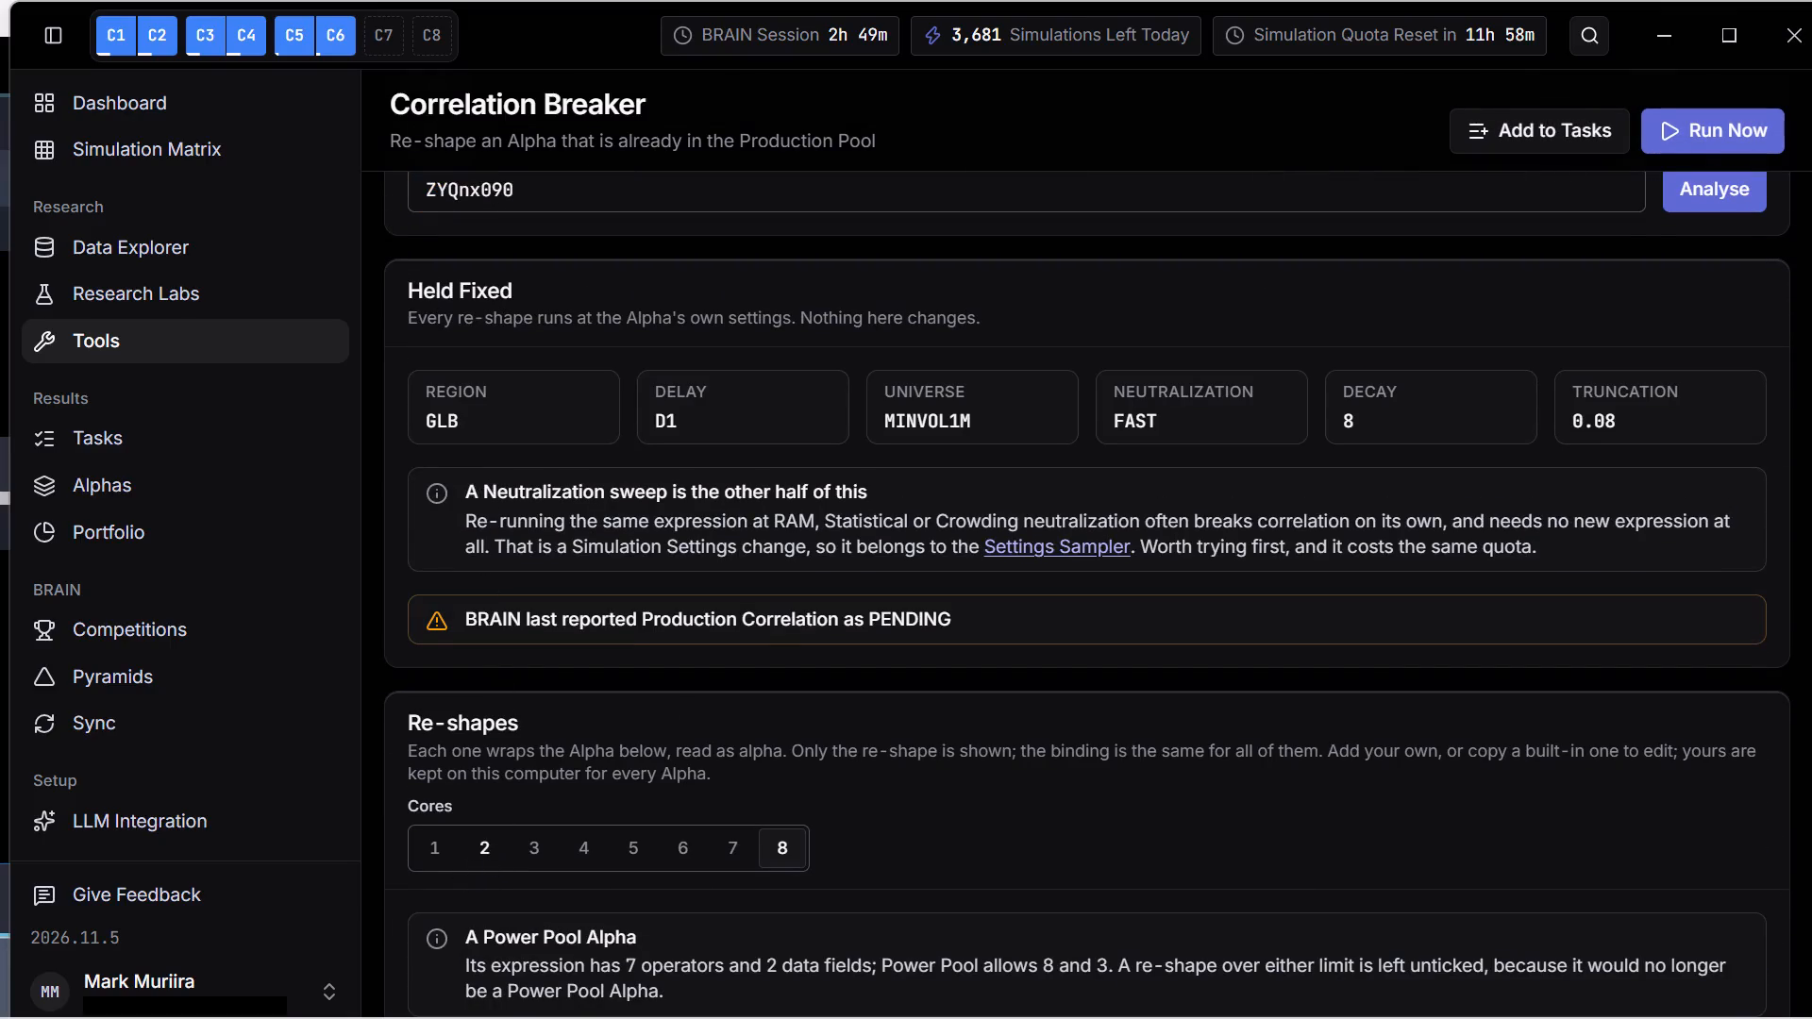
click(479, 845)
click(1709, 138)
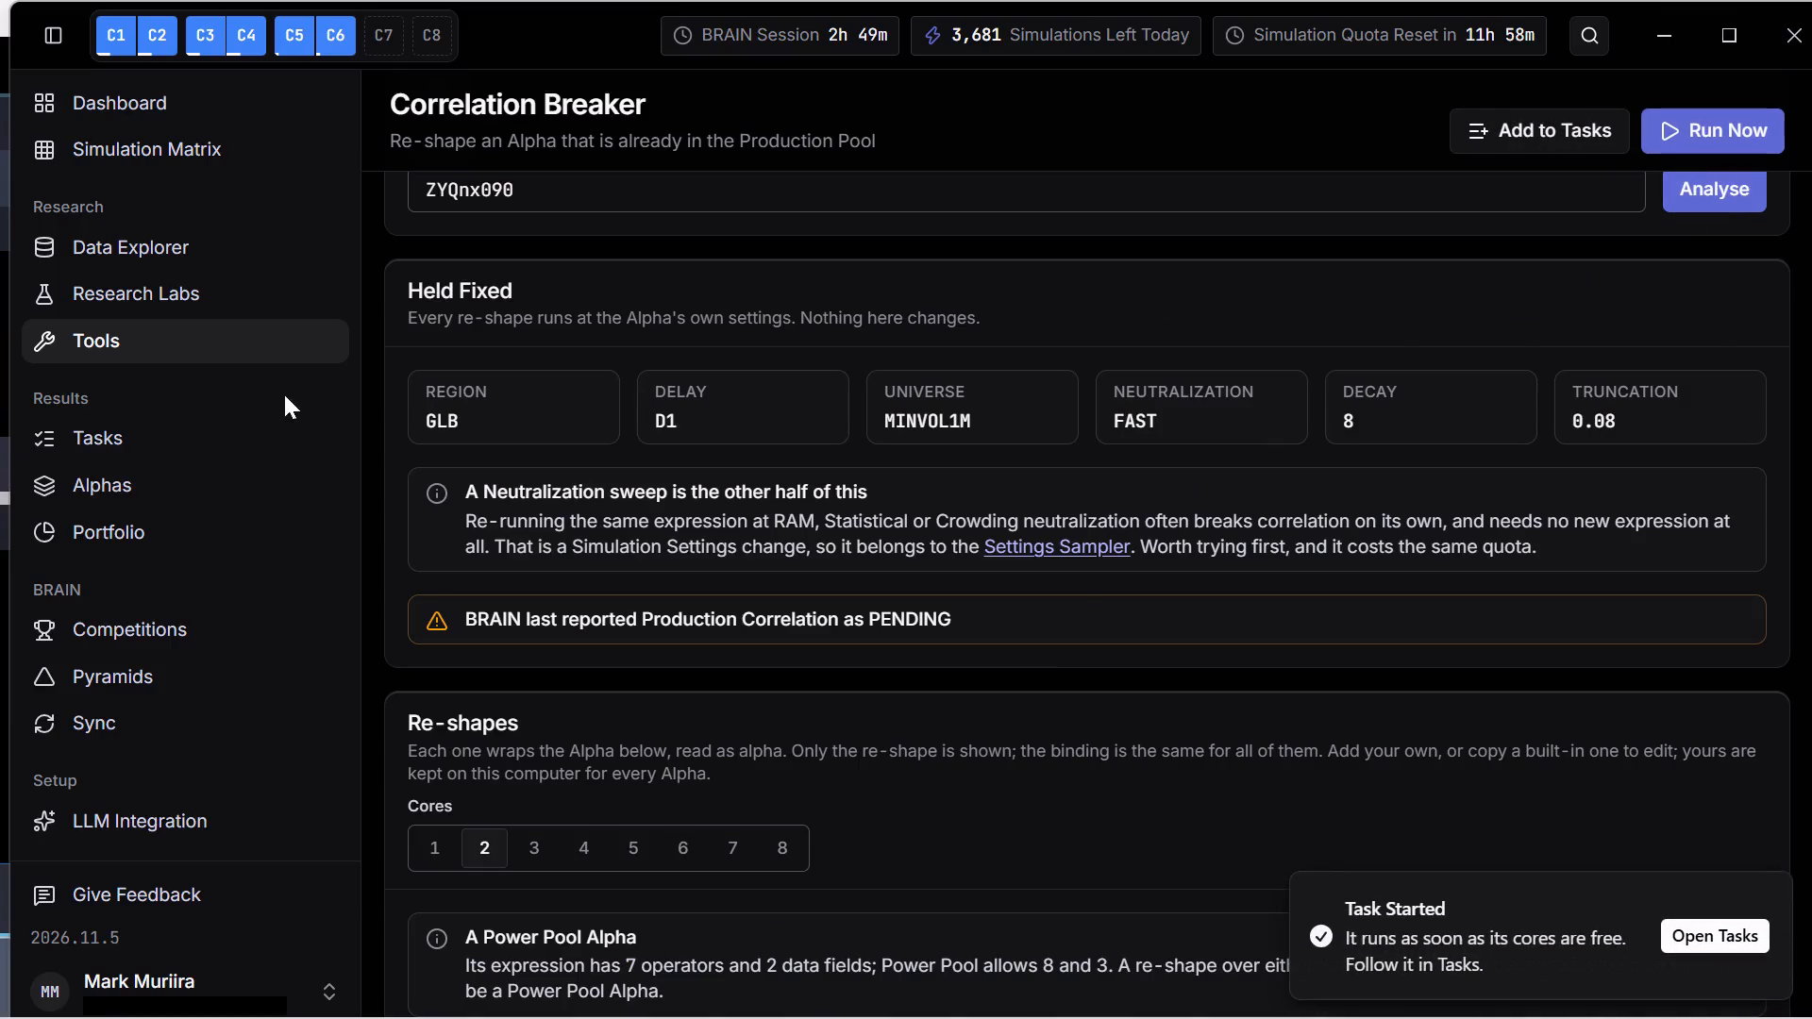
Go to the task list and check the outcome of the newly started Correlation Breaker GLB D1 task.
click(156, 442)
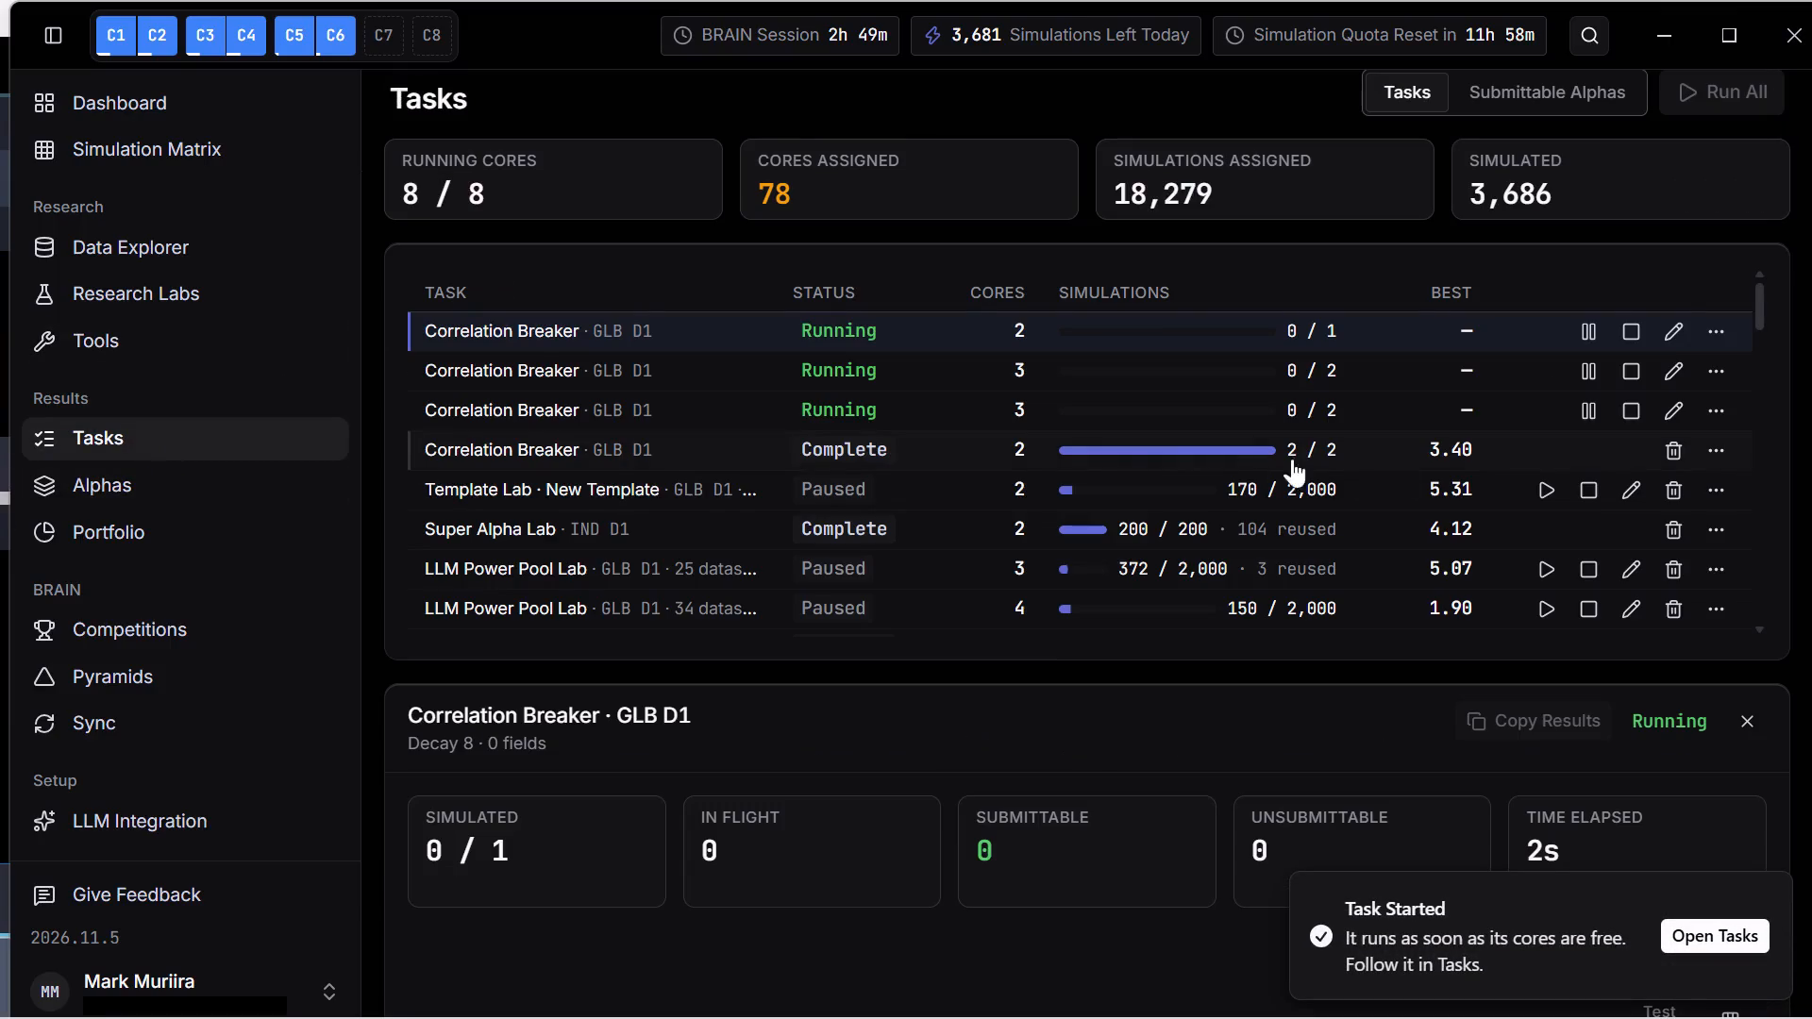
scroll(1422, 466, up, 4)
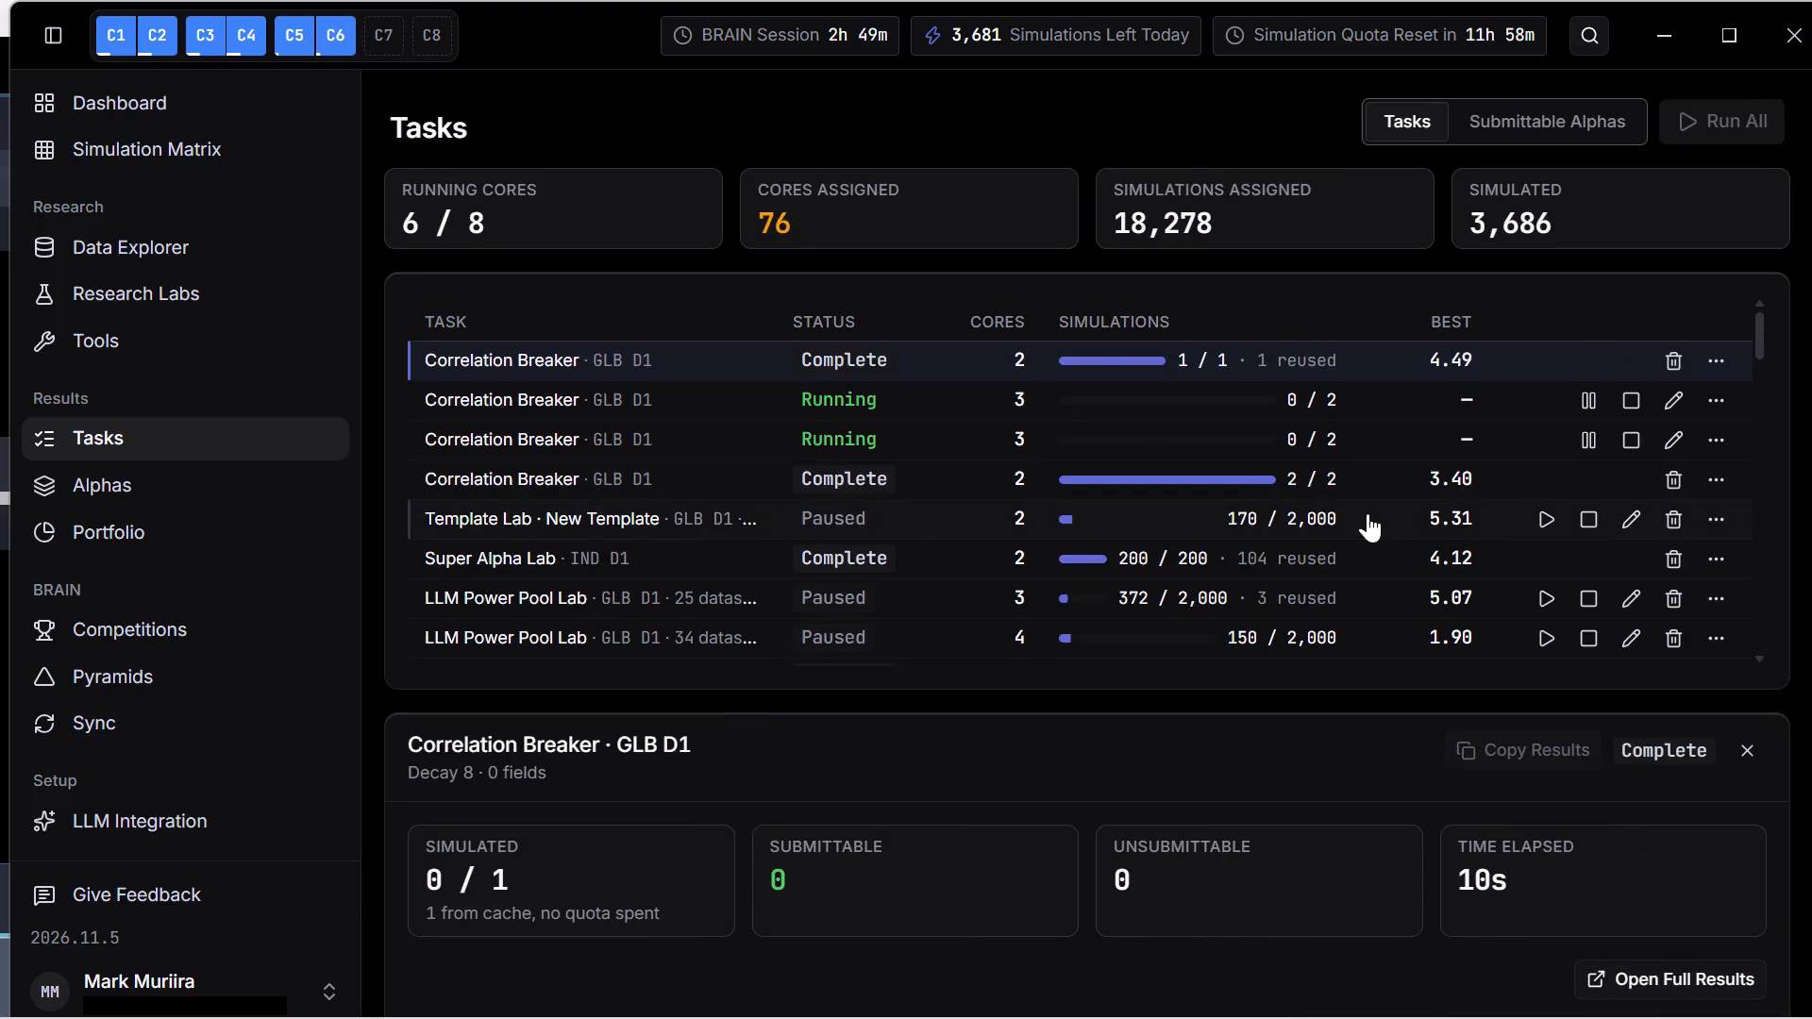
click(1346, 361)
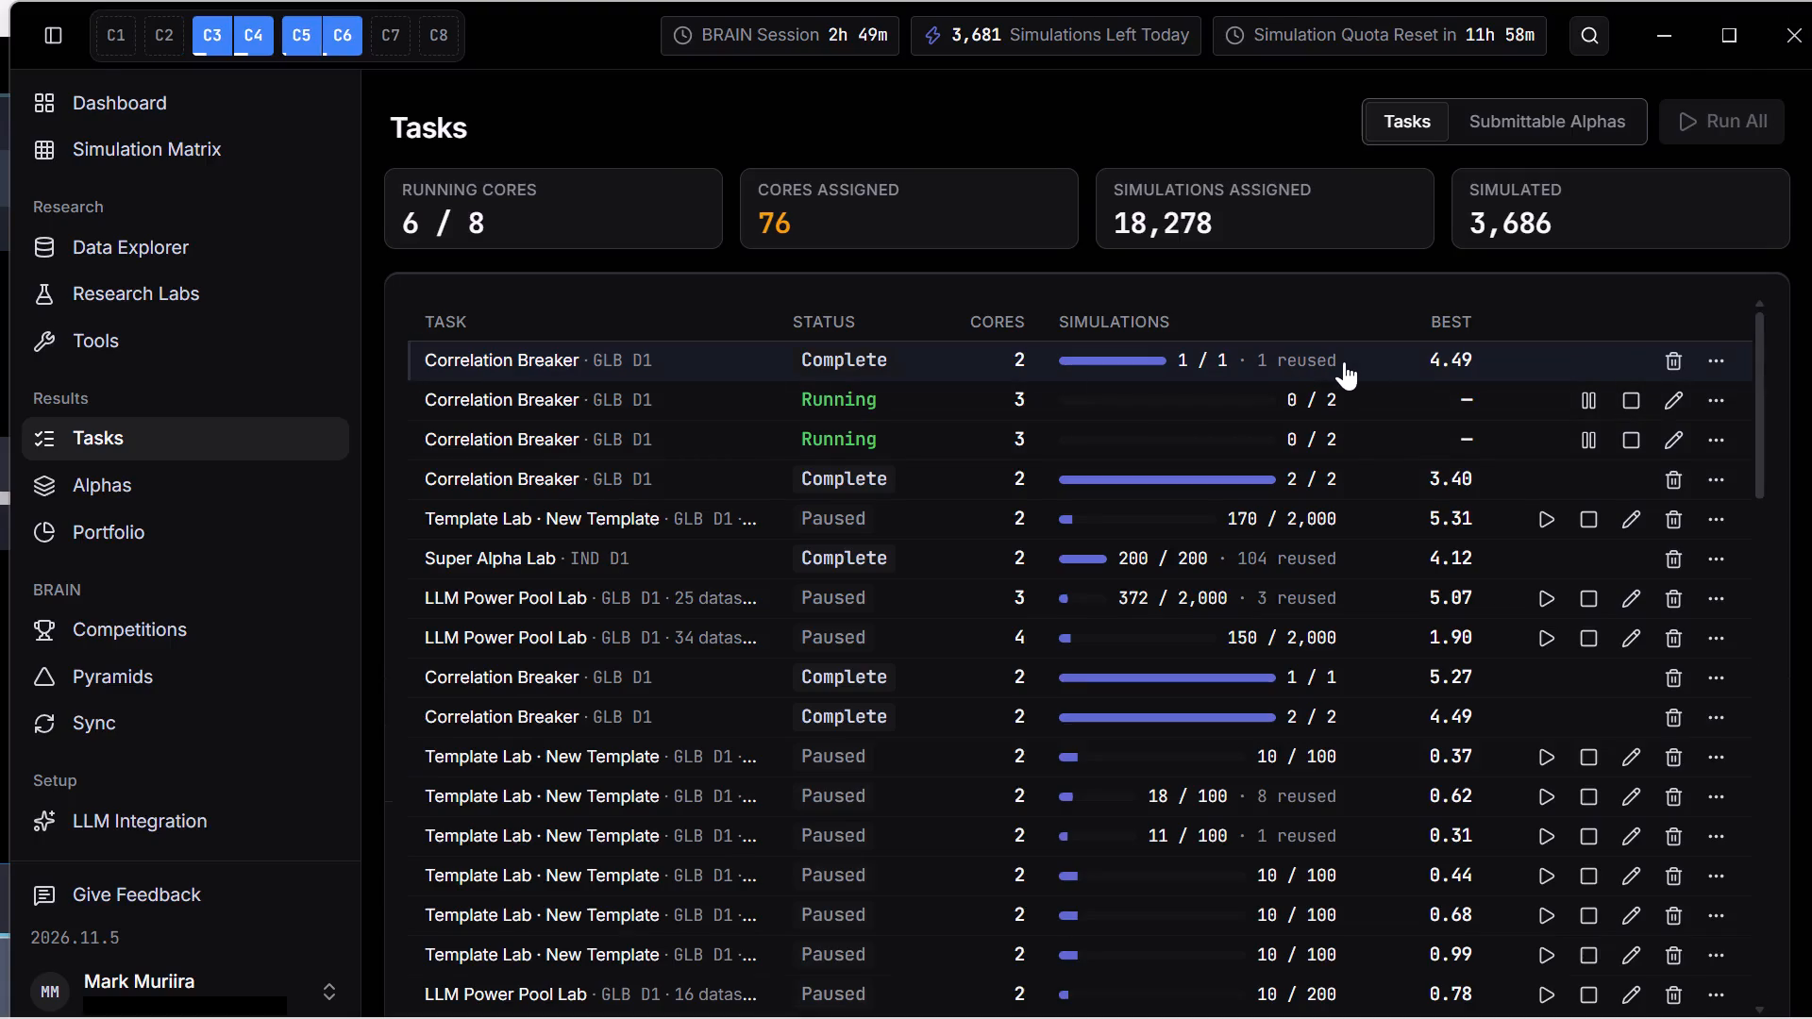
click(1313, 361)
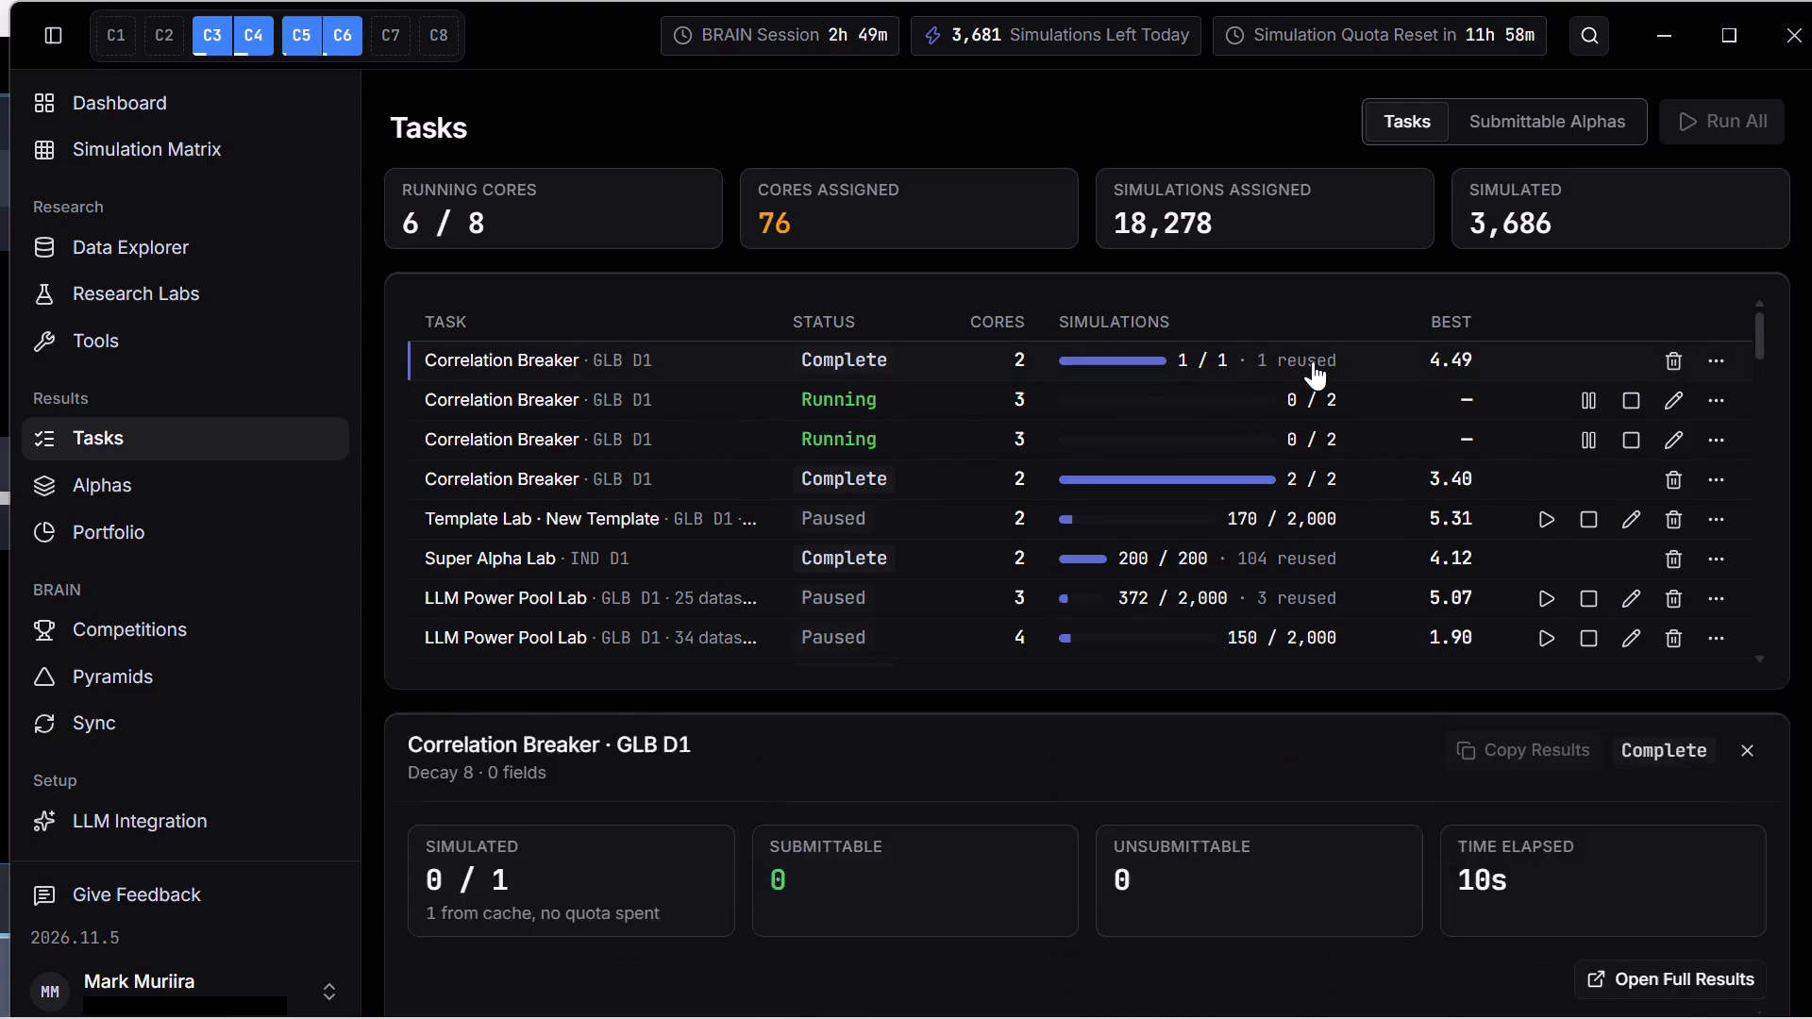
scroll(1370, 611, up, 6)
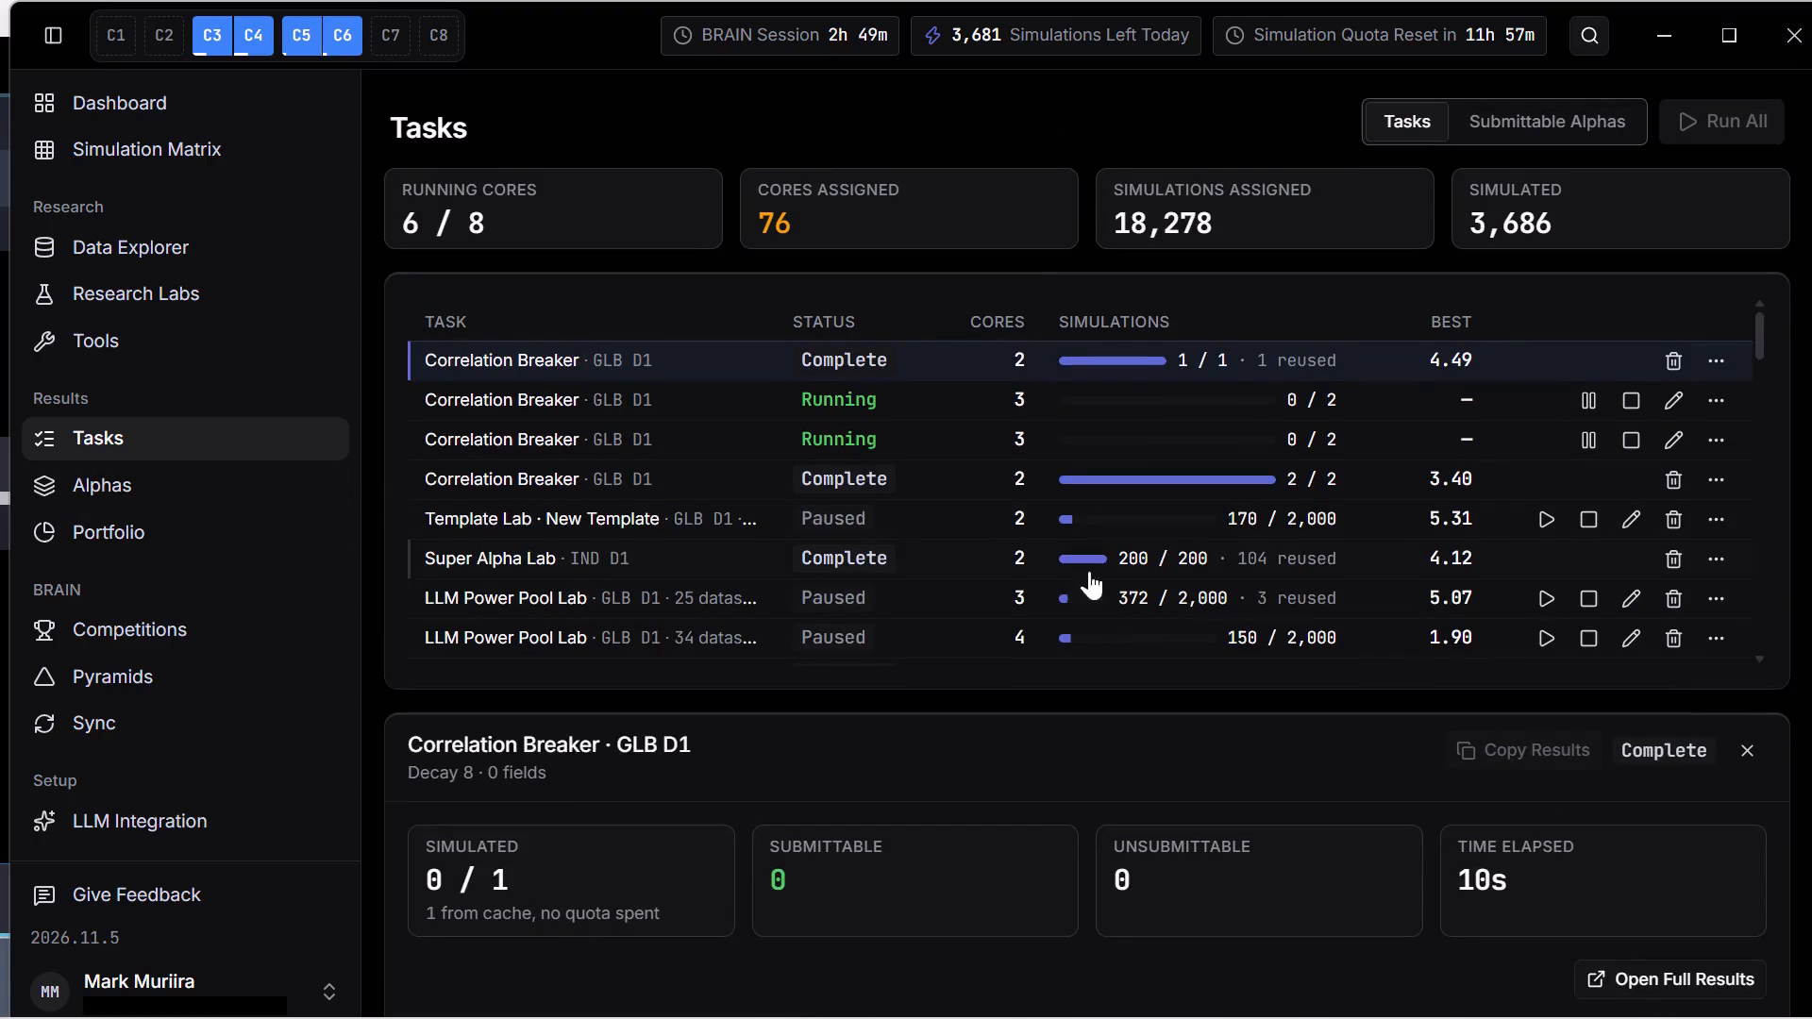
Browse the task list, open the paused Template Lab GLB D1 task with best 7.82, and view its simulated expressions.
scroll(1639, 552, down, 5)
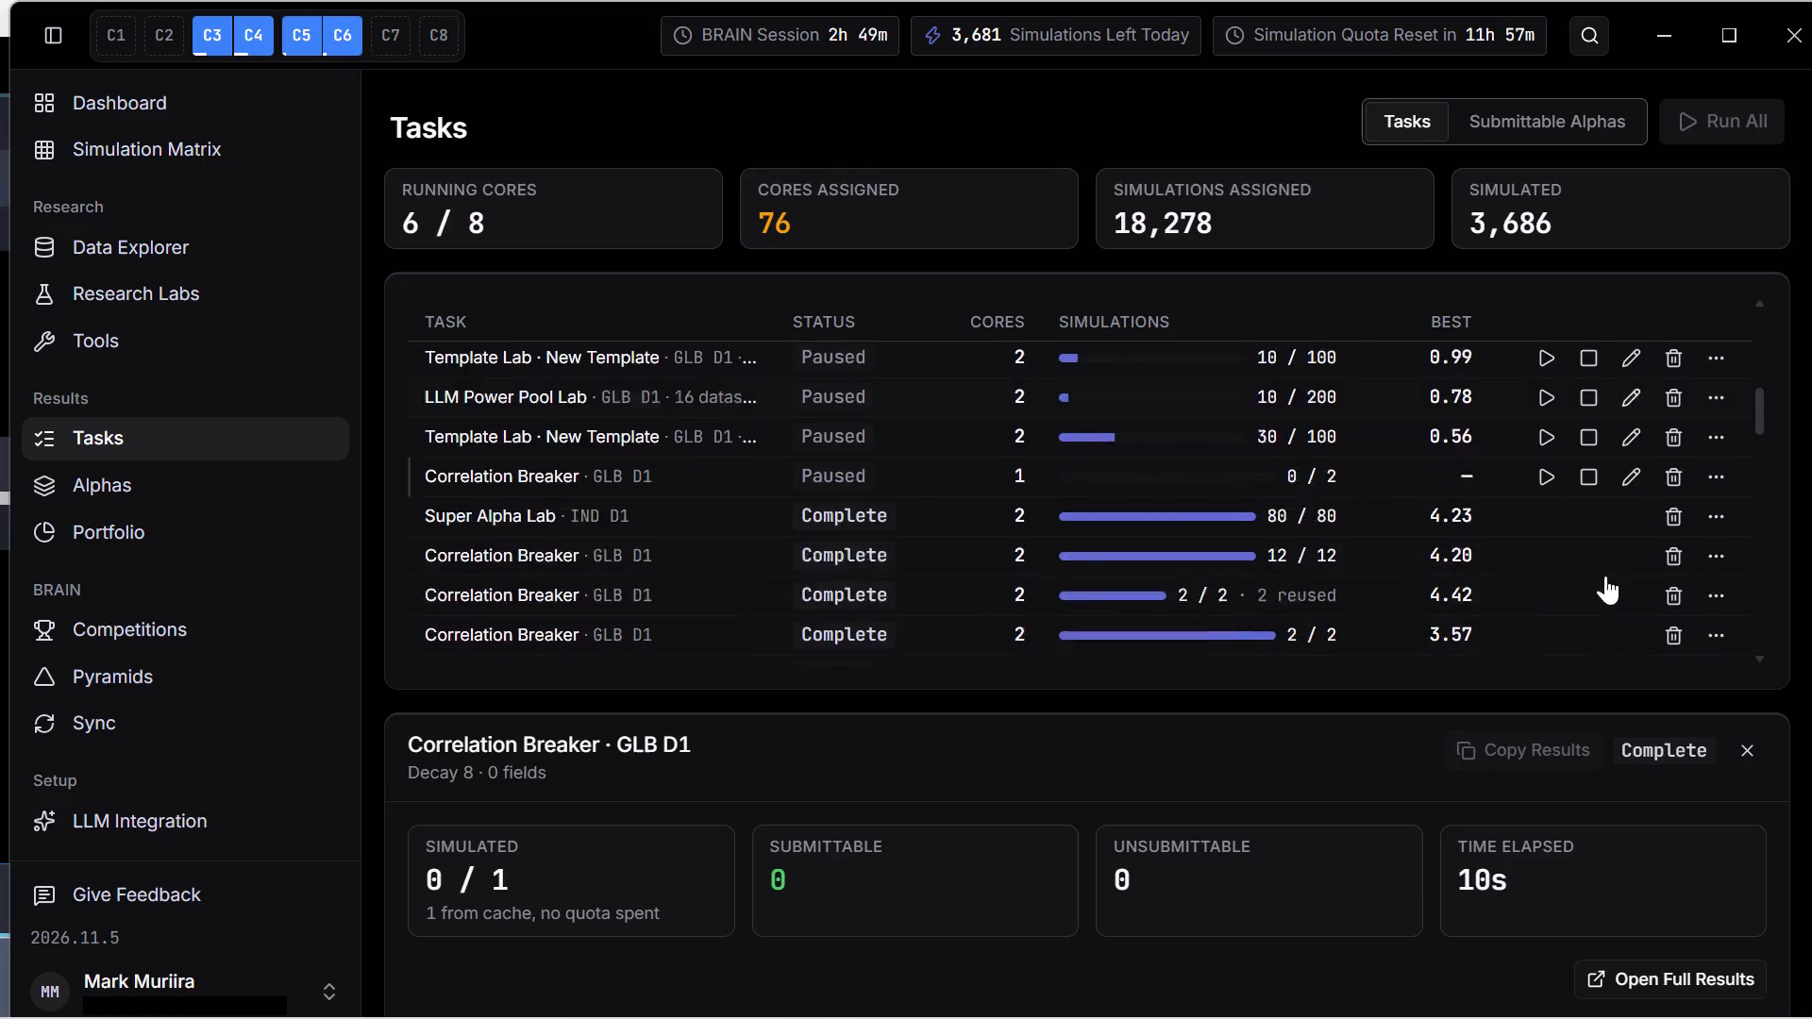
scroll(1471, 565, up, 1)
scroll(1471, 565, down, 3)
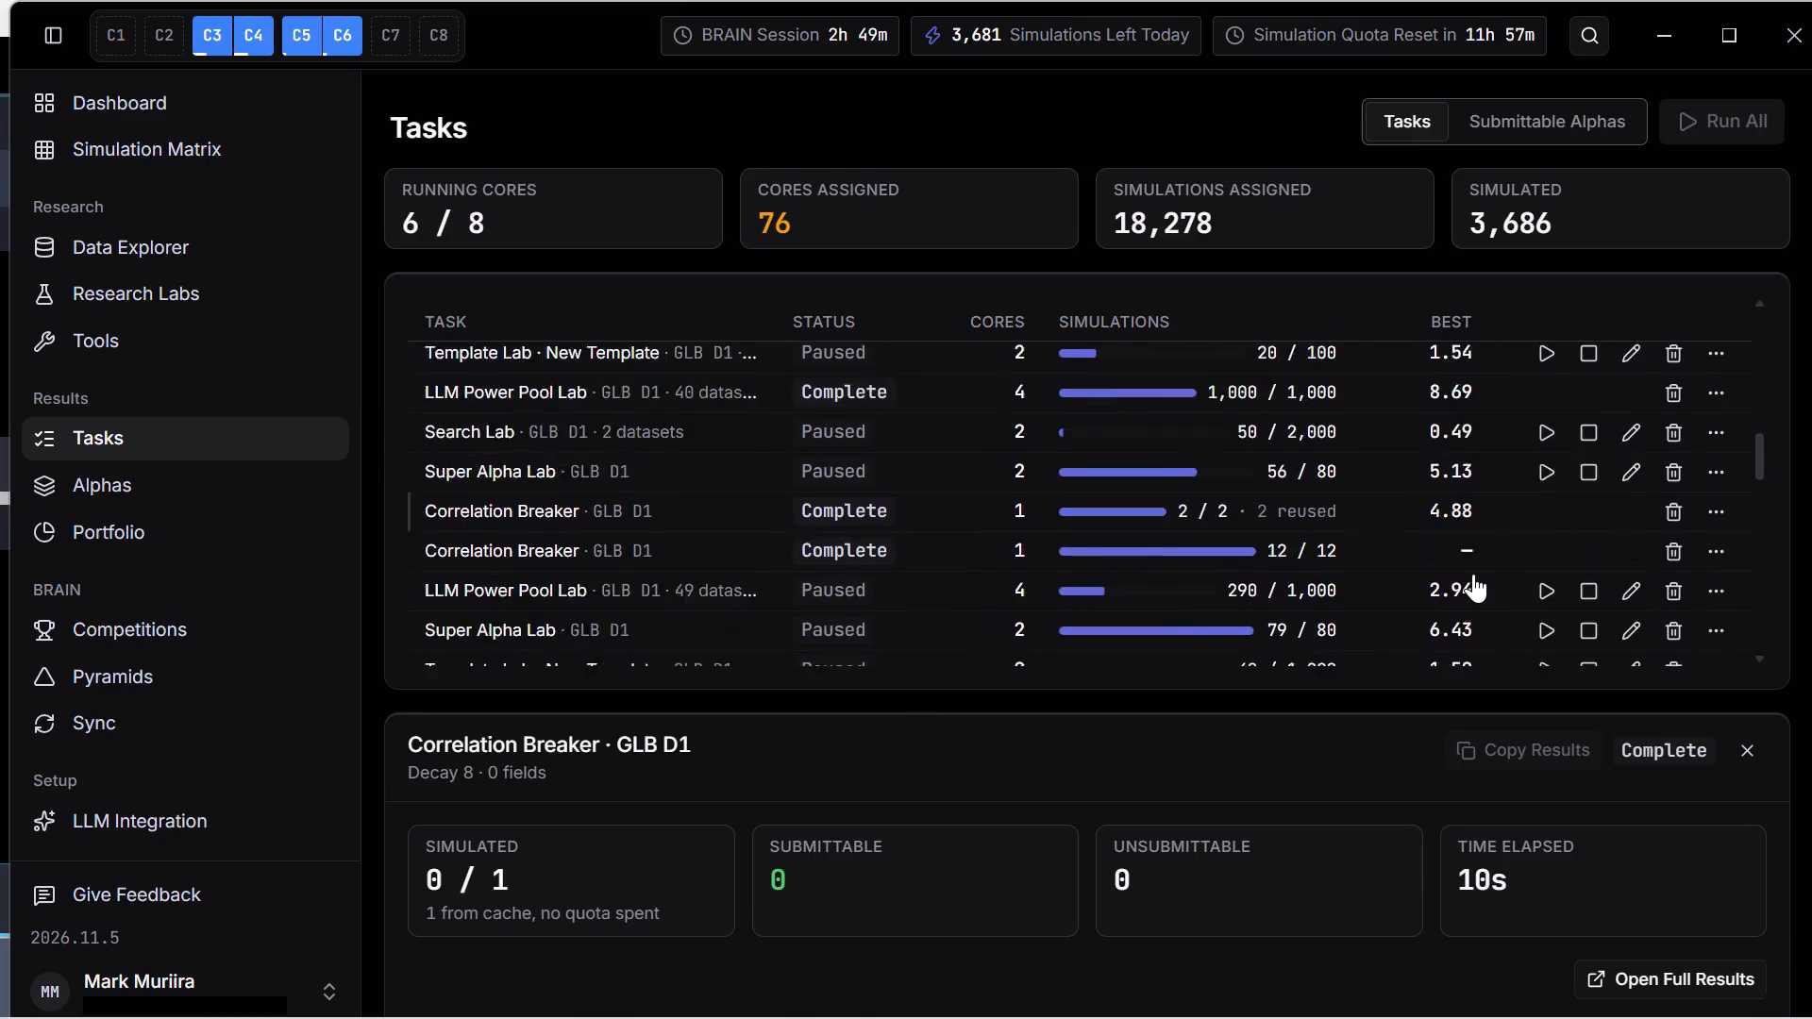
scroll(1503, 576, down, 2)
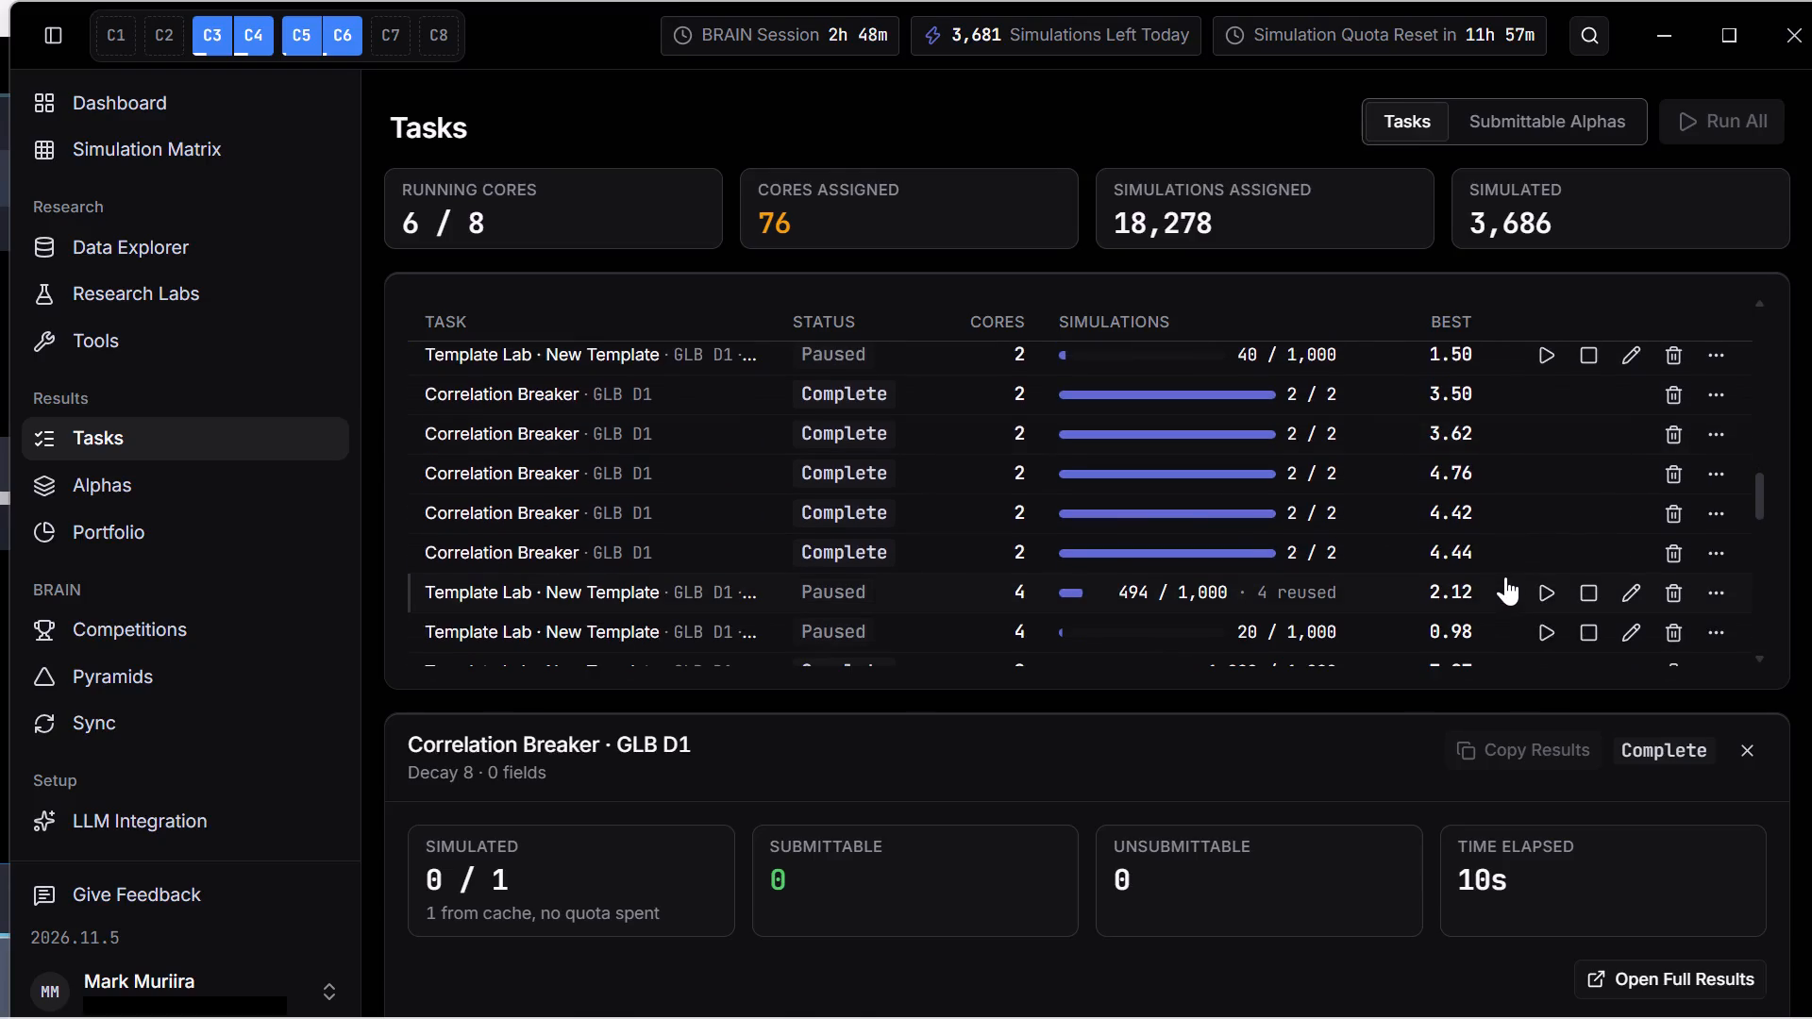
scroll(1539, 571, down, 2)
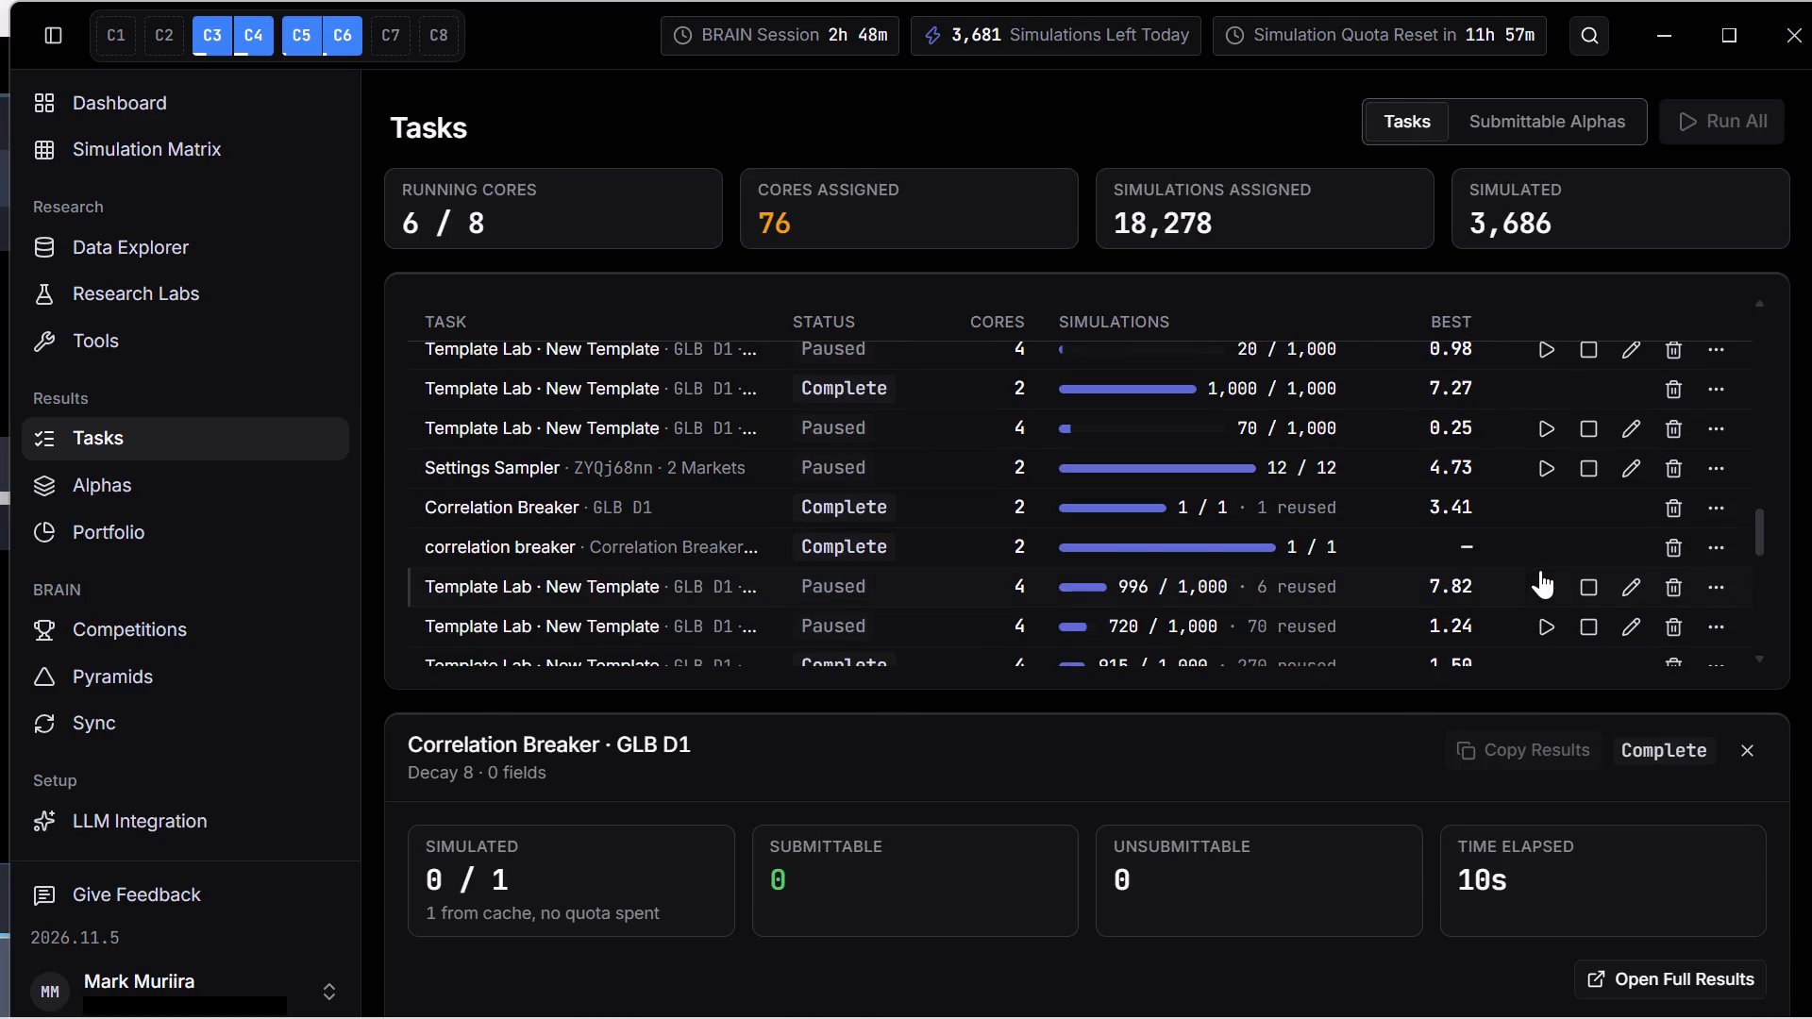
click(1495, 581)
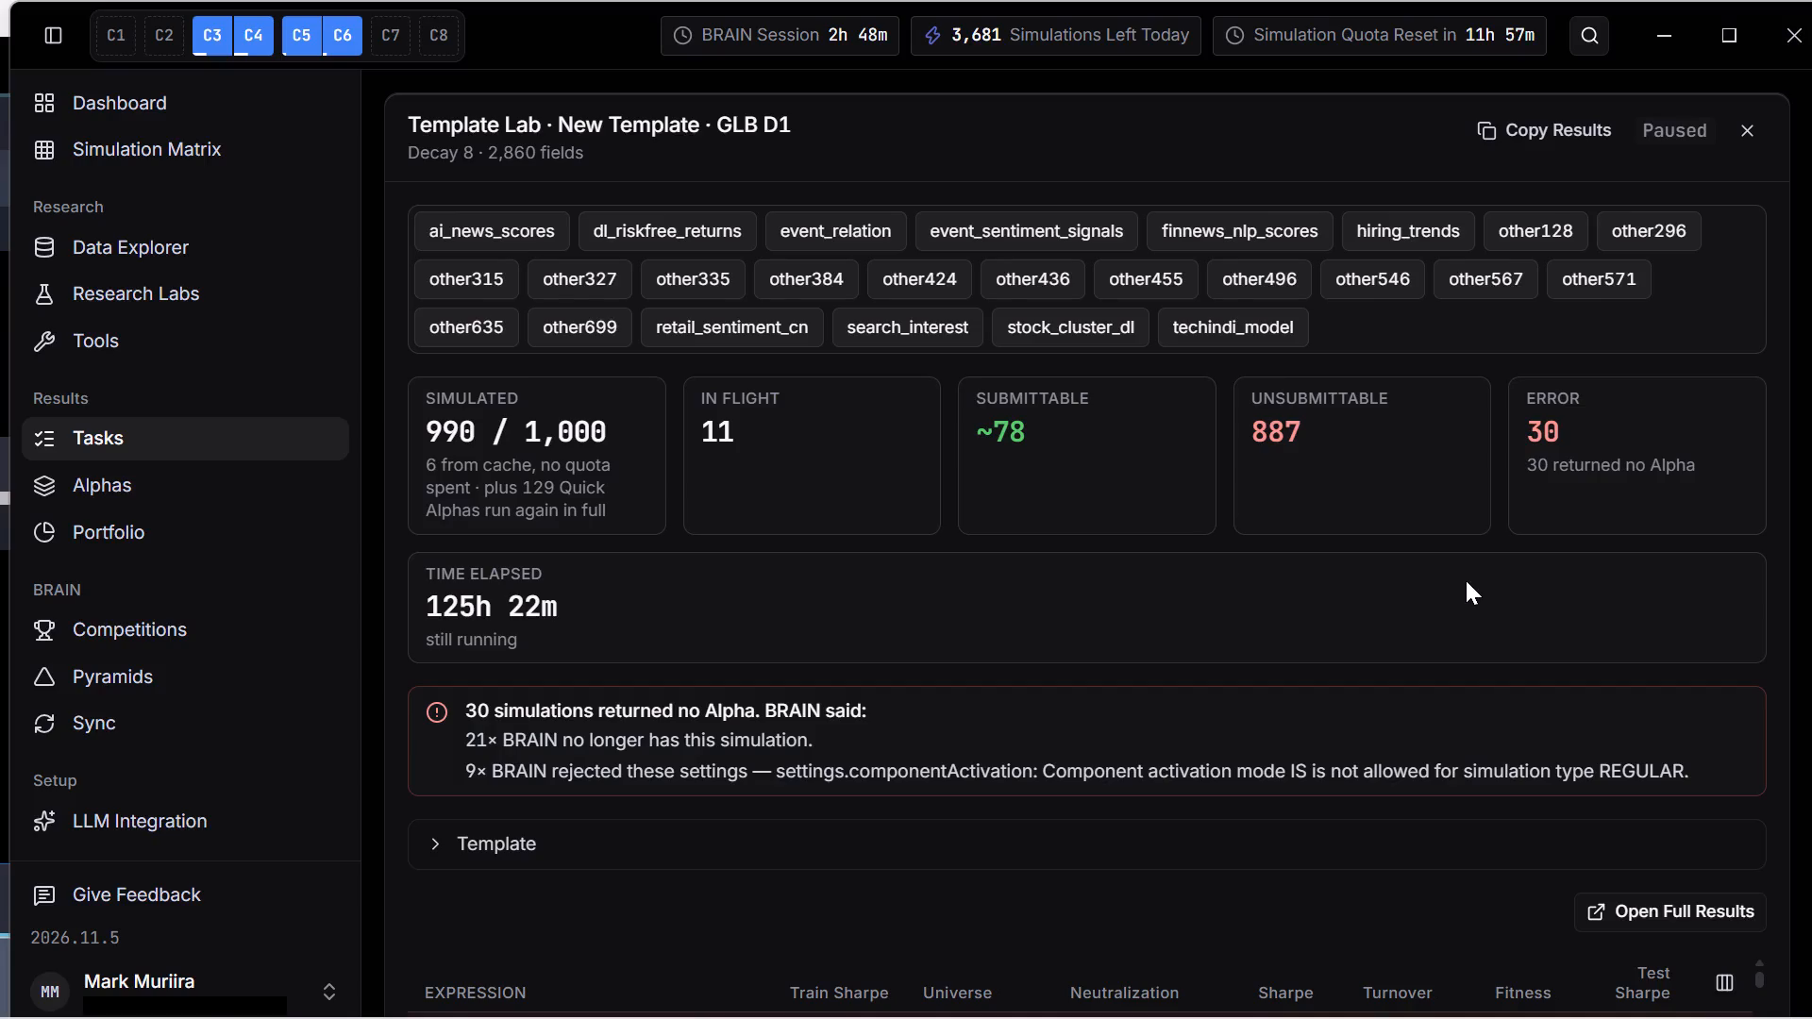
scroll(977, 826, down, 6)
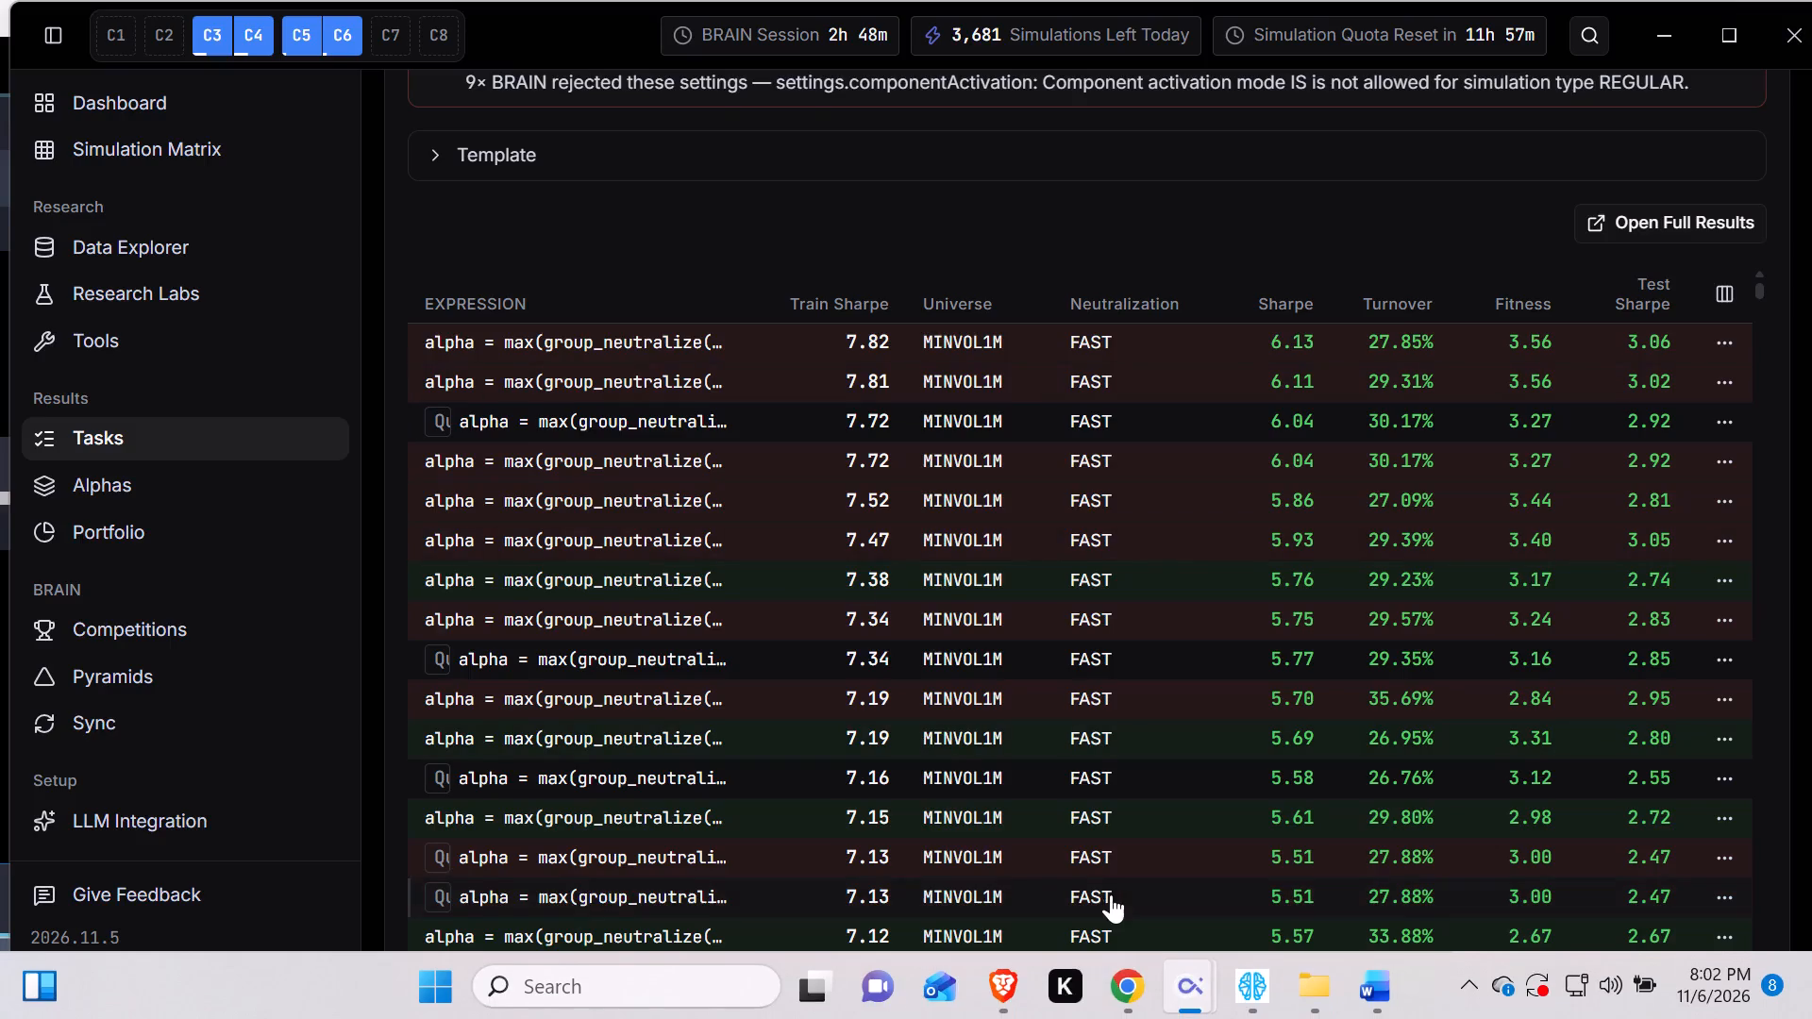
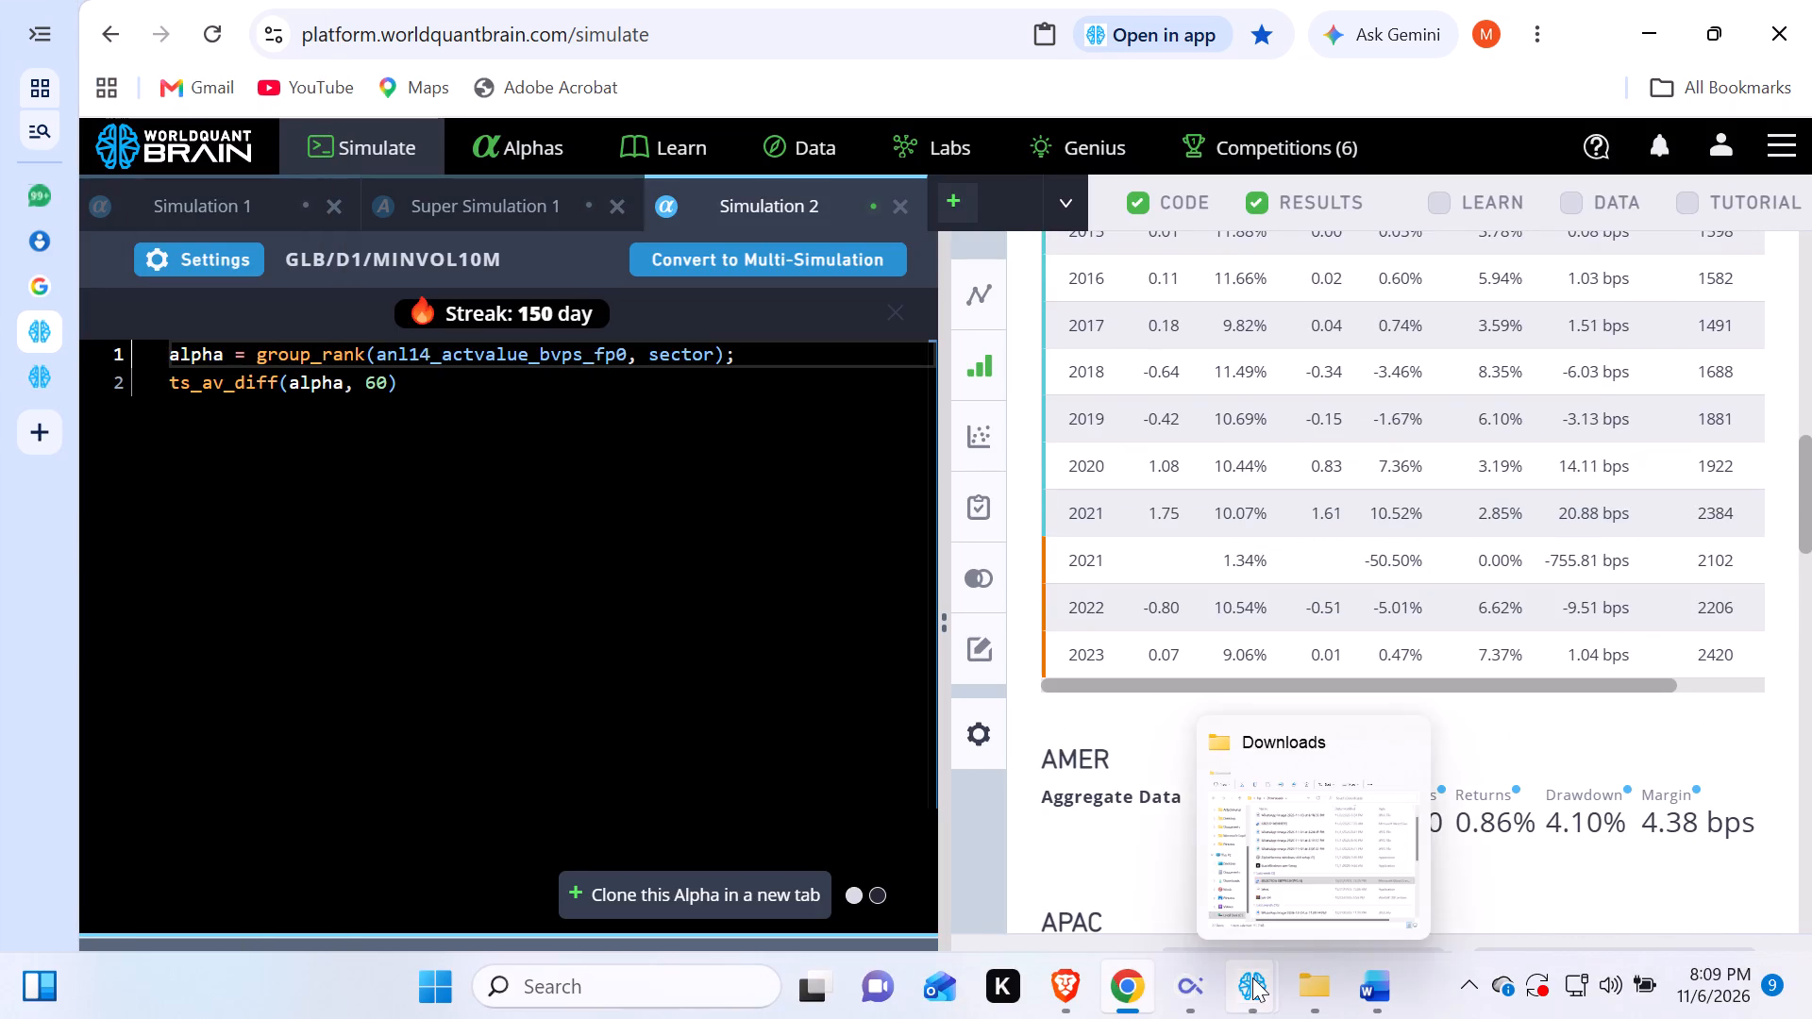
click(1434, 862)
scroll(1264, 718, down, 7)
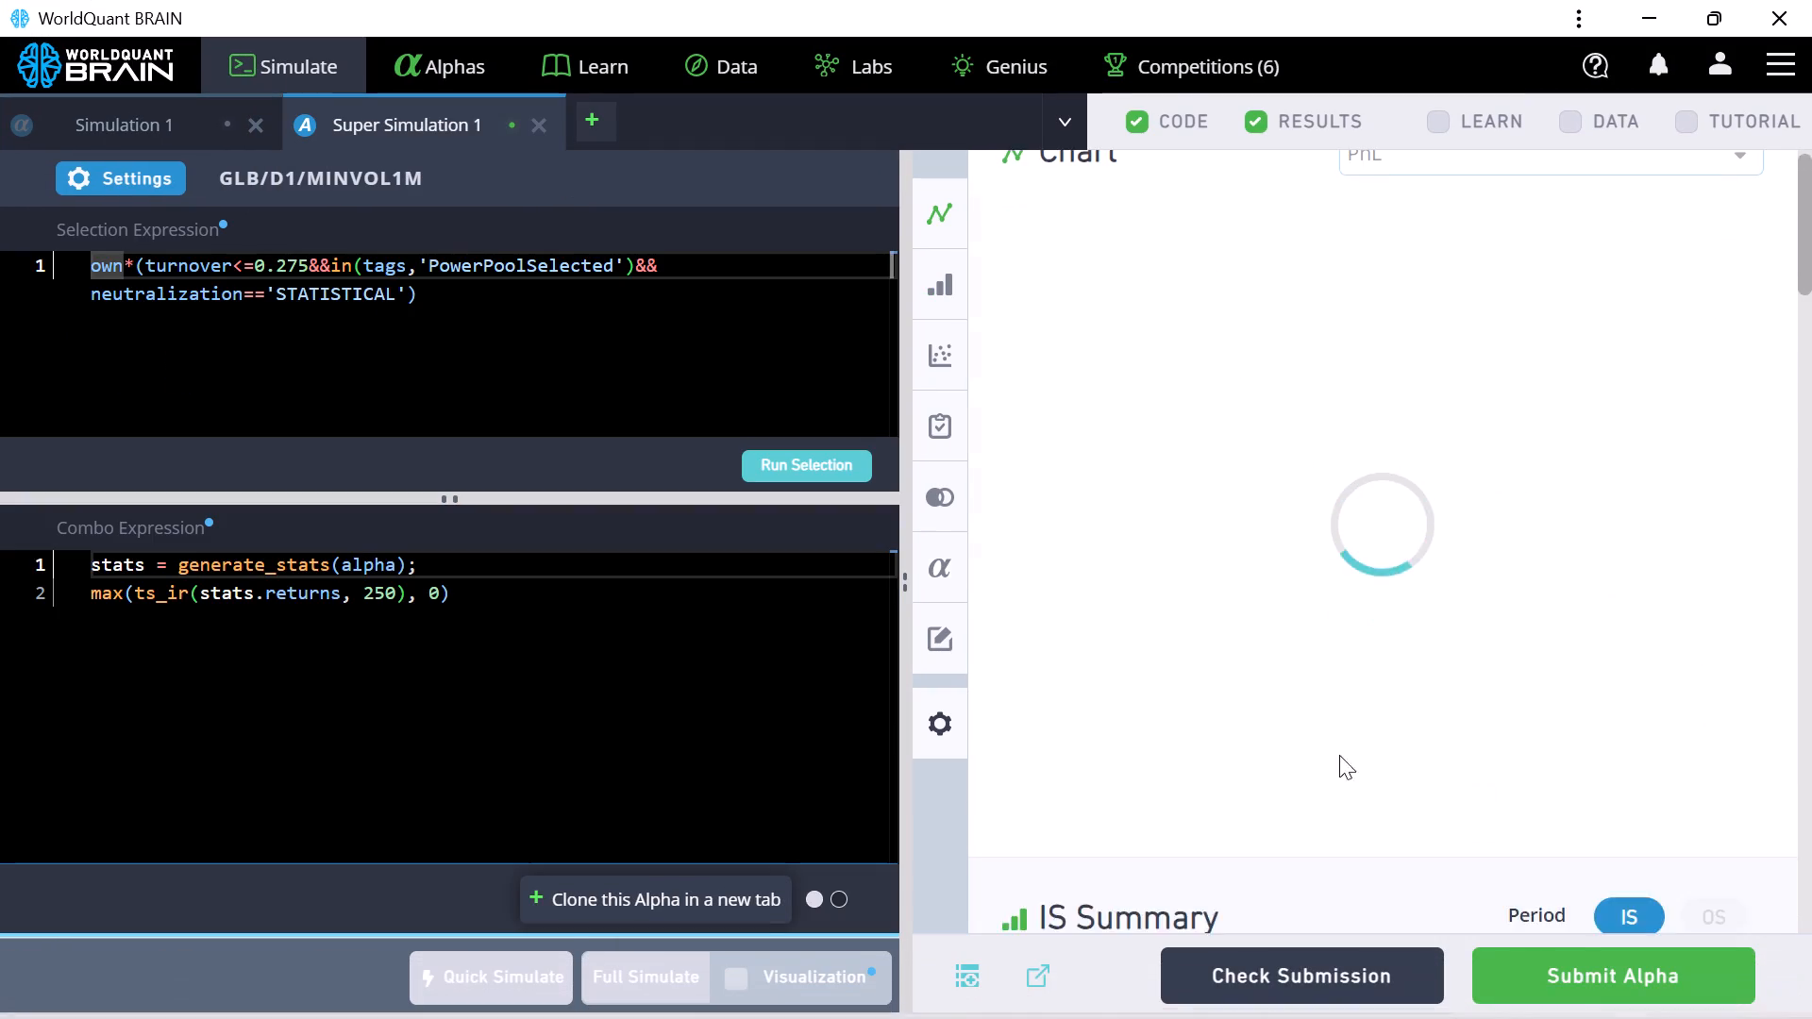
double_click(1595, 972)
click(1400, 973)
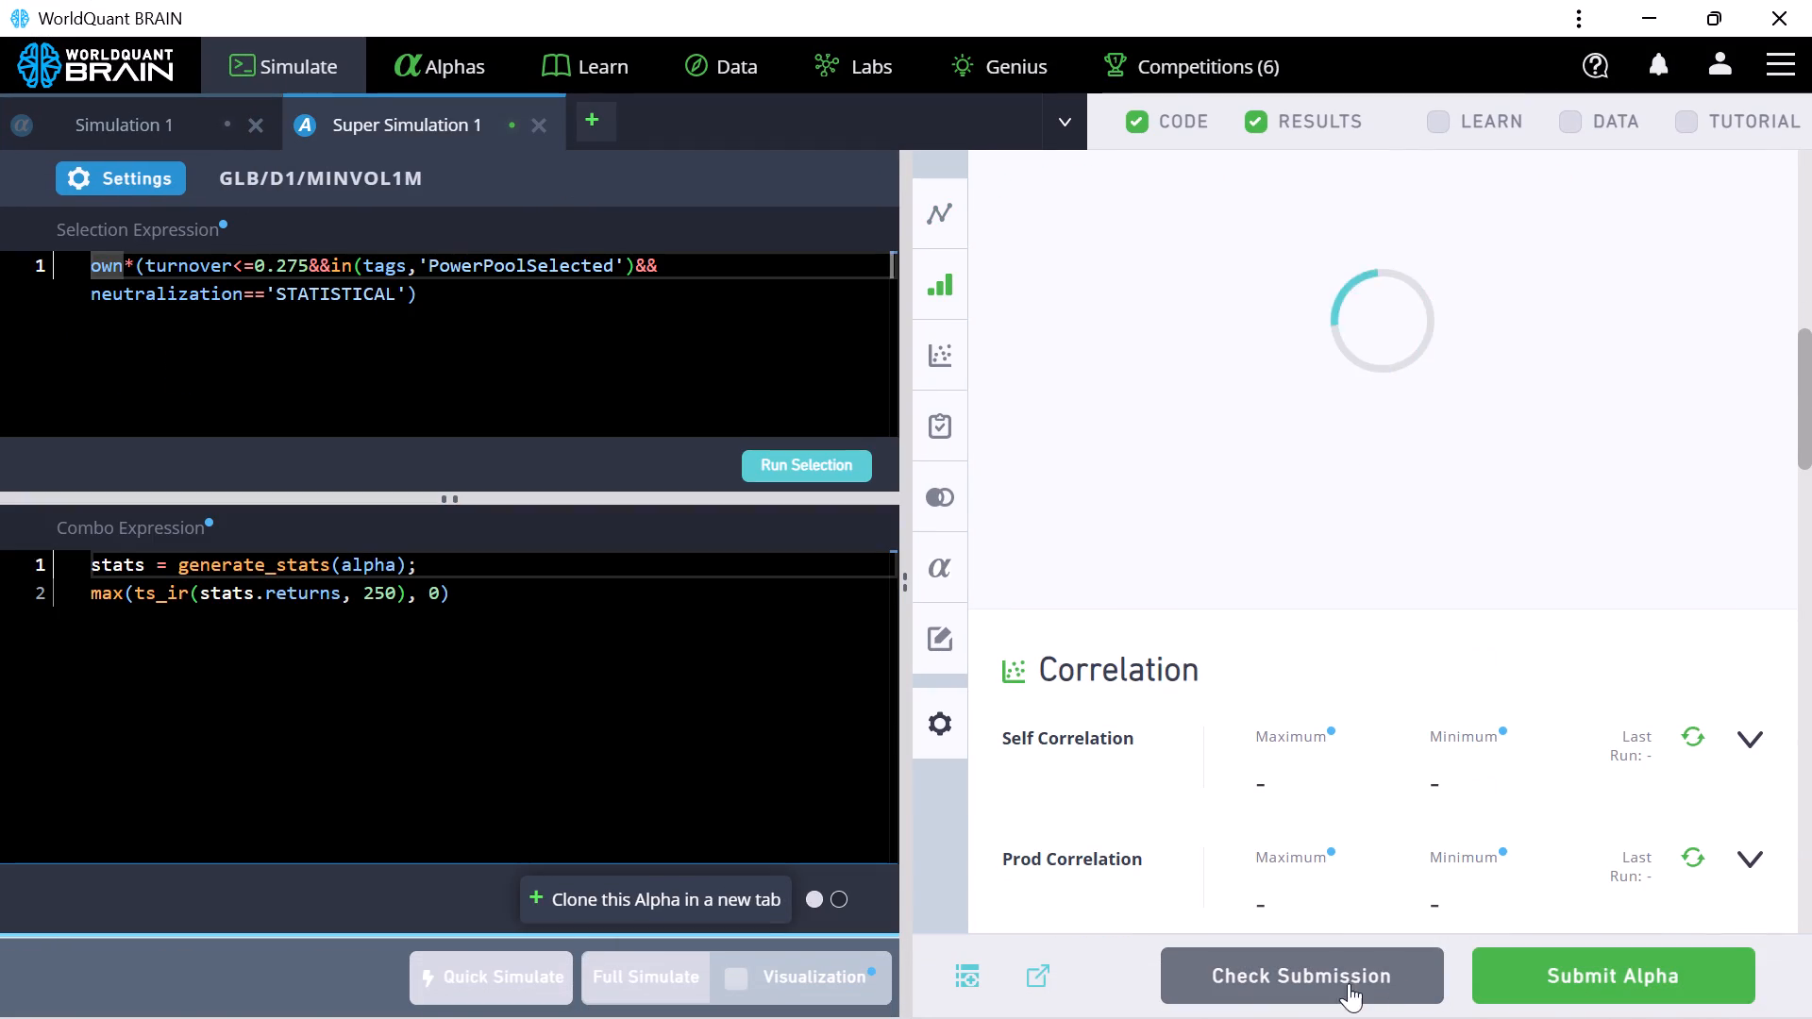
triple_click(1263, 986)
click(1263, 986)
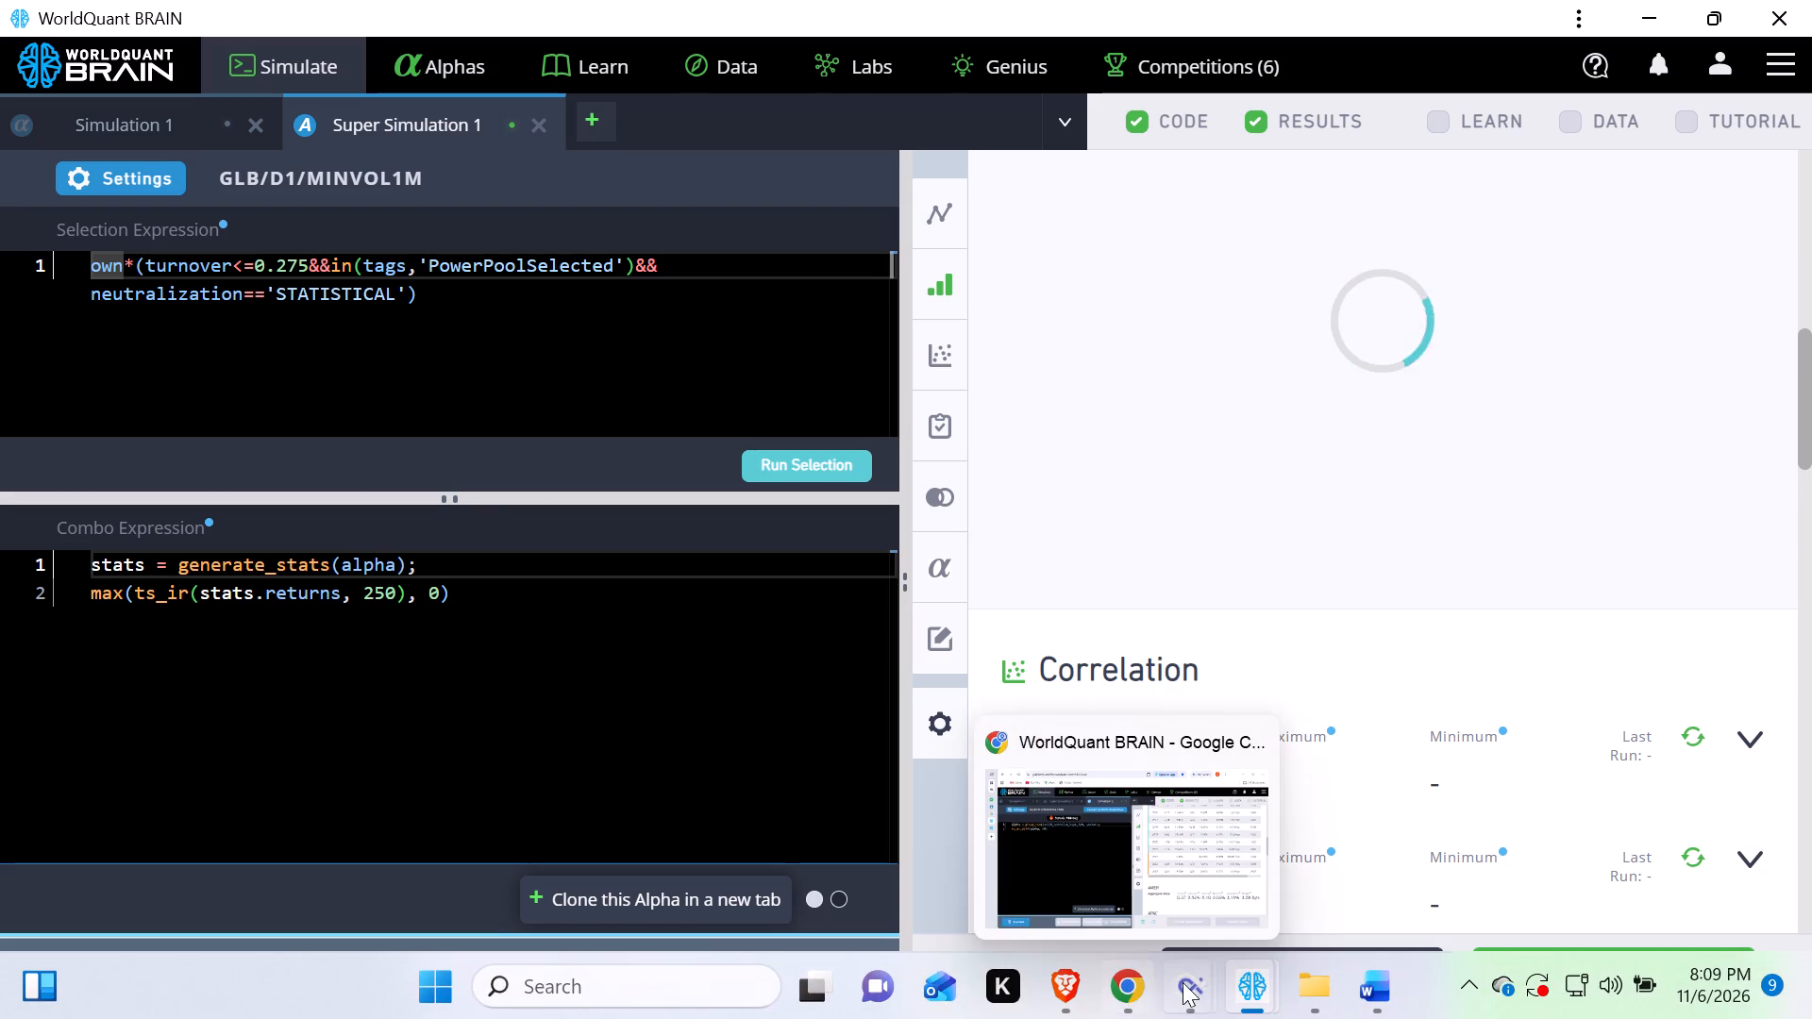
Switch to the BRAIN app window with the pv37_high_global30m simulation, reveal its test period, and review the full IS-period summary, yearly results and alpha properties.
click(1048, 840)
scroll(1319, 537, down, 4)
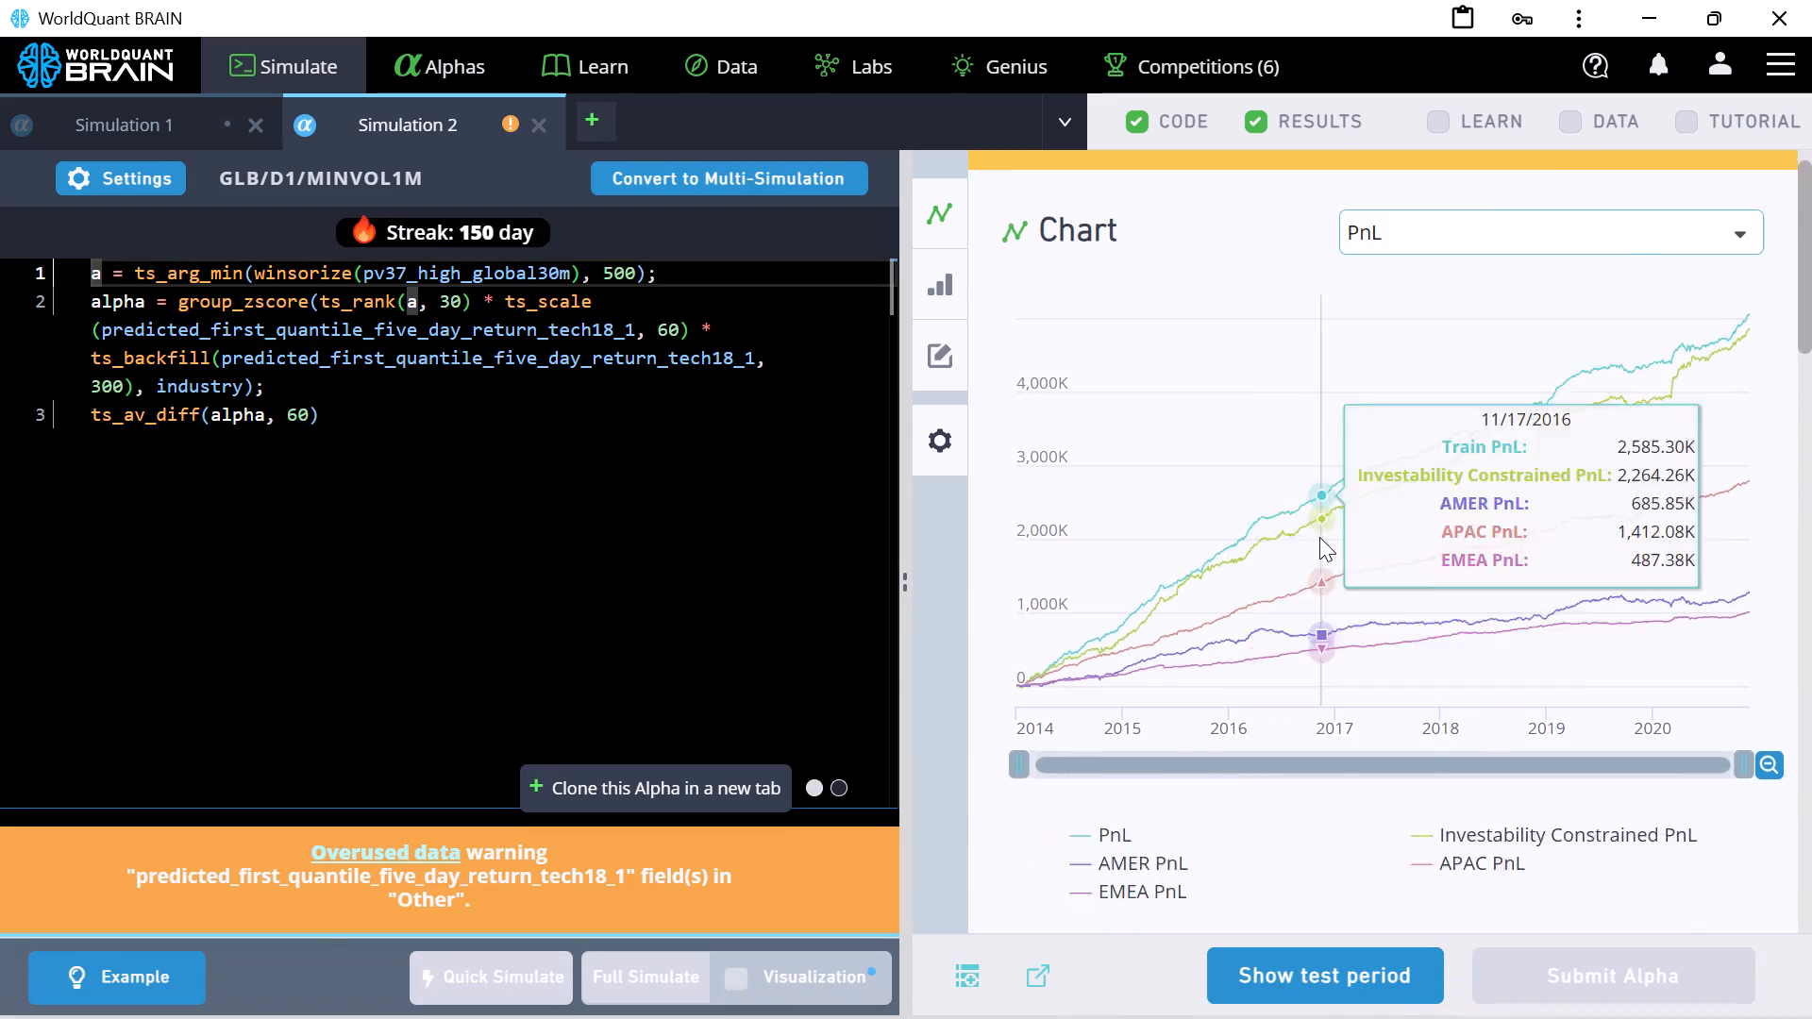
scroll(1331, 718, down, 1)
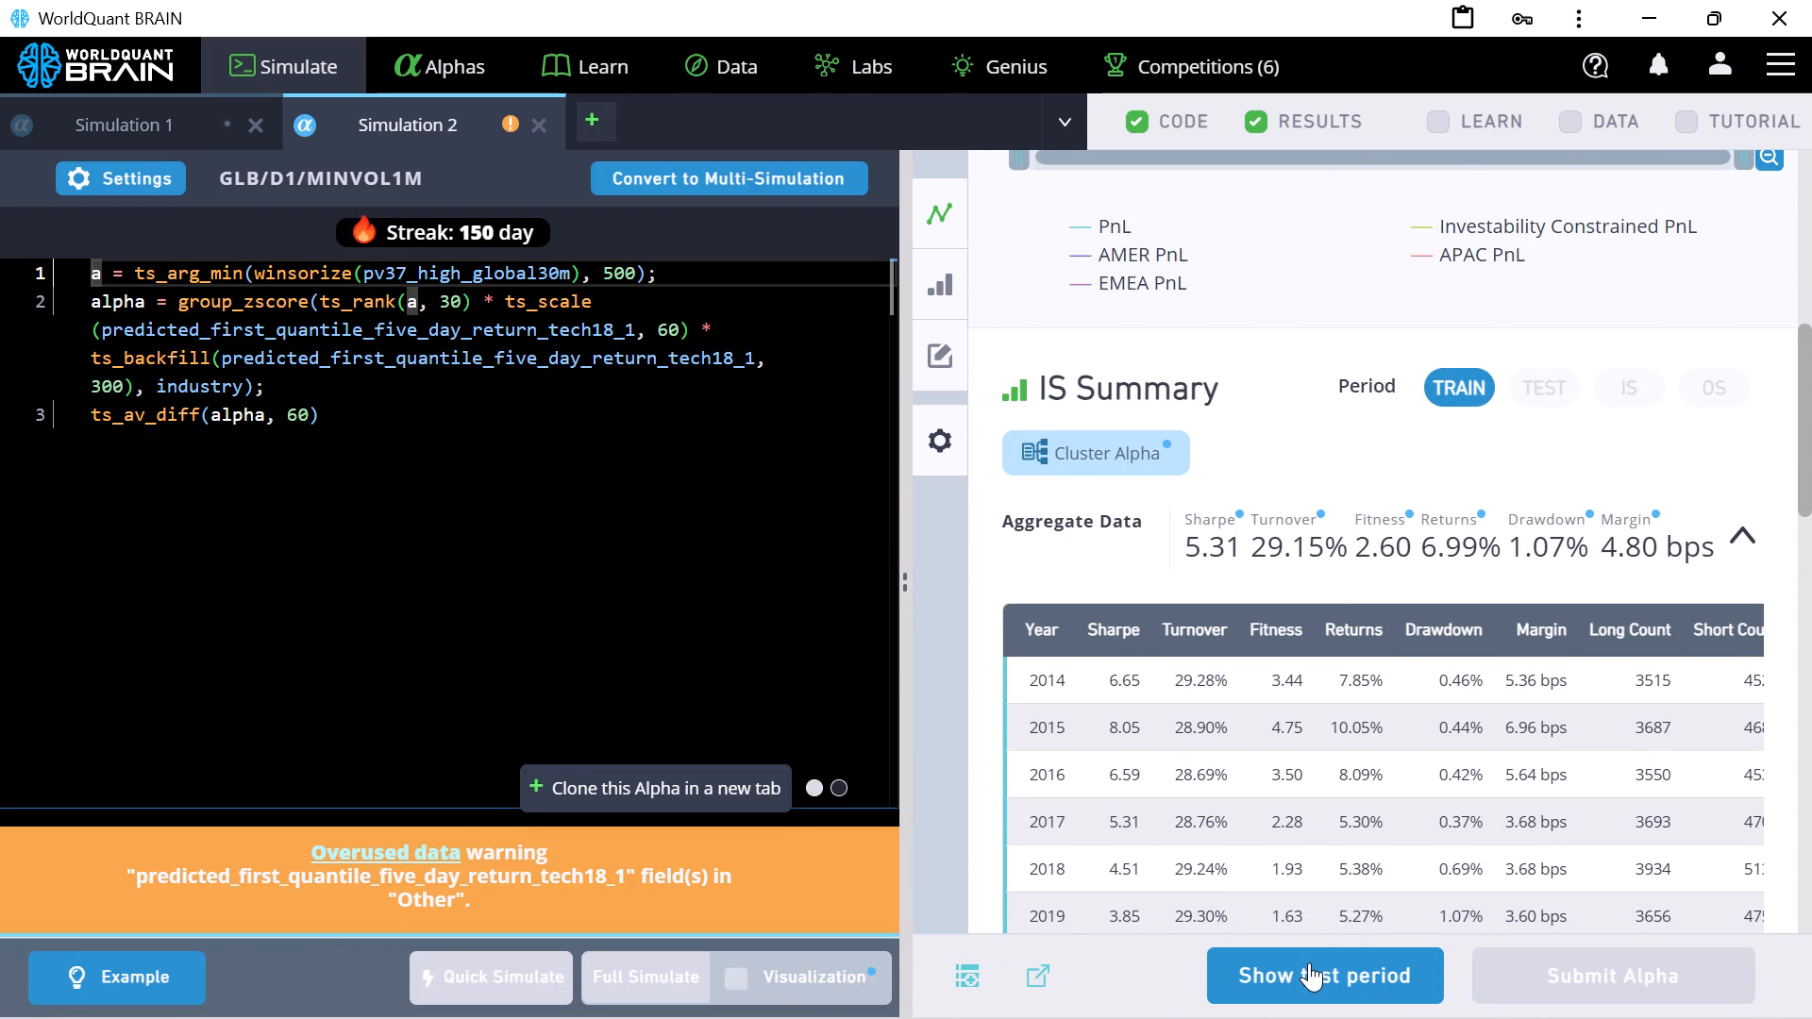
click(1309, 968)
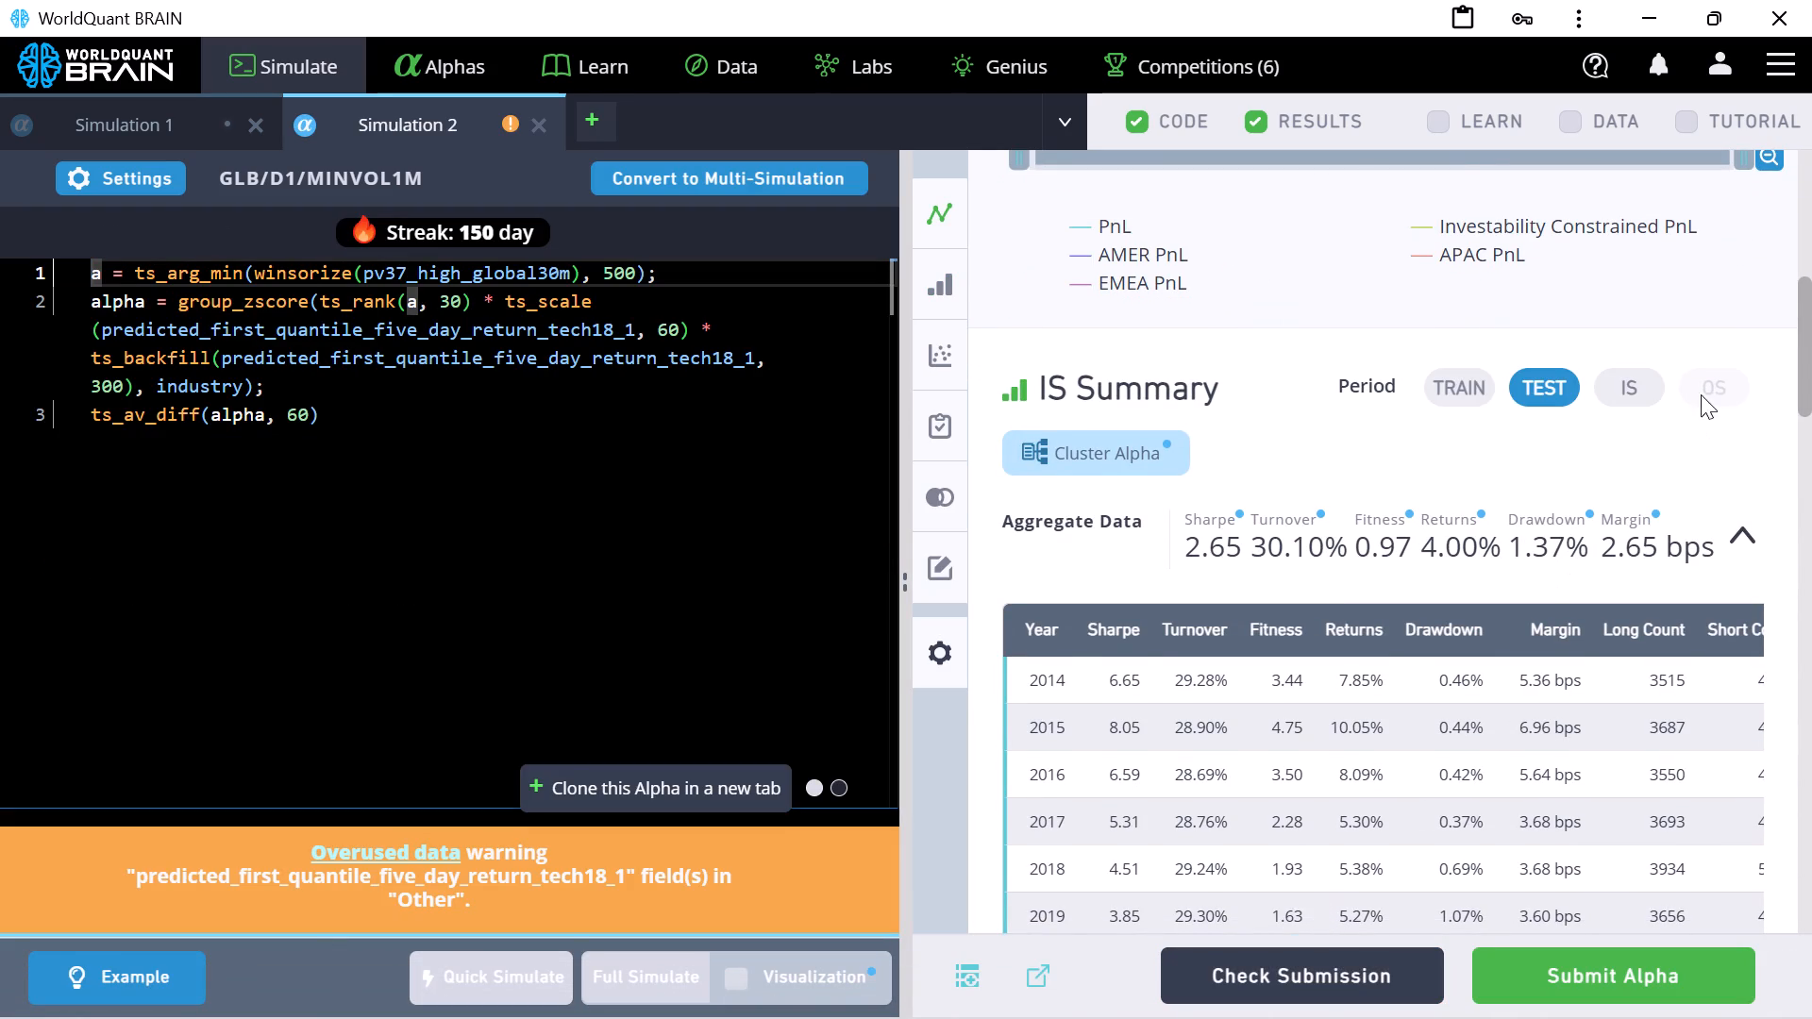
click(1638, 381)
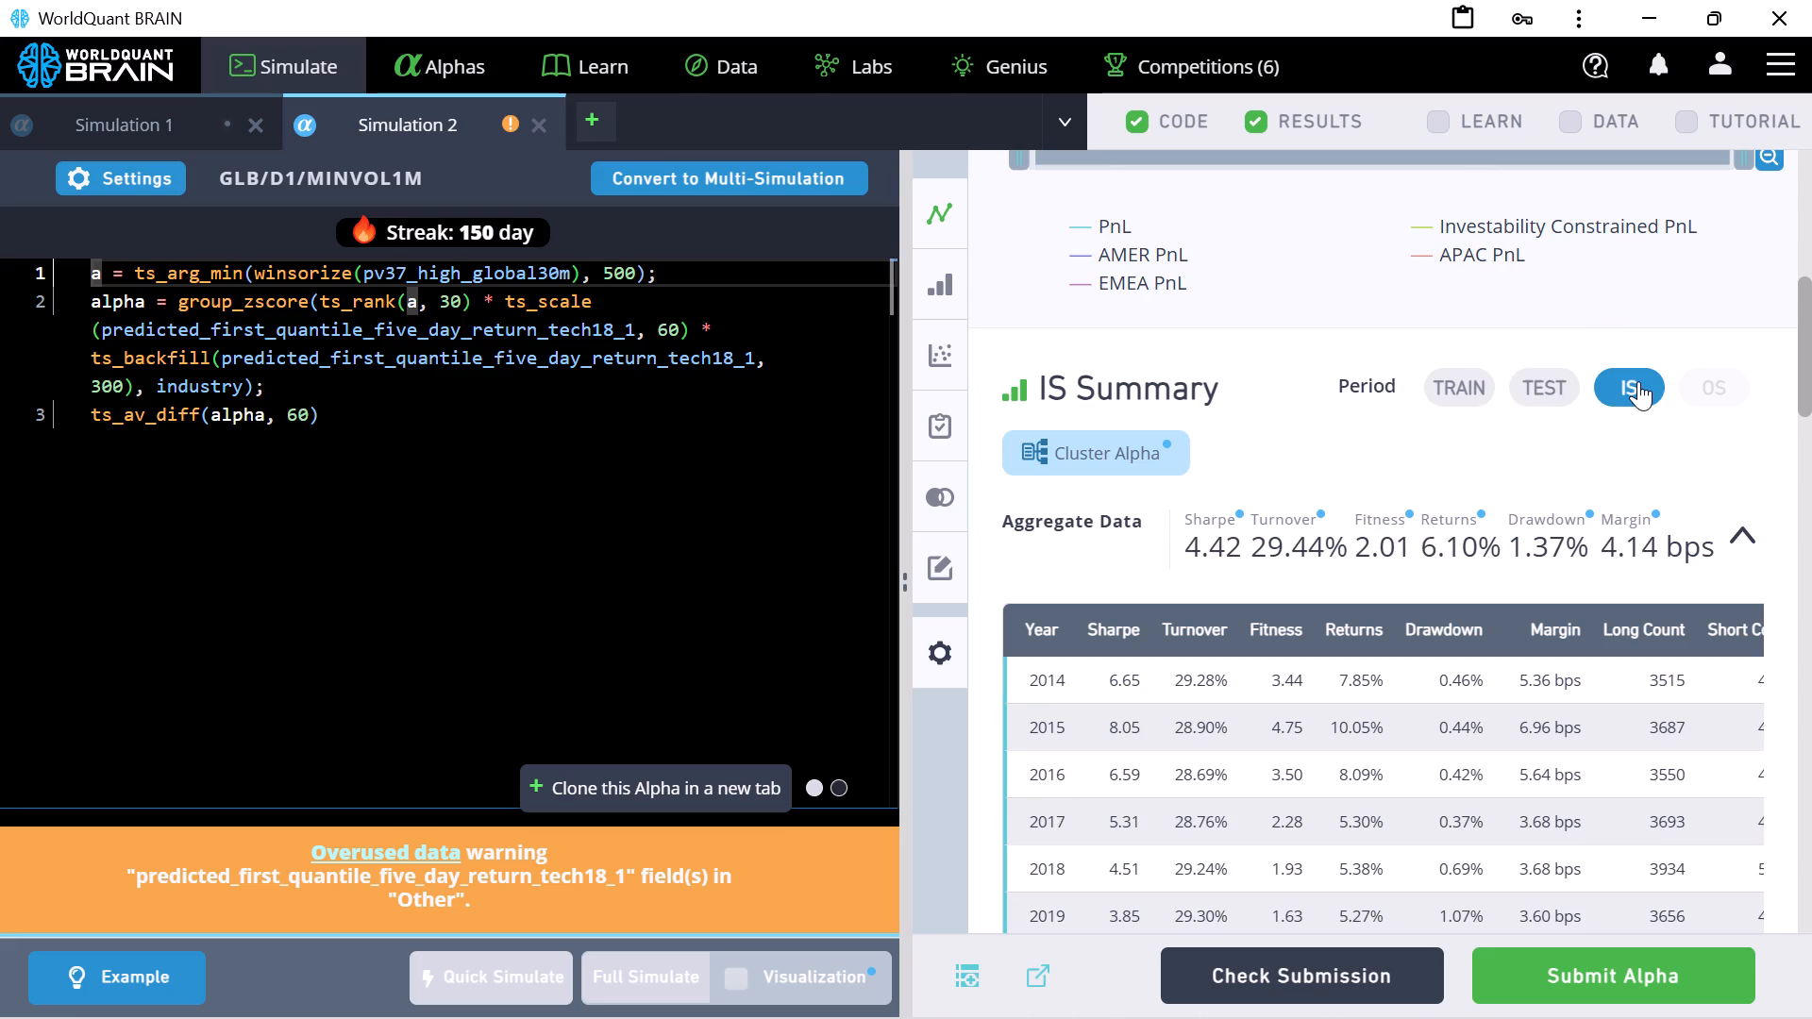
scroll(1785, 559, down, 2)
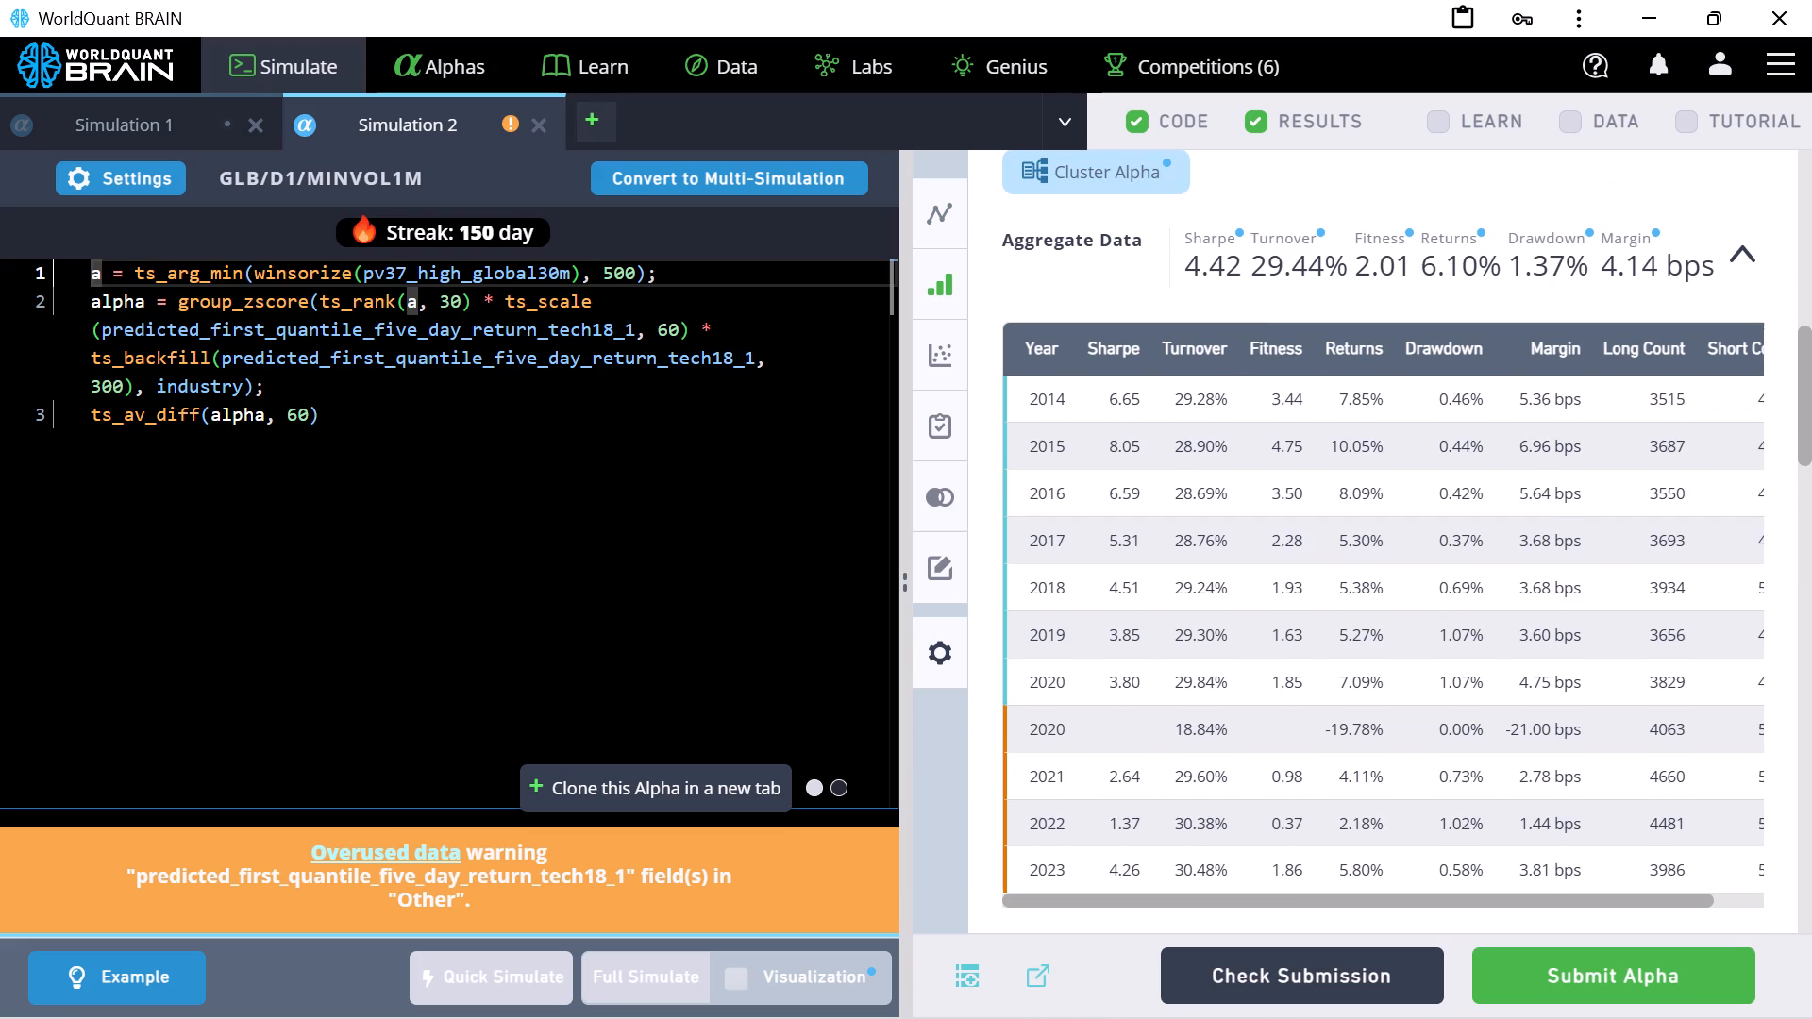
scroll(1716, 520, down, 7)
scroll(1568, 578, down, 14)
scroll(1527, 860, down, 6)
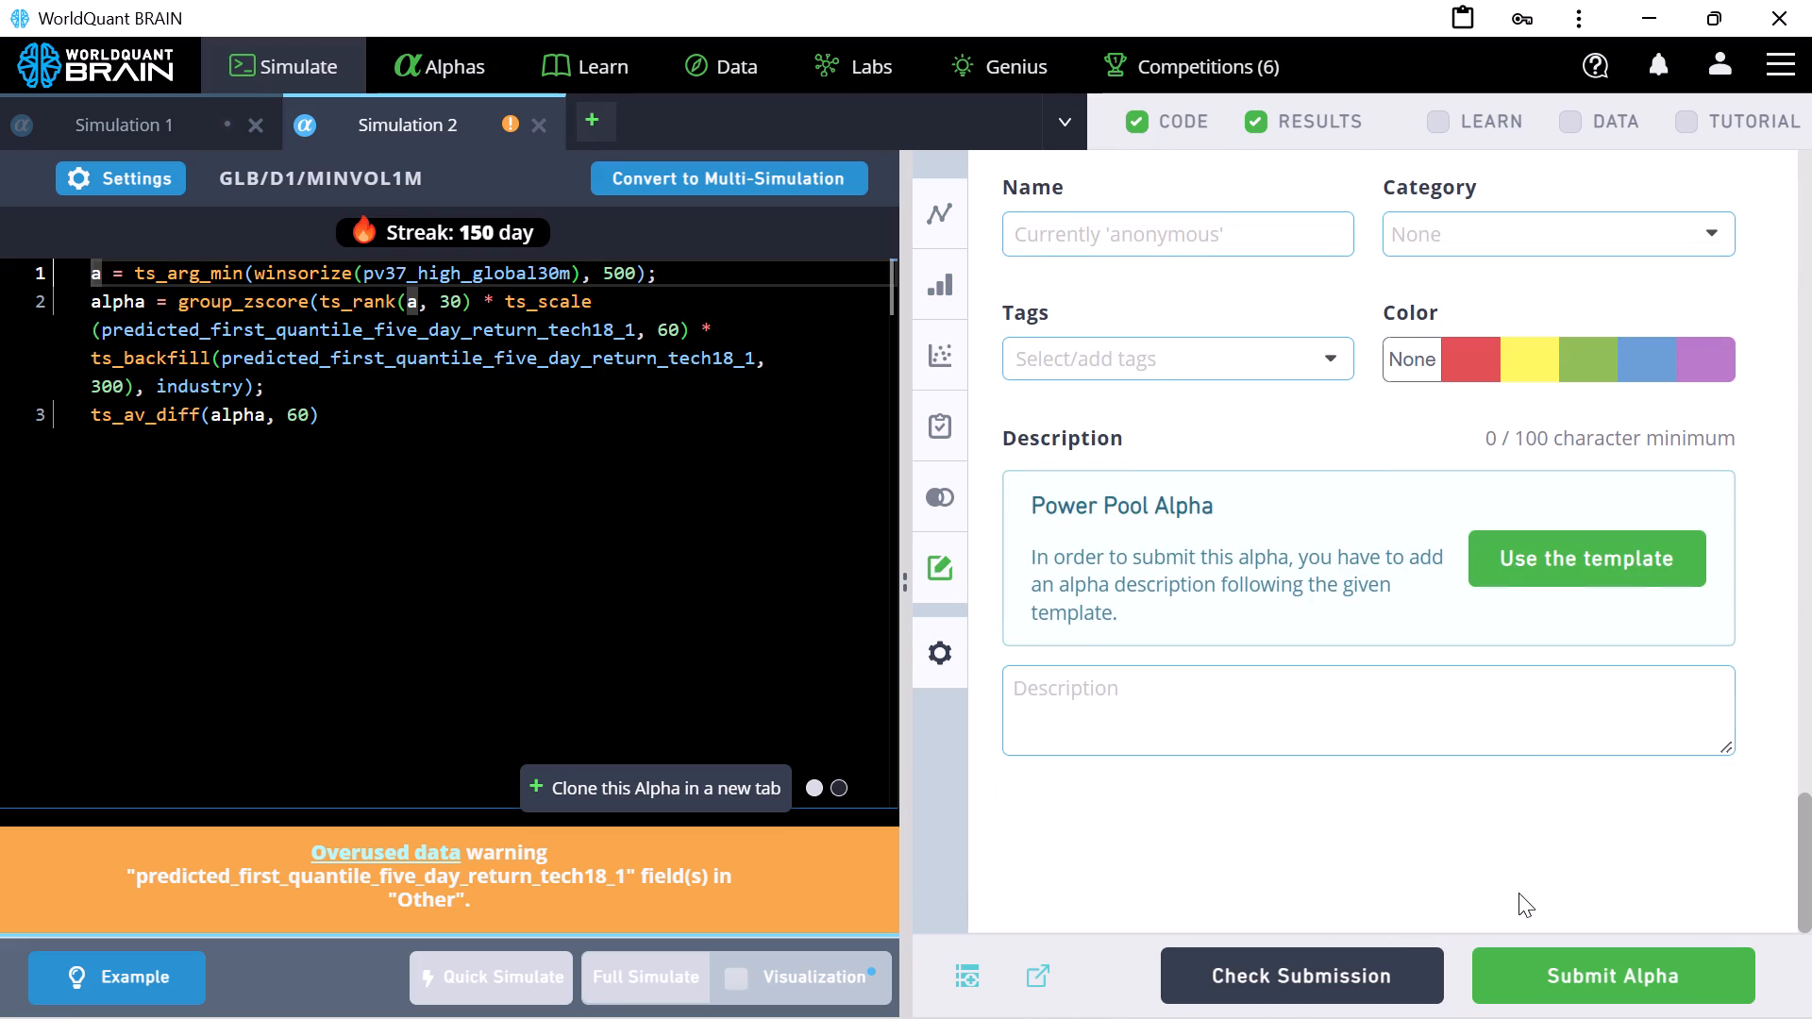
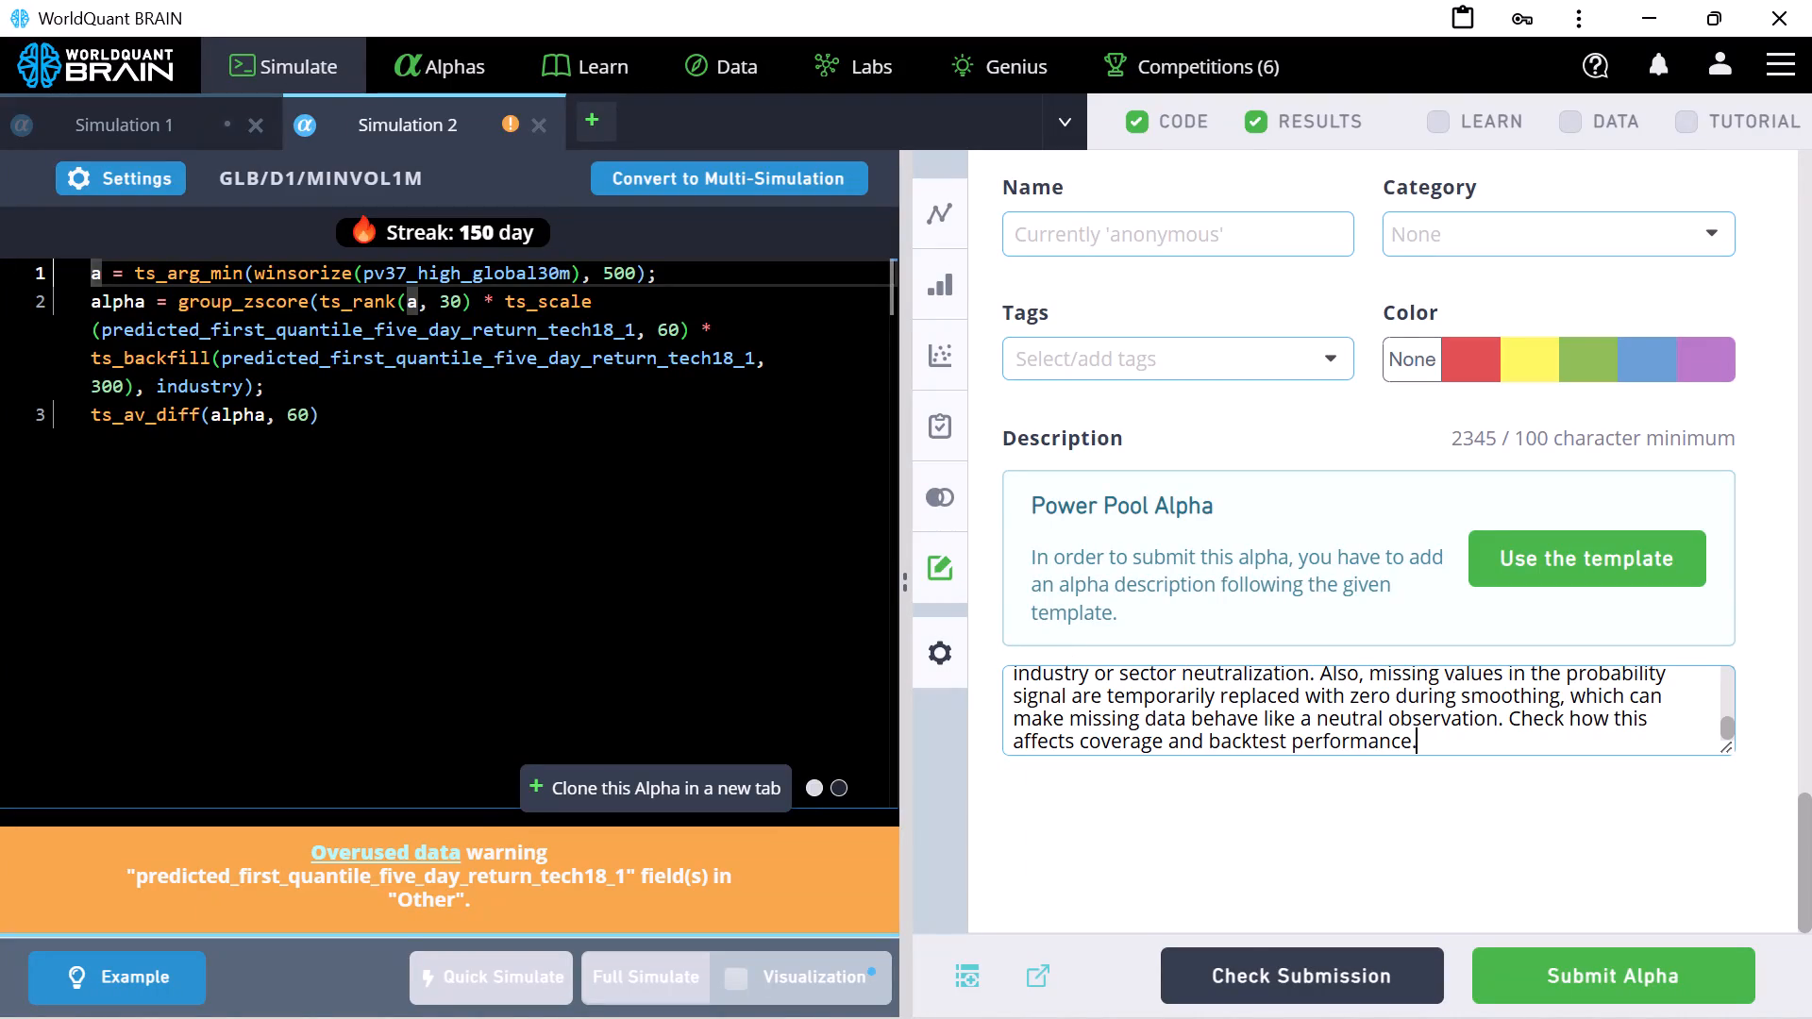
Submit the pv37_high_global30m alpha that uses the ts_av_diff(alpha, 60) re-shape.
click(1540, 963)
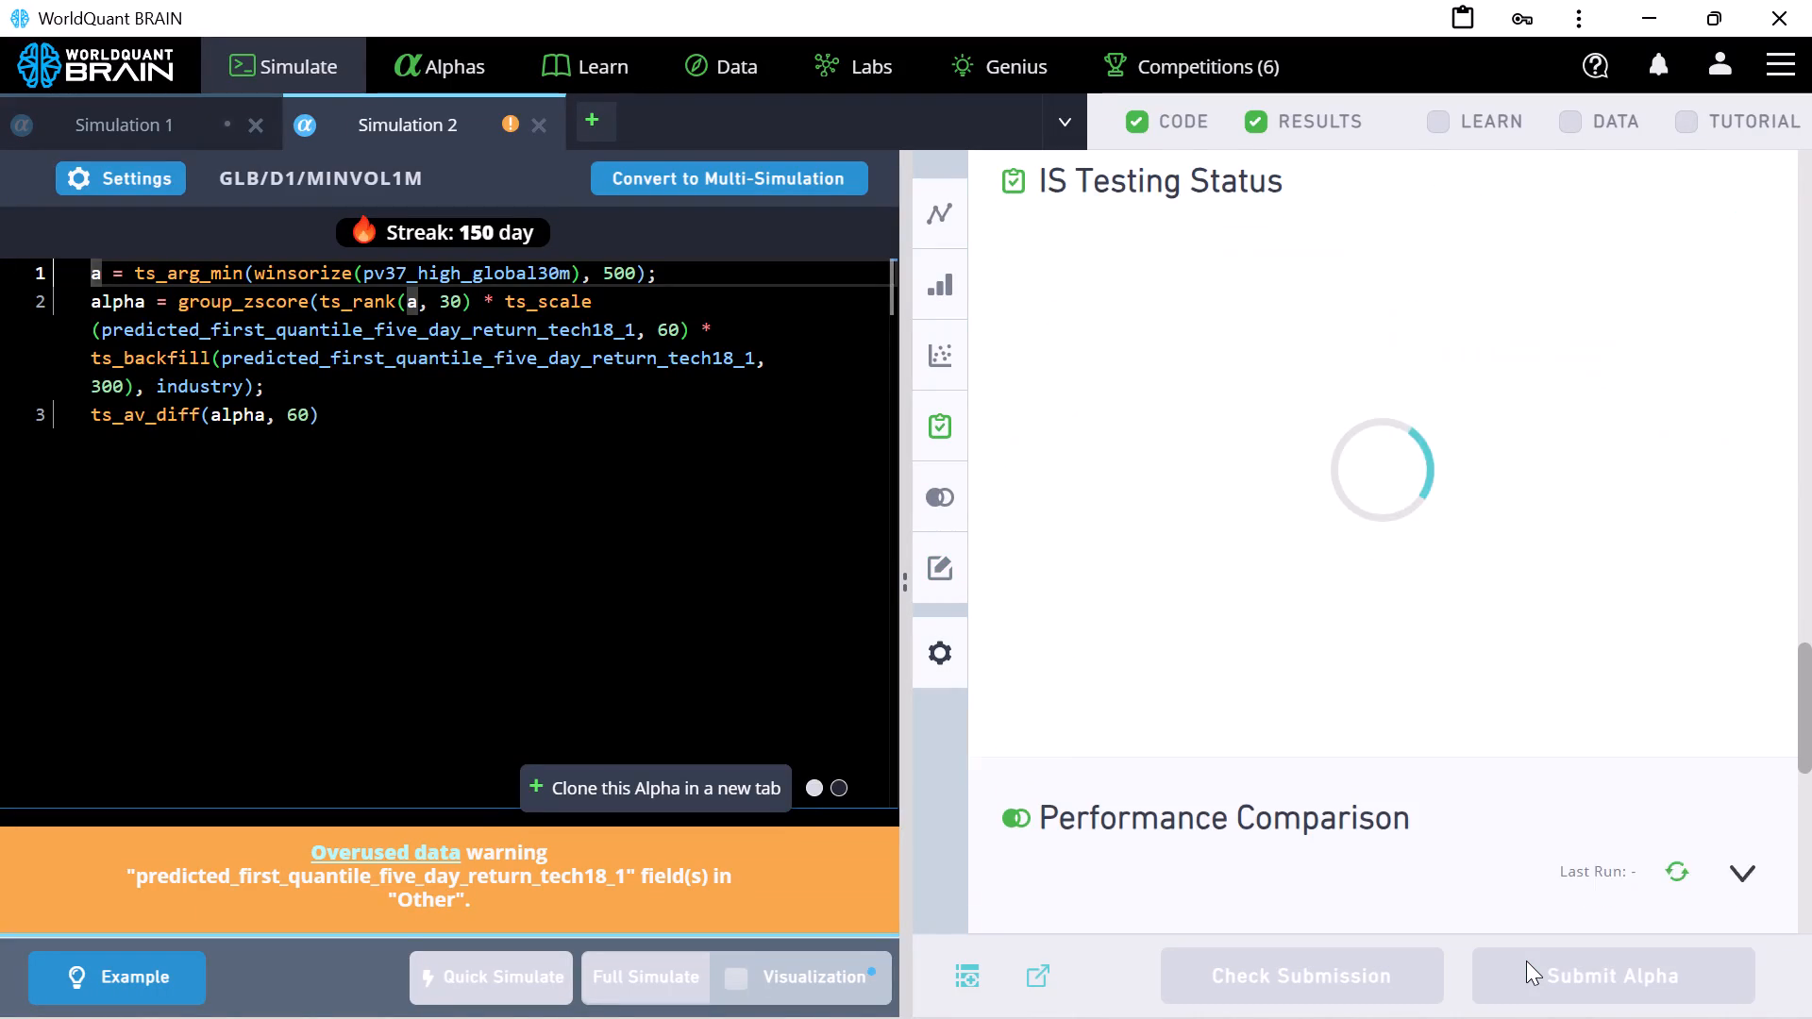
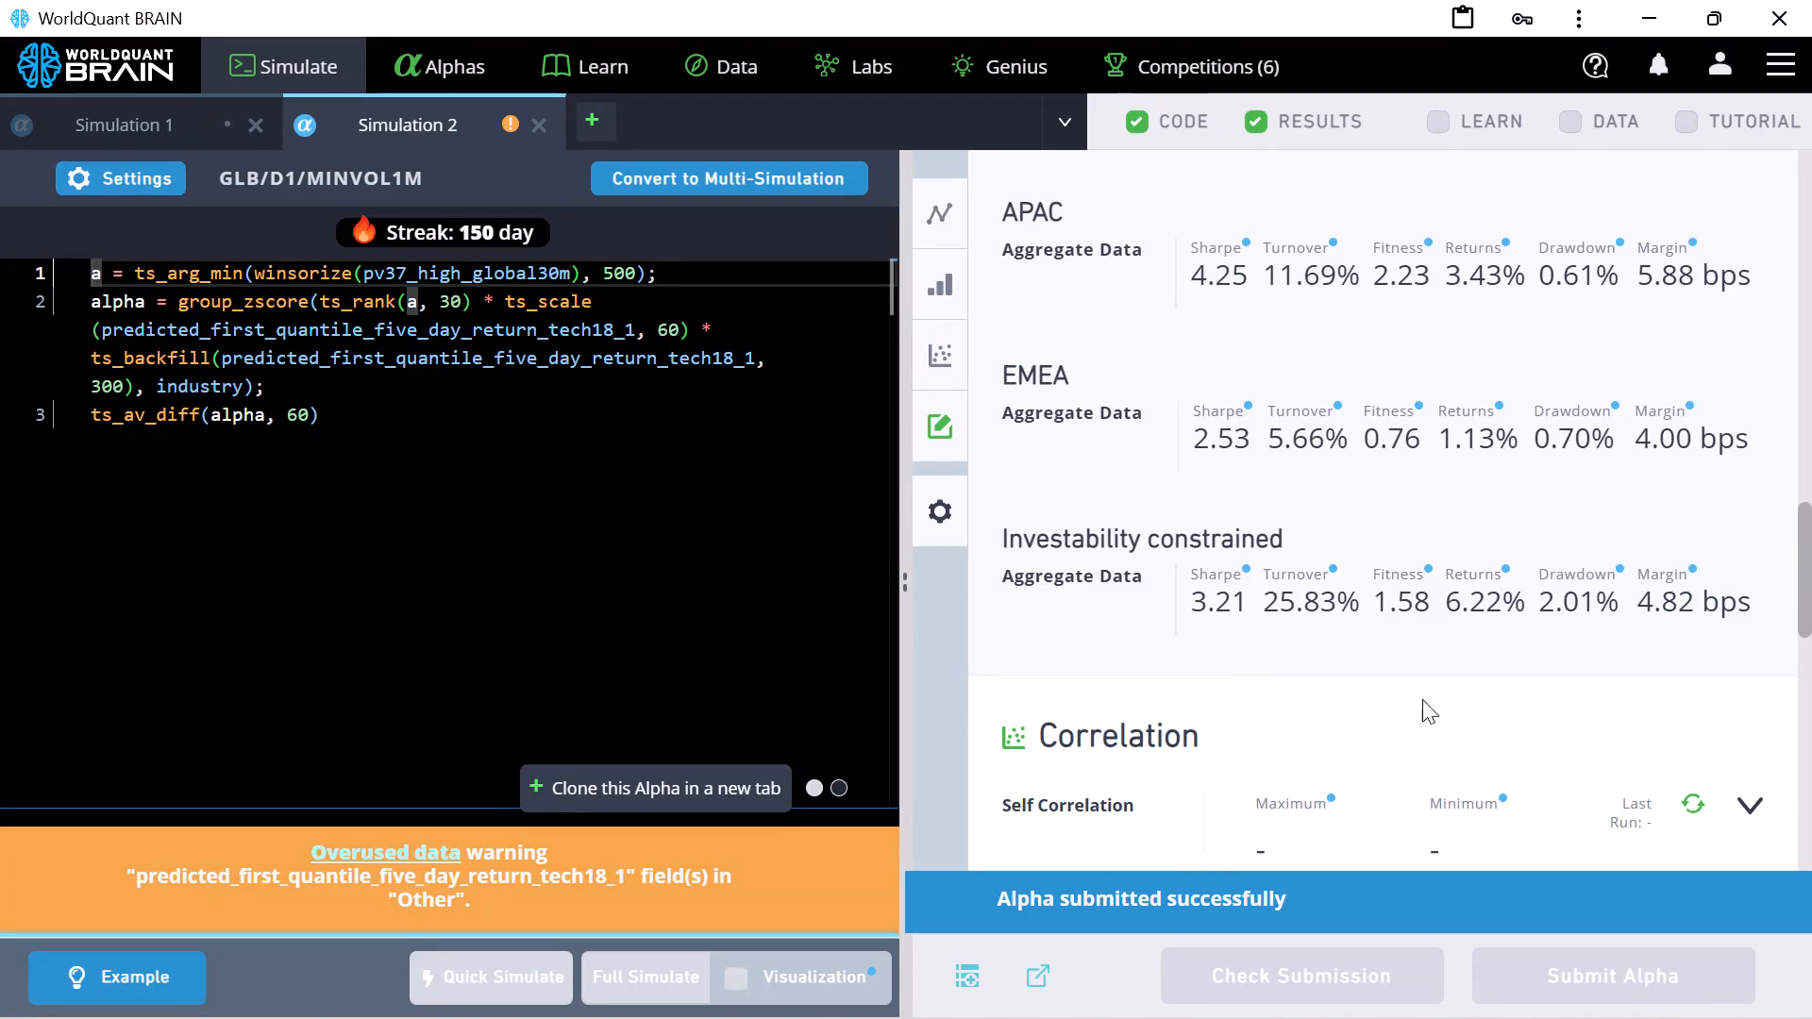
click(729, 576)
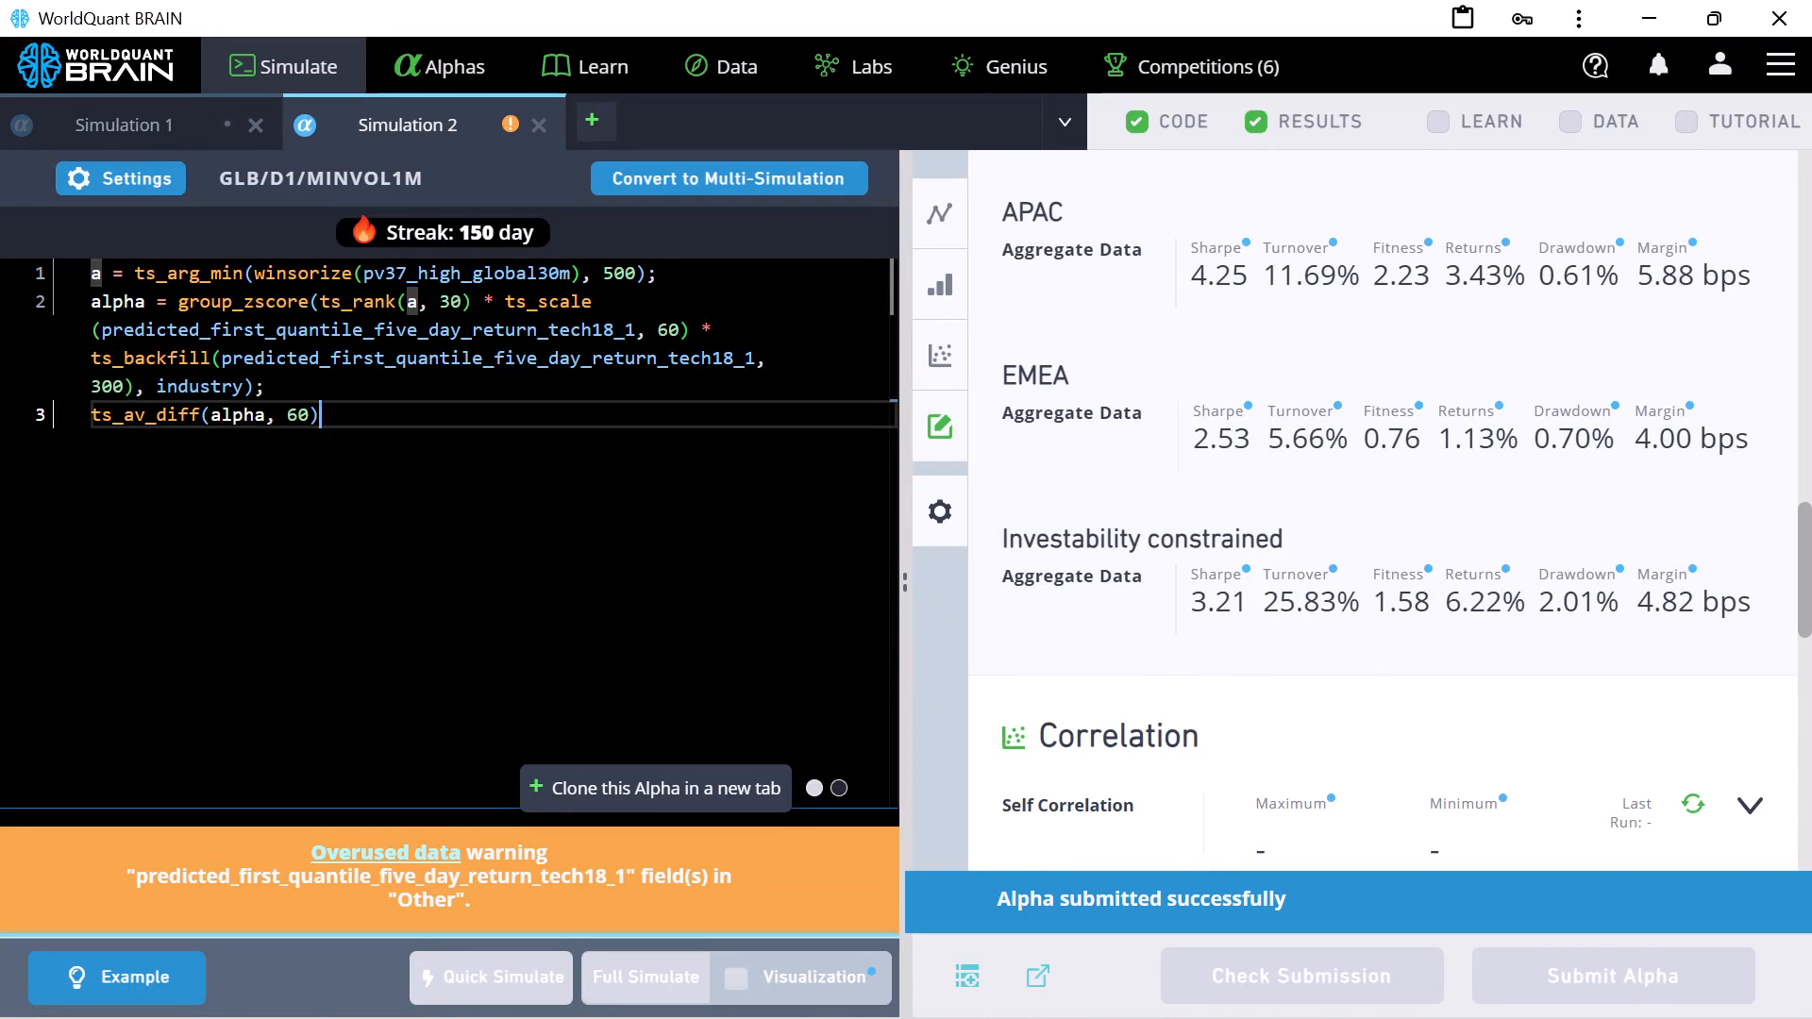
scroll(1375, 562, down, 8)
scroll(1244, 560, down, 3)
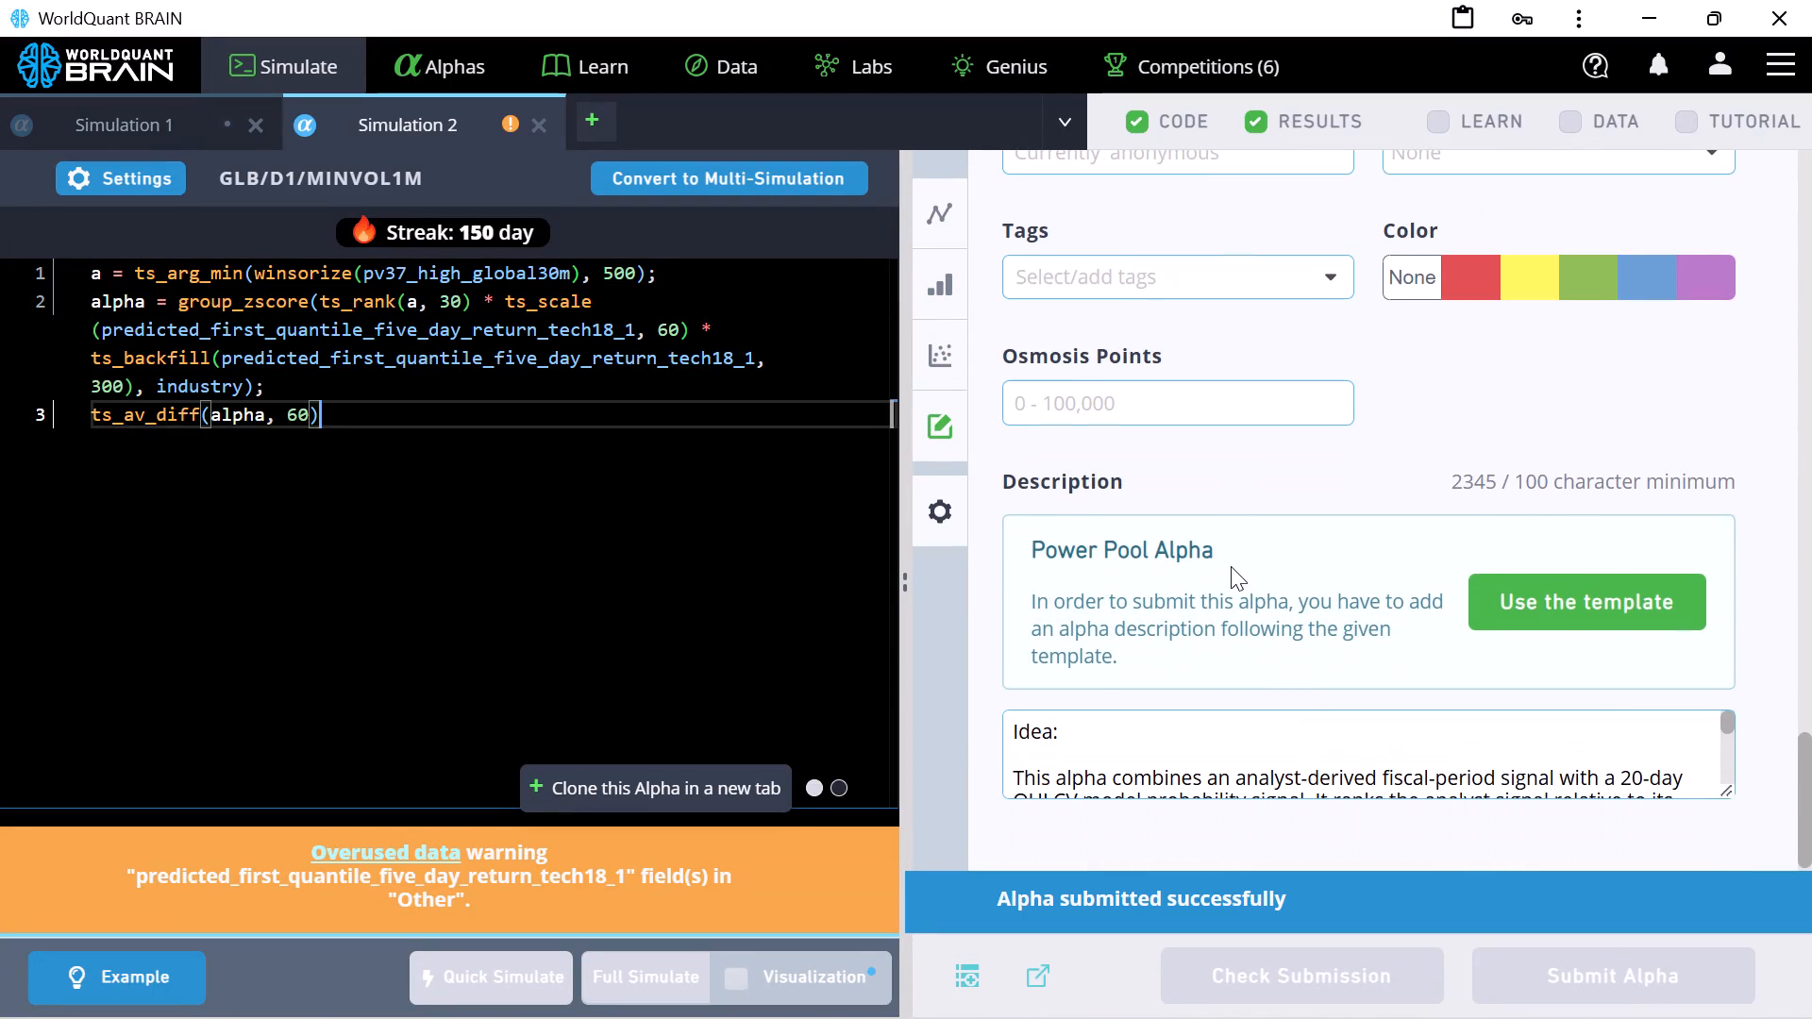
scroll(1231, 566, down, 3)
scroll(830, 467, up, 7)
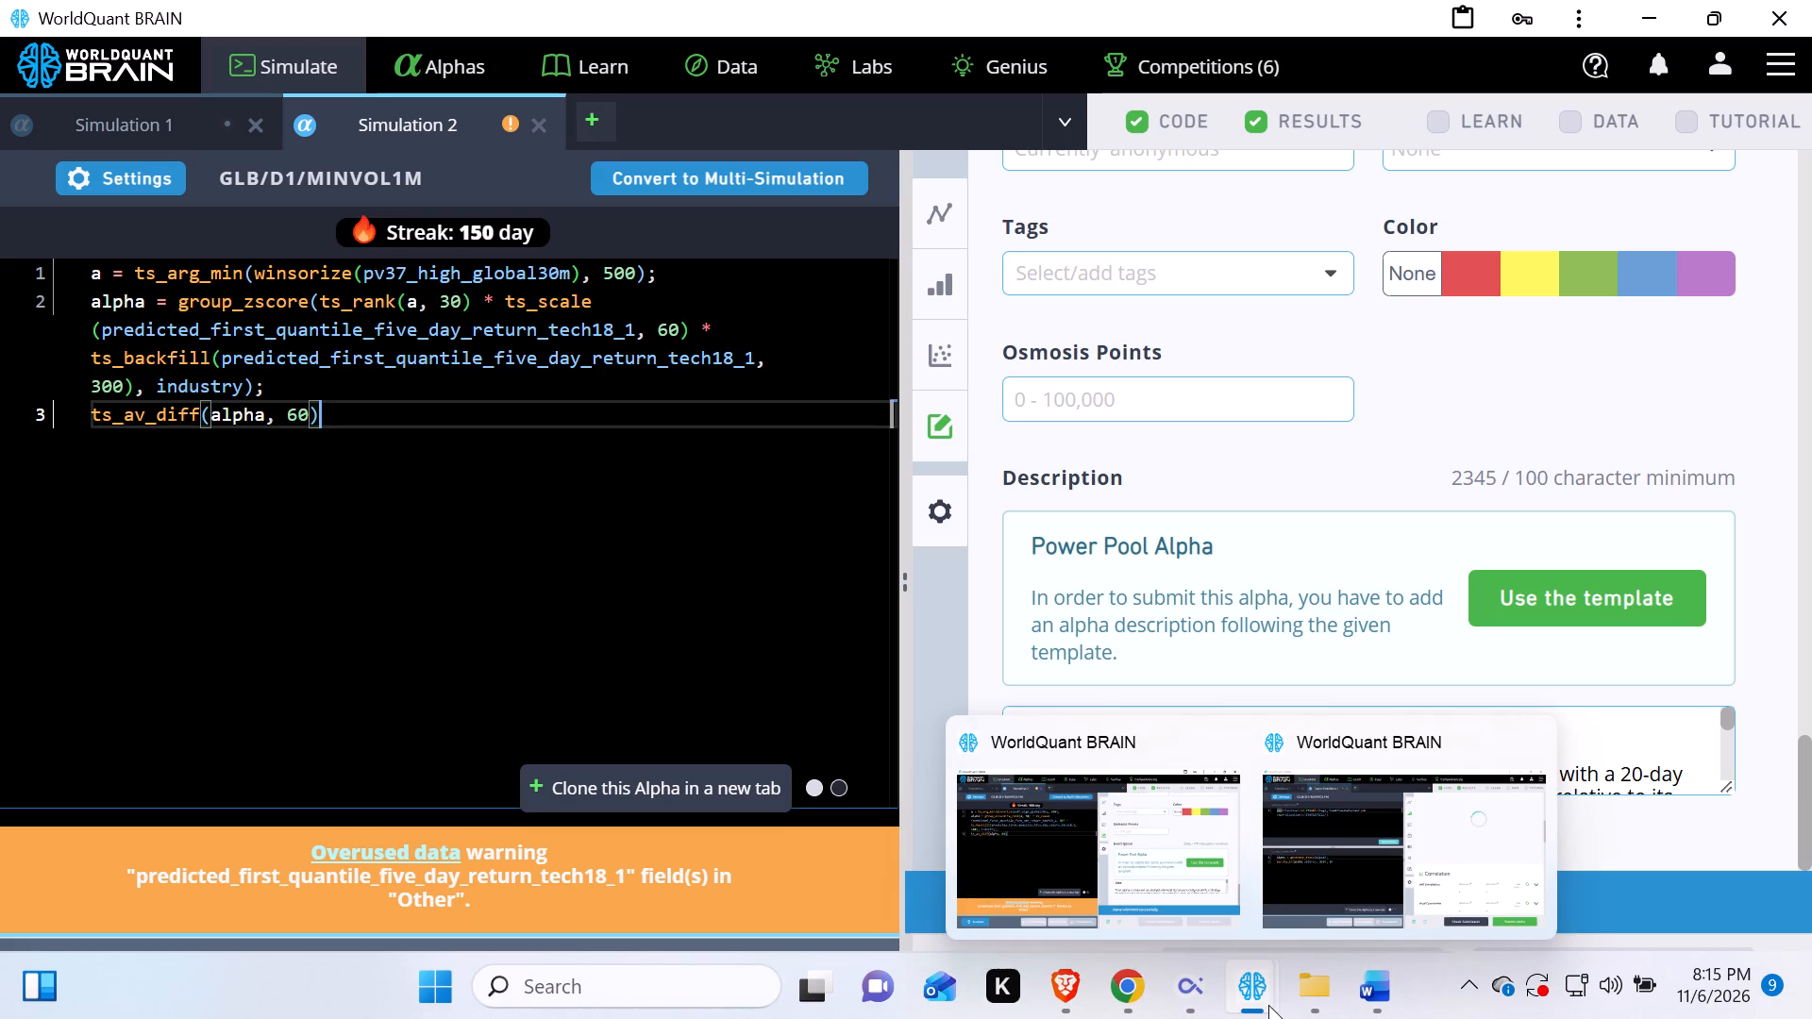
Switch to the other WorldQuant BRAIN window and review the Super Simulation 1 IS testing status.
click(1382, 892)
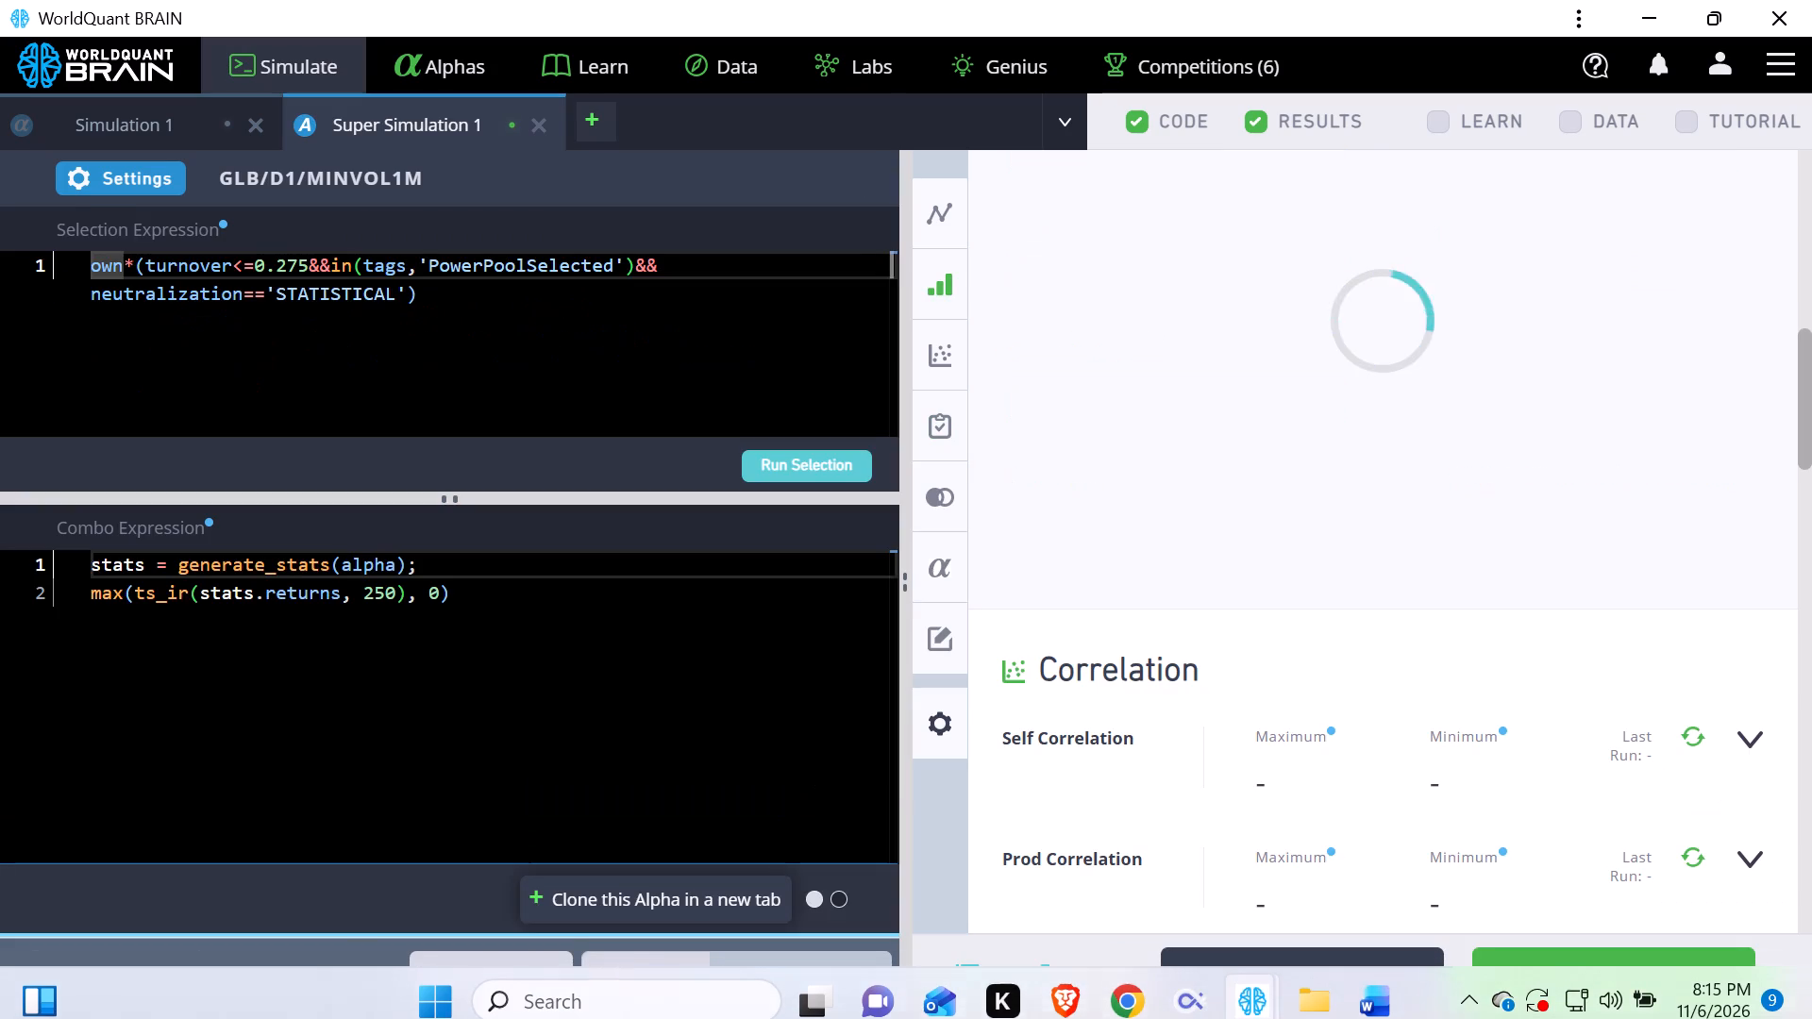
scroll(339, 306, down, 8)
scroll(1492, 823, down, 6)
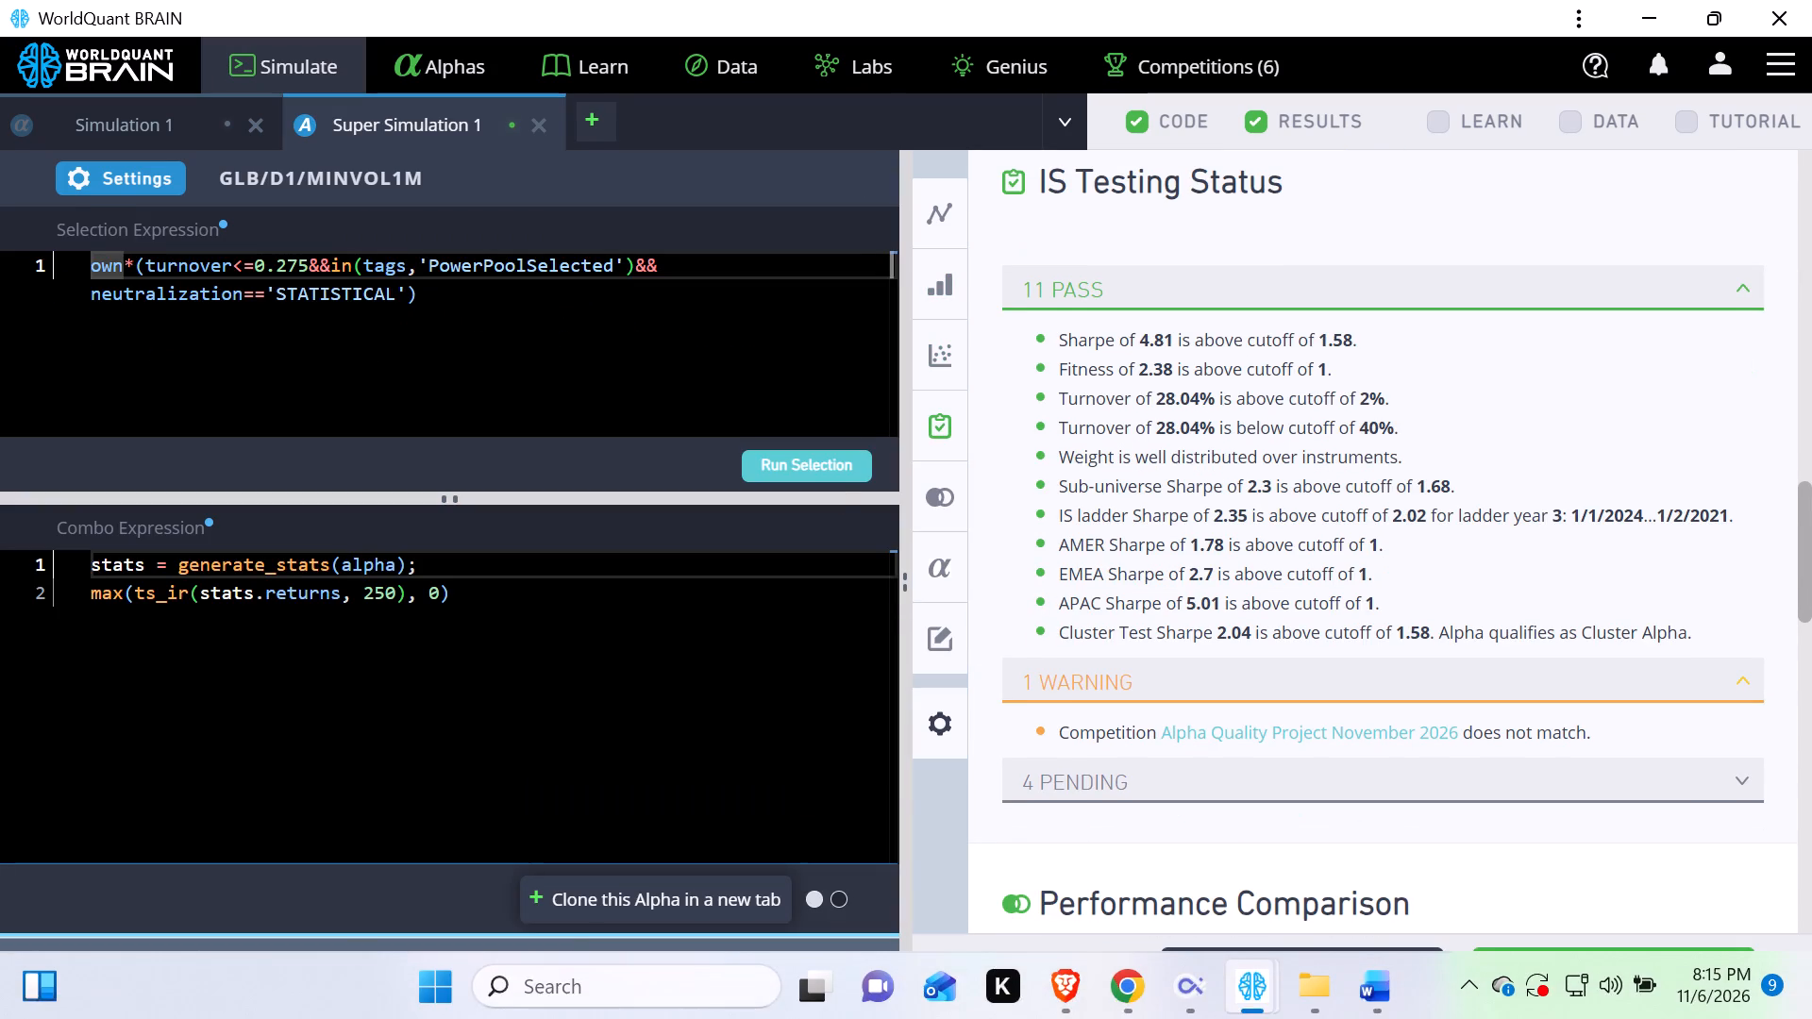
Switch to the 90's Hip Hop video mix open on YouTube in Brave.
click(1072, 993)
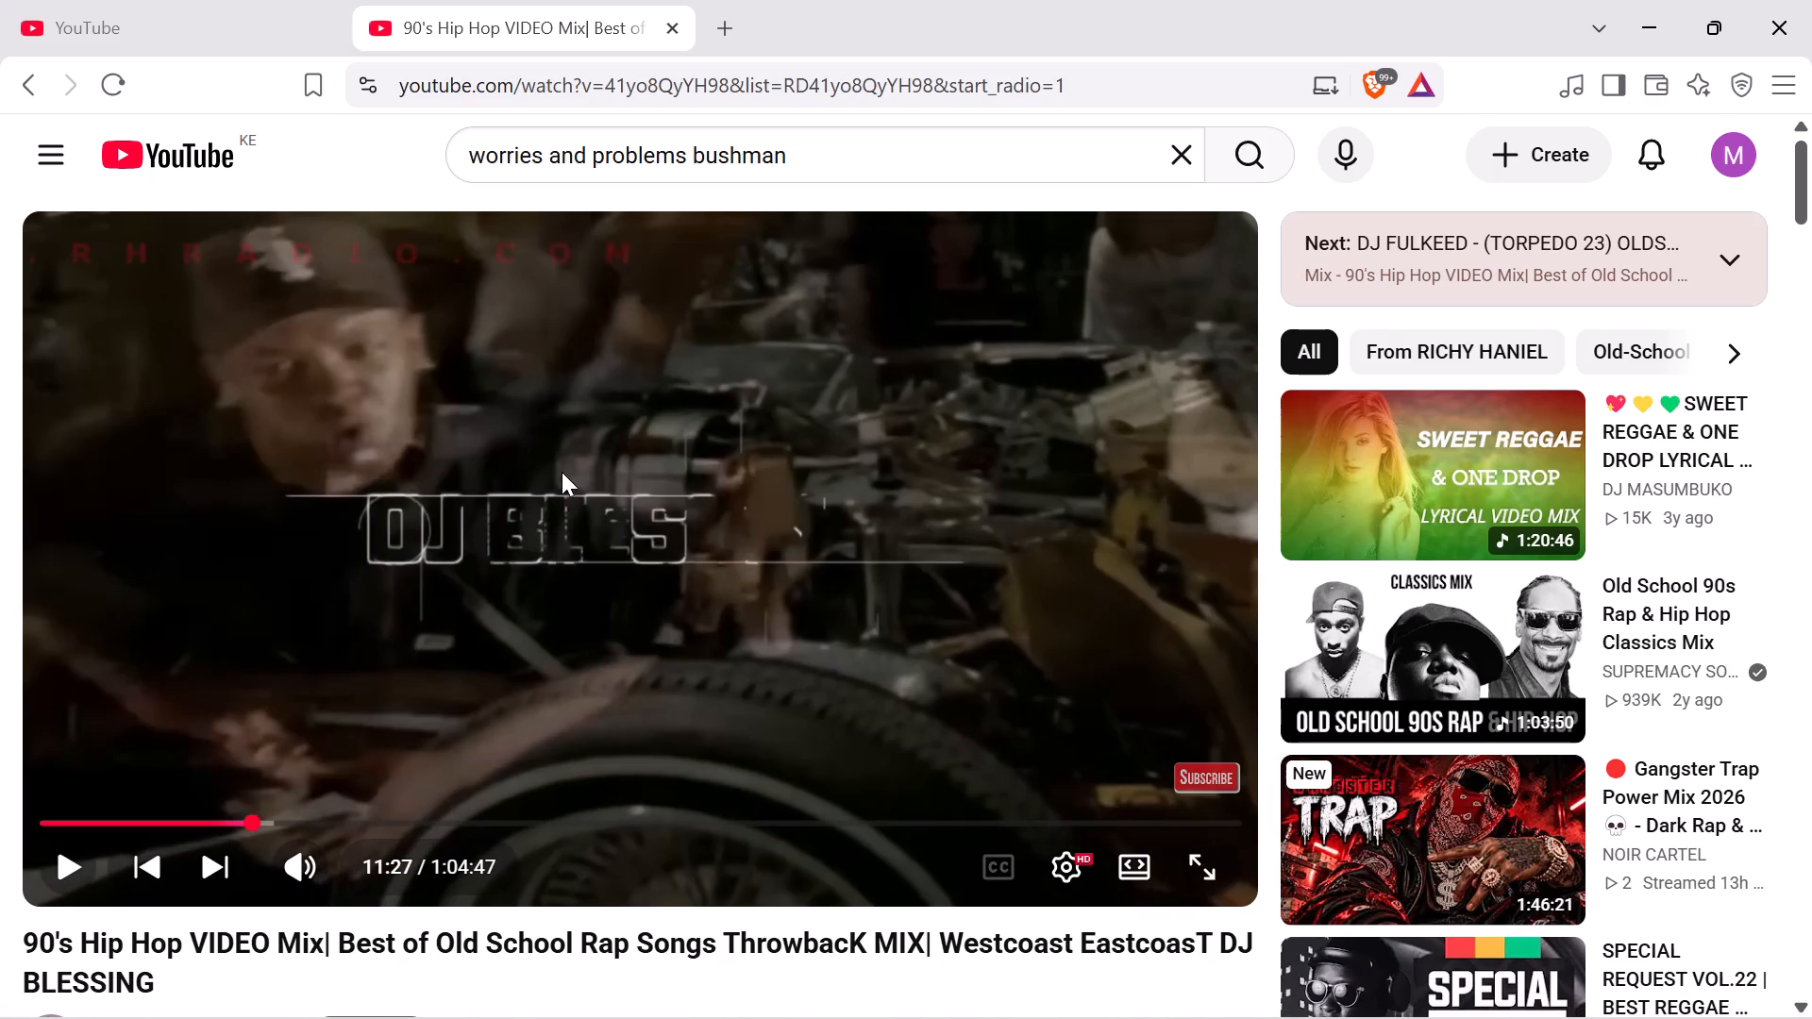
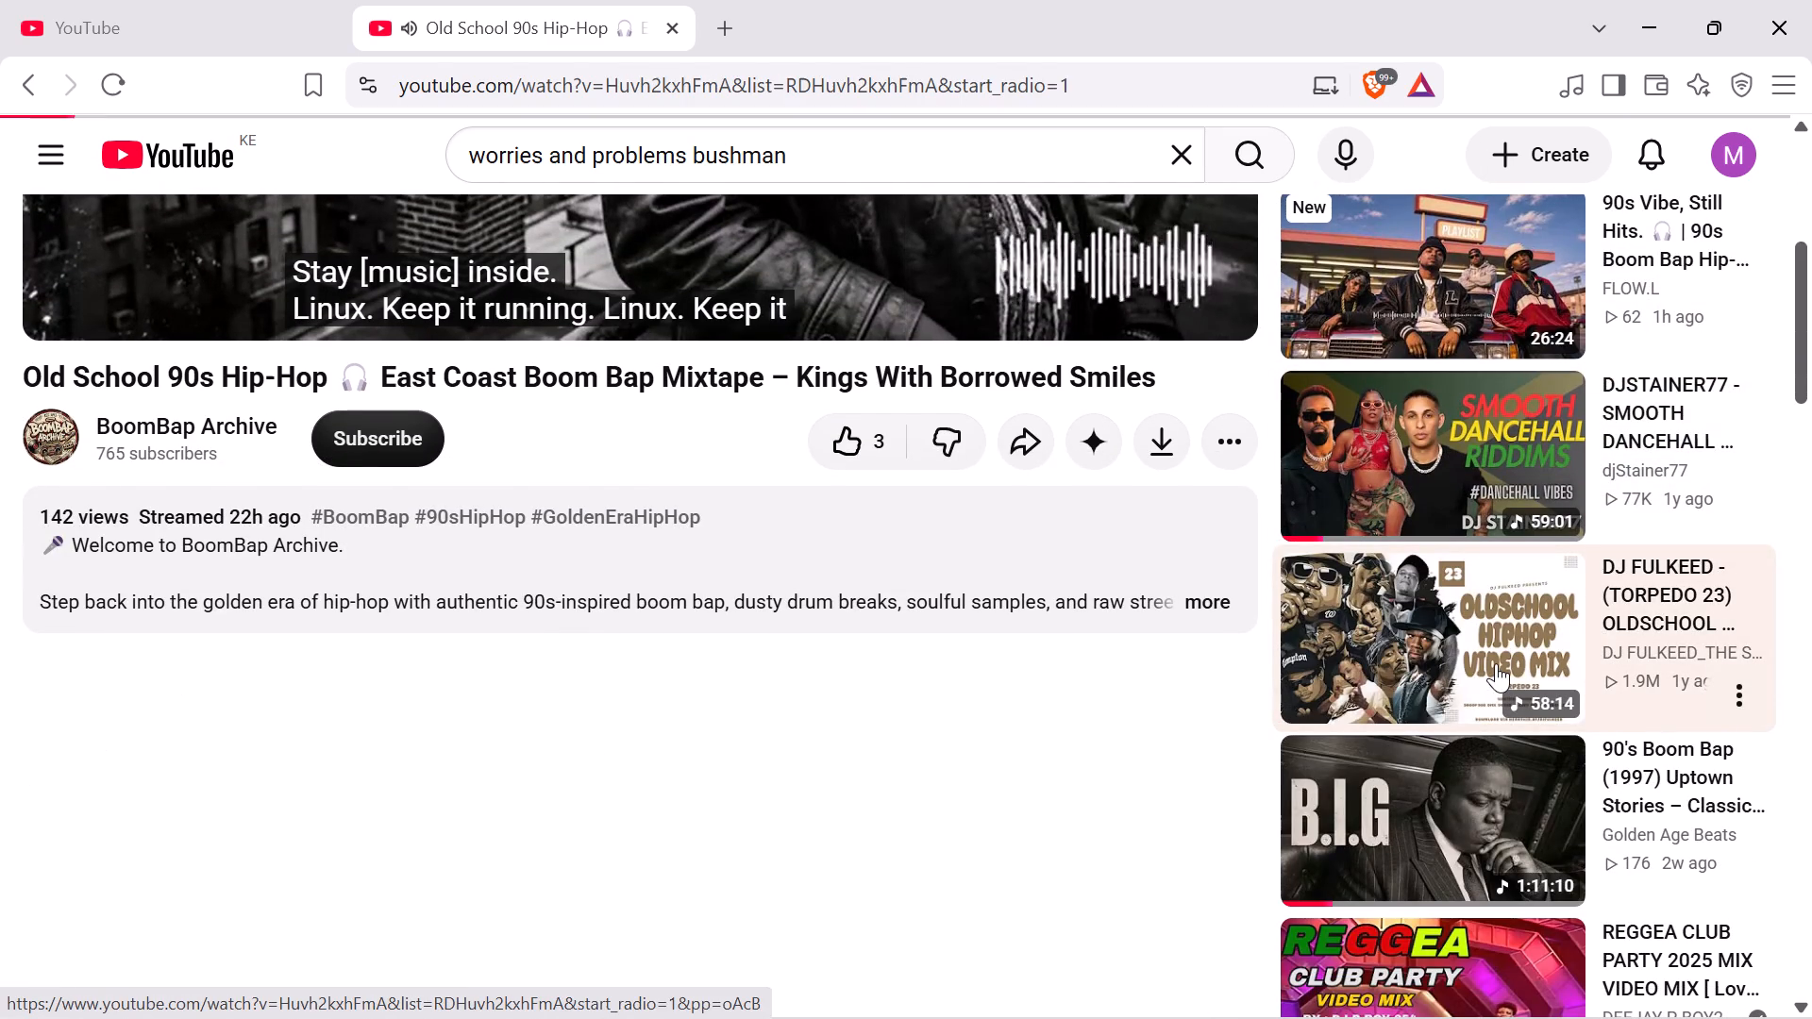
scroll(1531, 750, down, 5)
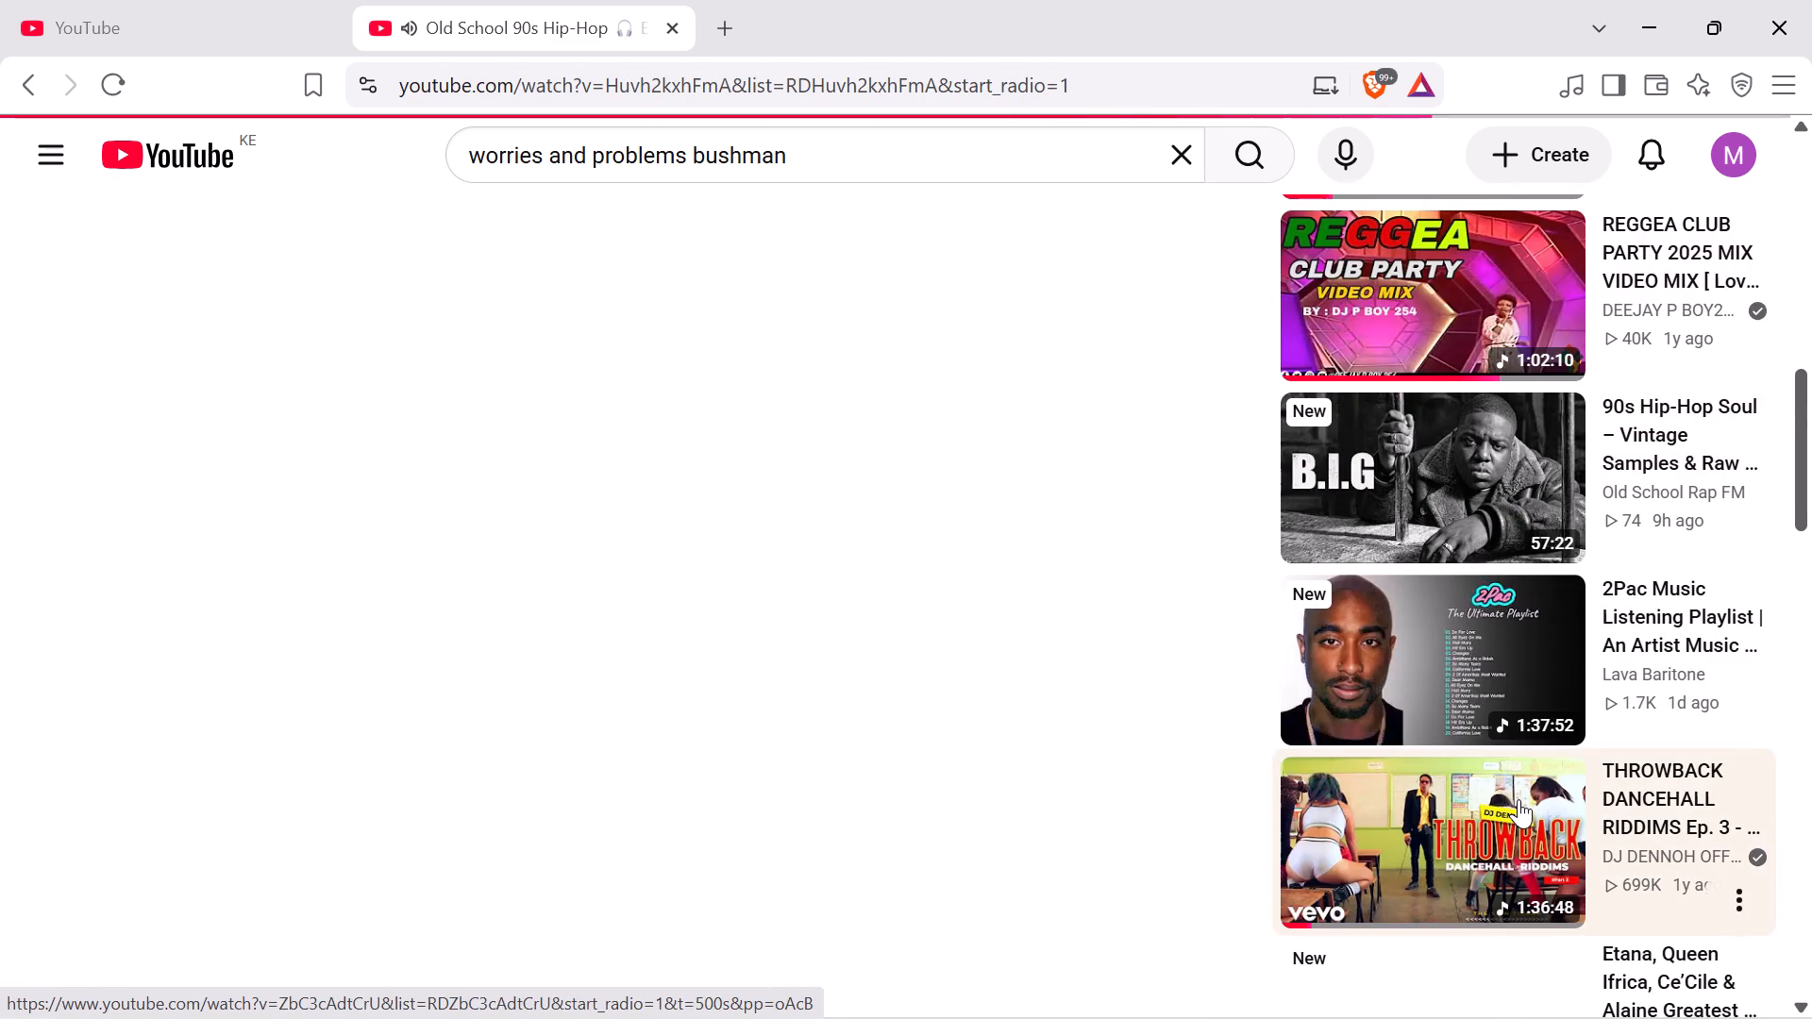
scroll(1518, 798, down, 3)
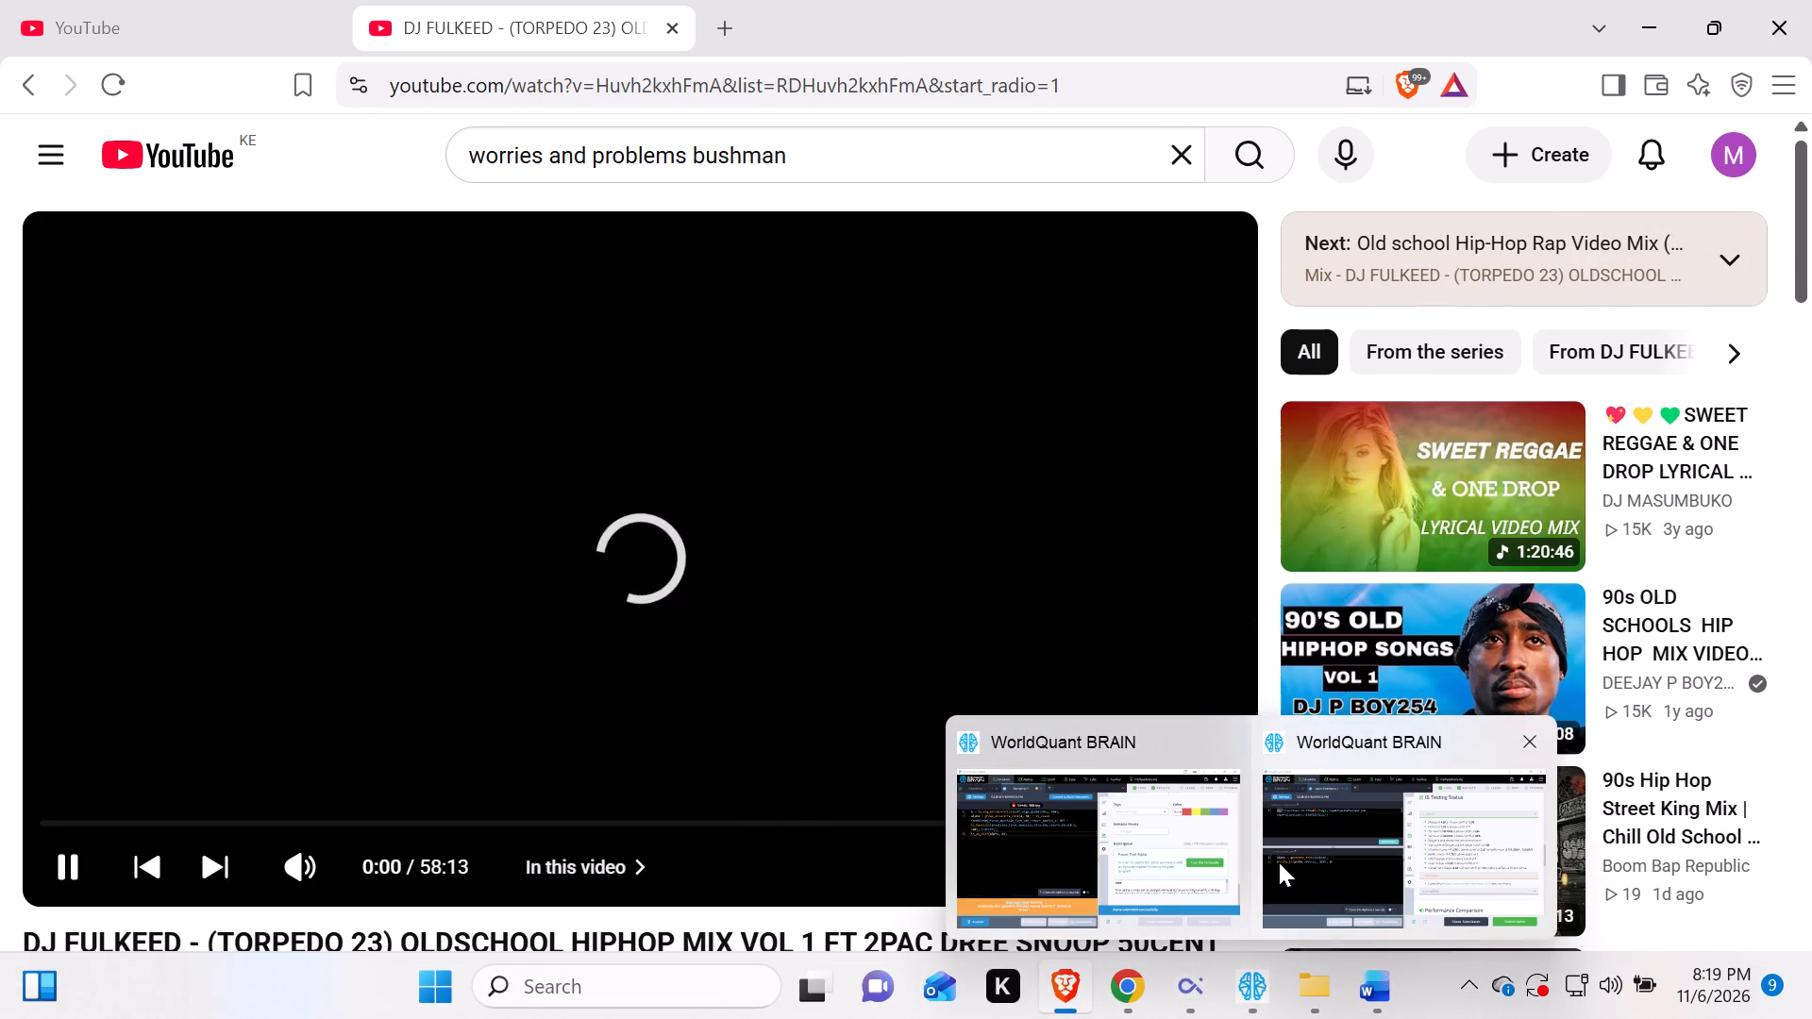
Switch to the WorldQuant BRAIN window with Super Simulation 1 and look over its component alphas, properties and IS Summary.
click(1279, 862)
scroll(1583, 622, down, 8)
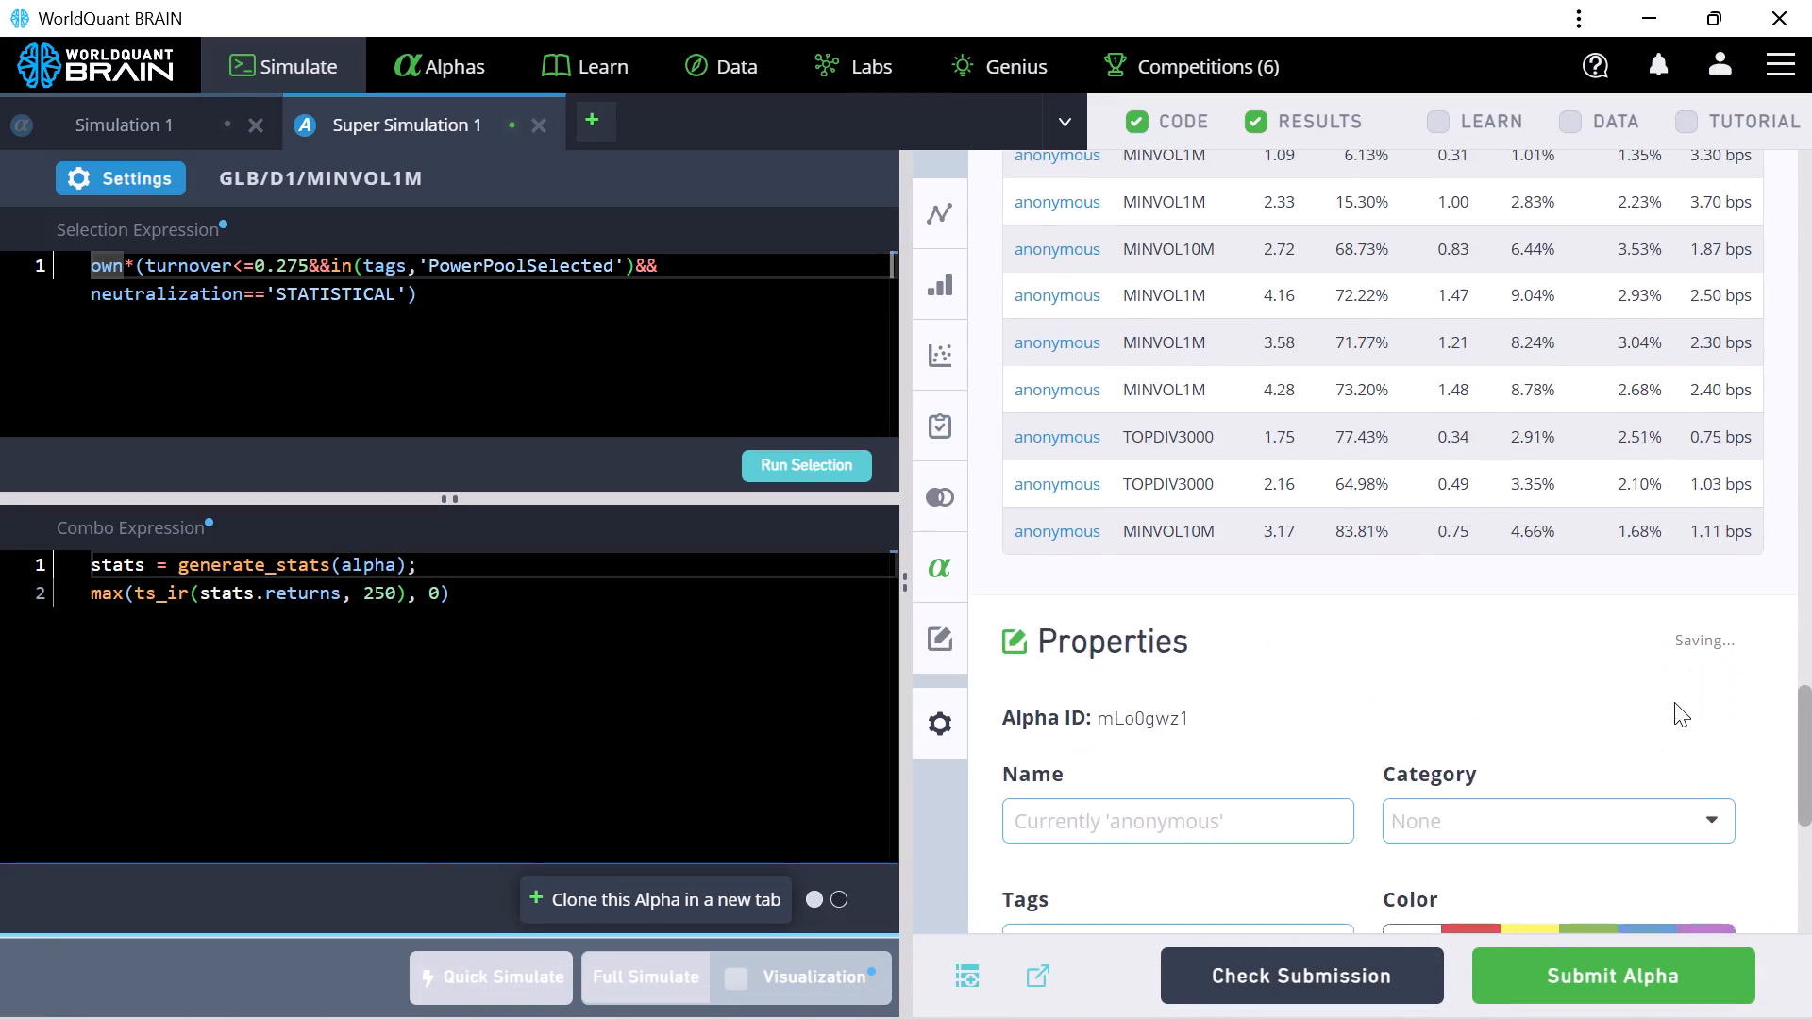
scroll(1674, 702, up, 19)
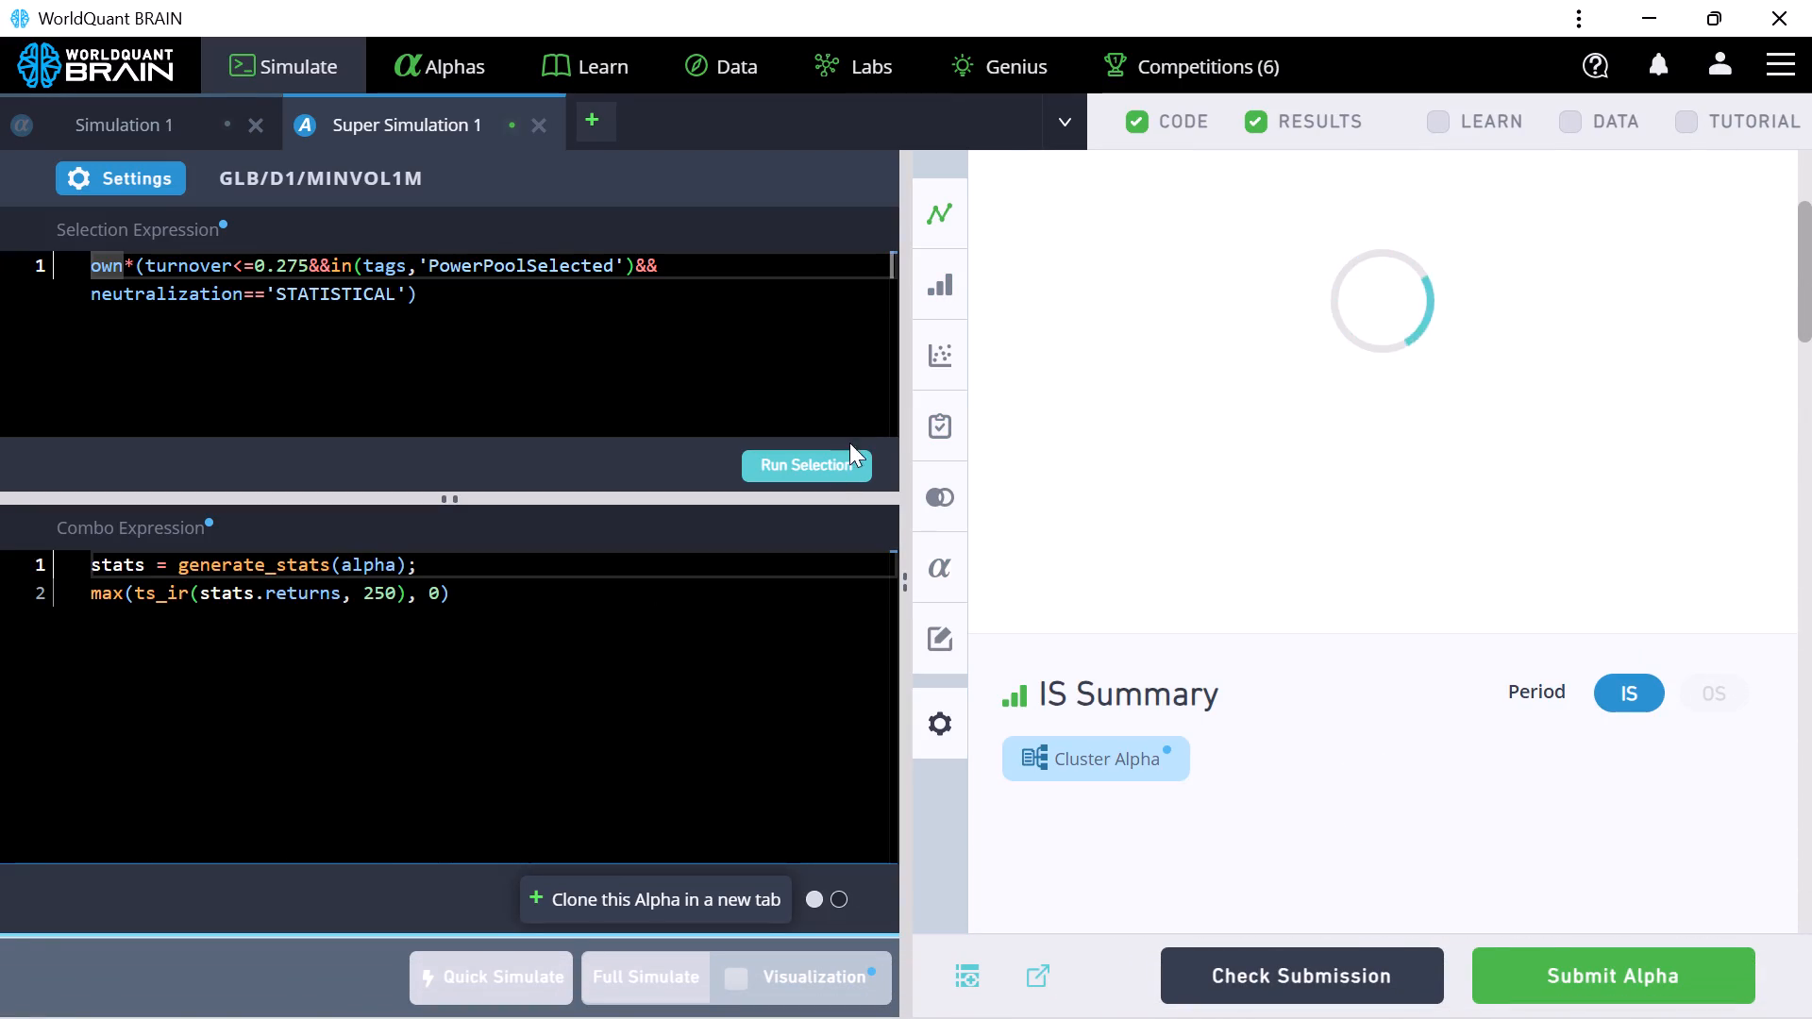
Open the Super Simulation 1 settings and start editing the Truncation value in the combo settings.
click(151, 175)
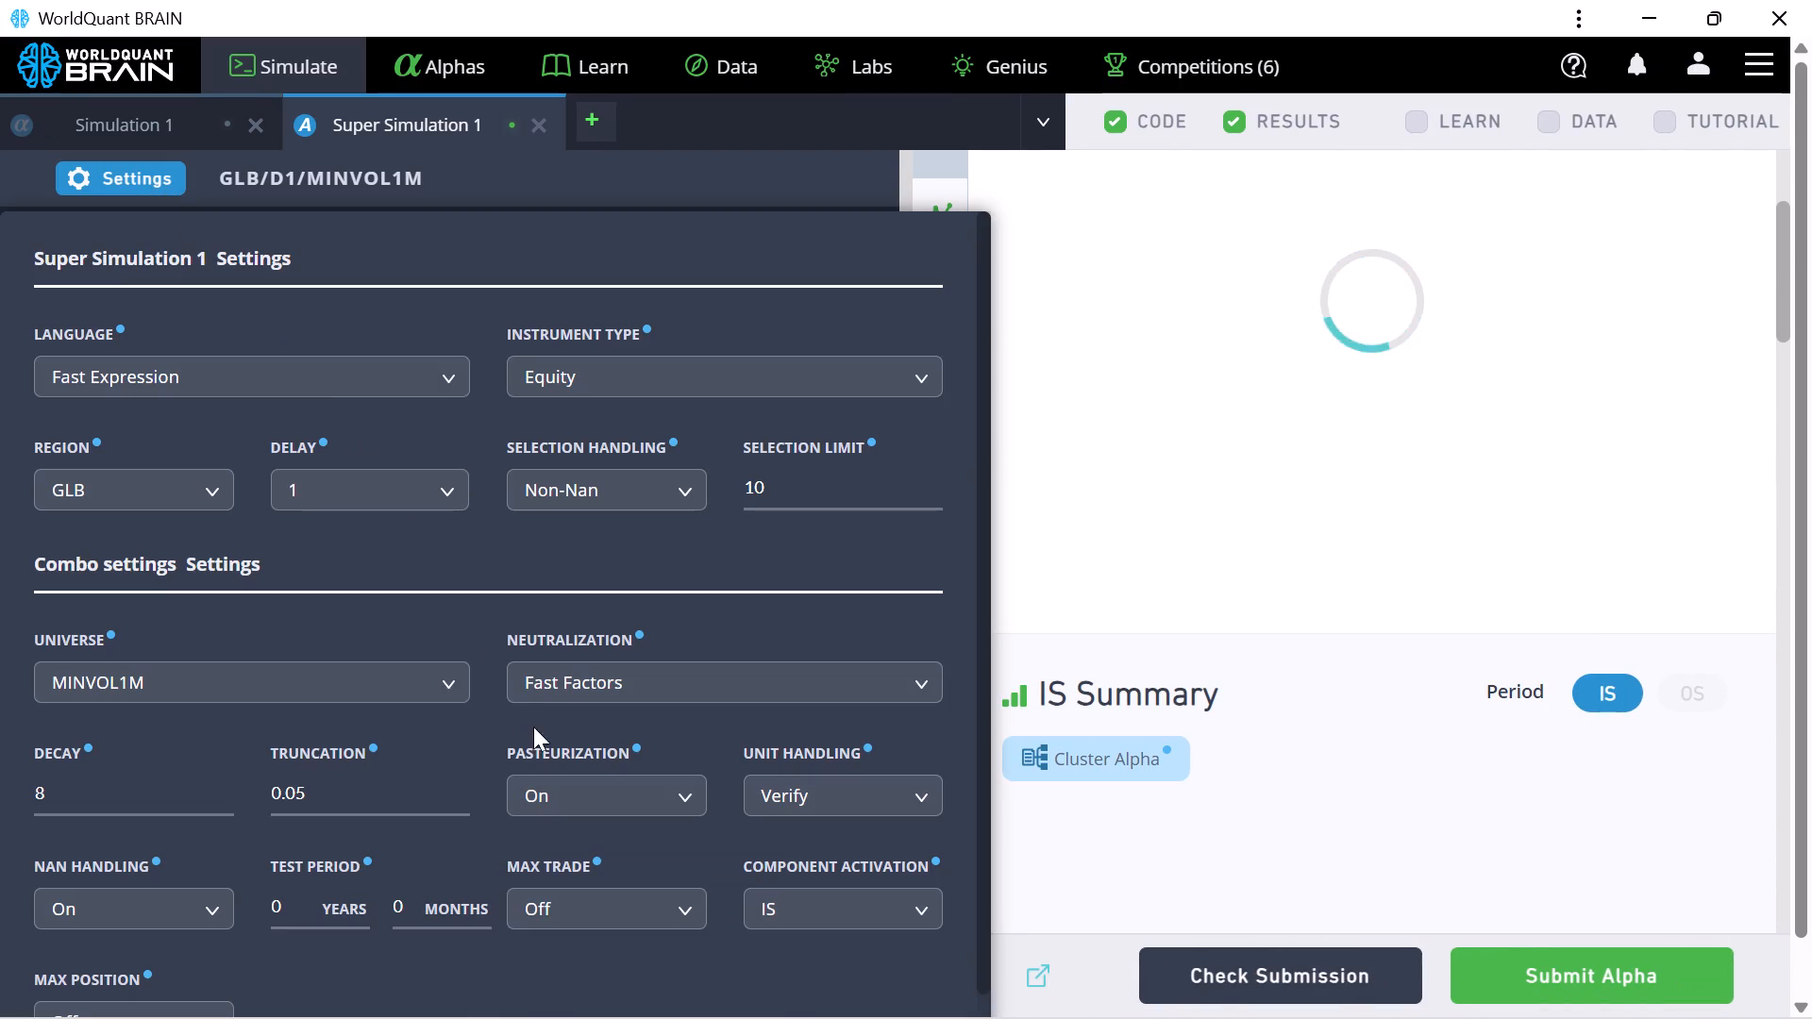
click(298, 790)
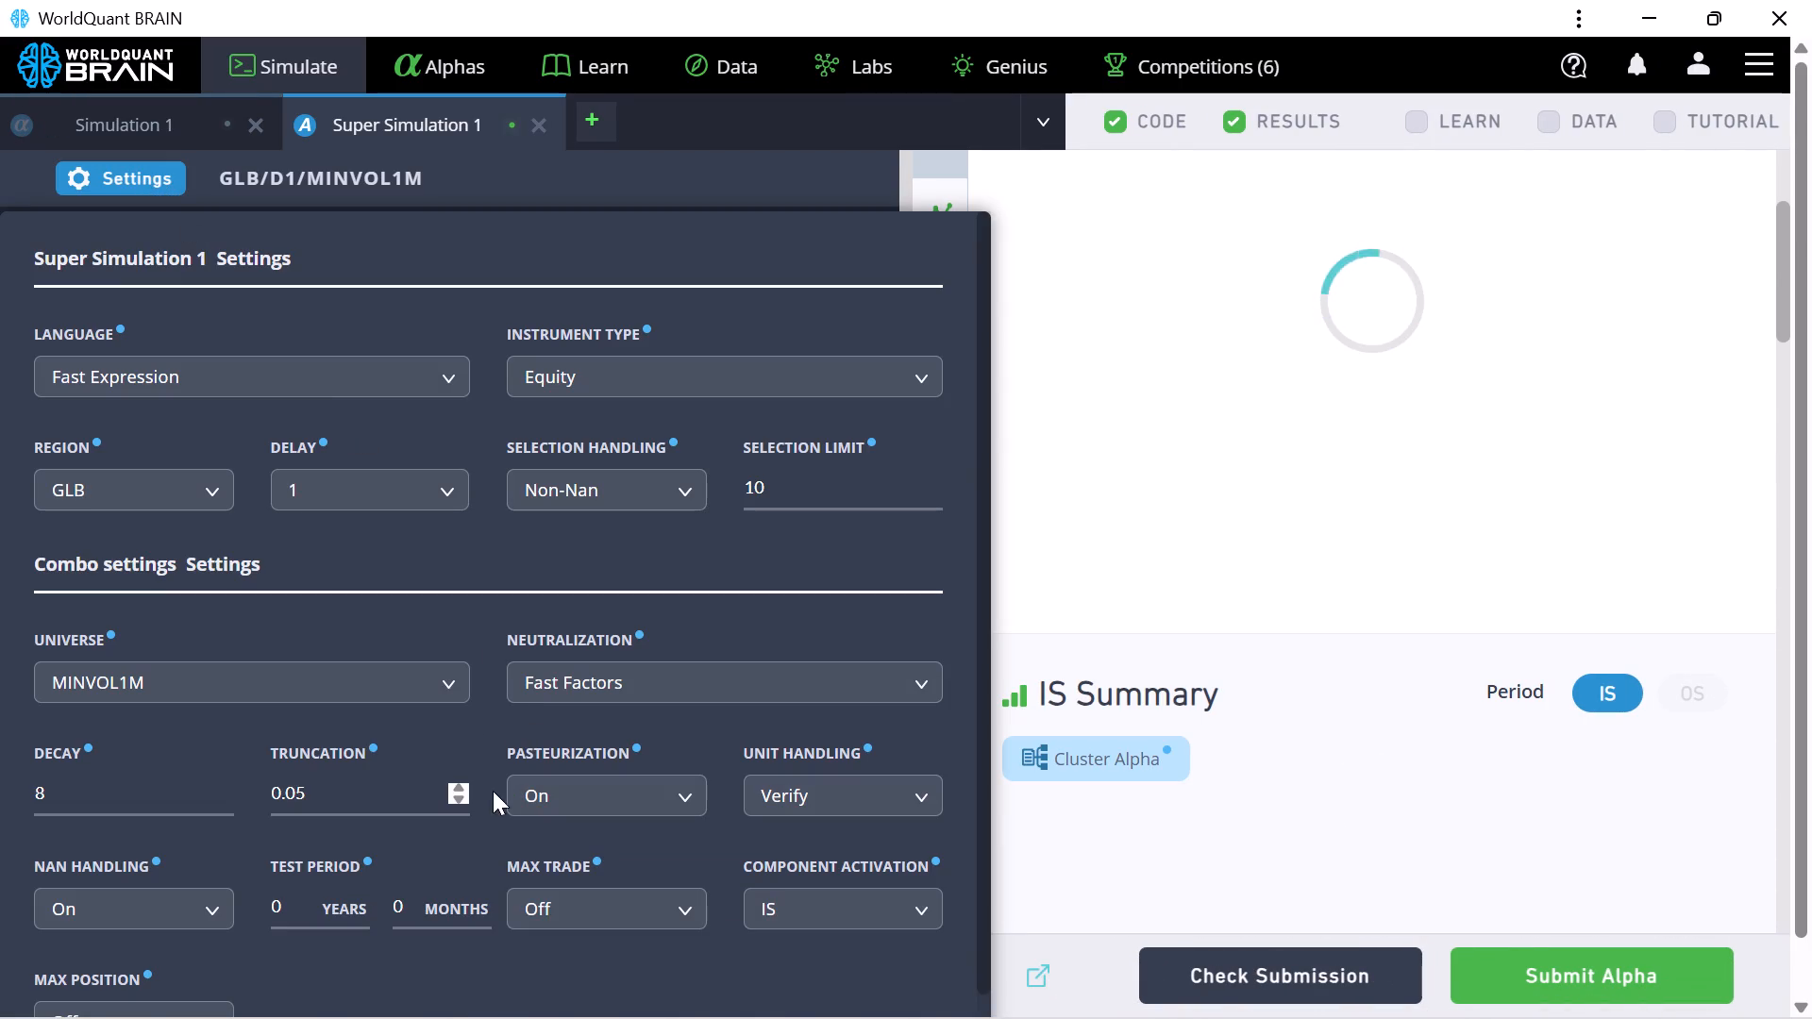
Set the Truncation in Super Simulation 1's combo settings to 0.08 and apply the settings.
click(458, 788)
click(458, 788)
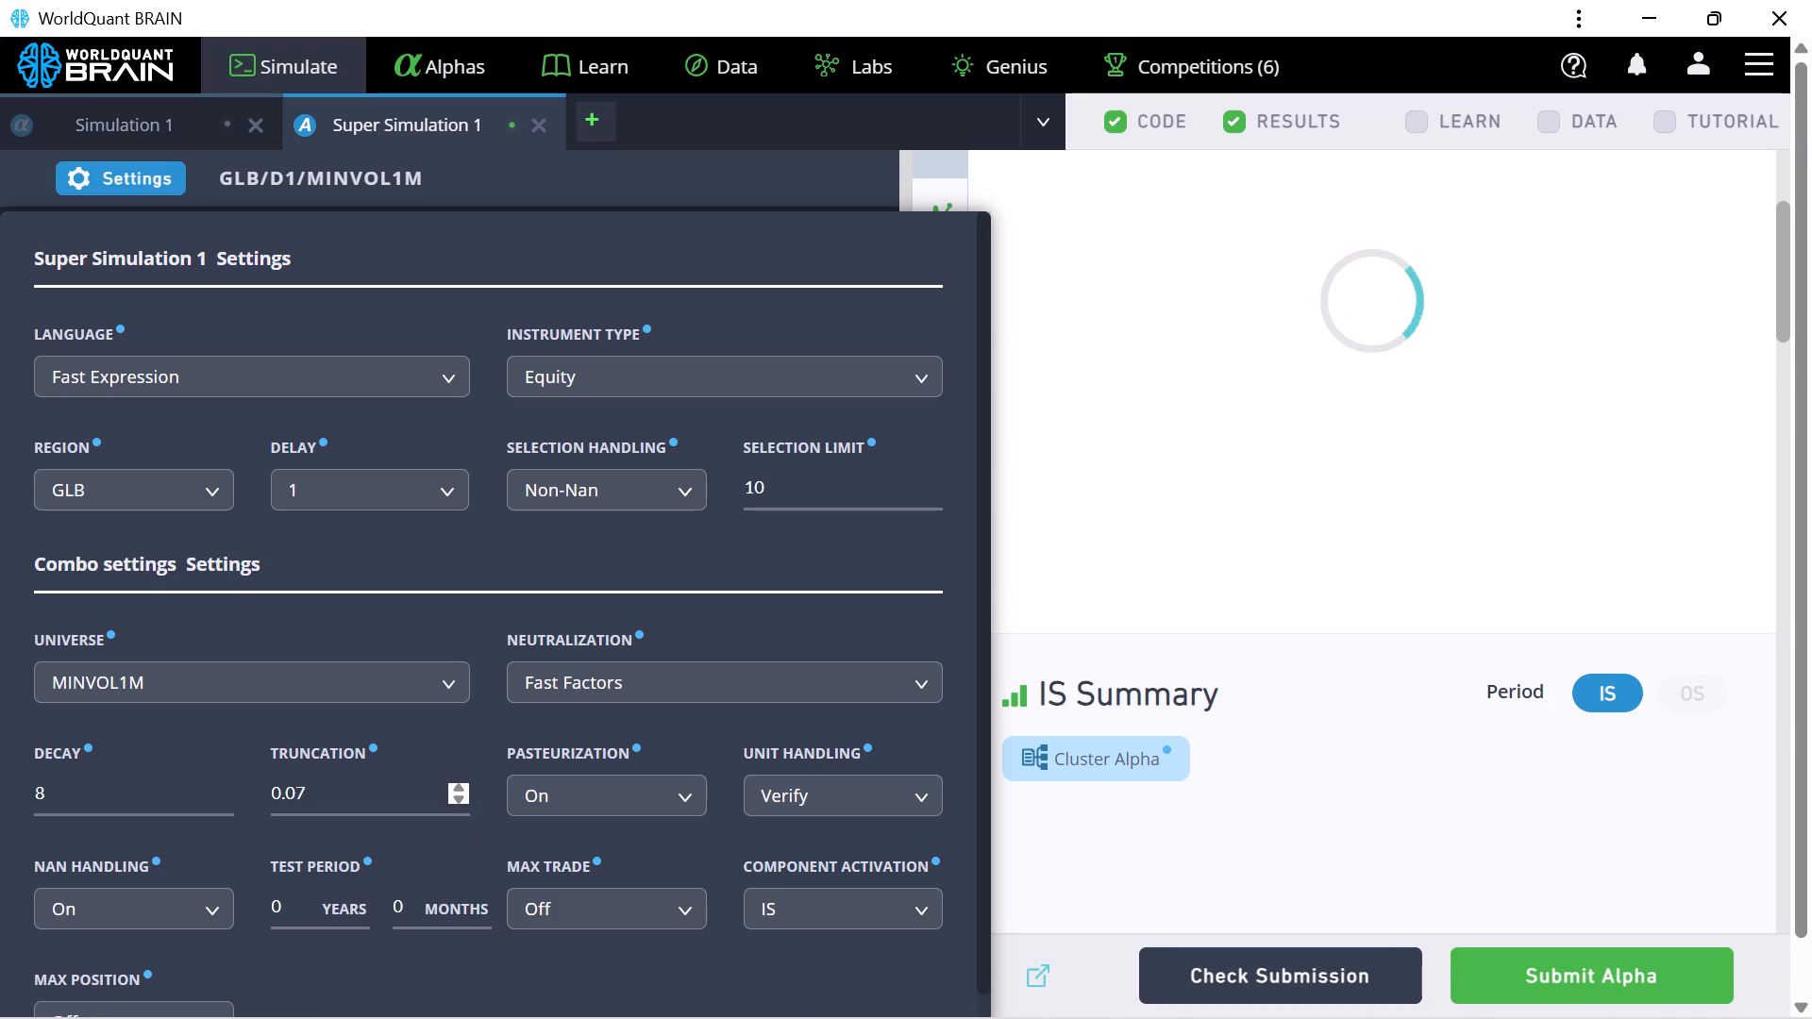
click(453, 791)
scroll(679, 619, down, 13)
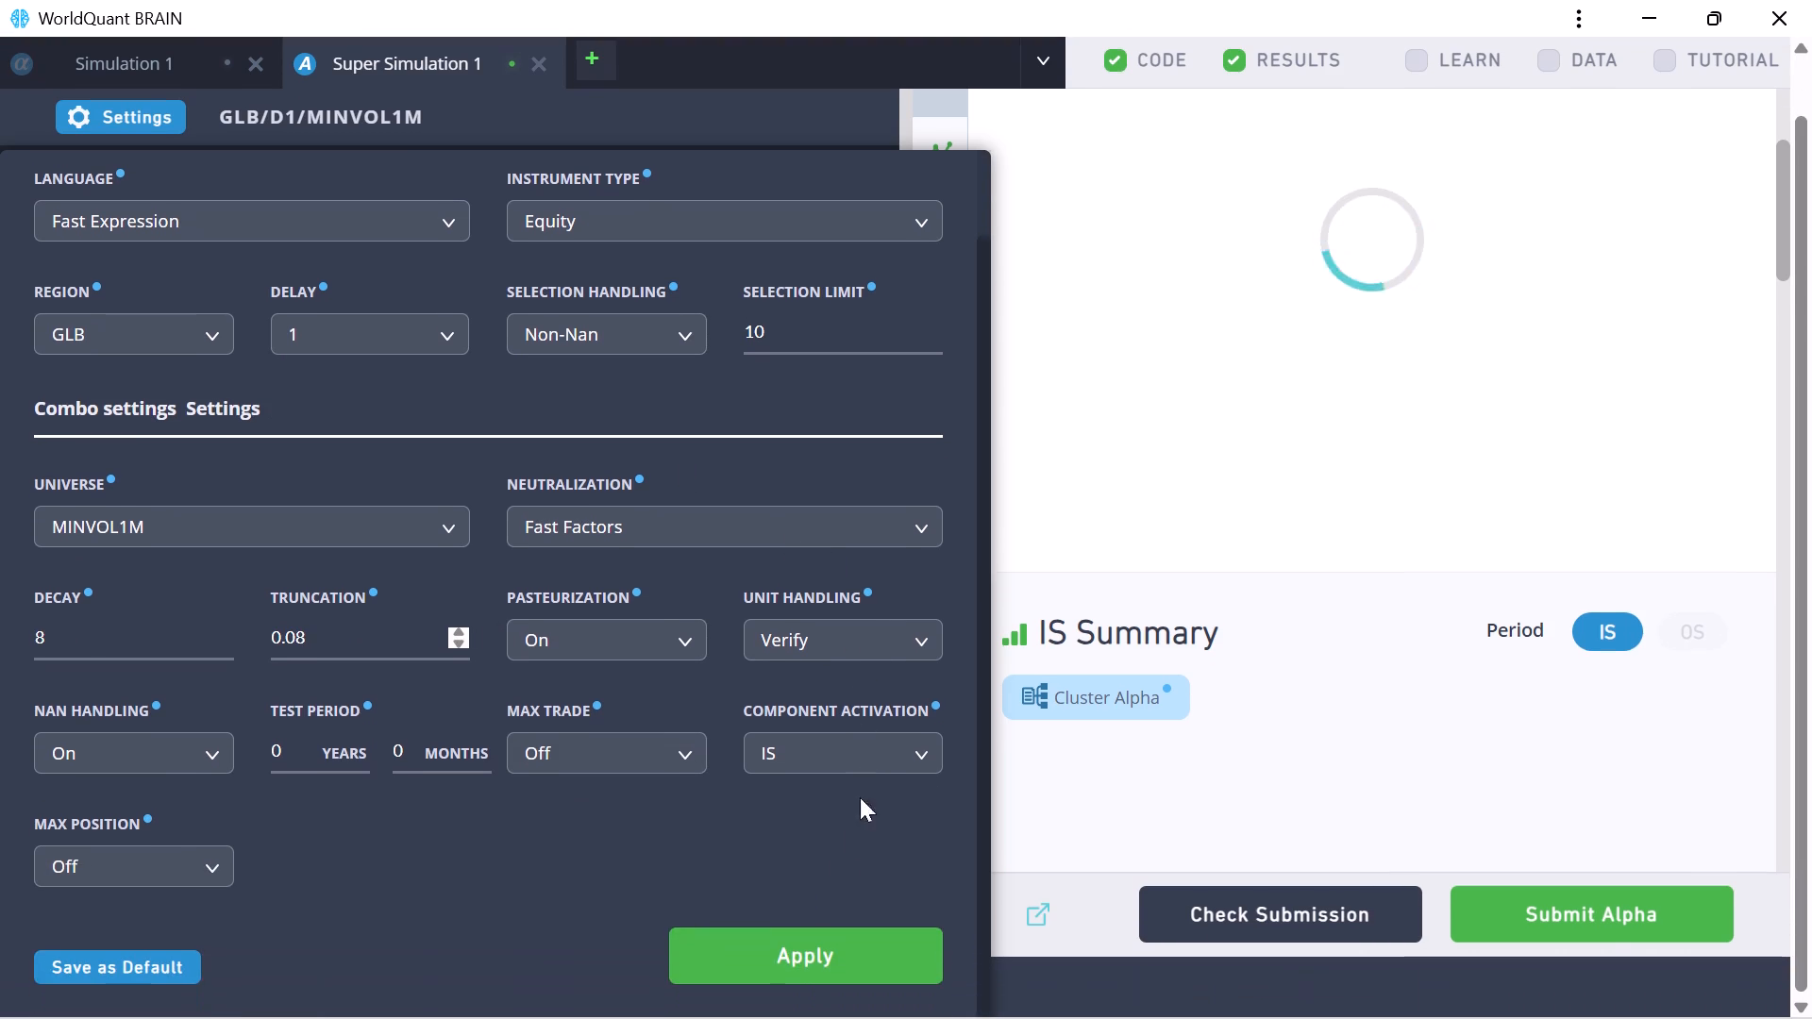
click(794, 952)
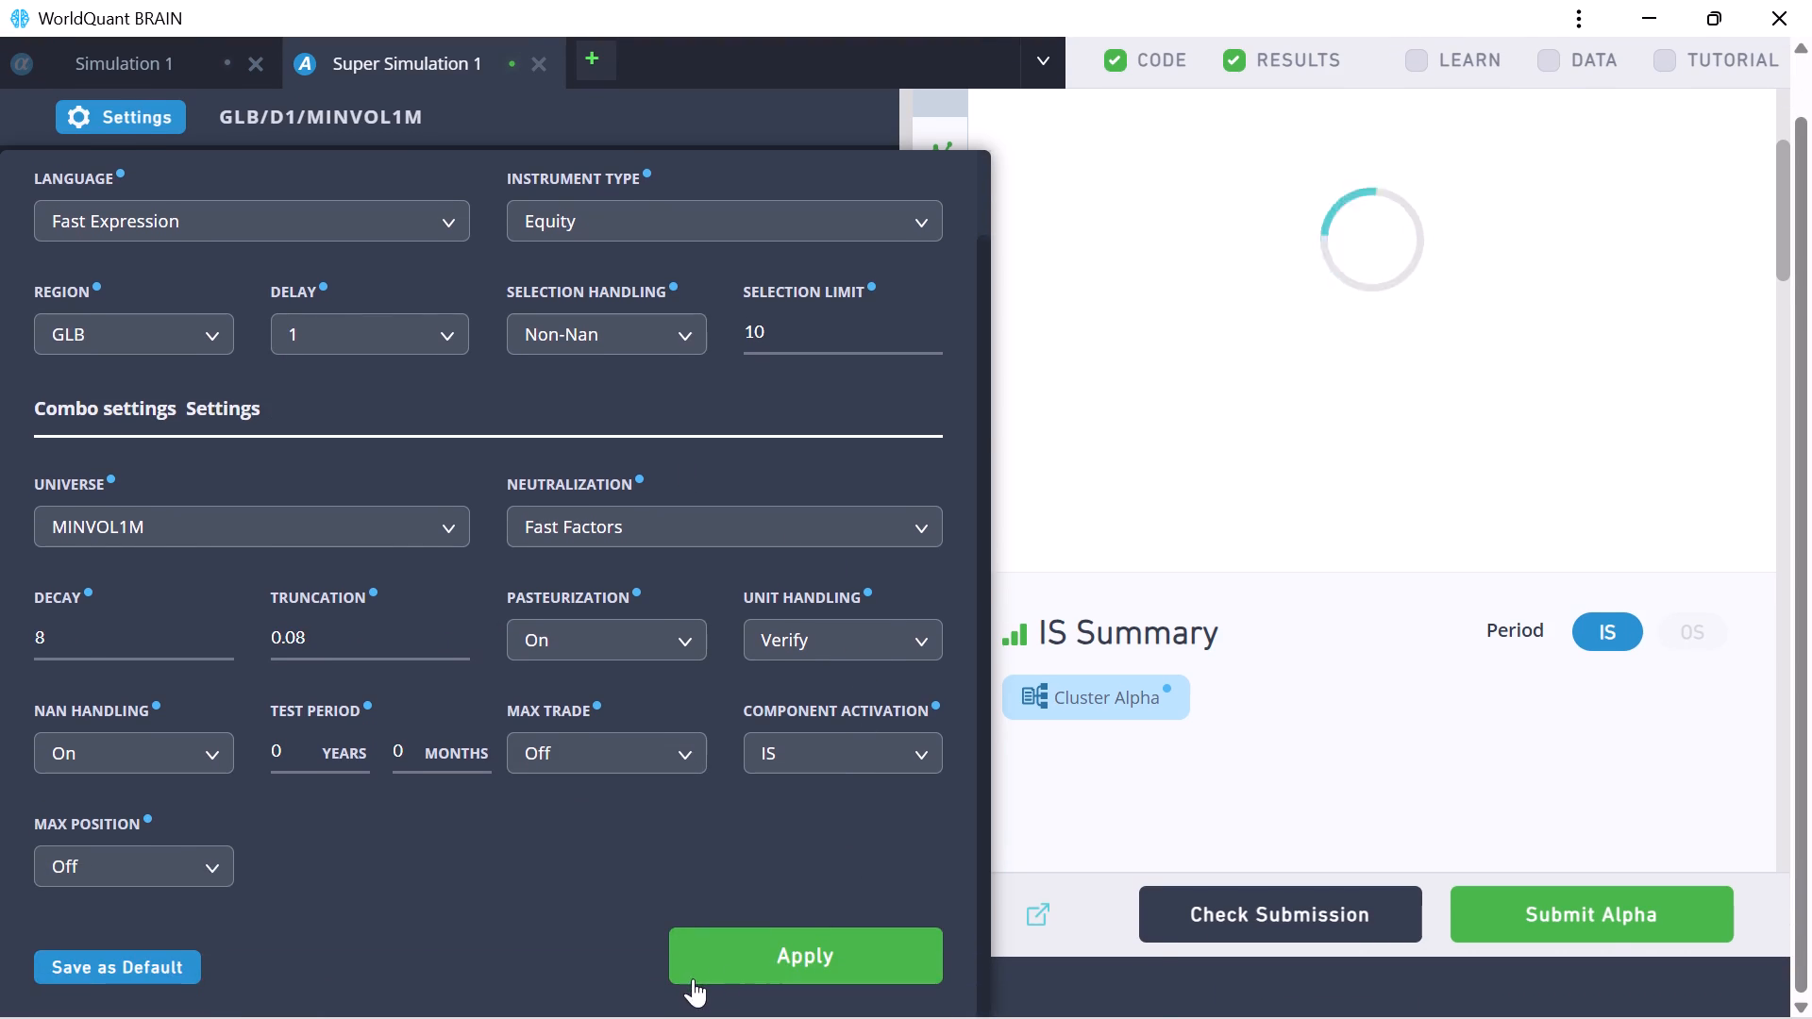
Run a full simulation of Super Simulation 1 with the applied settings.
click(668, 975)
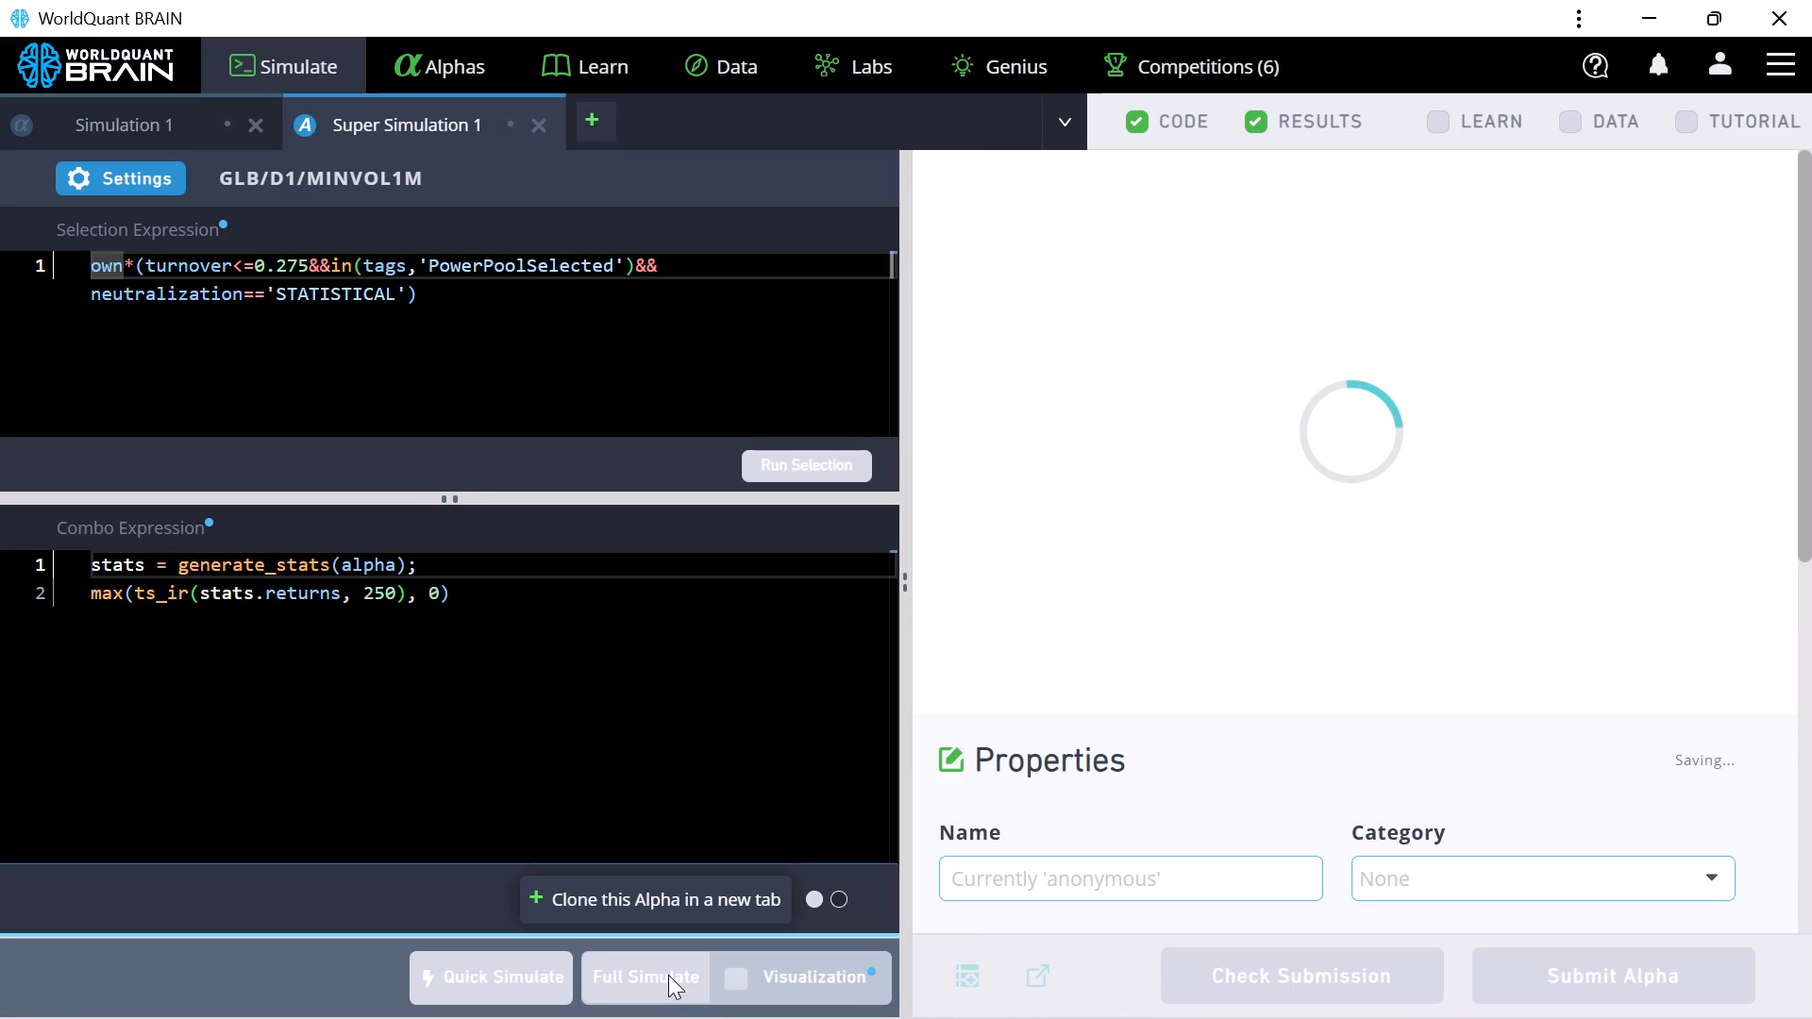
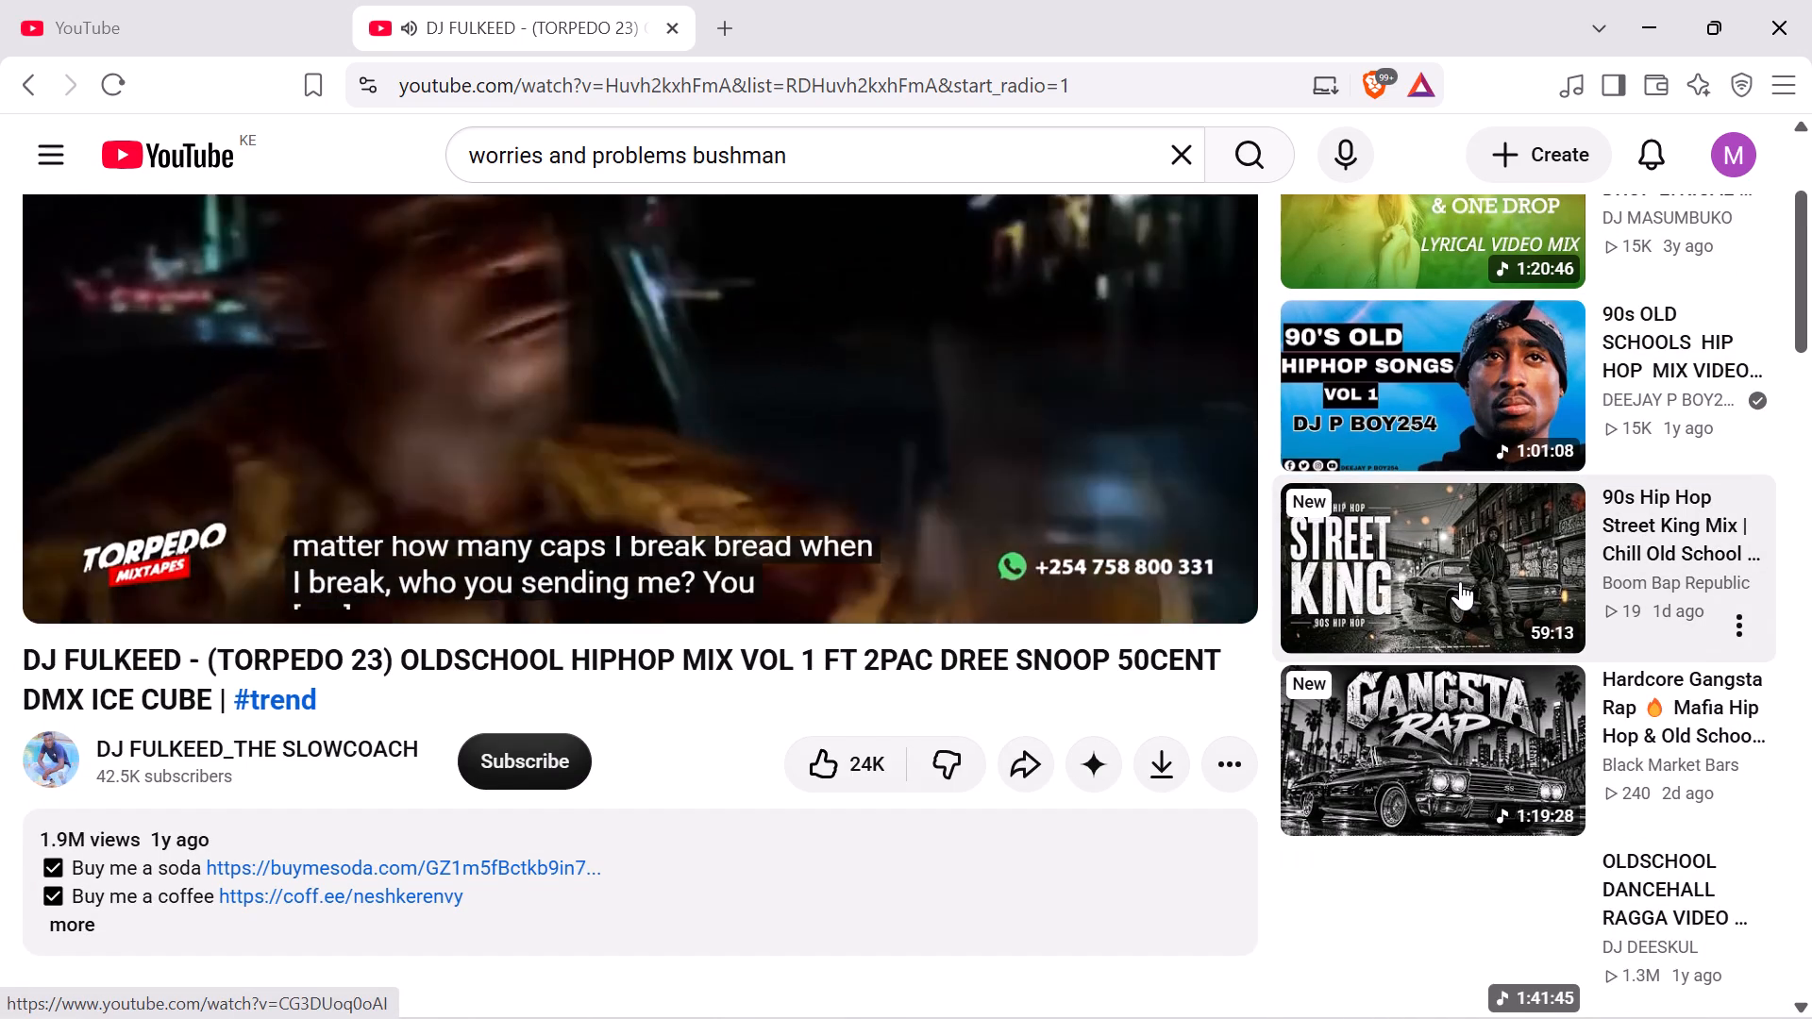
click(1444, 715)
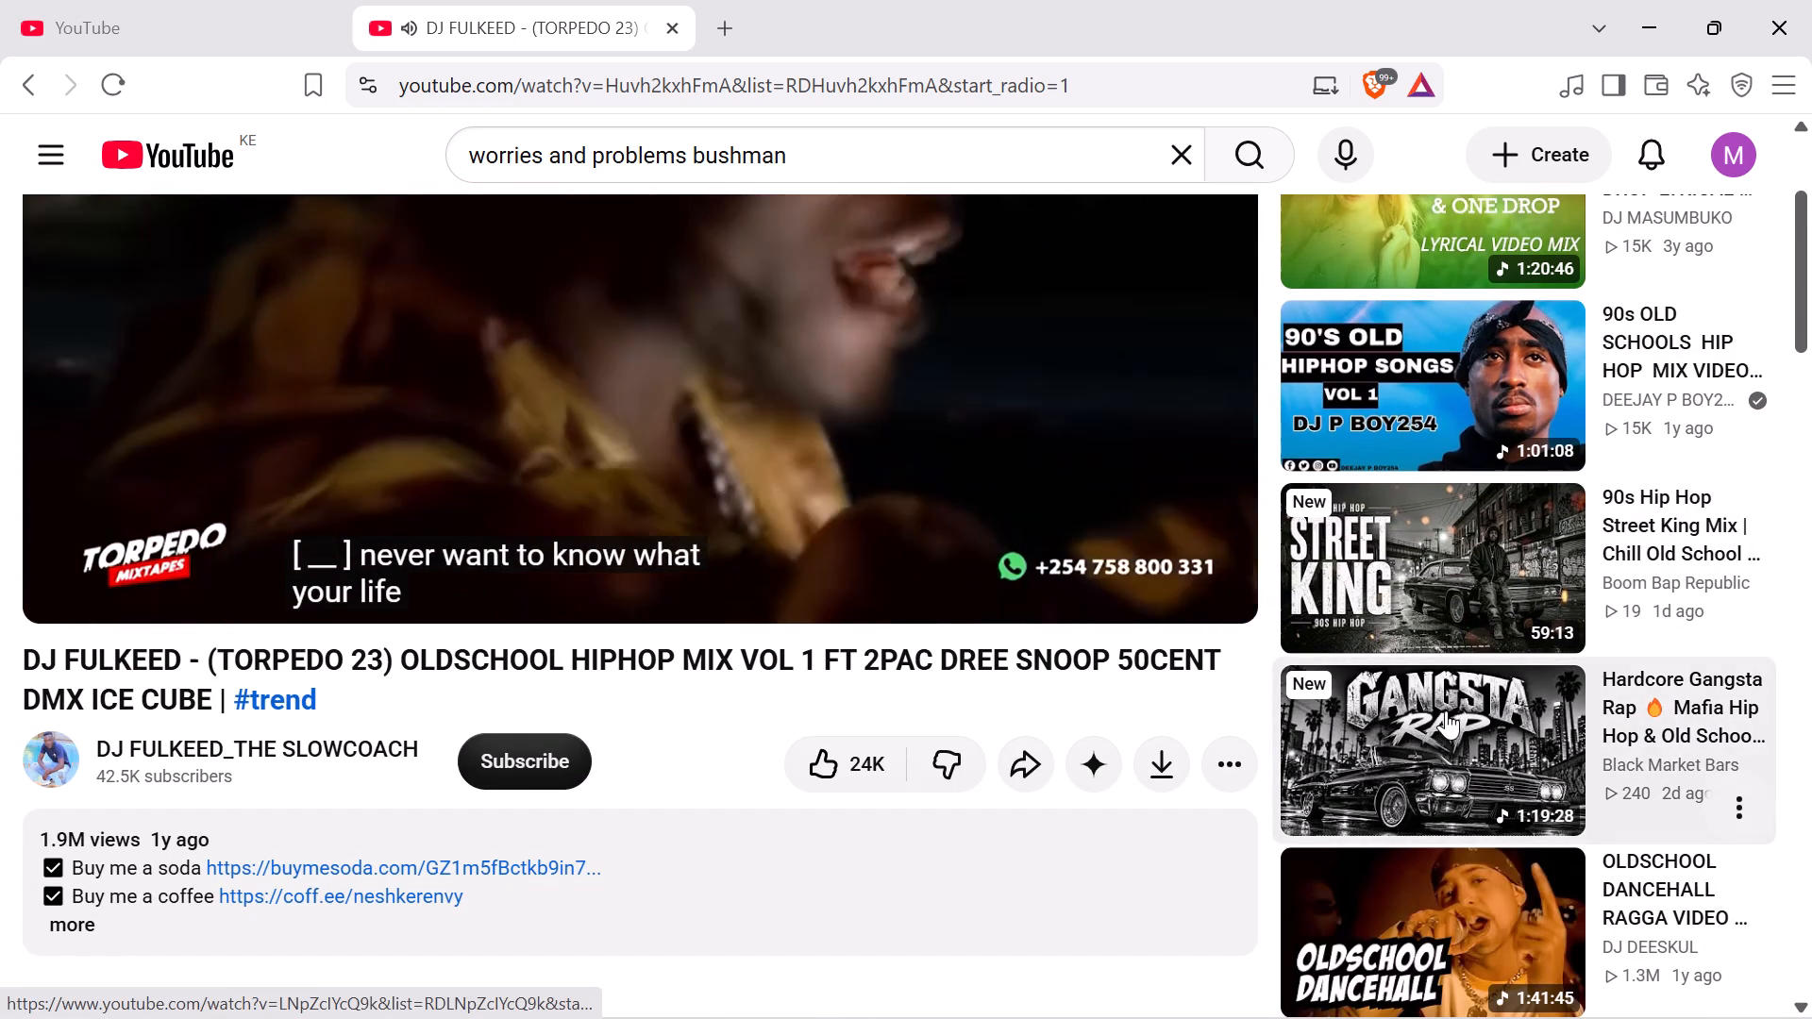
scroll(1806, 688, down, 5)
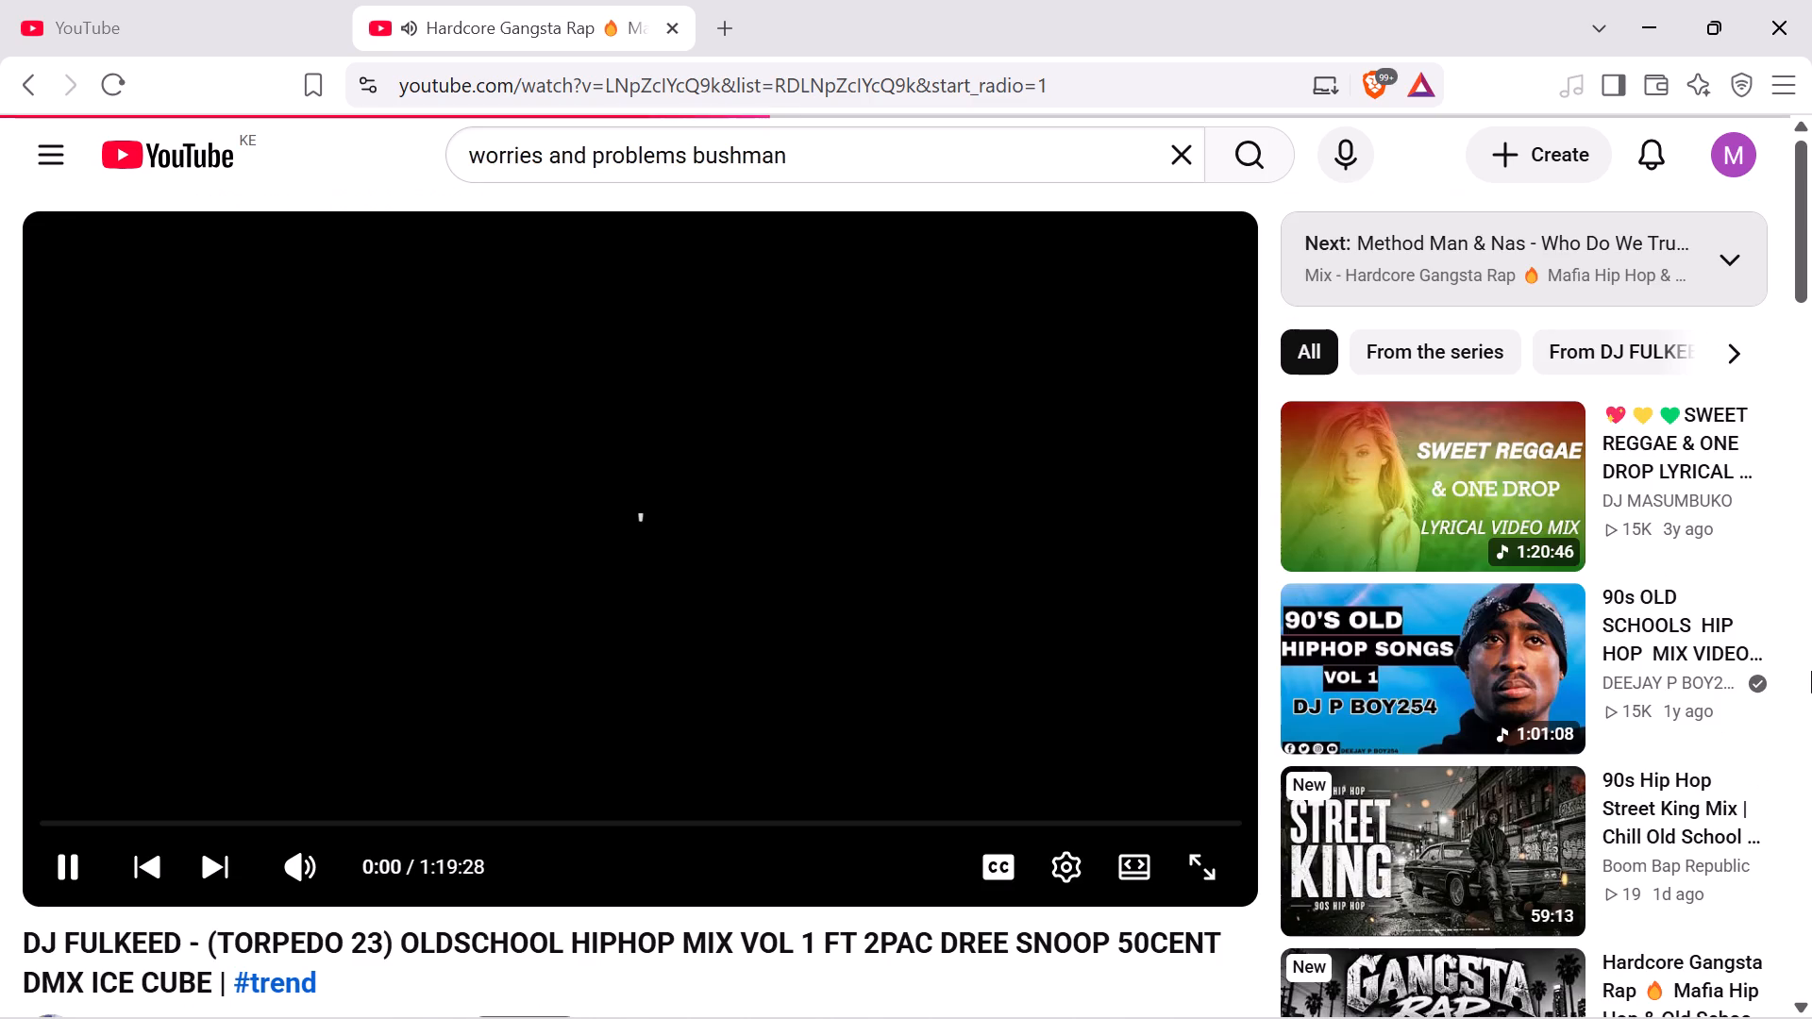
scroll(1811, 661, down, 4)
scroll(1621, 478, down, 5)
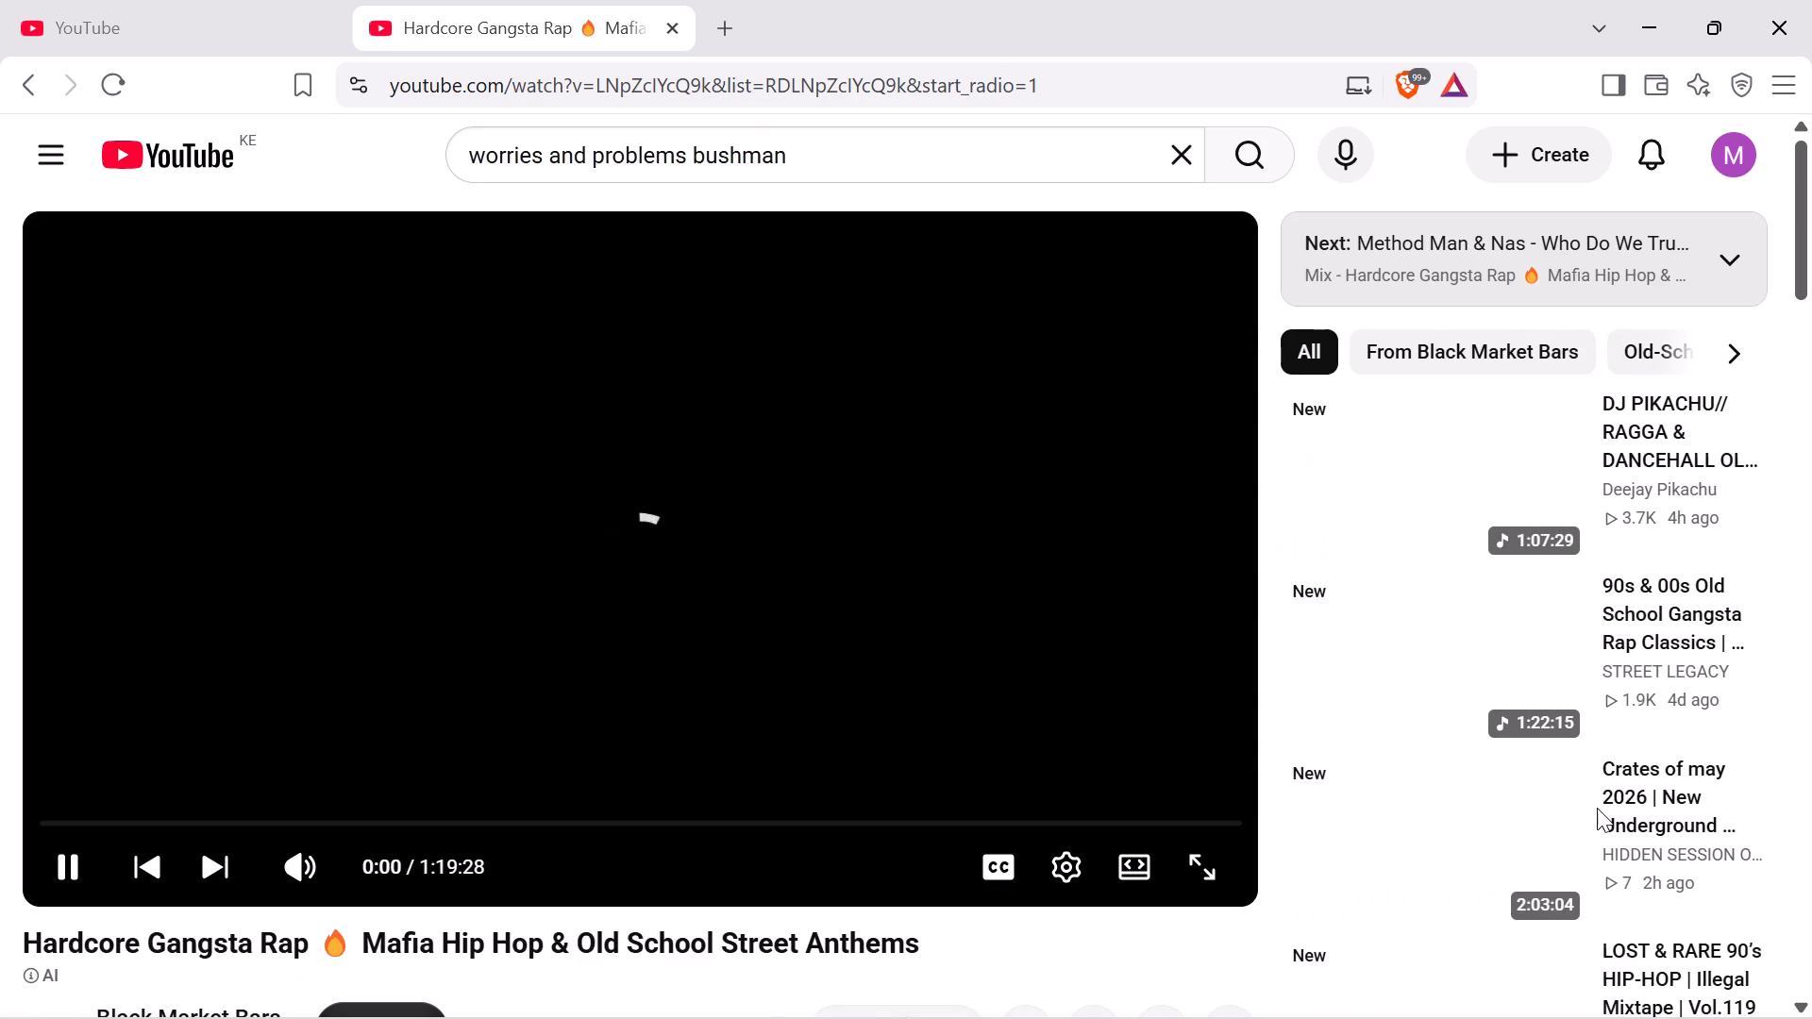
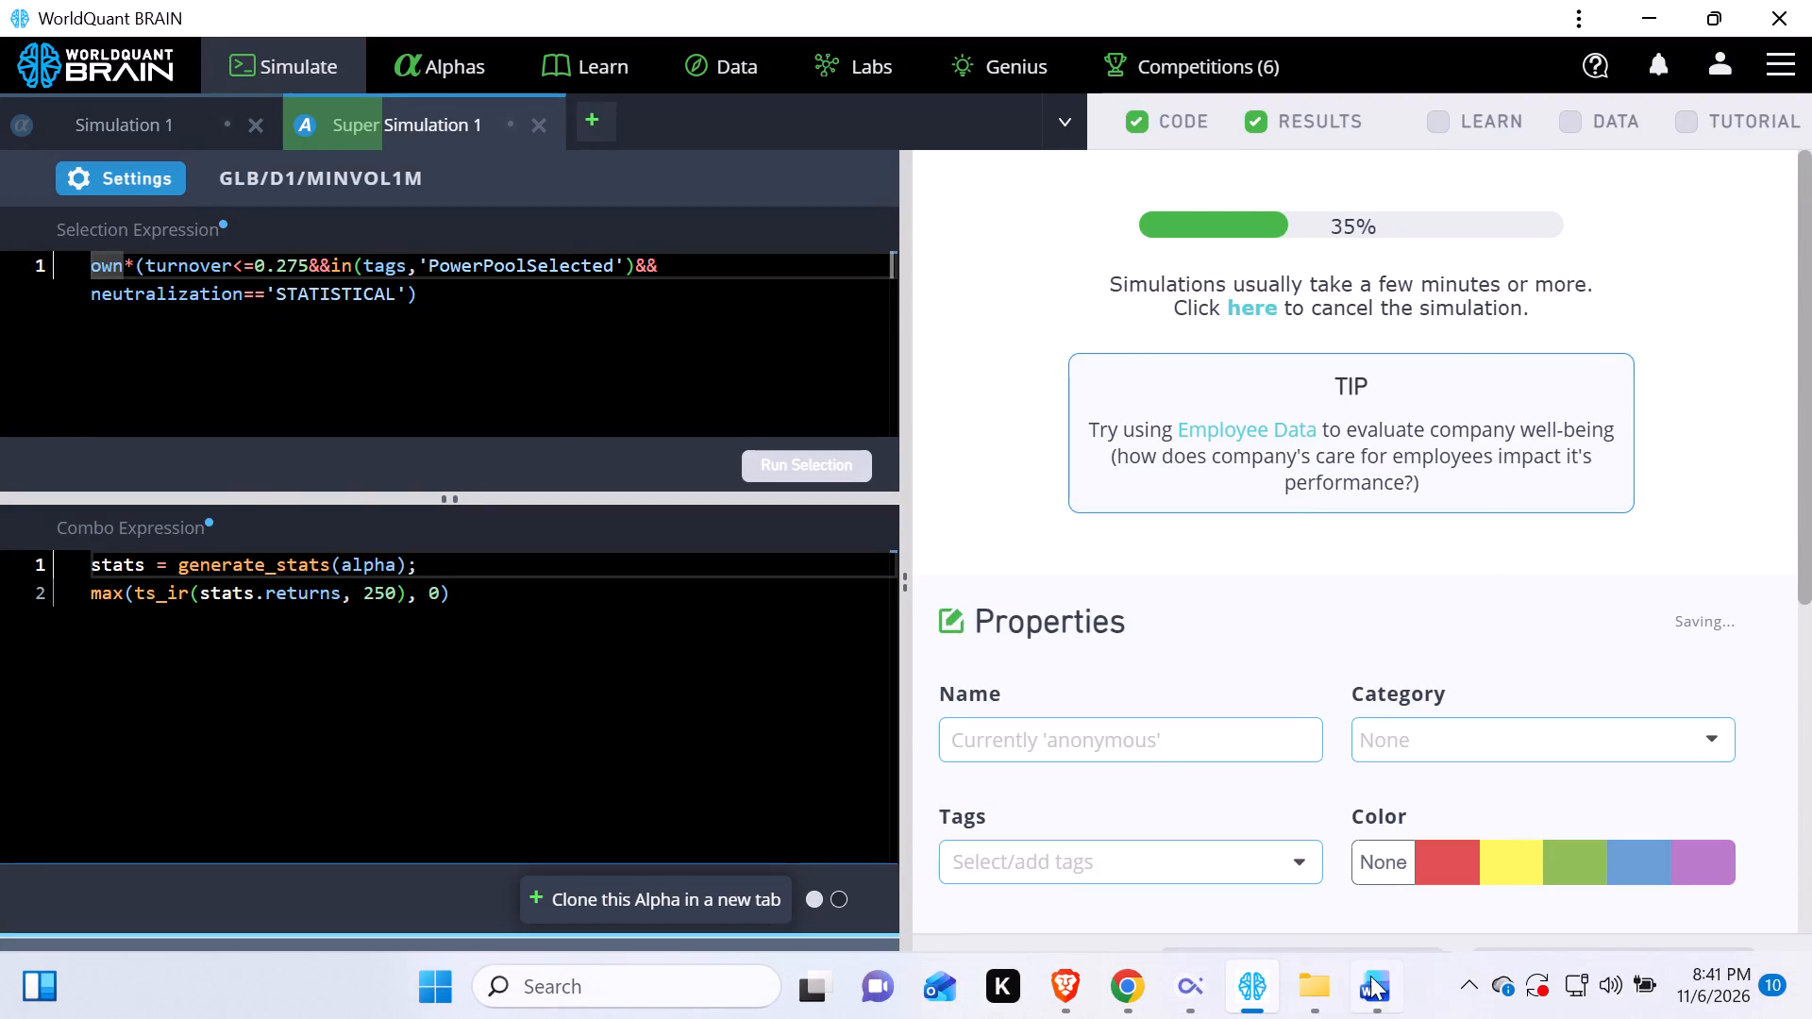
Switch to the SELECTION EXPRESSIONS (4) document in Word and copy selection expression 12, the own_university one with short_count>=1300.
click(1382, 990)
scroll(849, 588, down, 2)
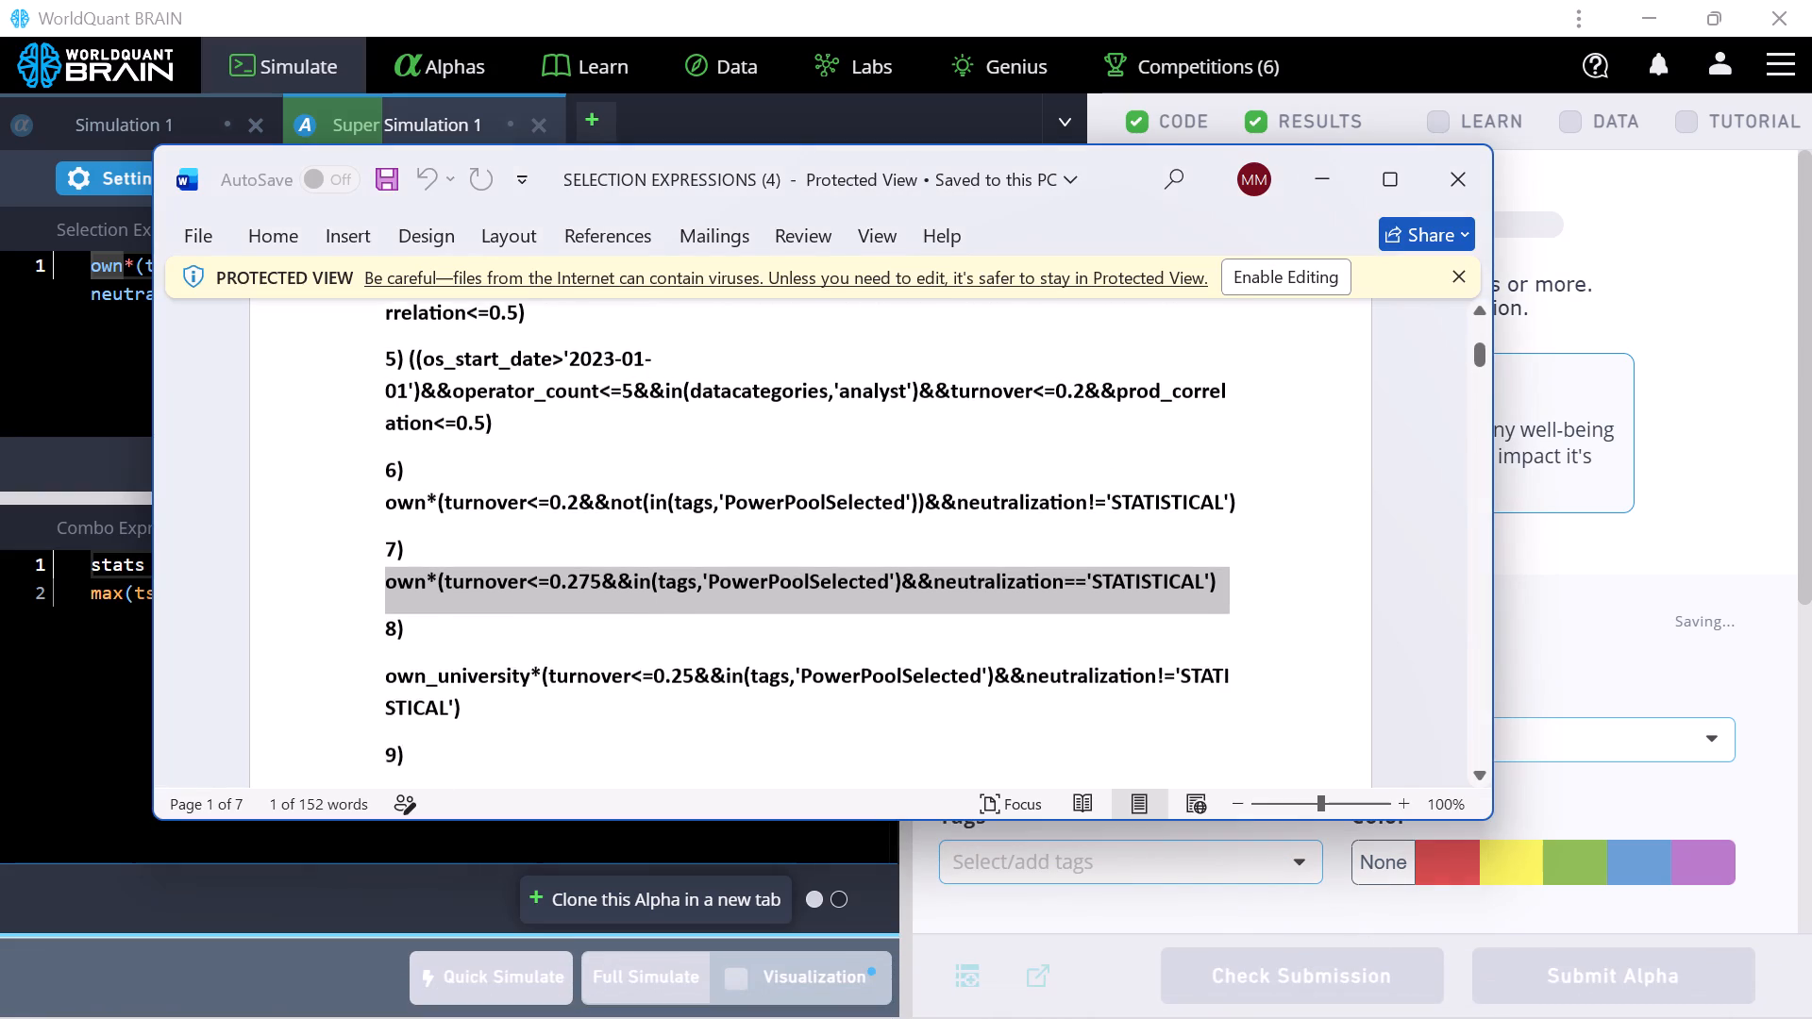
scroll(849, 588, down, 5)
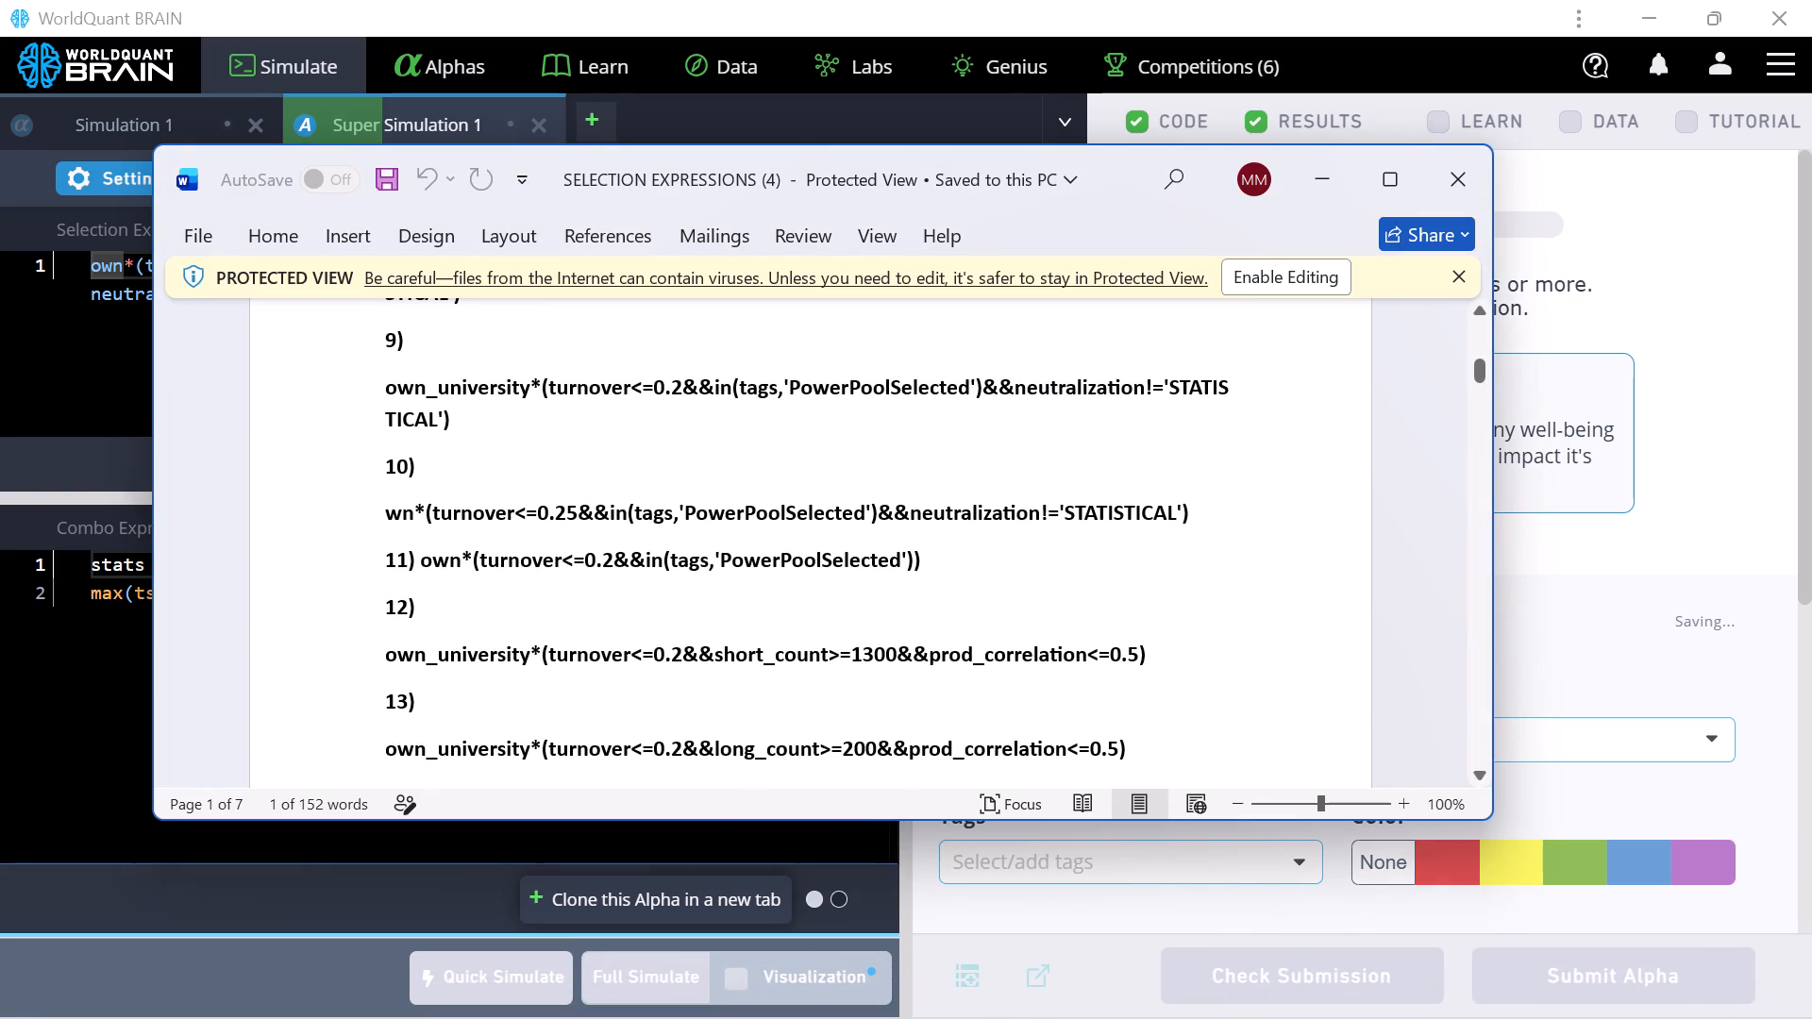
drag(1160, 649, 984, 628)
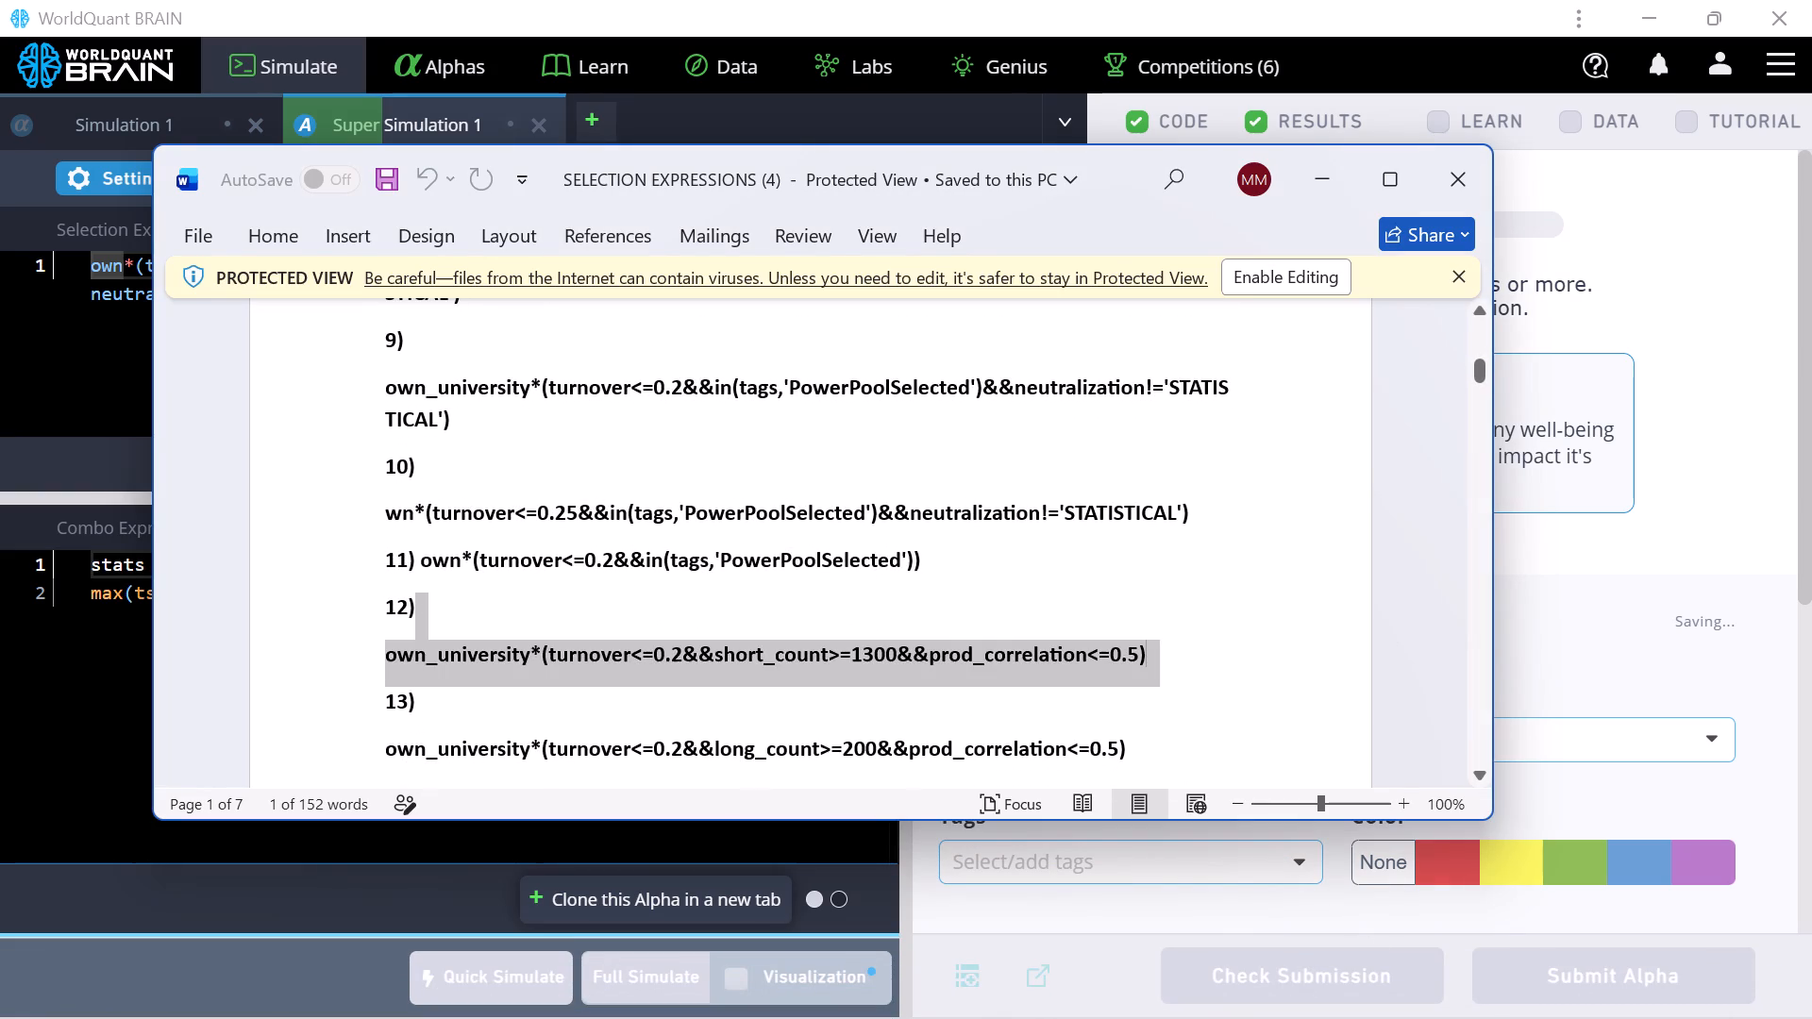
drag(984, 628, 399, 664)
drag(399, 664, 399, 663)
right_click(533, 656)
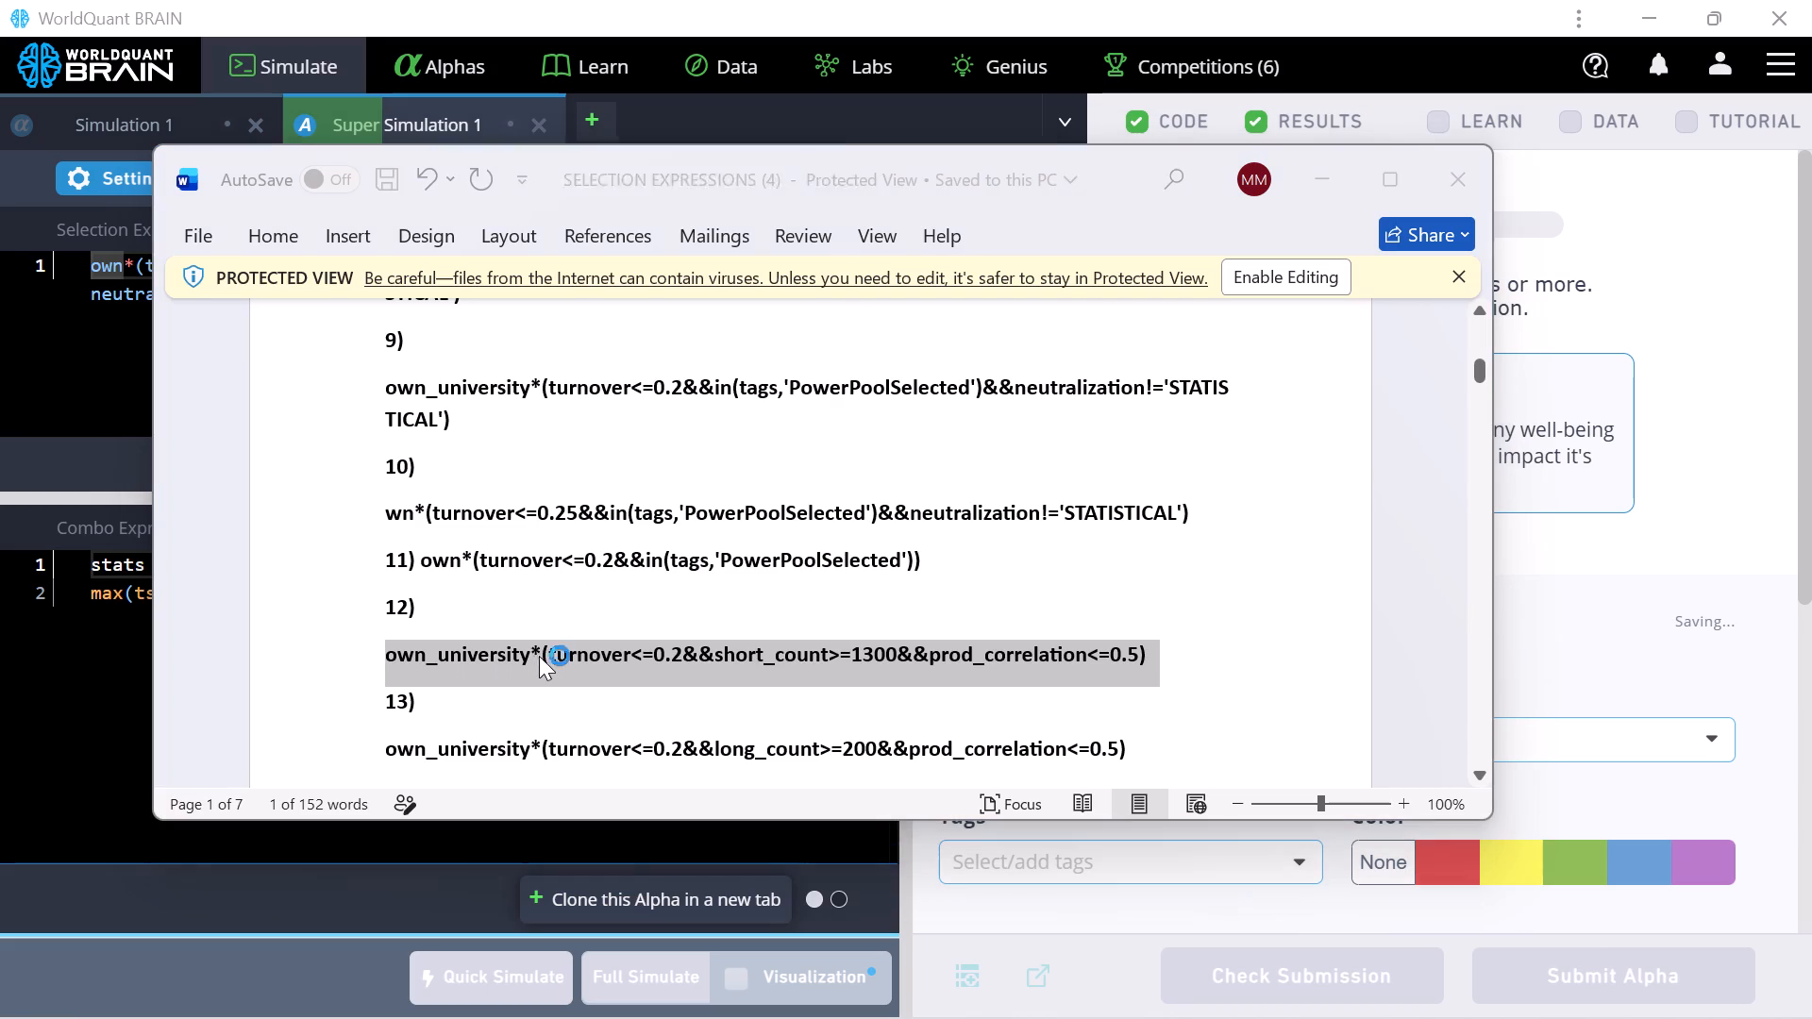
click(649, 192)
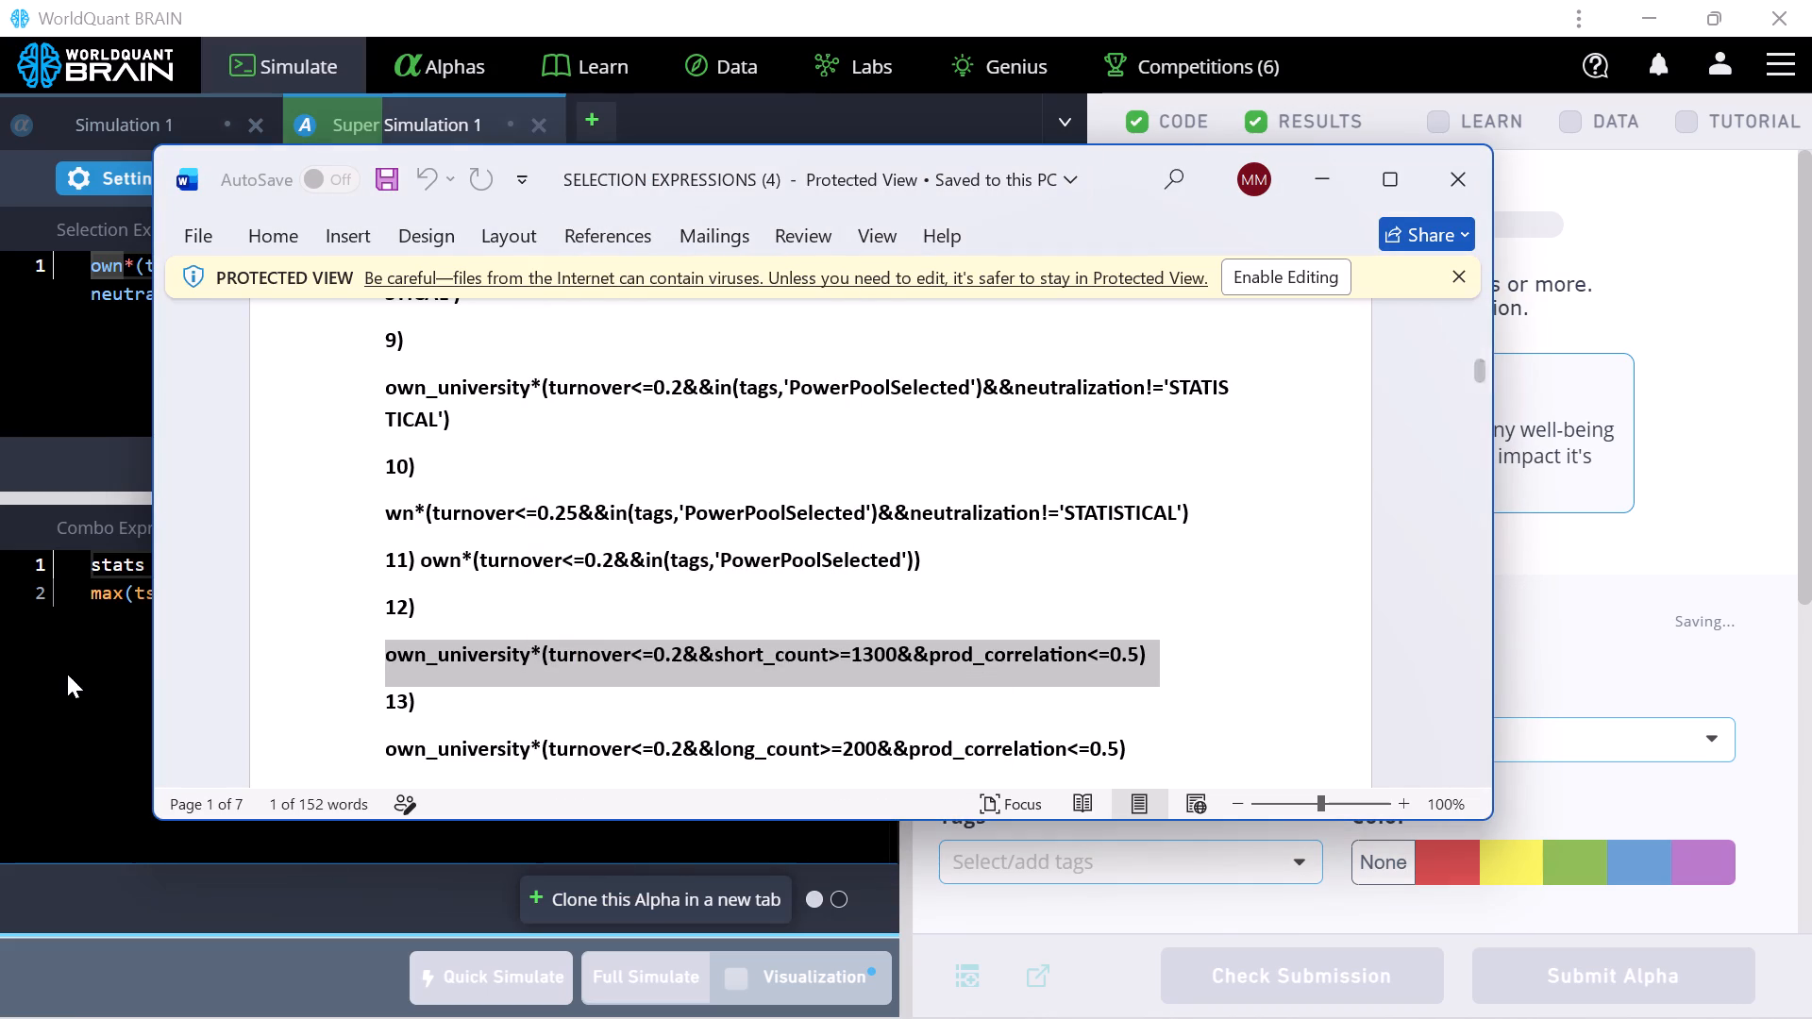
Back in WorldQuant BRAIN, replace the SuperAlpha's selection expression with the copied own_university*(turnover<=0.2&&short_count>=1300&&prod_correlation<=0.5).
click(67, 674)
drag(419, 294, 290, 256)
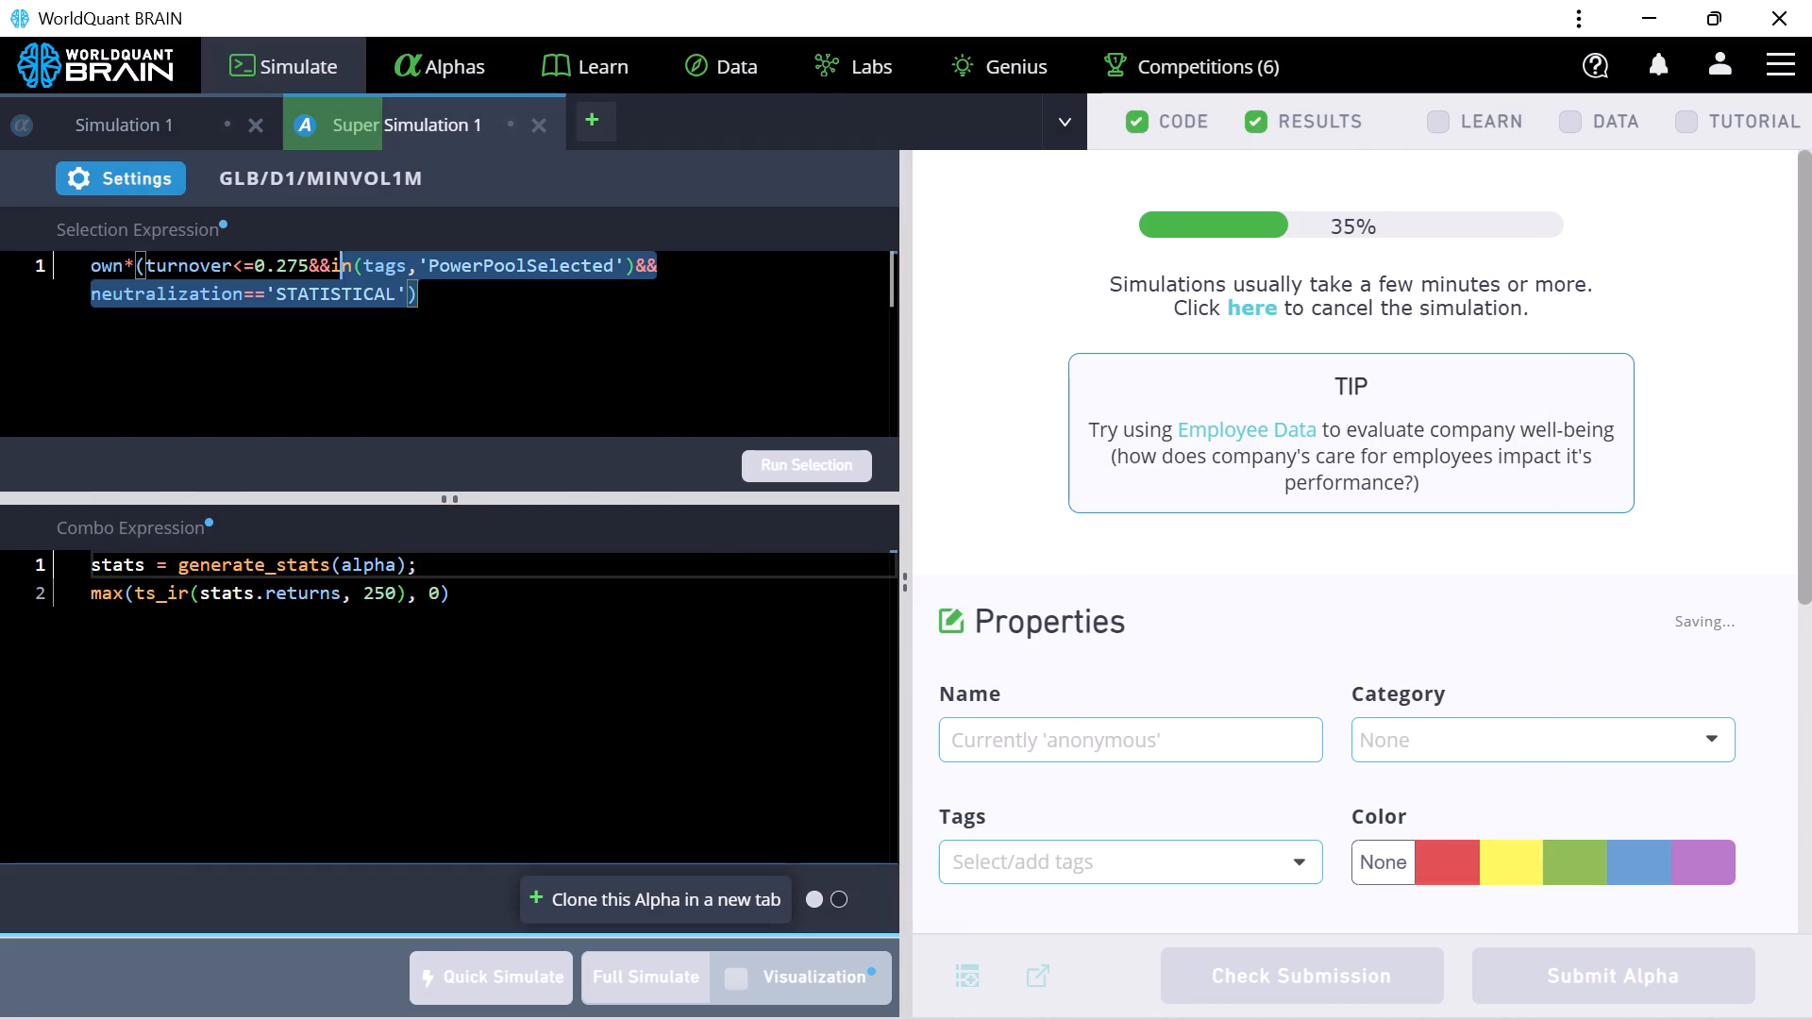
drag(290, 256, 13, 253)
right_click(202, 284)
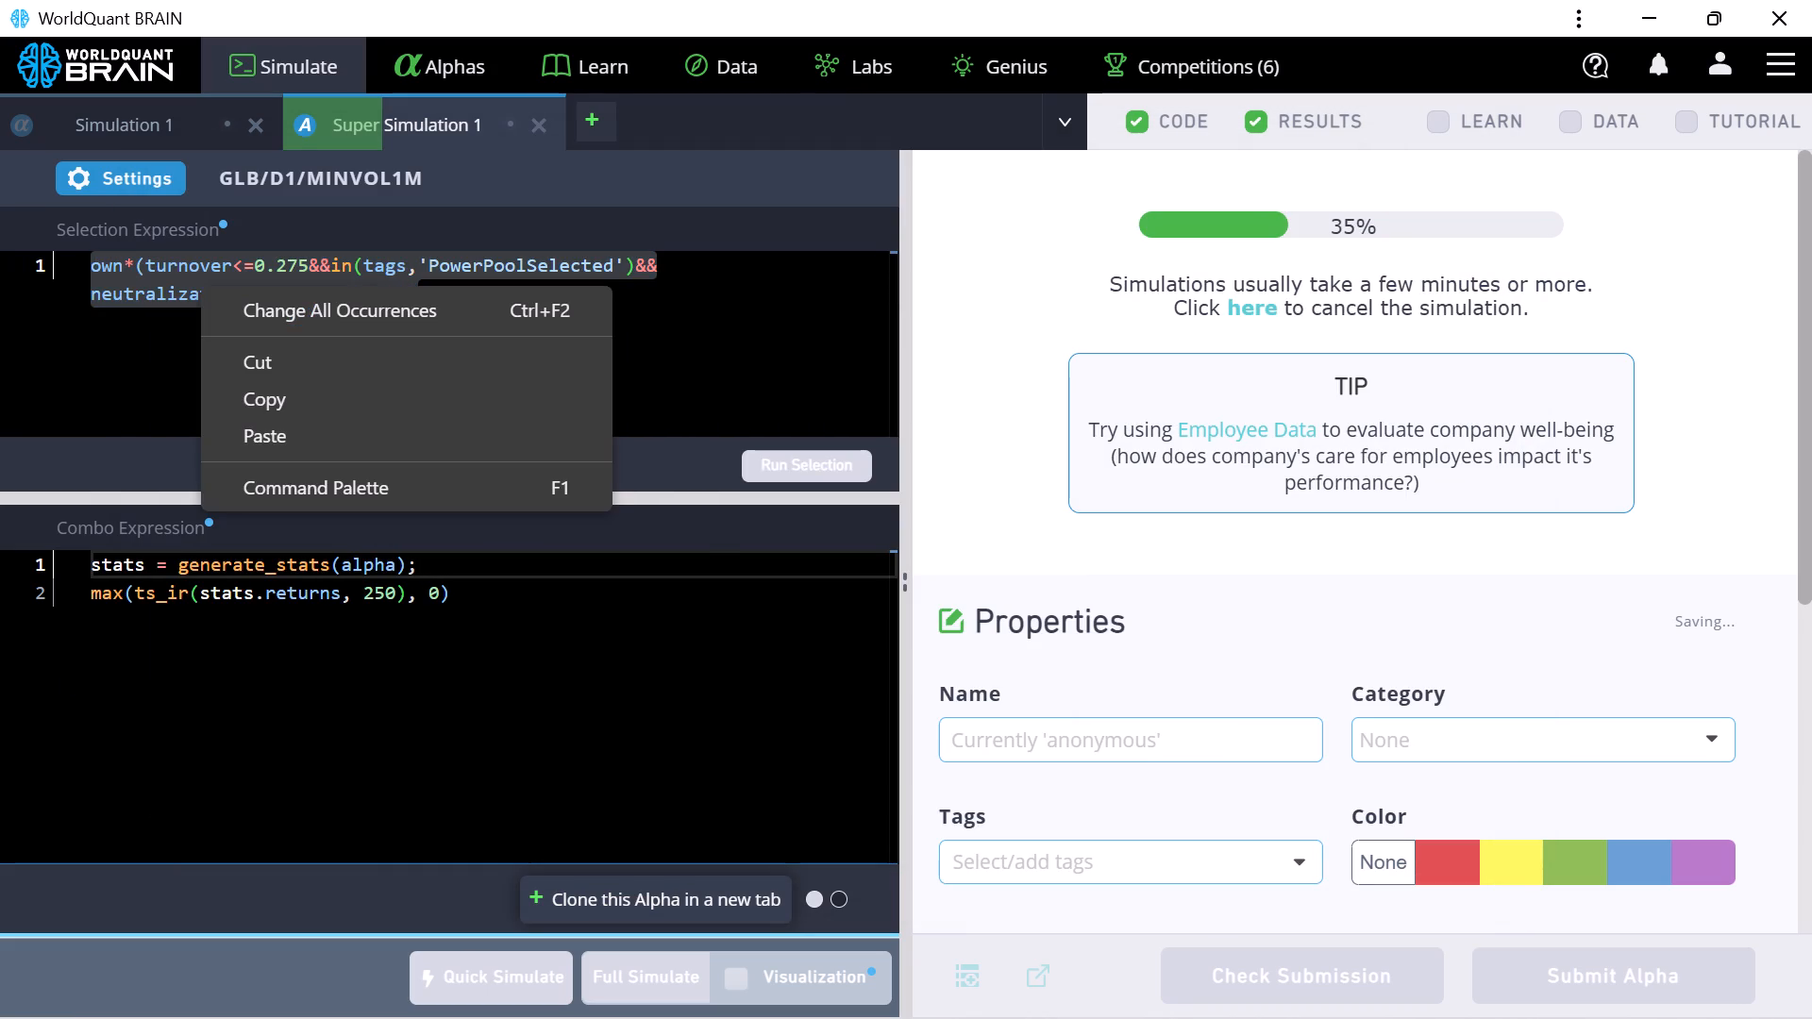
click(278, 433)
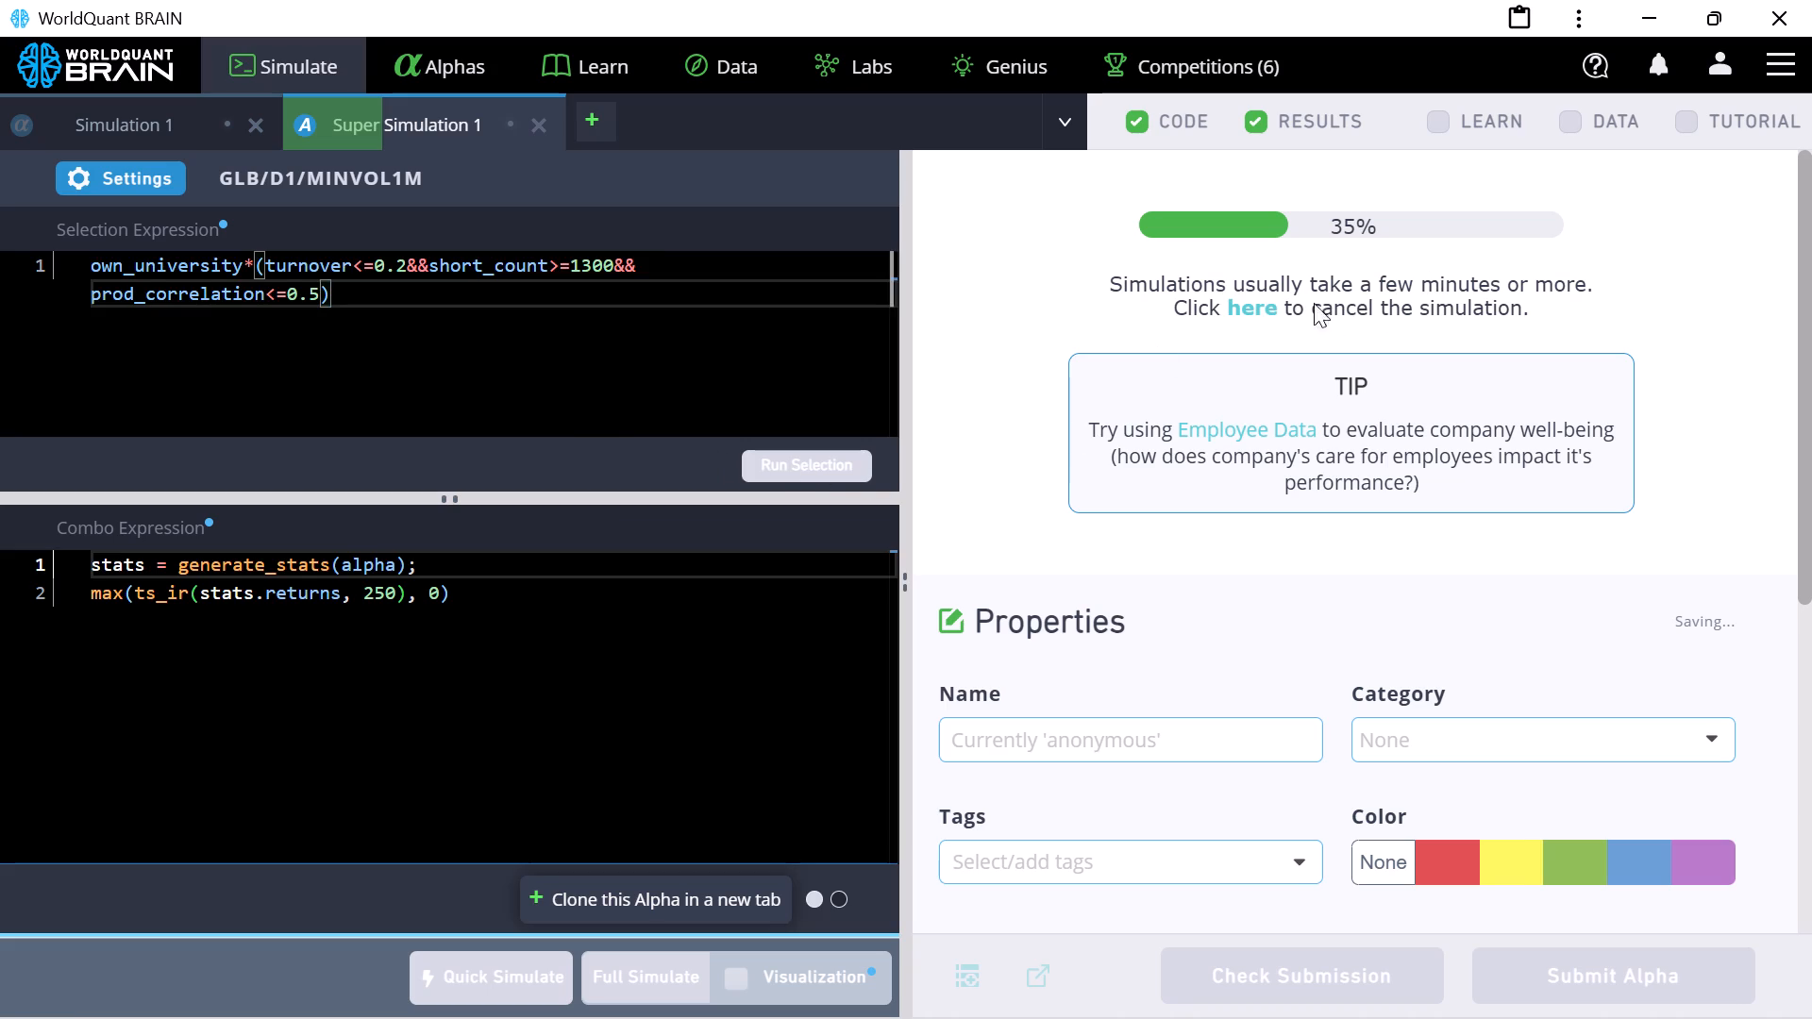
Cancel the SuperAlpha simulation that is currently running.
click(1250, 295)
click(1247, 300)
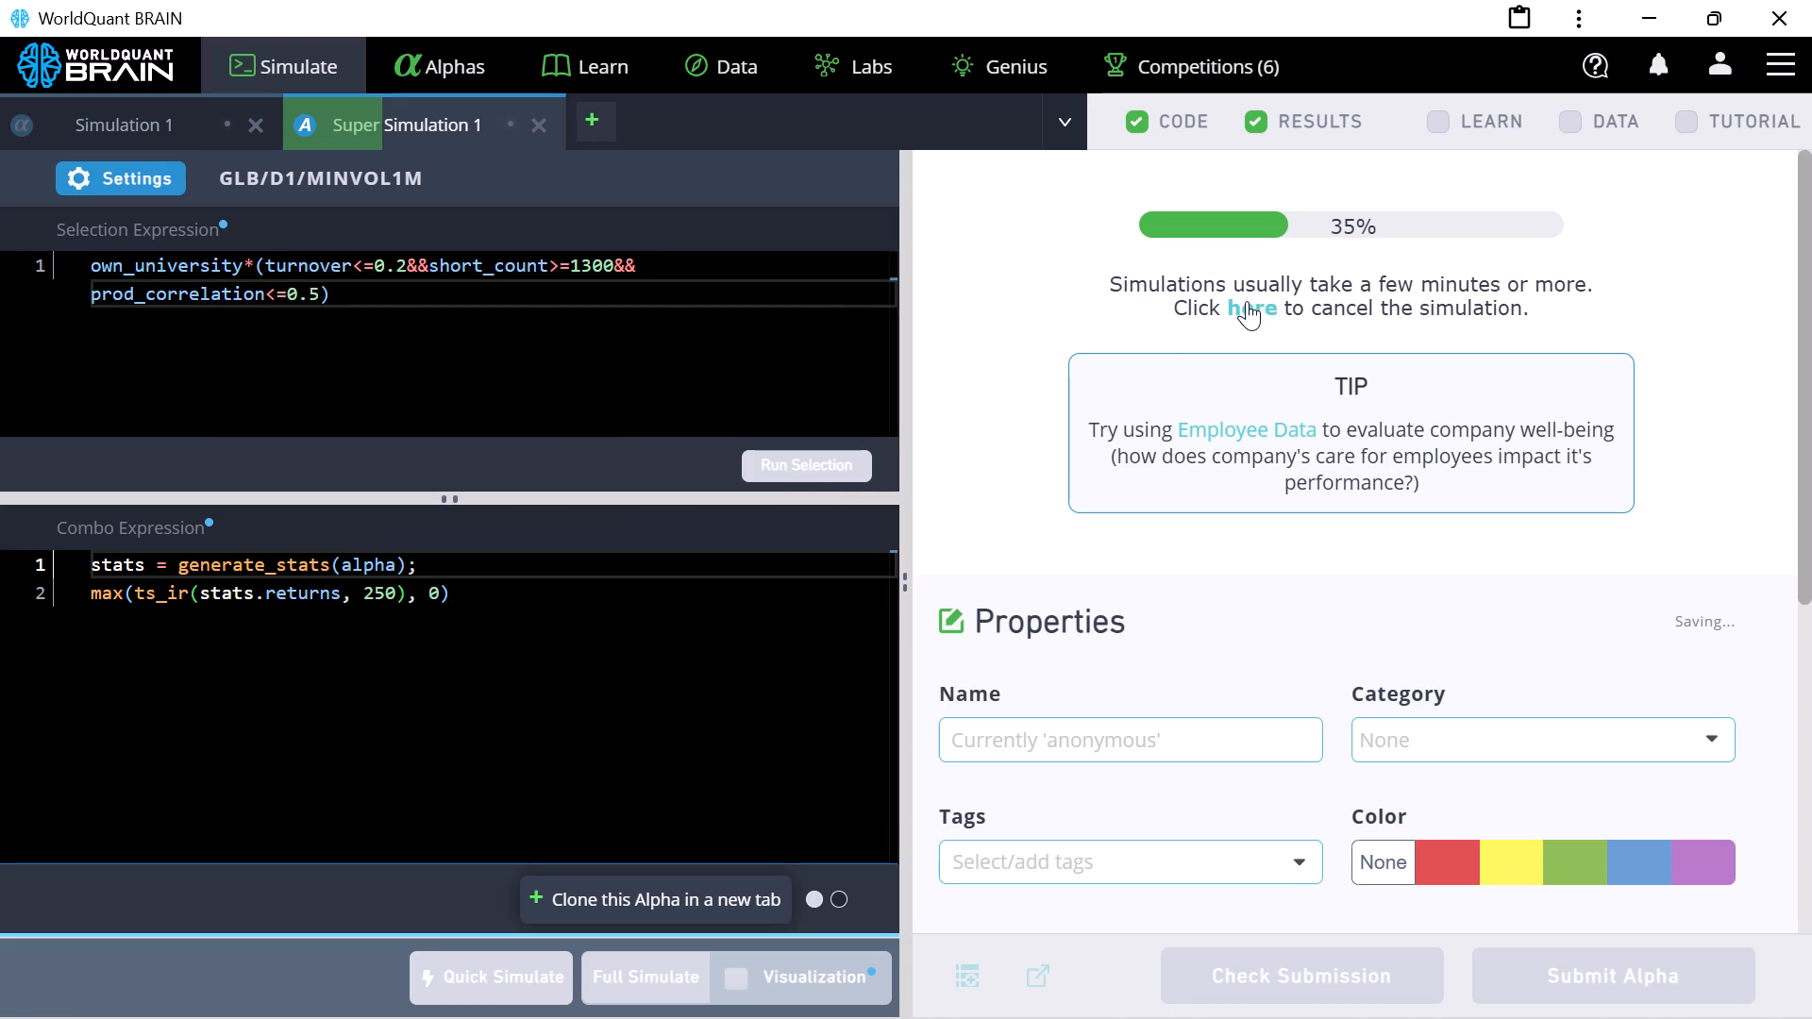
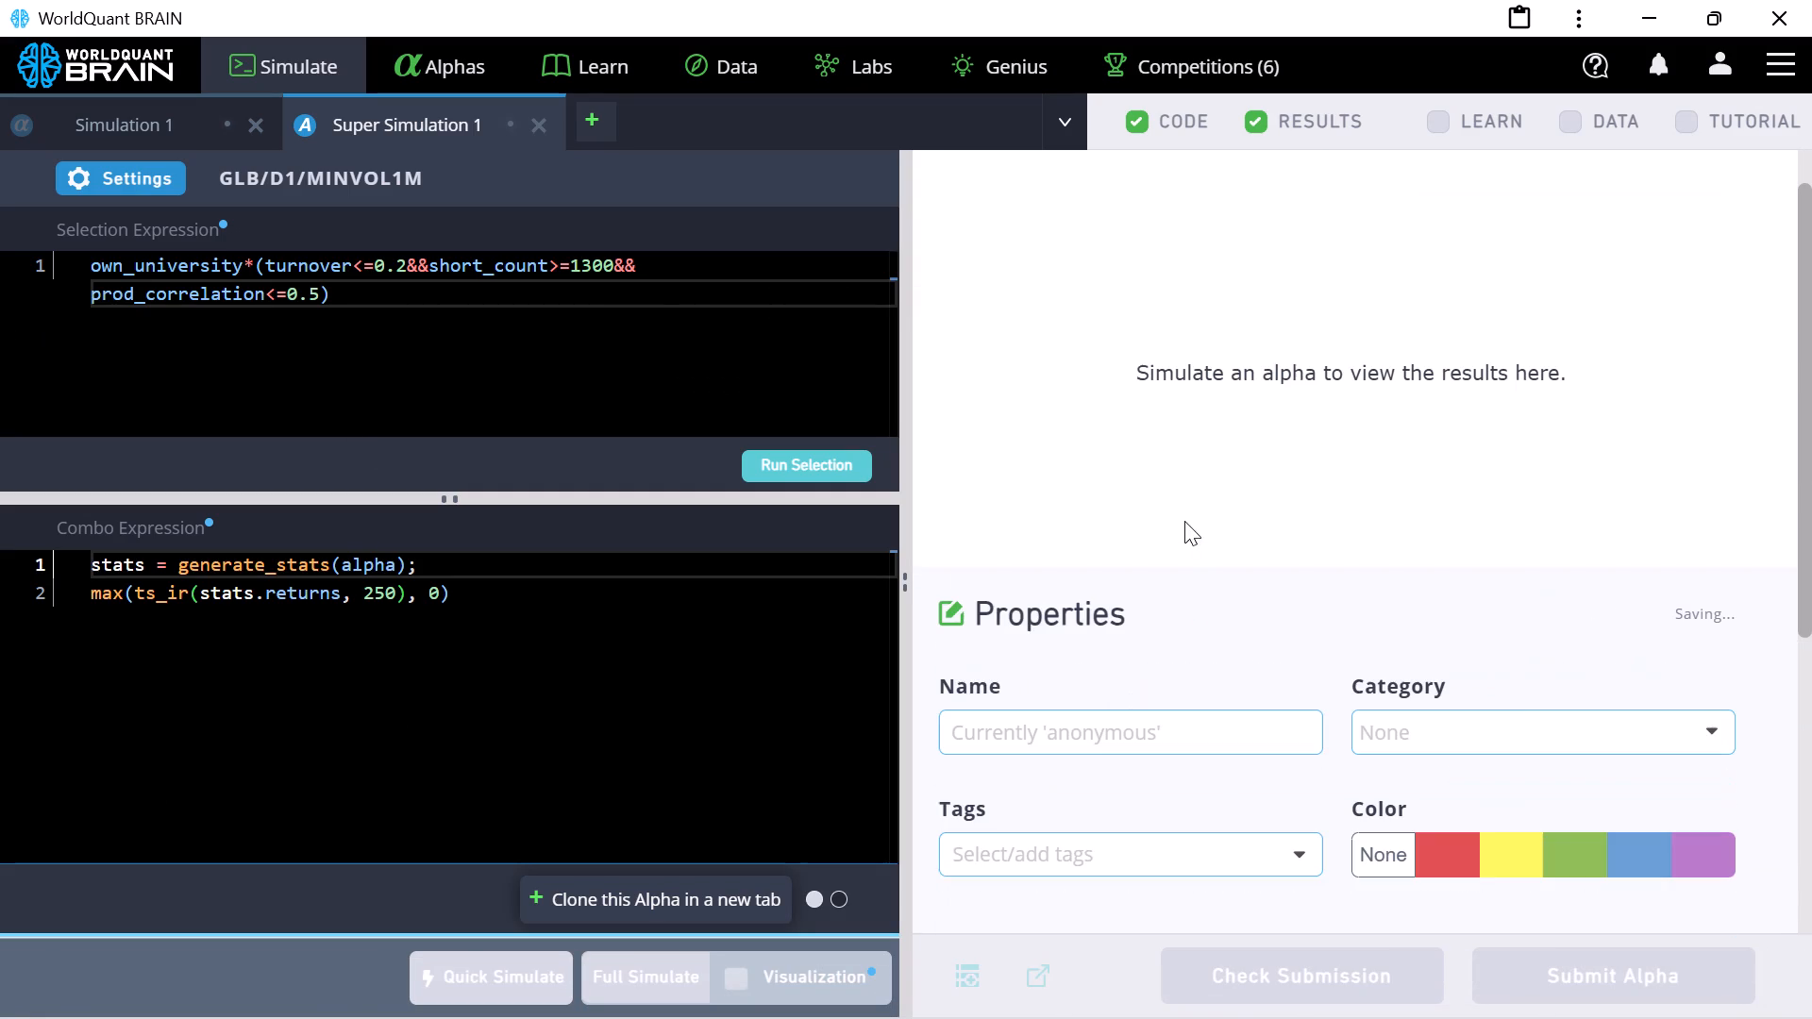
Run the GLB/D1/MINVOL1M super alpha's selection expression, which filters on turnover, short count and production correlation, and look over the results area.
click(814, 464)
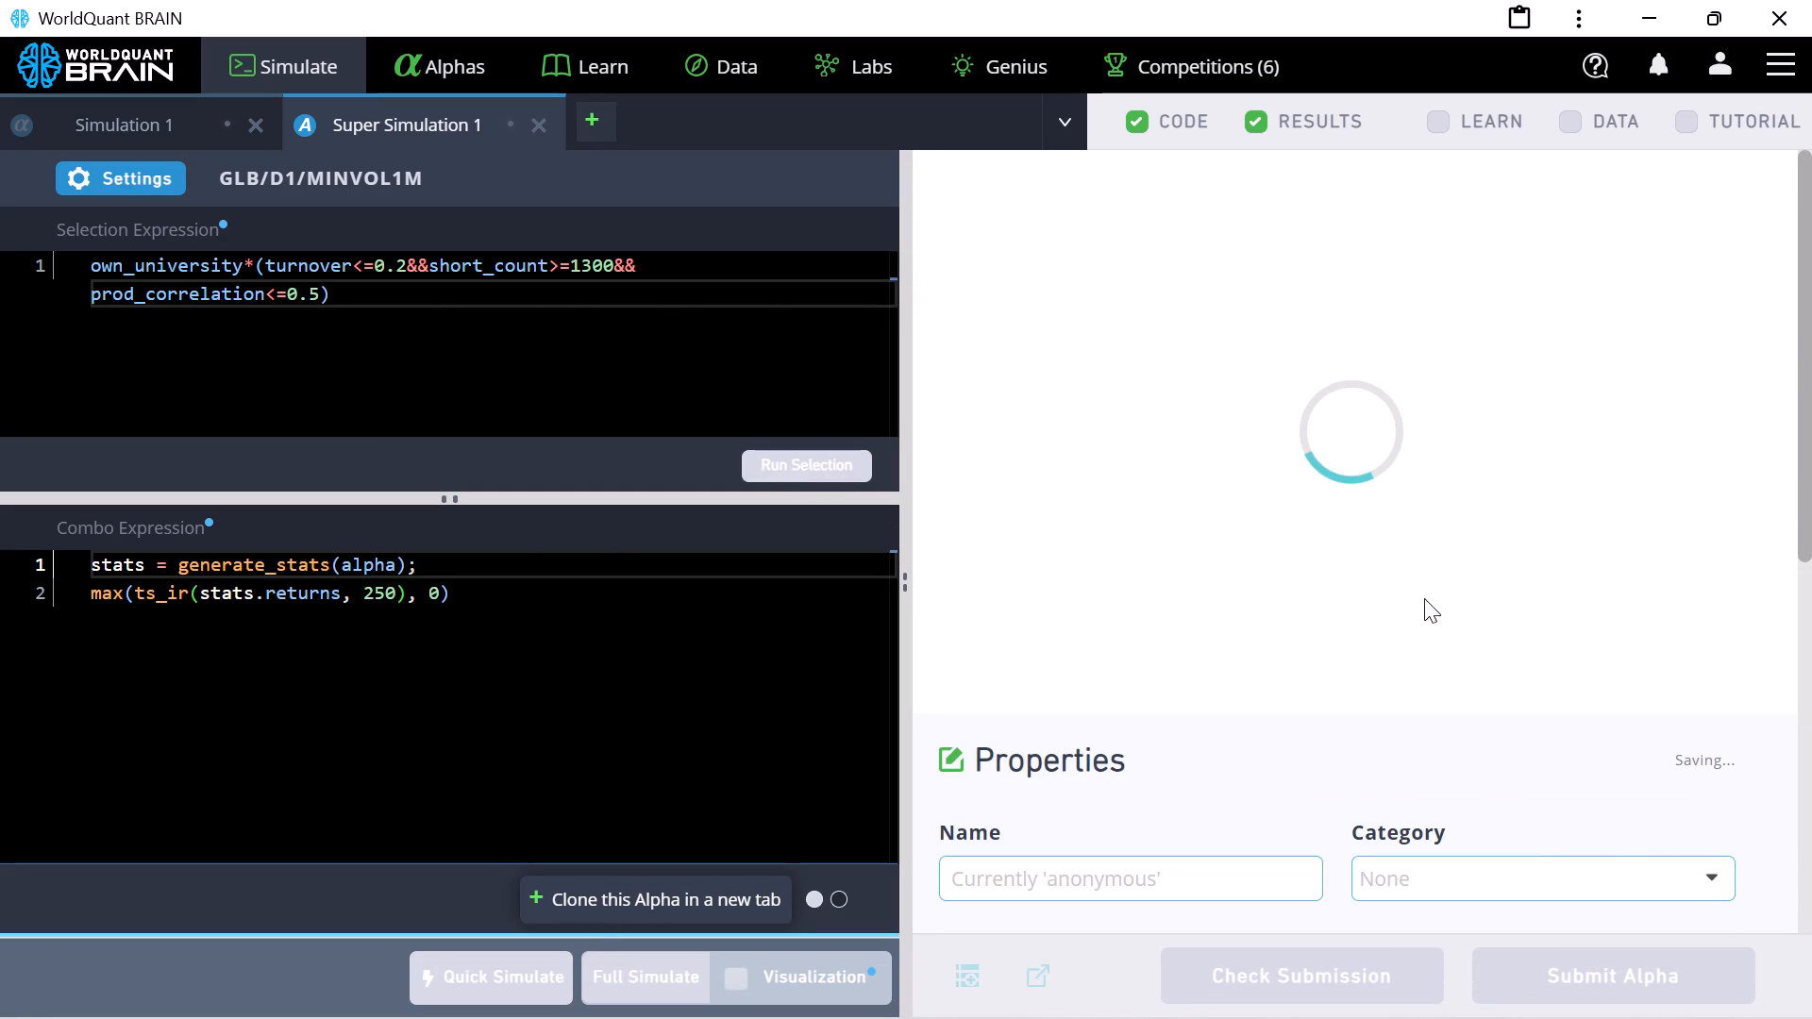
scroll(1425, 584, down, 4)
scroll(1424, 585, up, 8)
scroll(1424, 585, down, 15)
scroll(1420, 626, up, 3)
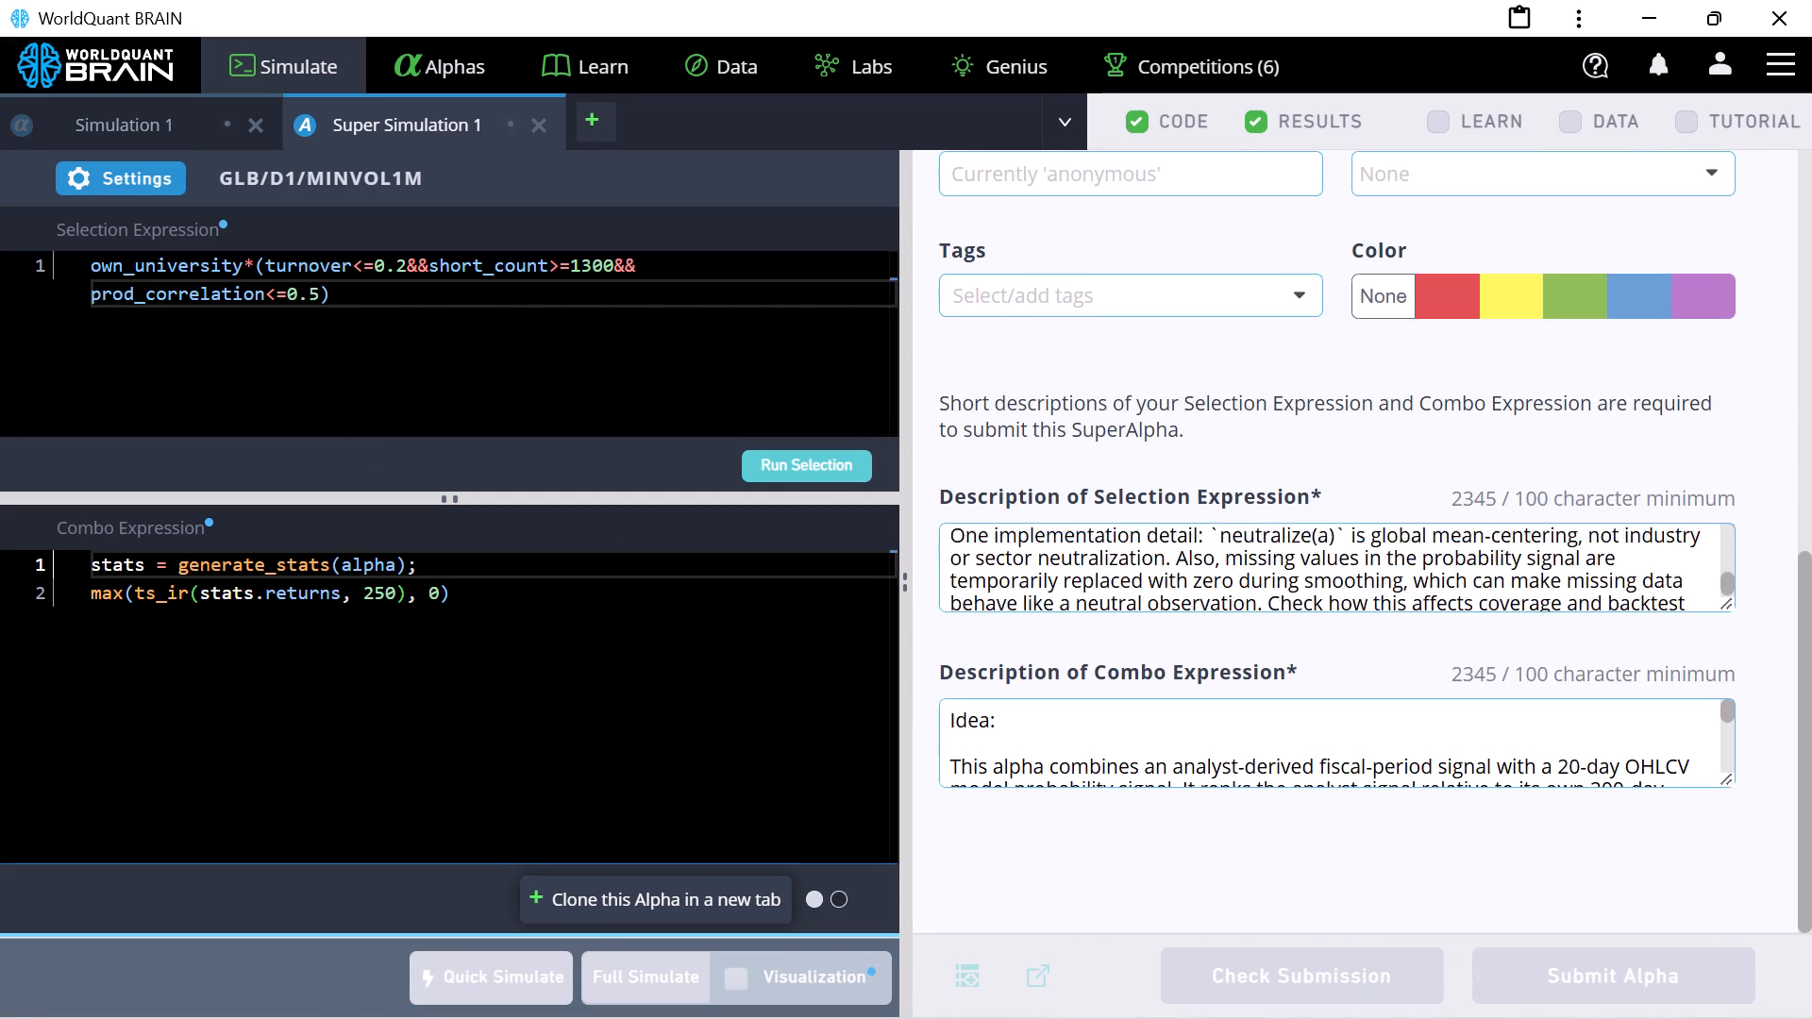
Set the GLB/D1/MINVOL1M super alpha's truncation to 0.07, apply the settings and start a full simulation.
scroll(1368, 562, up, 20)
scroll(1368, 562, up, 4)
scroll(1444, 451, up, 5)
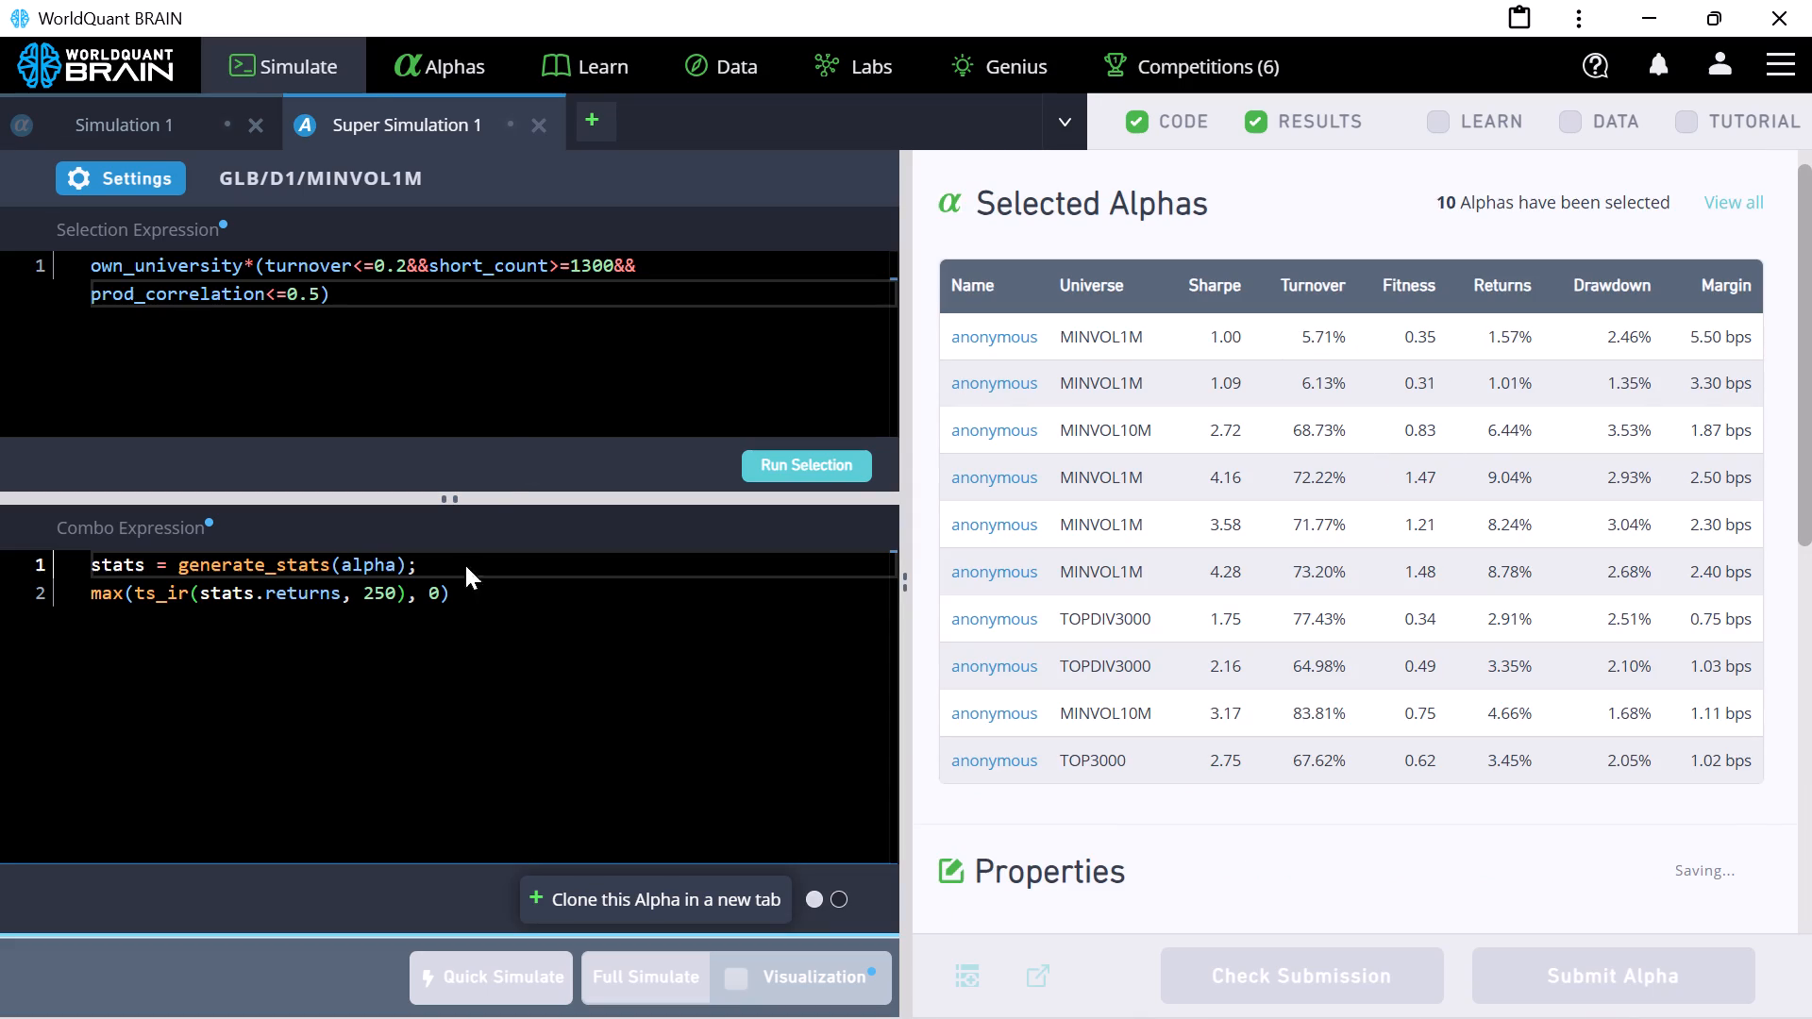
click(149, 187)
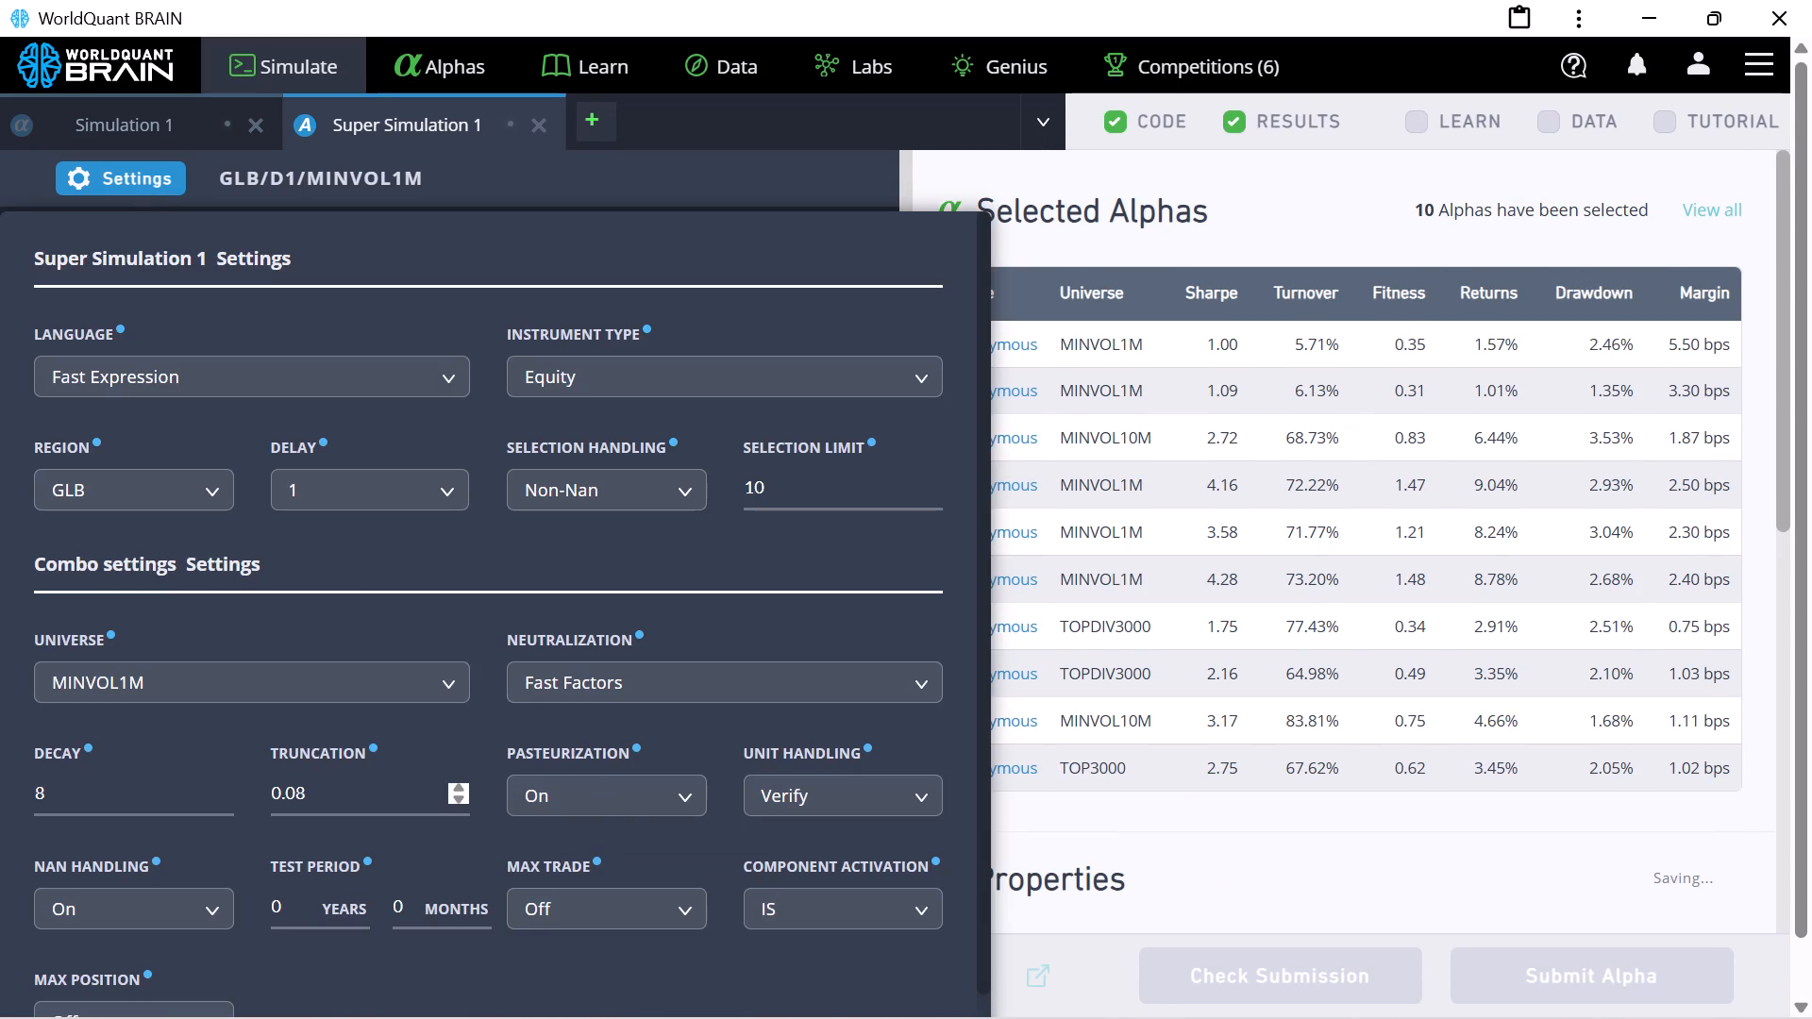
click(462, 798)
scroll(715, 683, down, 15)
click(744, 978)
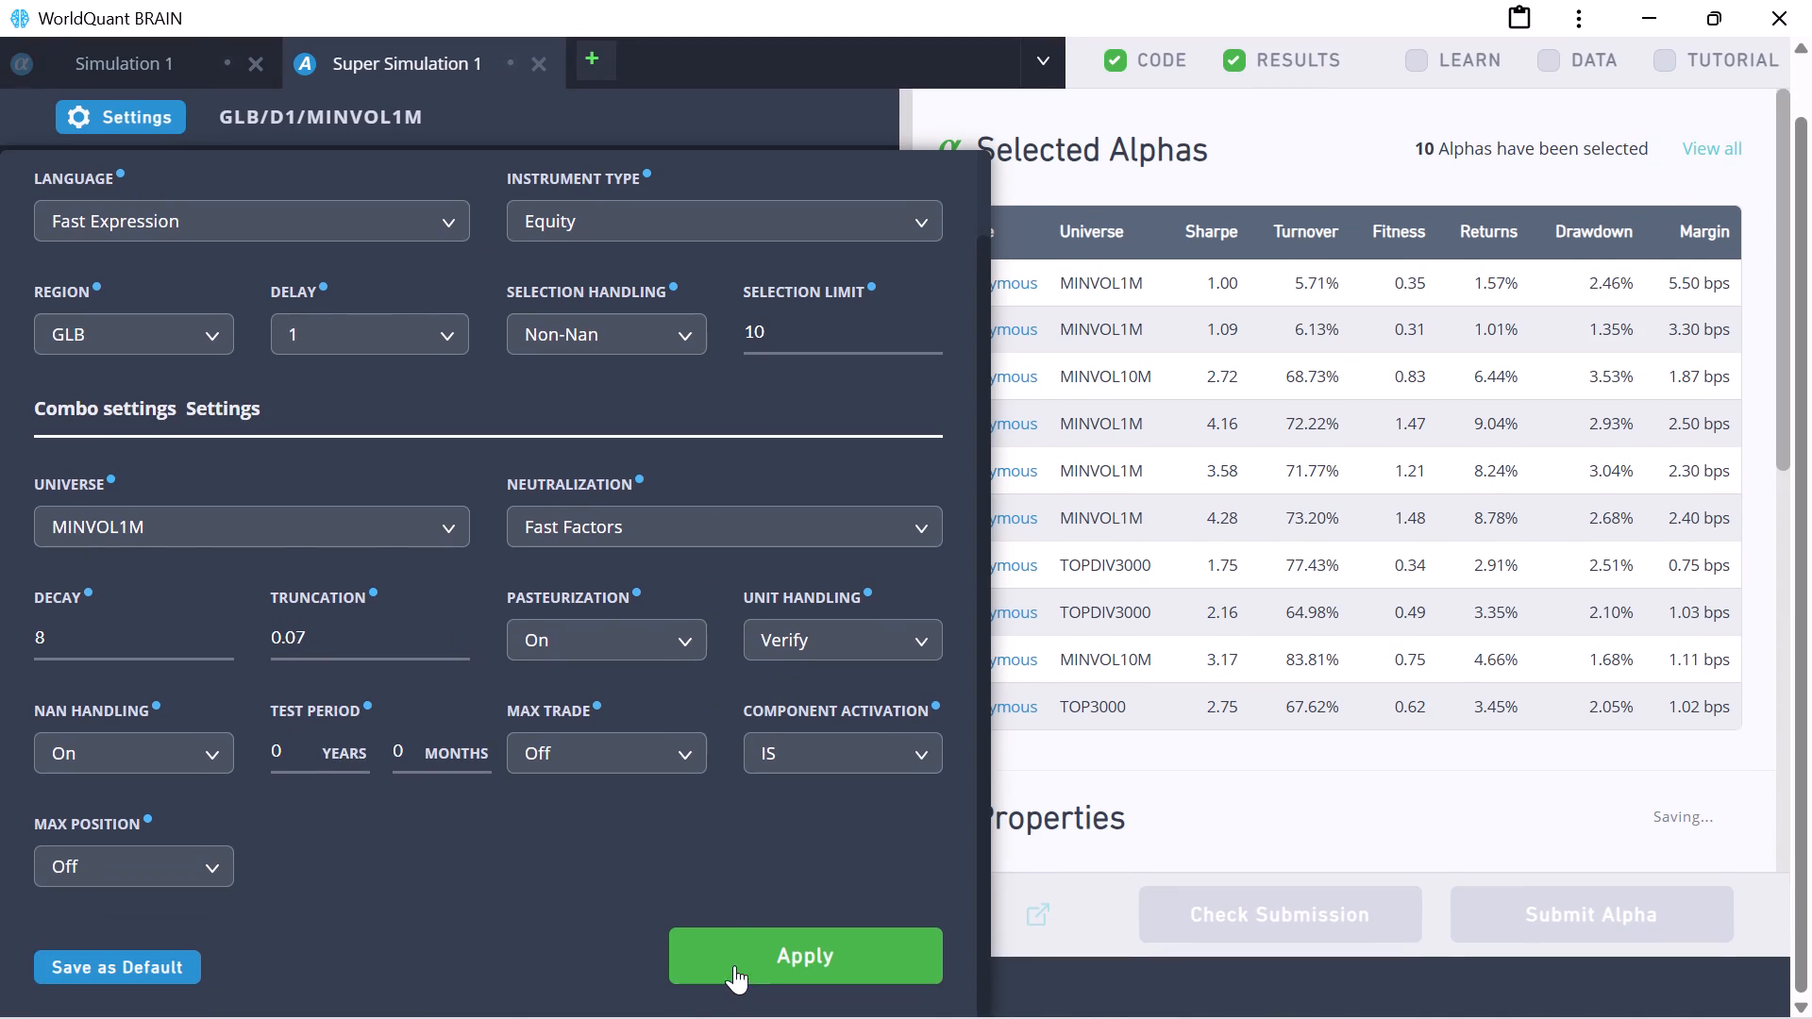
click(718, 957)
click(669, 975)
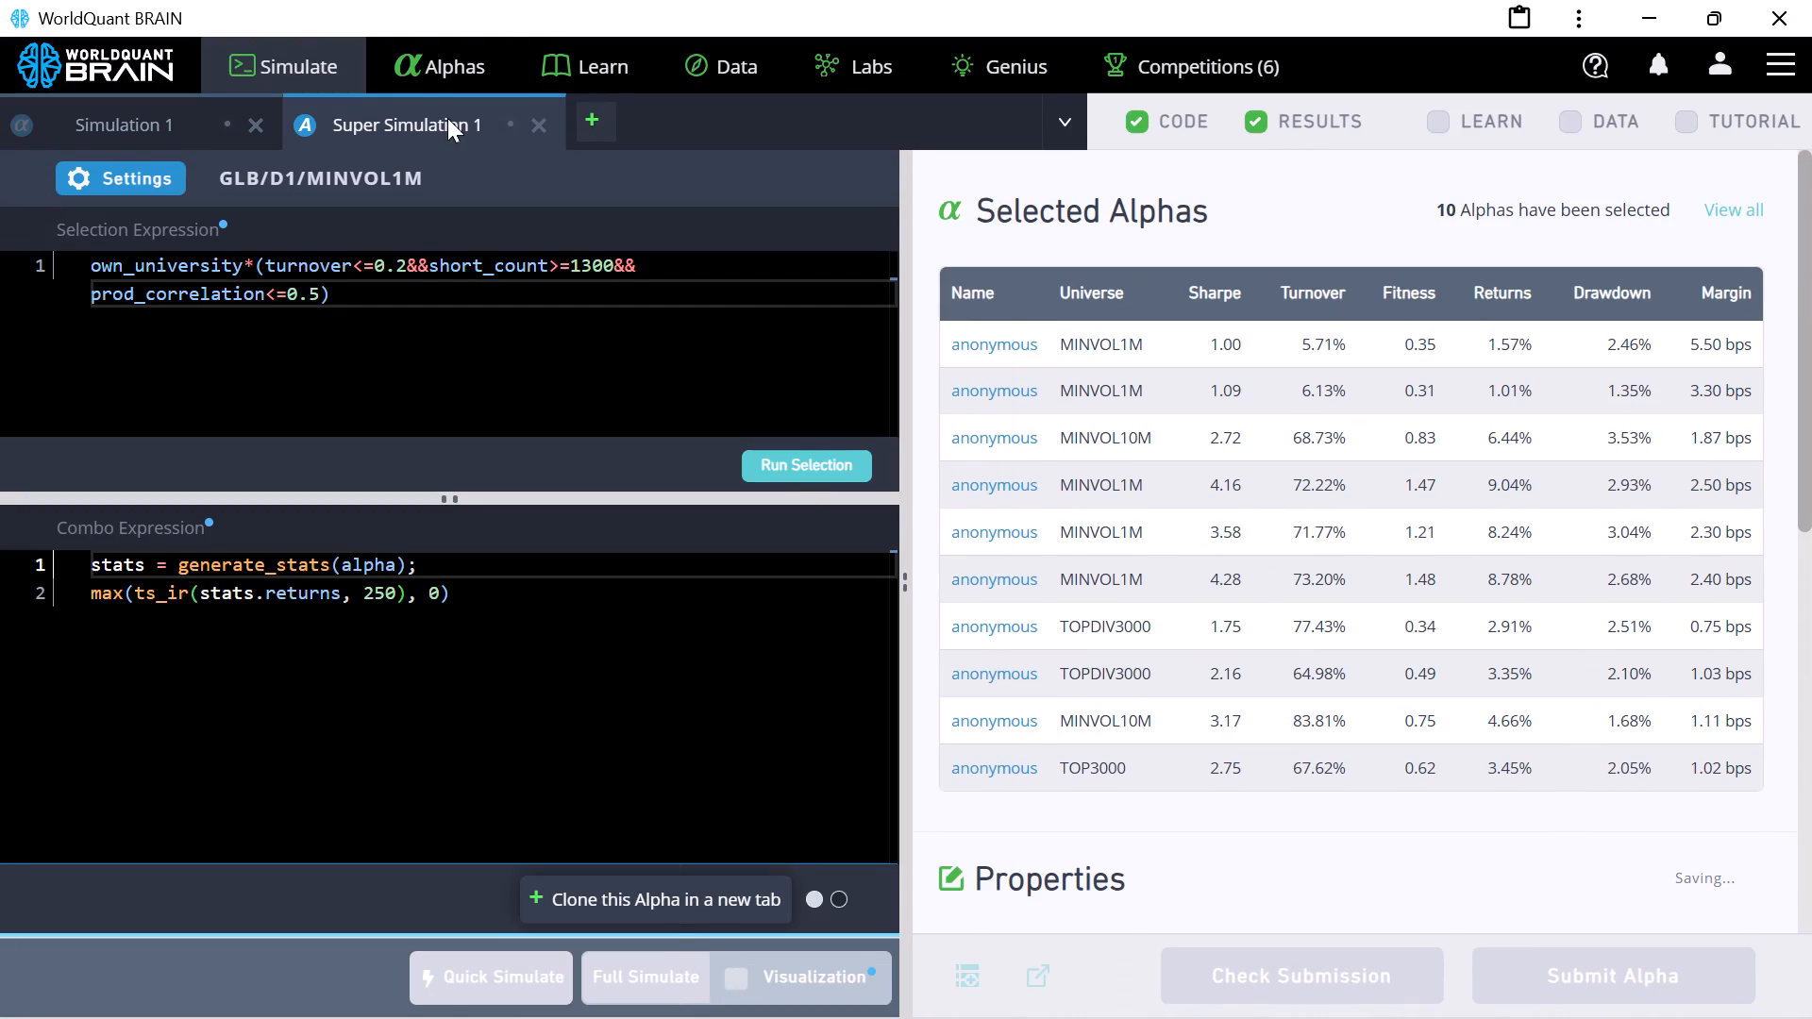
Open the list of submitted alphas.
click(434, 76)
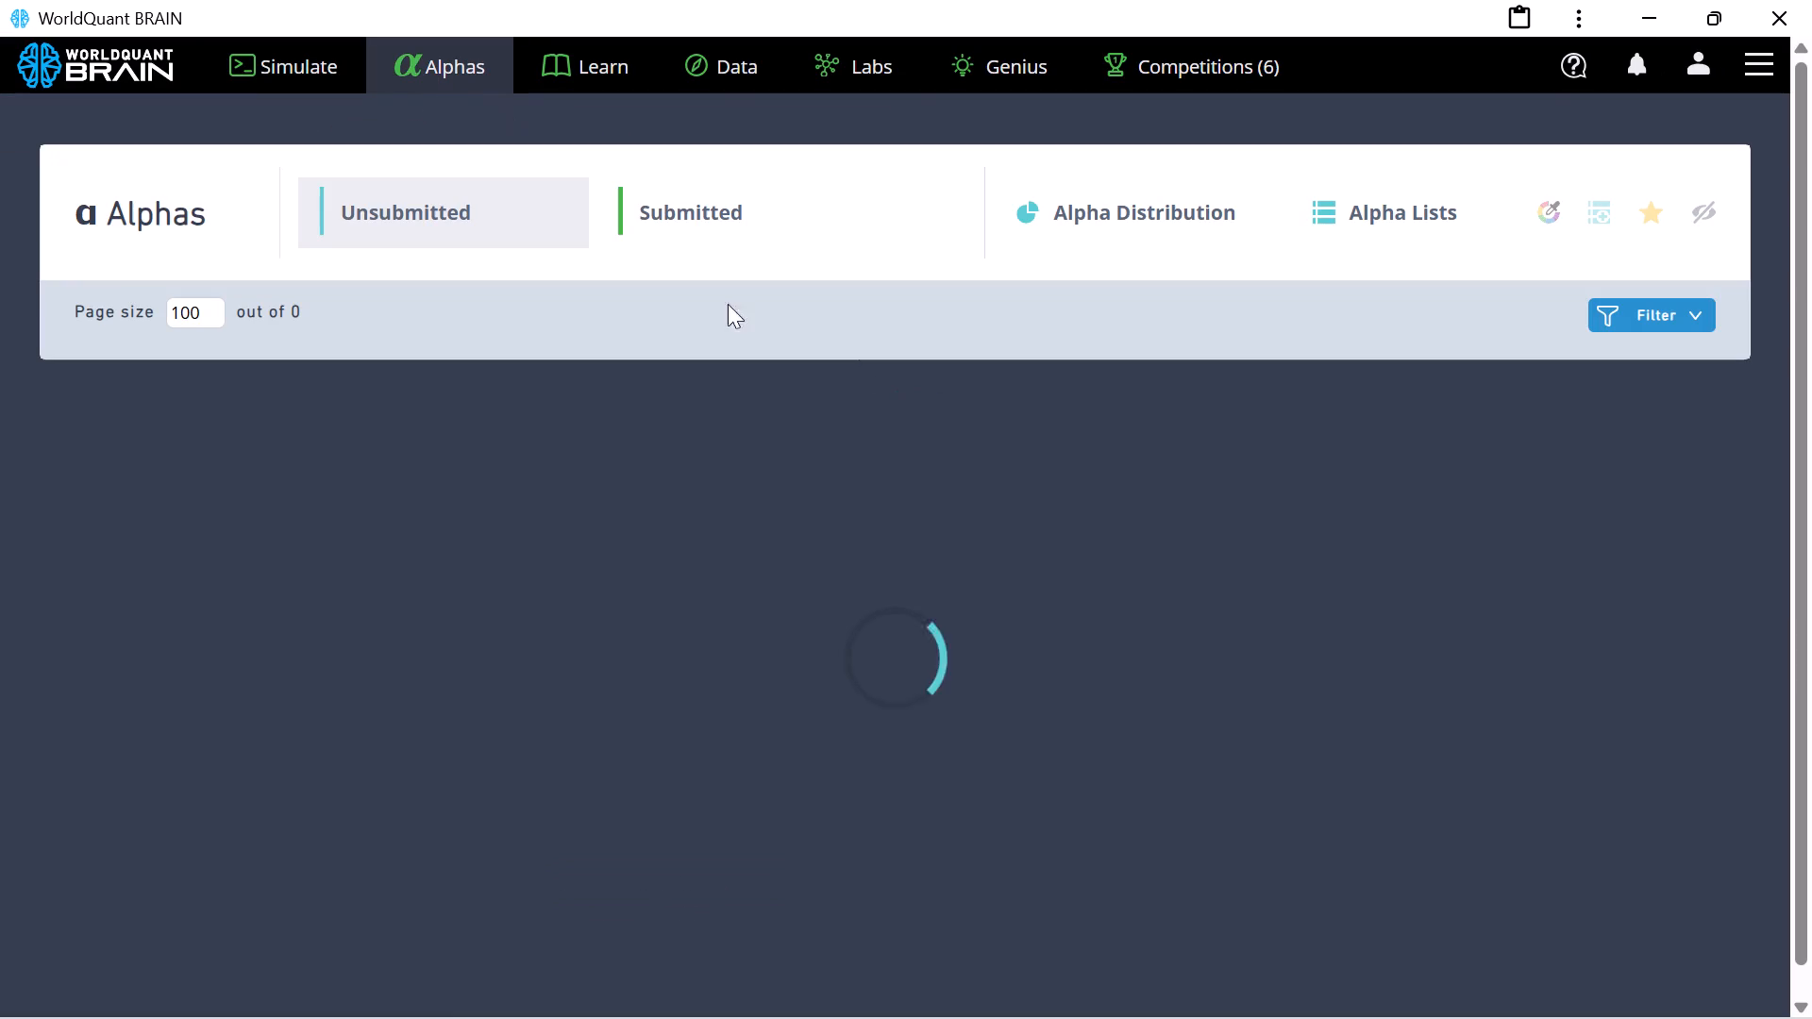
click(710, 211)
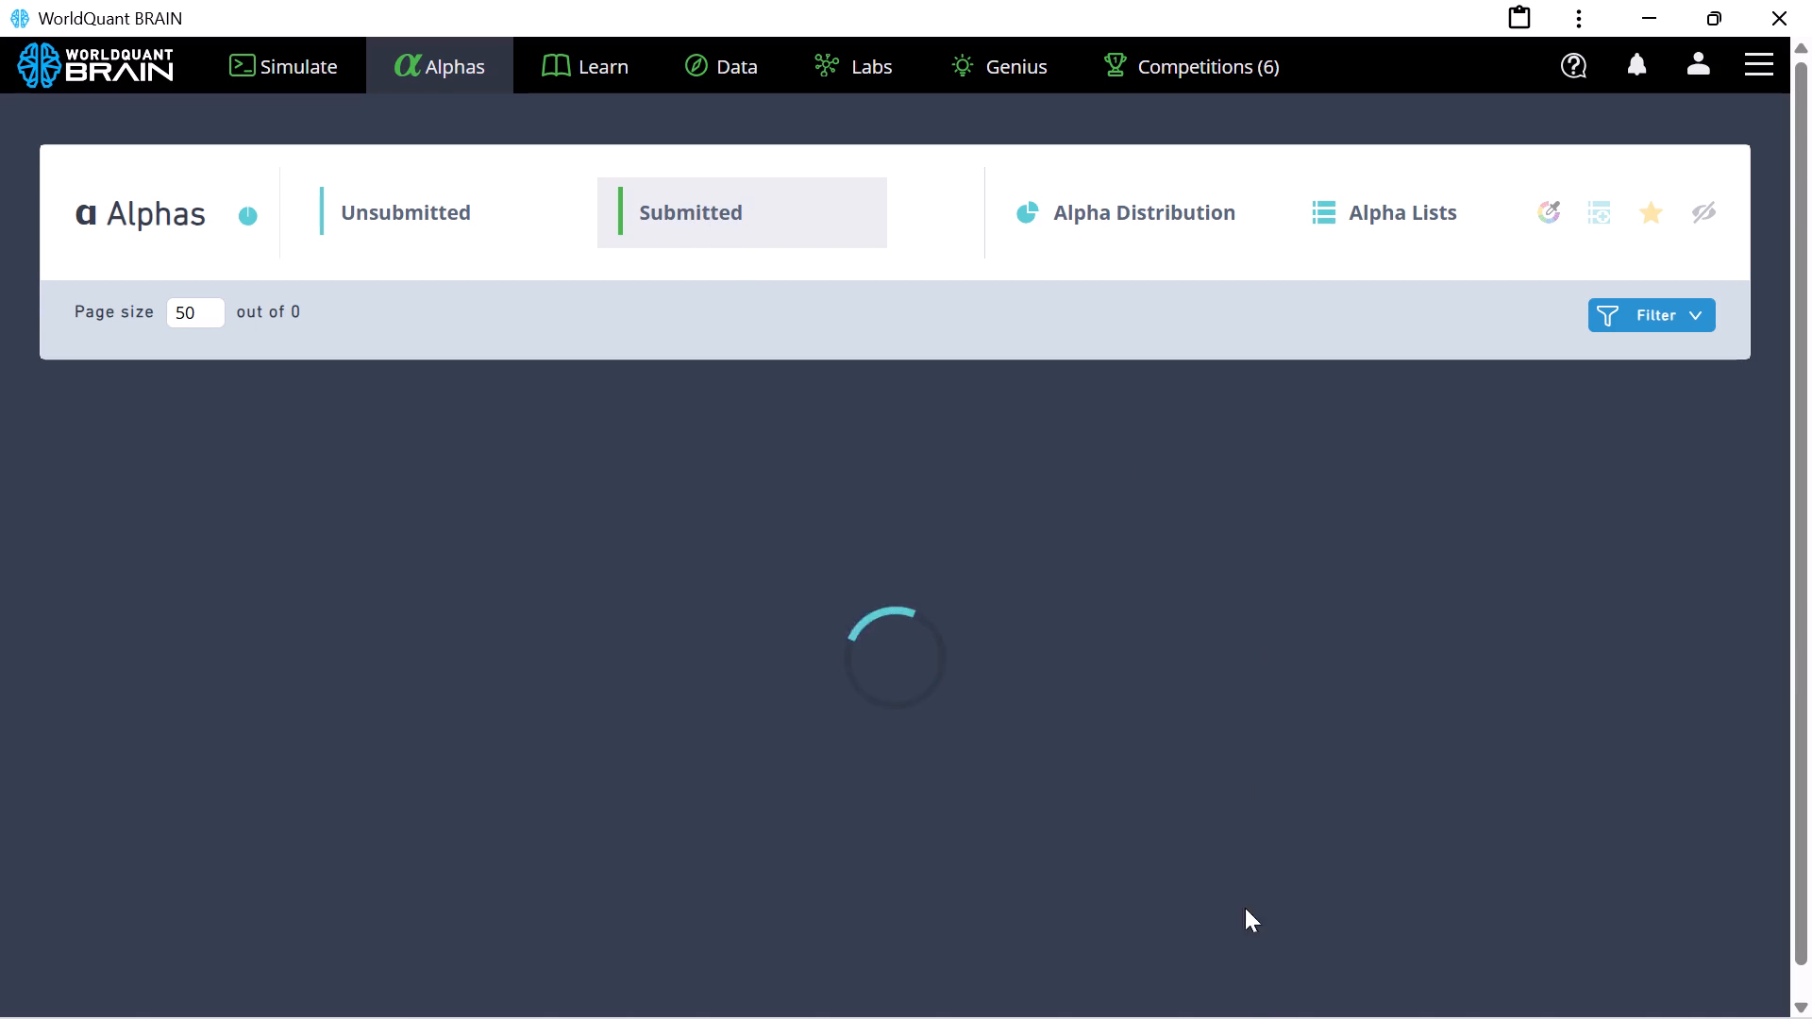
Switch to Brave and pause the Hardcore Gangsta Rap mix on YouTube.
click(1058, 1005)
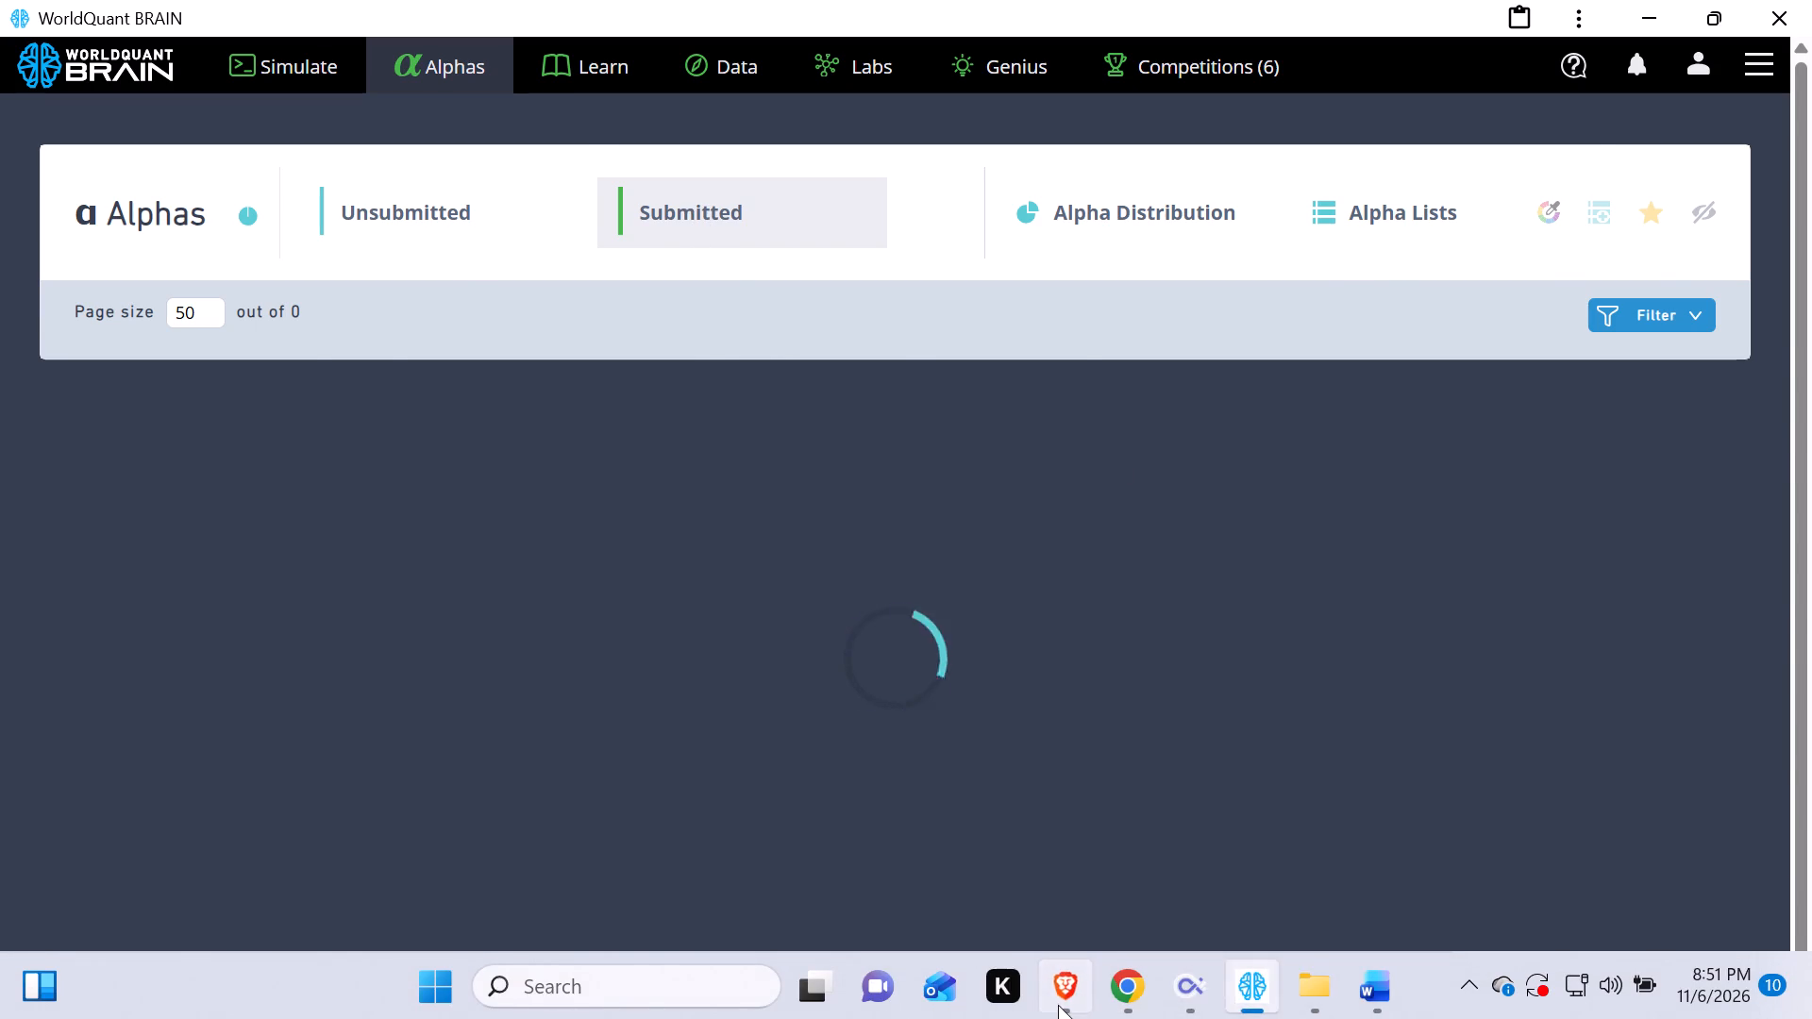
click(798, 626)
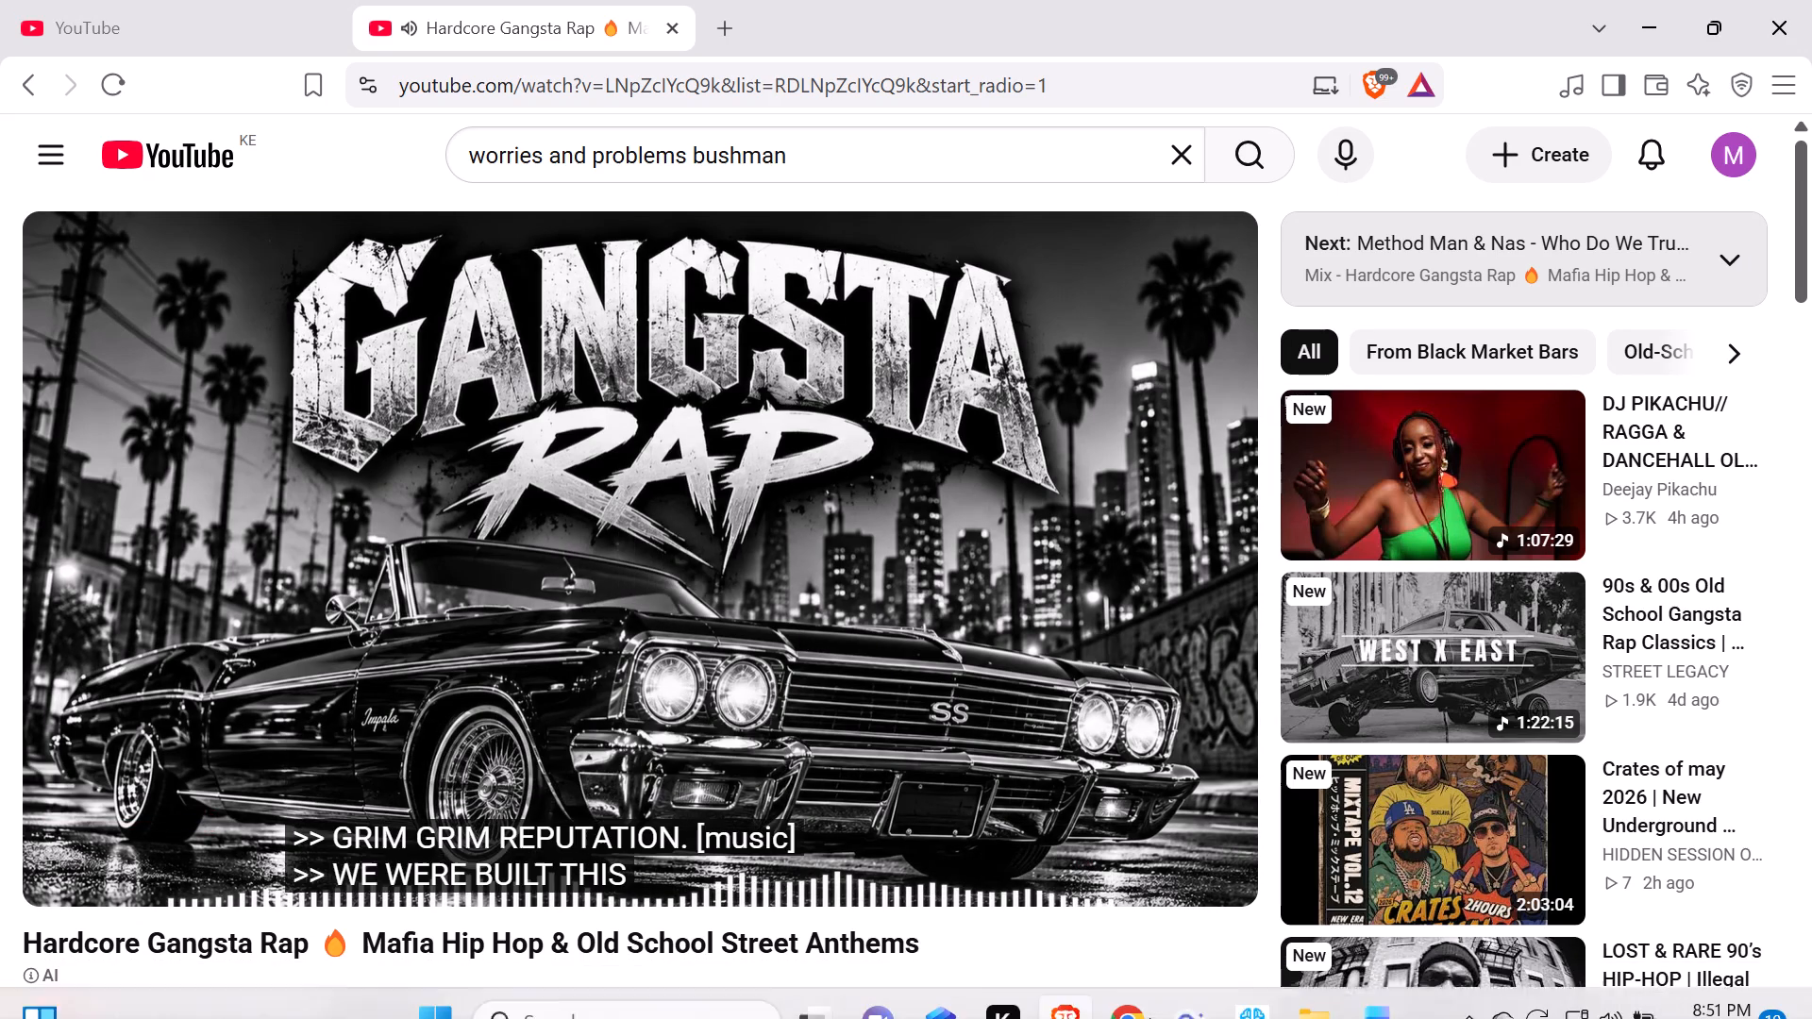
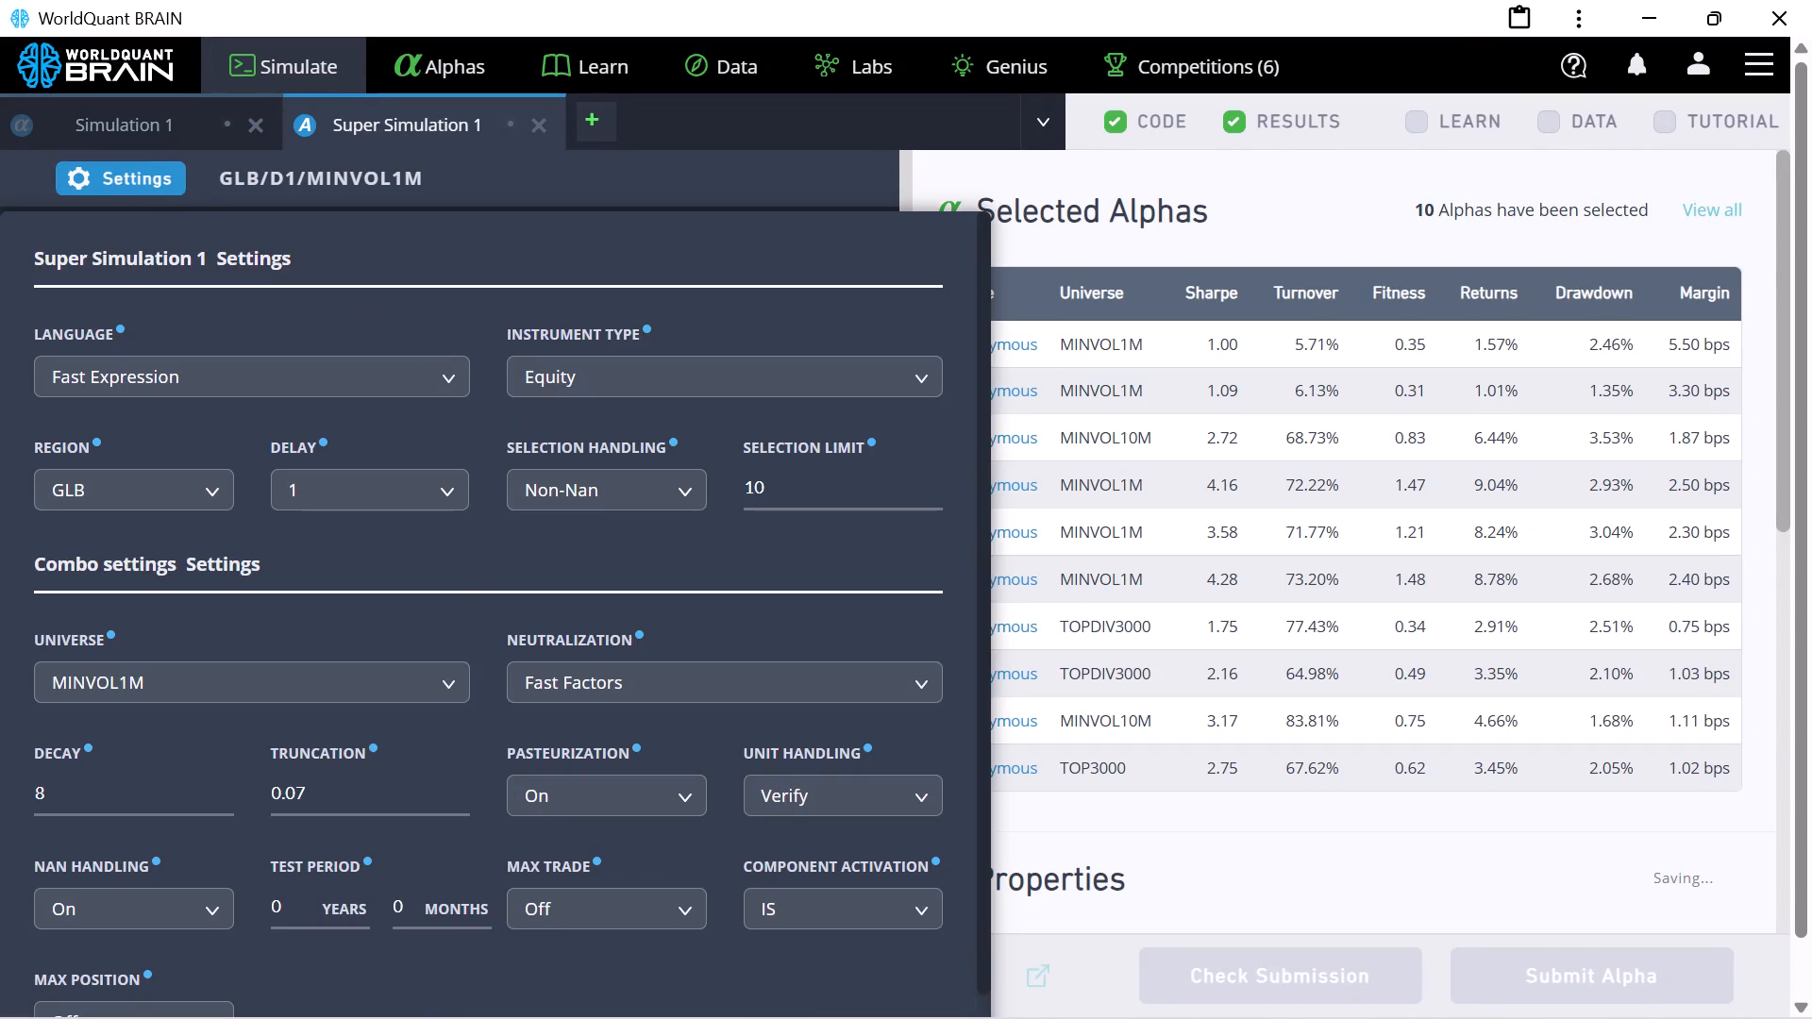
Set the super simulation's combo neutralization to Crowding Factors and apply the settings.
click(533, 682)
click(547, 852)
scroll(775, 498, down, 5)
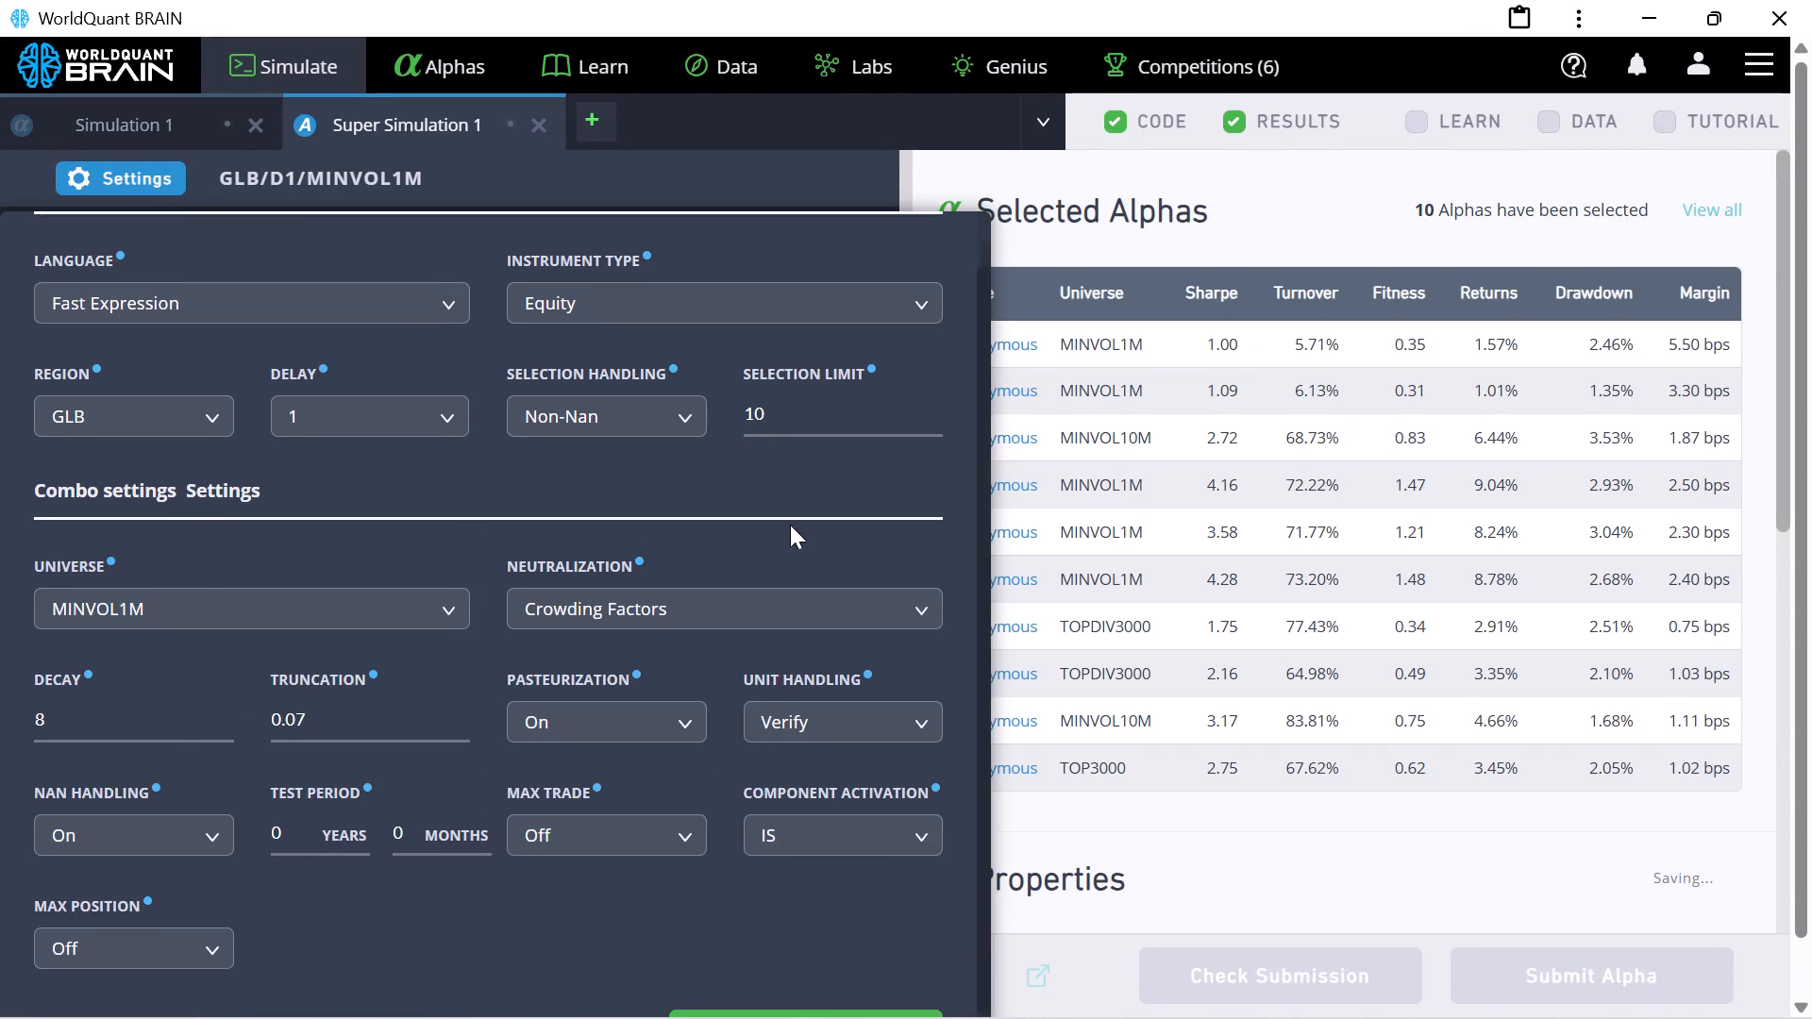
scroll(790, 525, down, 9)
click(823, 966)
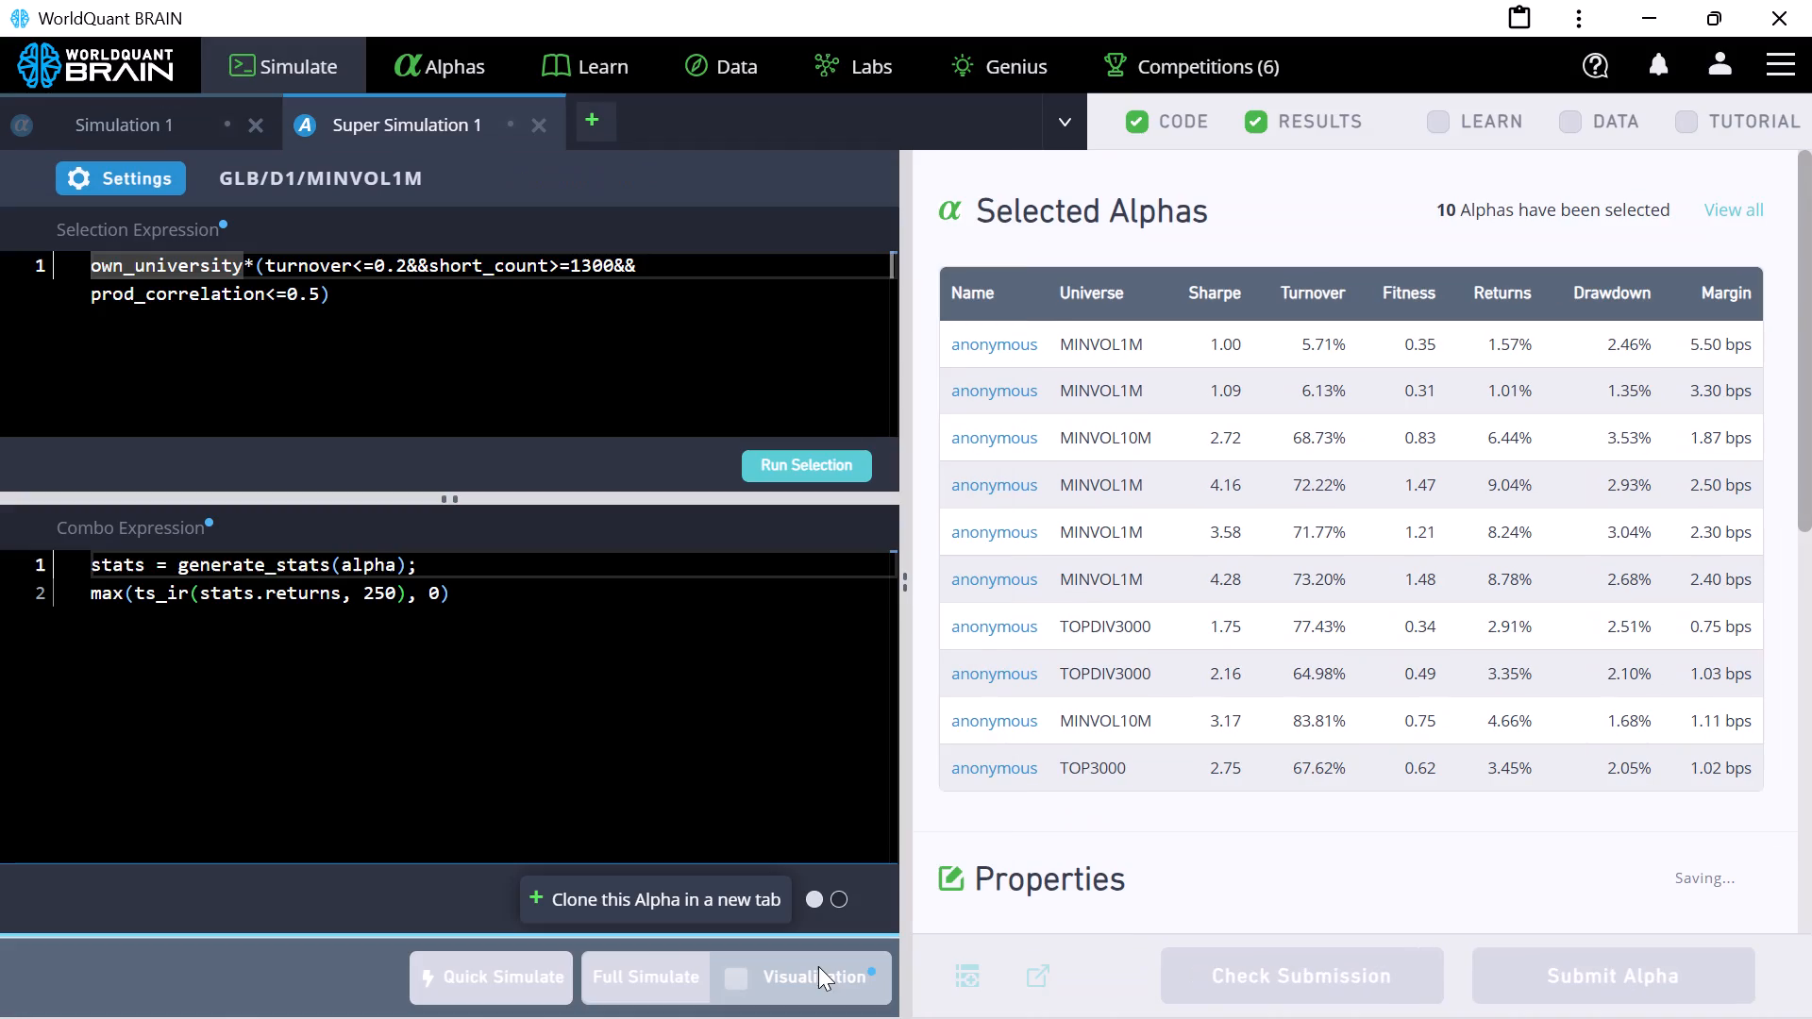
Try to start a full simulation of the GLB/D1/MINVOL1M super alpha.
click(646, 956)
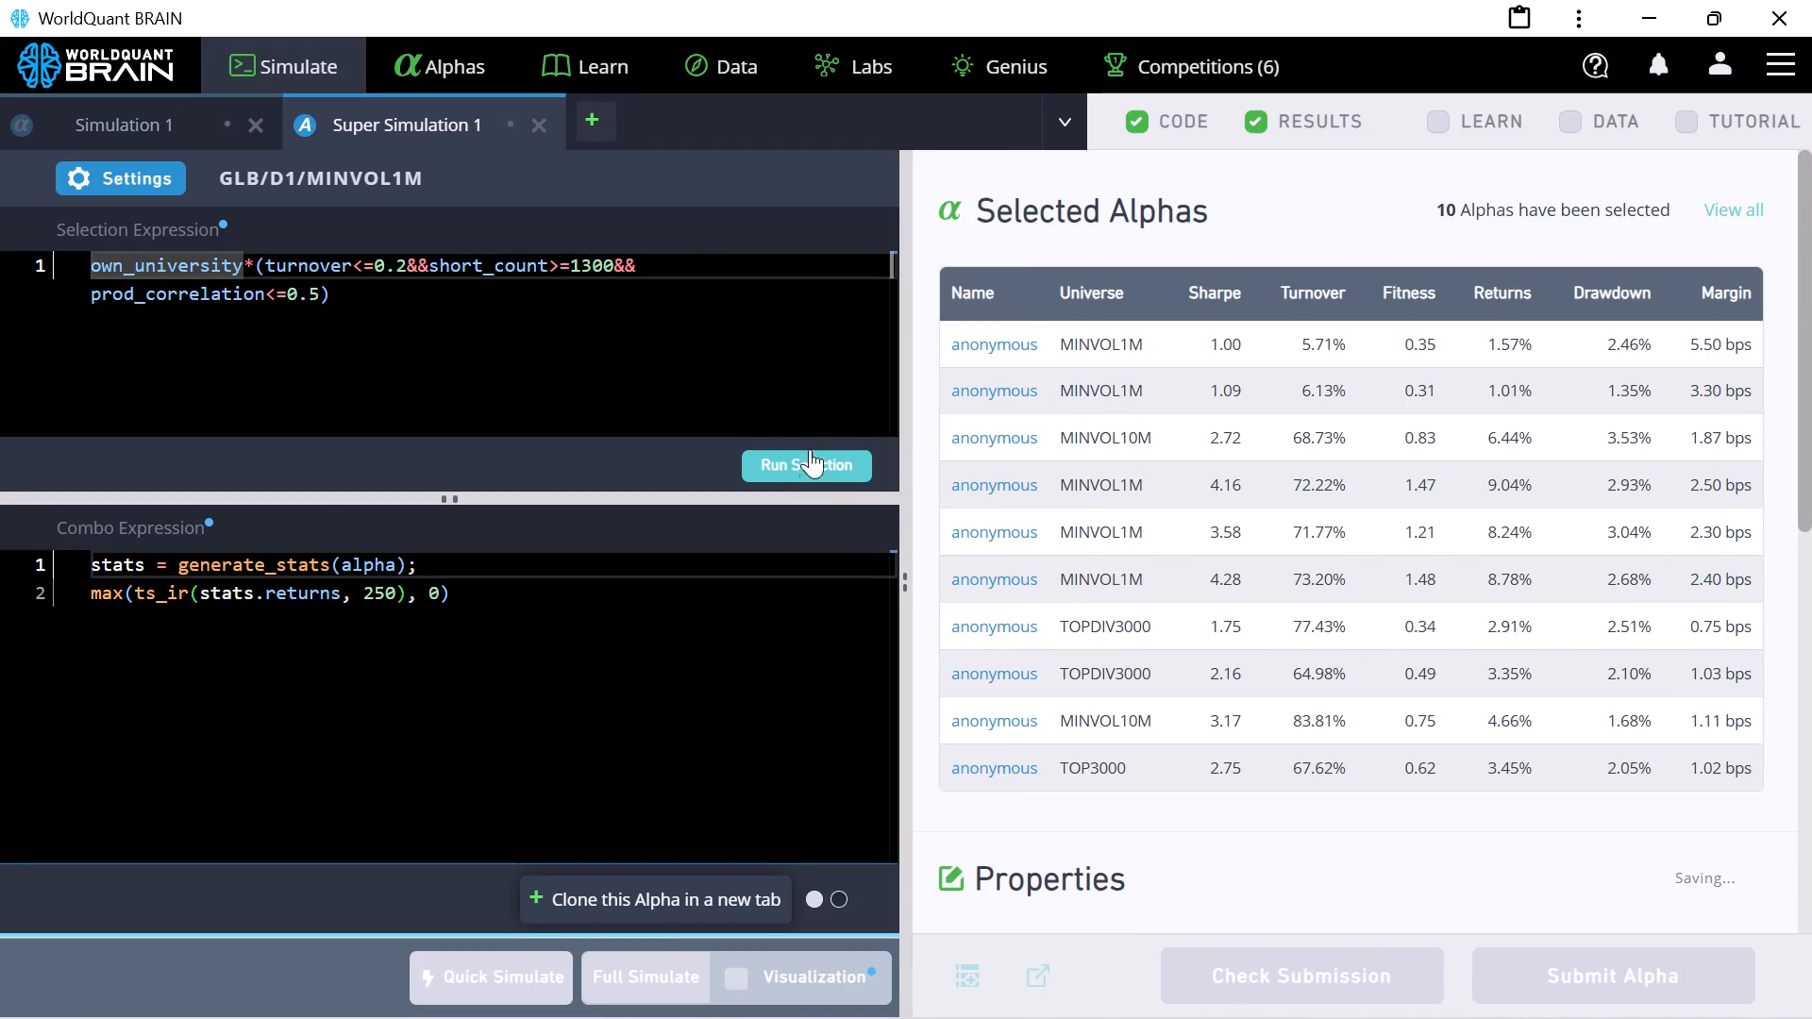
Set the super simulation's selection limit to 15 and apply the settings.
scroll(1439, 496, up, 5)
scroll(1686, 433, up, 5)
click(151, 172)
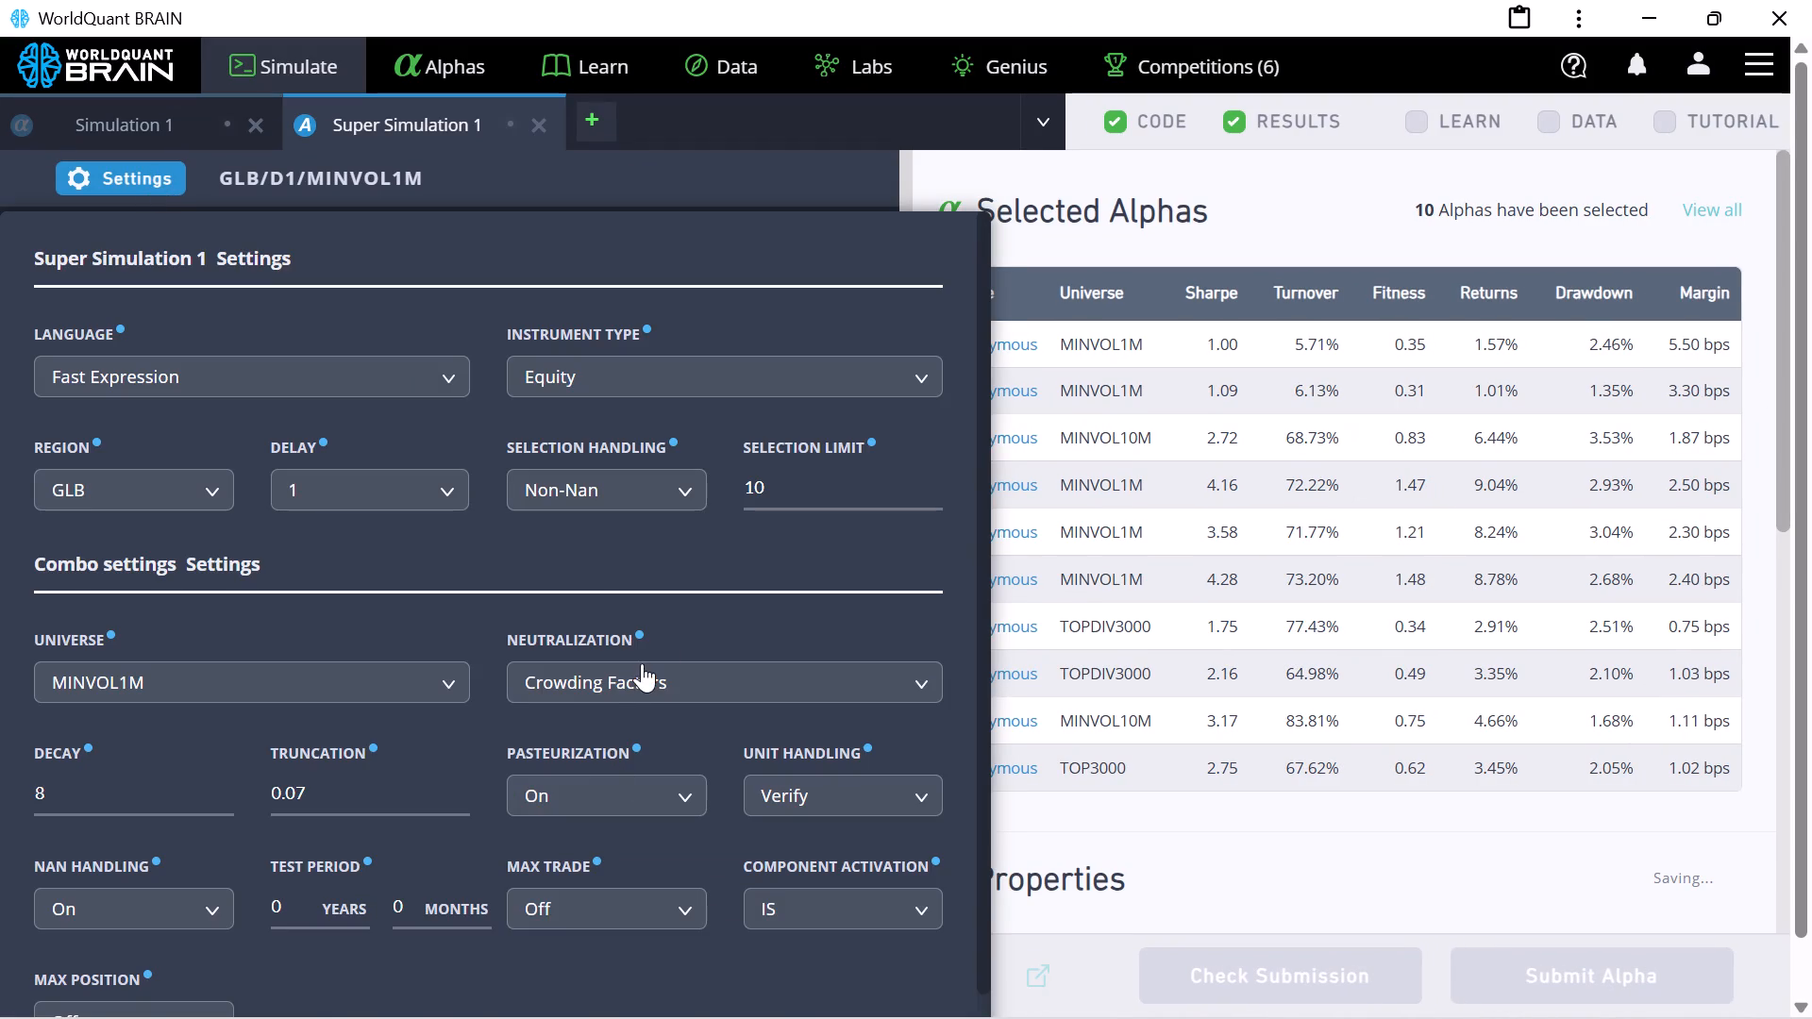
triple_click(938, 482)
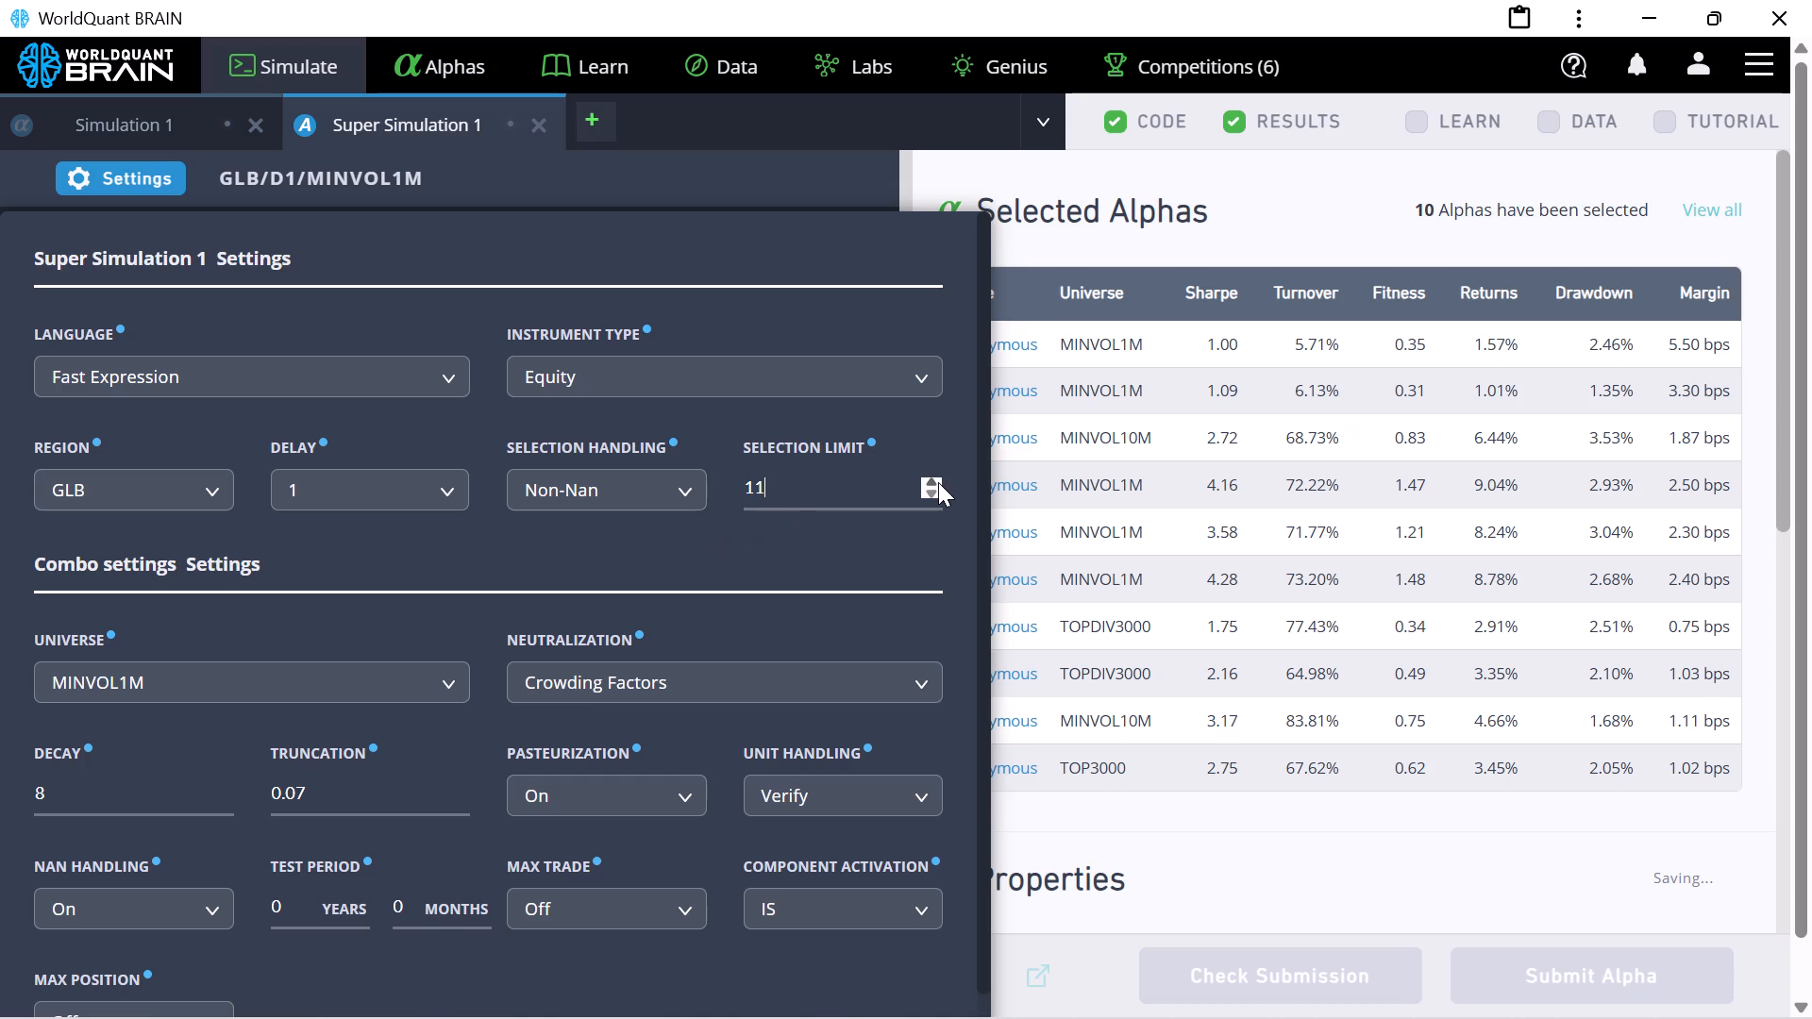
double_click(938, 482)
scroll(929, 872, down, 14)
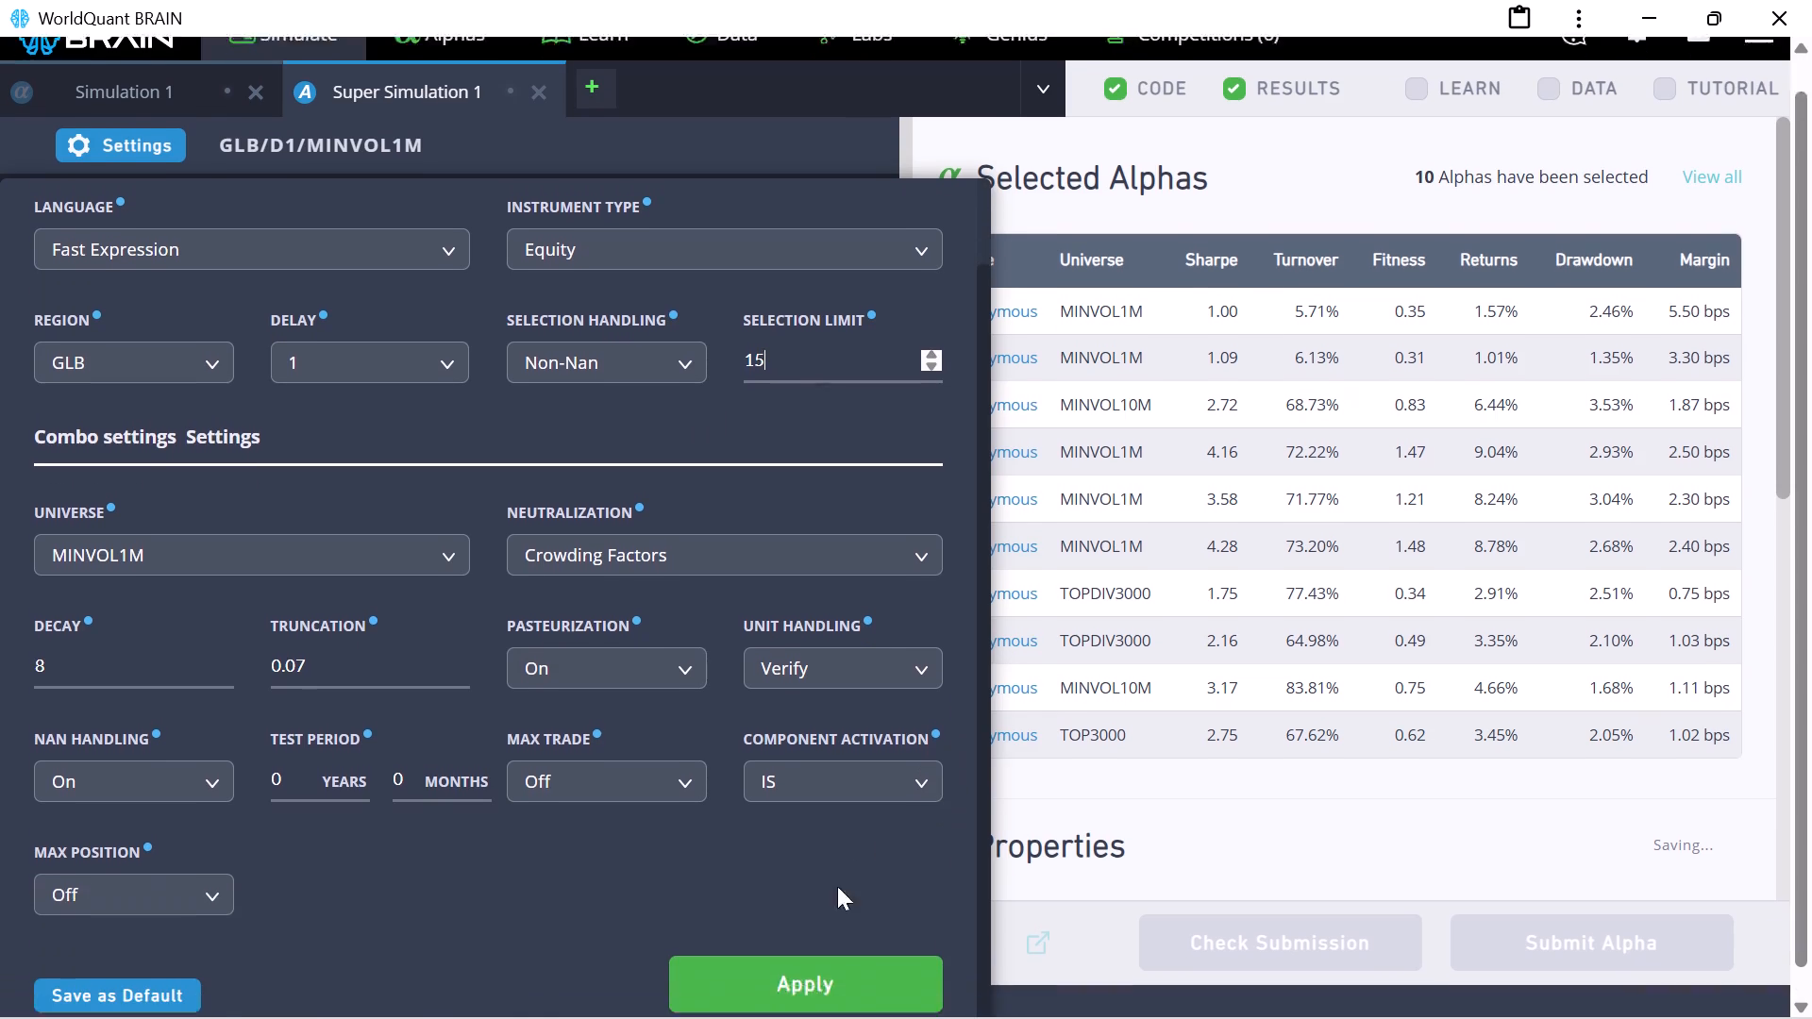
click(738, 947)
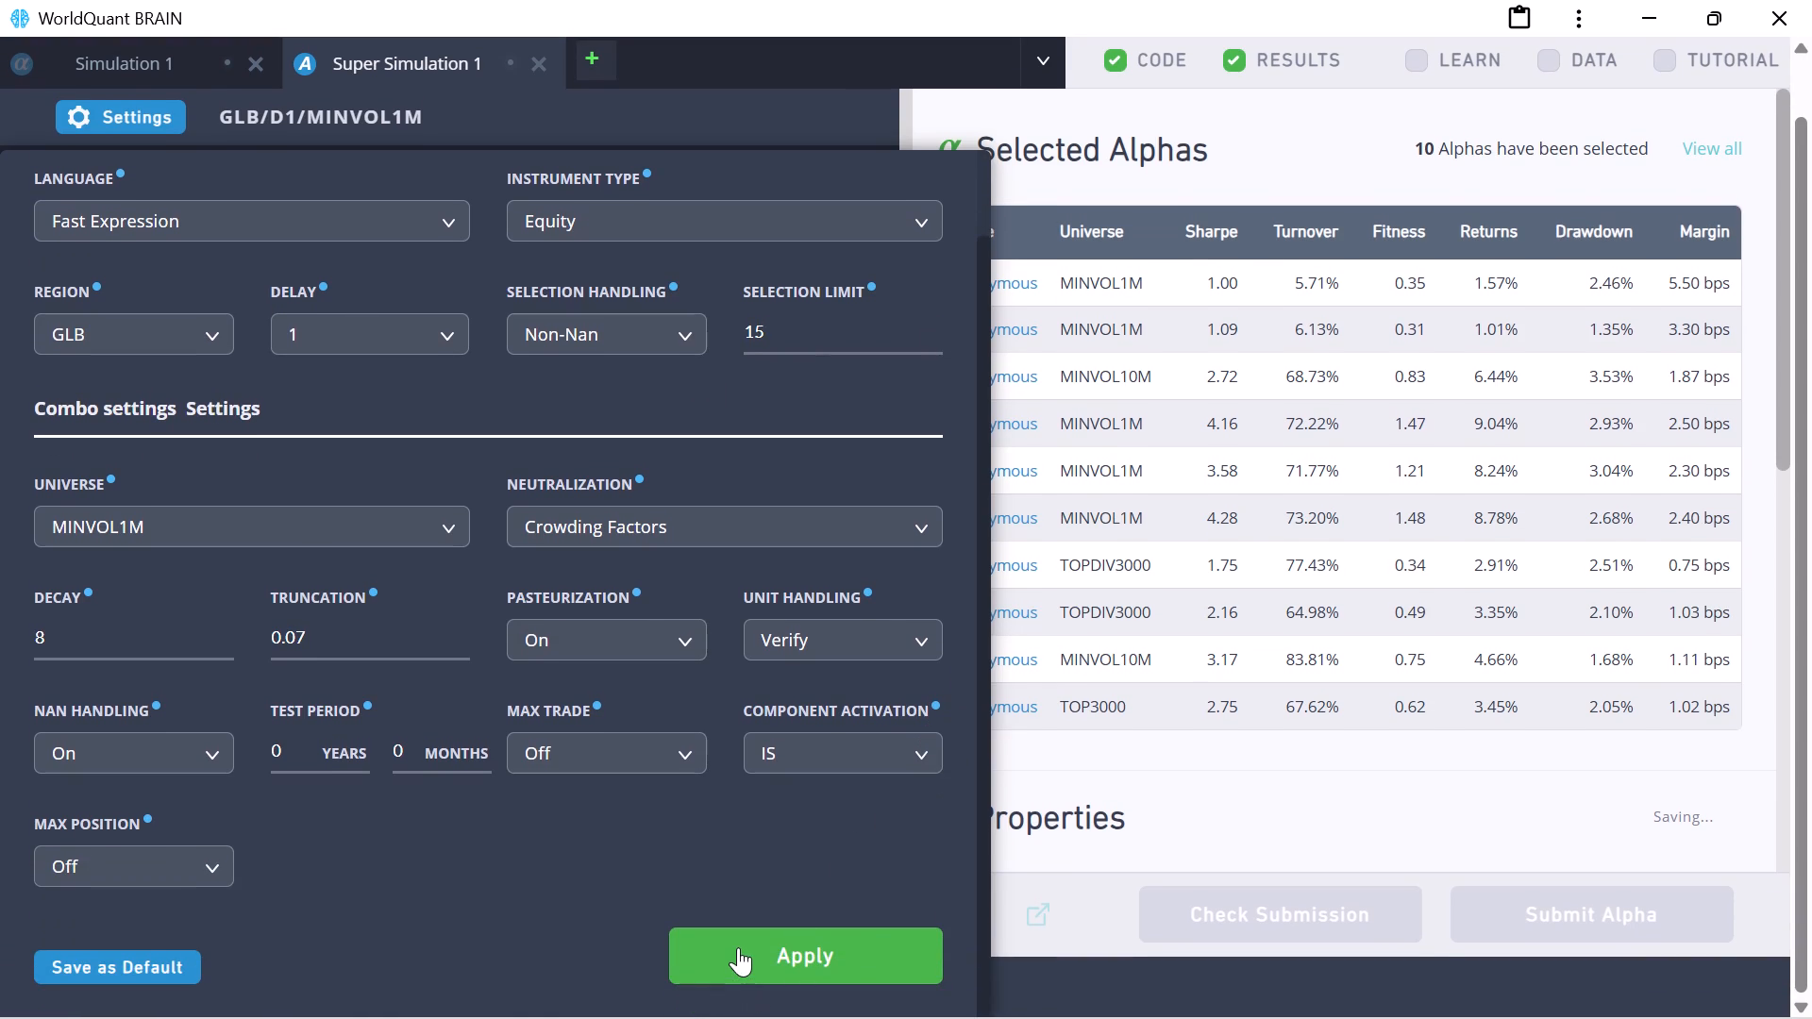
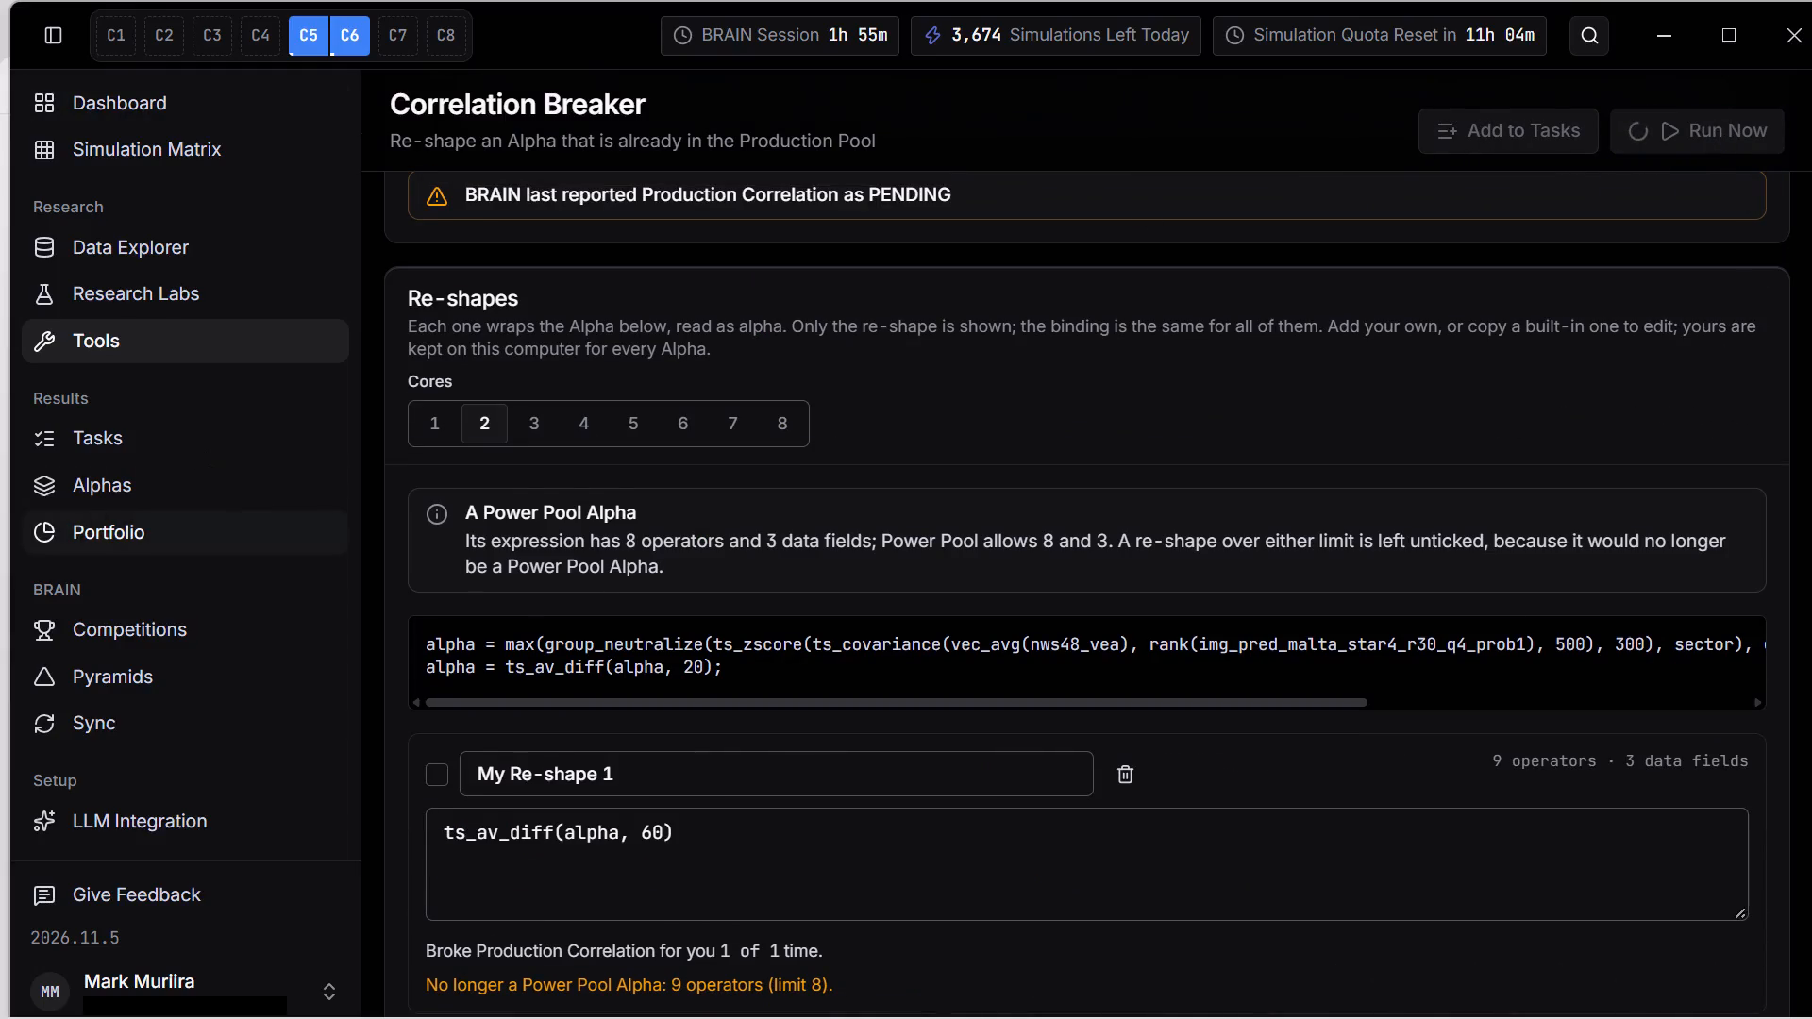
Examine the task list in Alpha Harness, including the result of the most recently completed Correlation Breaker GLB D1 task.
scroll(473, 482, up, 14)
click(110, 444)
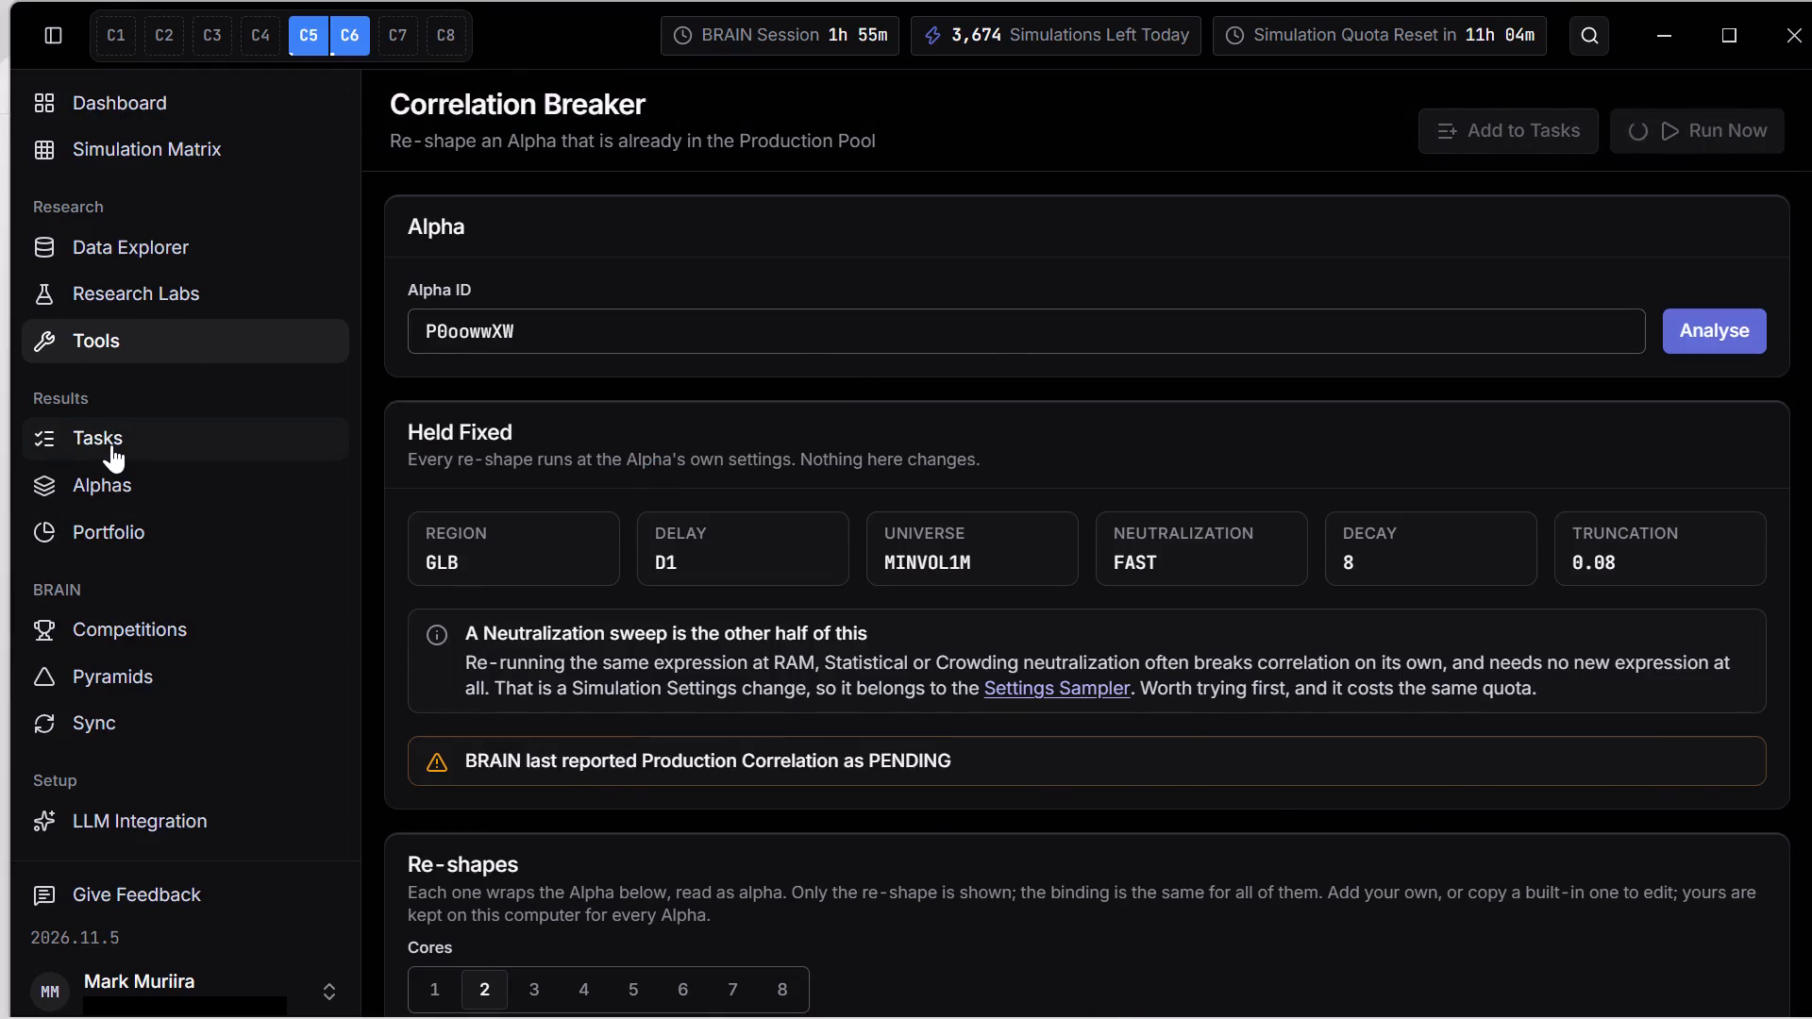
scroll(1288, 595, up, 4)
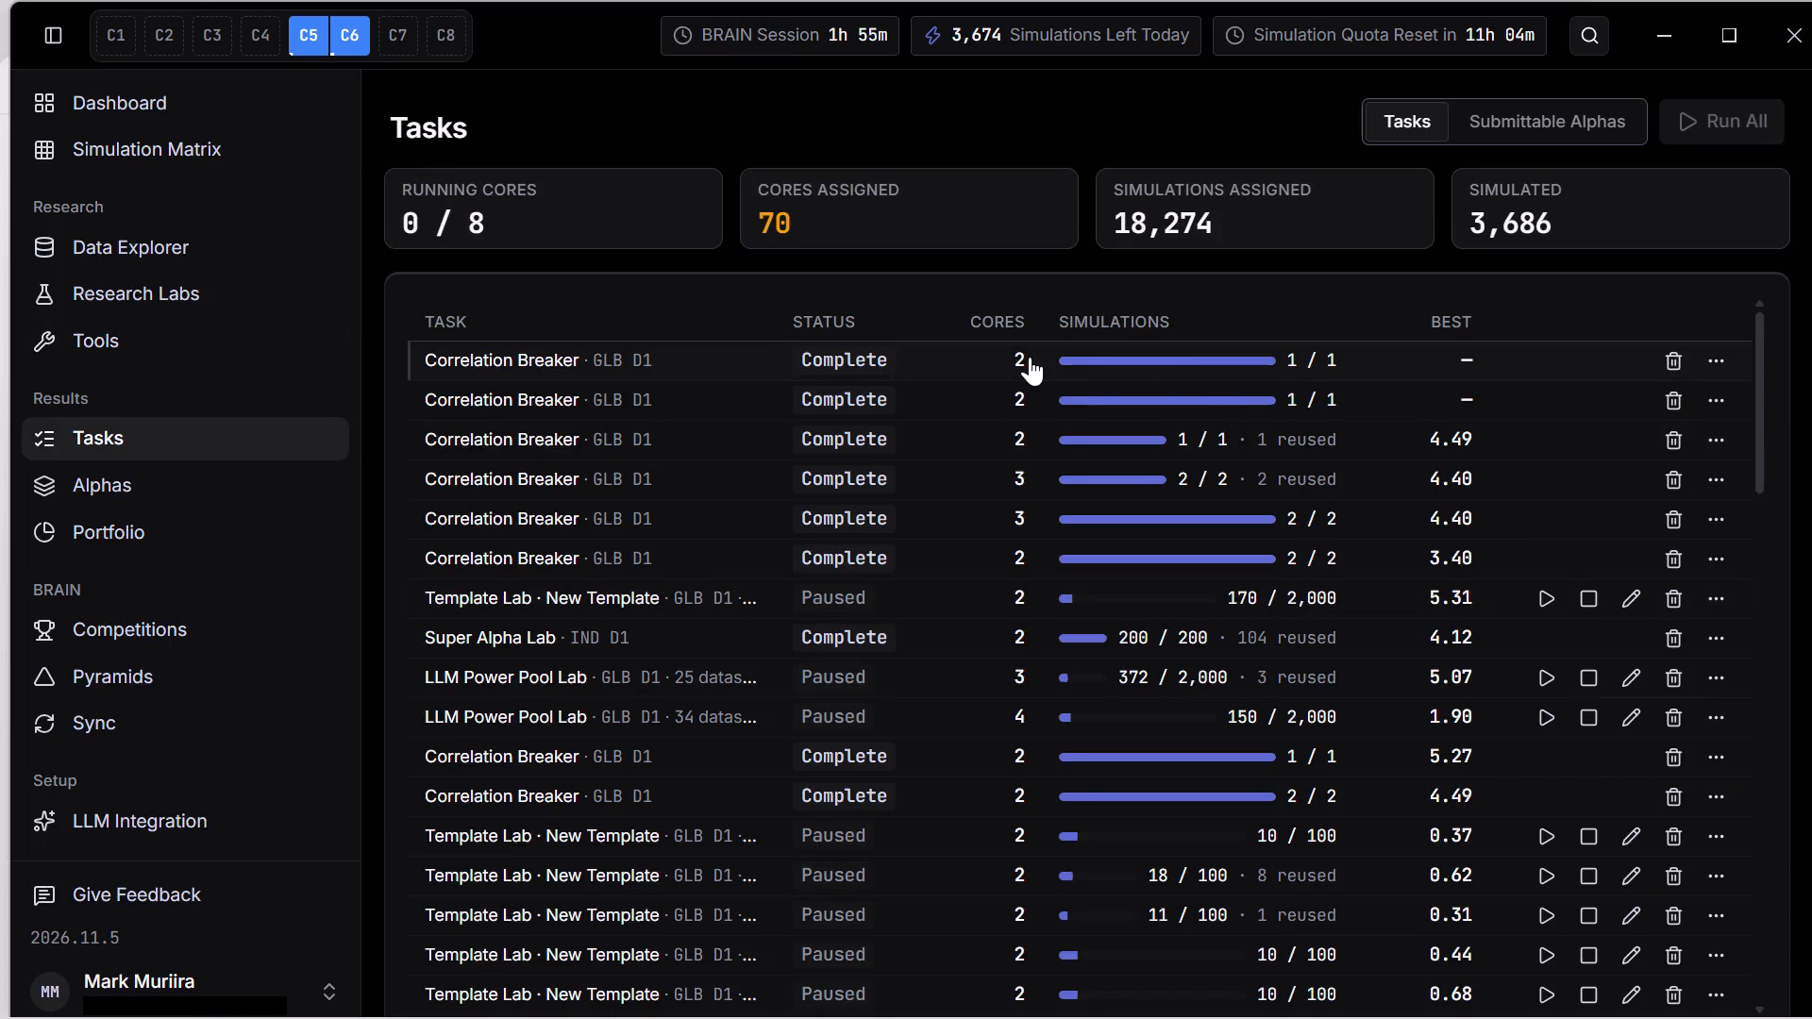
click(1191, 348)
scroll(1233, 443, up, 5)
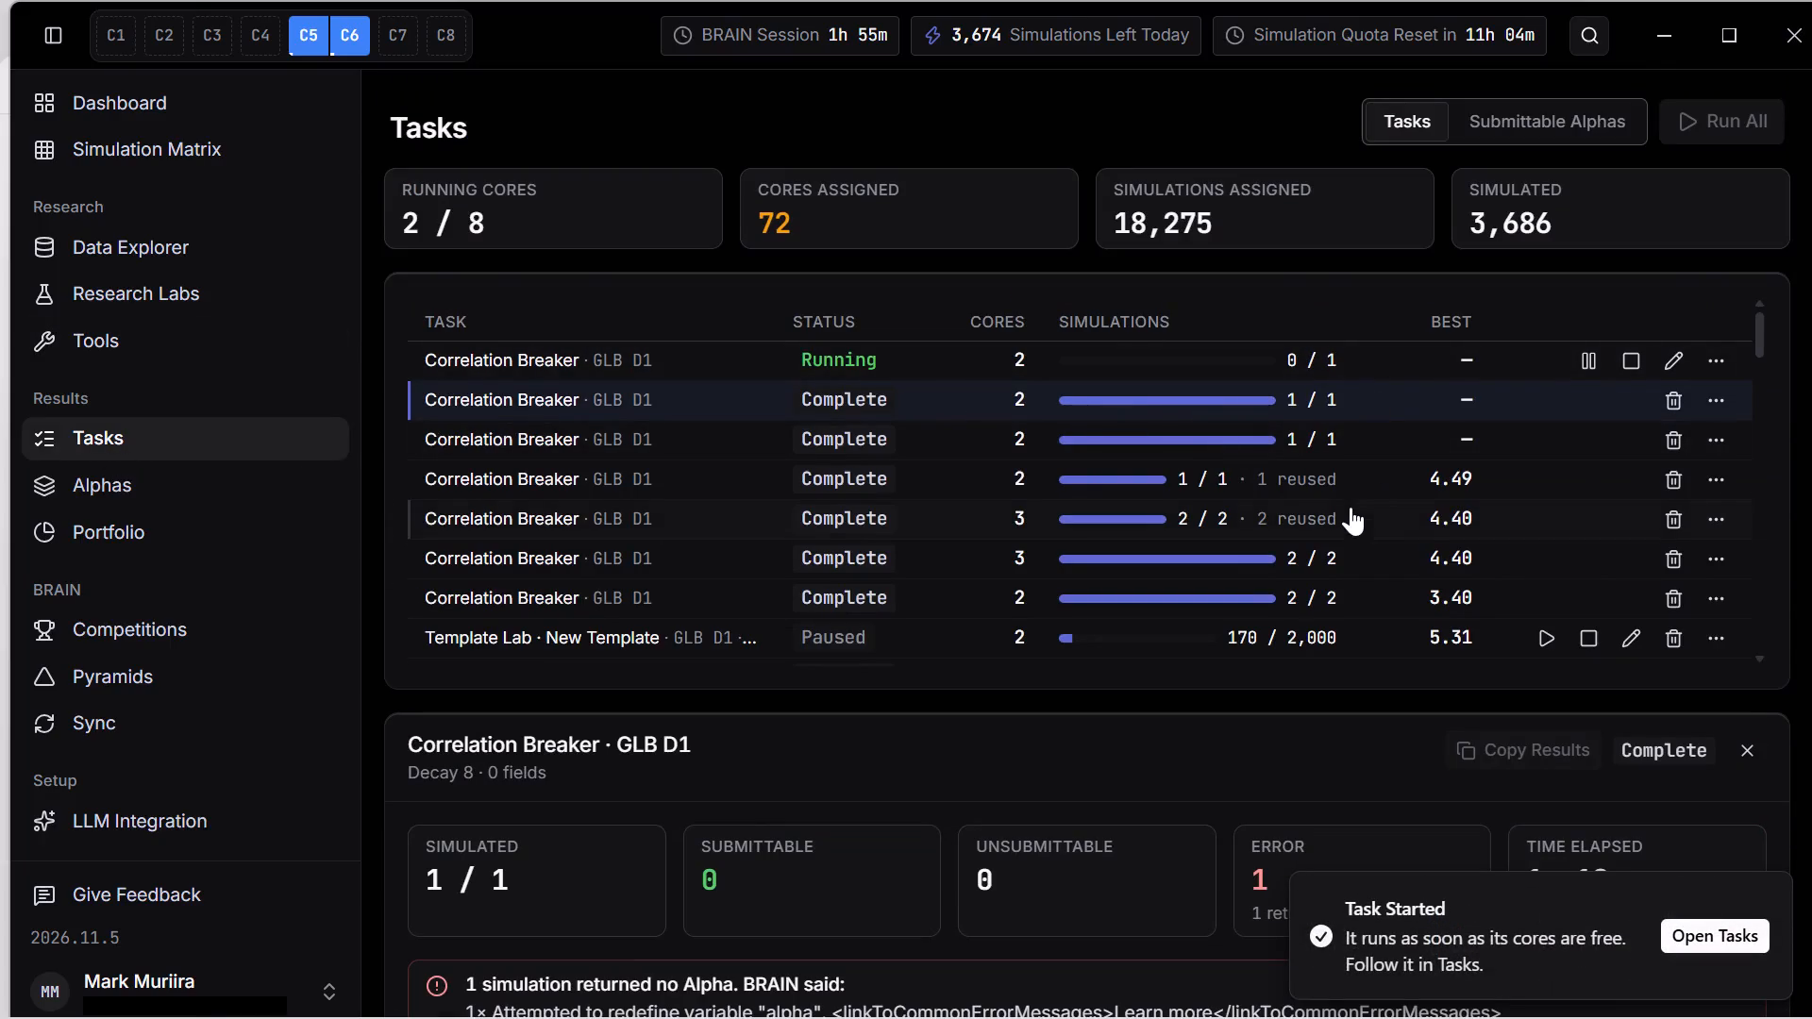
scroll(1013, 487, down, 7)
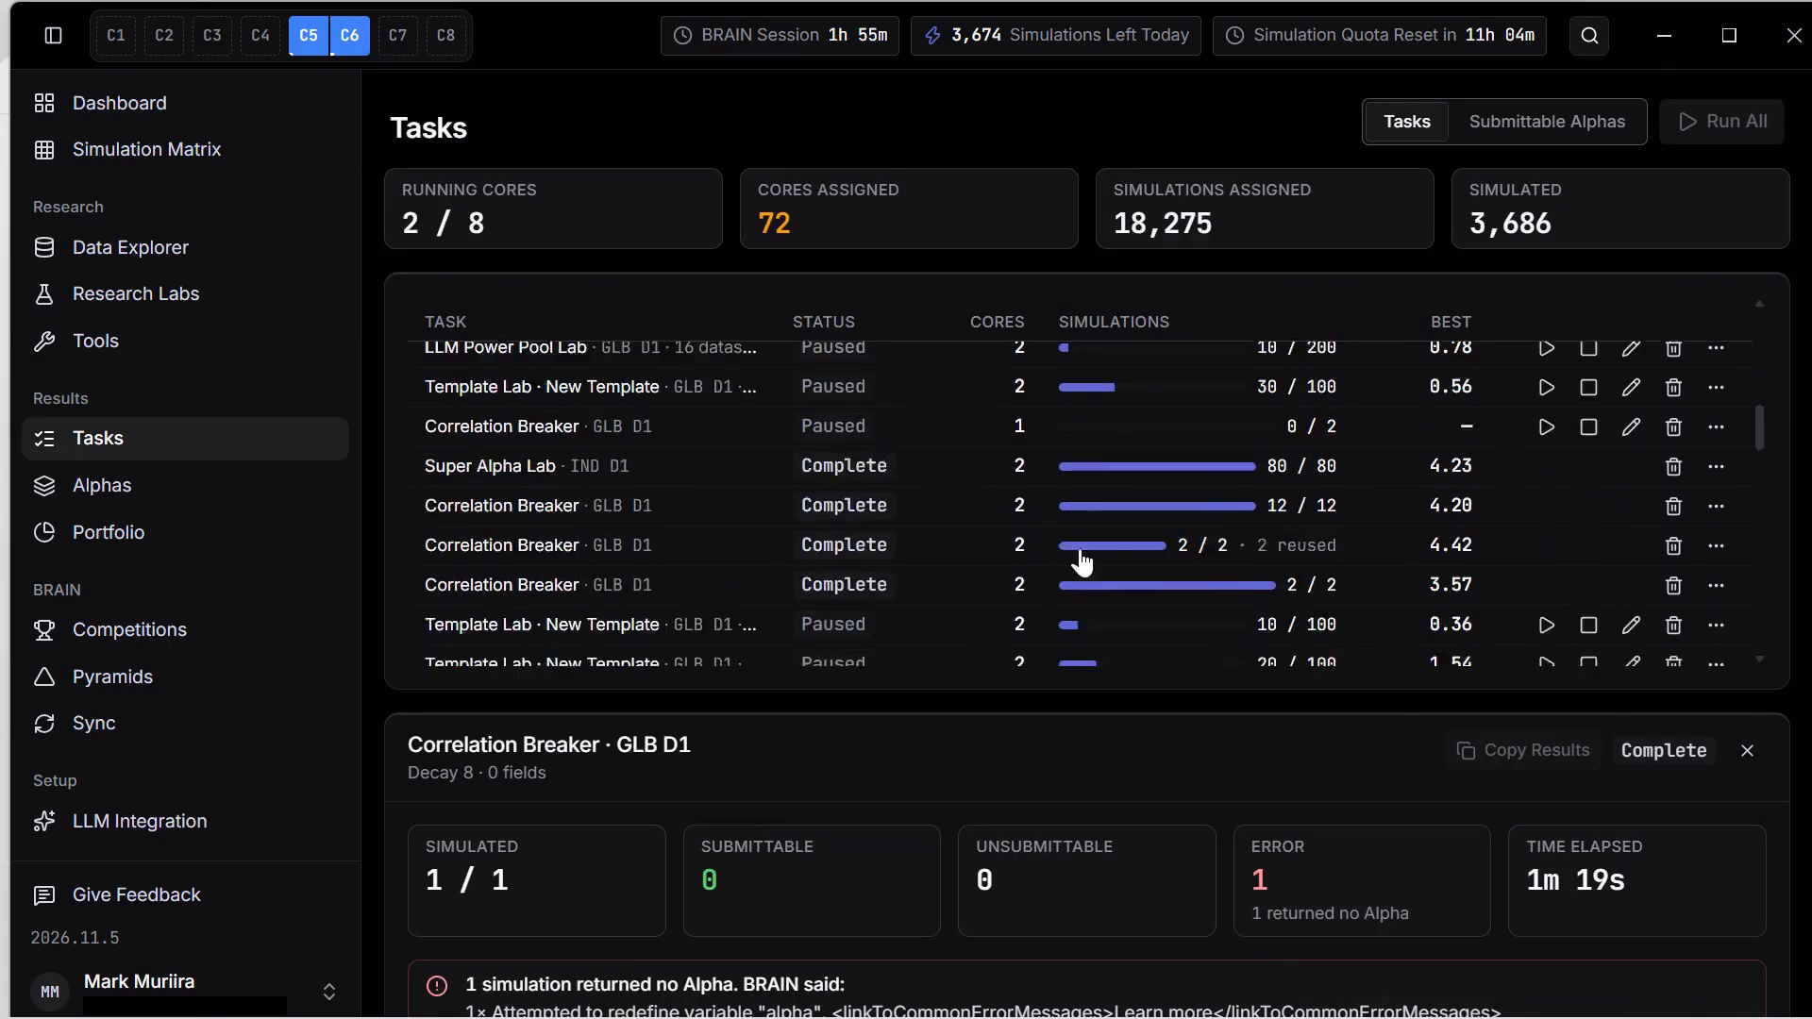
scroll(1729, 300, up, 6)
scroll(365, 409, up, 16)
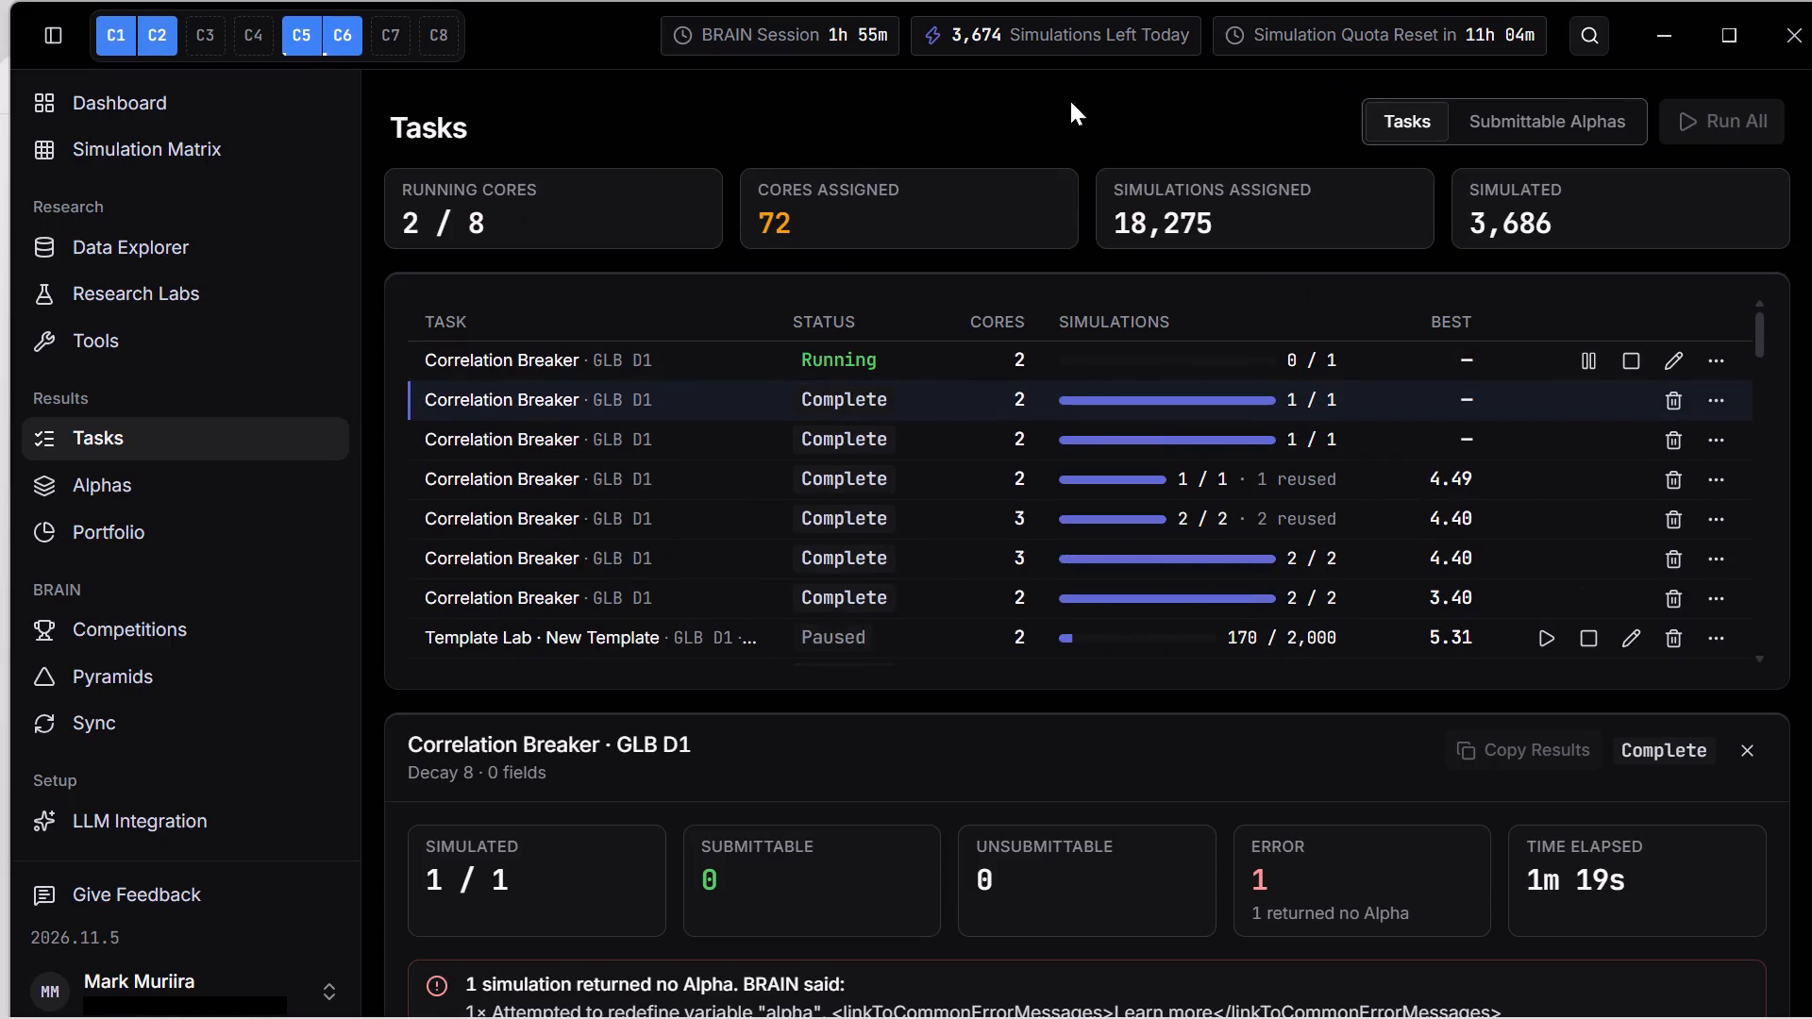
click(118, 446)
scroll(1468, 699, down, 7)
scroll(1525, 677, up, 7)
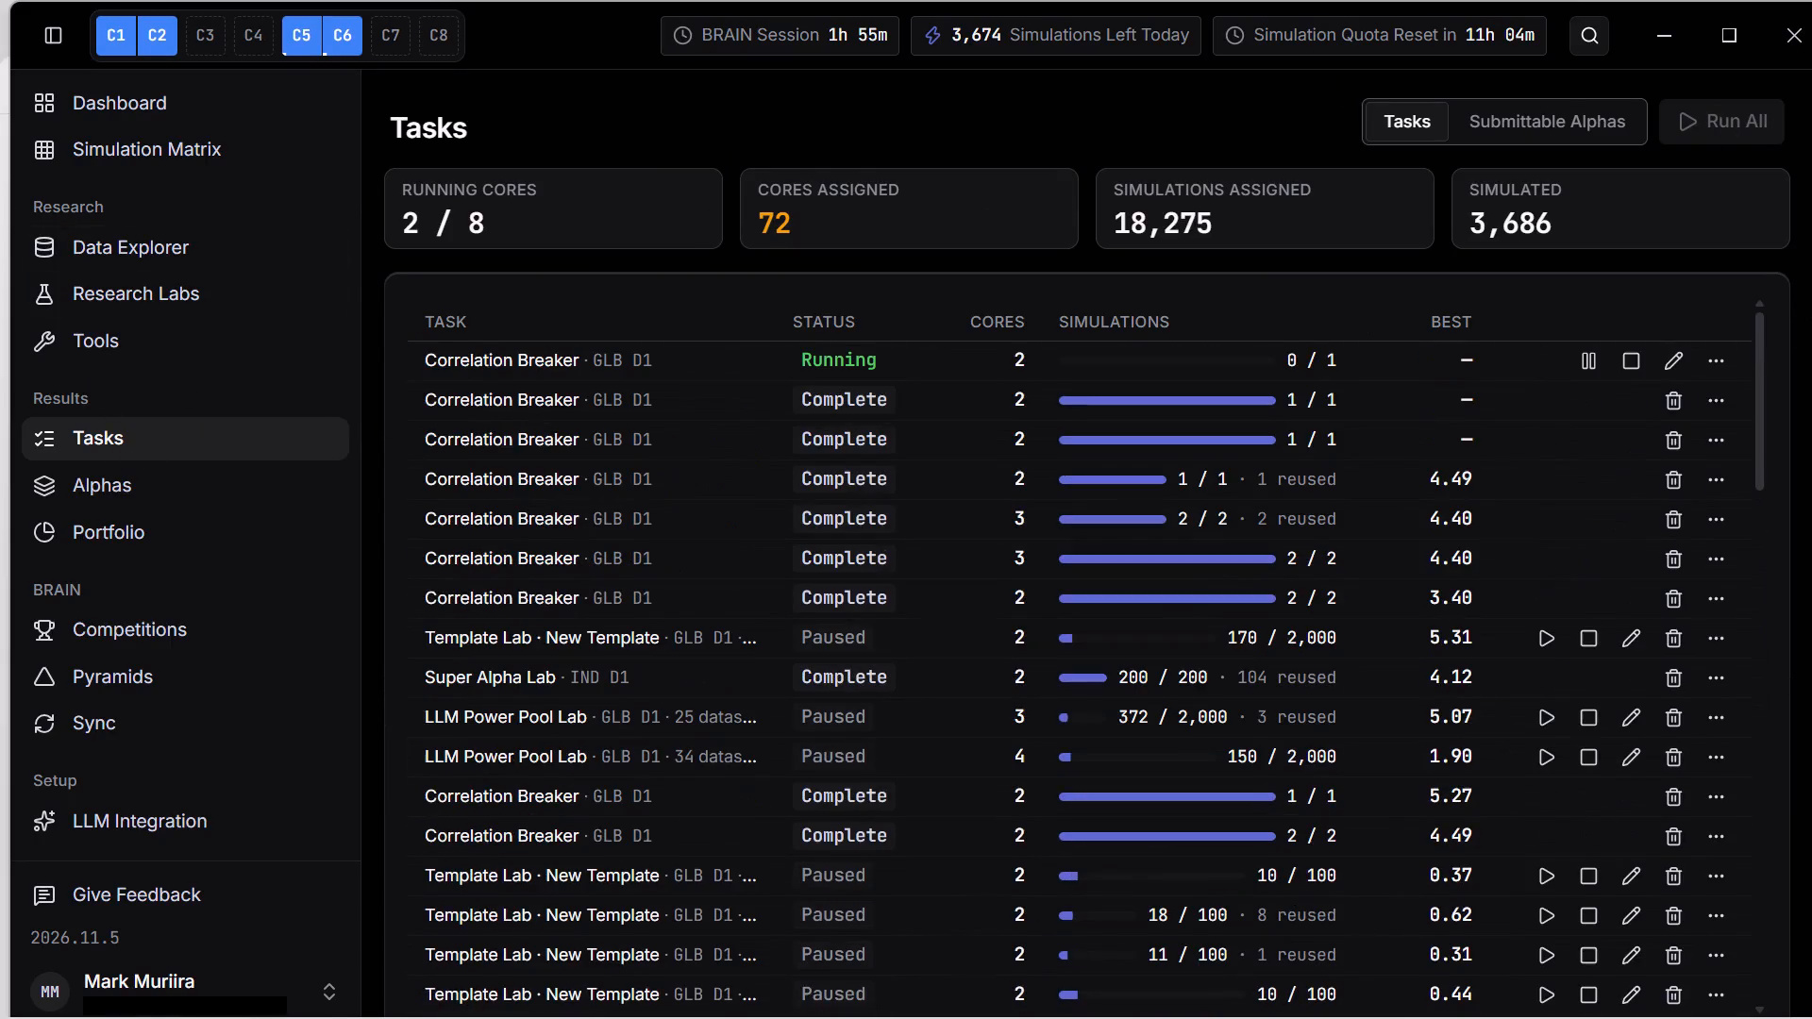
scroll(1811, 216, up, 3)
Switch to WorldQuant BRAIN and clone the submitted regular GLB alpha zq3WYYgK into a new simulation.
right_drag(1482, 1018, 1394, 1009)
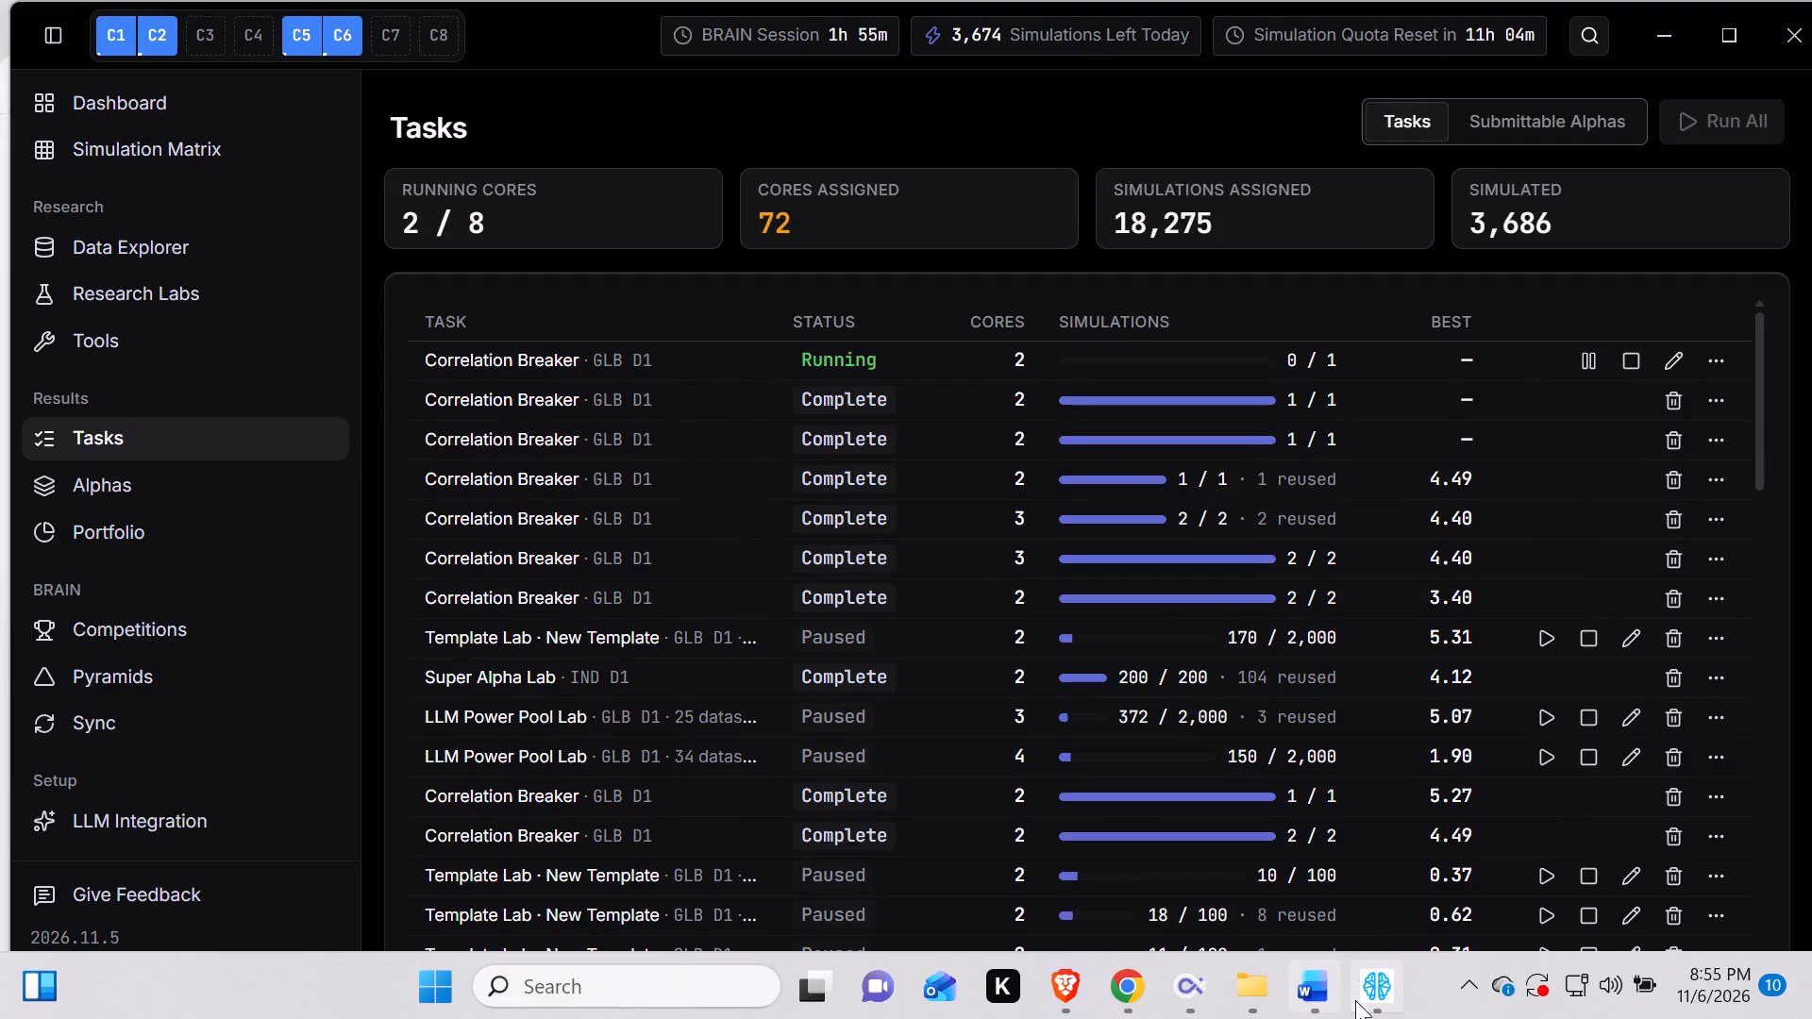
click(1371, 1000)
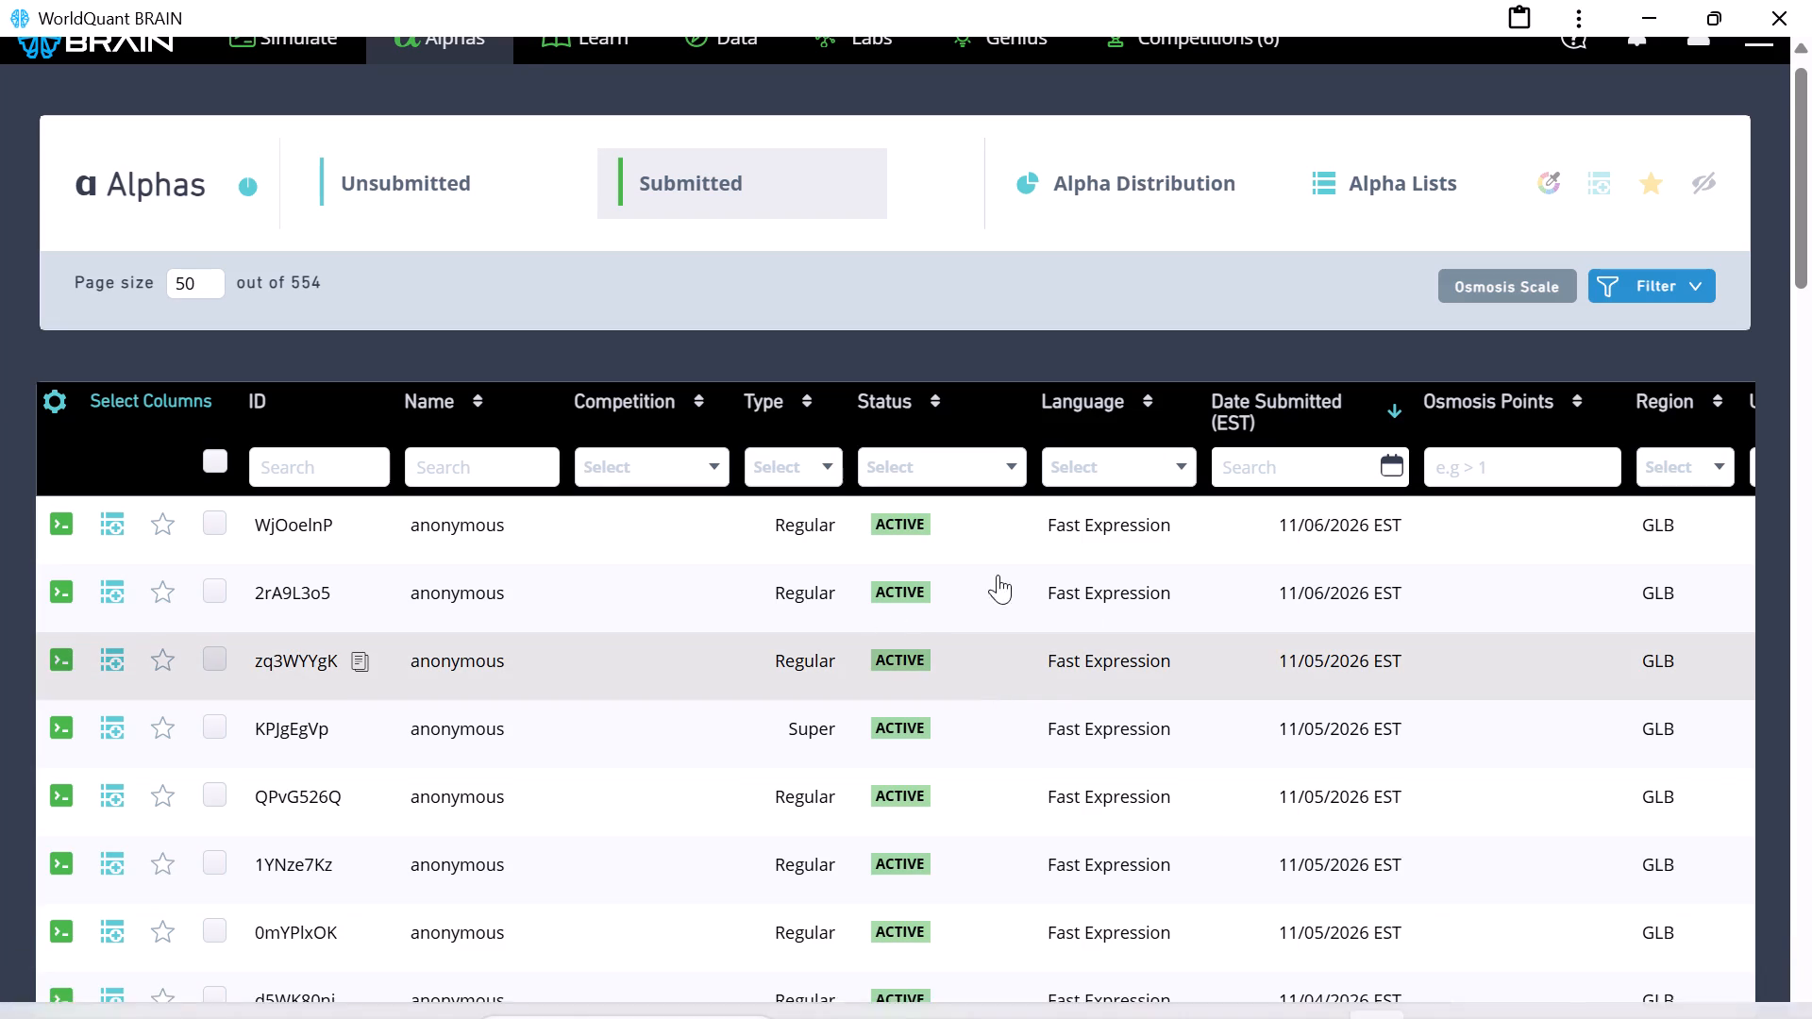
click(1047, 667)
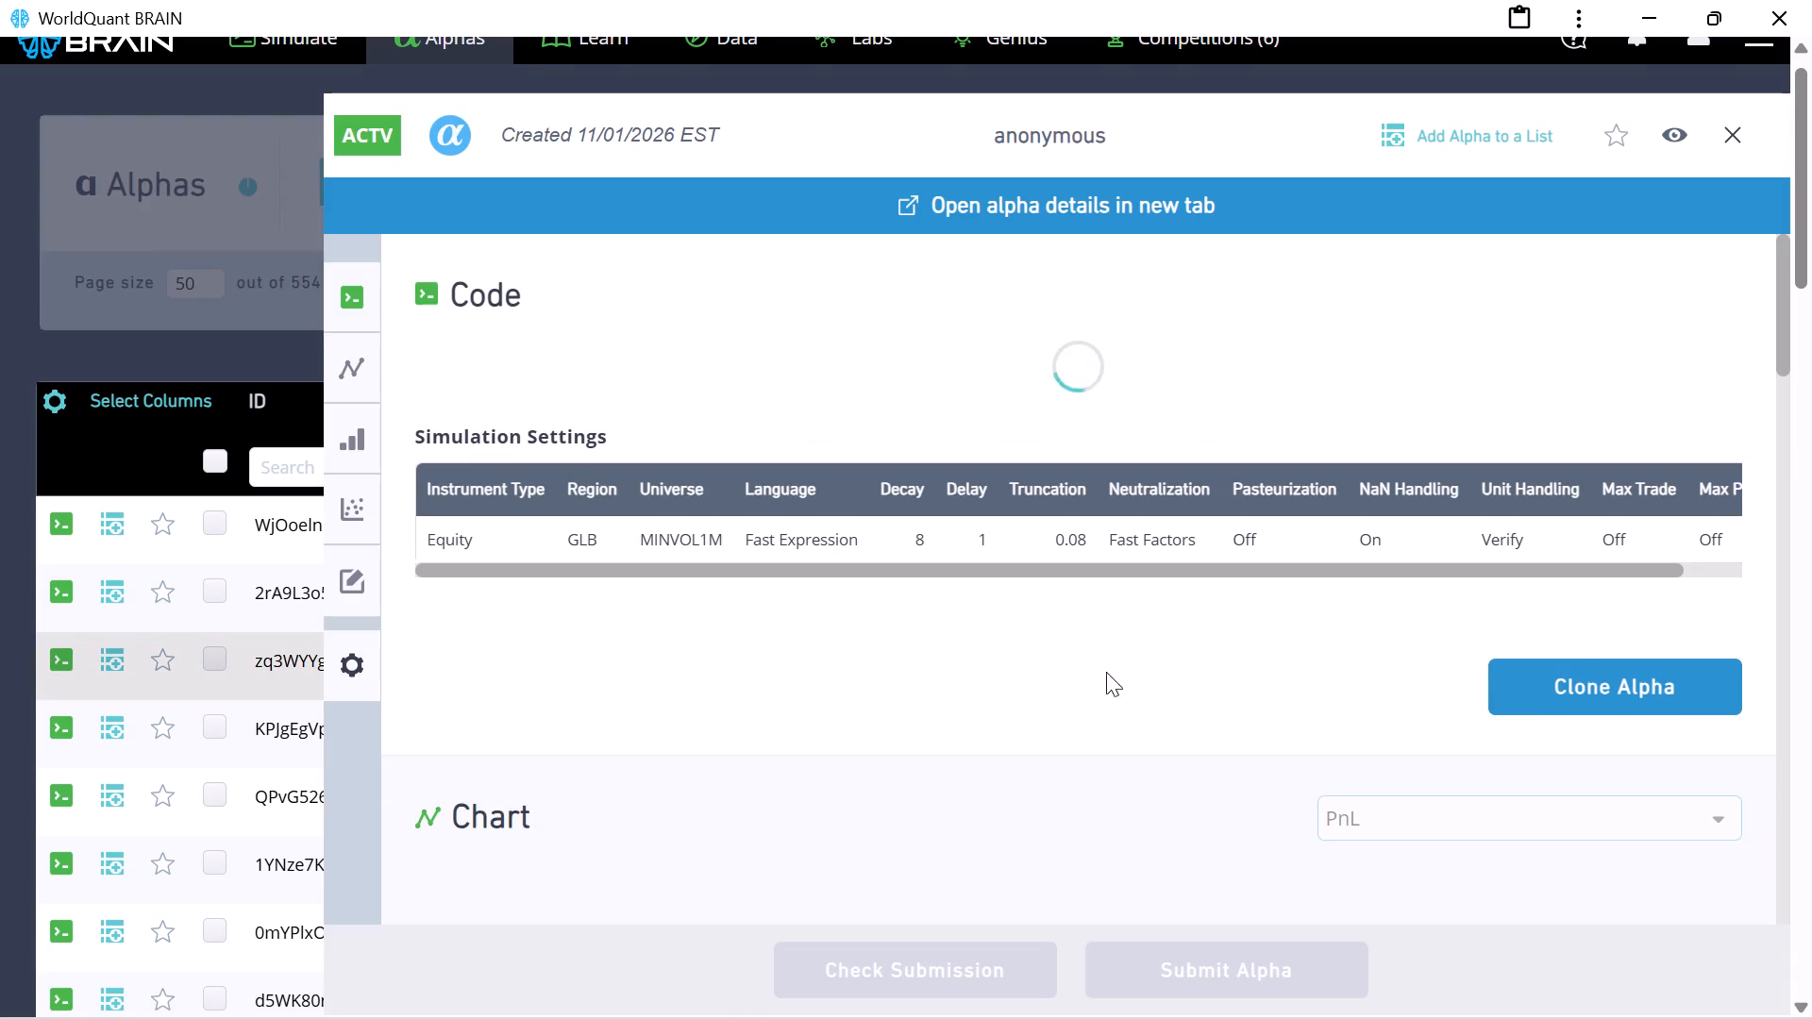
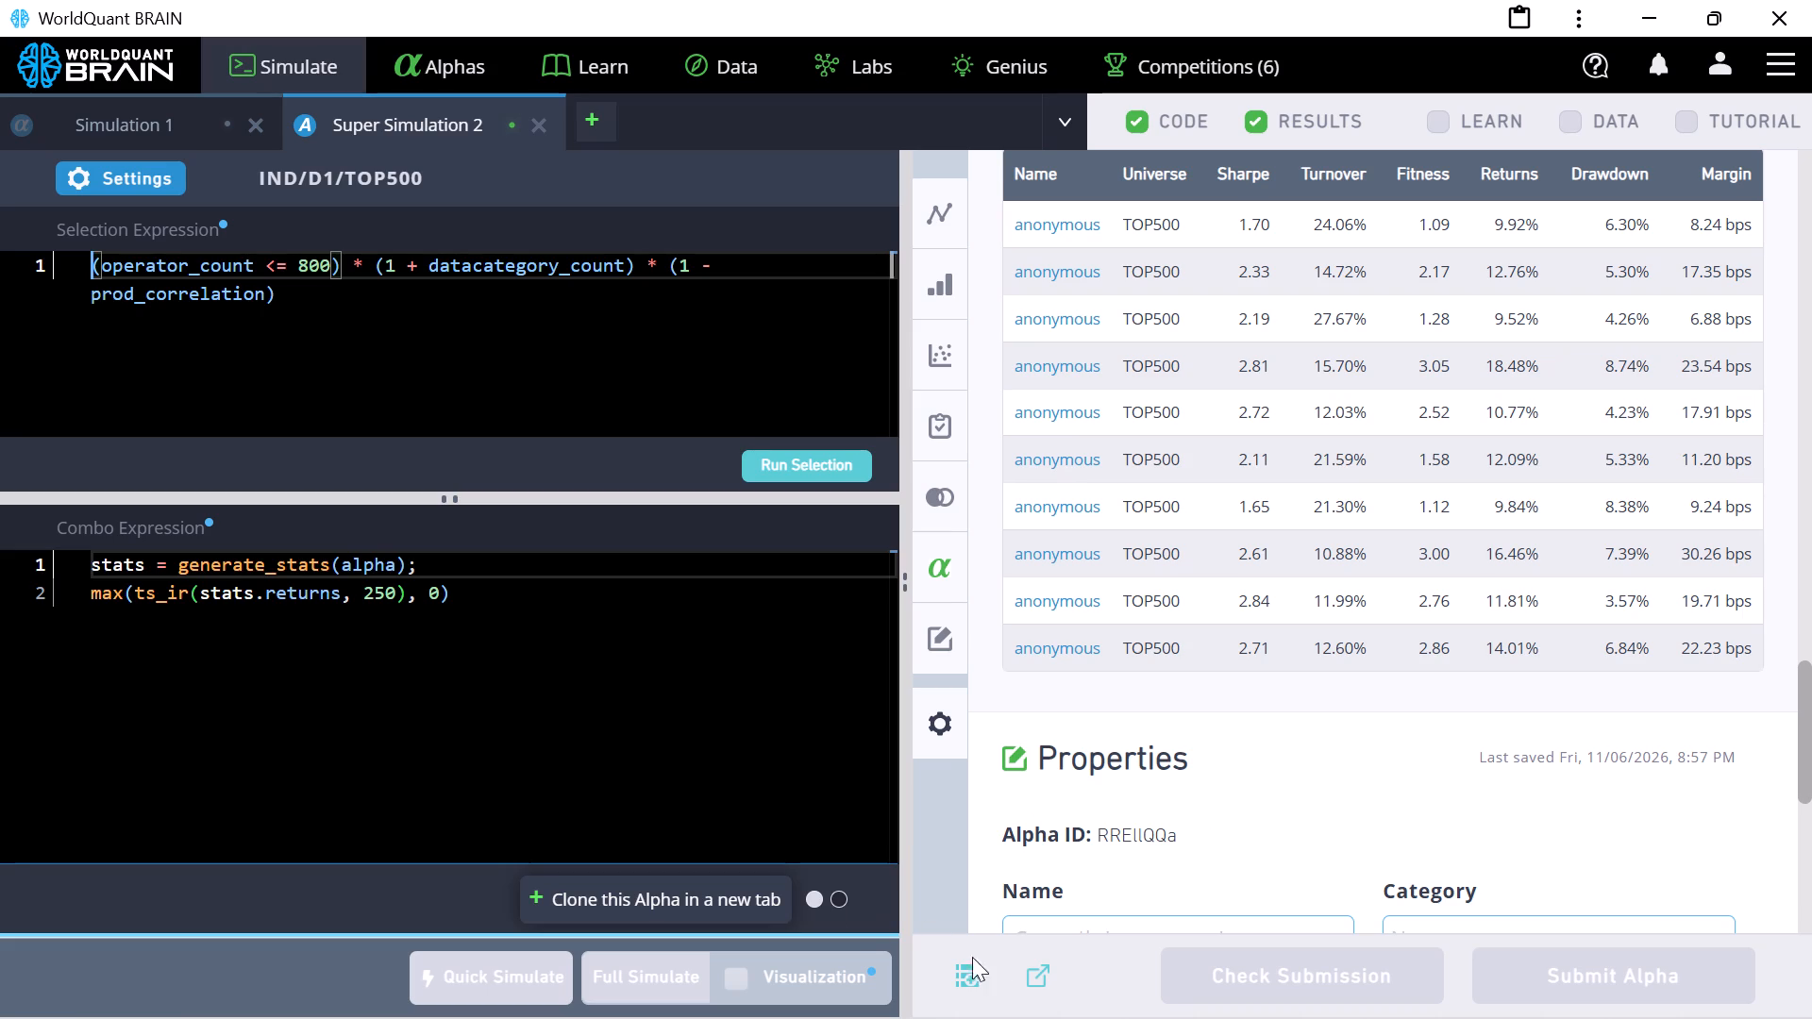
Examine the IND super simulation's results, from the component alphas back through the IS testing status and correlation sections.
scroll(1161, 596, up, 1)
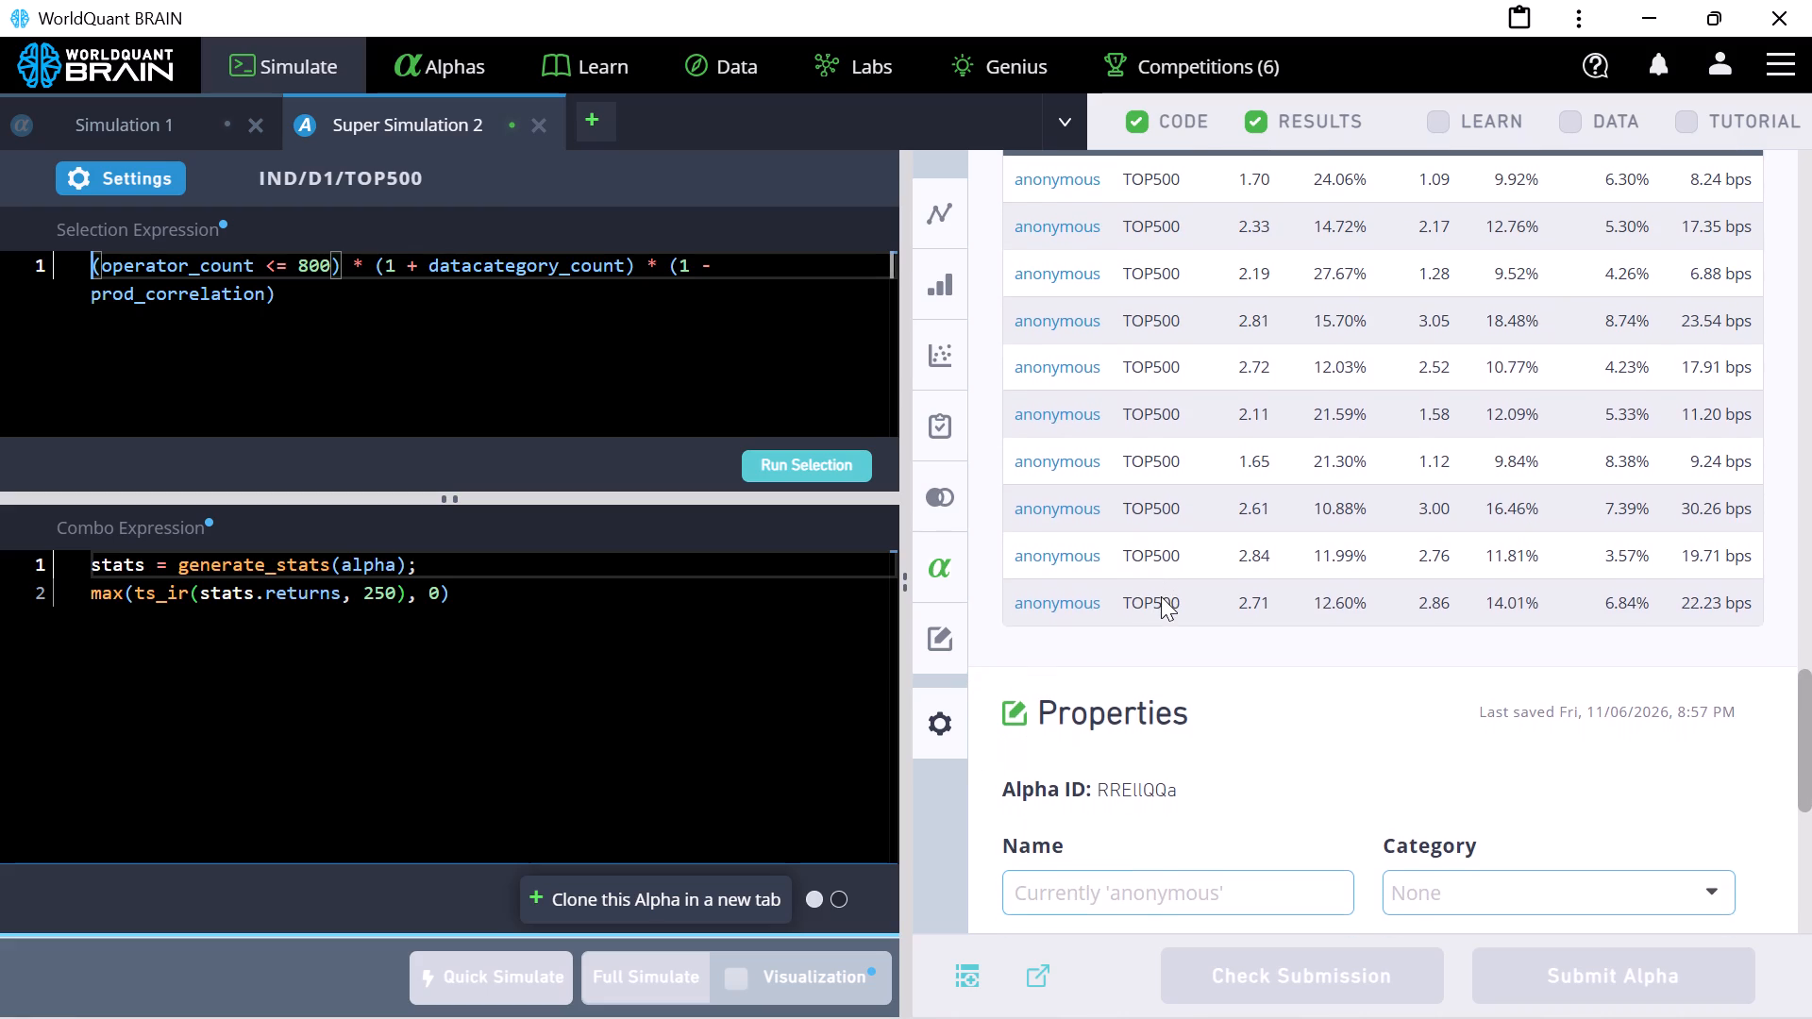
scroll(1161, 596, up, 4)
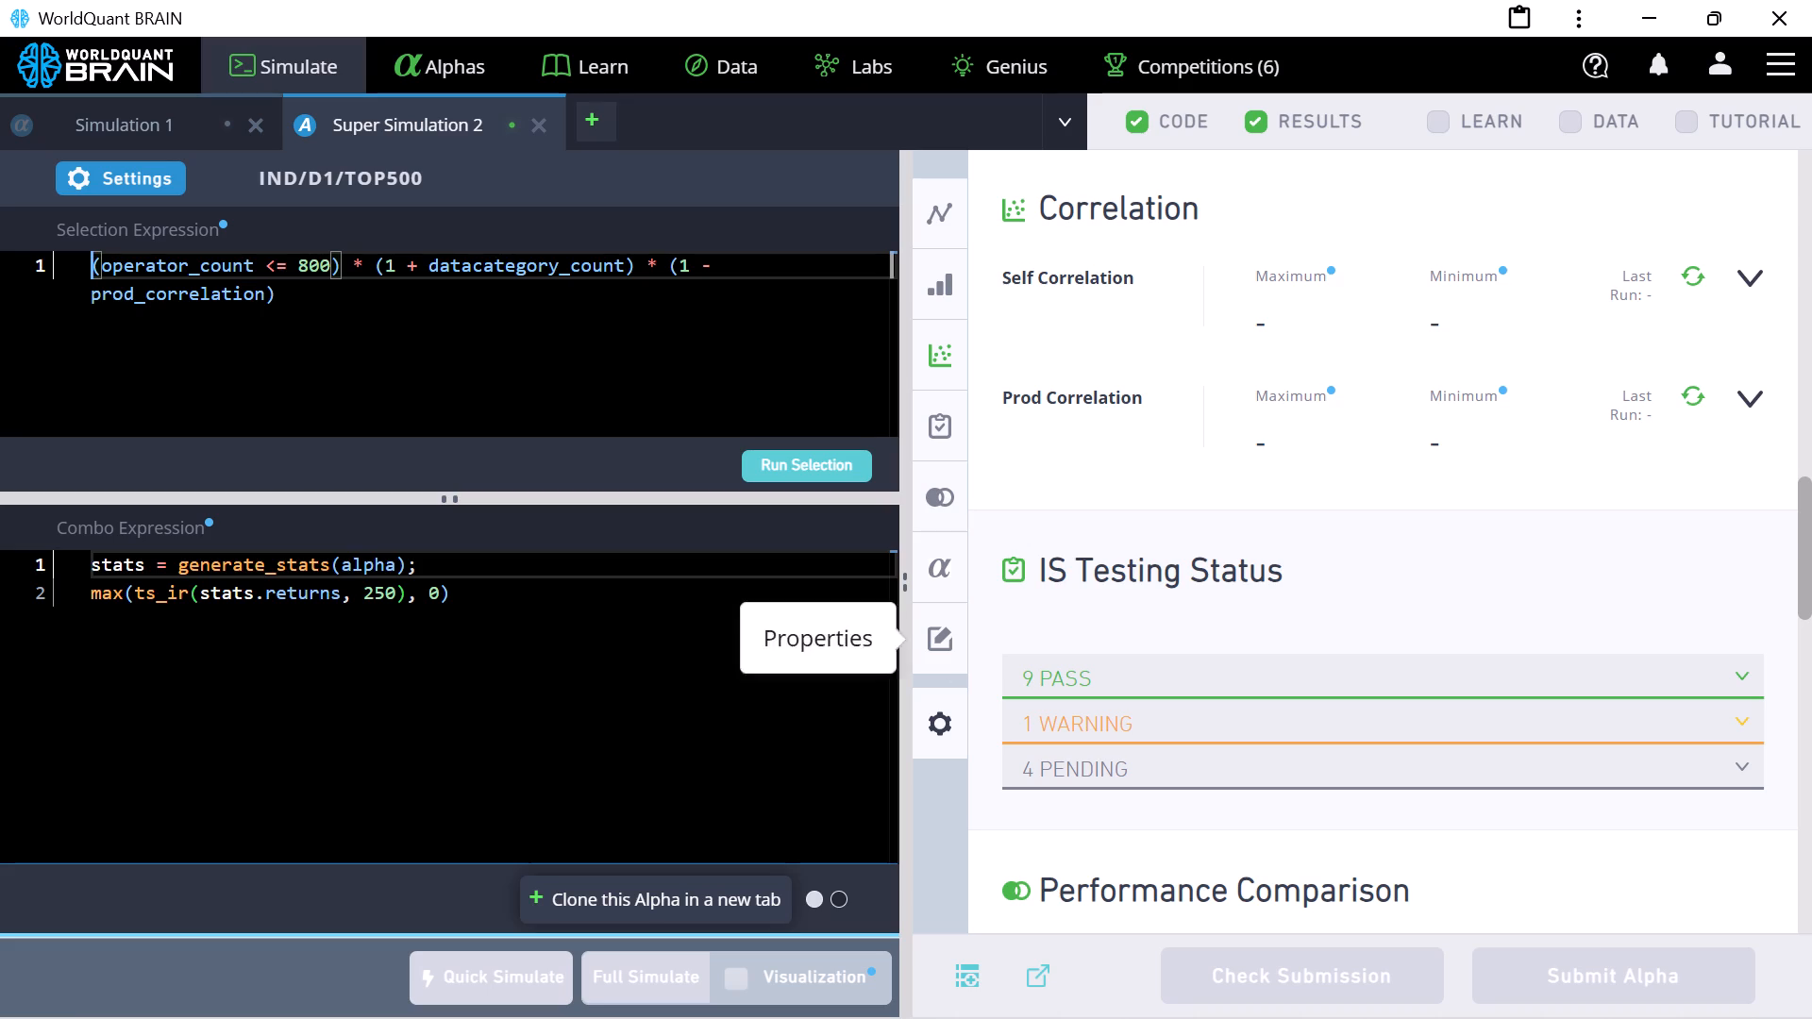
scroll(599, 615, up, 3)
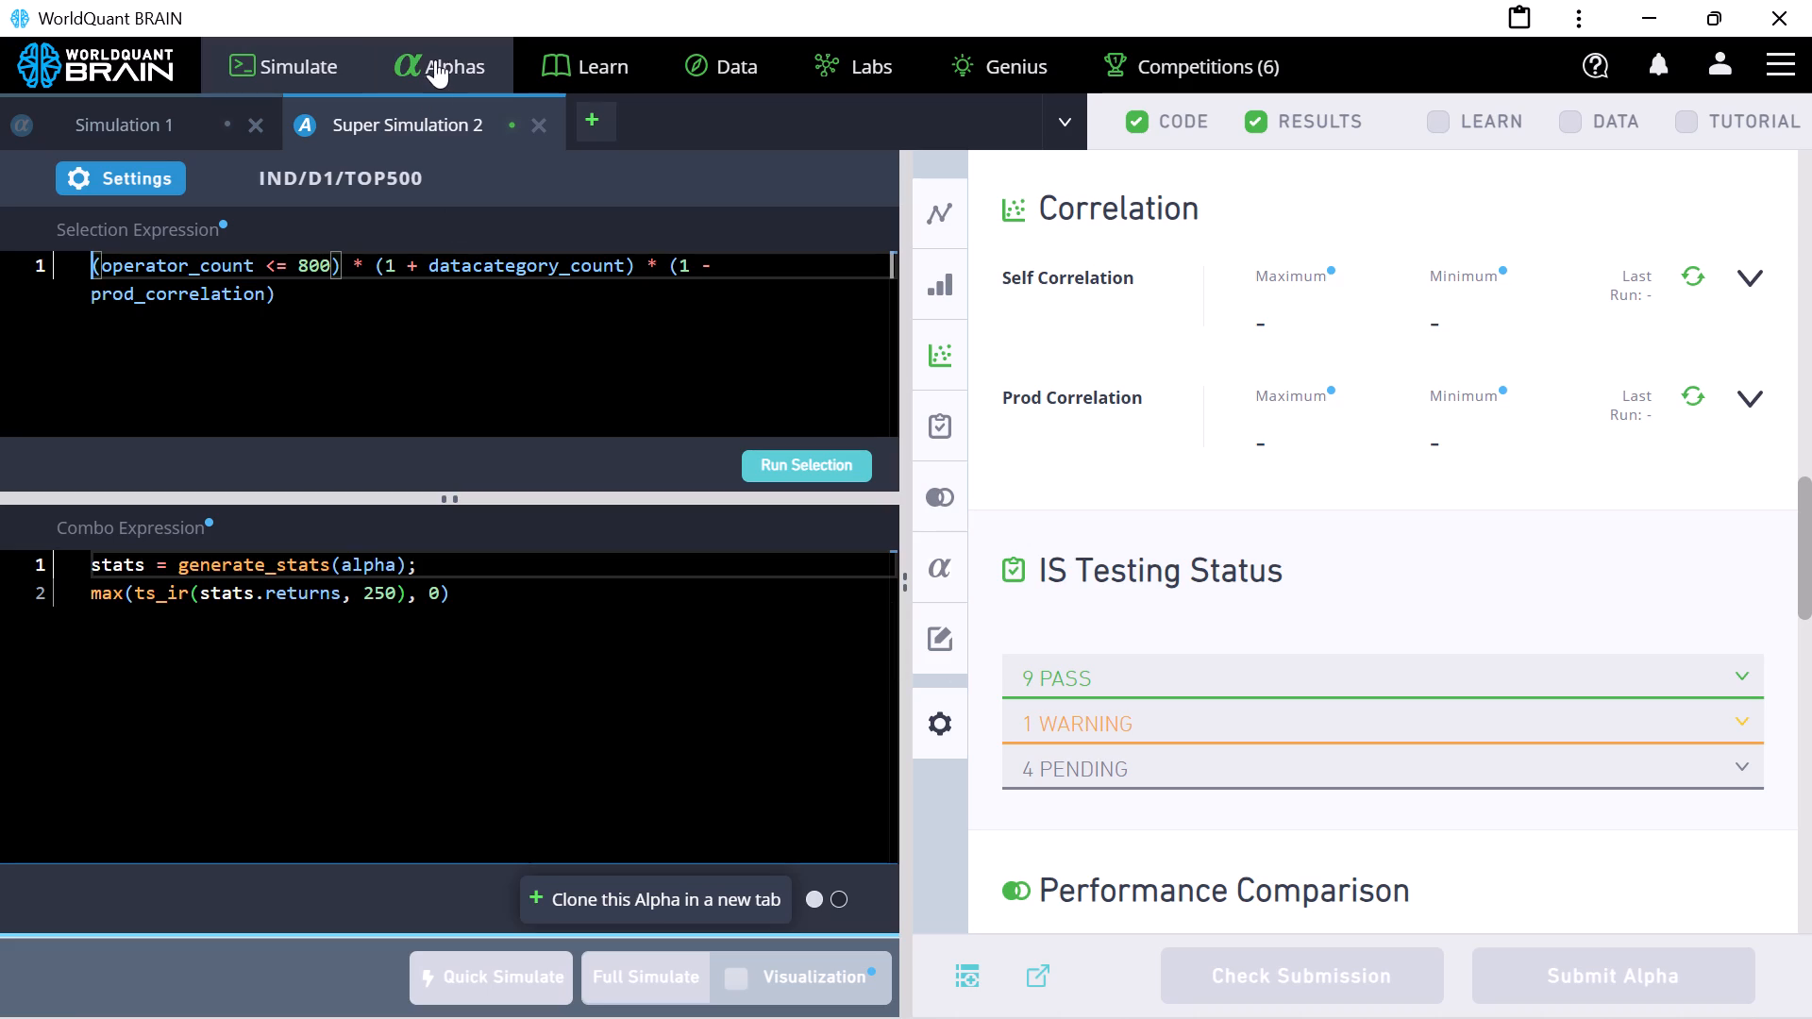
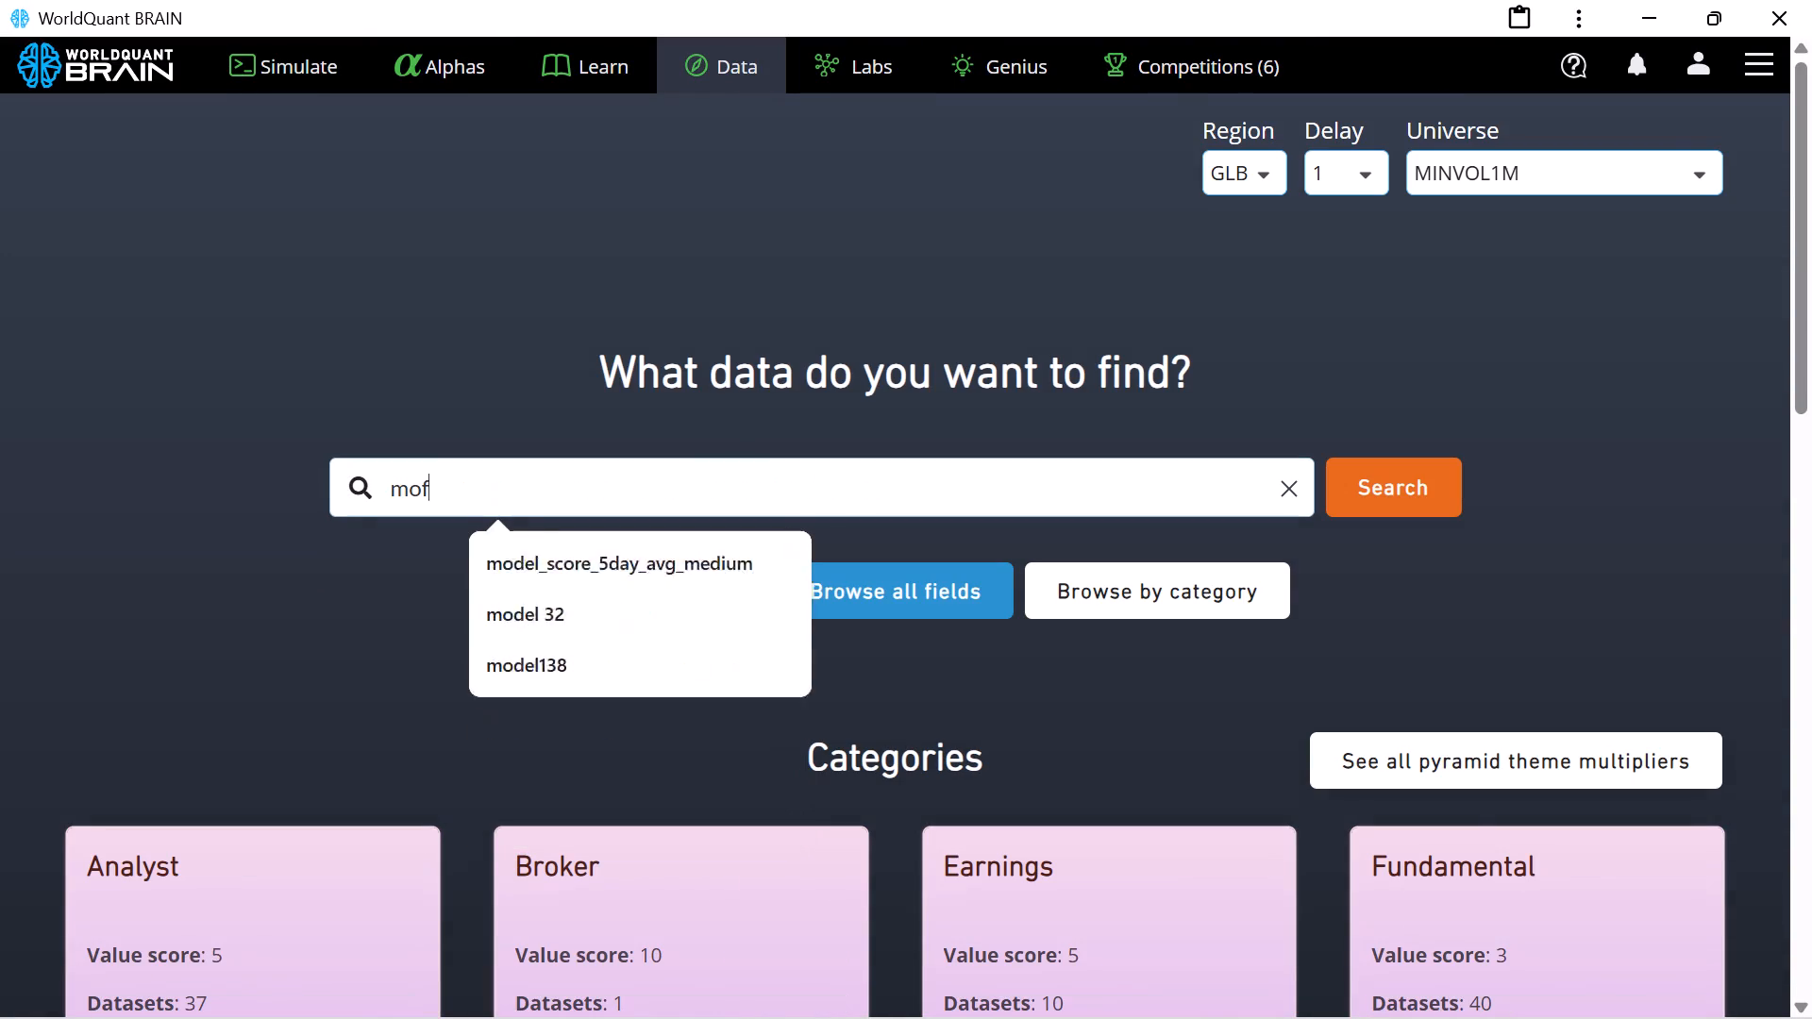
Search the GLB delay 1 MINVOL1M data for "model 32".
key(BackSpace)
text(del)
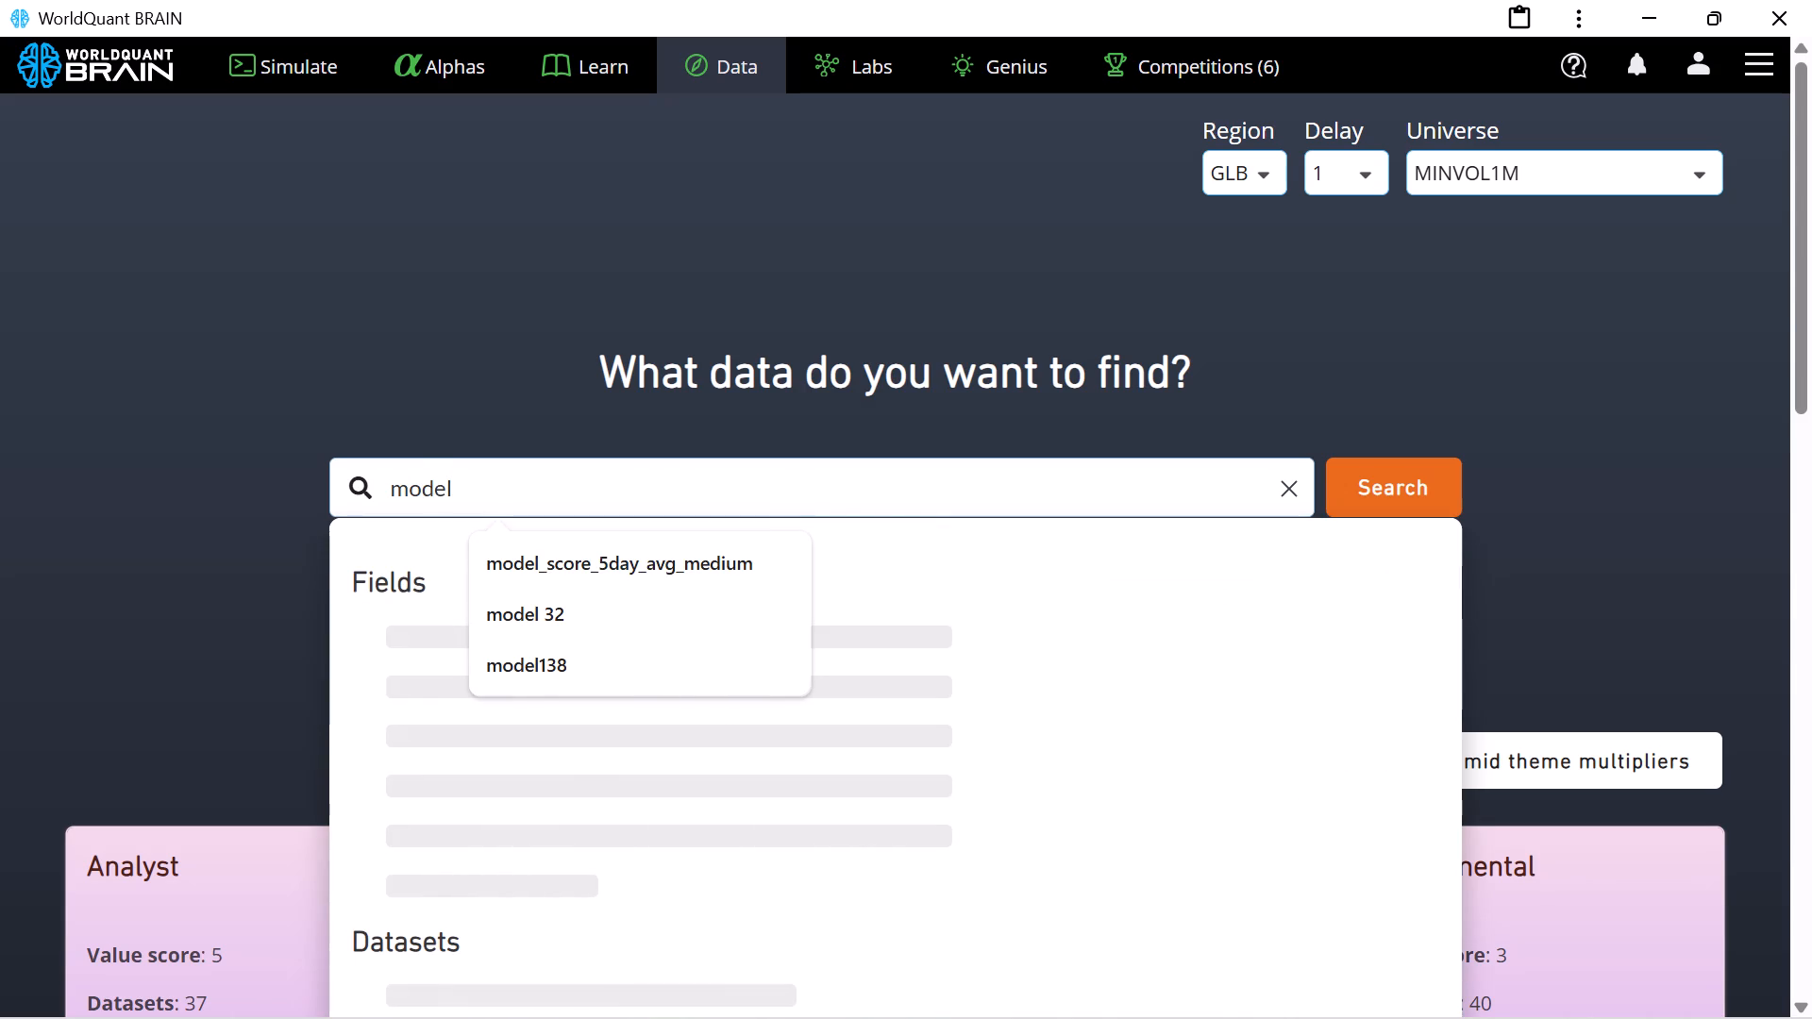
click(557, 616)
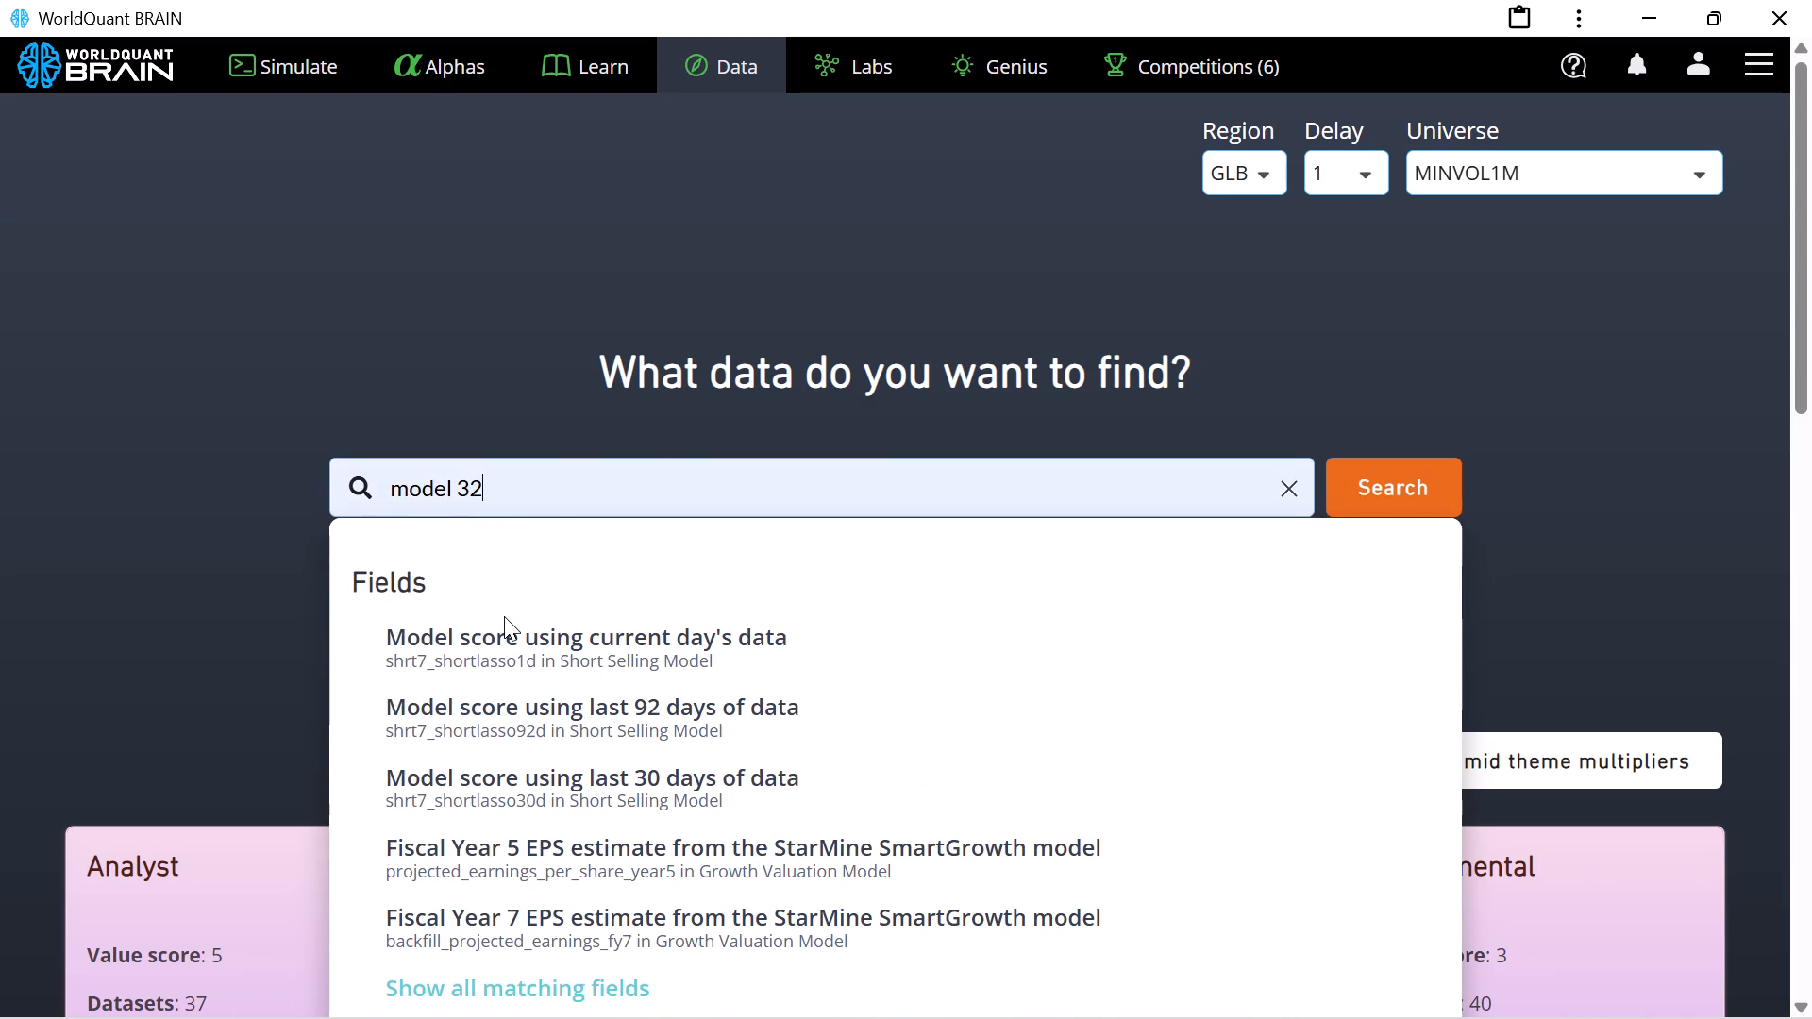
click(504, 616)
scroll(504, 616, down, 1)
scroll(504, 616, up, 1)
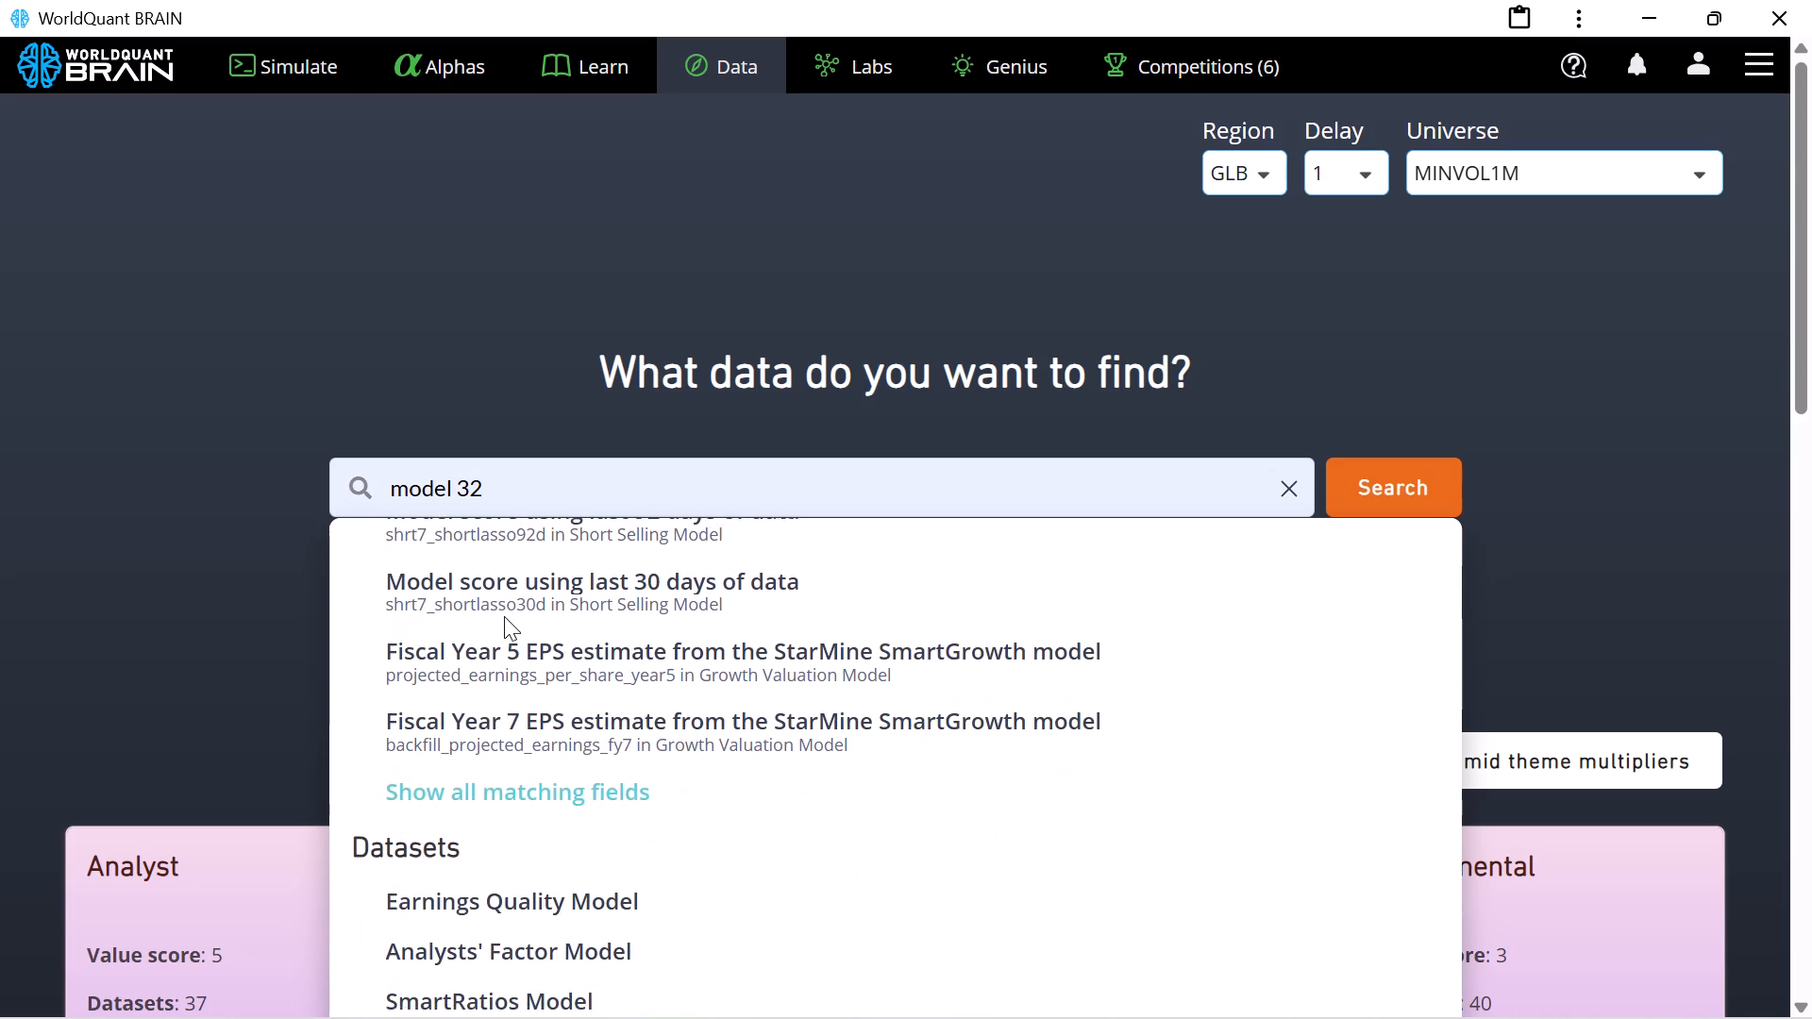
scroll(504, 616, up, 1)
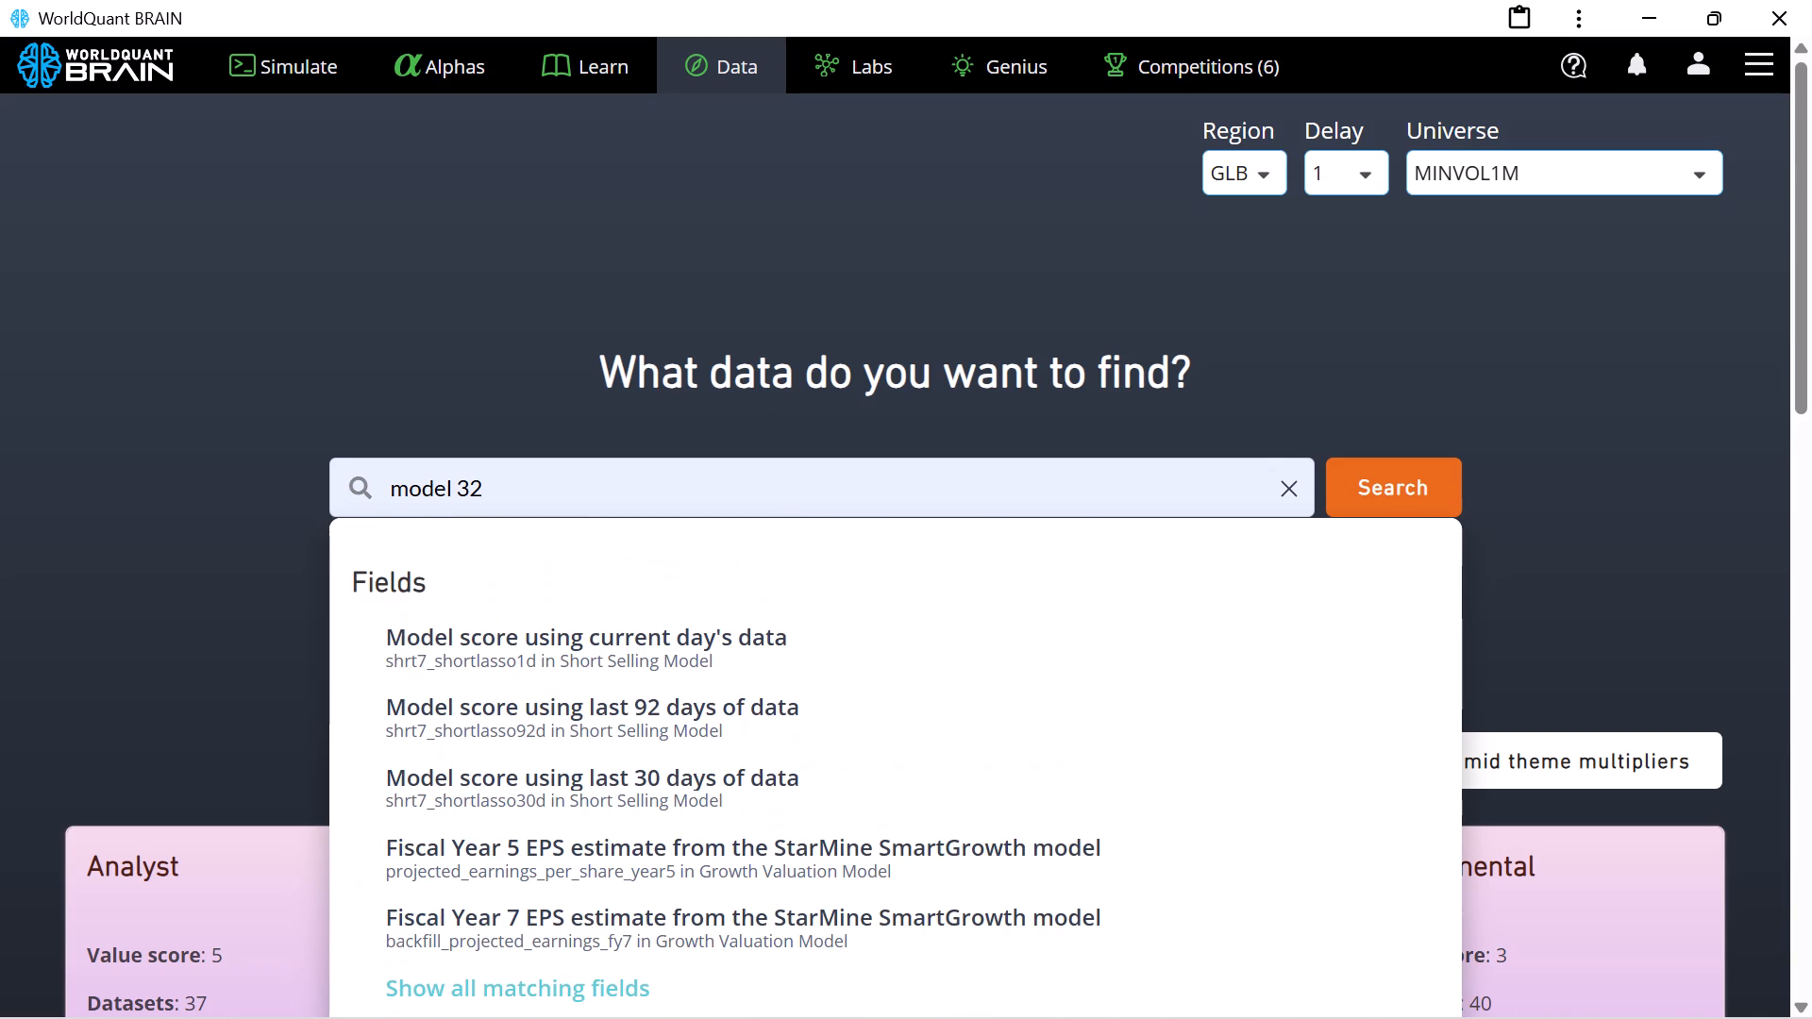
click(1403, 478)
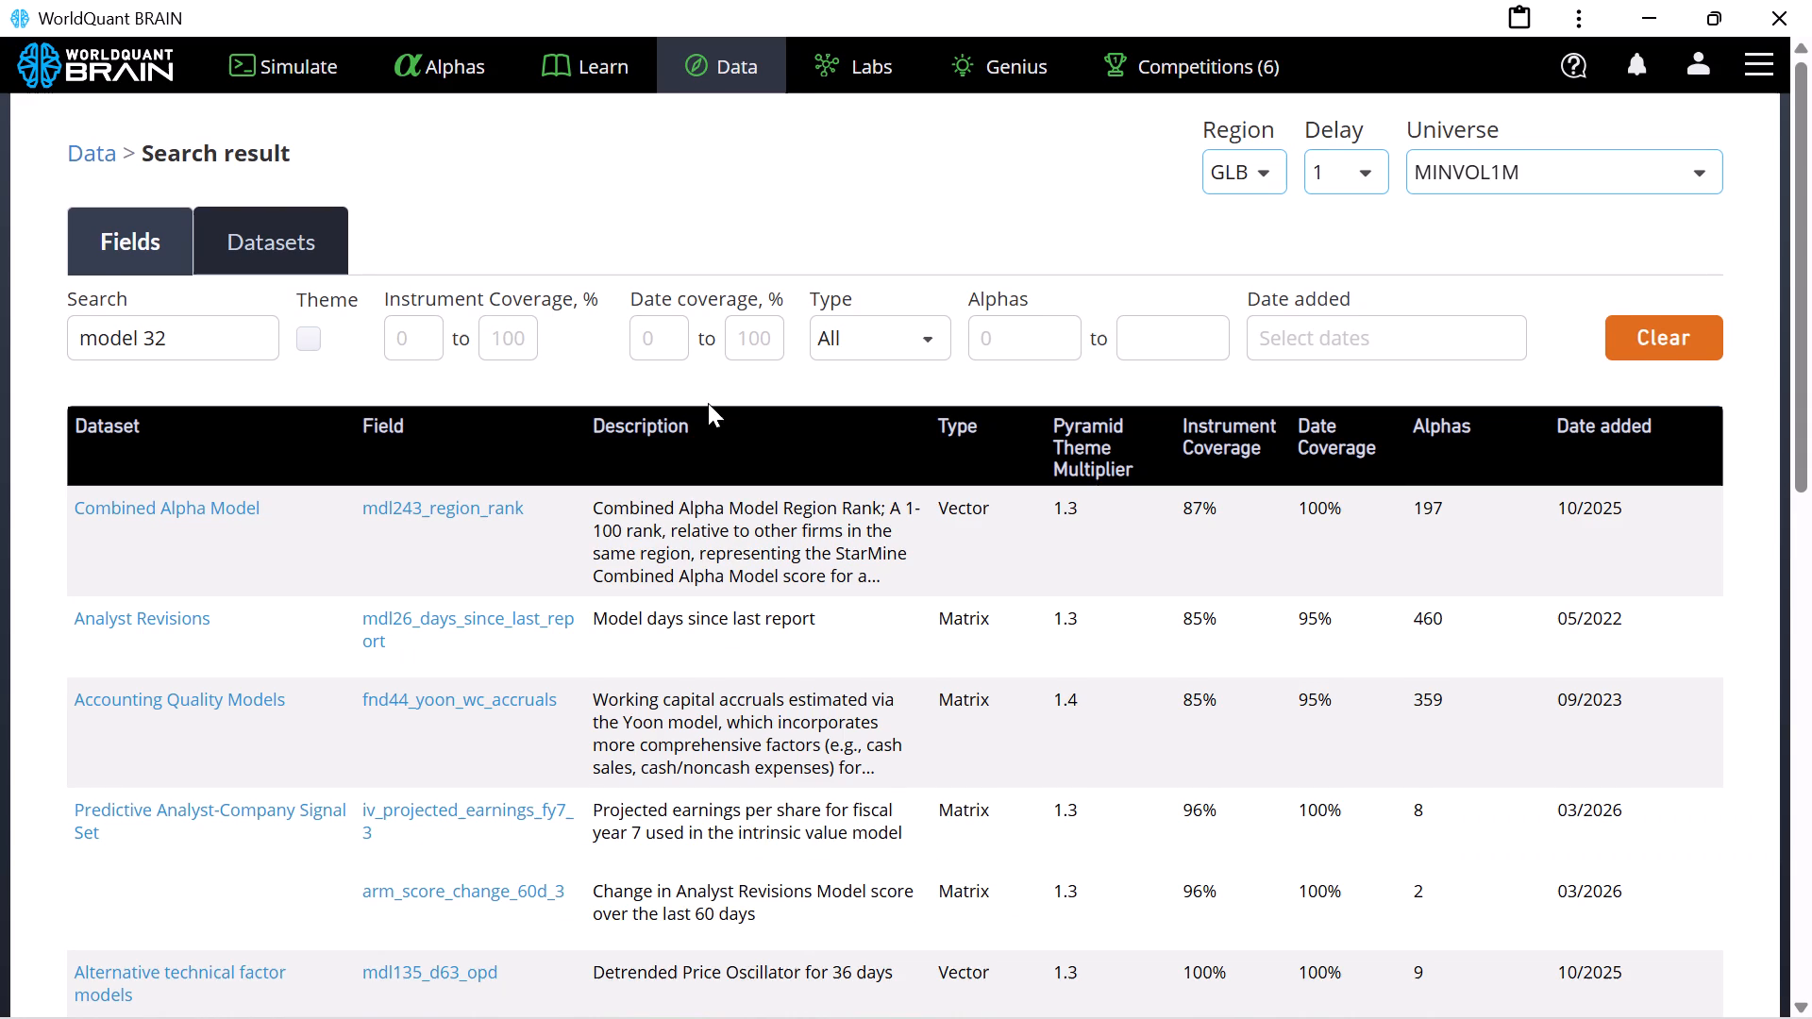
Examine the data fields matching the search, including their source datasets, descriptions, coverage and pyramid theme multipliers.
scroll(553, 525, down, 2)
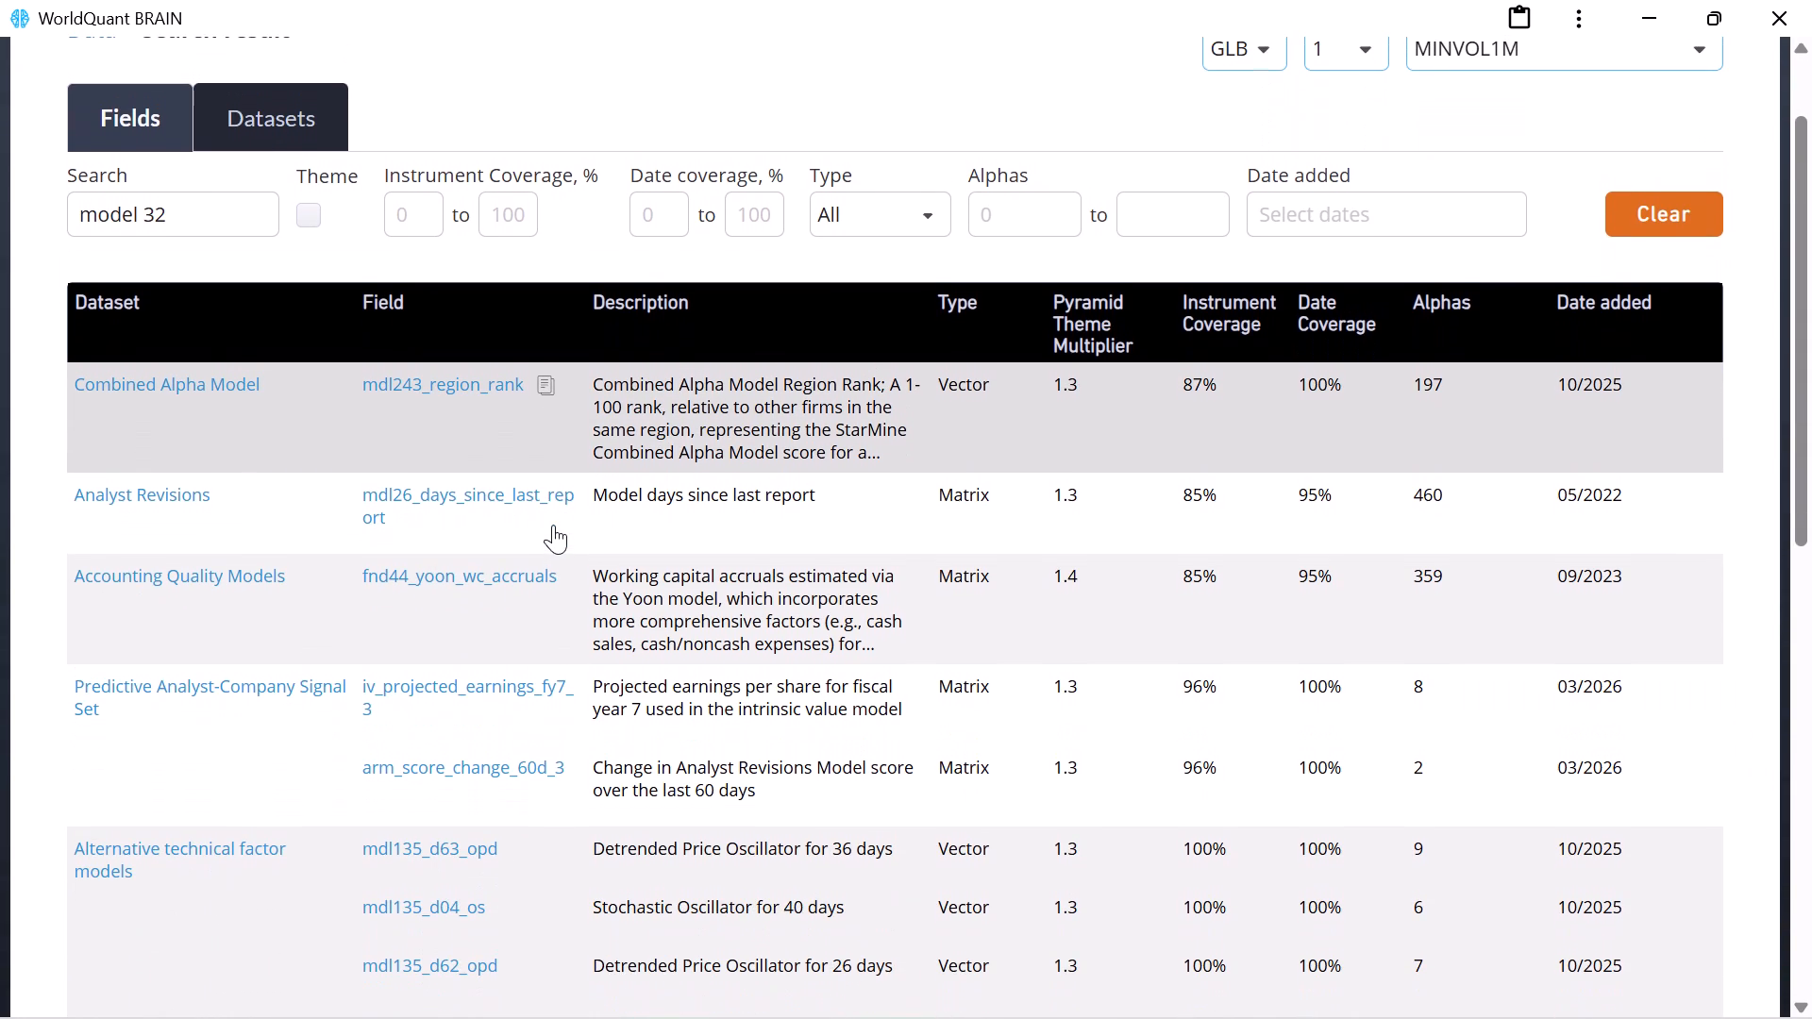
scroll(553, 525, down, 1)
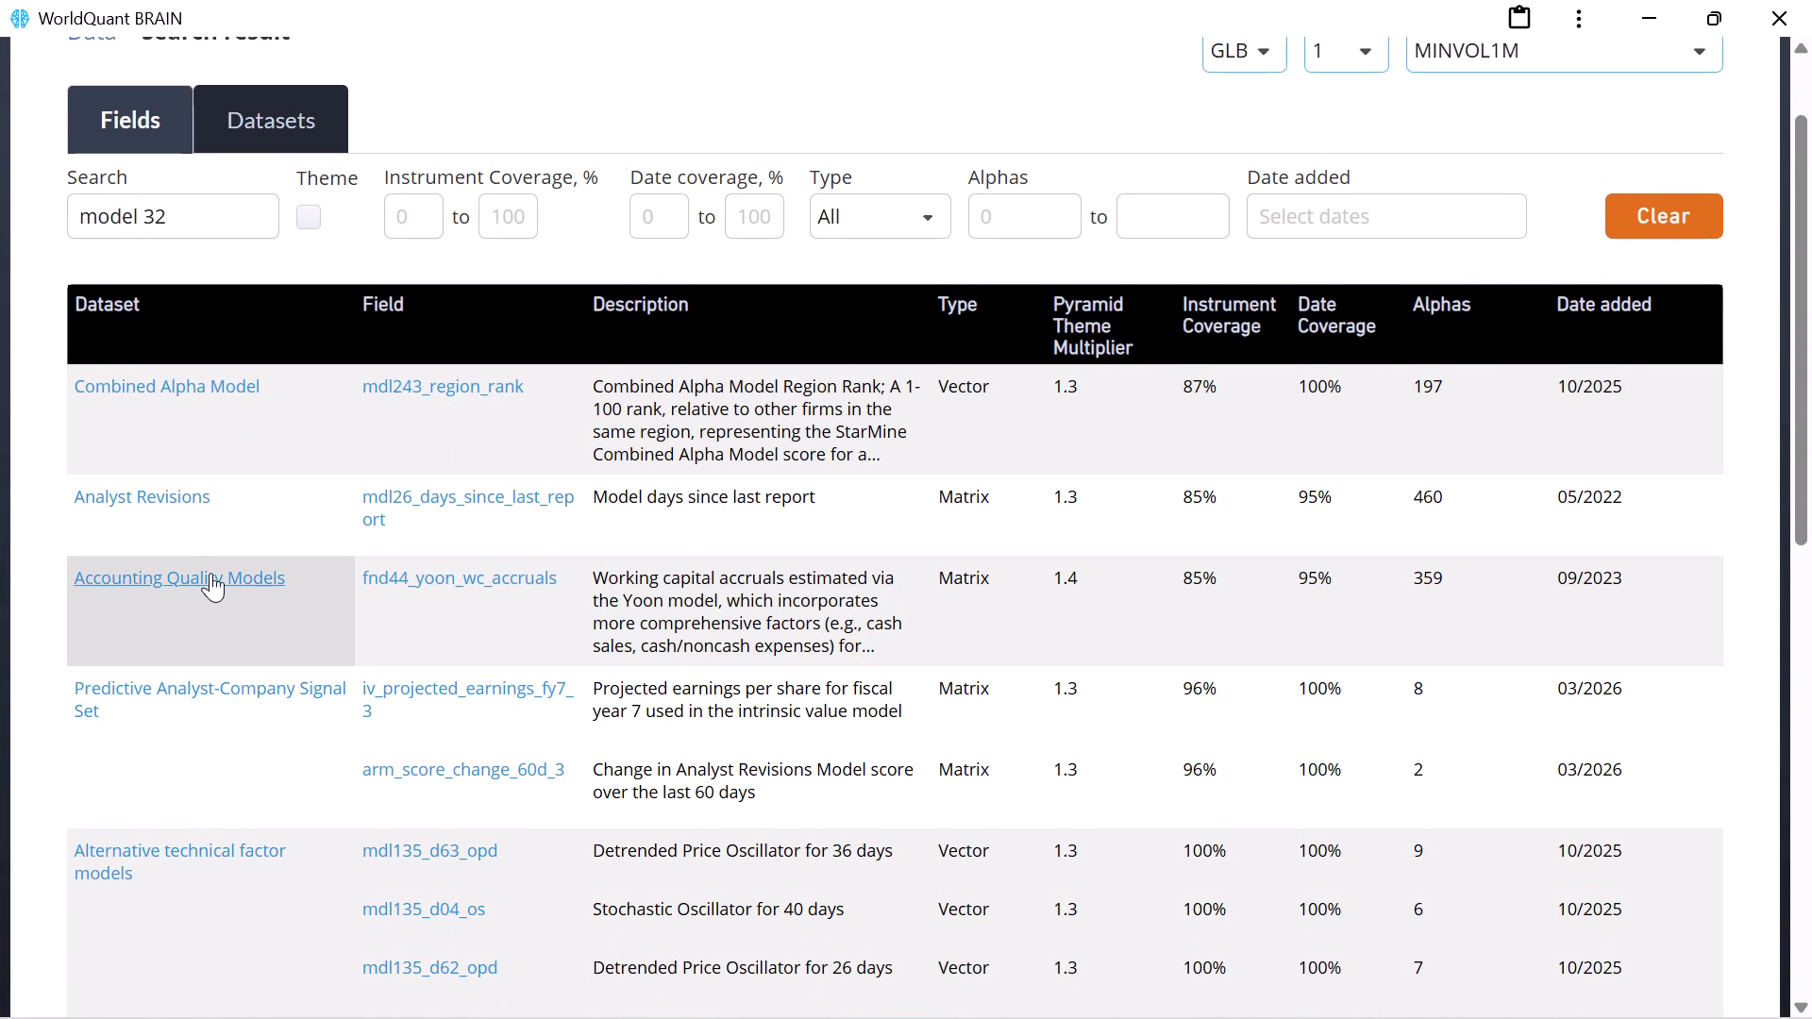
scroll(287, 683, down, 3)
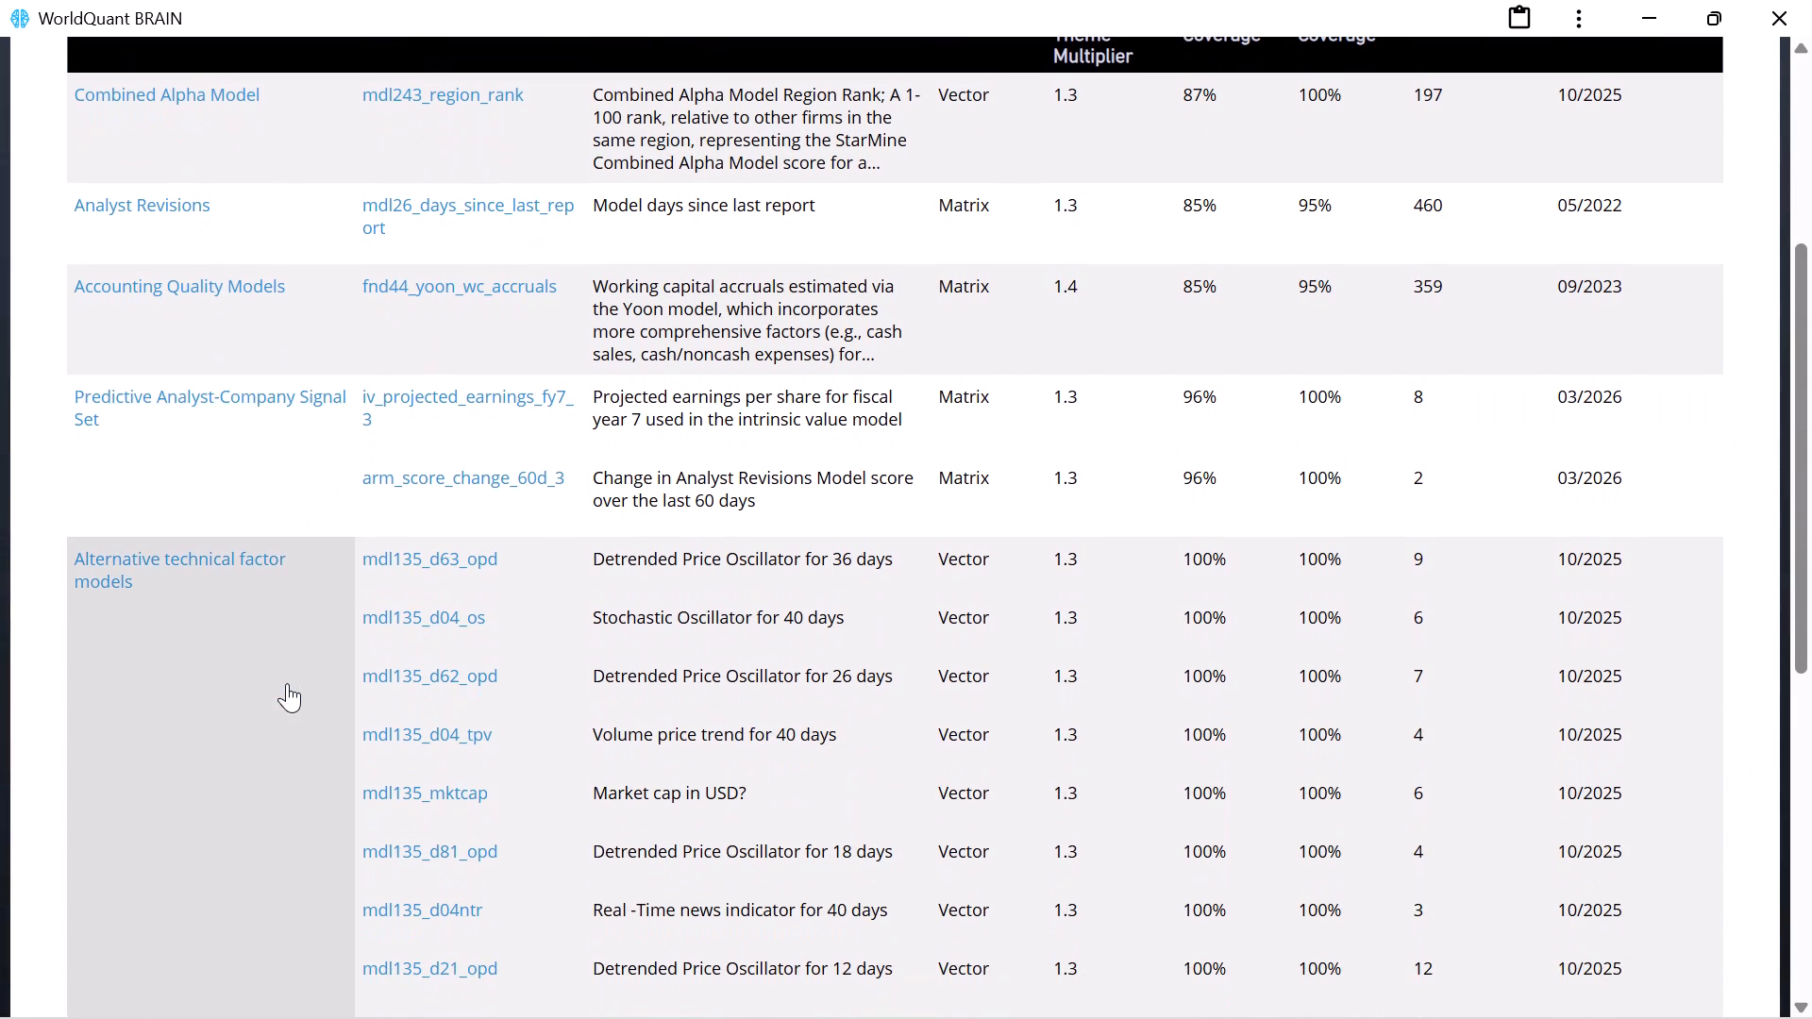
scroll(460, 519, down, 2)
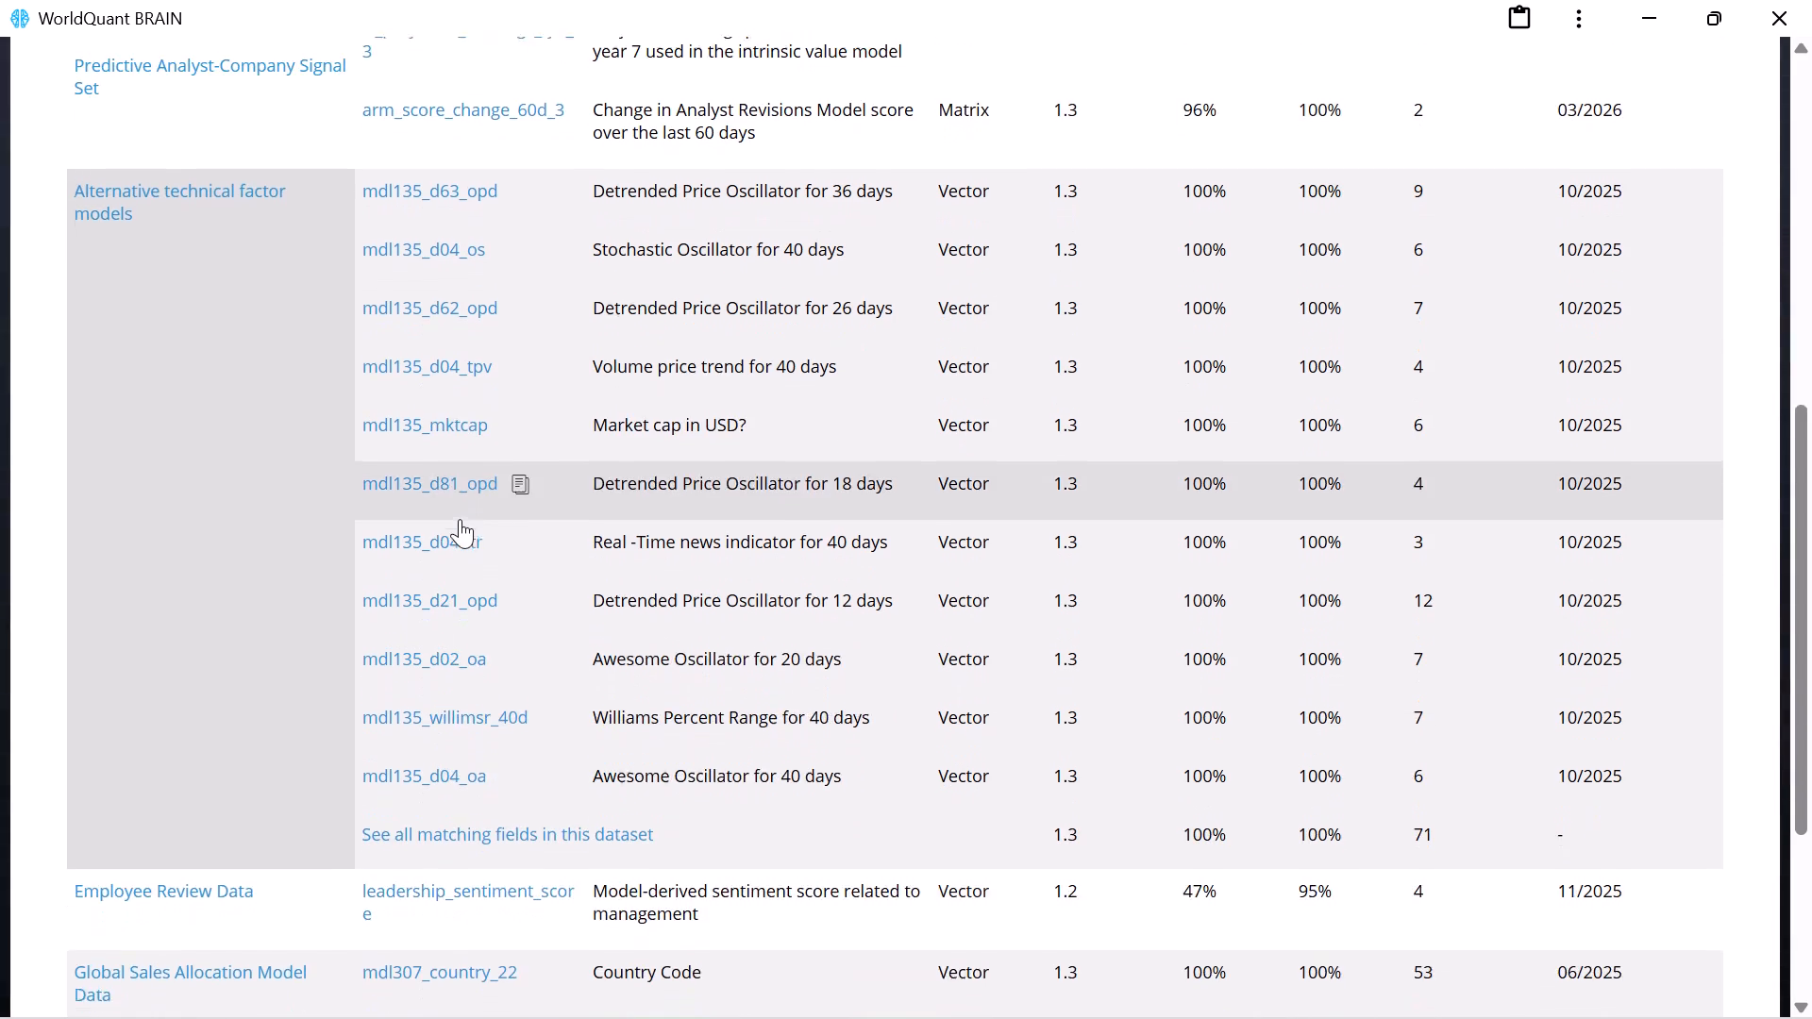
scroll(460, 519, down, 2)
scroll(460, 519, up, 4)
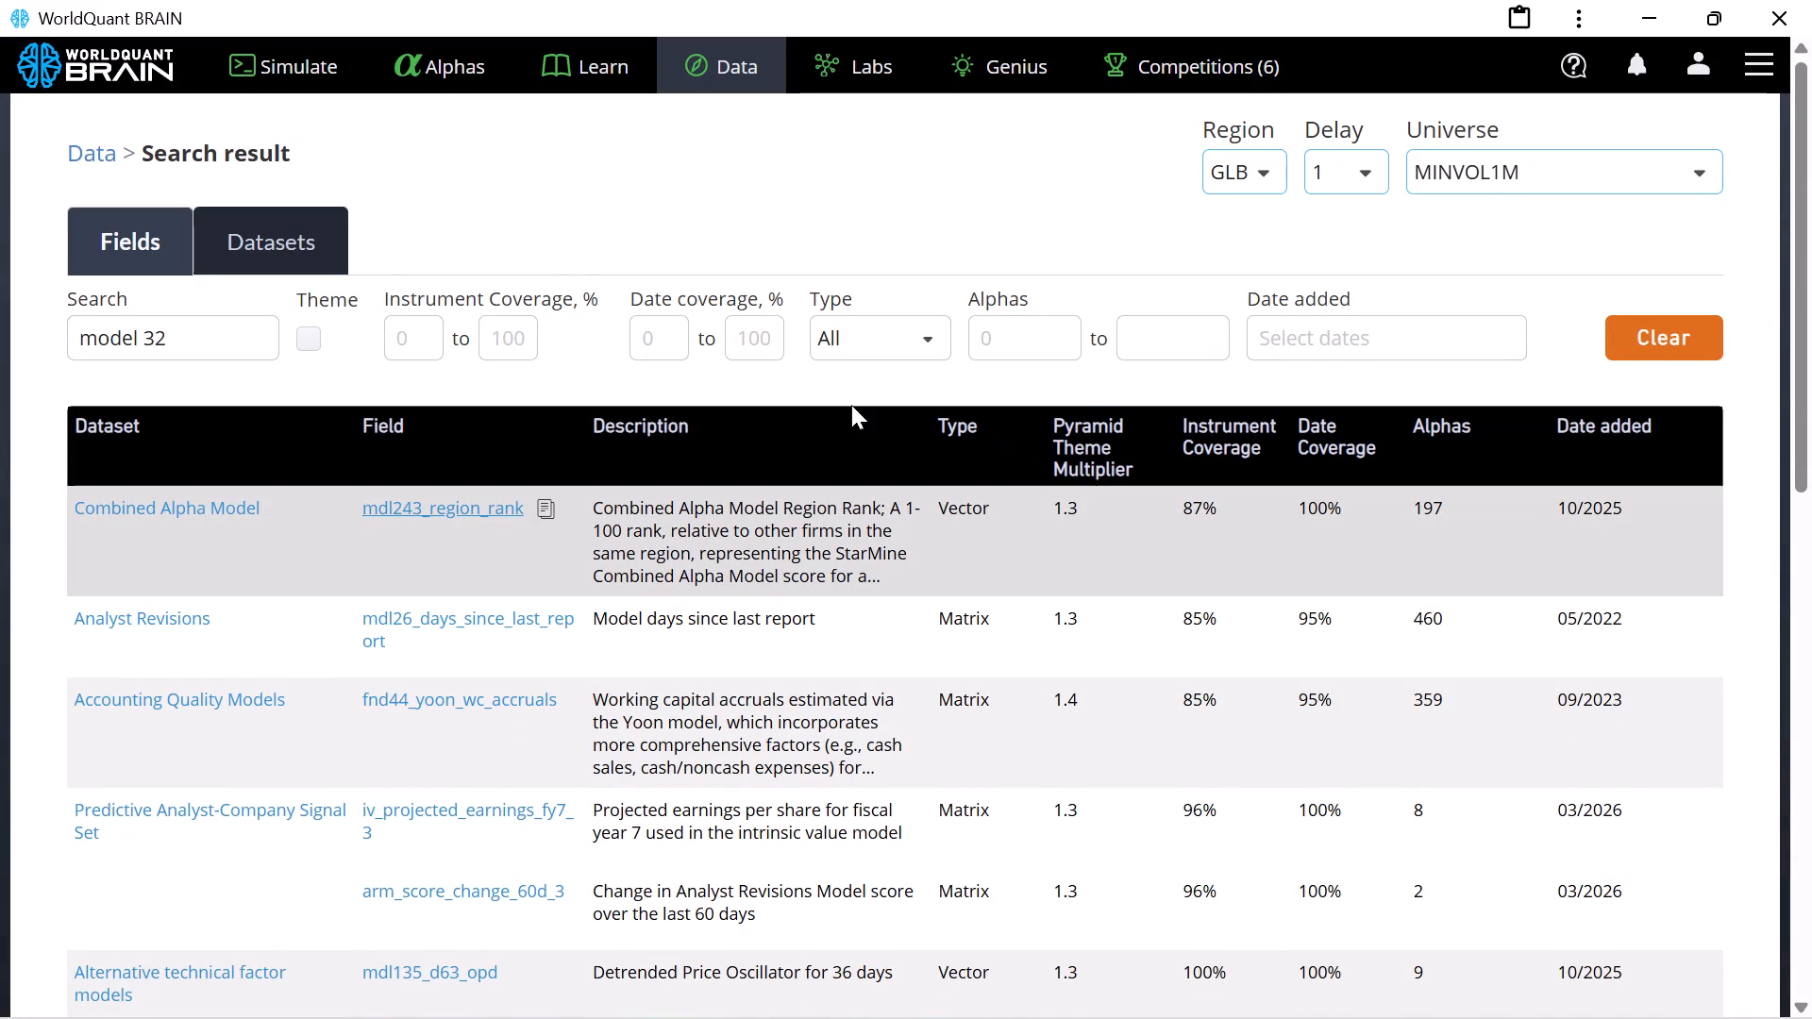
From the matching datasets, open Earnings Quality Model and examine its fields, descriptions, coverage and alpha counts.
click(317, 241)
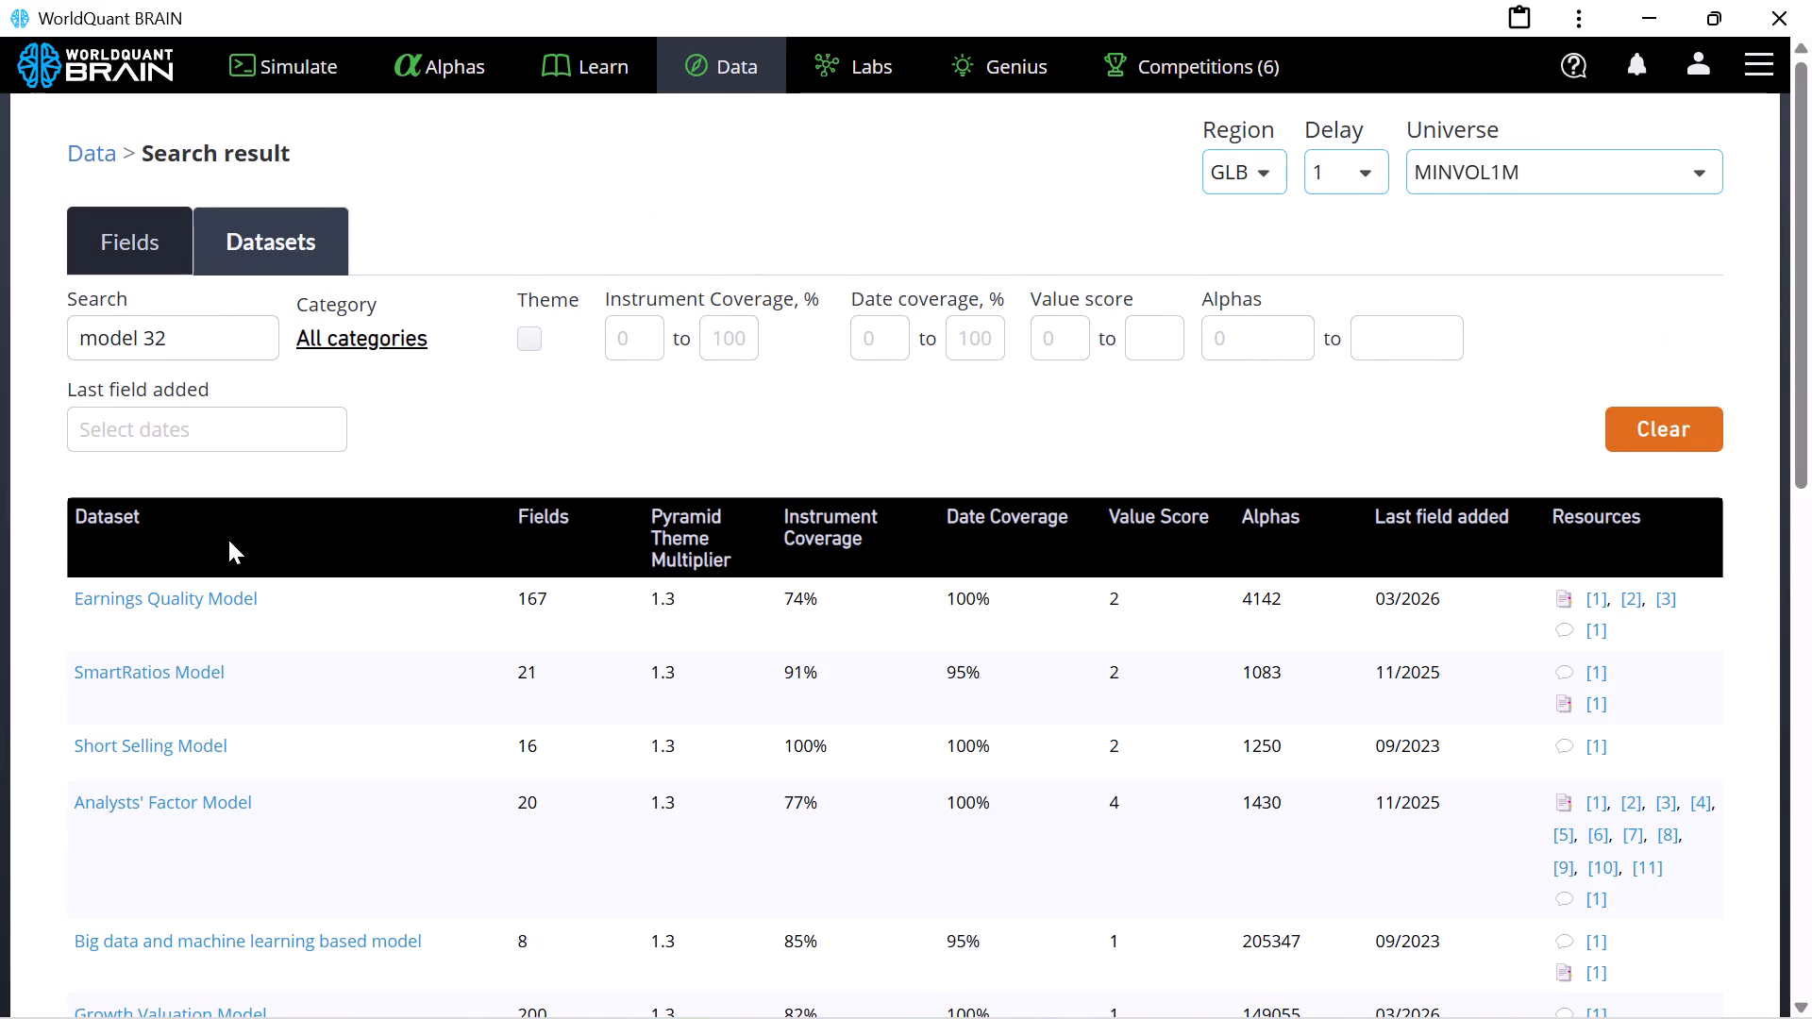
scroll(193, 585, down, 2)
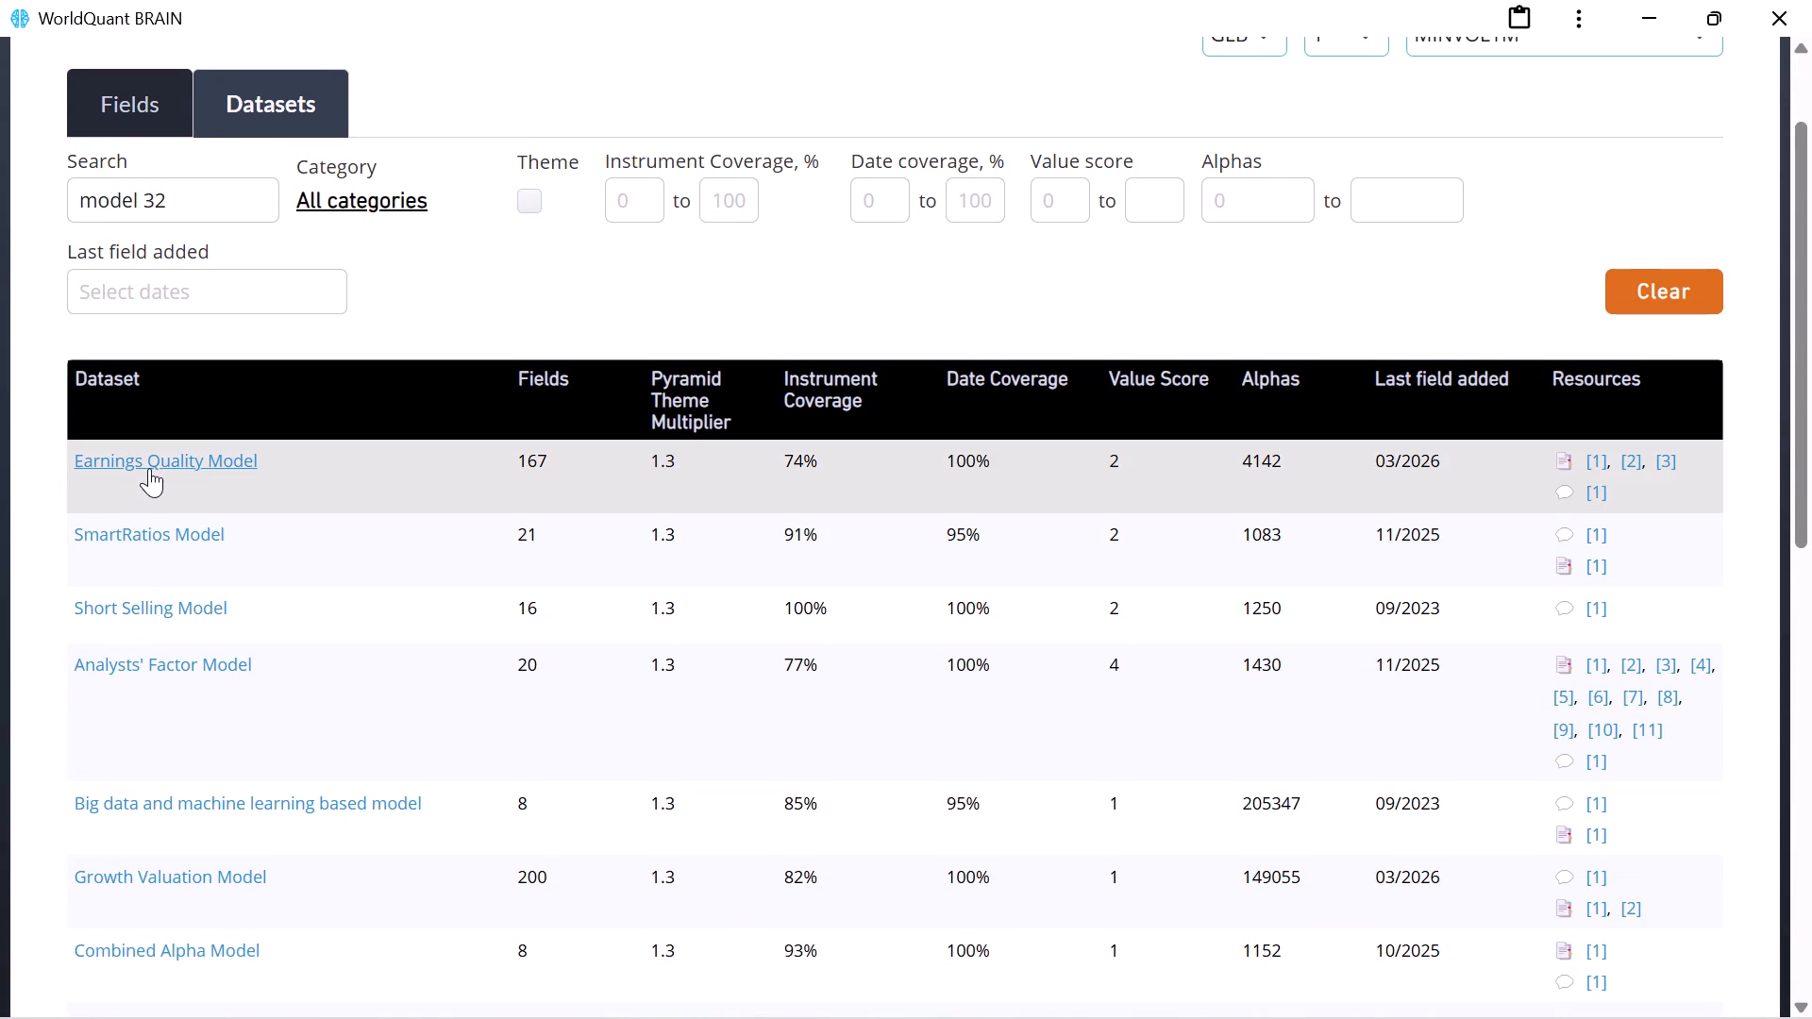
click(149, 468)
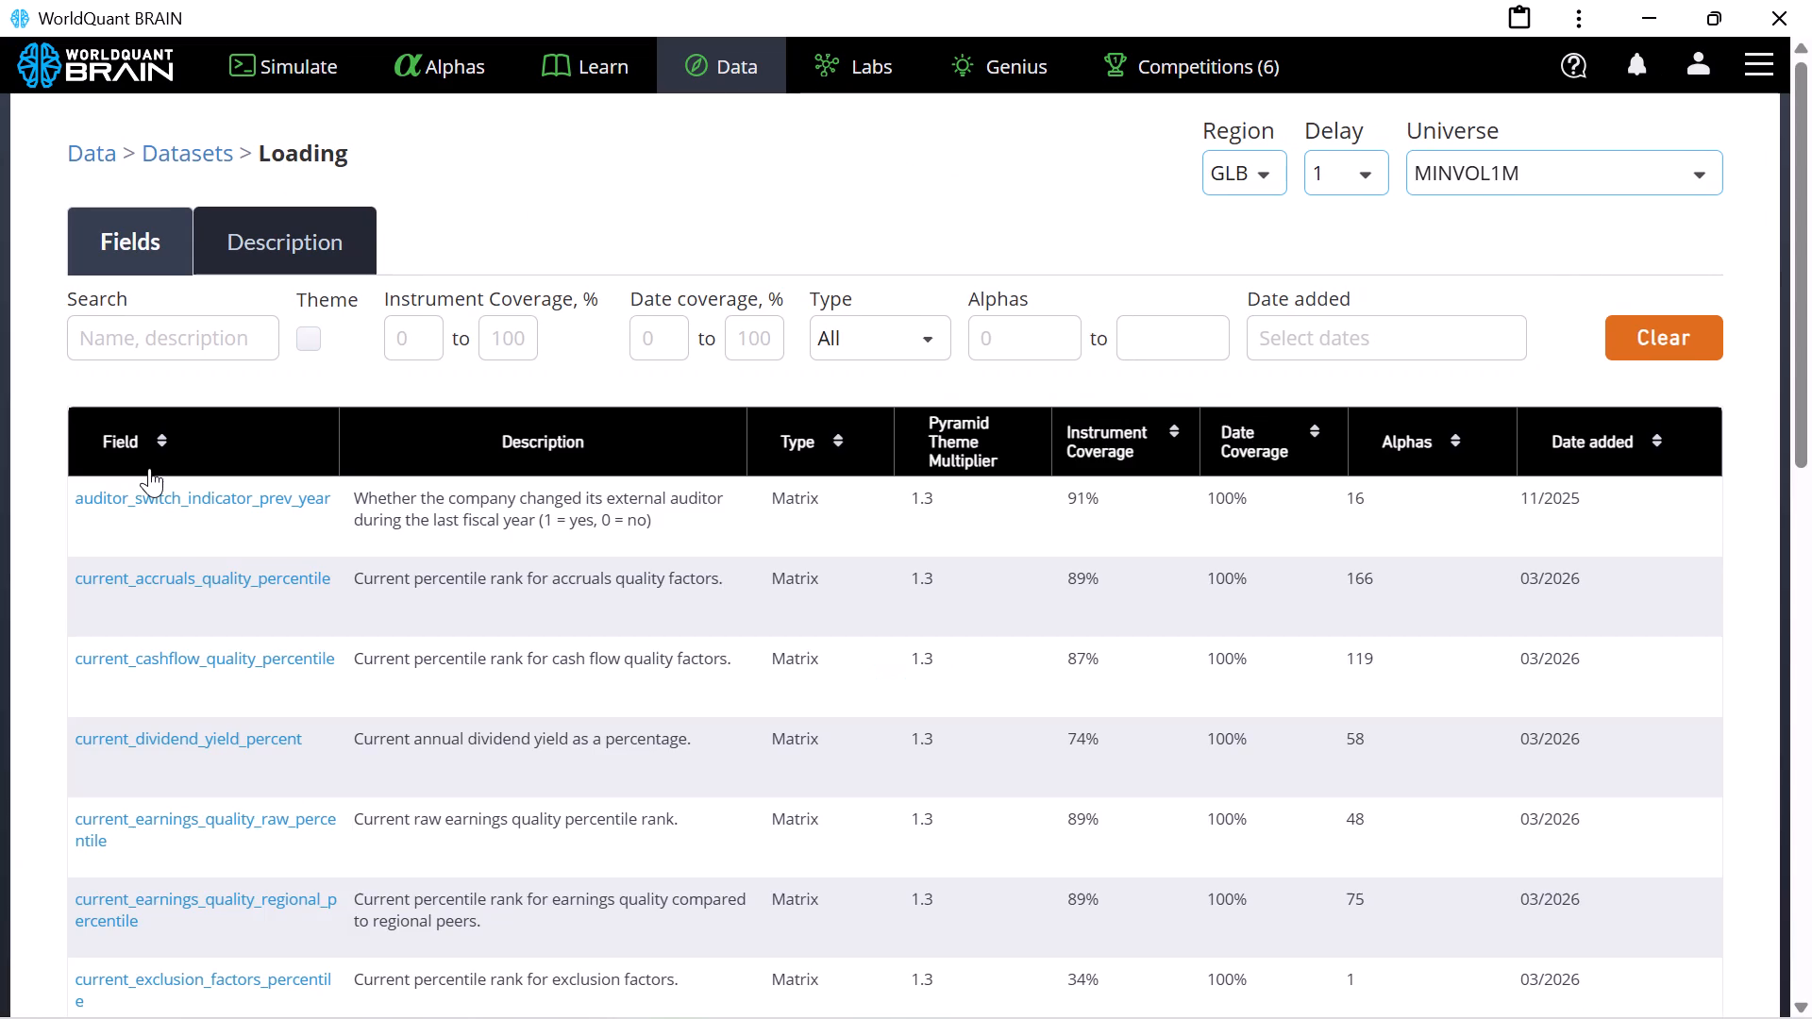
scroll(213, 597, down, 4)
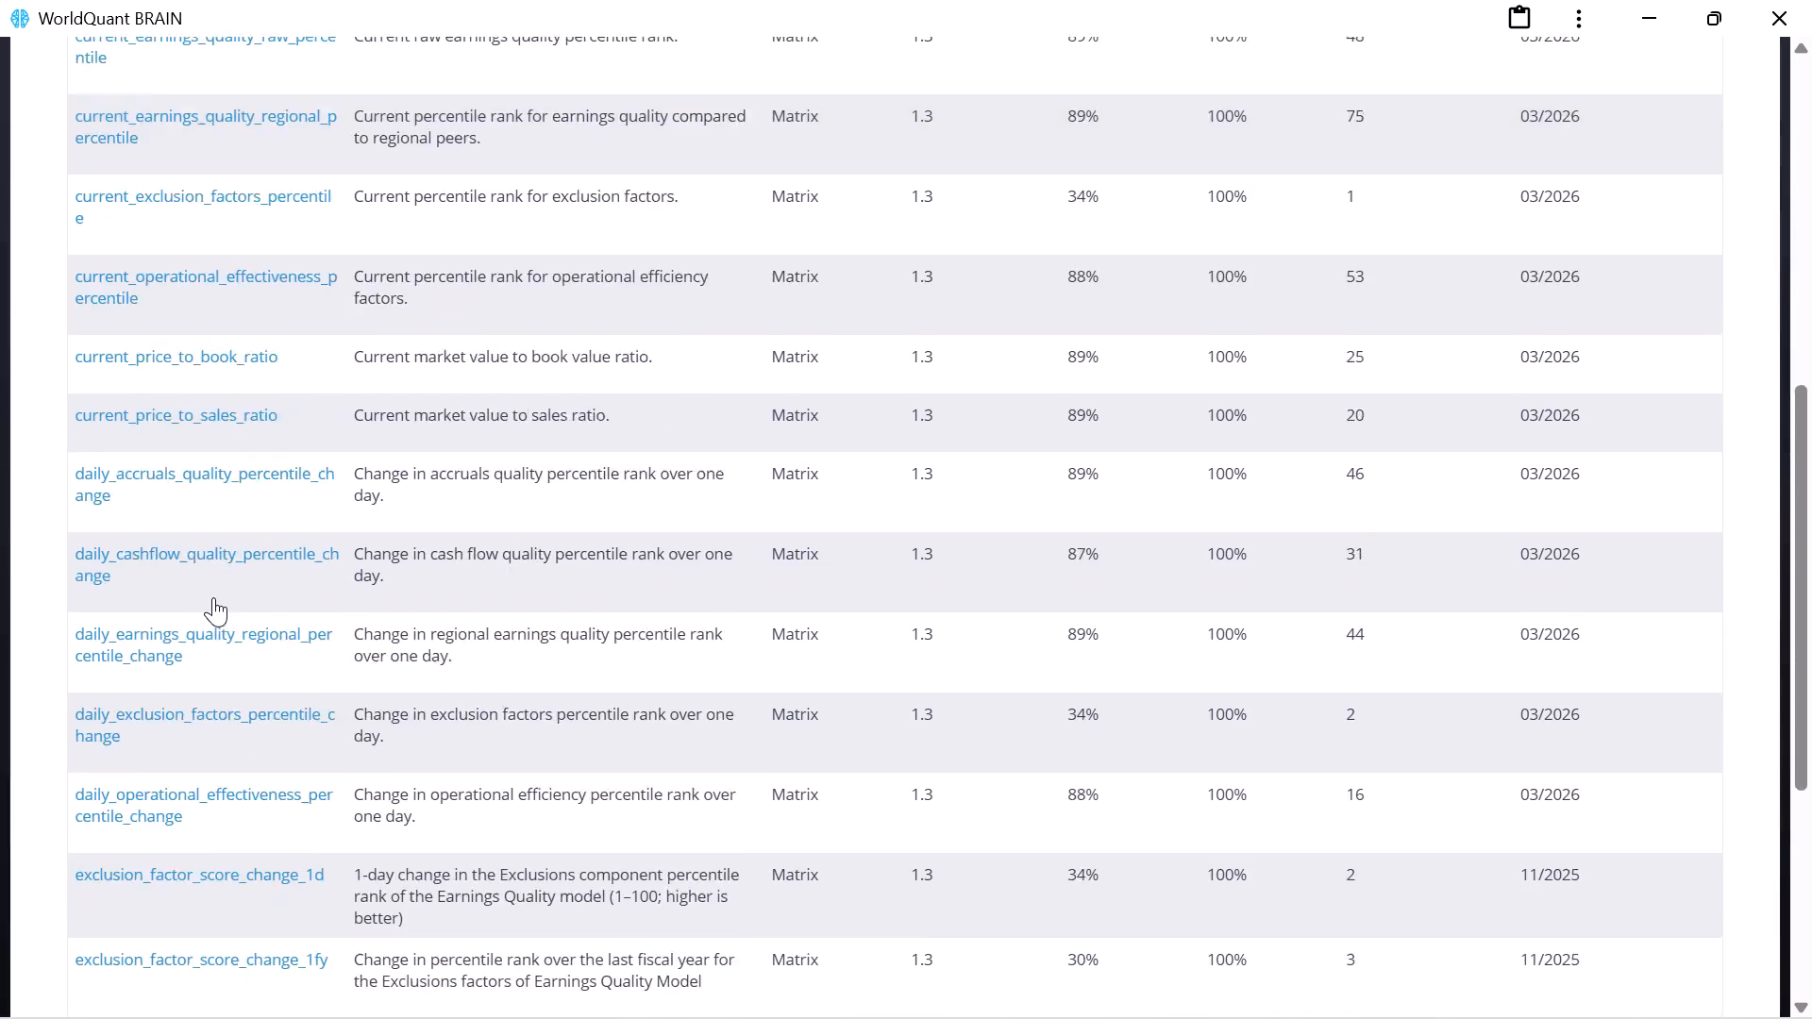
scroll(213, 597, down, 1)
scroll(213, 597, up, 7)
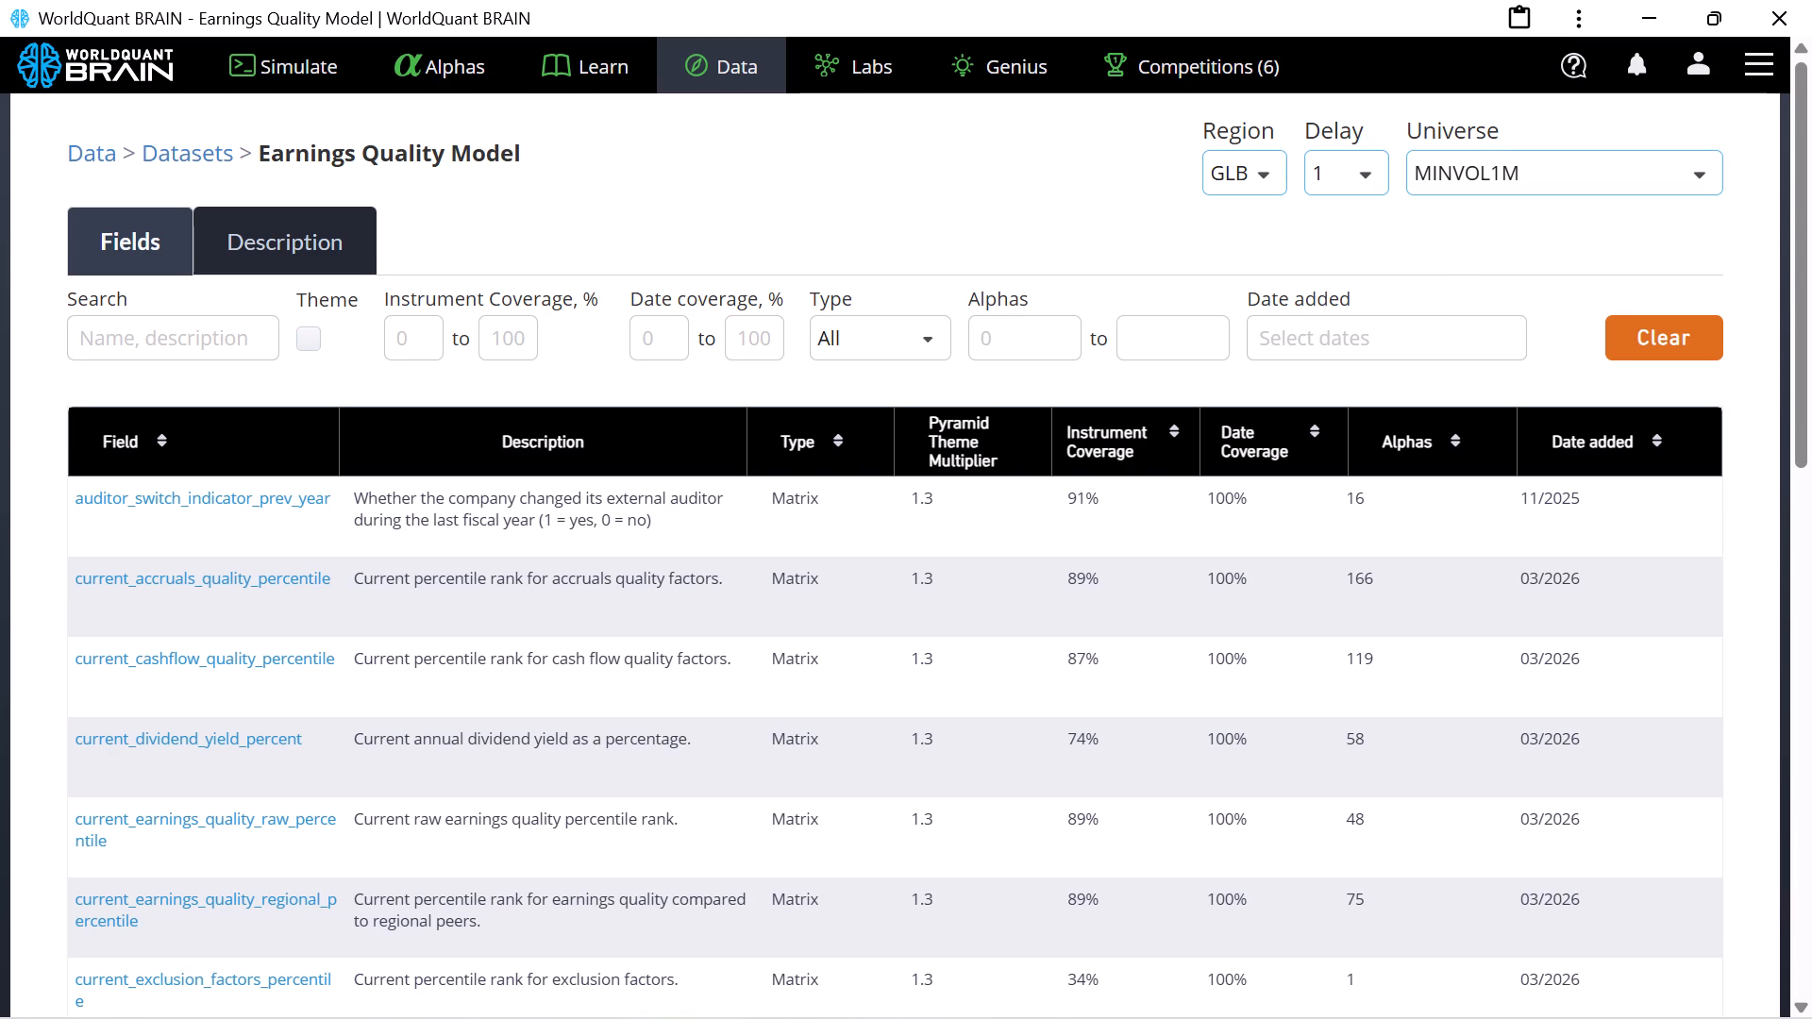
scroll(1301, 297, down, 1)
scroll(1301, 297, up, 1)
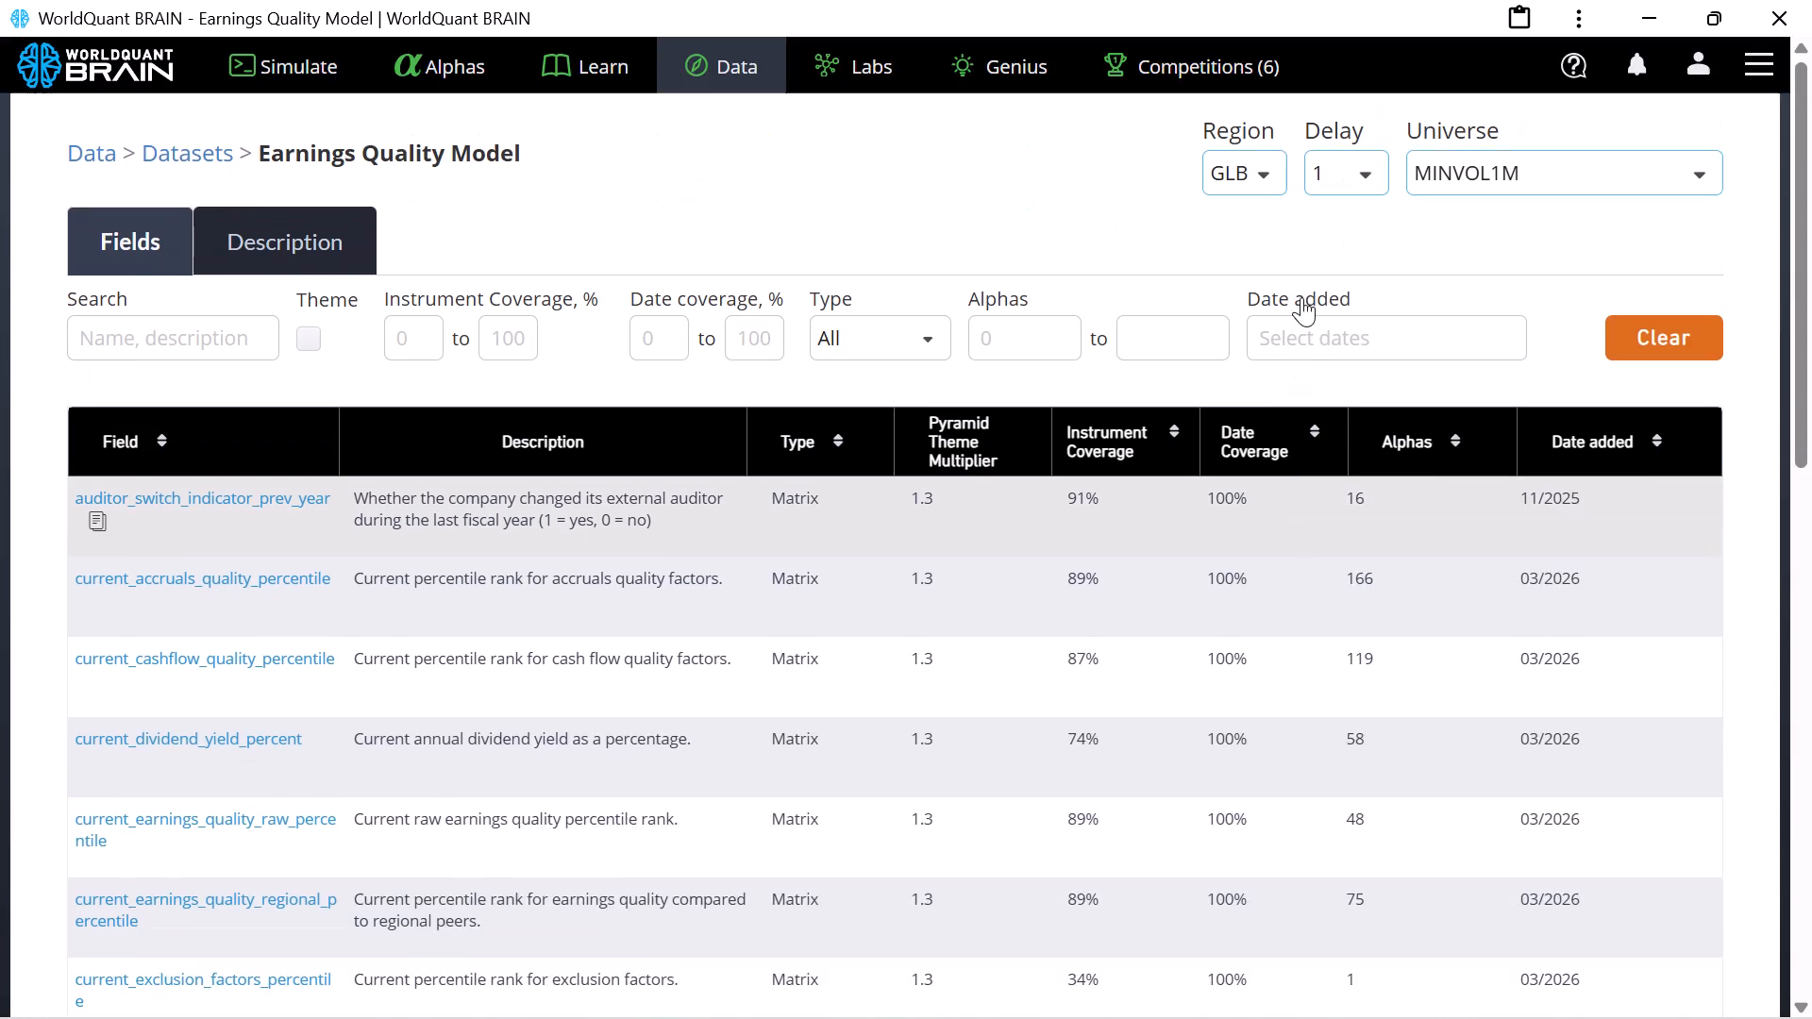
scroll(1301, 297, down, 3)
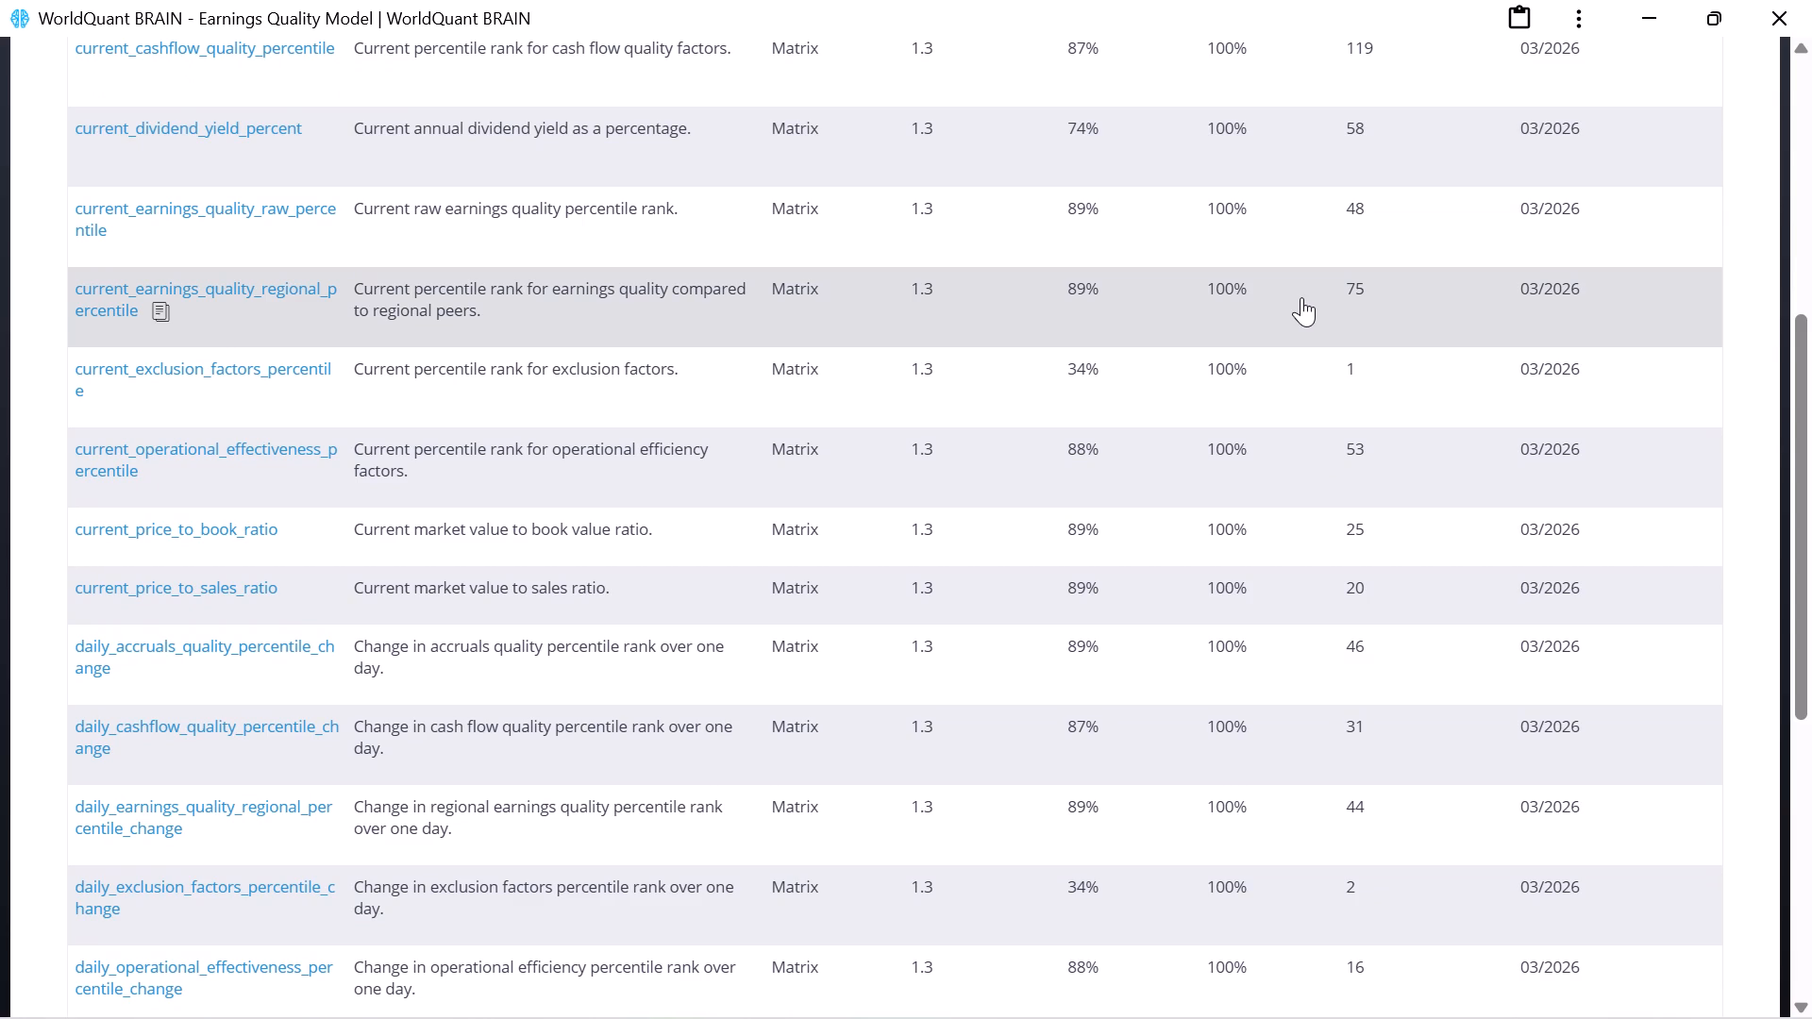
scroll(1301, 297, up, 3)
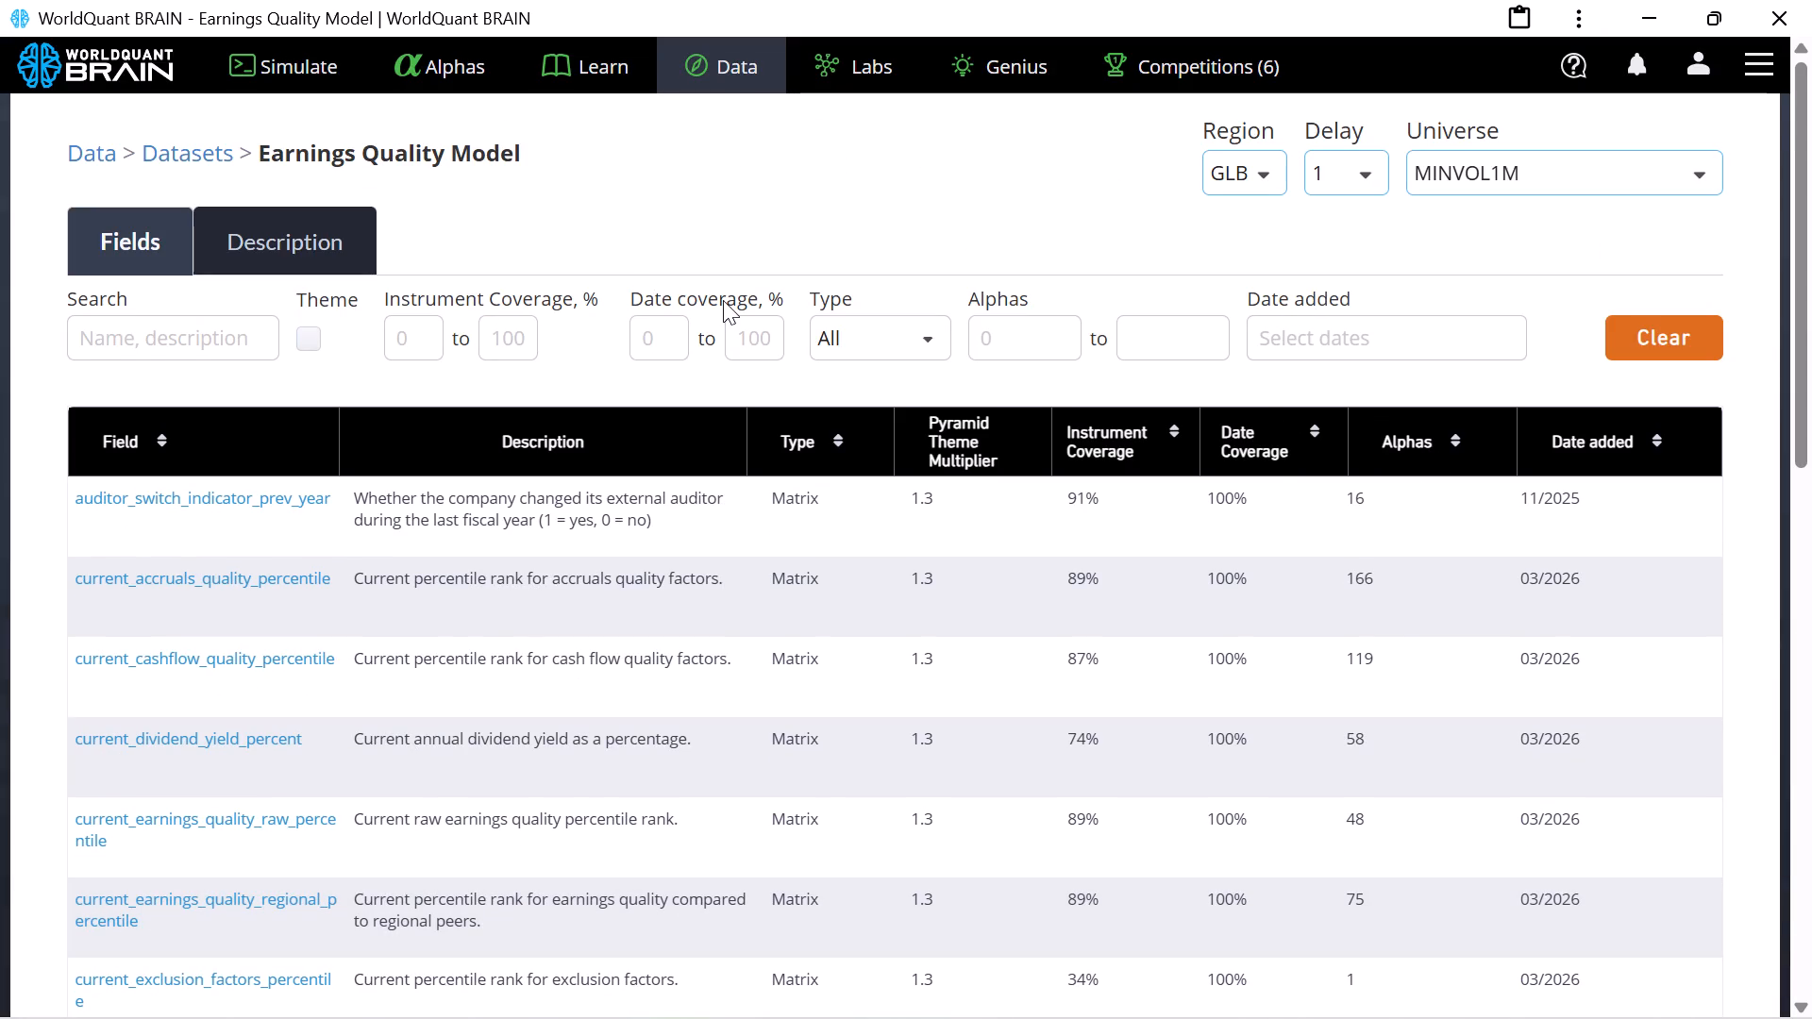
Return to the data search page and search for "model110".
click(97, 166)
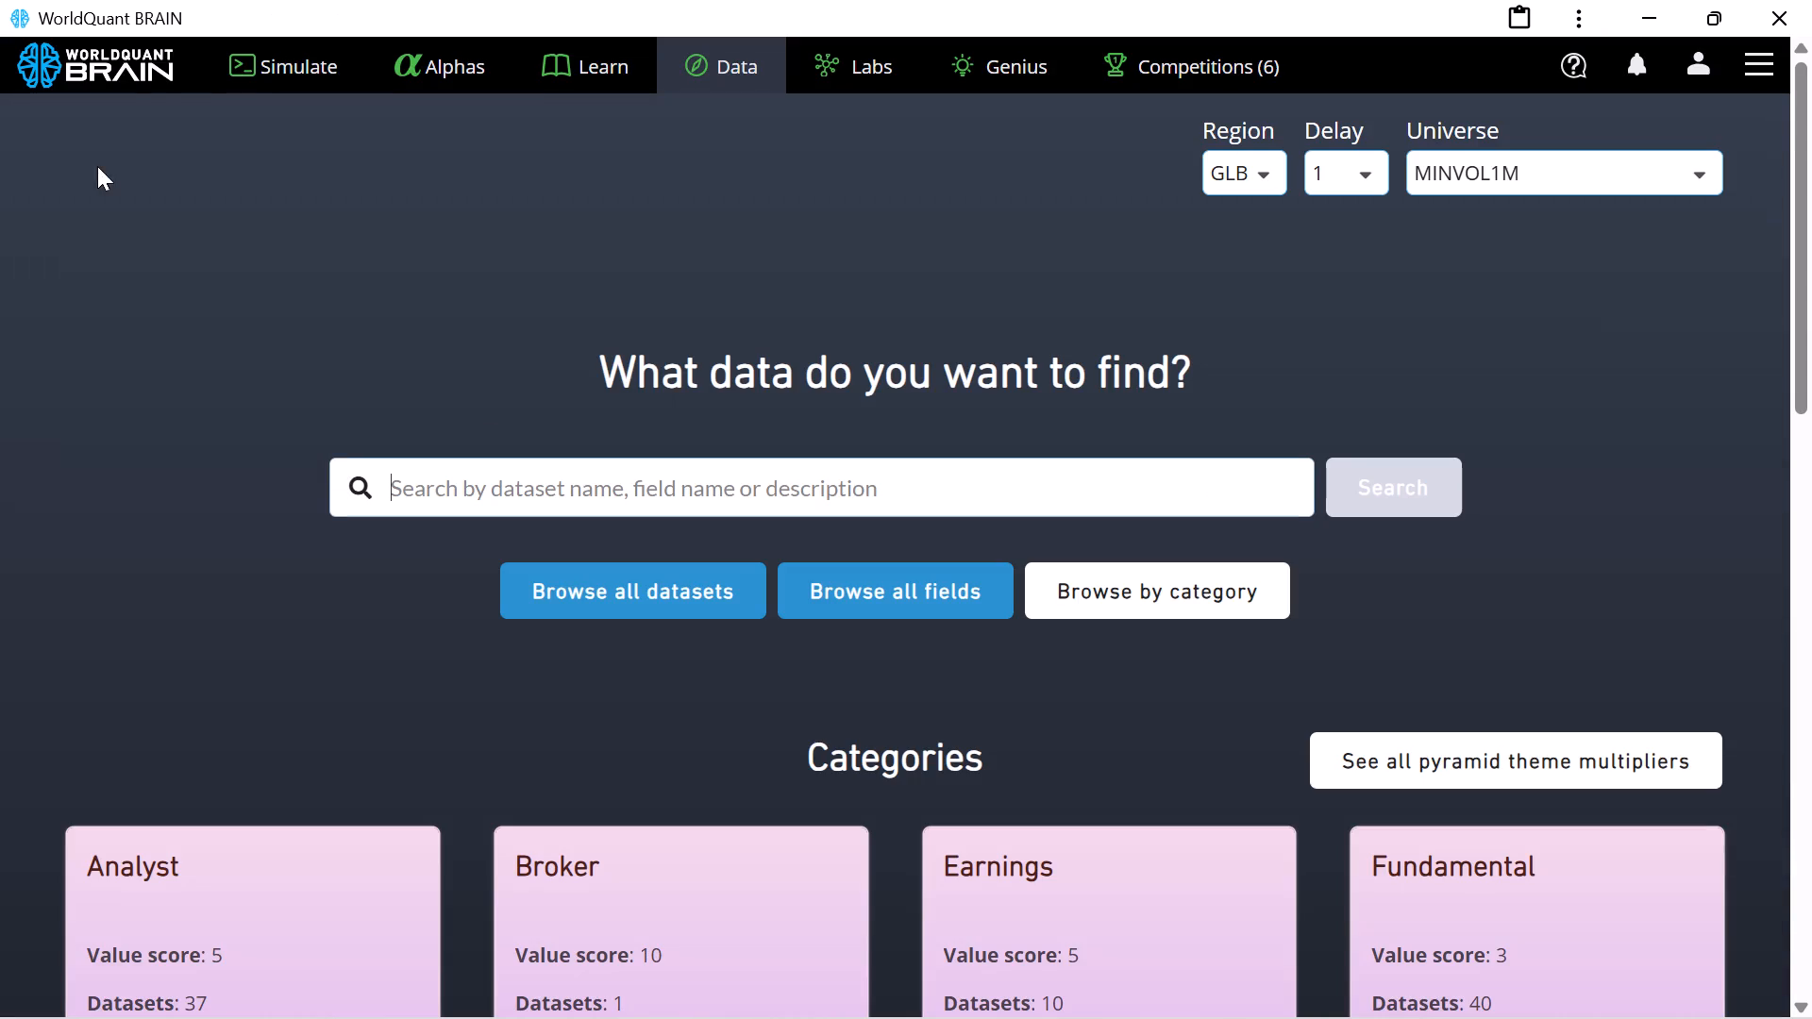
click(661, 482)
text(model11)
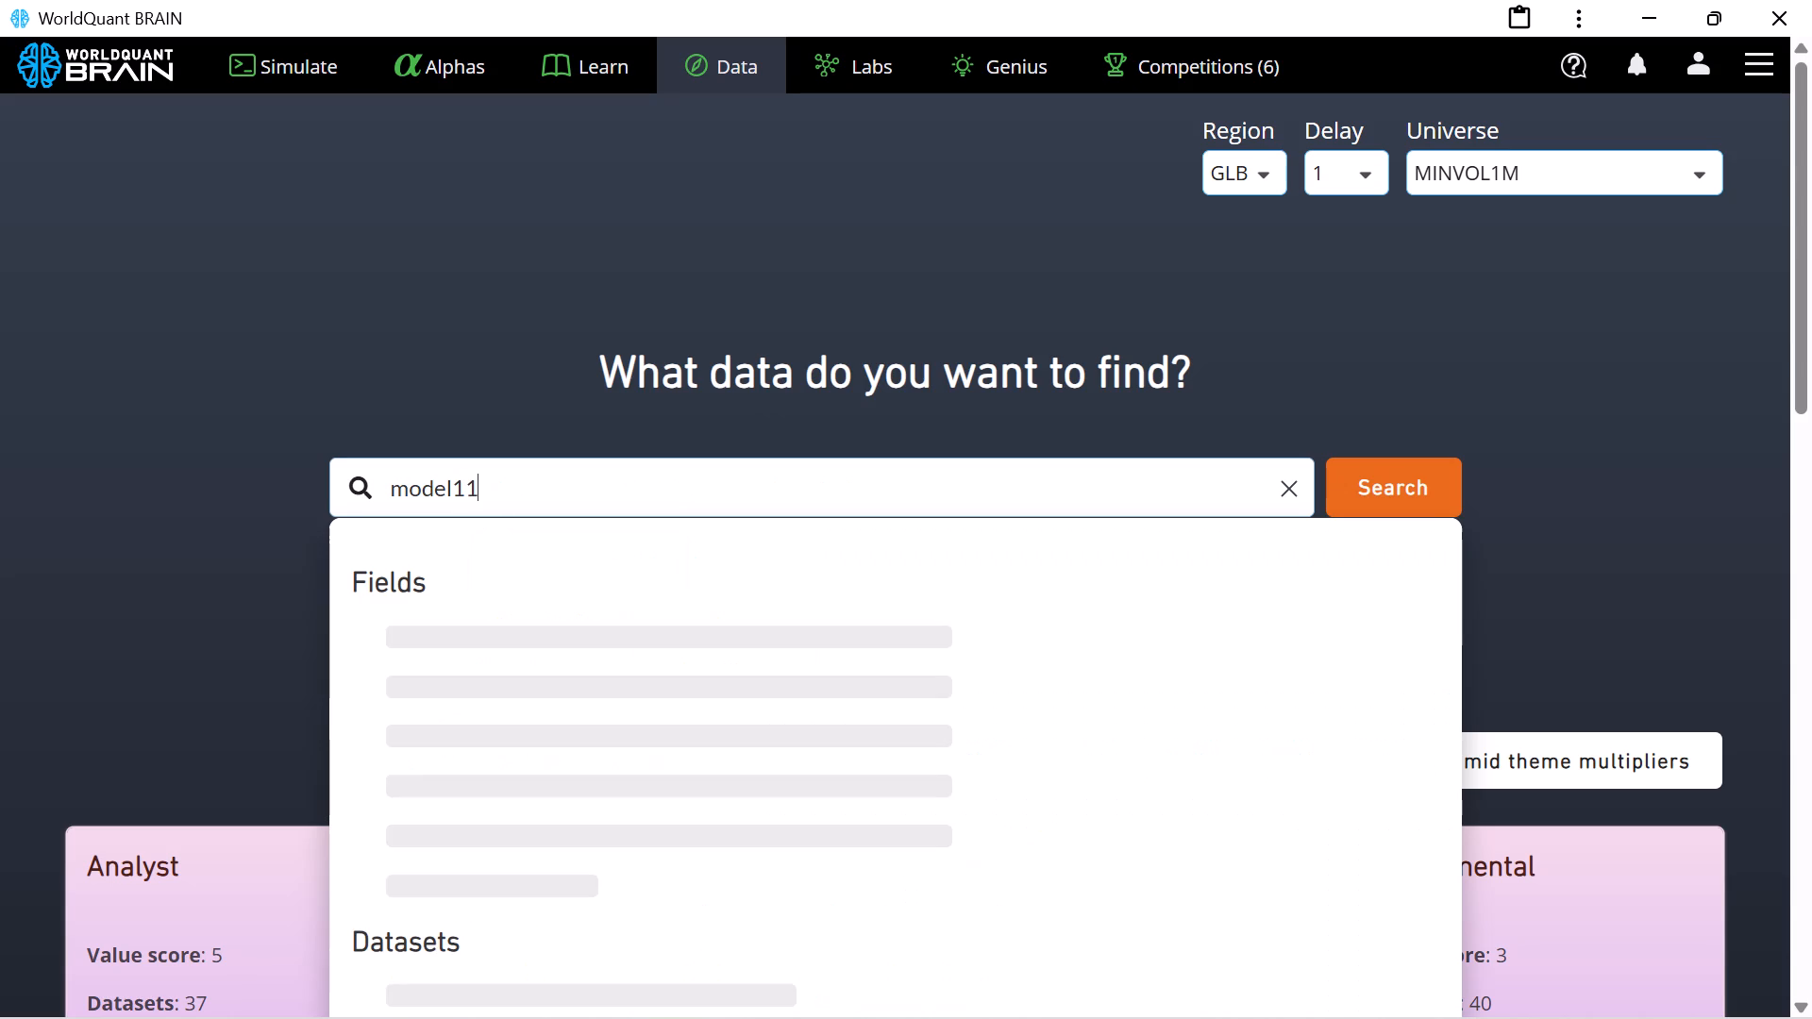
key(0)
key(Return)
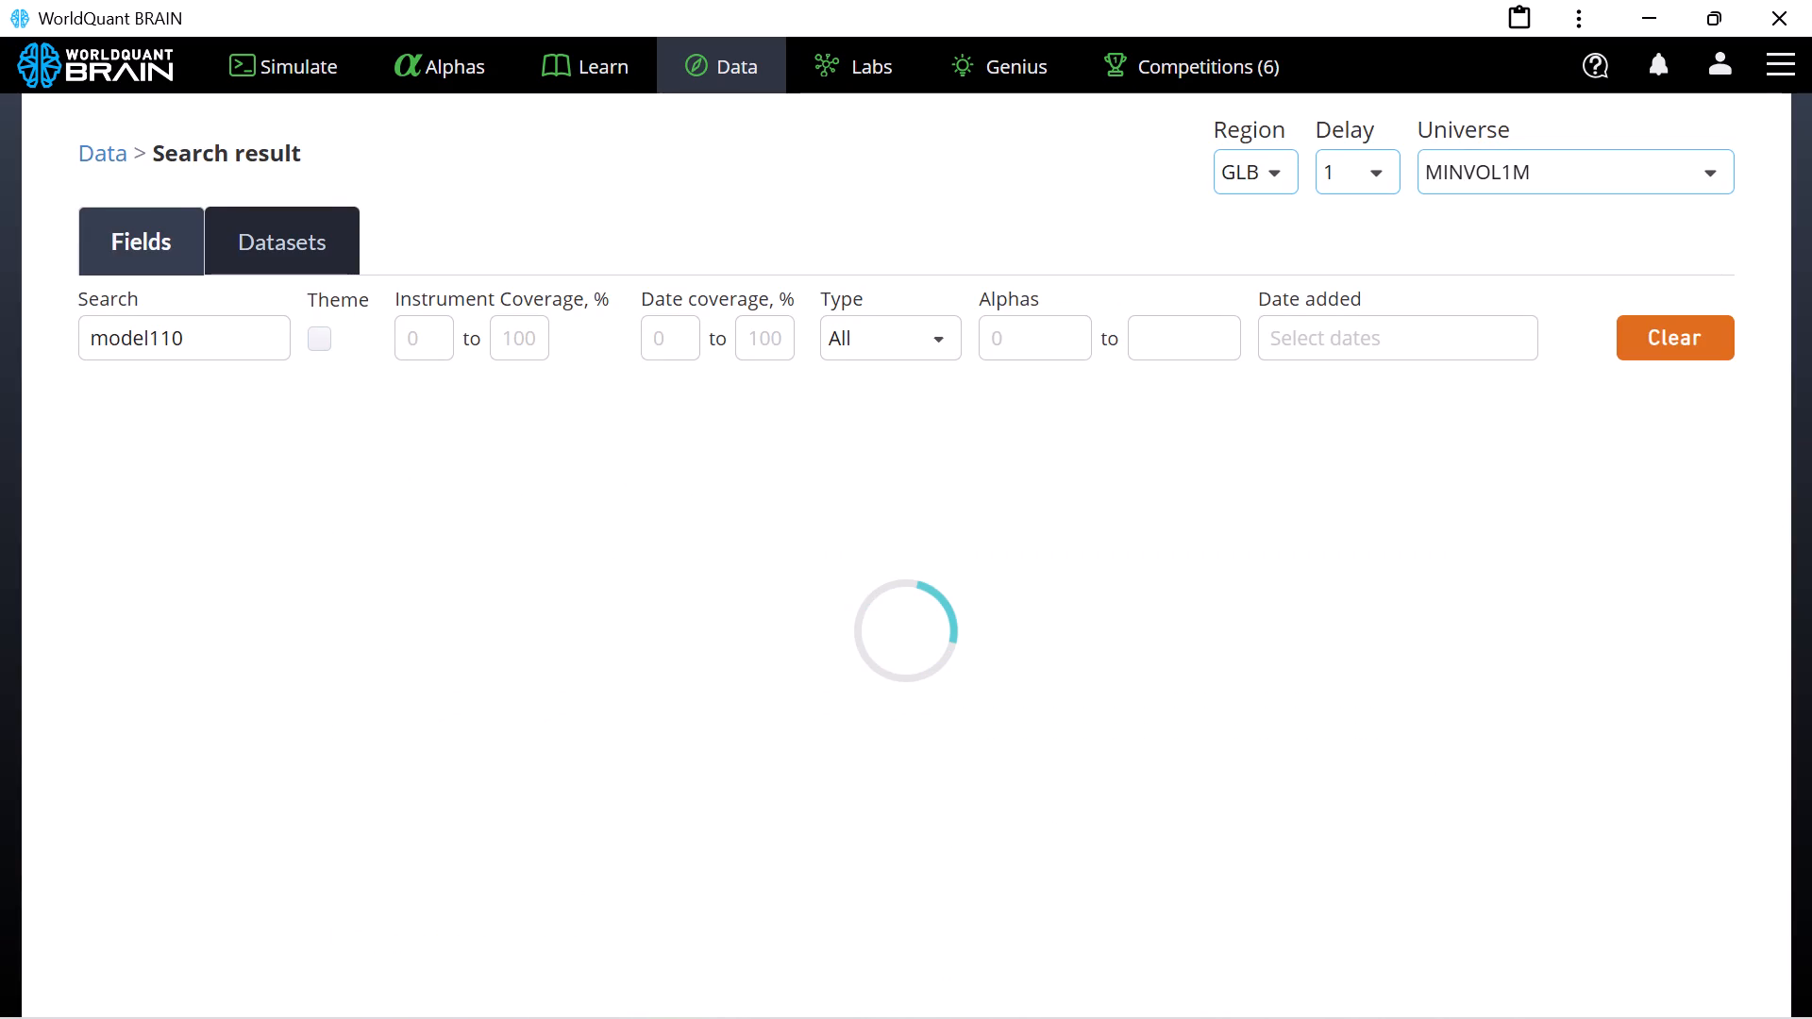
Open the Big data and machine learning based model dataset and examine its mdl110 fields and their descriptions.
scroll(387, 379, down, 1)
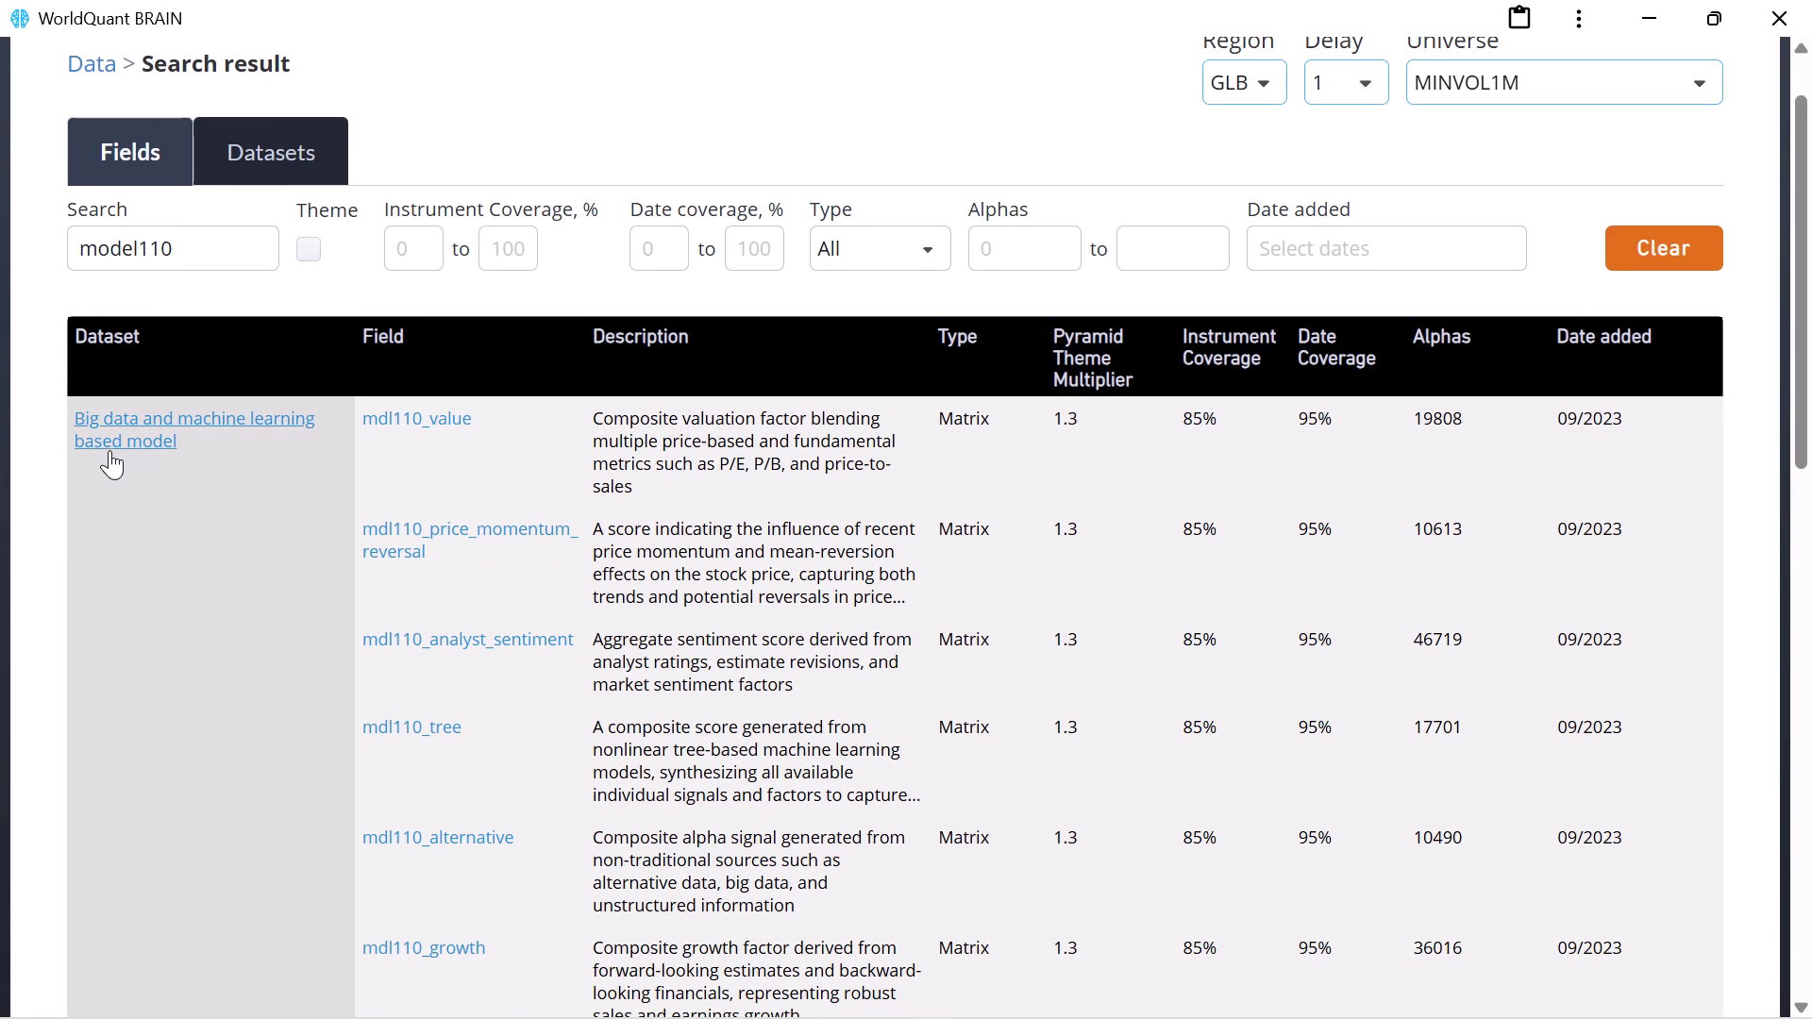
click(115, 418)
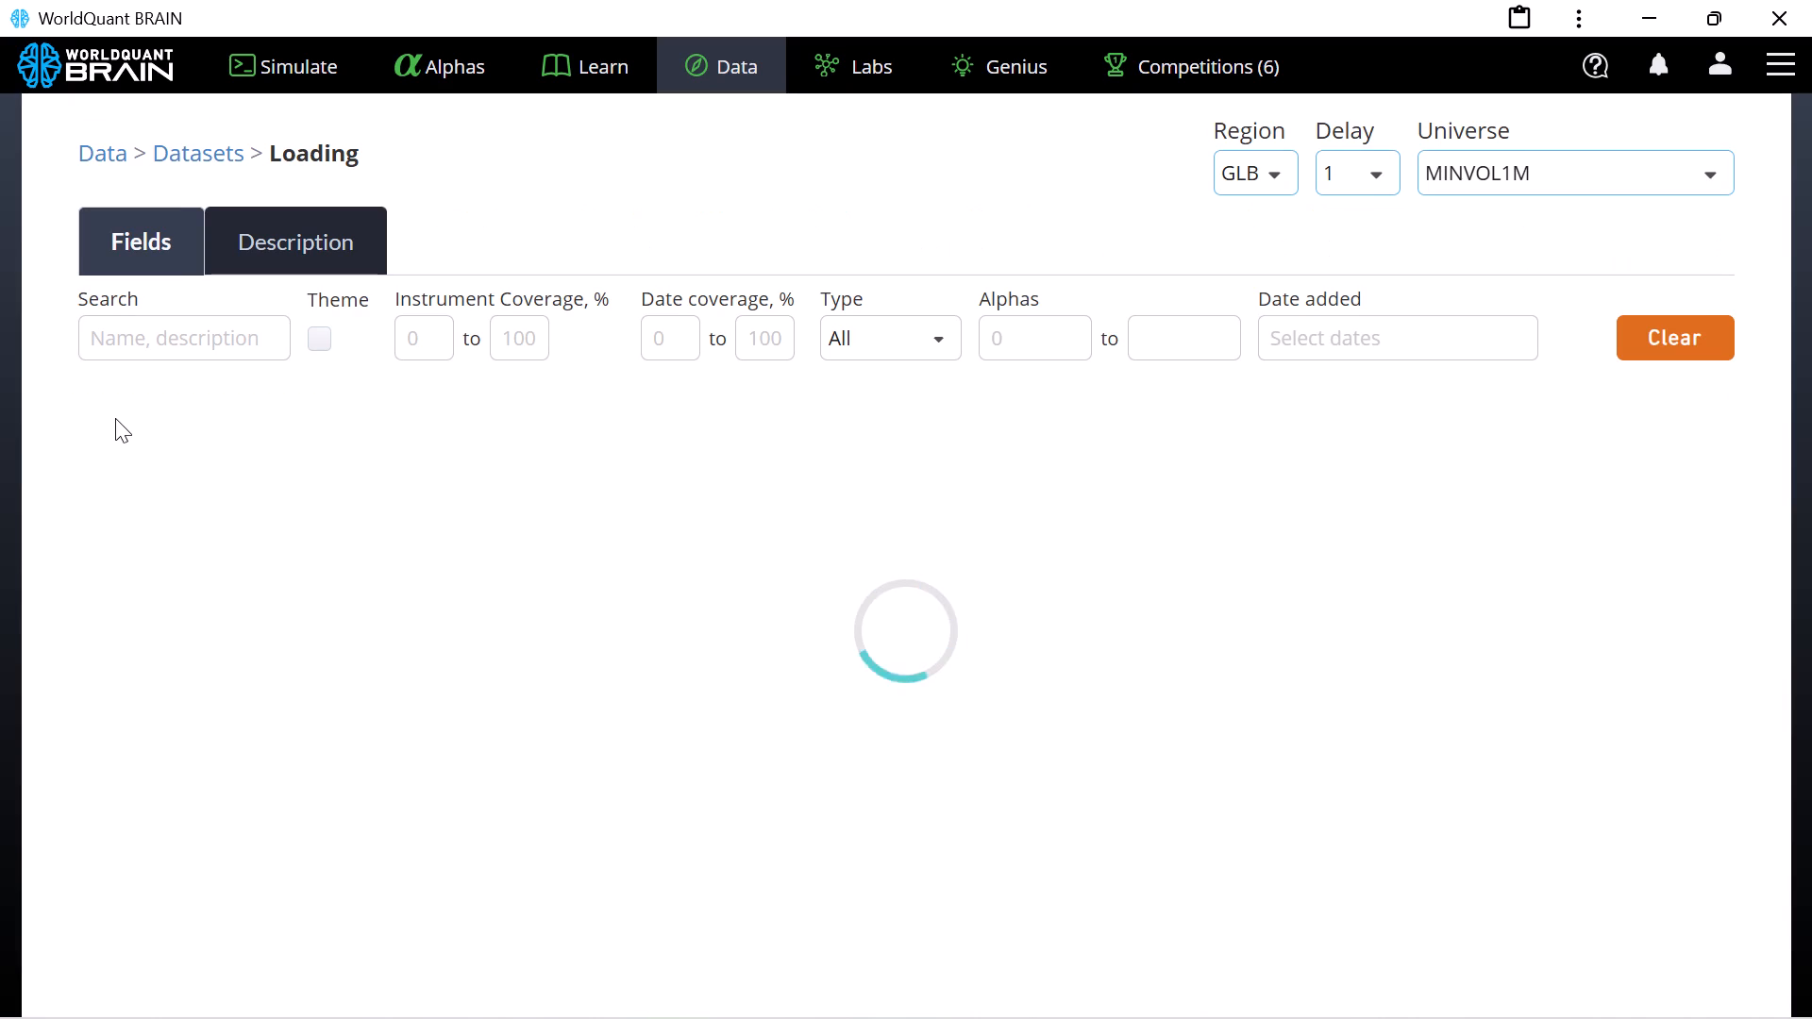
scroll(567, 440, down, 1)
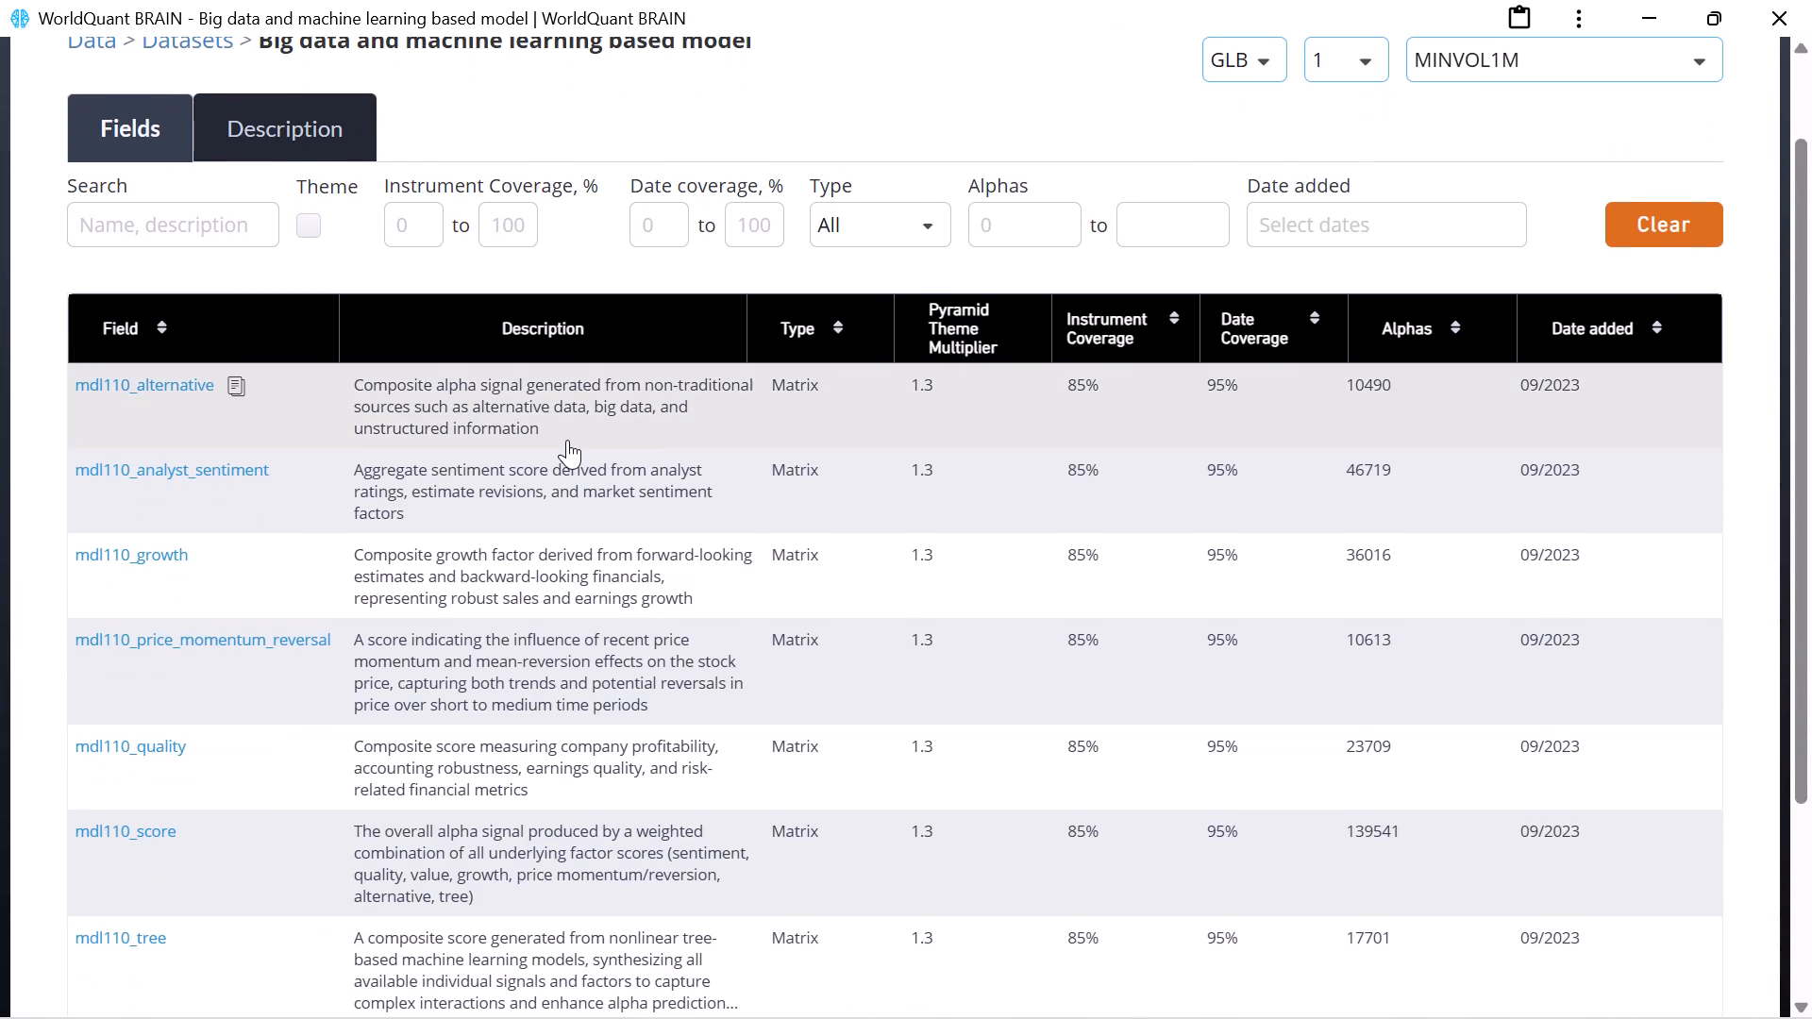
scroll(567, 440, down, 3)
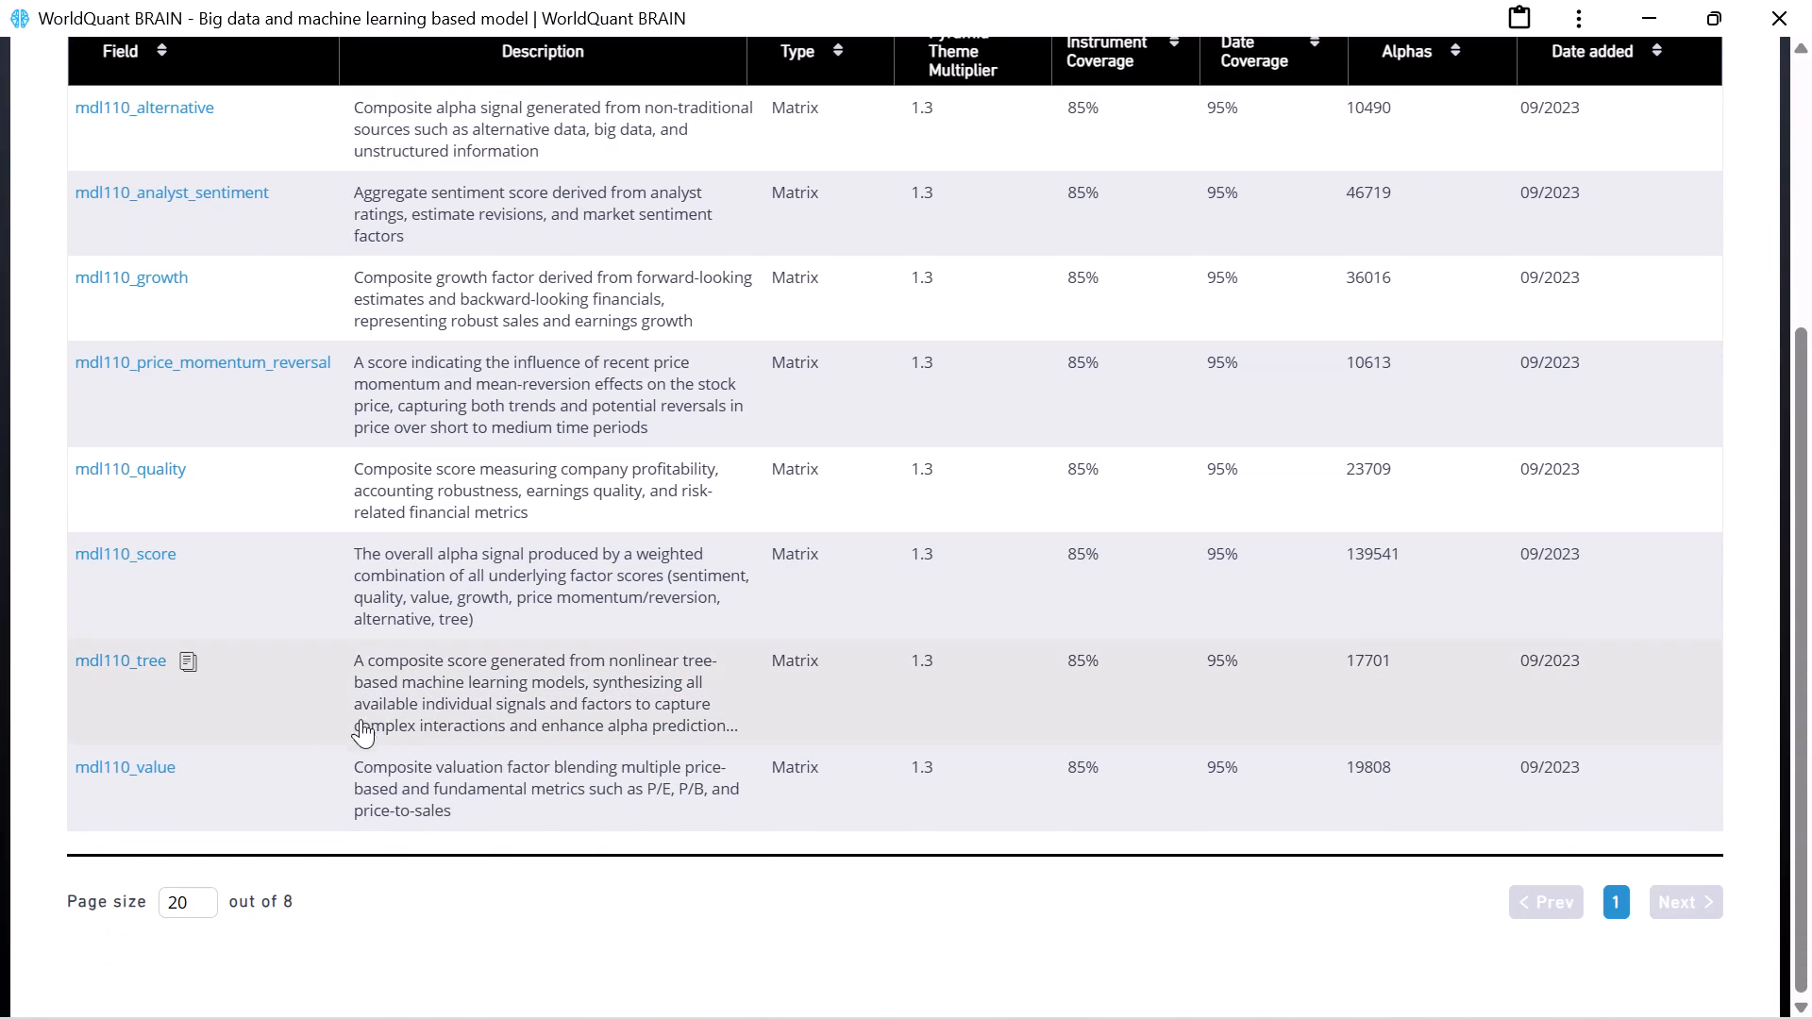
scroll(319, 460, up, 2)
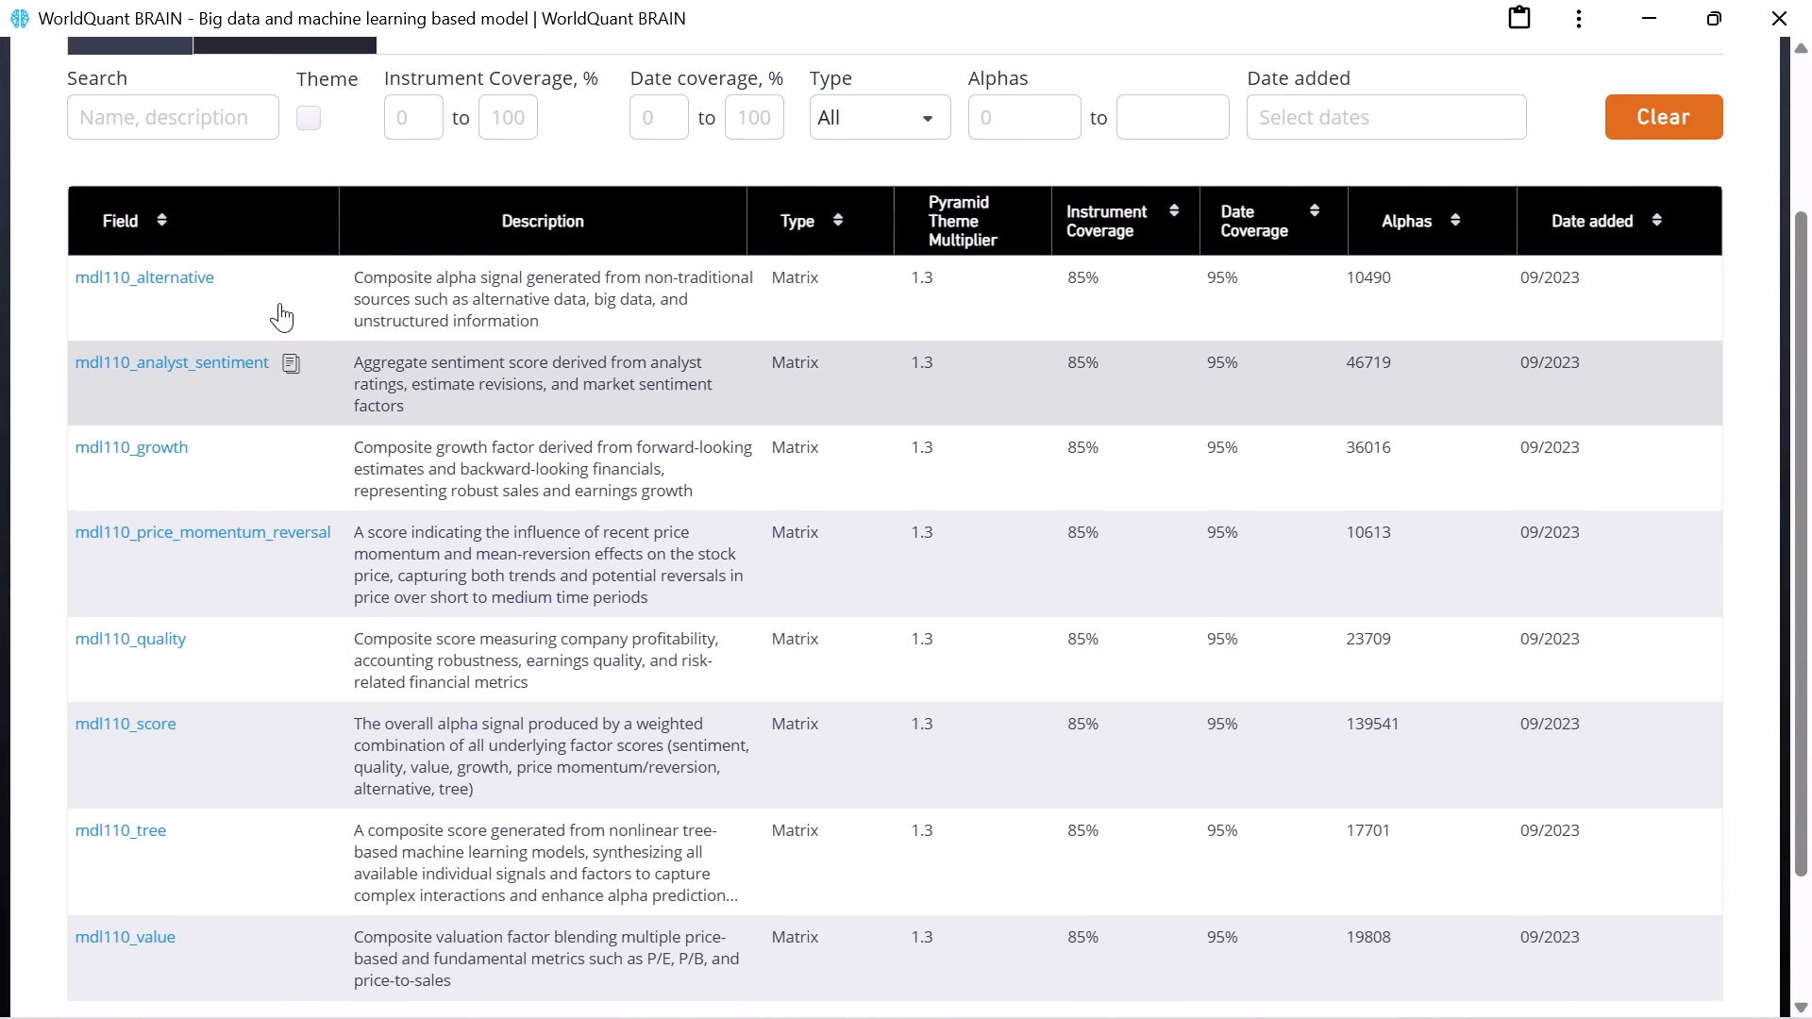
scroll(752, 434, down, 3)
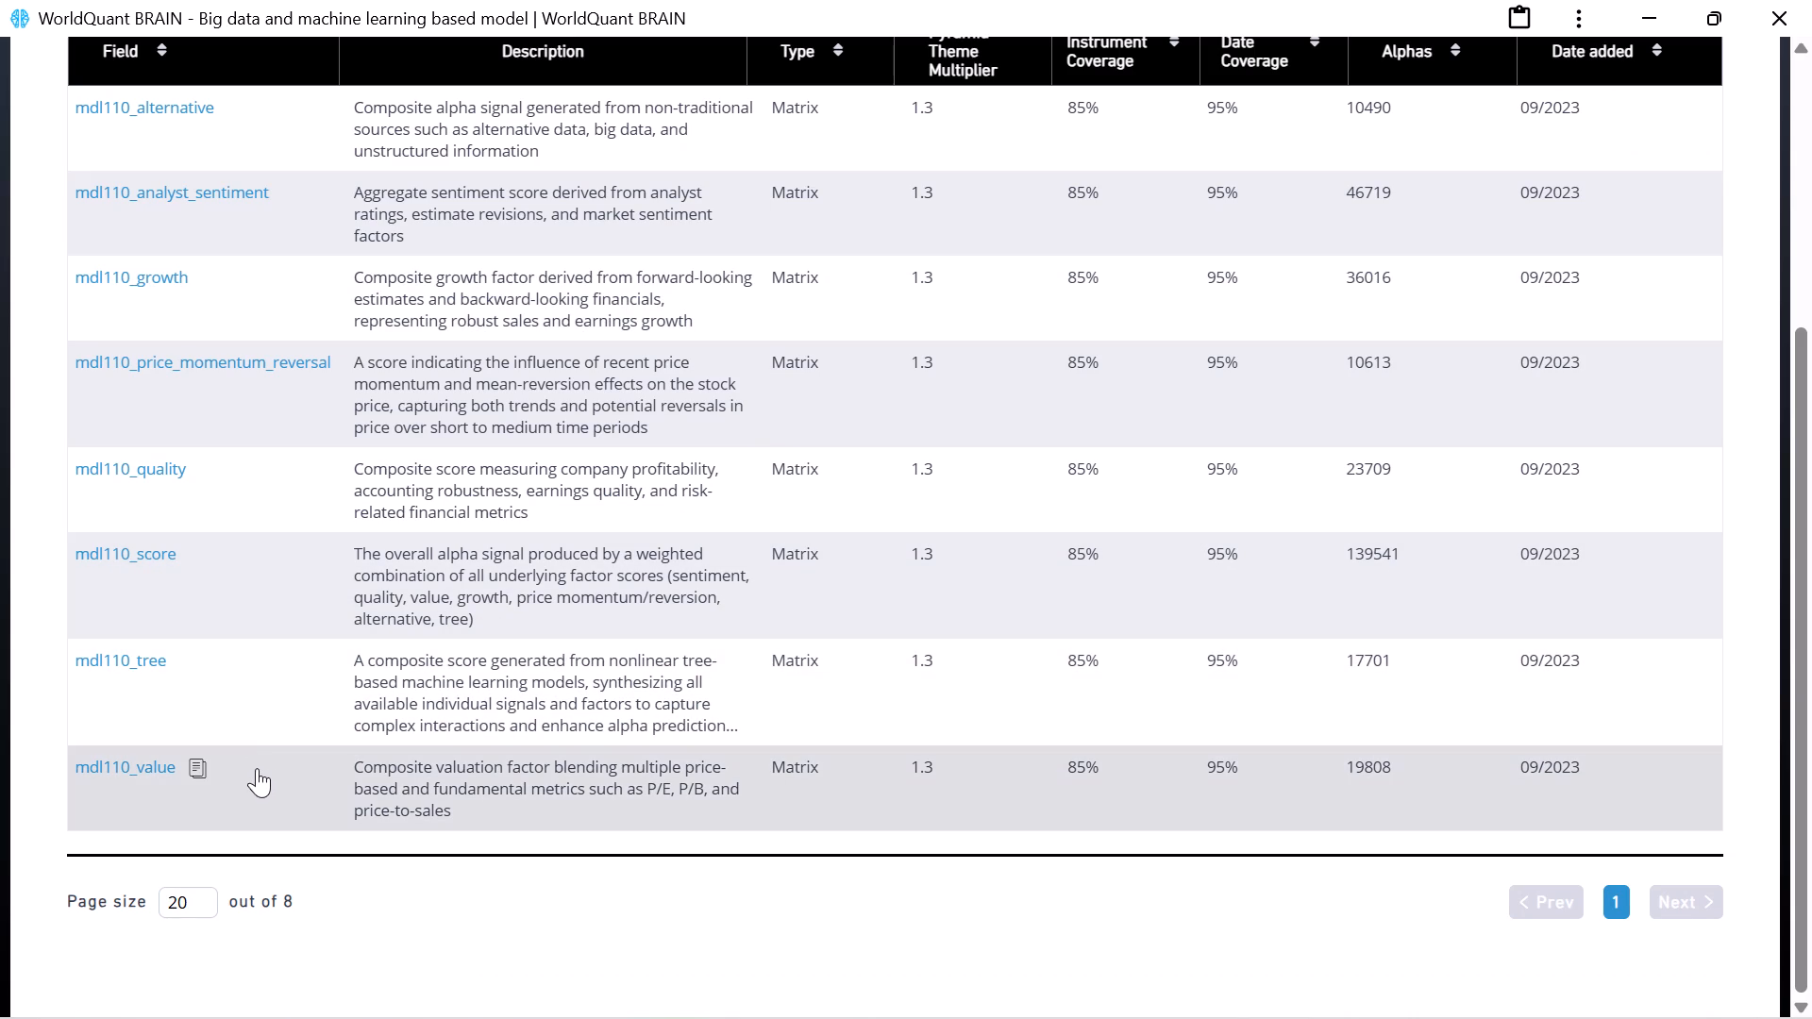
Copy the field name mdl110_value and paste it as the expression of a new regular simulation.
click(193, 762)
scroll(223, 496, up, 2)
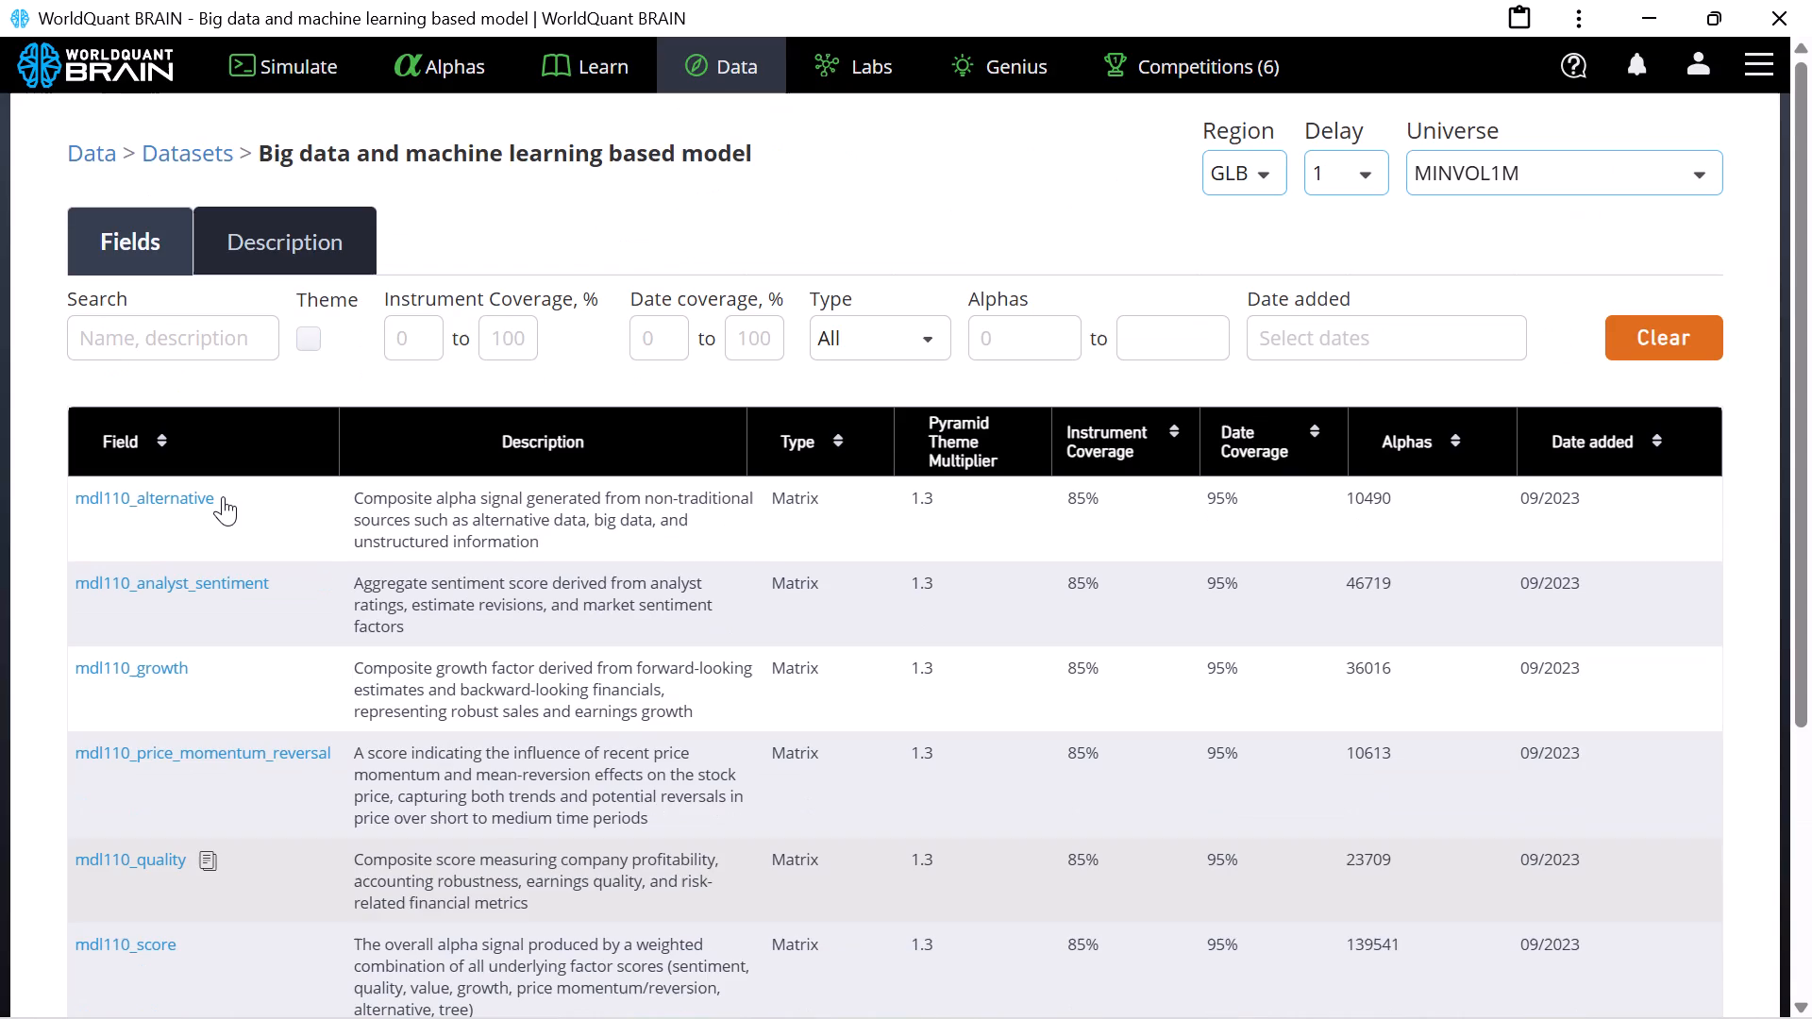
click(277, 60)
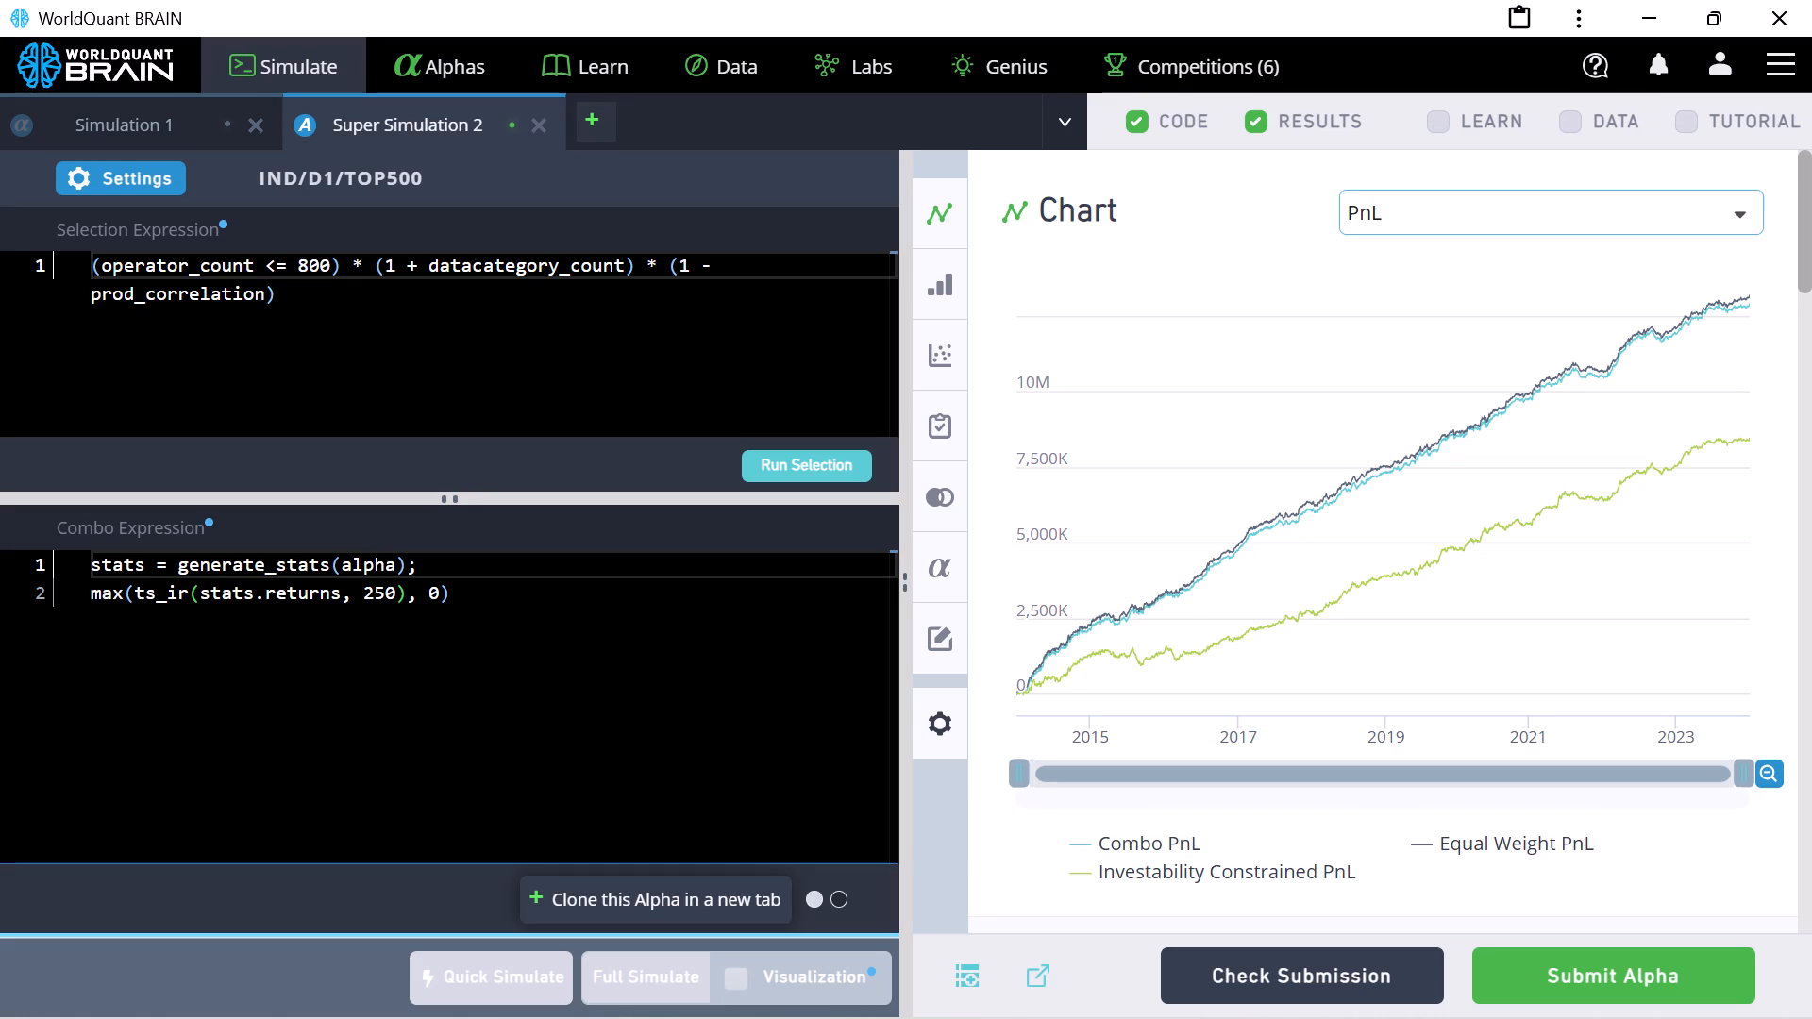
click(591, 100)
click(658, 207)
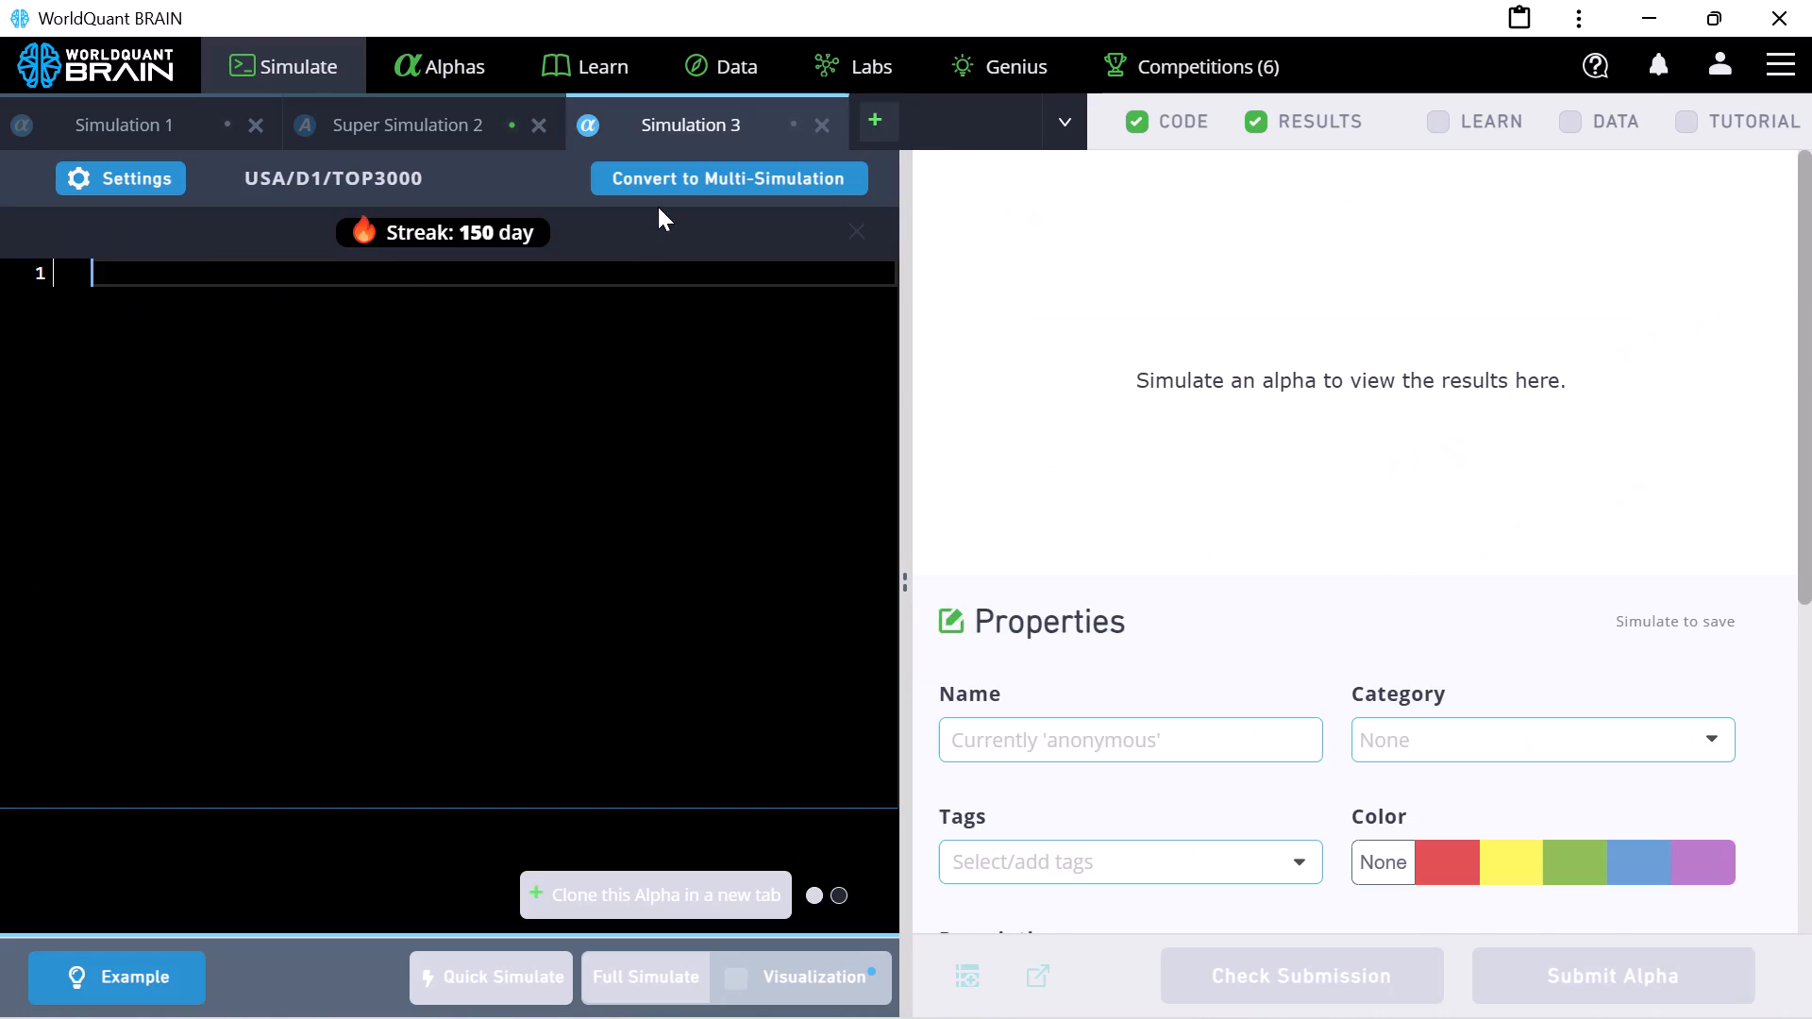
click(459, 418)
key(ctrl+v)
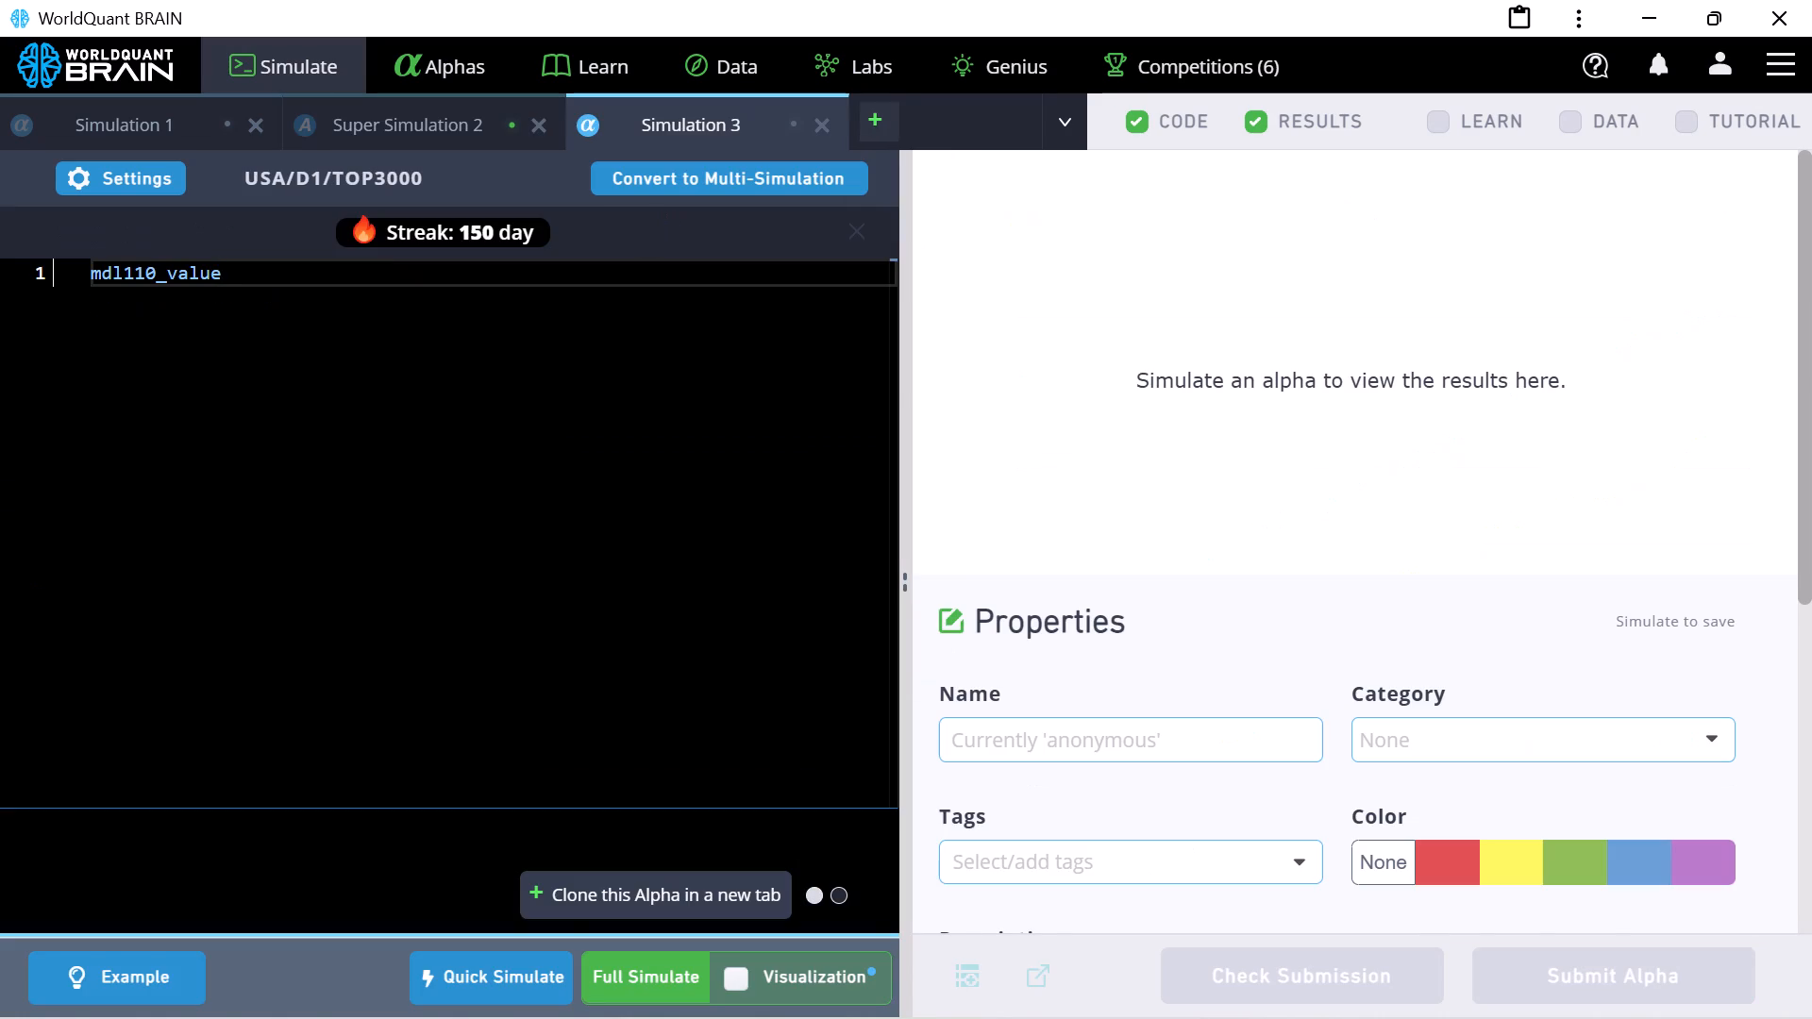
Configure the simulation settings with region GLB, universe MINVOL1M and Crowding Factors neutralization, and apply them.
click(121, 169)
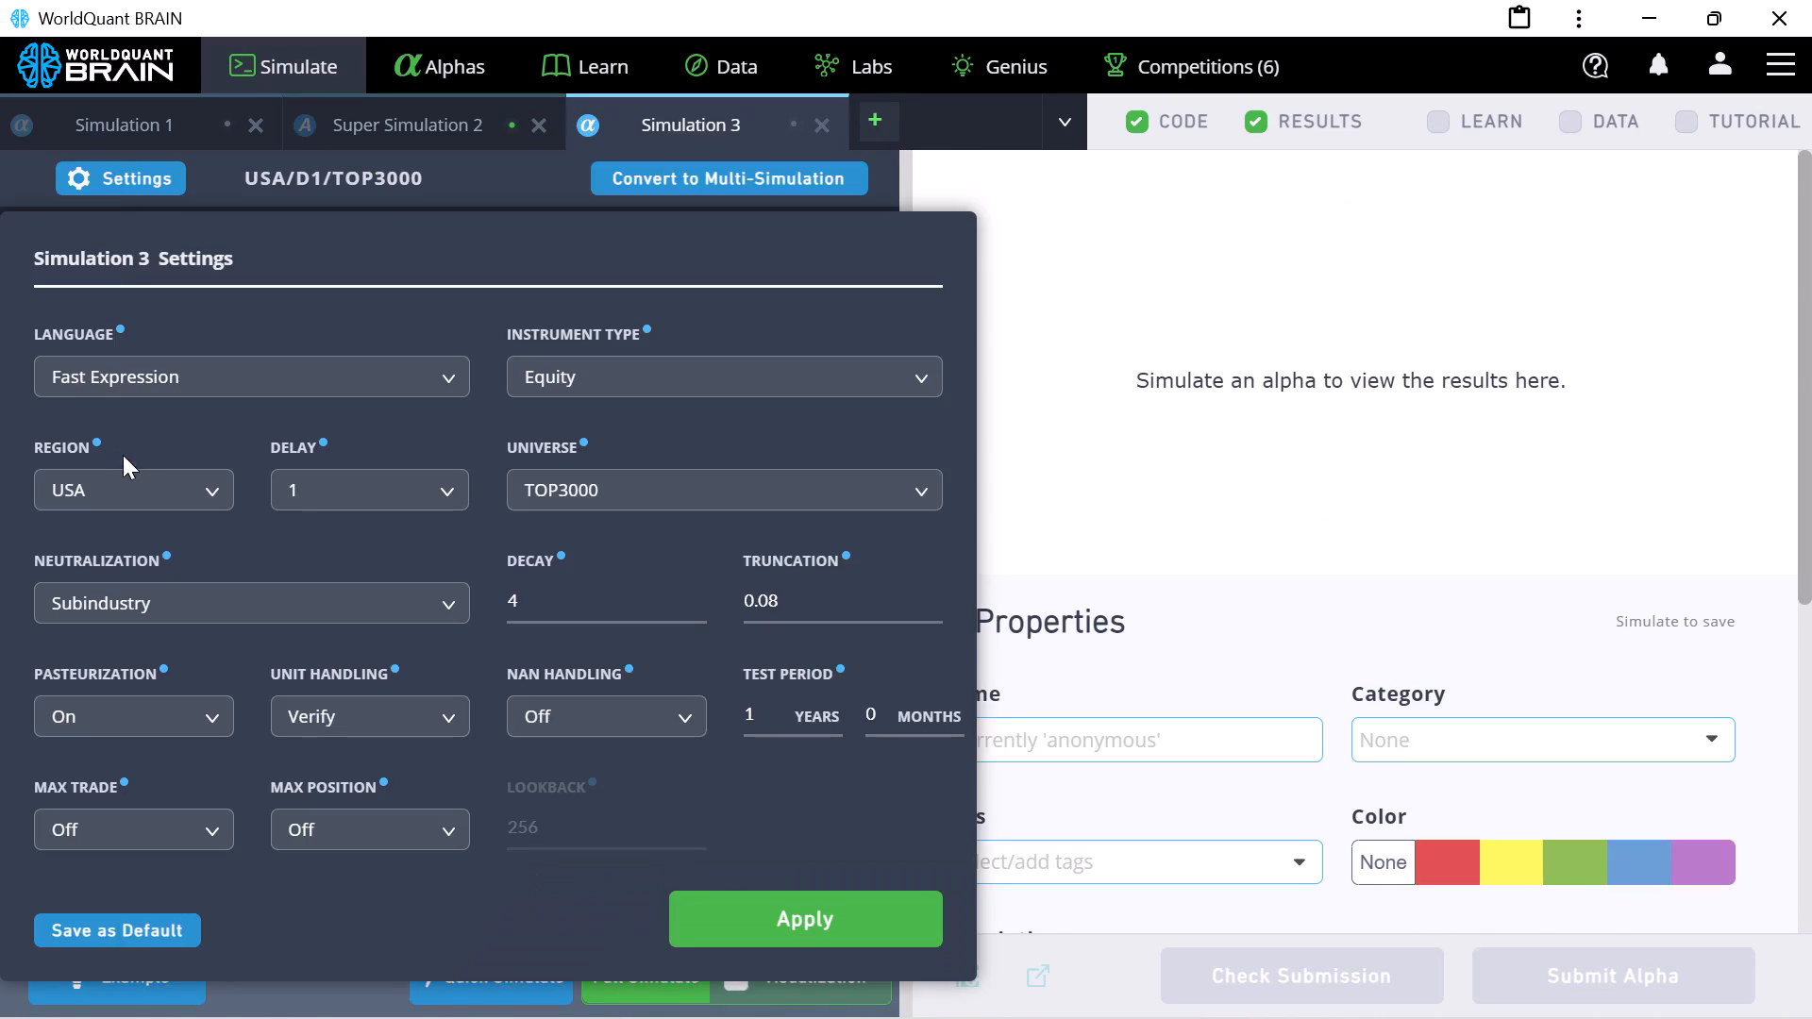
click(135, 462)
click(131, 478)
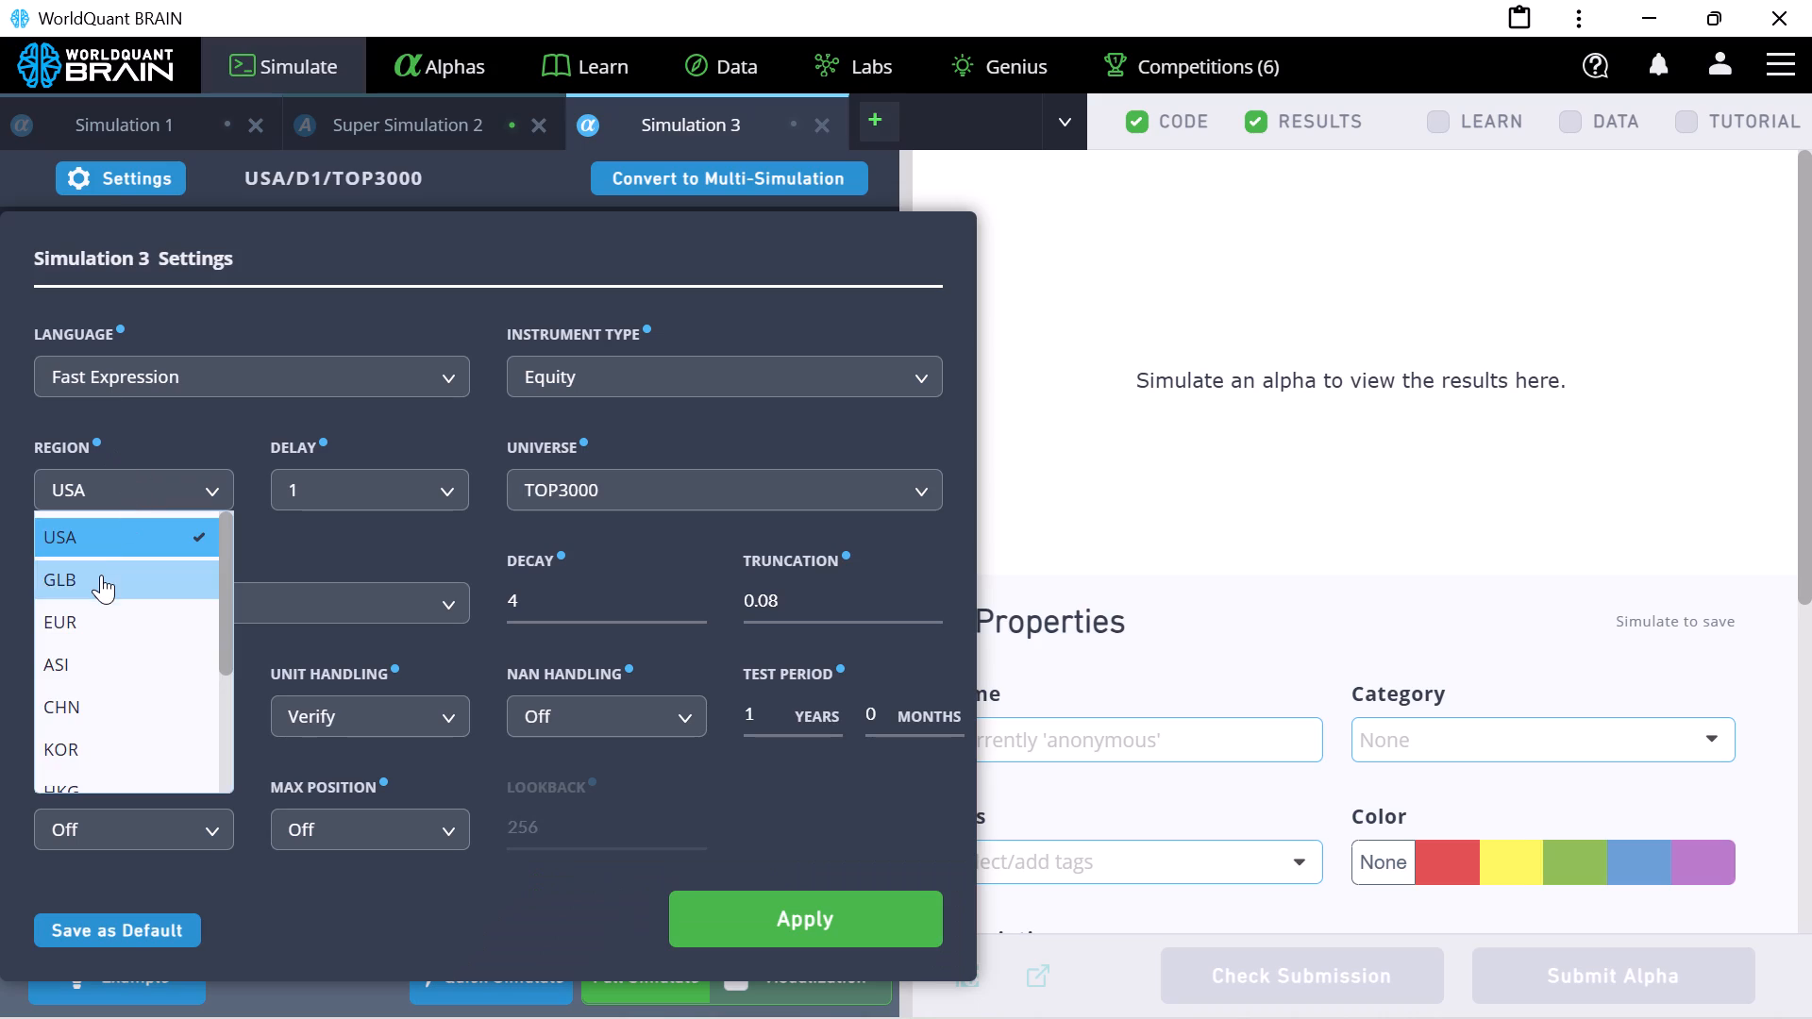
click(101, 575)
click(549, 471)
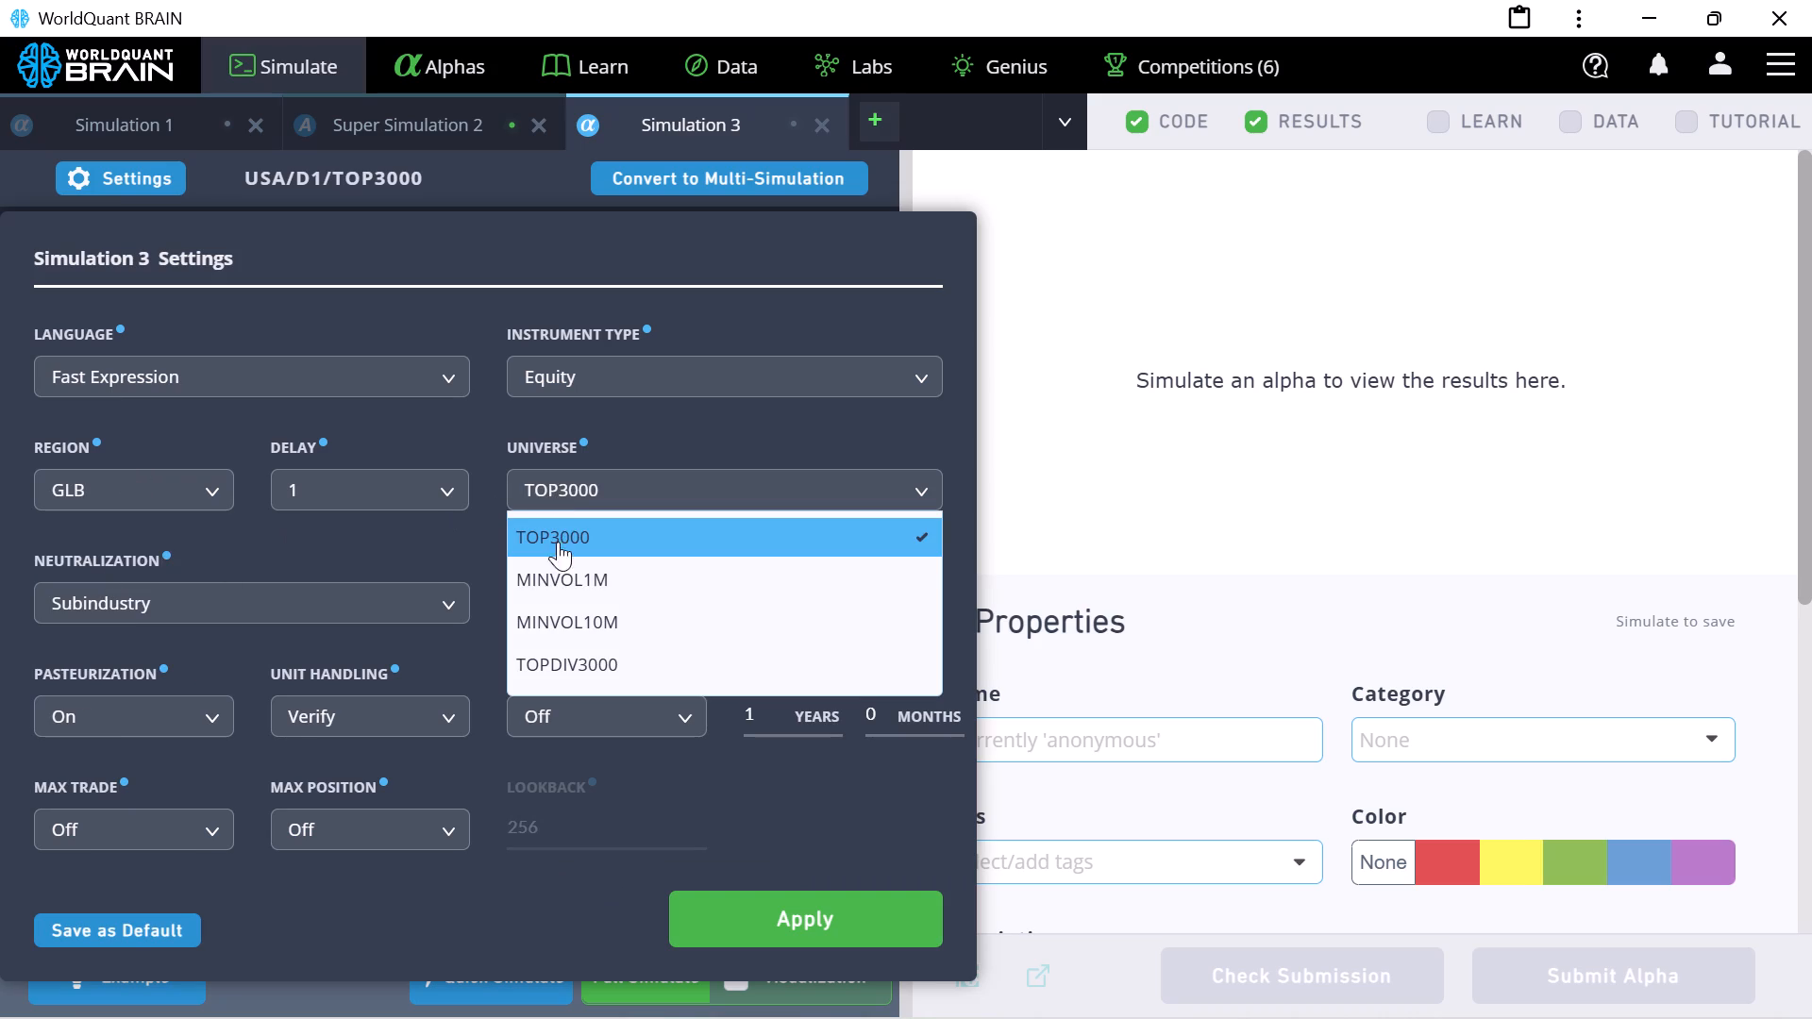
click(563, 572)
click(445, 600)
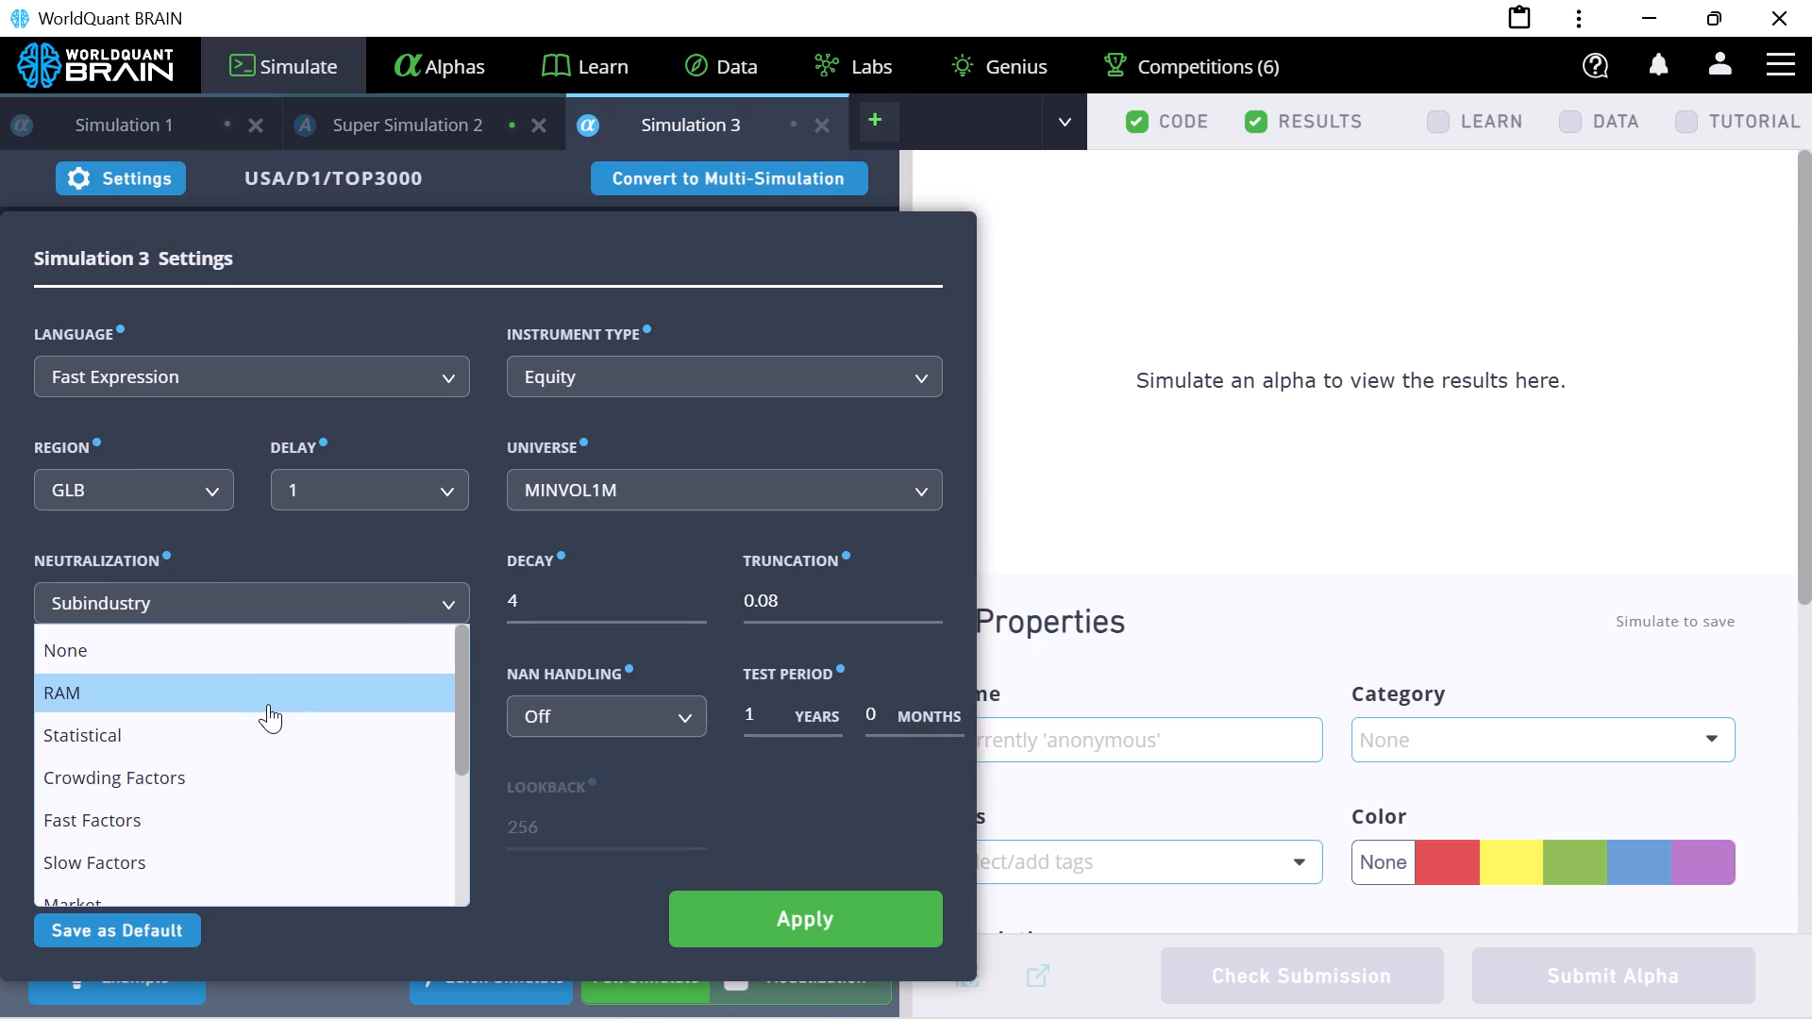
click(262, 710)
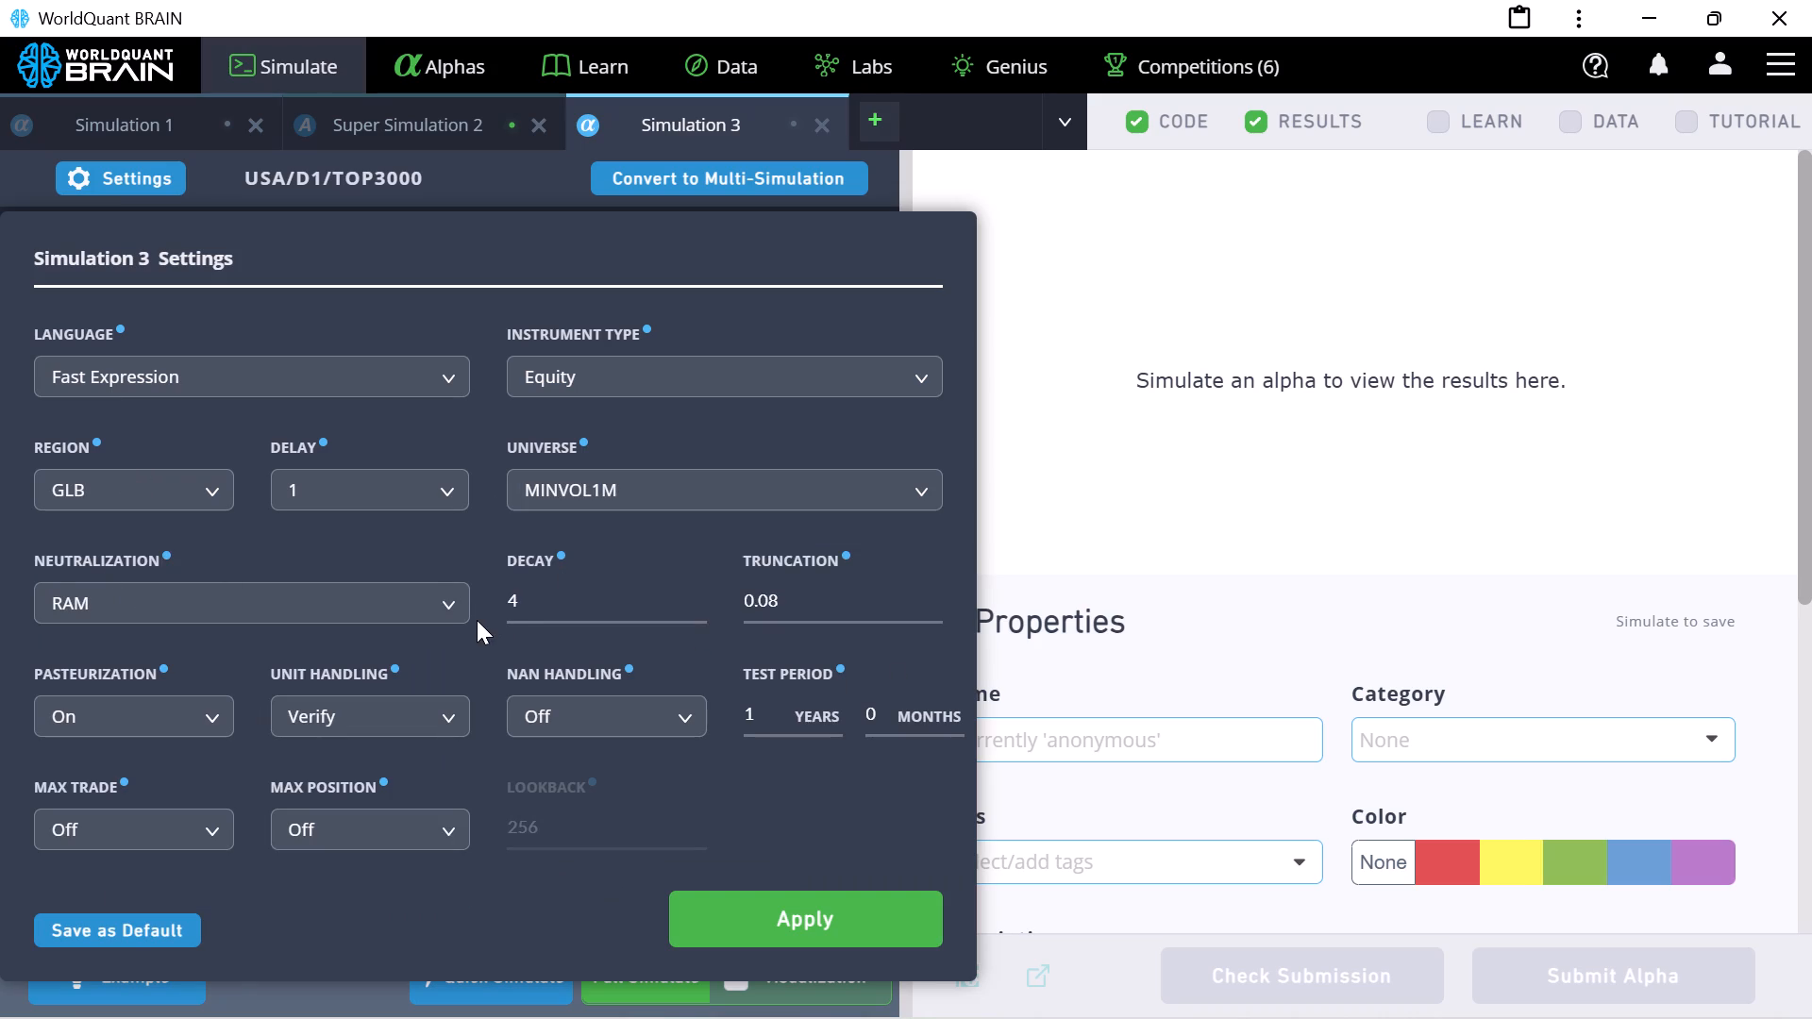
click(424, 601)
click(271, 761)
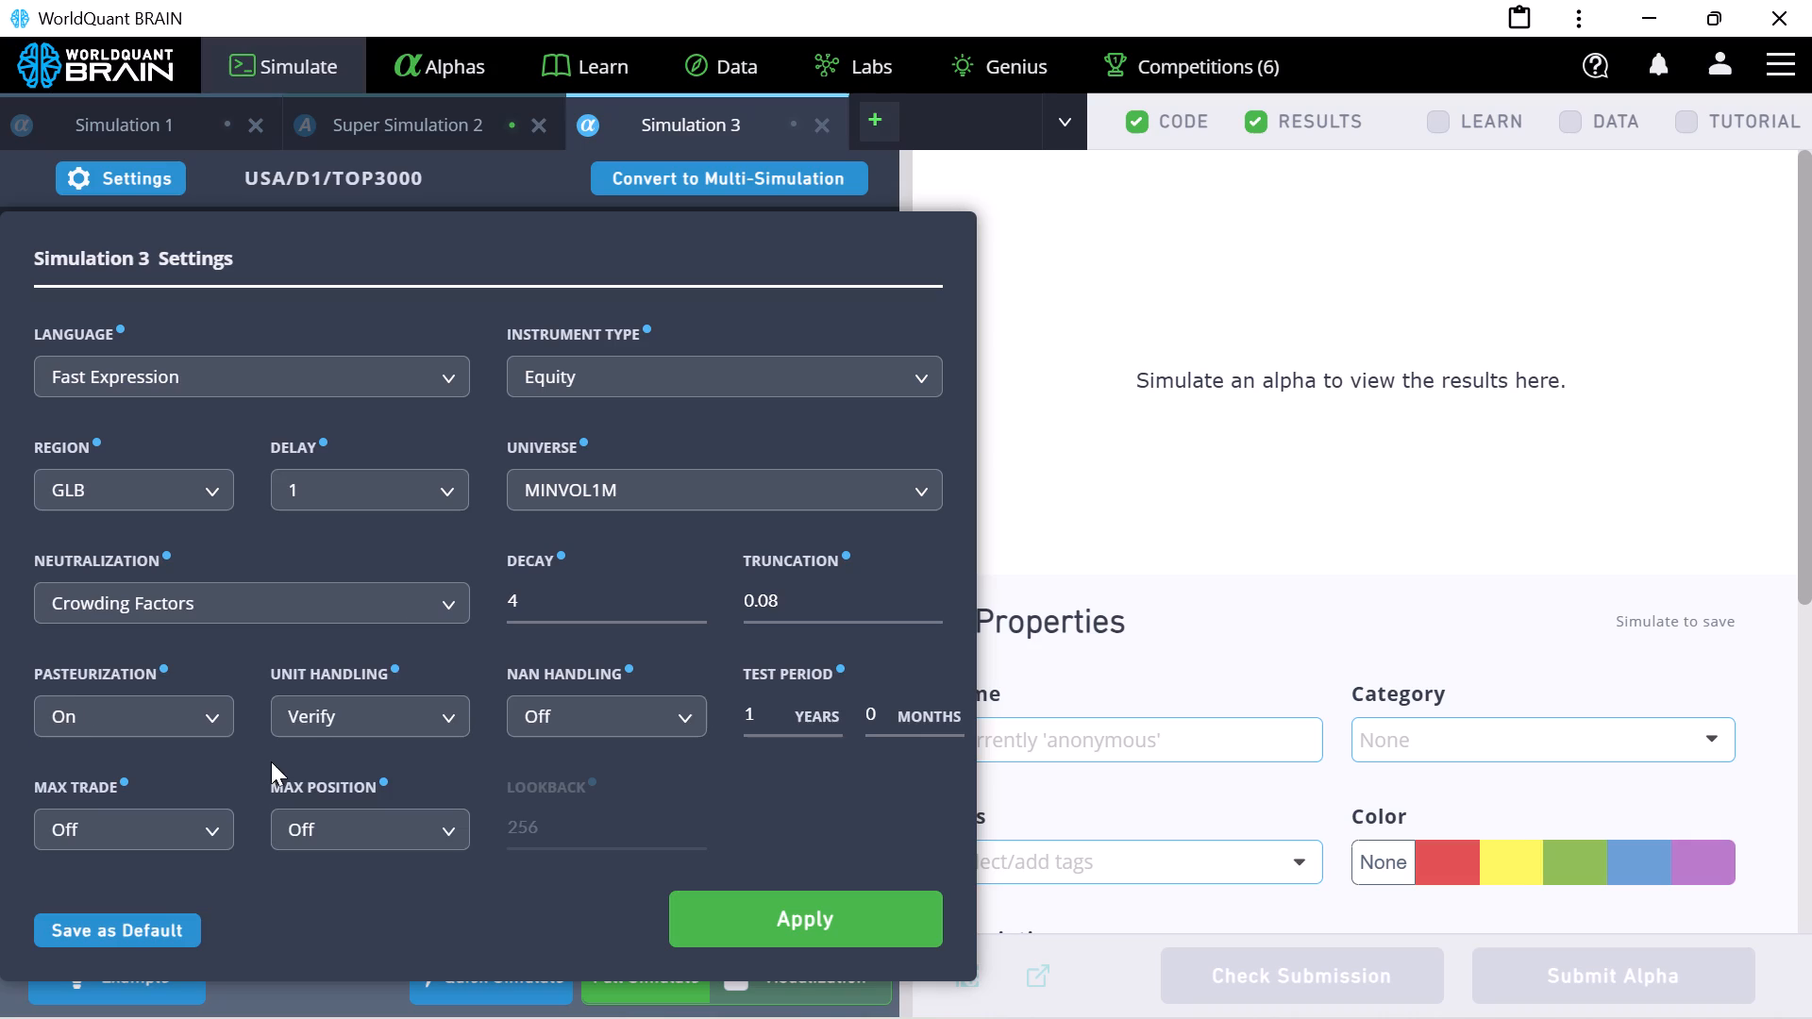
click(674, 509)
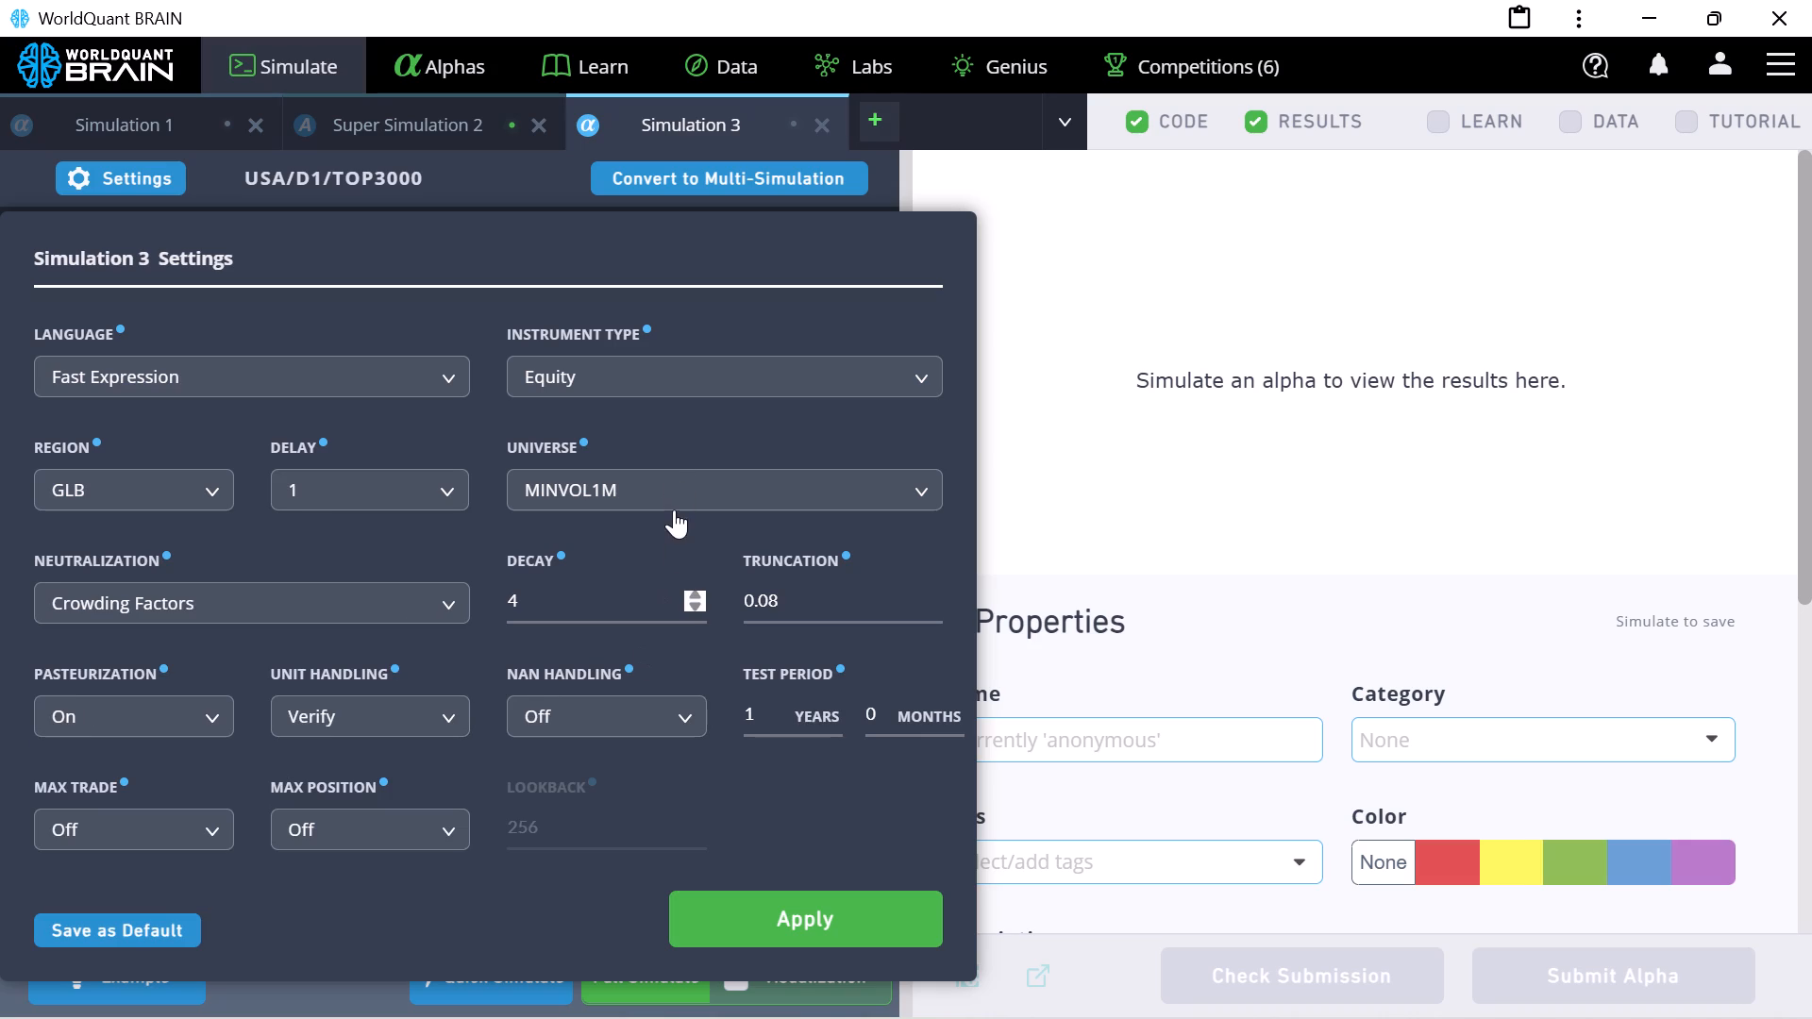
click(674, 509)
click(674, 509)
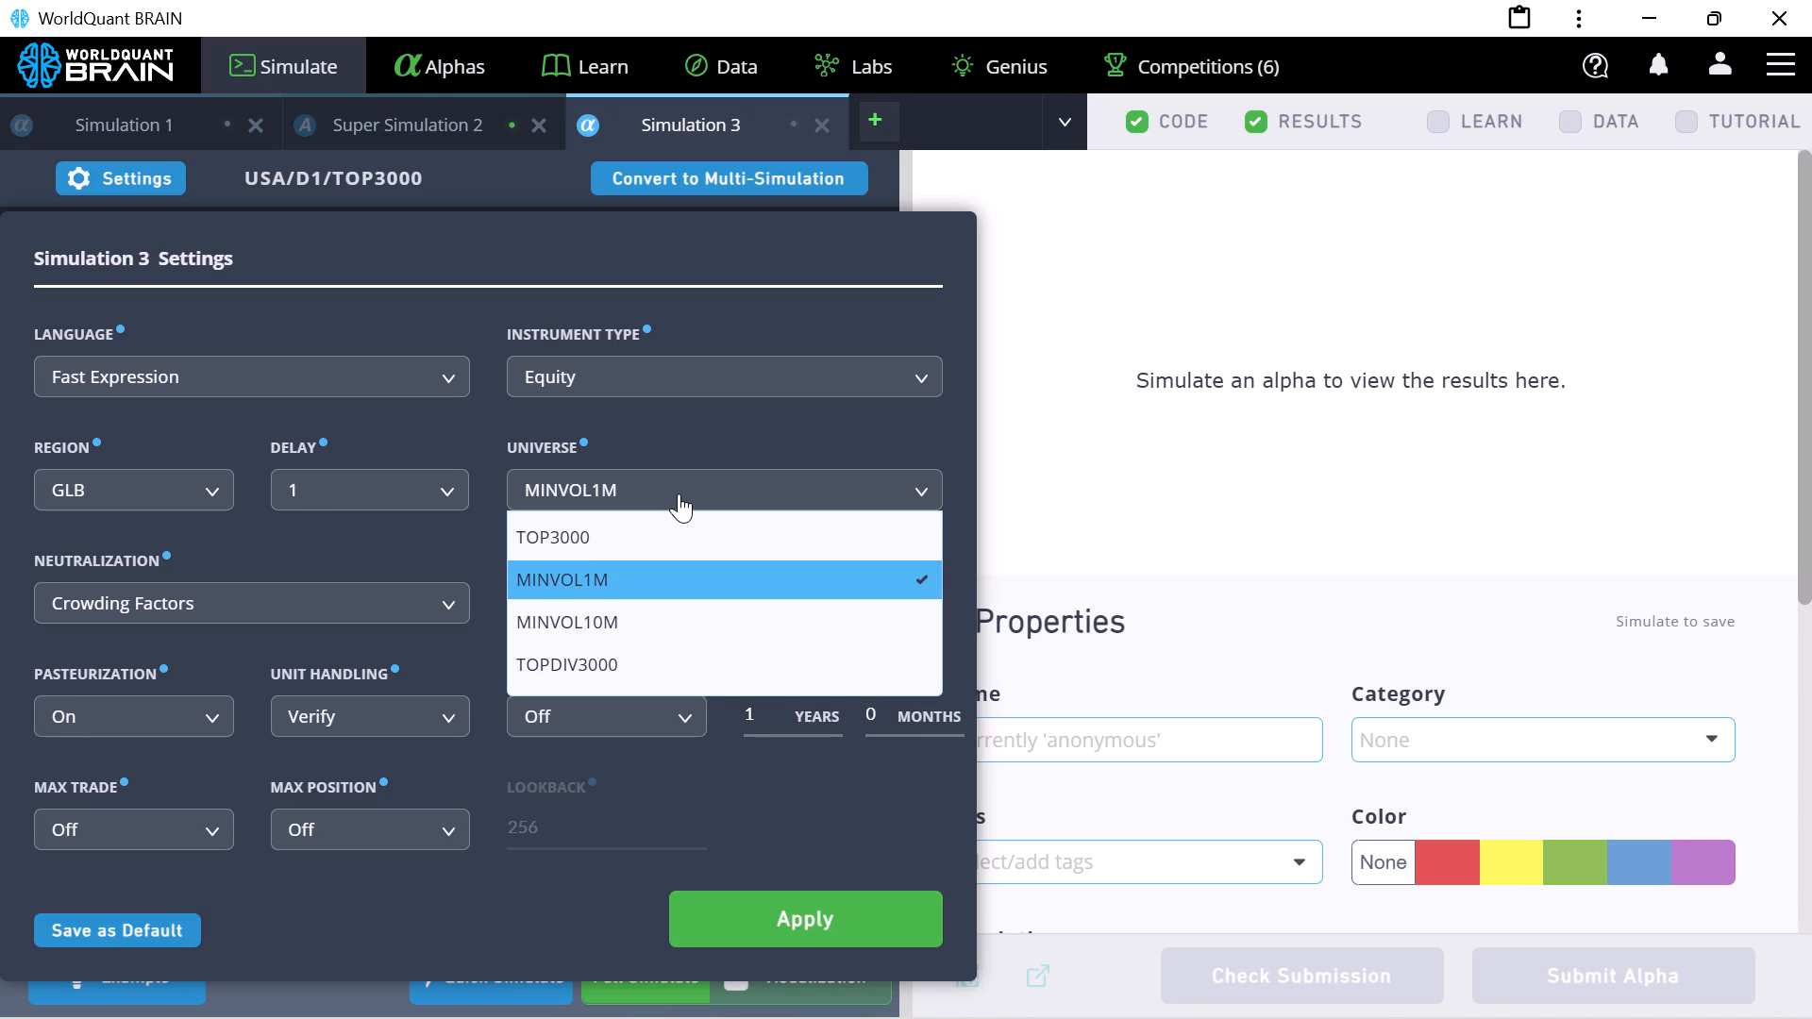
click(679, 493)
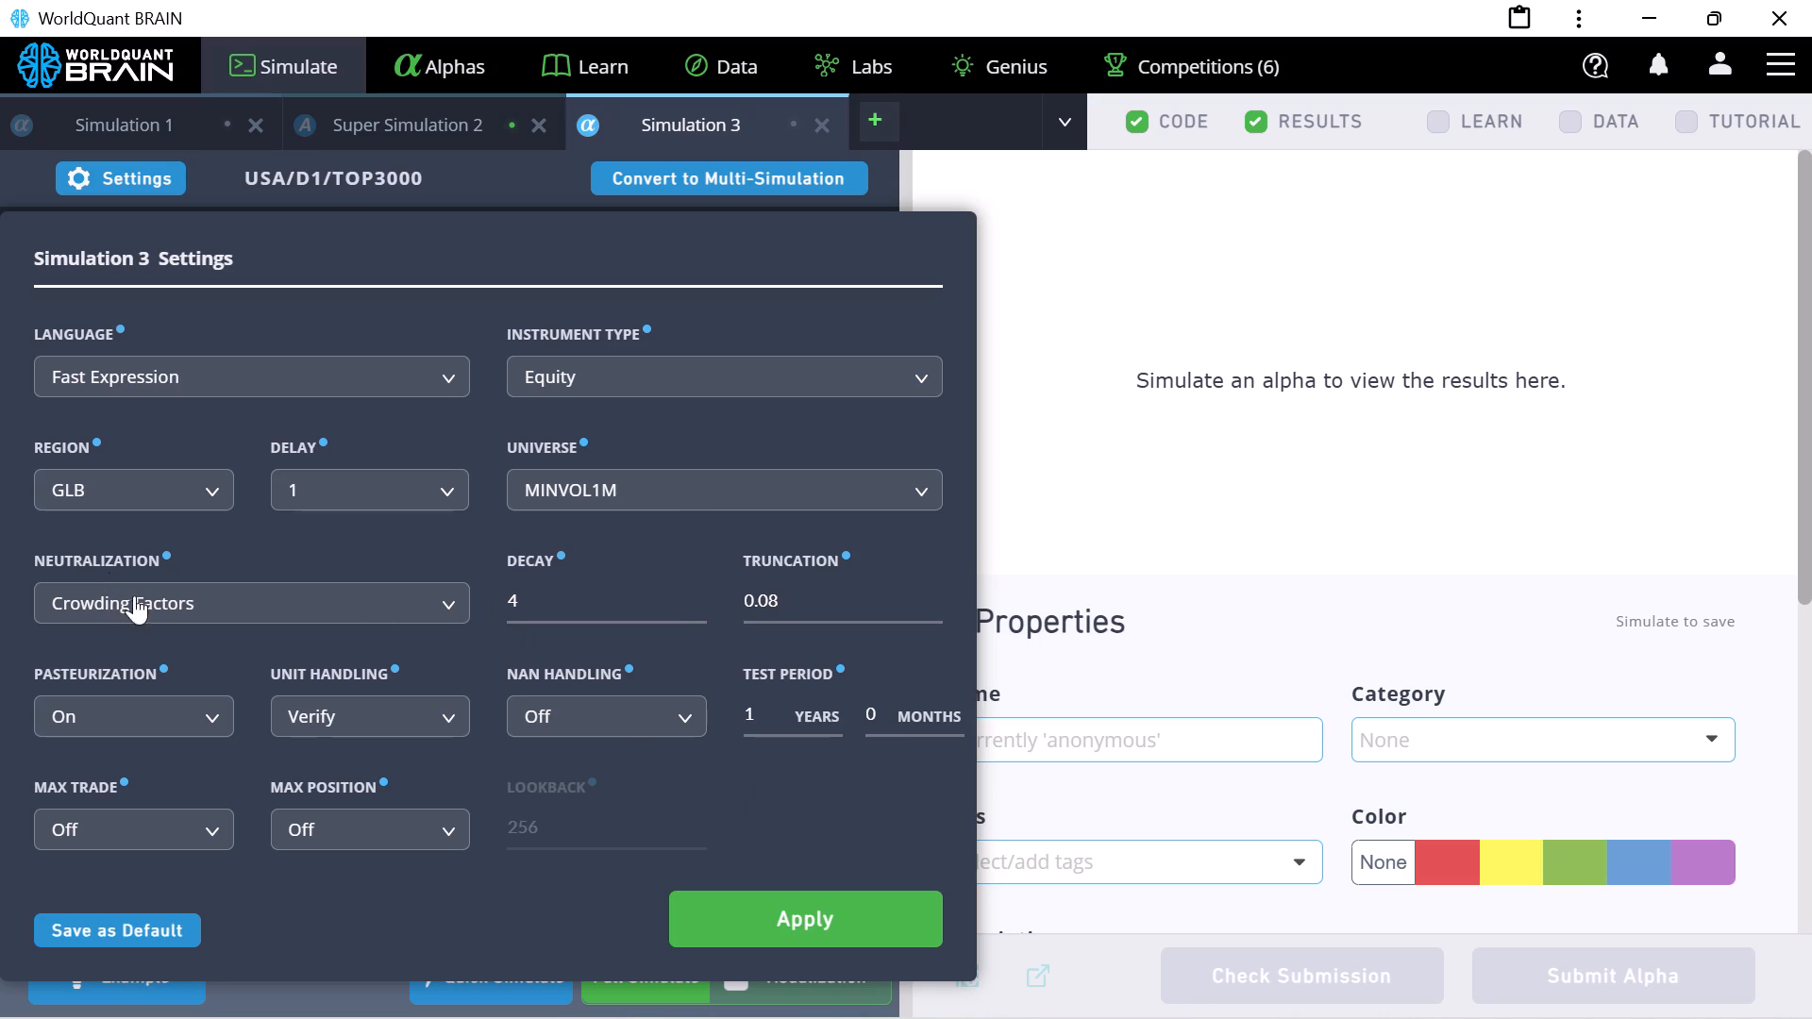
click(746, 916)
Start a quick simulation of the mdl110_value alpha.
click(579, 775)
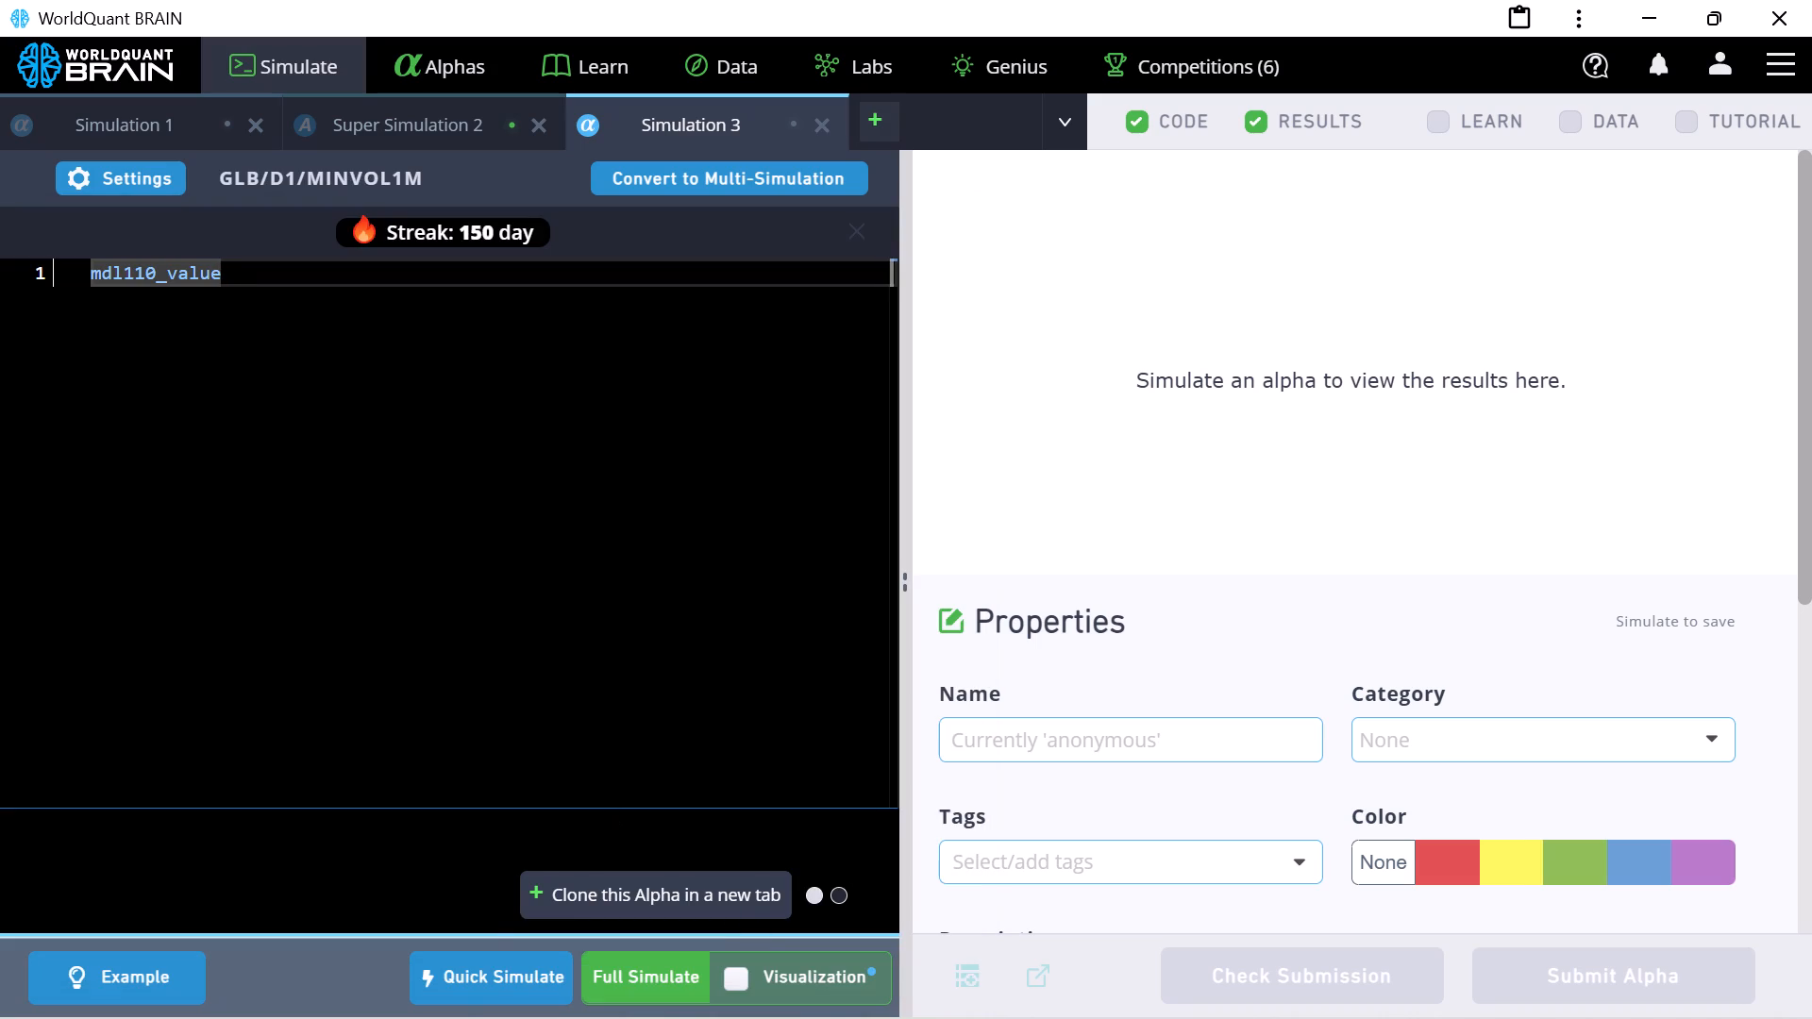
click(456, 988)
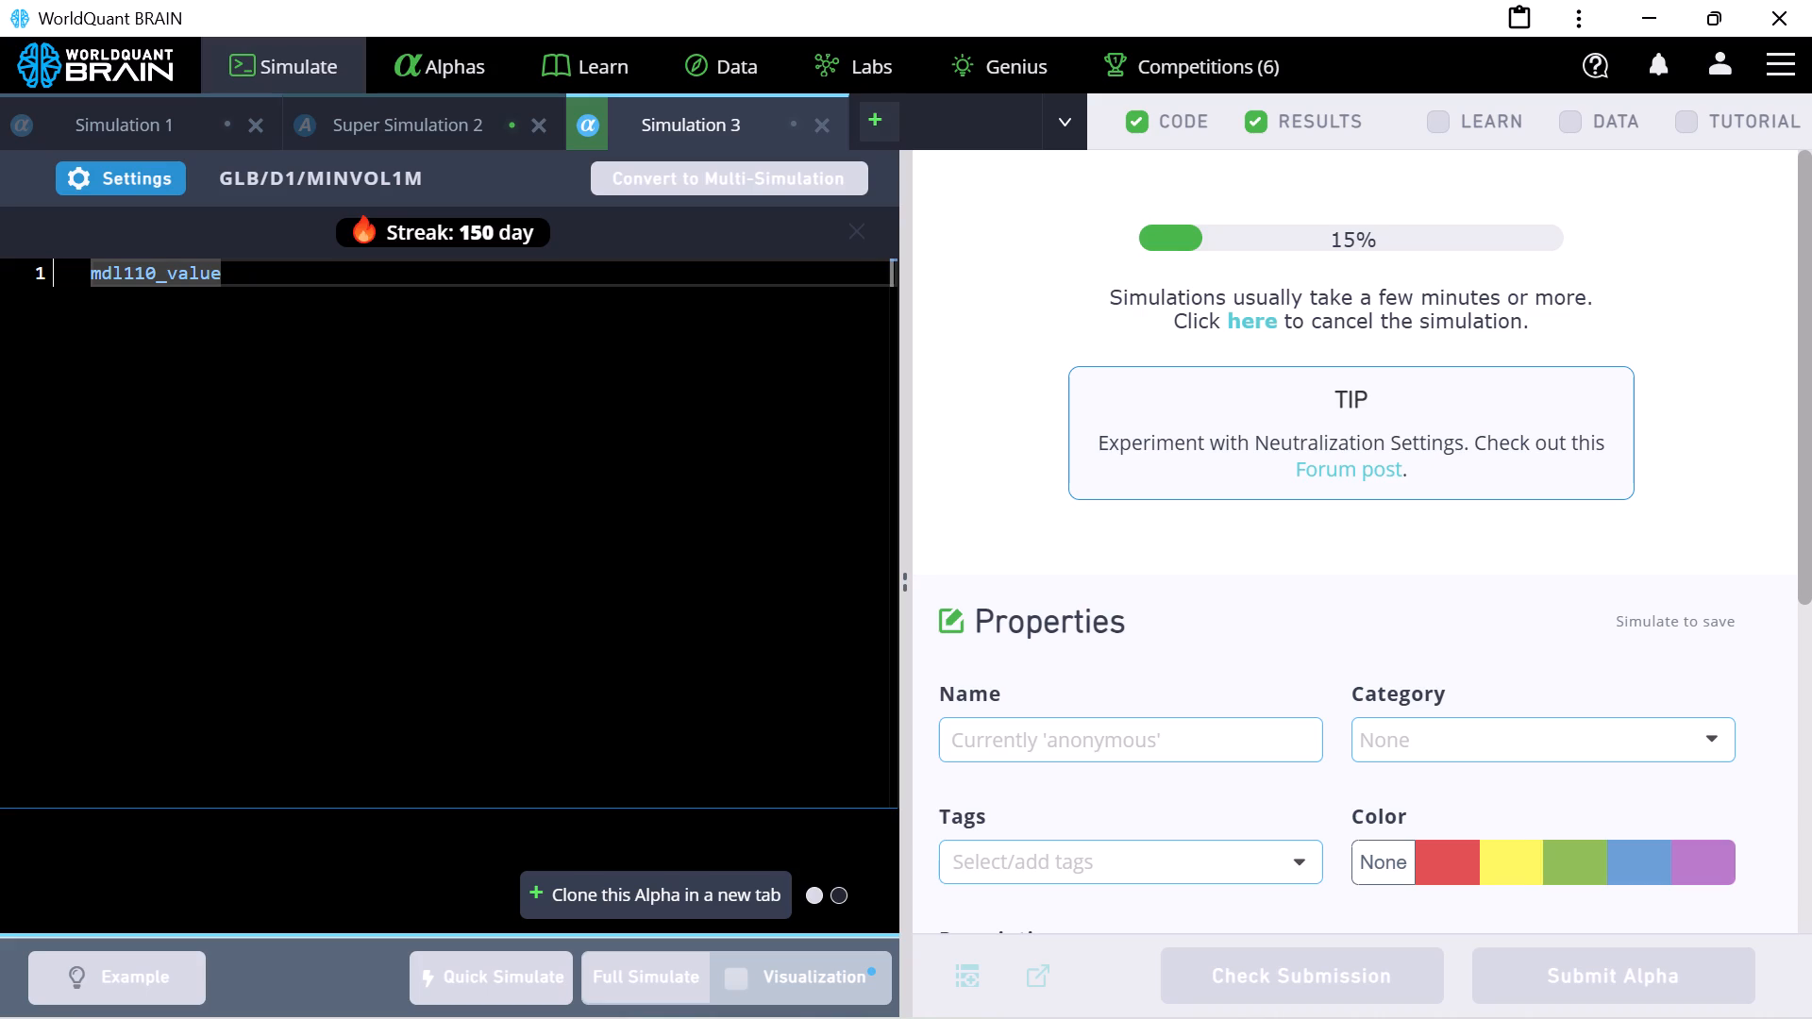
Show the data explorer beside the code and search the GLB data for "imbalance".
click(1561, 123)
click(1062, 582)
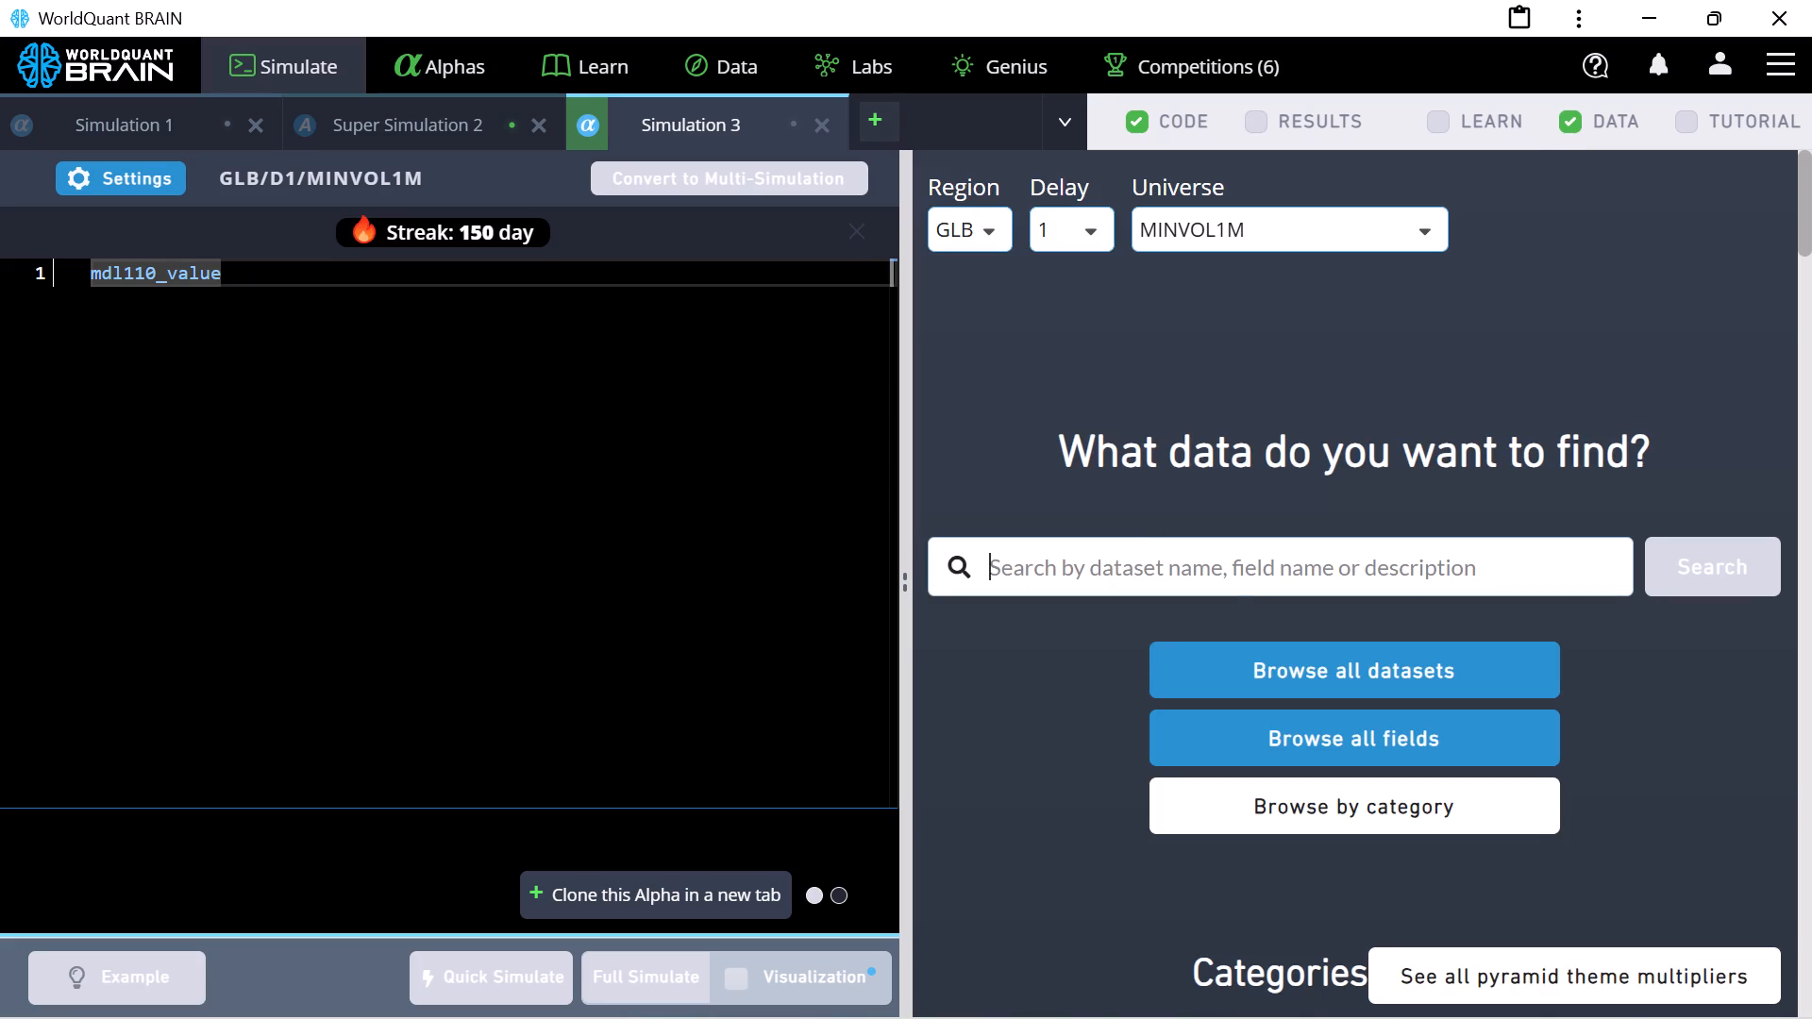
text(im)
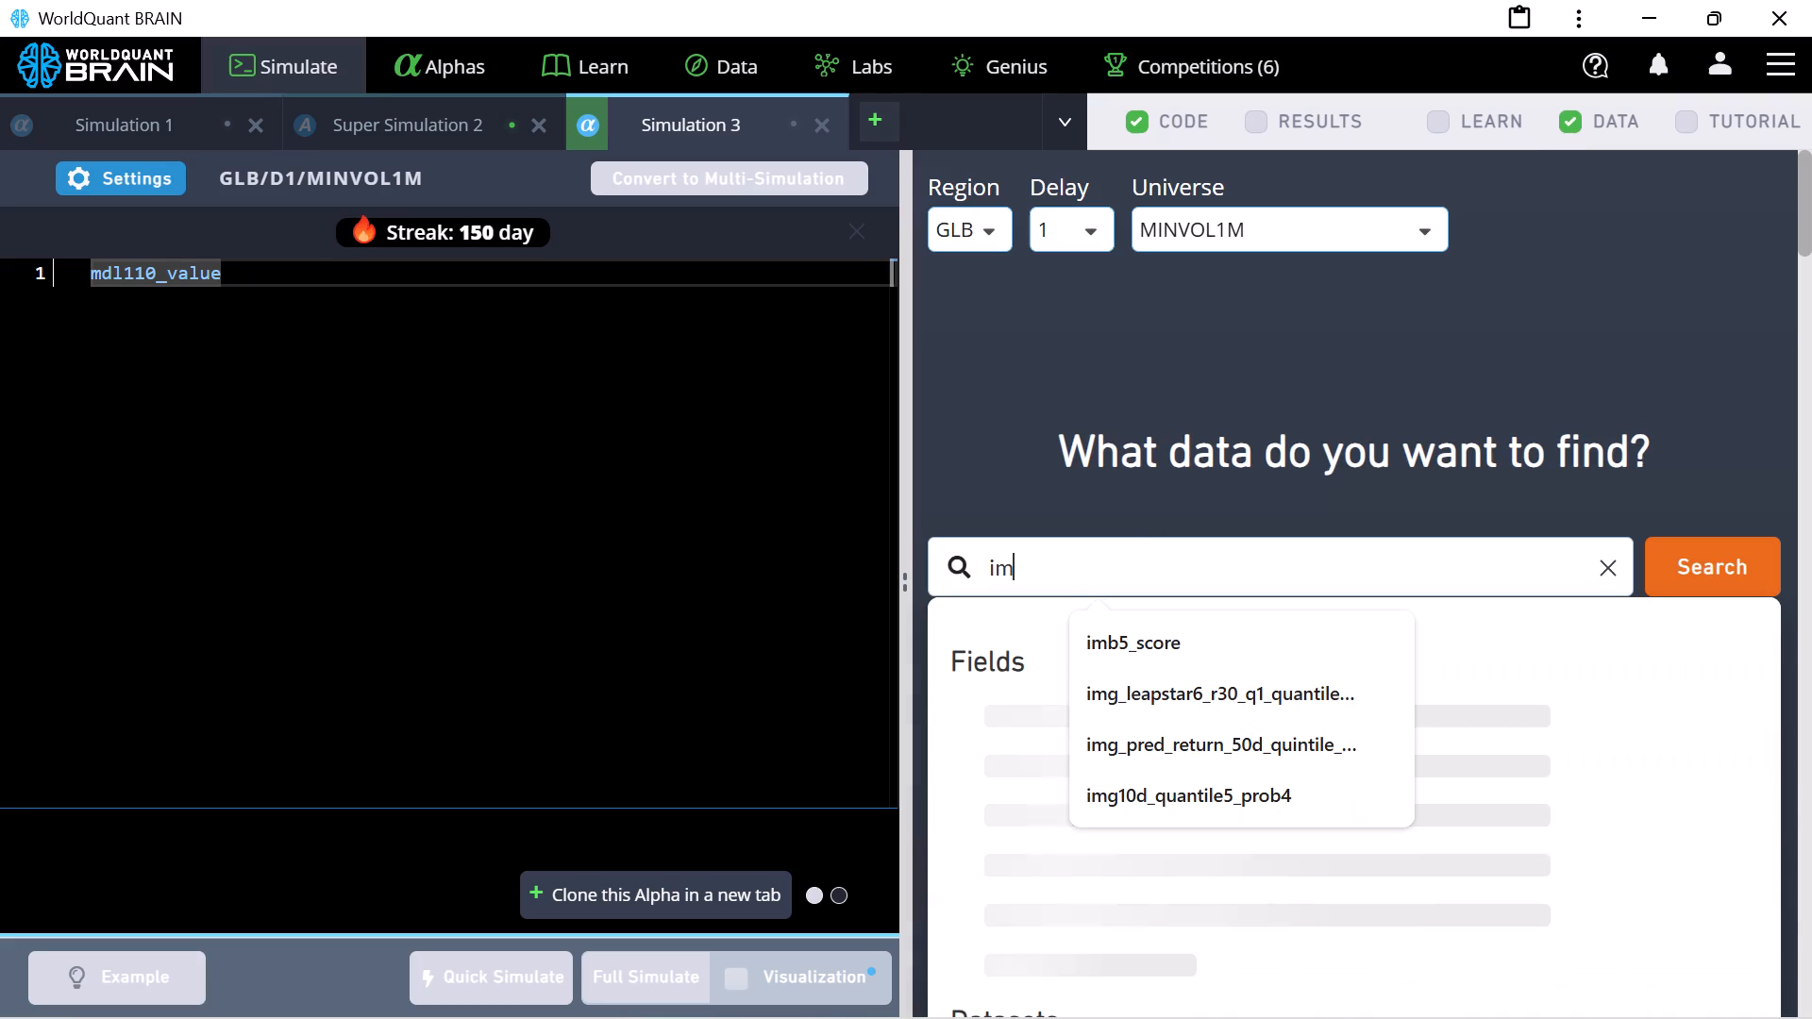
text(balan)
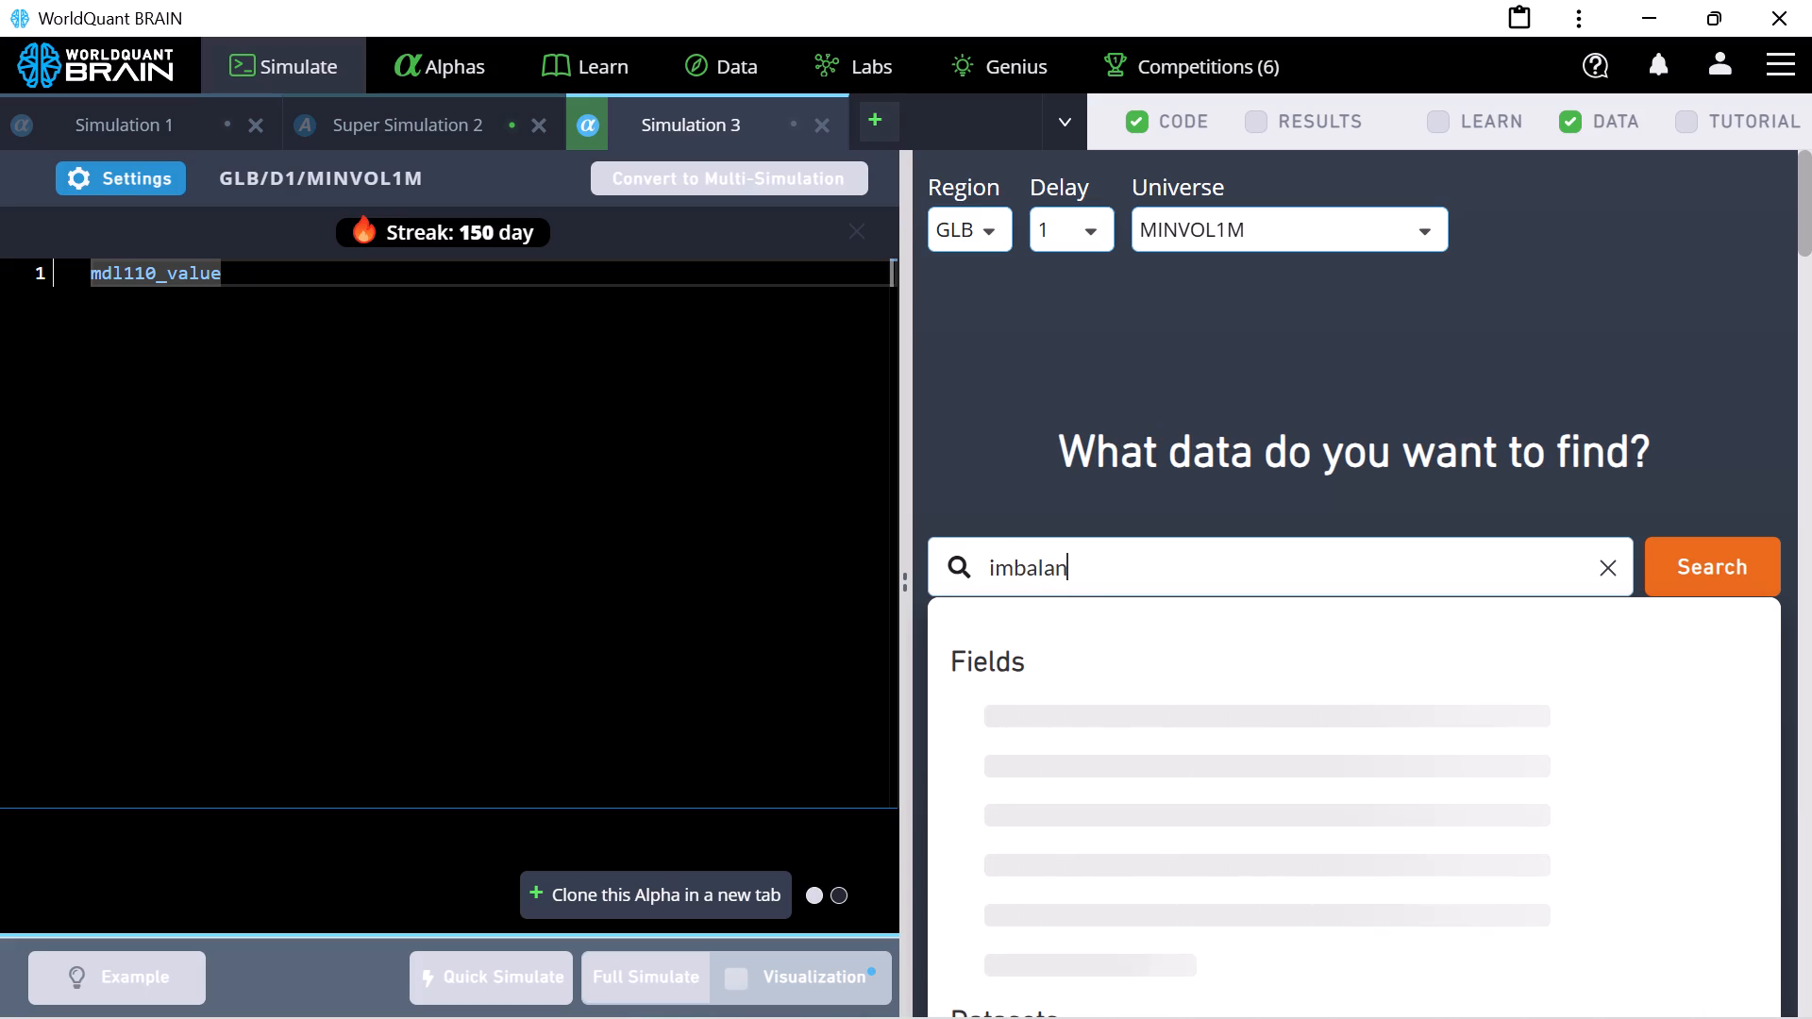
key(BackSpace)
key(BackSpace)
key(BackSpace)
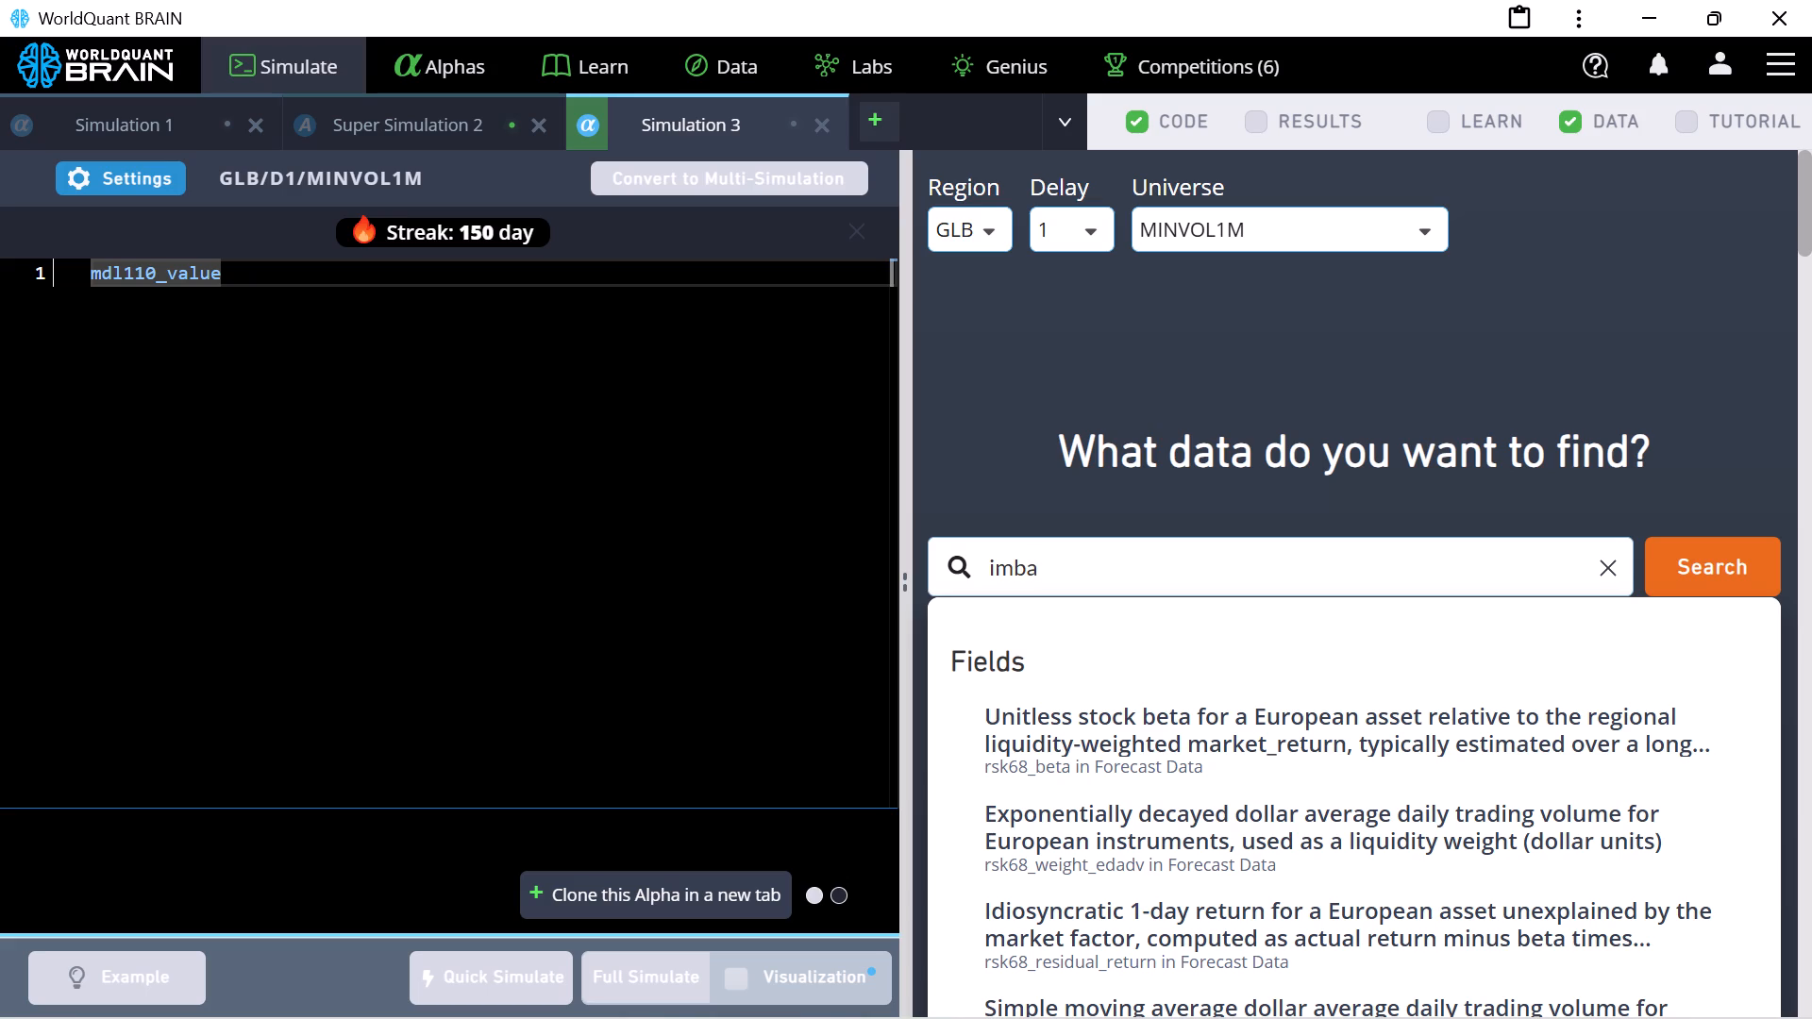
text(lance)
key(Return)
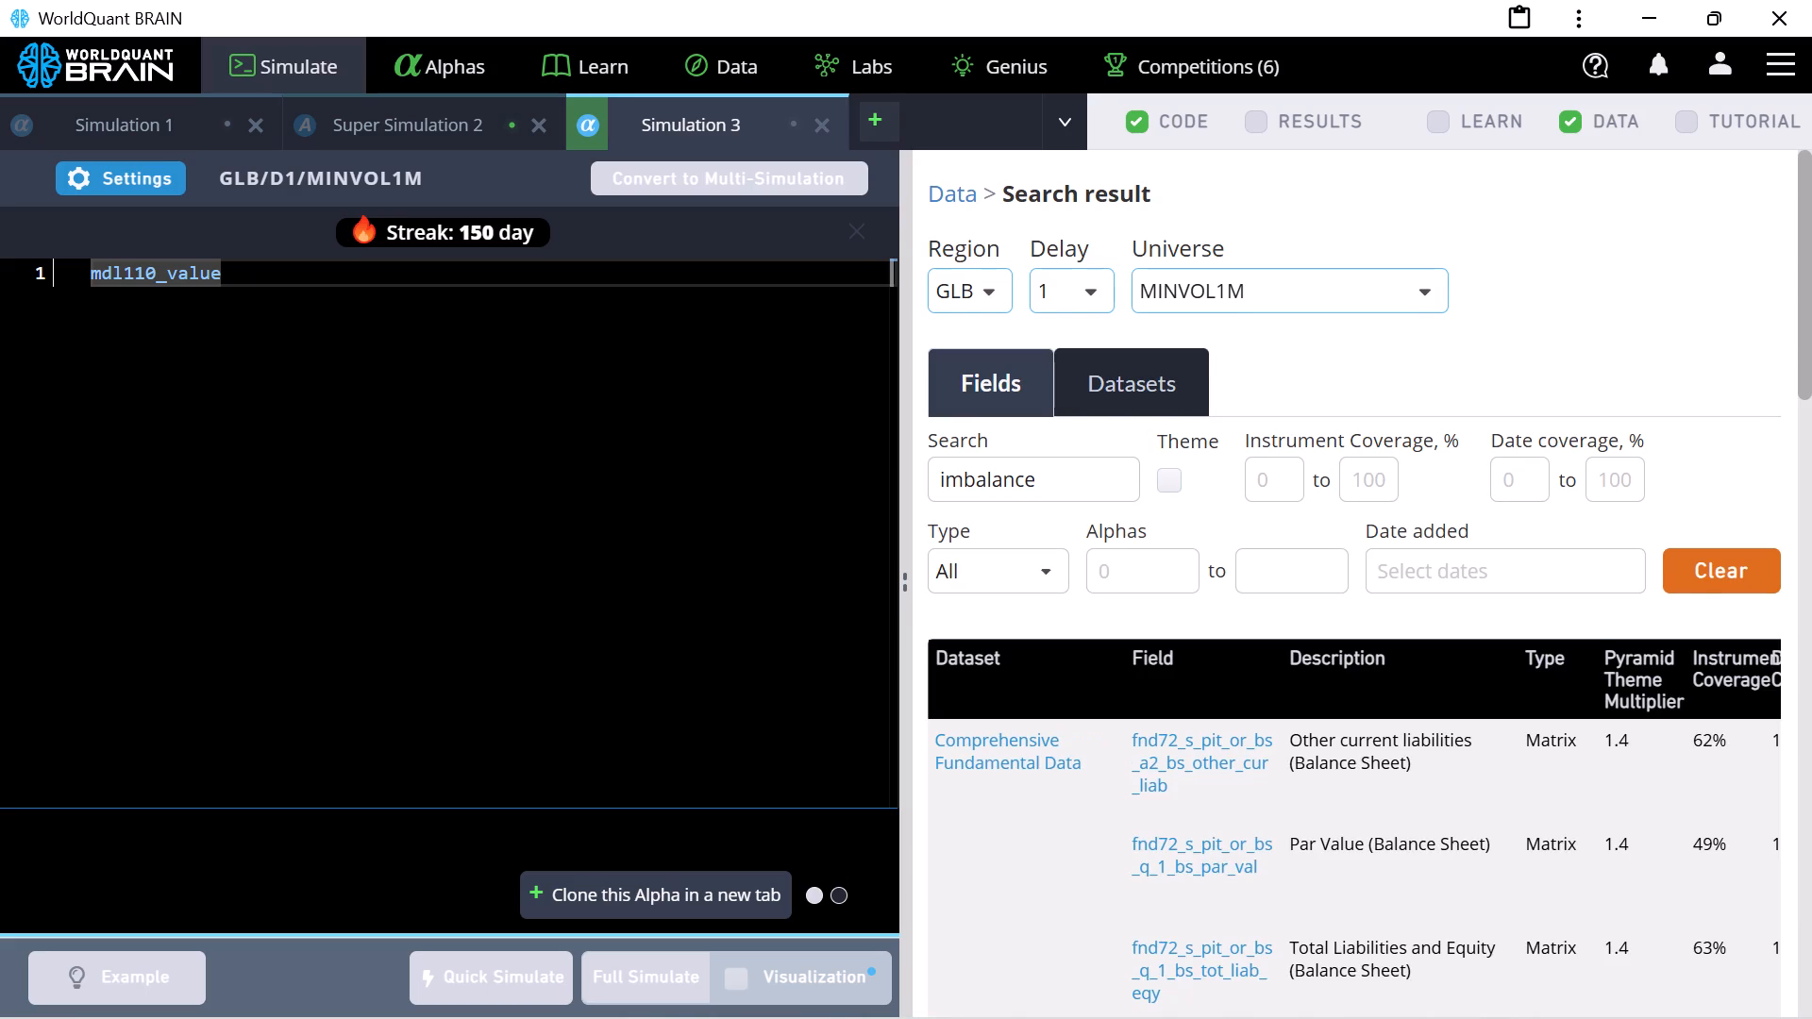
Open Comprehensive Fundamental Data from the search results, examine its fields, descriptions and coverage, and return to the data search page.
scroll(1062, 582, down, 3)
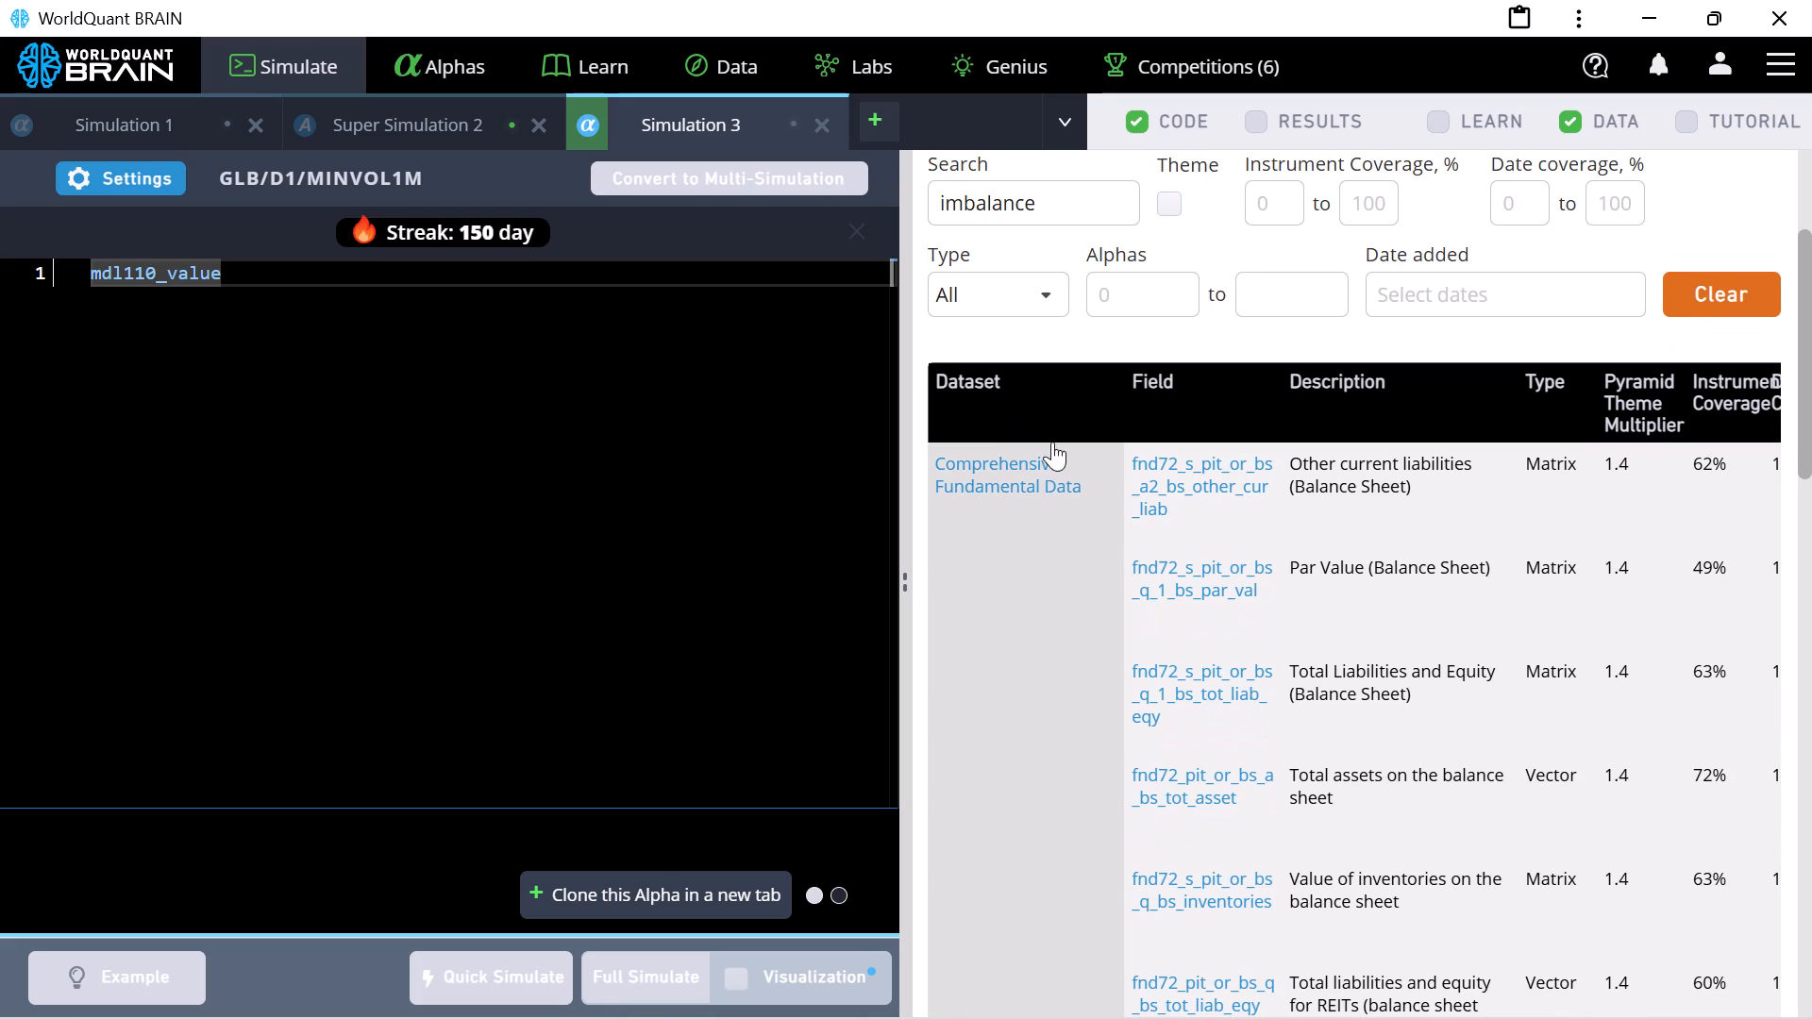
scroll(1052, 442, up, 3)
scroll(1052, 442, down, 3)
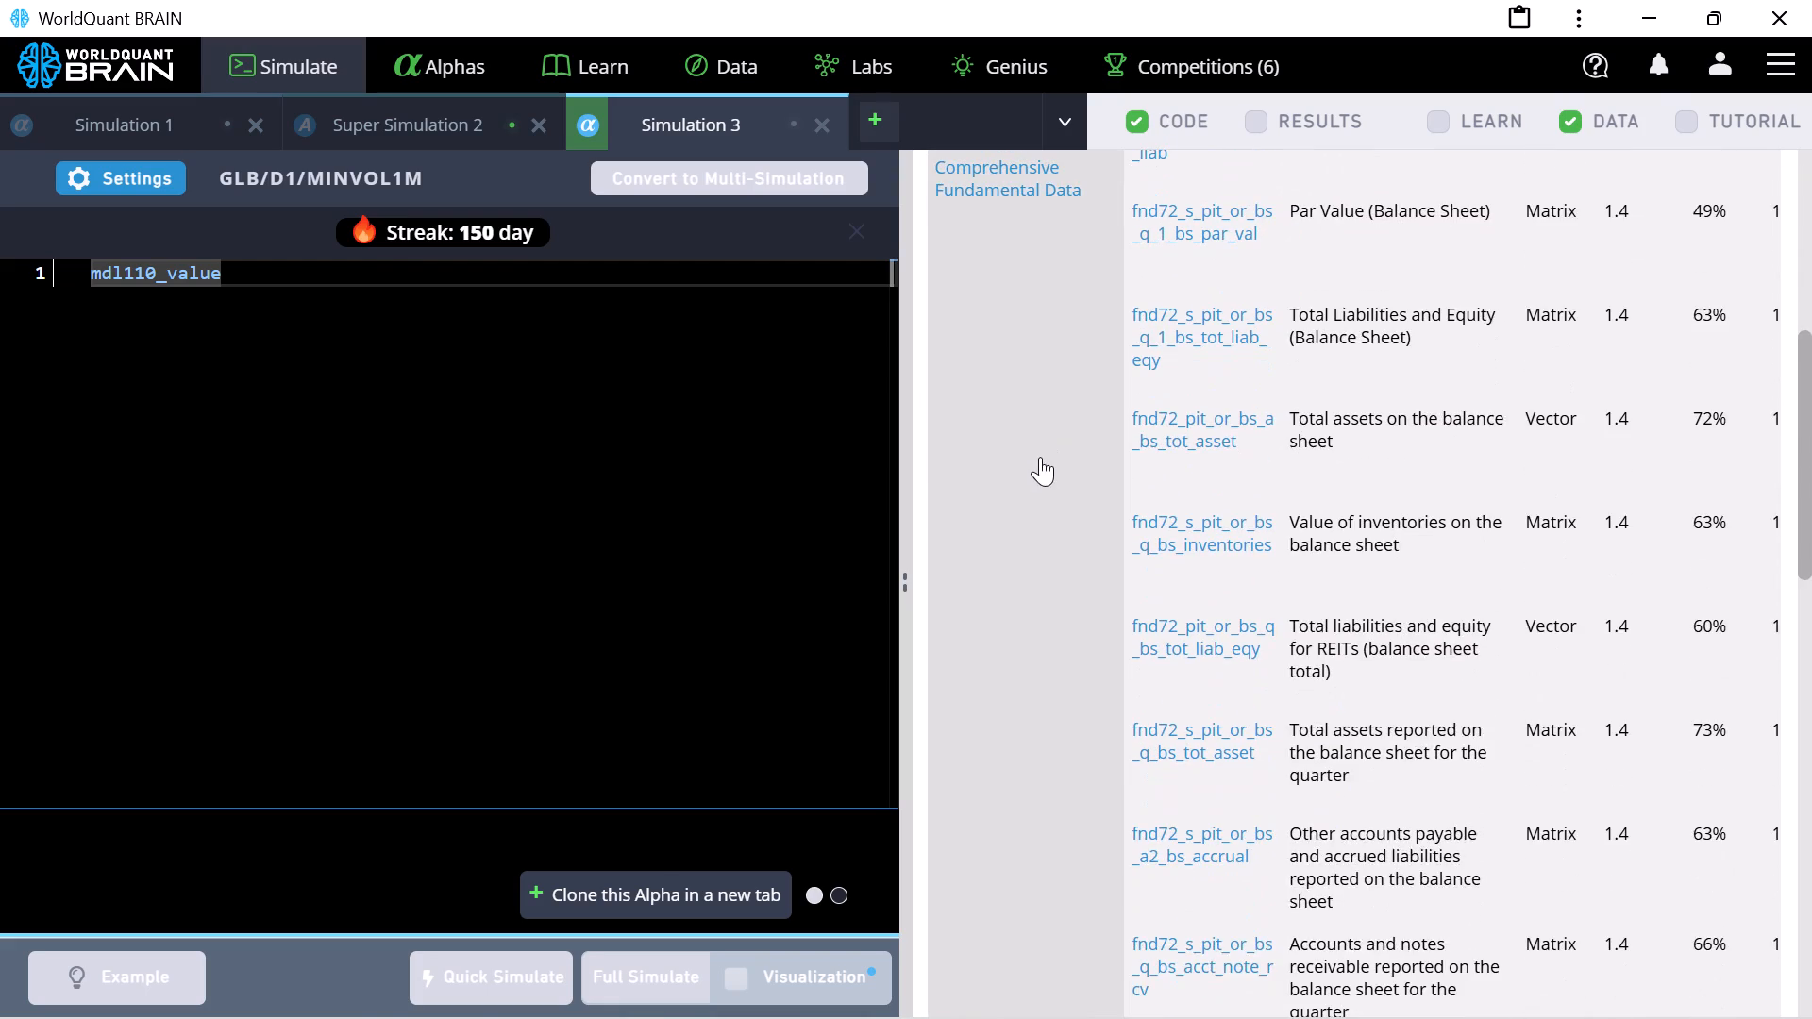
scroll(1040, 457, up, 2)
click(976, 656)
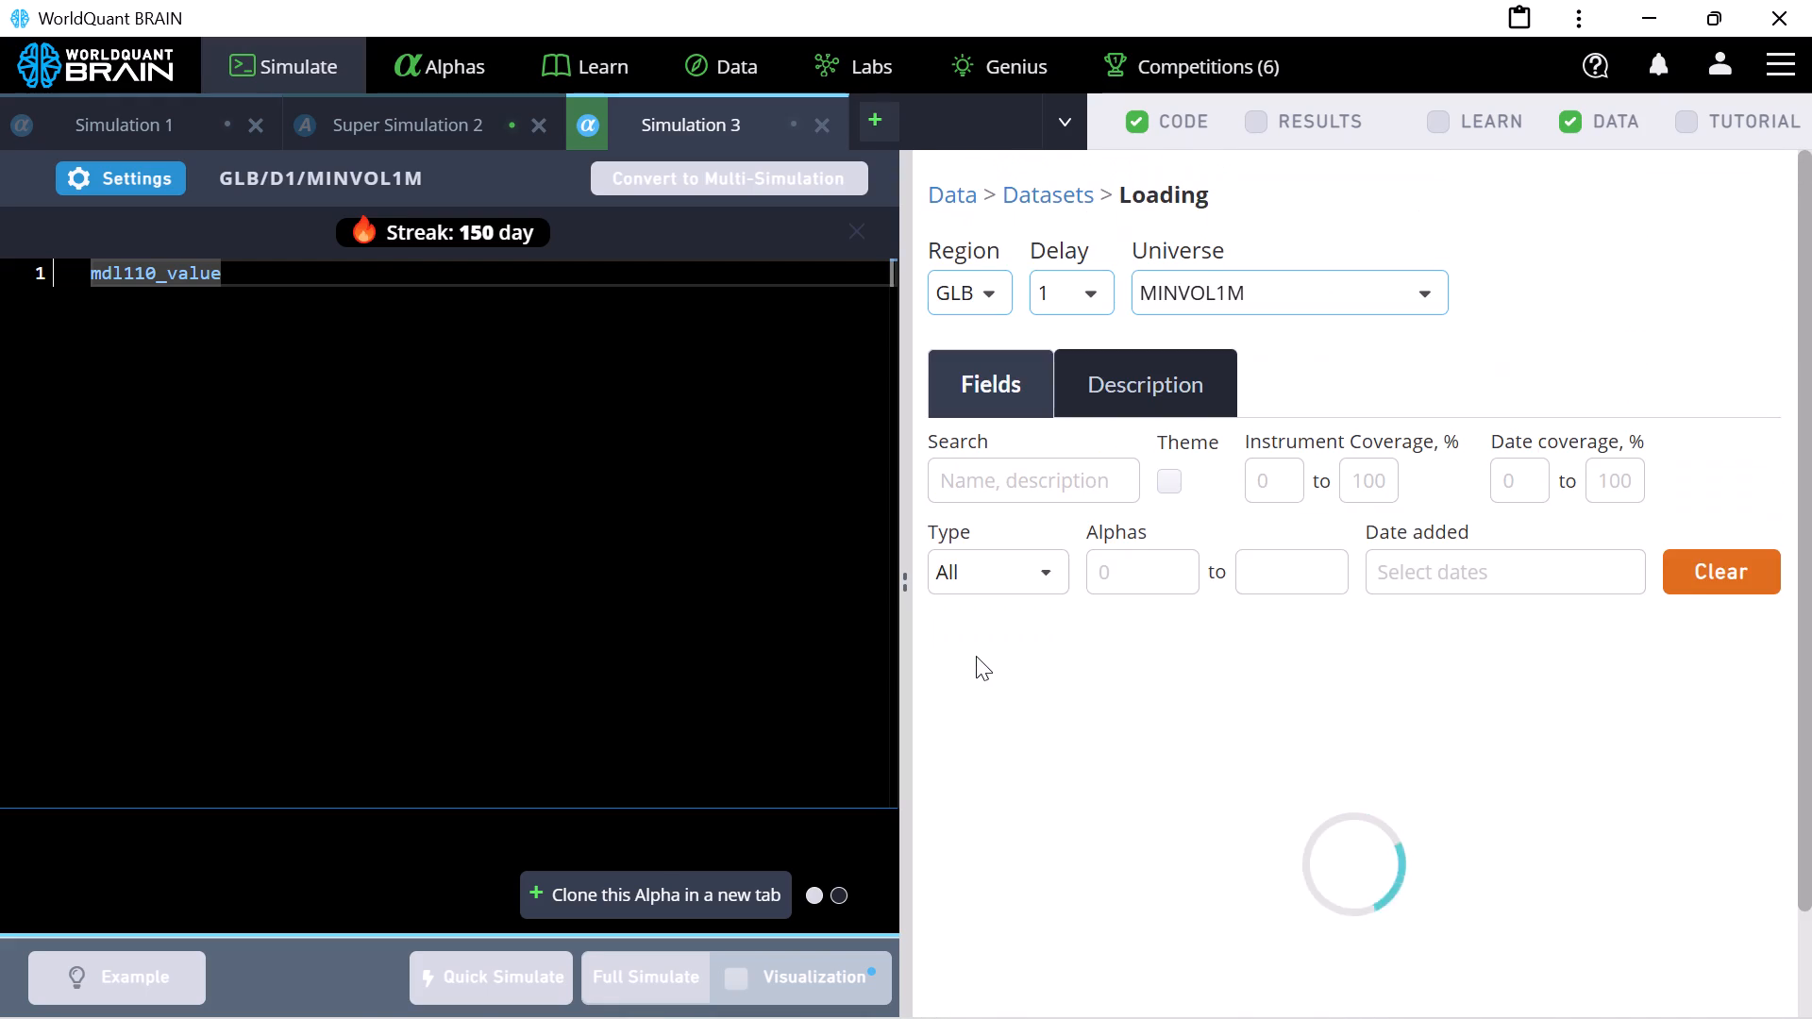
scroll(976, 656, down, 2)
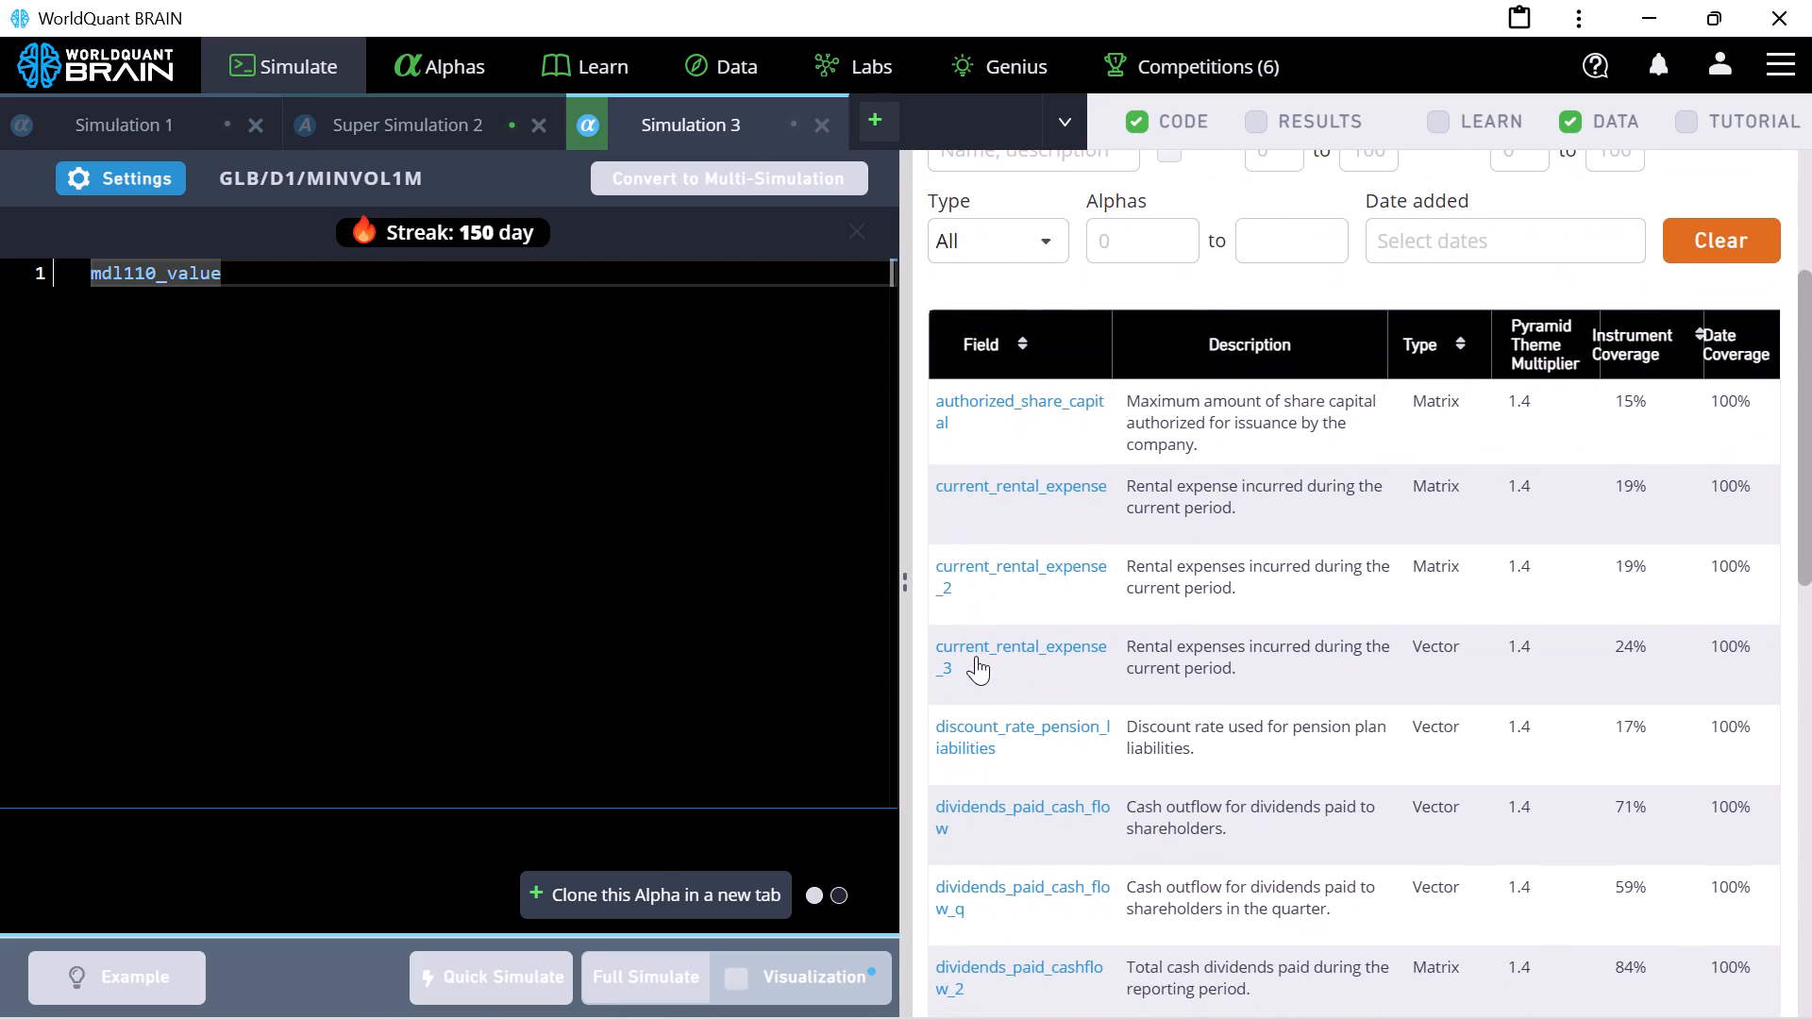
scroll(976, 656, down, 7)
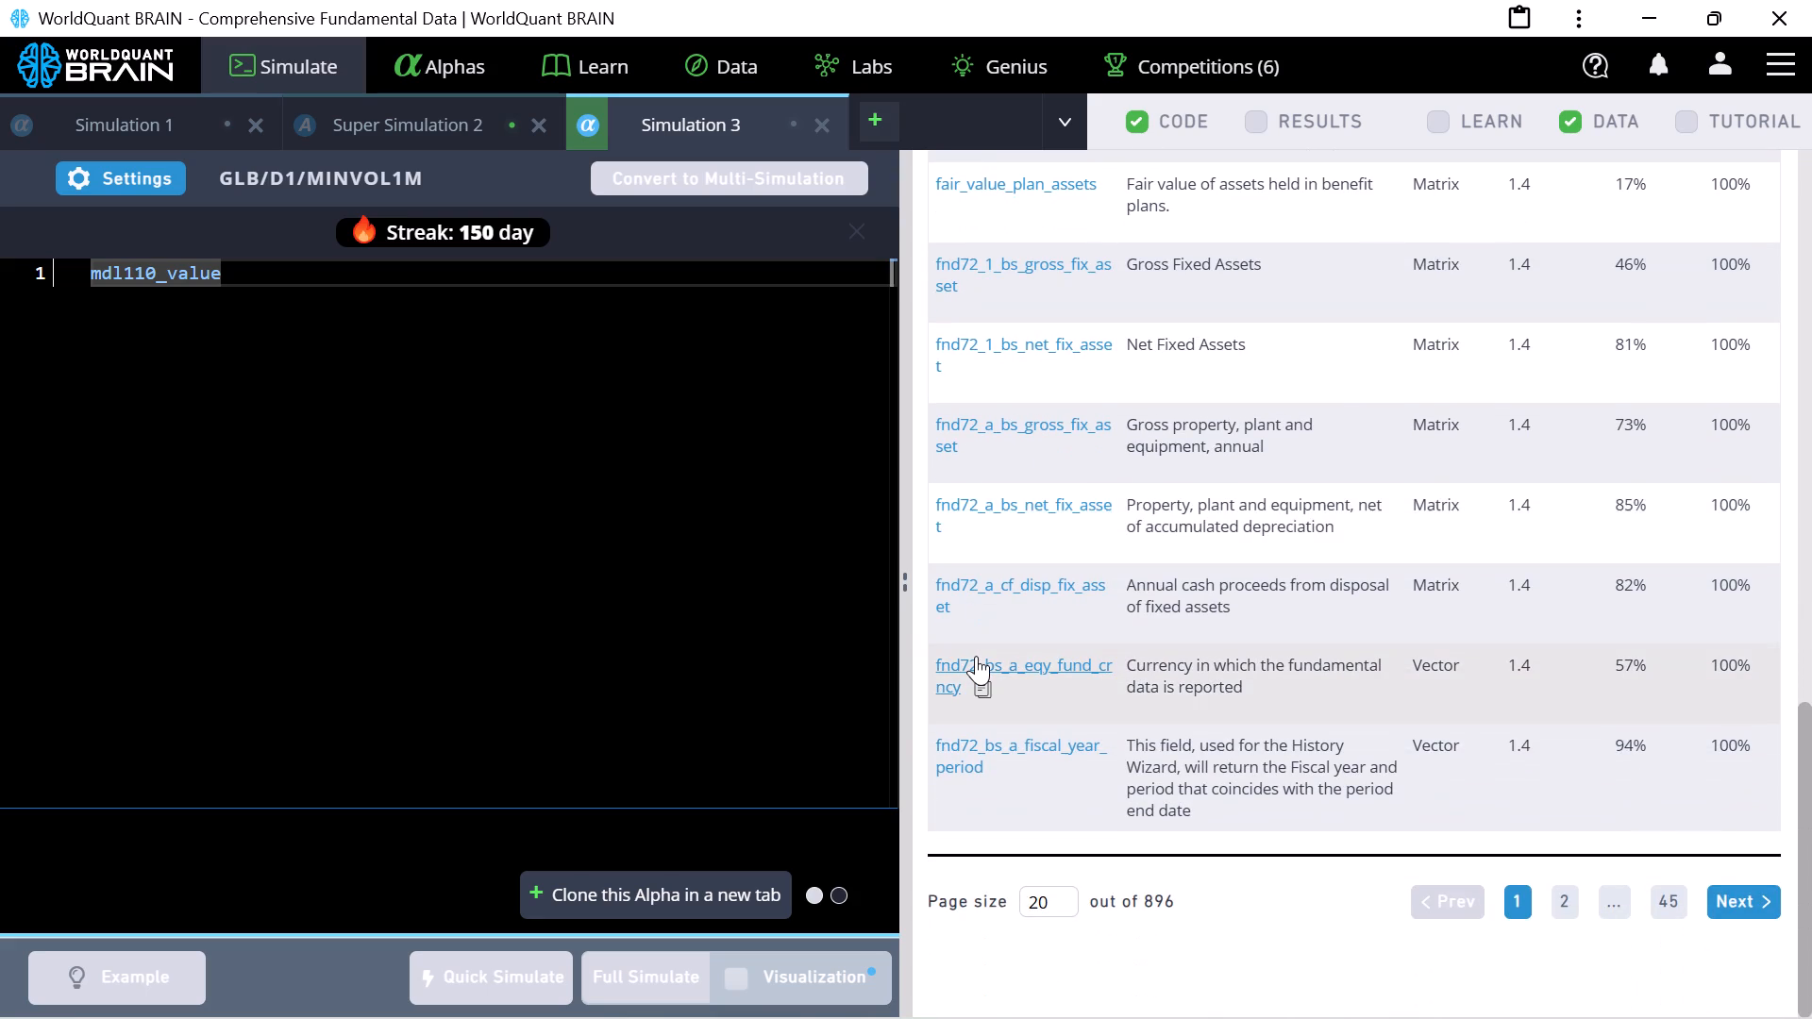
scroll(976, 656, down, 1)
scroll(965, 768, down, 1)
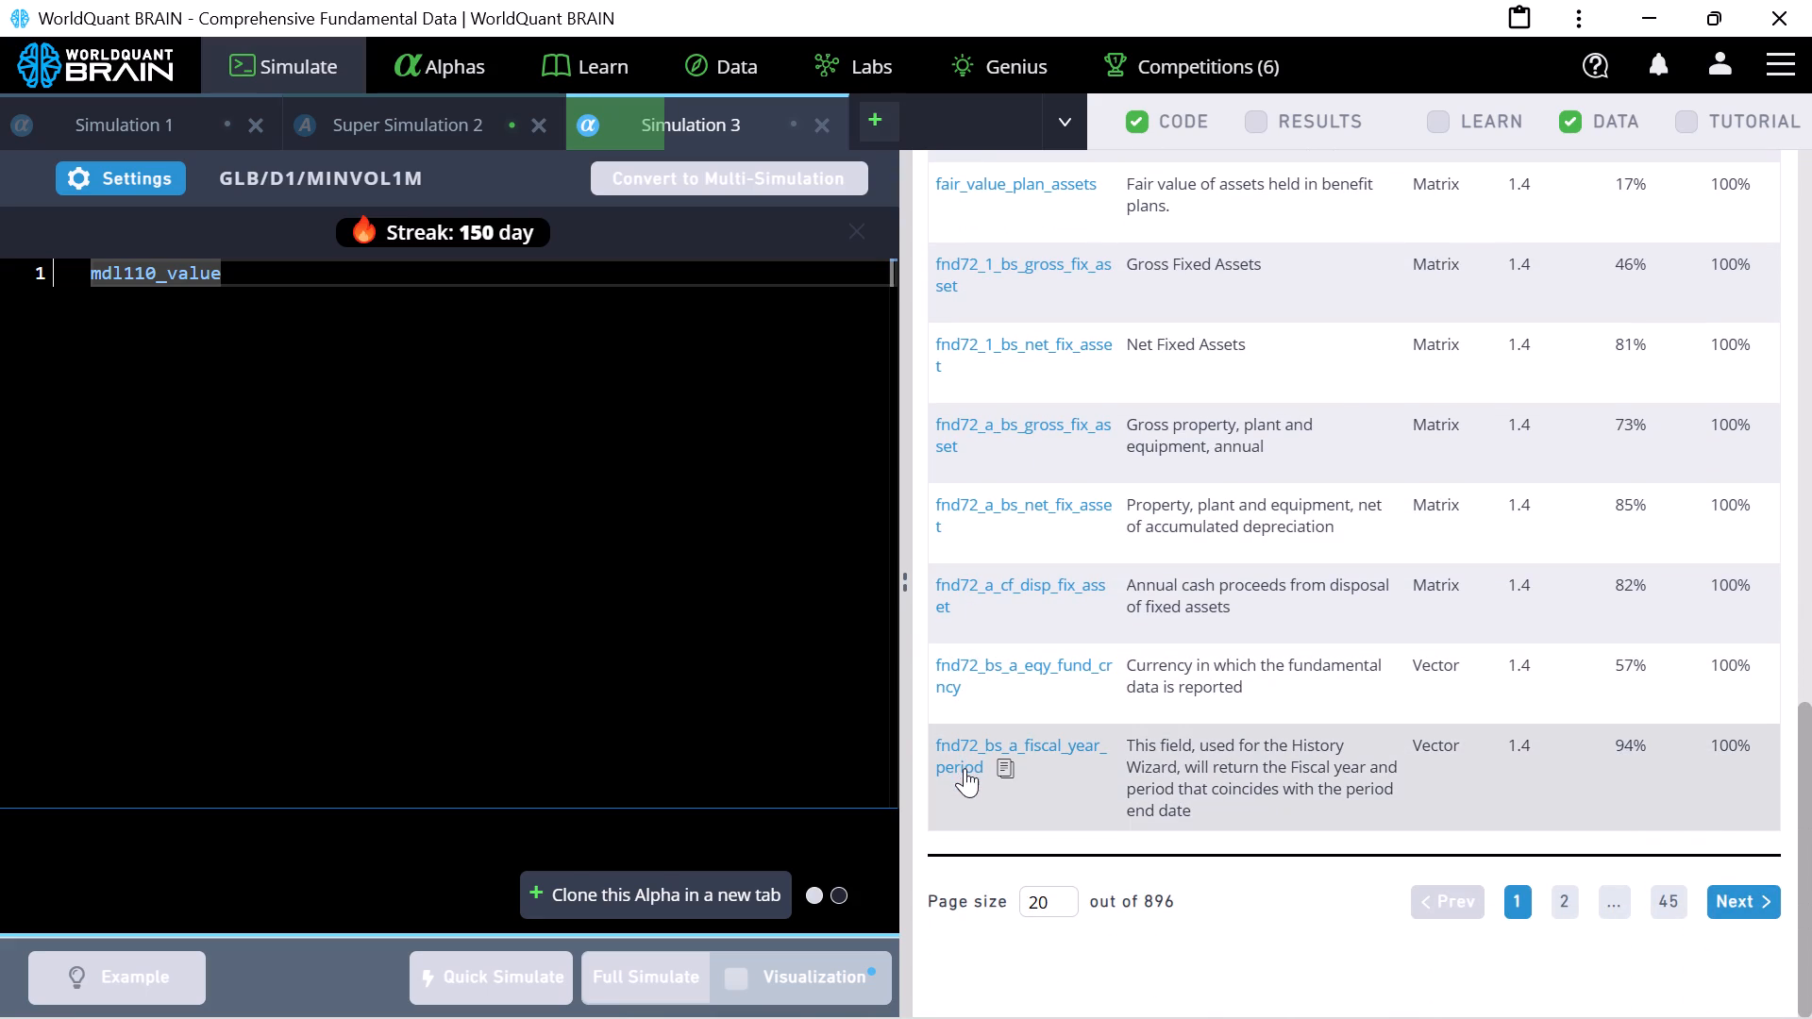
scroll(965, 768, down, 1)
scroll(965, 768, up, 4)
scroll(965, 768, down, 1)
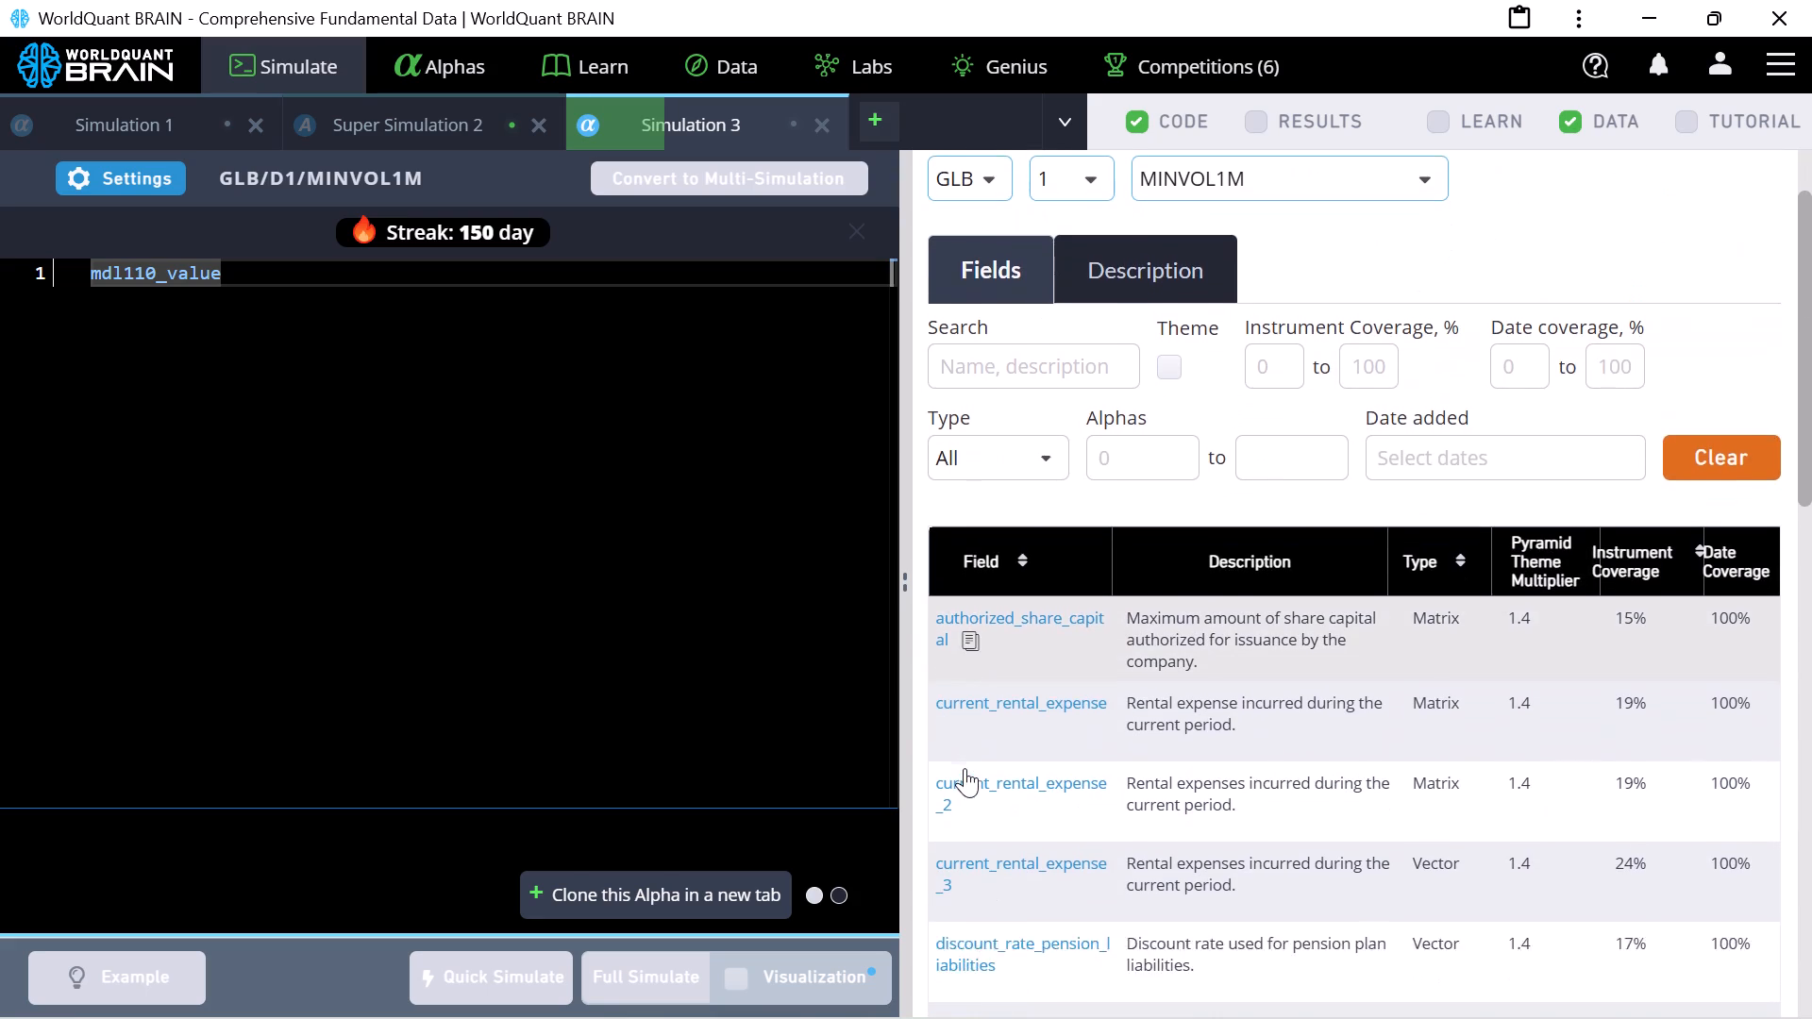
scroll(965, 768, down, 1)
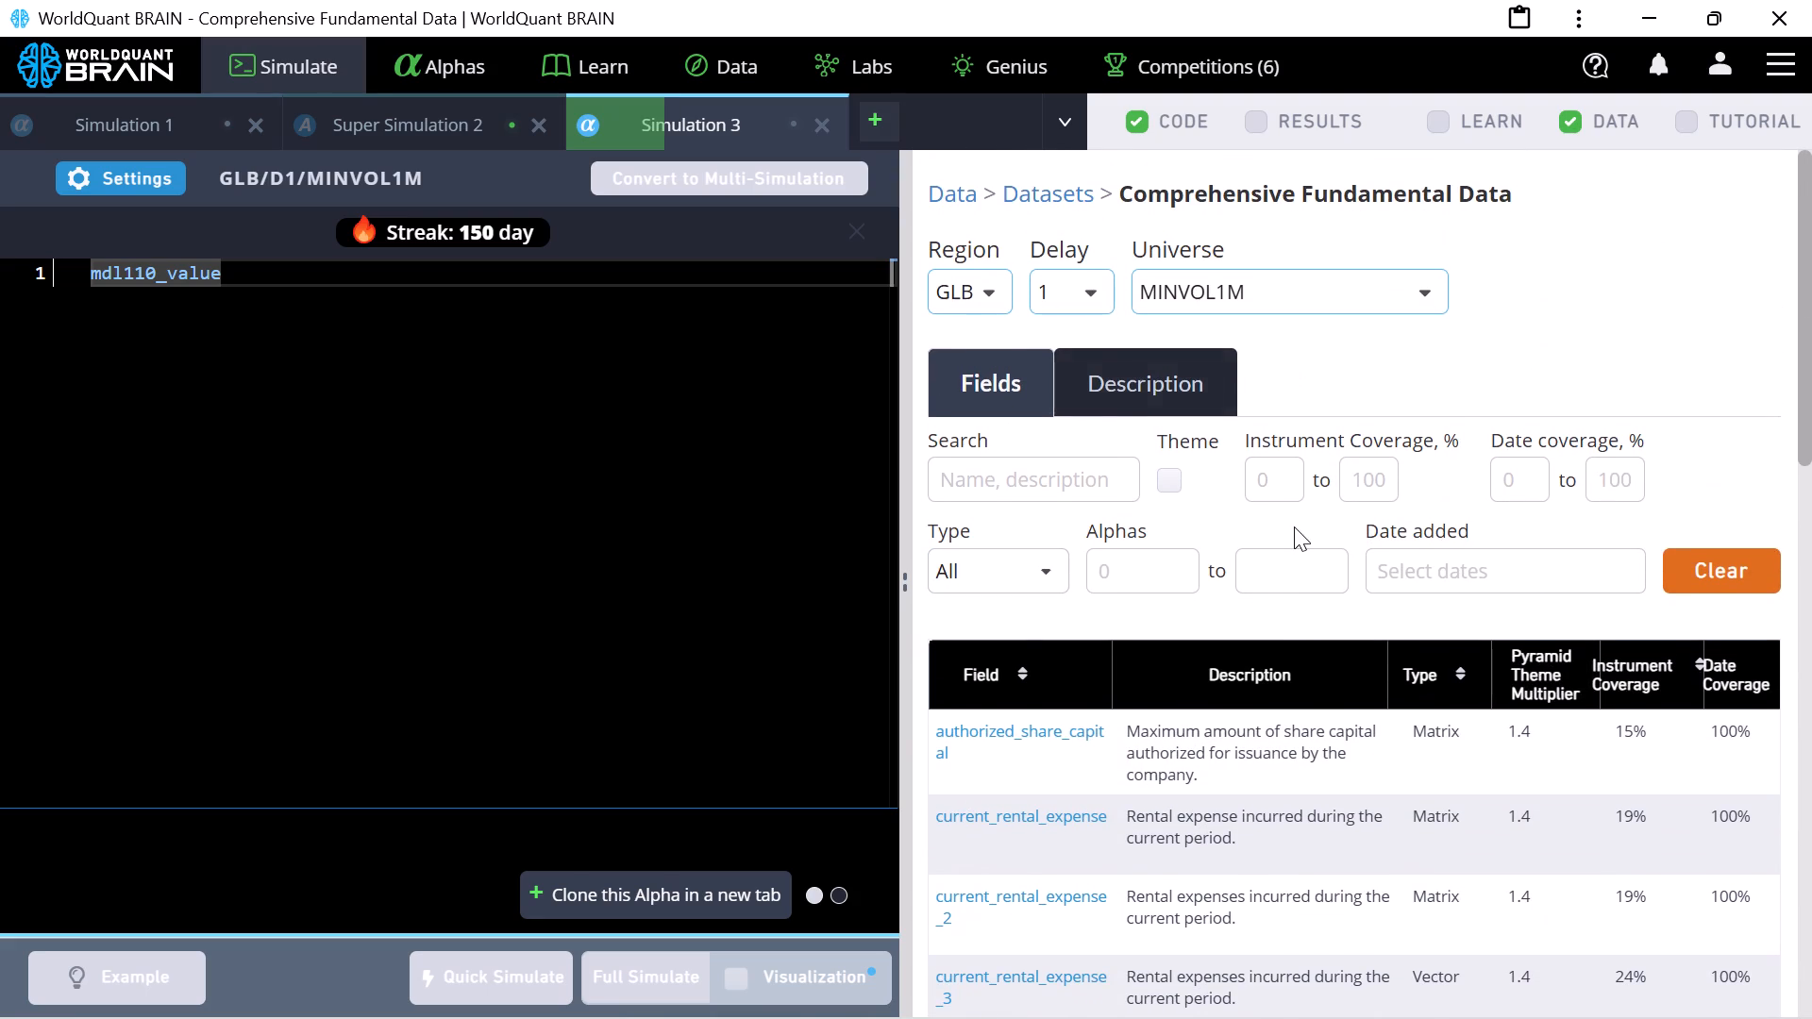
scroll(1475, 654, left, 1)
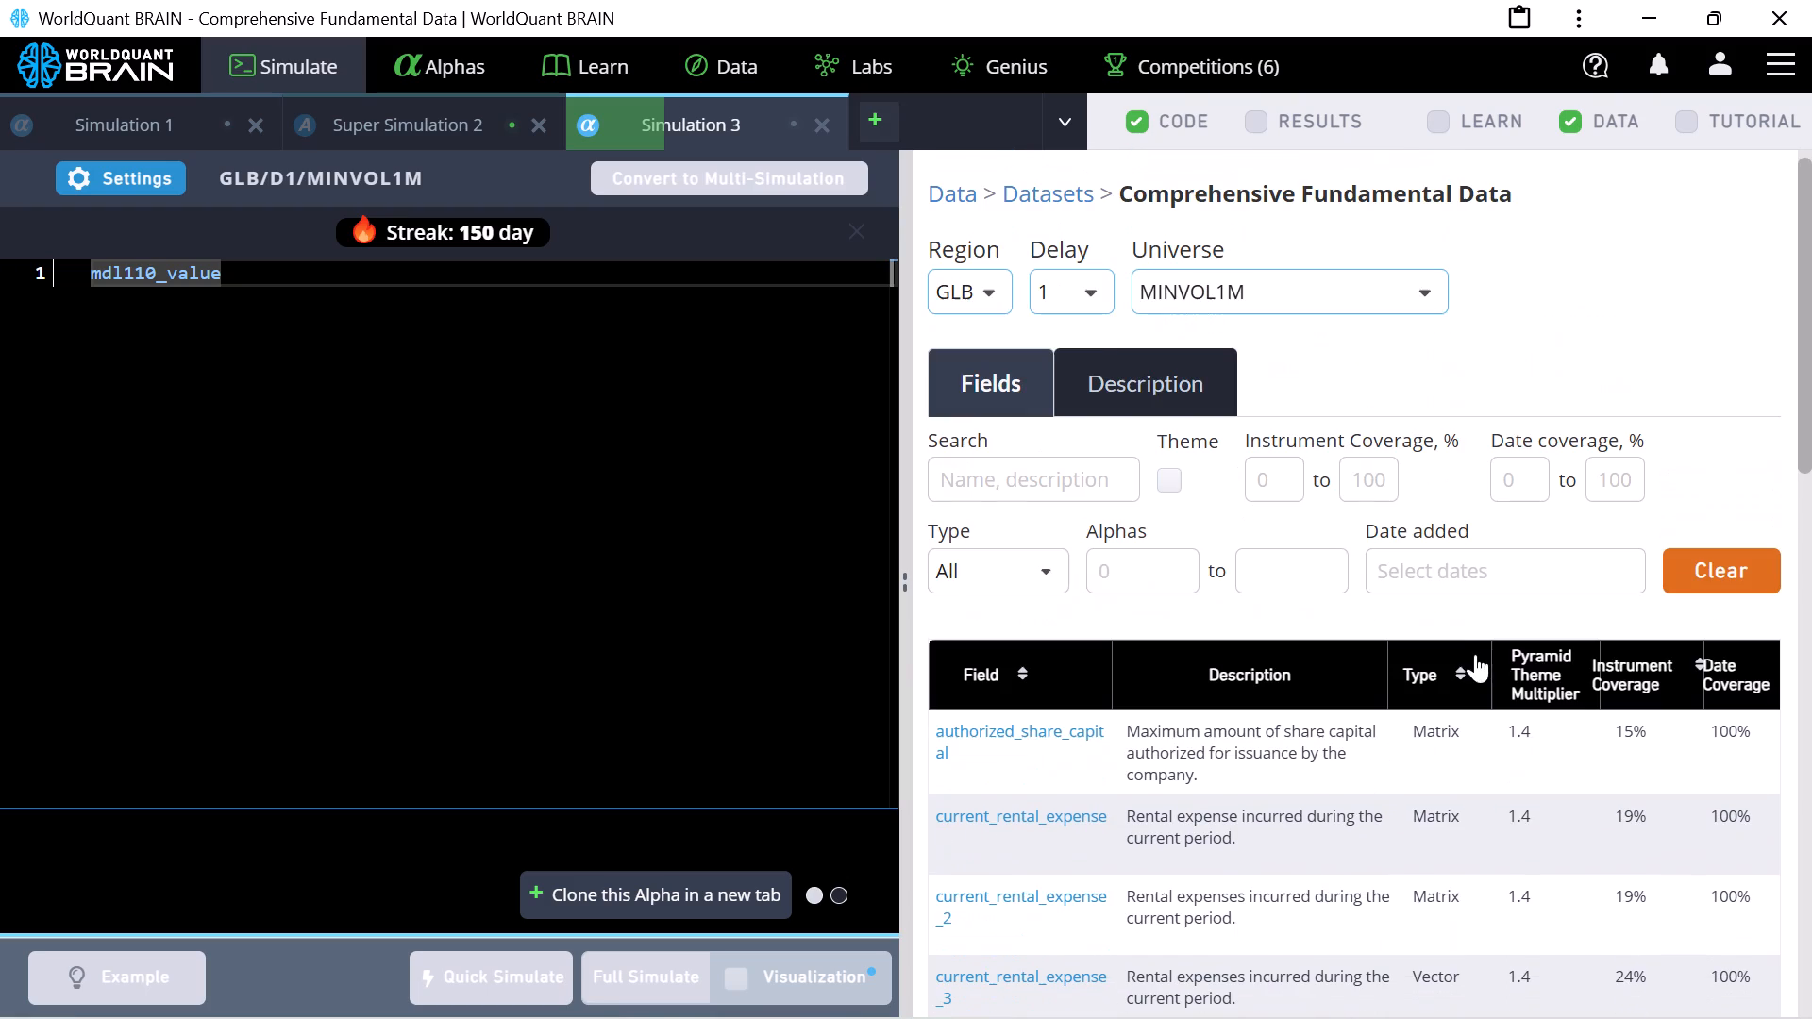
click(946, 189)
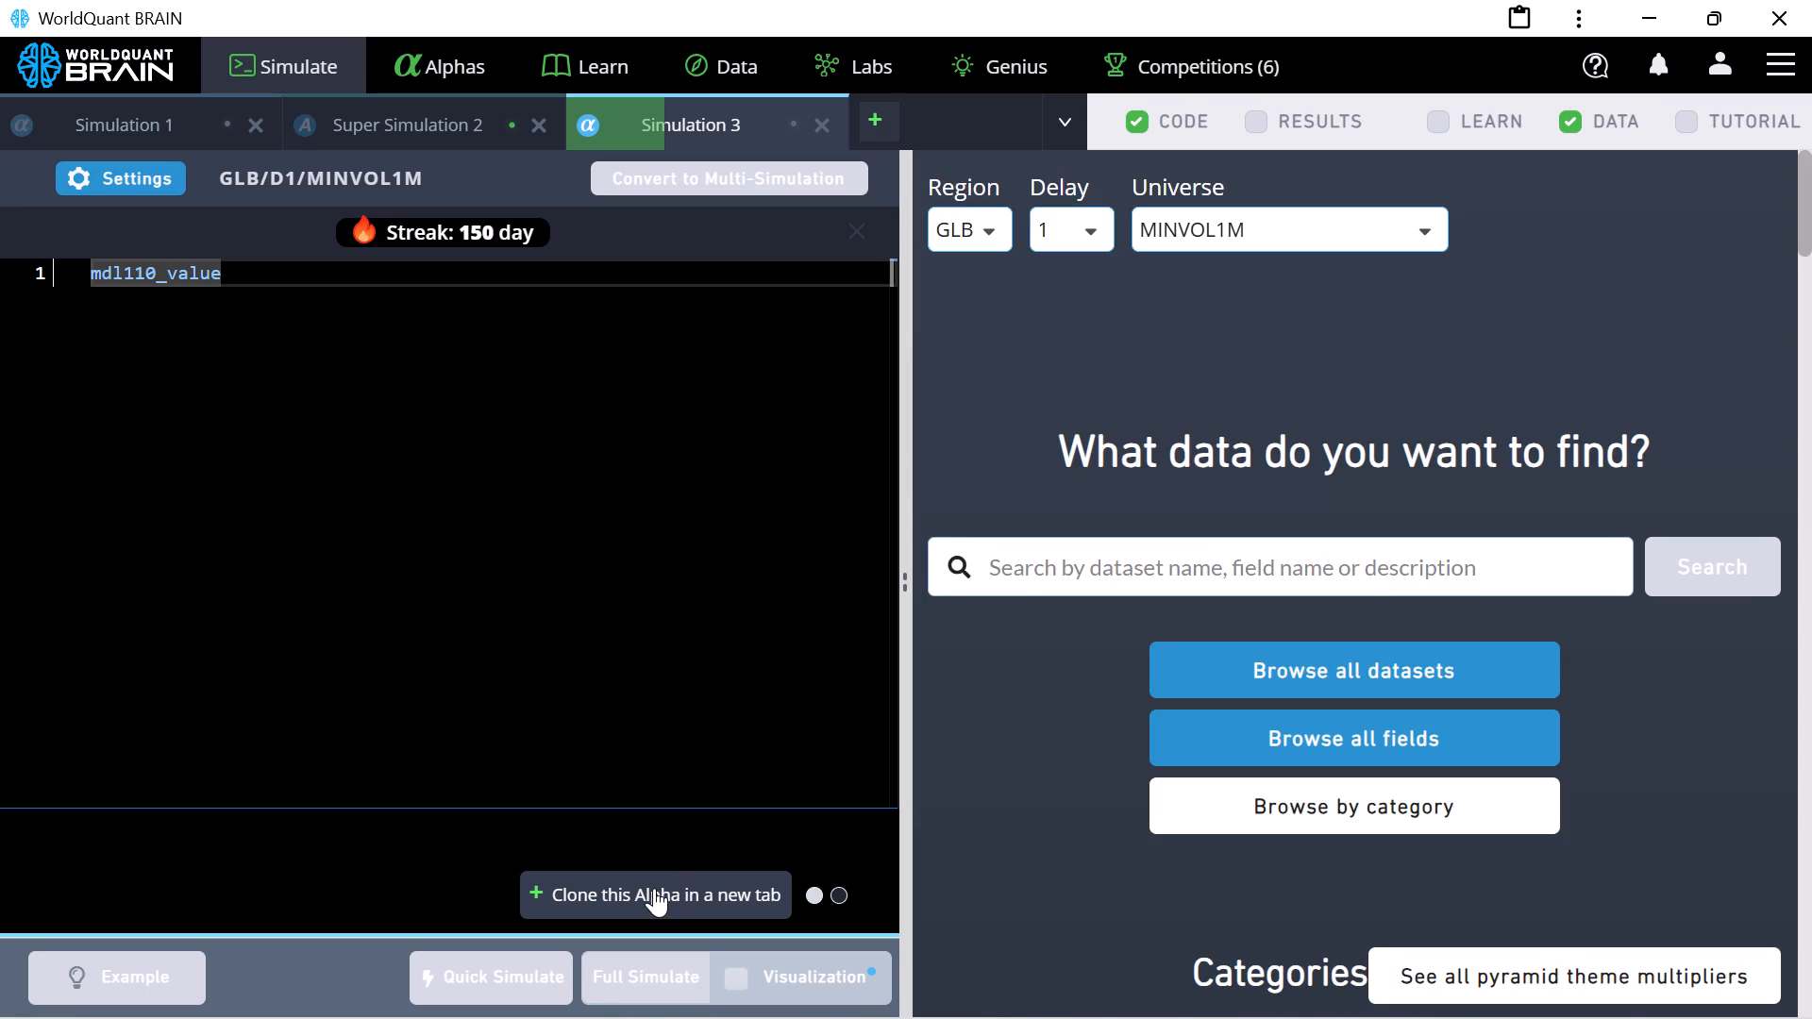
Clone the mdl110_value alpha into a new simulation tab.
click(654, 888)
click(491, 460)
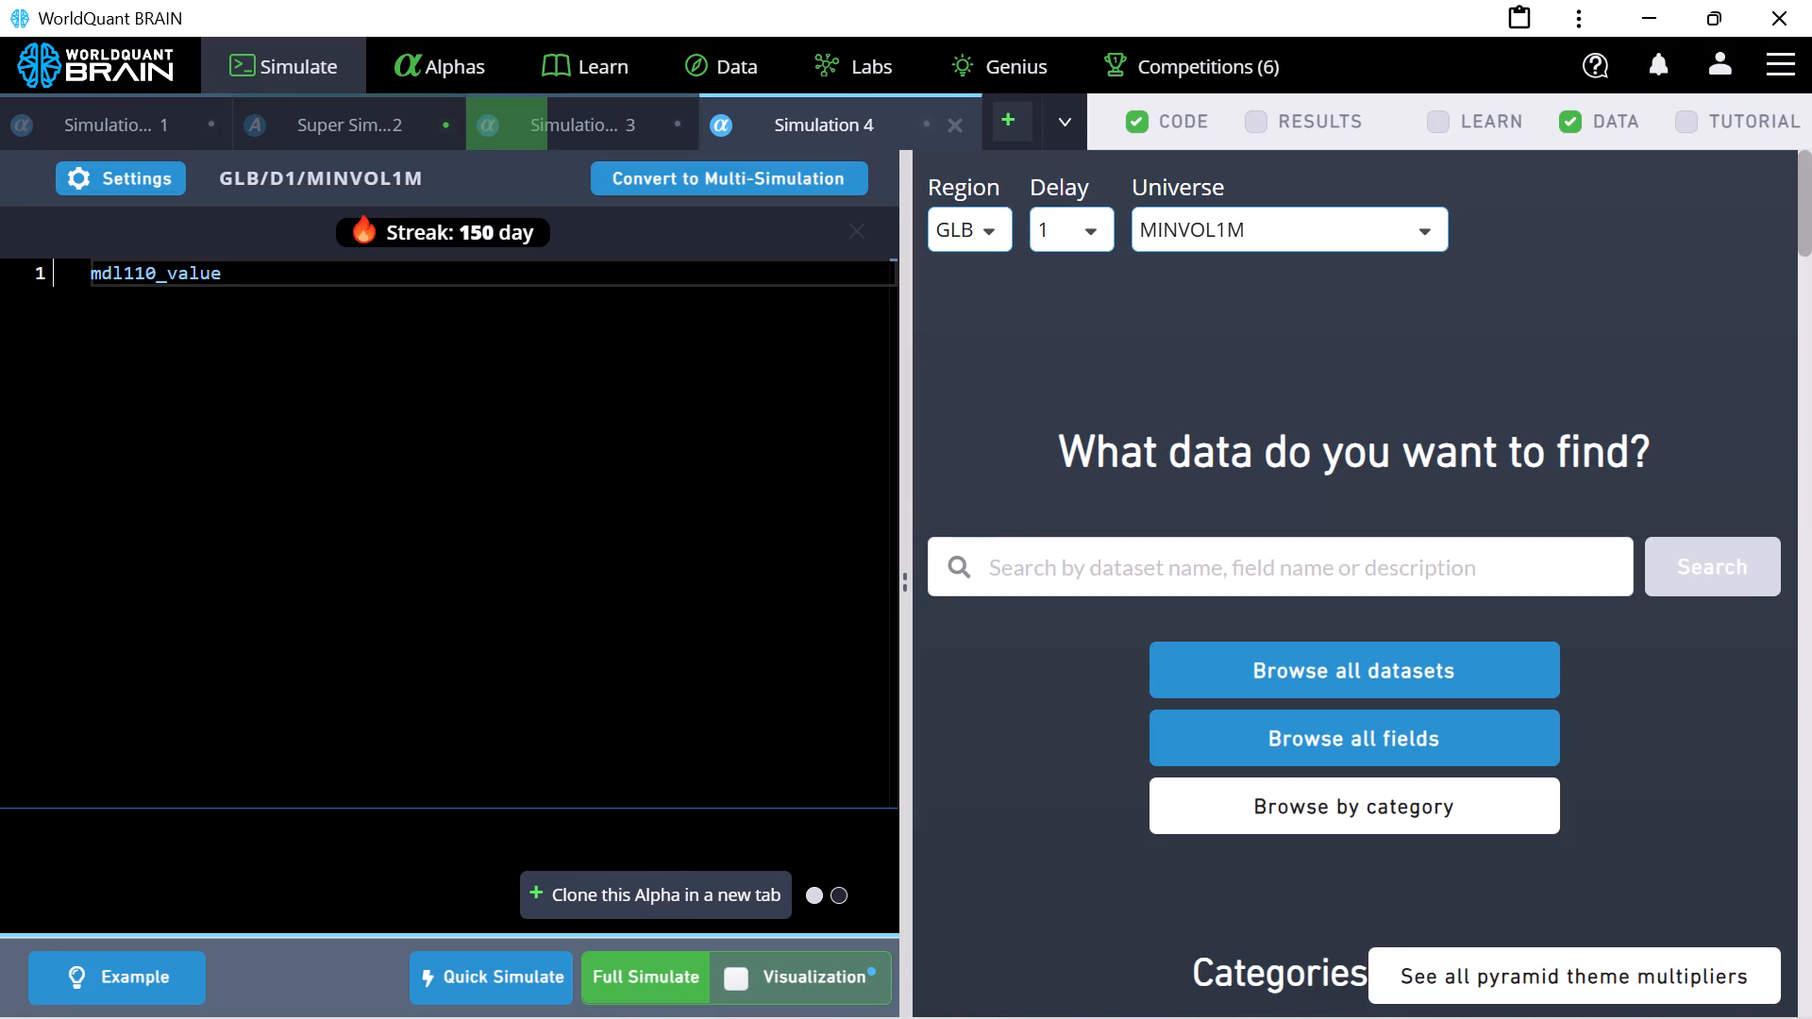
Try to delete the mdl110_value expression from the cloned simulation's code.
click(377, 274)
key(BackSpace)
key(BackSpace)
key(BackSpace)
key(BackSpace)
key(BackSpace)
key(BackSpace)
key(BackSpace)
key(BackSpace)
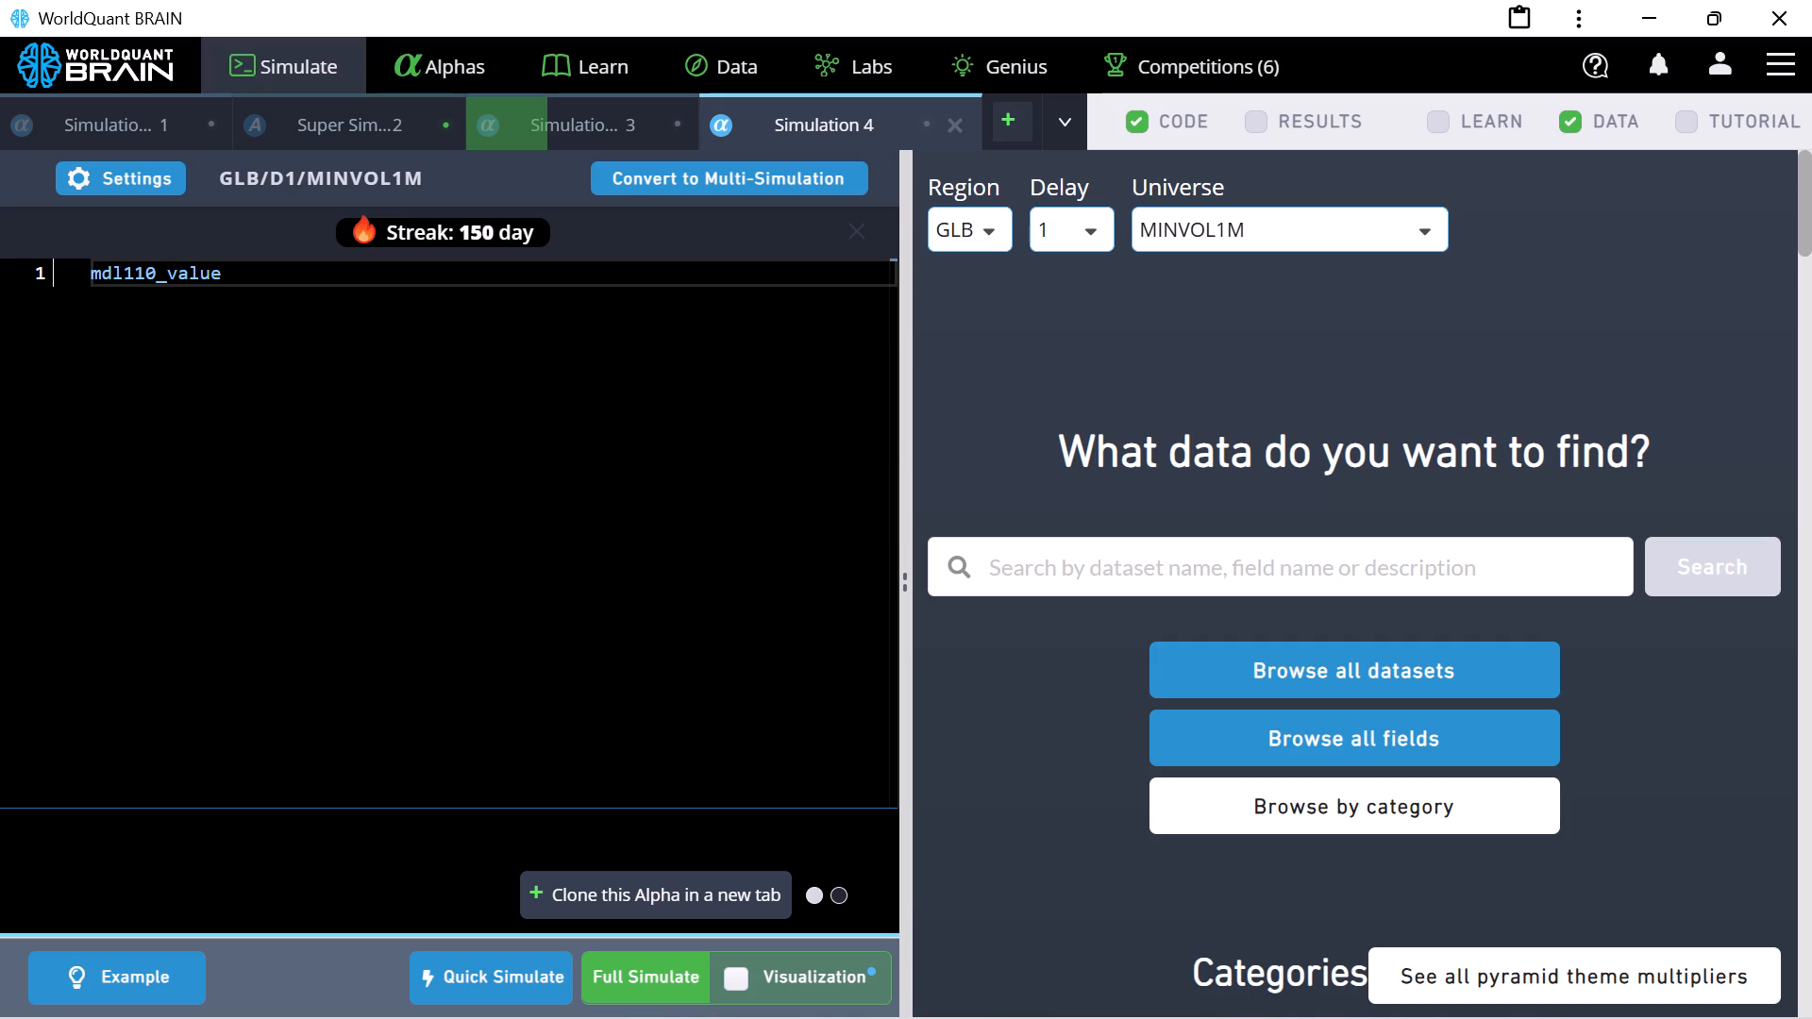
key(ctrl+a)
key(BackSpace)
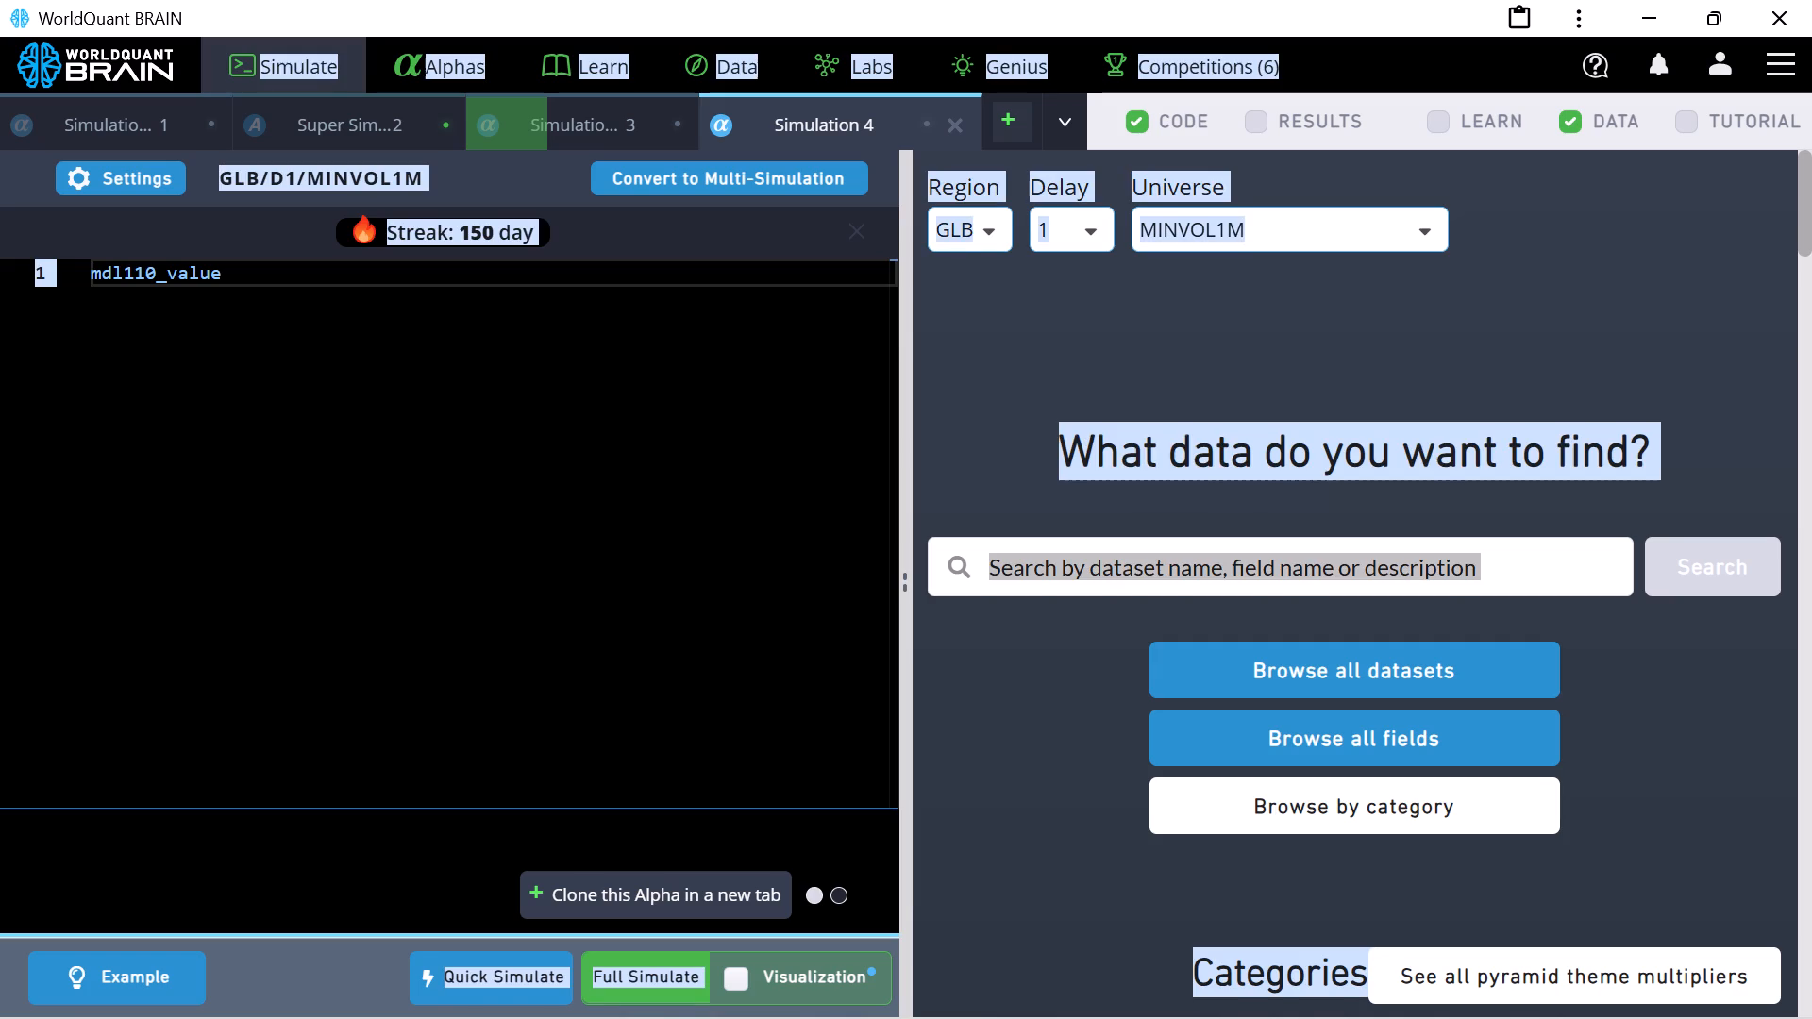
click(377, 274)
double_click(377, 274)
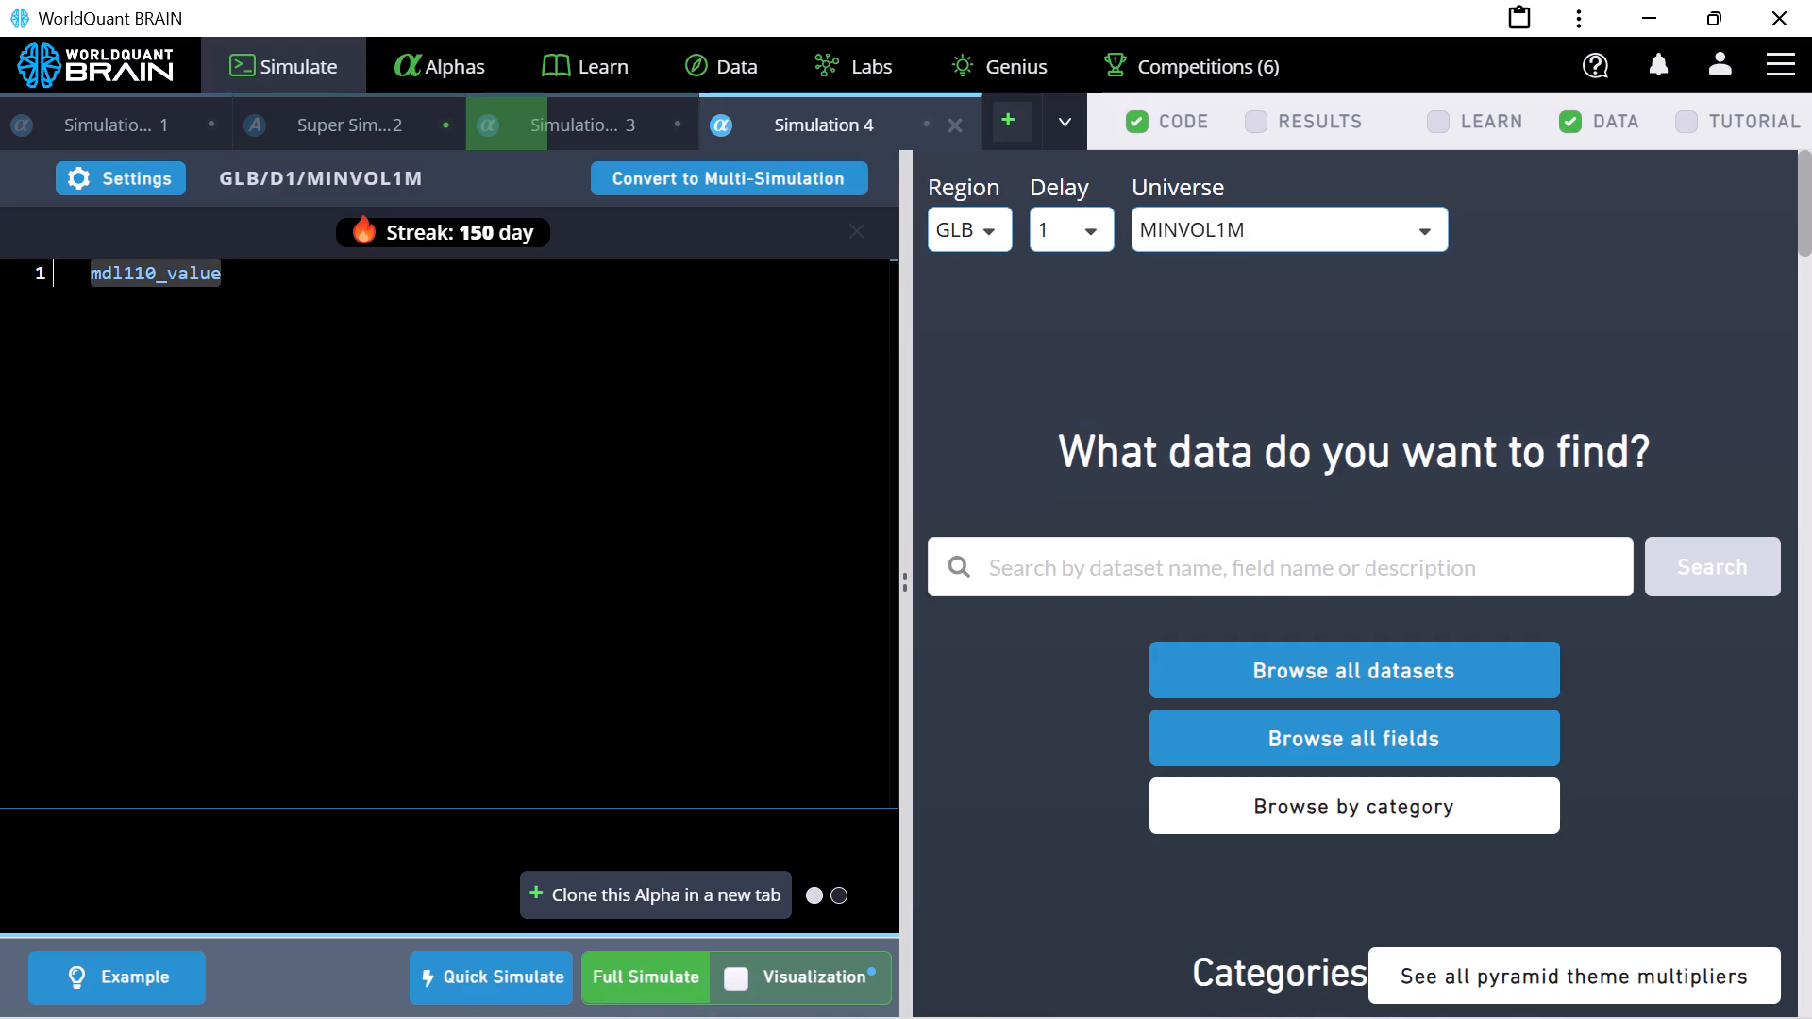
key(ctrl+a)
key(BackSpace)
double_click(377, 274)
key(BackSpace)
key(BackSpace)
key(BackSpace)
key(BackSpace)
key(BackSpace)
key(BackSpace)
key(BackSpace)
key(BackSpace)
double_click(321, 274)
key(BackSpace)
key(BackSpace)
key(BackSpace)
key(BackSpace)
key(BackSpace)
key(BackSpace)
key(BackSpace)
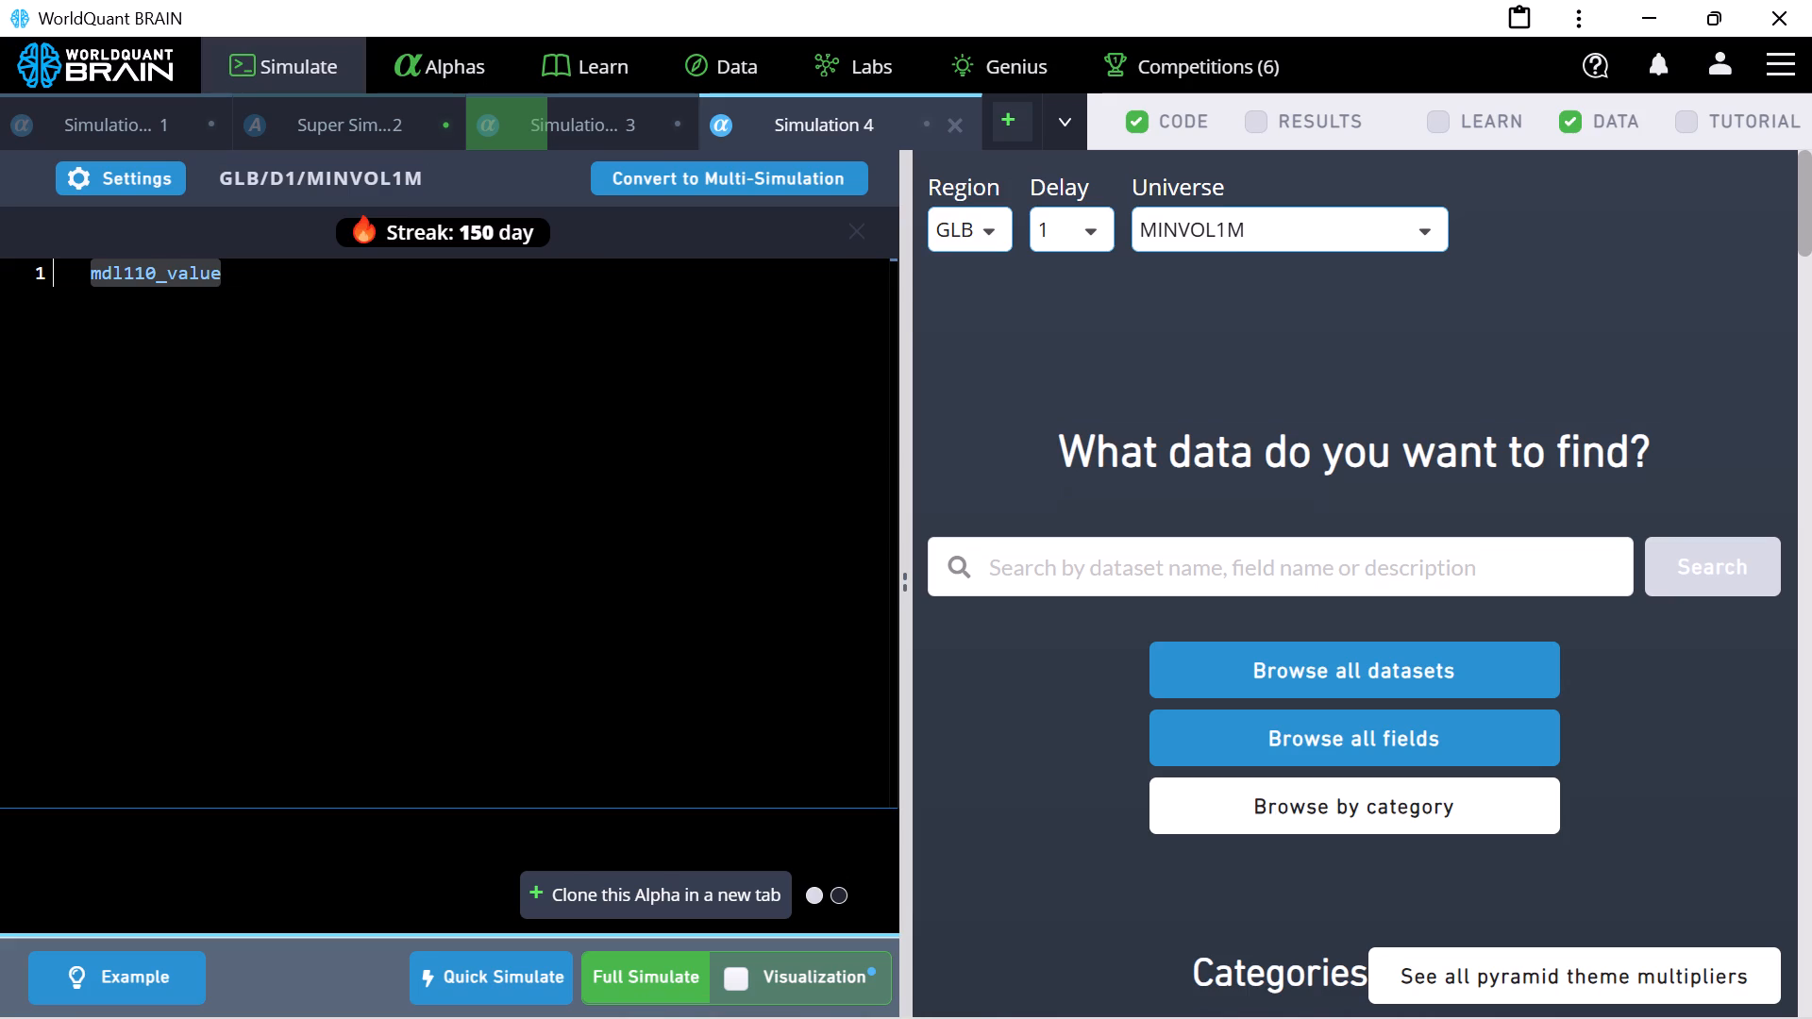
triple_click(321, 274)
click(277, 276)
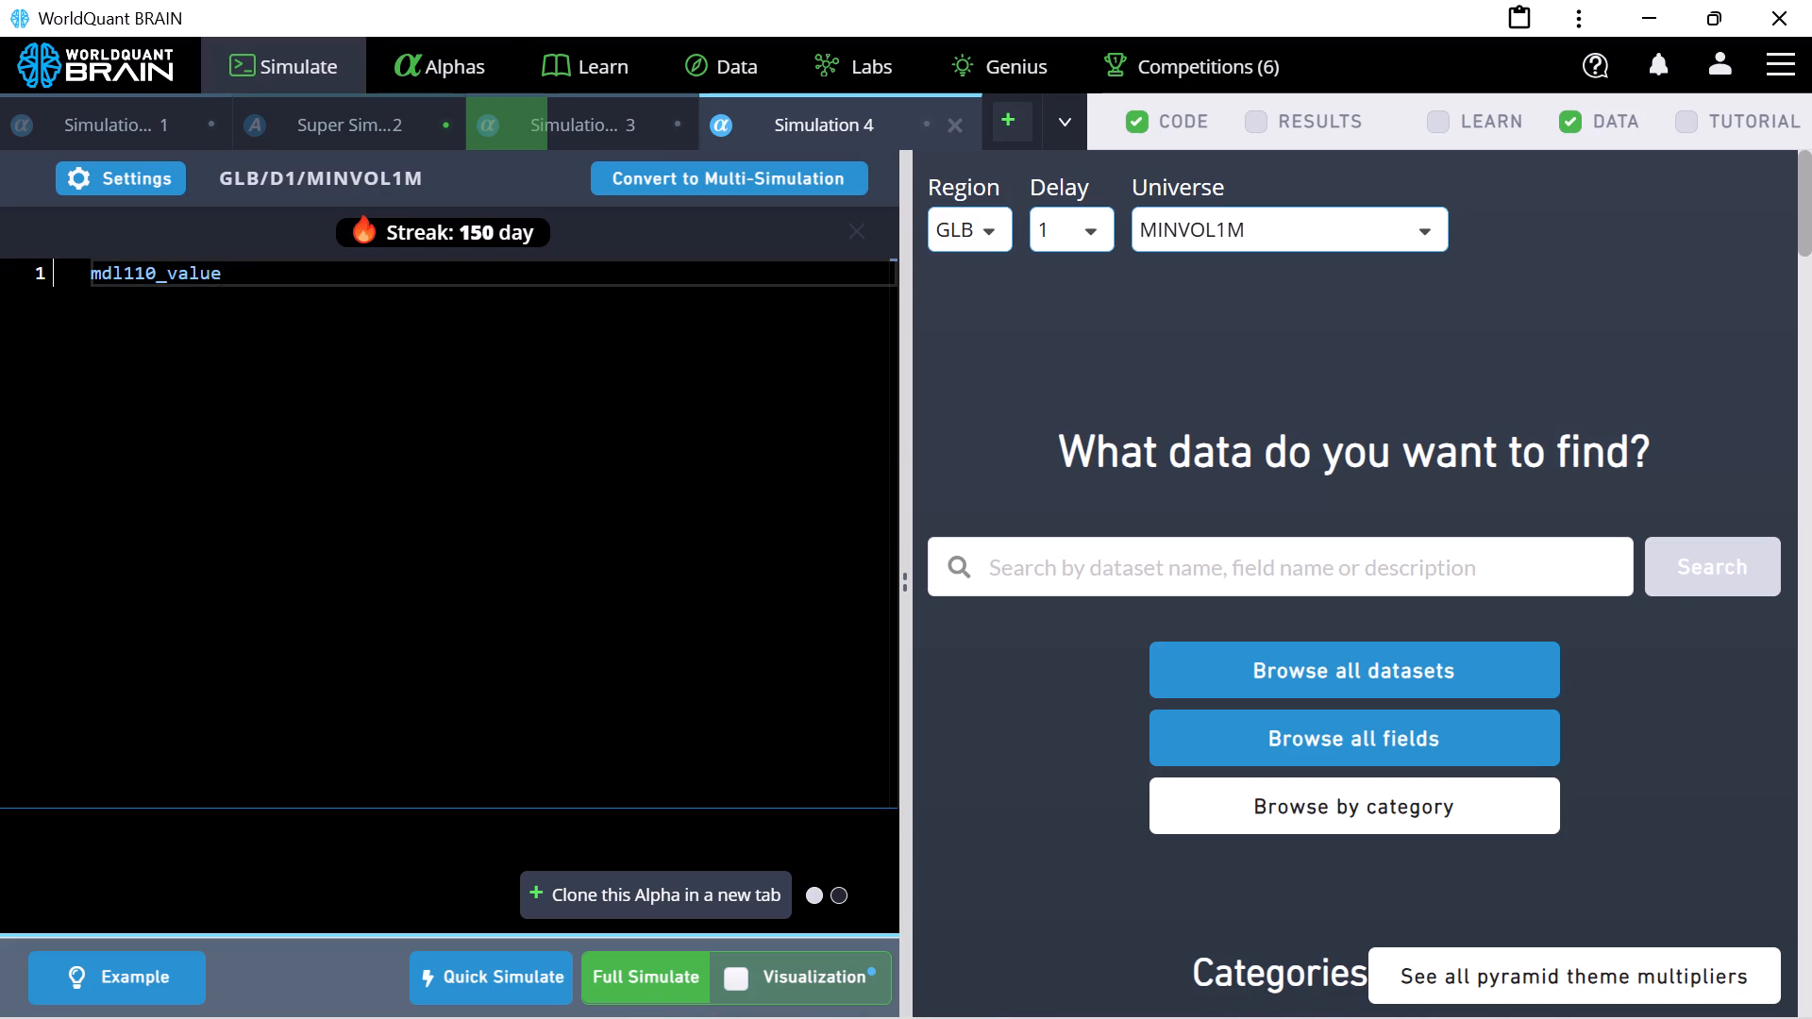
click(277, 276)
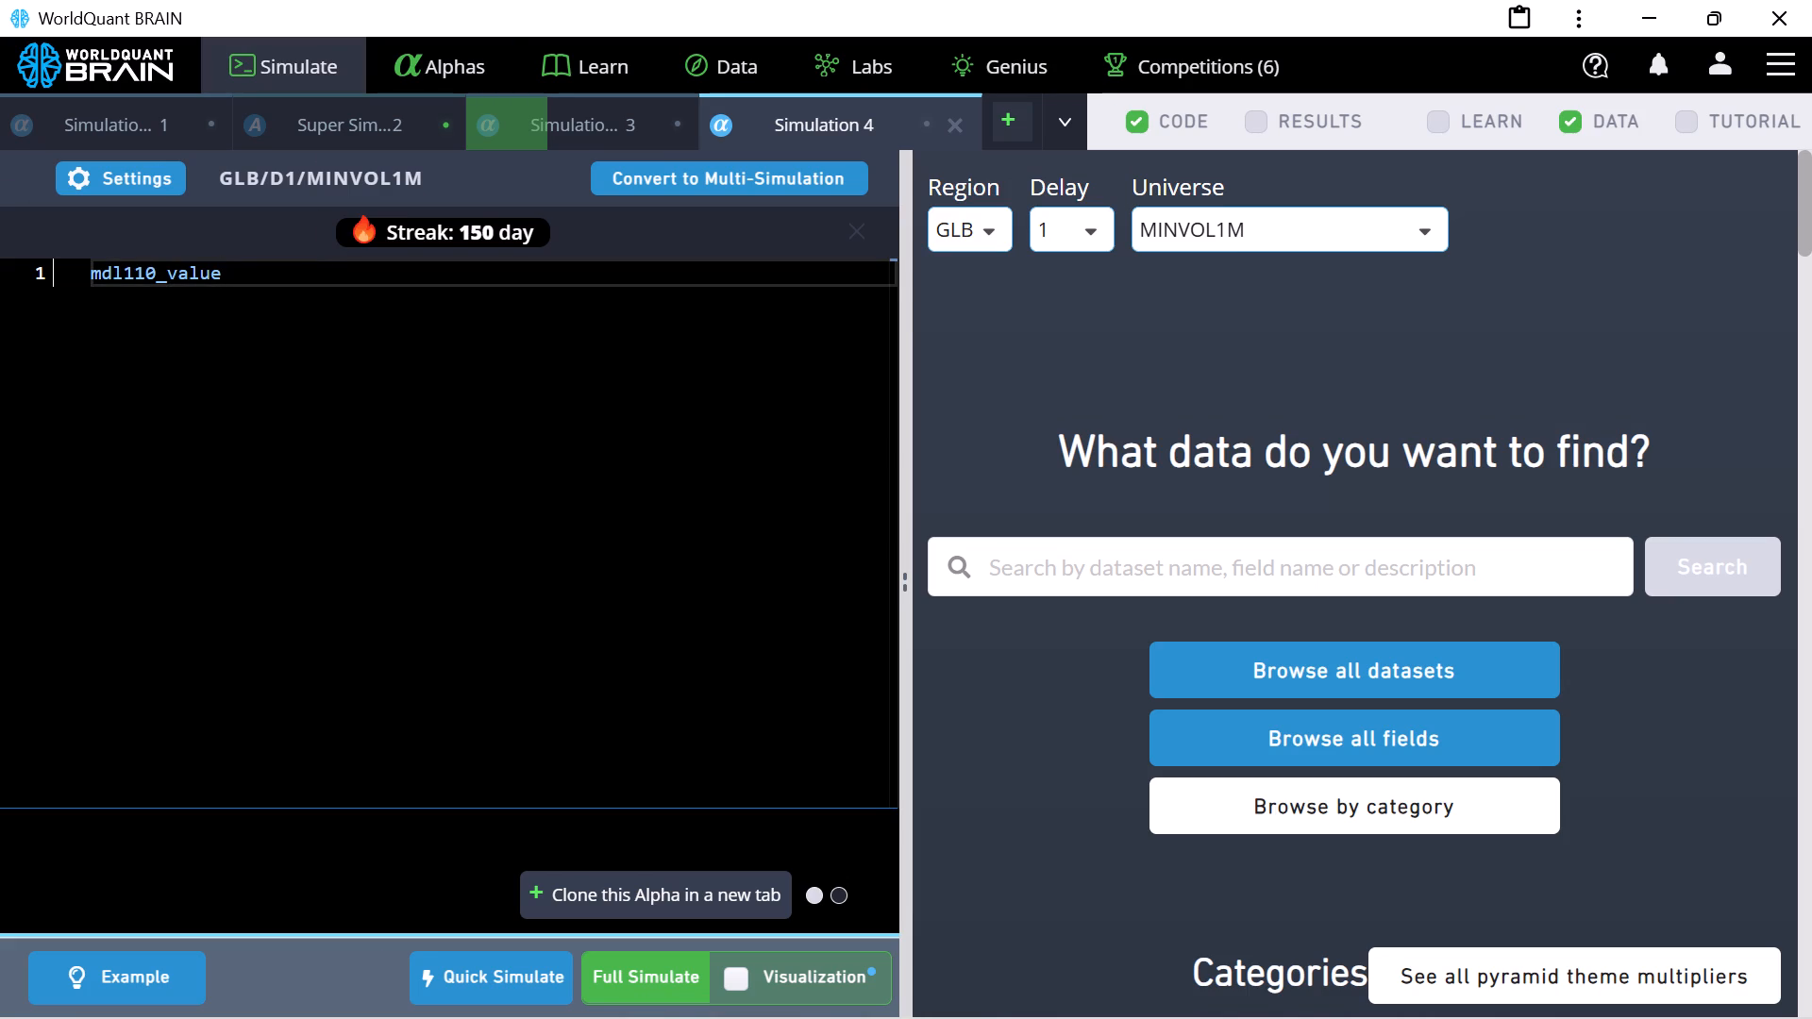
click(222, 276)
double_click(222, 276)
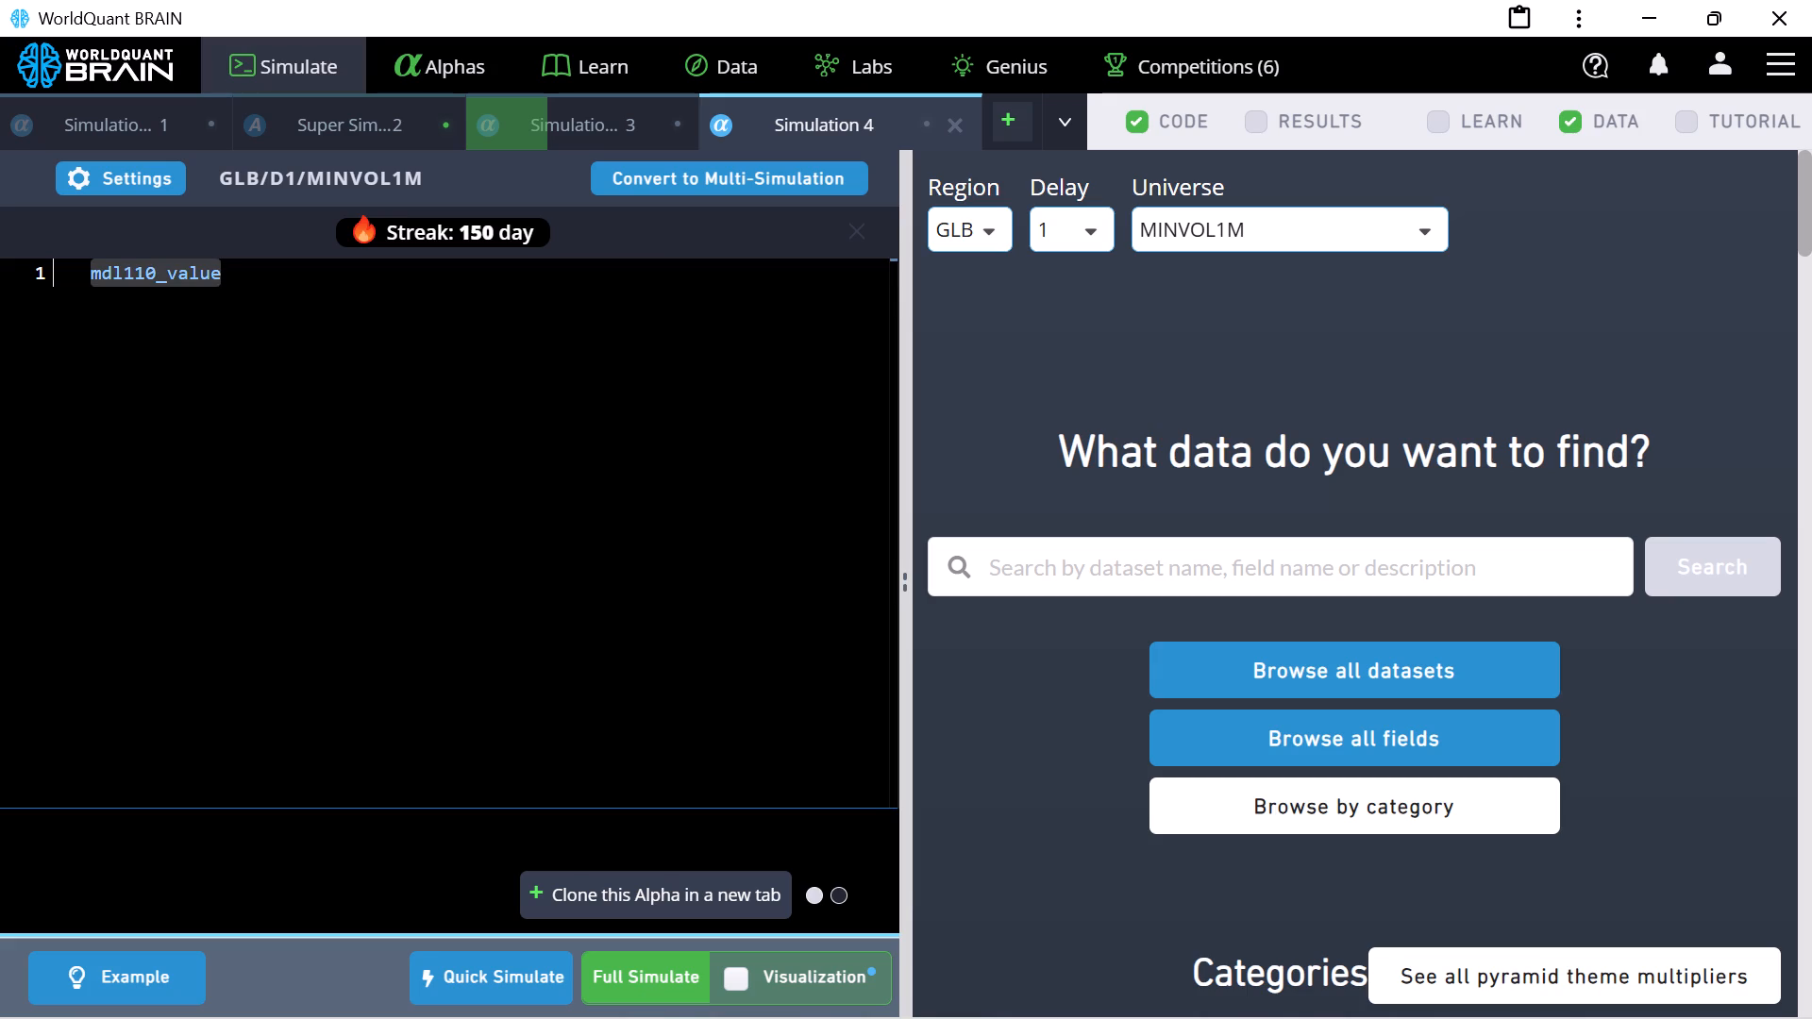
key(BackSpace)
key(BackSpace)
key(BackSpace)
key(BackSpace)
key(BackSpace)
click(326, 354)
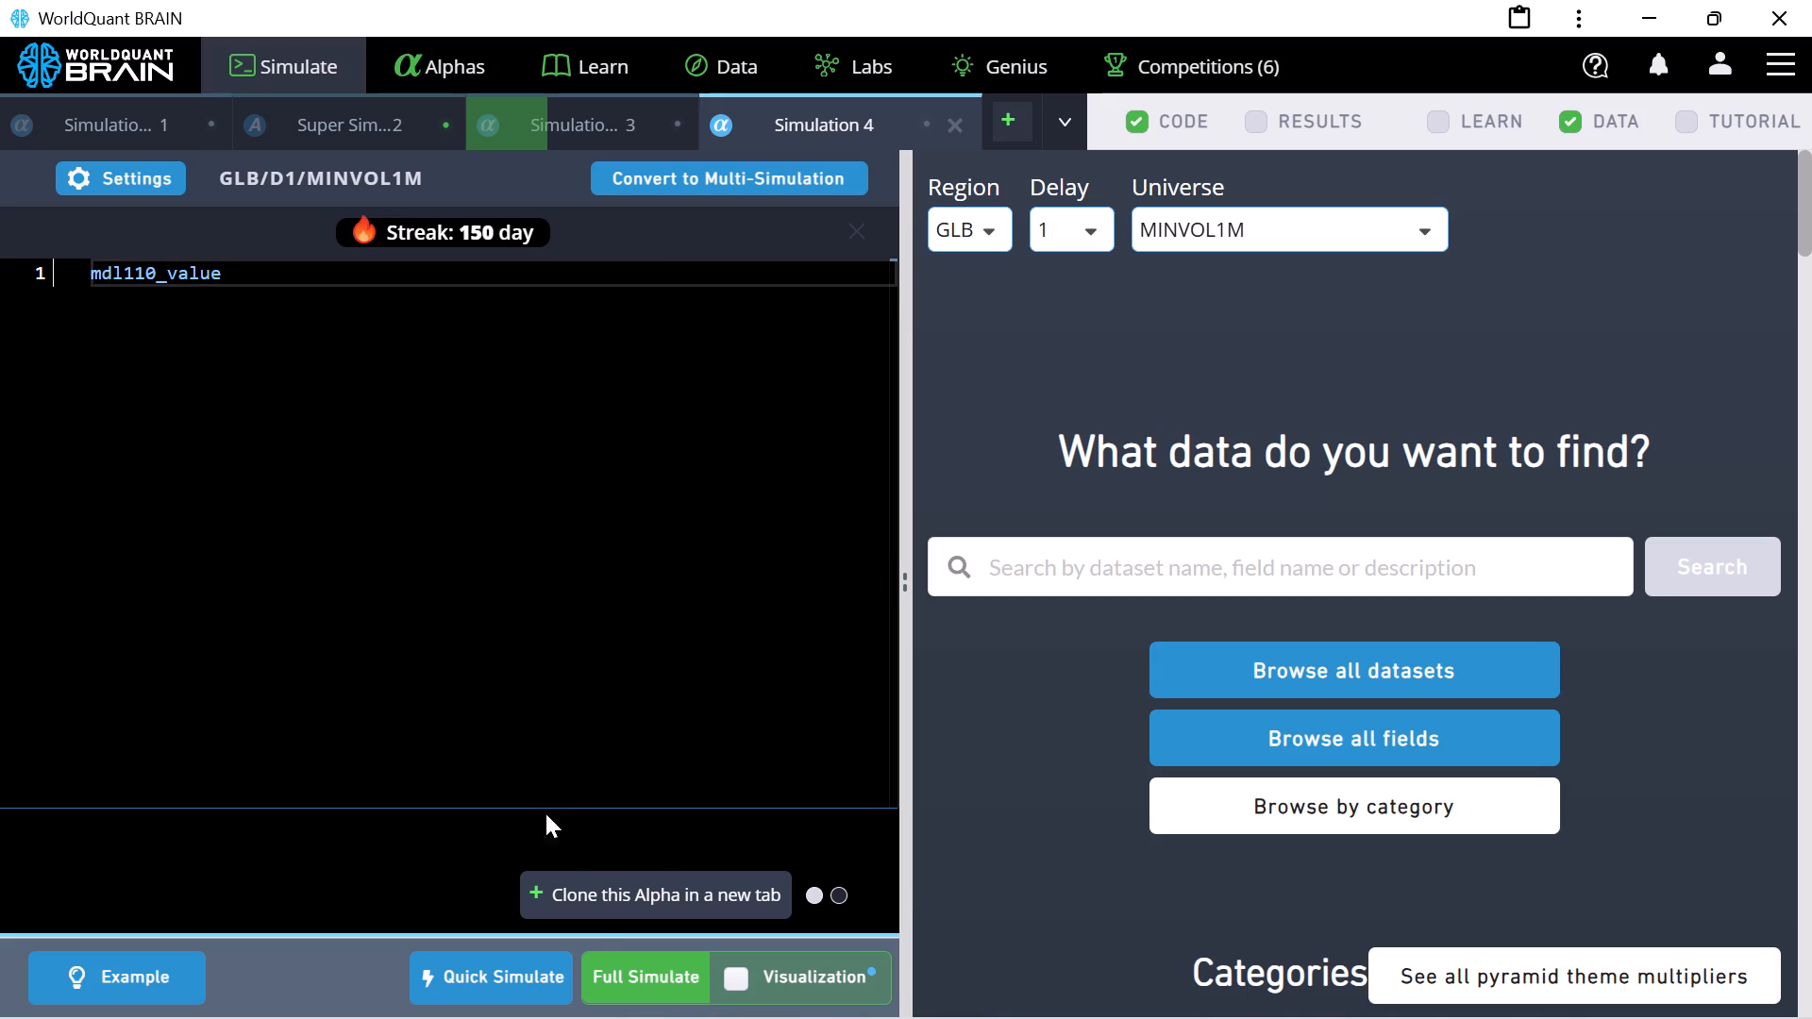
Clone the mdl110_value alpha again into another new simulation tab.
click(576, 880)
double_click(428, 525)
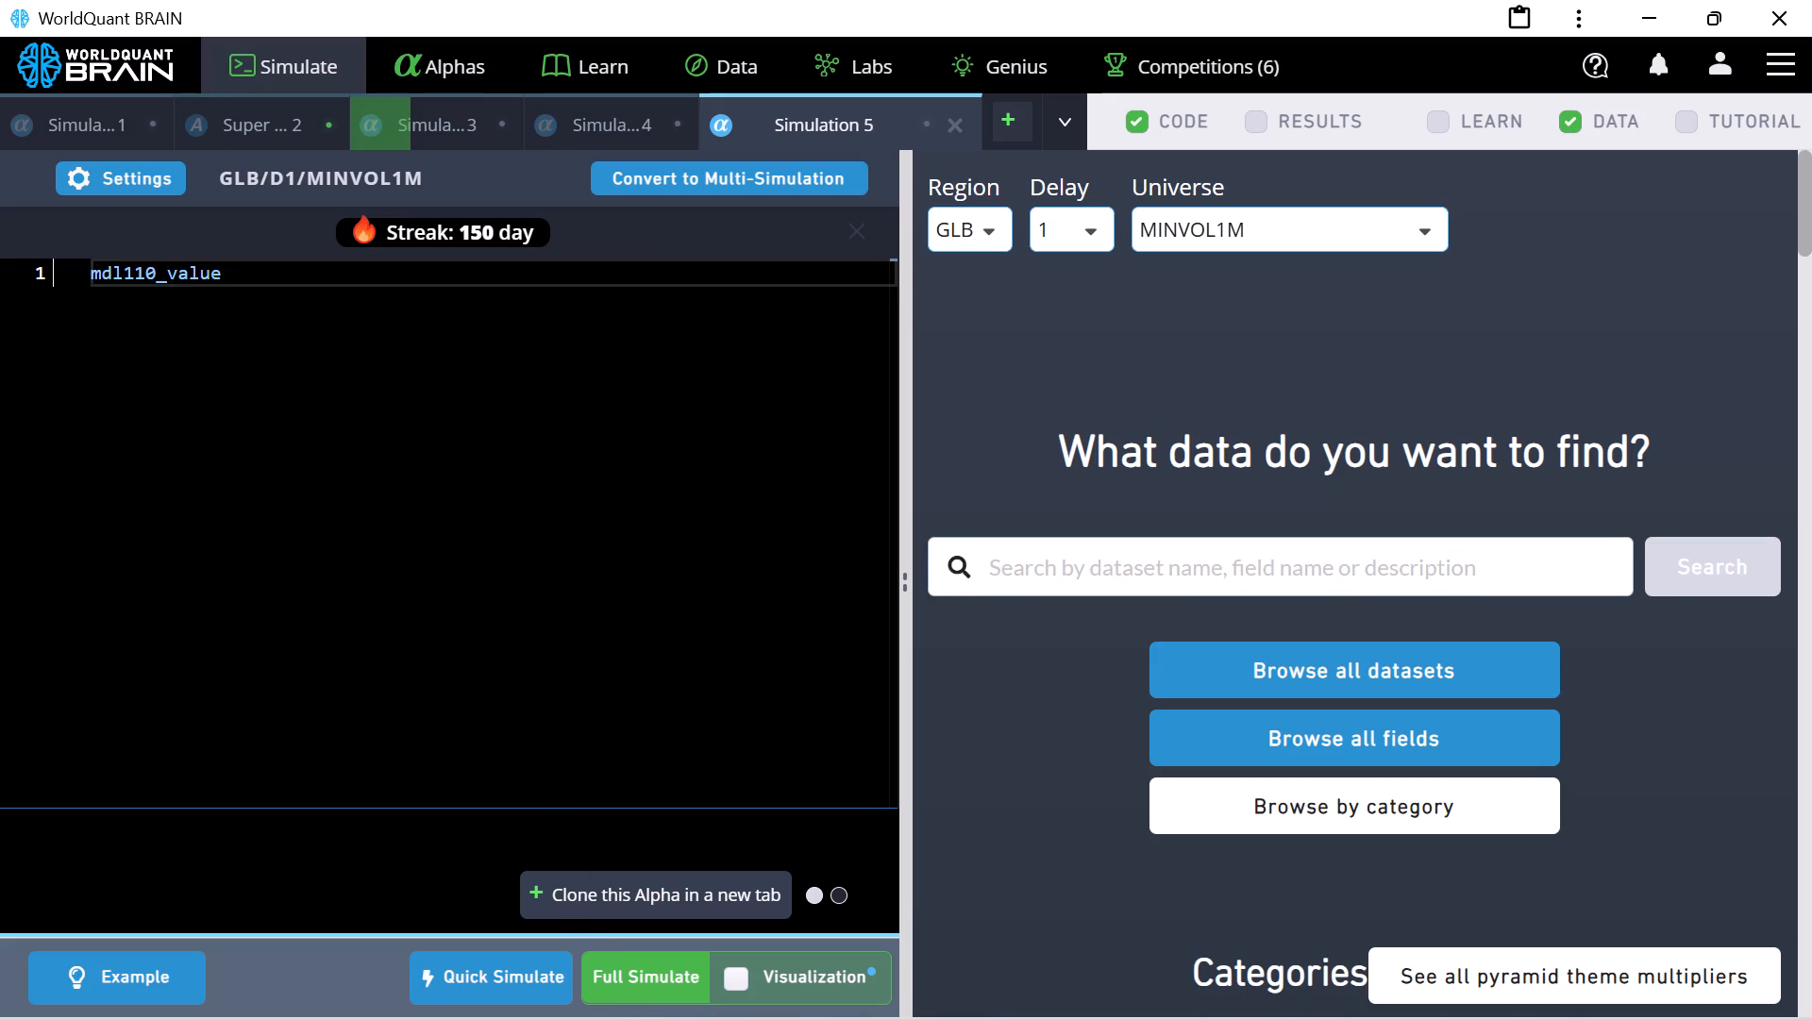
click(350, 310)
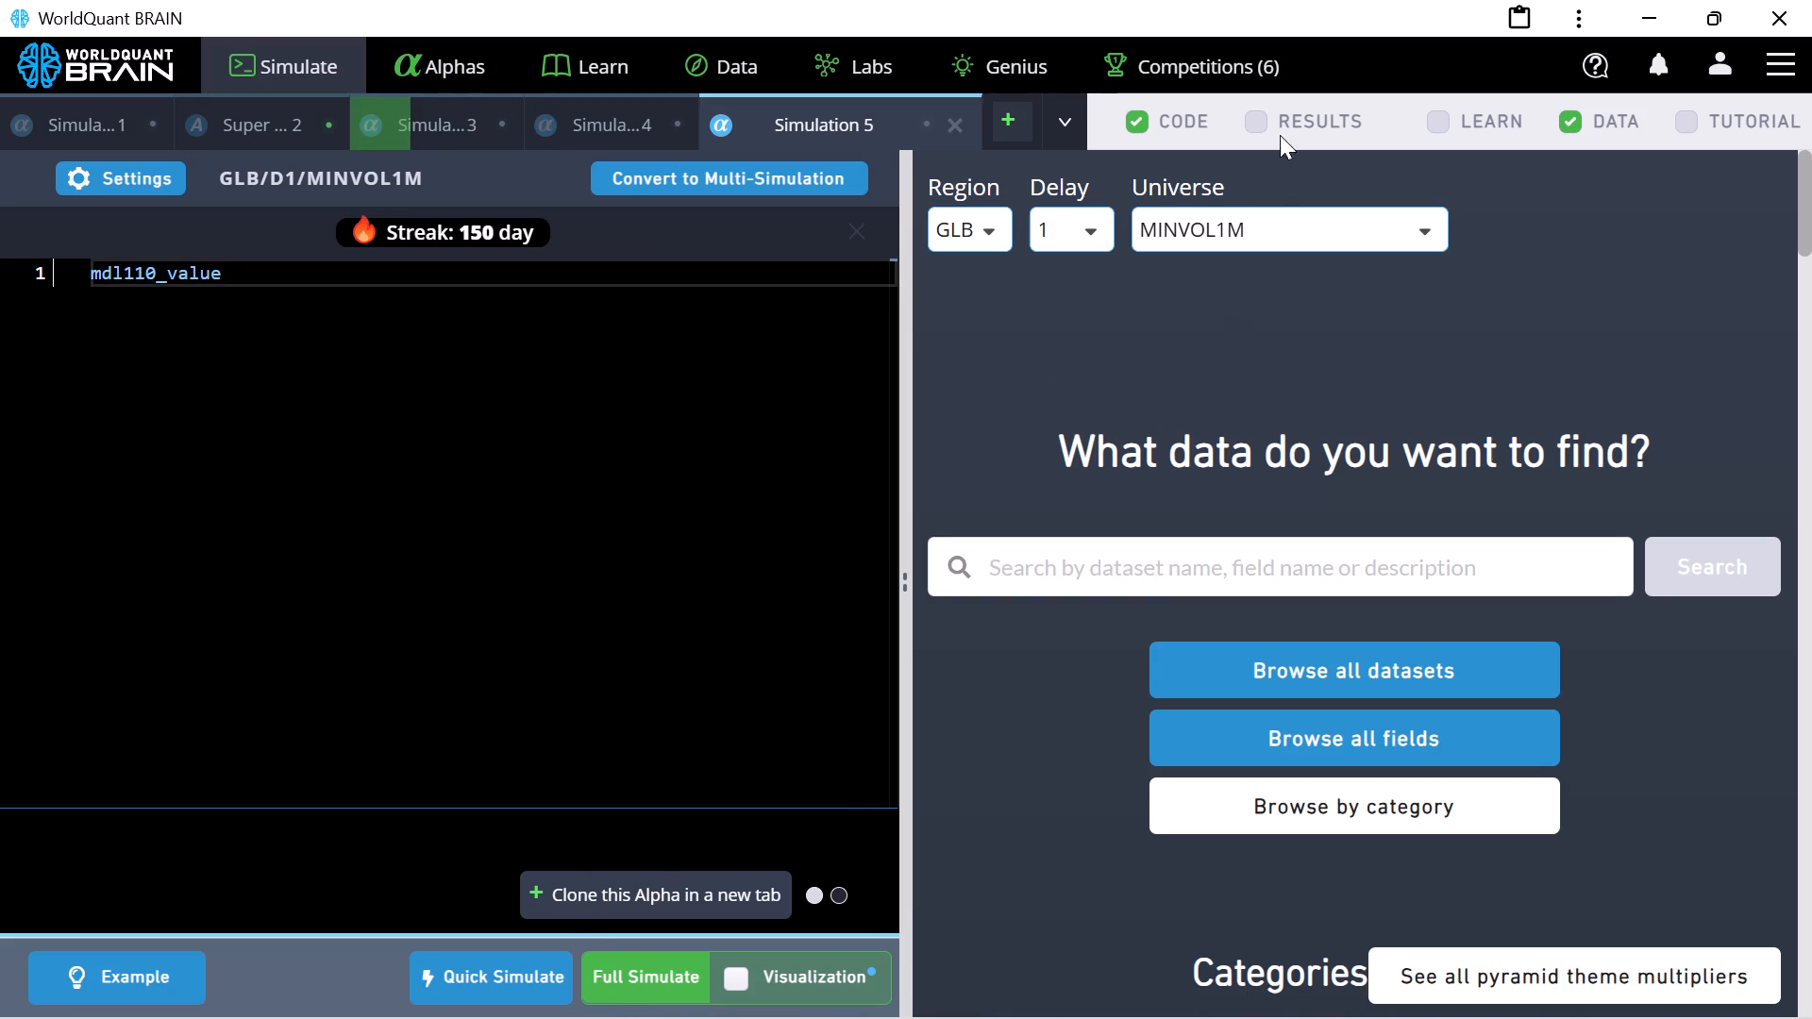
Switch the pane beside the code from data to results and delete the mdl110_value expression from the new clone.
click(1253, 128)
click(493, 379)
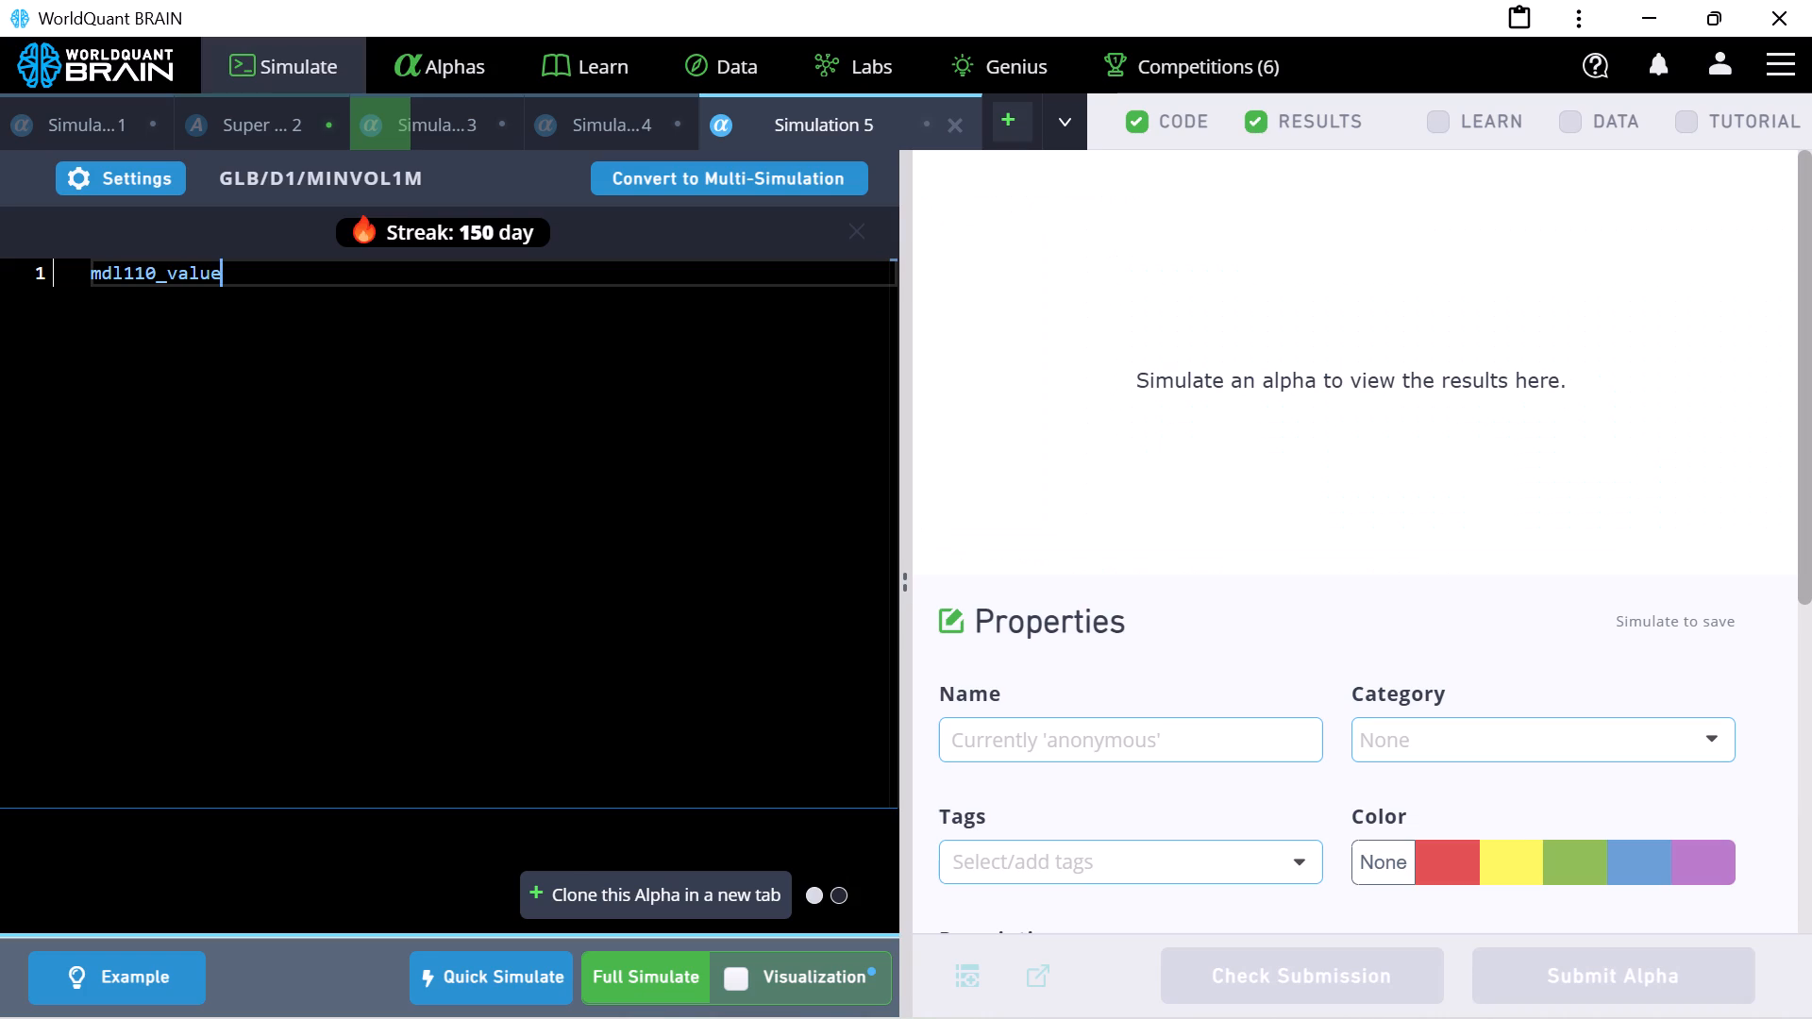
key(BackSpace)
key(BackSpace)
key(BackSpace)
key(BackSpace)
key(BackSpace)
key(BackSpace)
key(BackSpace)
key(BackSpace)
key(BackSpace)
key(BackSpace)
key(BackSpace)
key(BackSpace)
key(BackSpace)
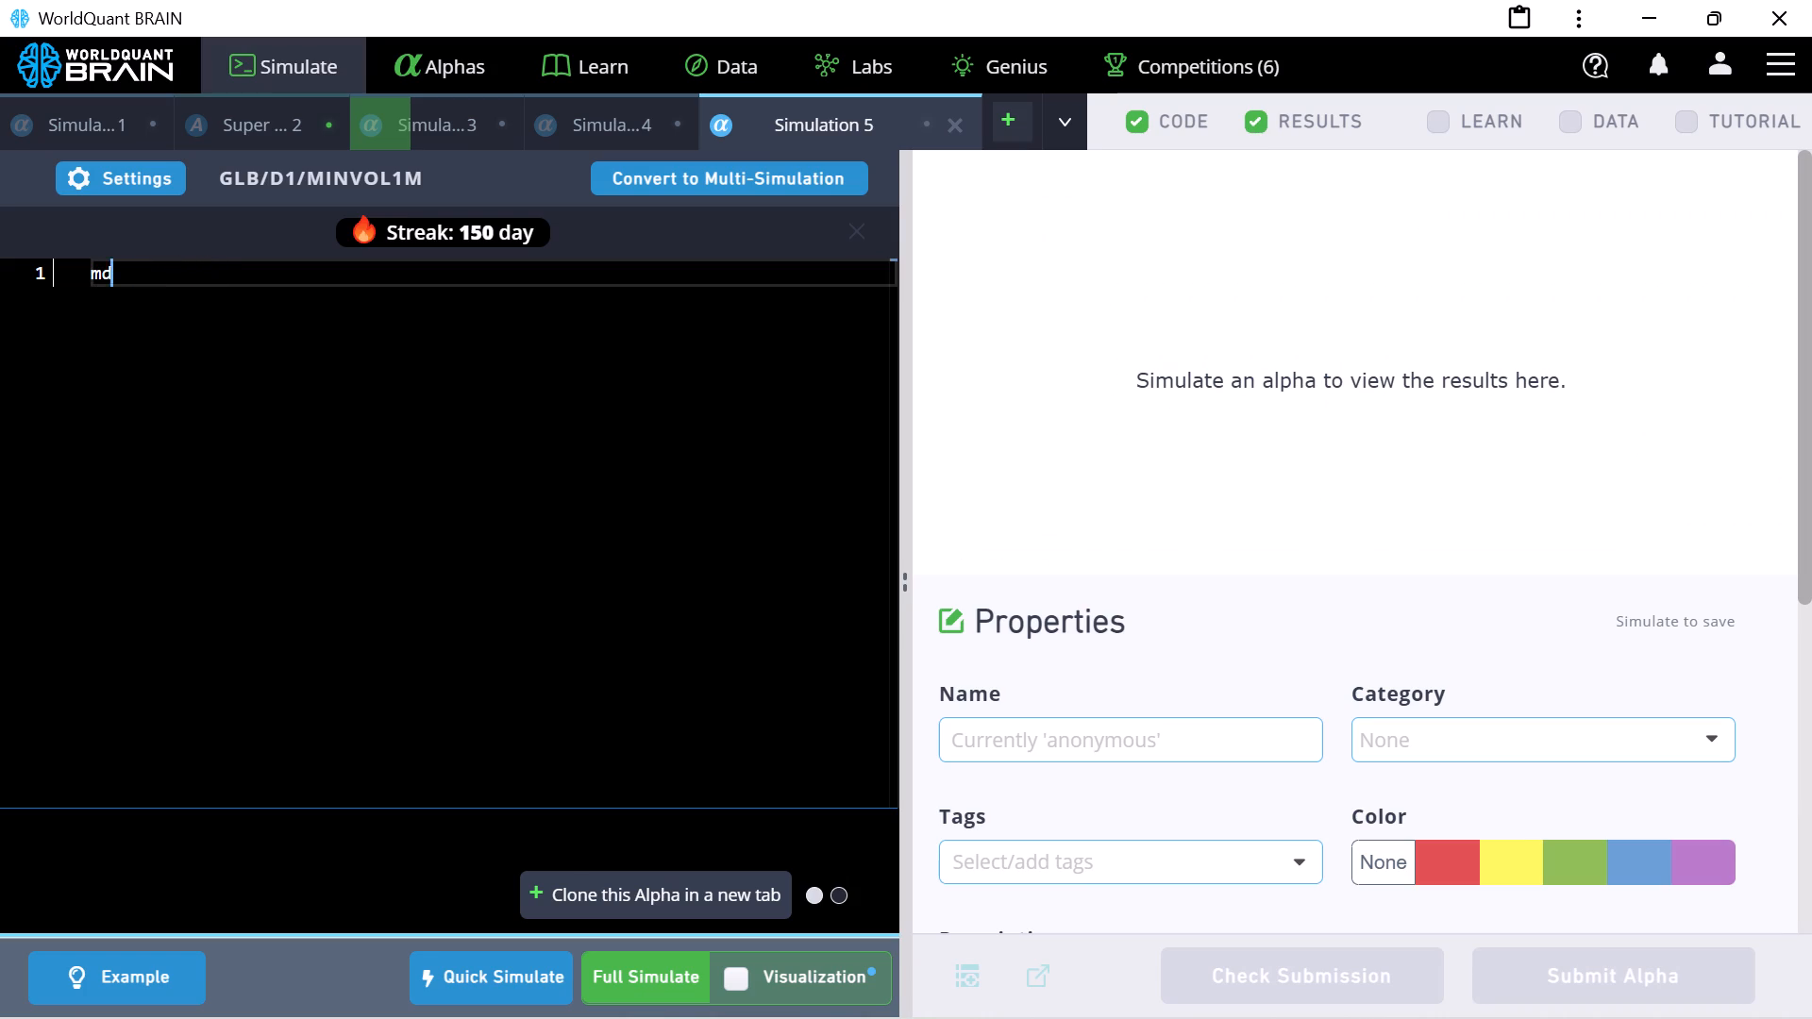
Look up the editor's field suggestions for "imba" and clear the entry.
text(im)
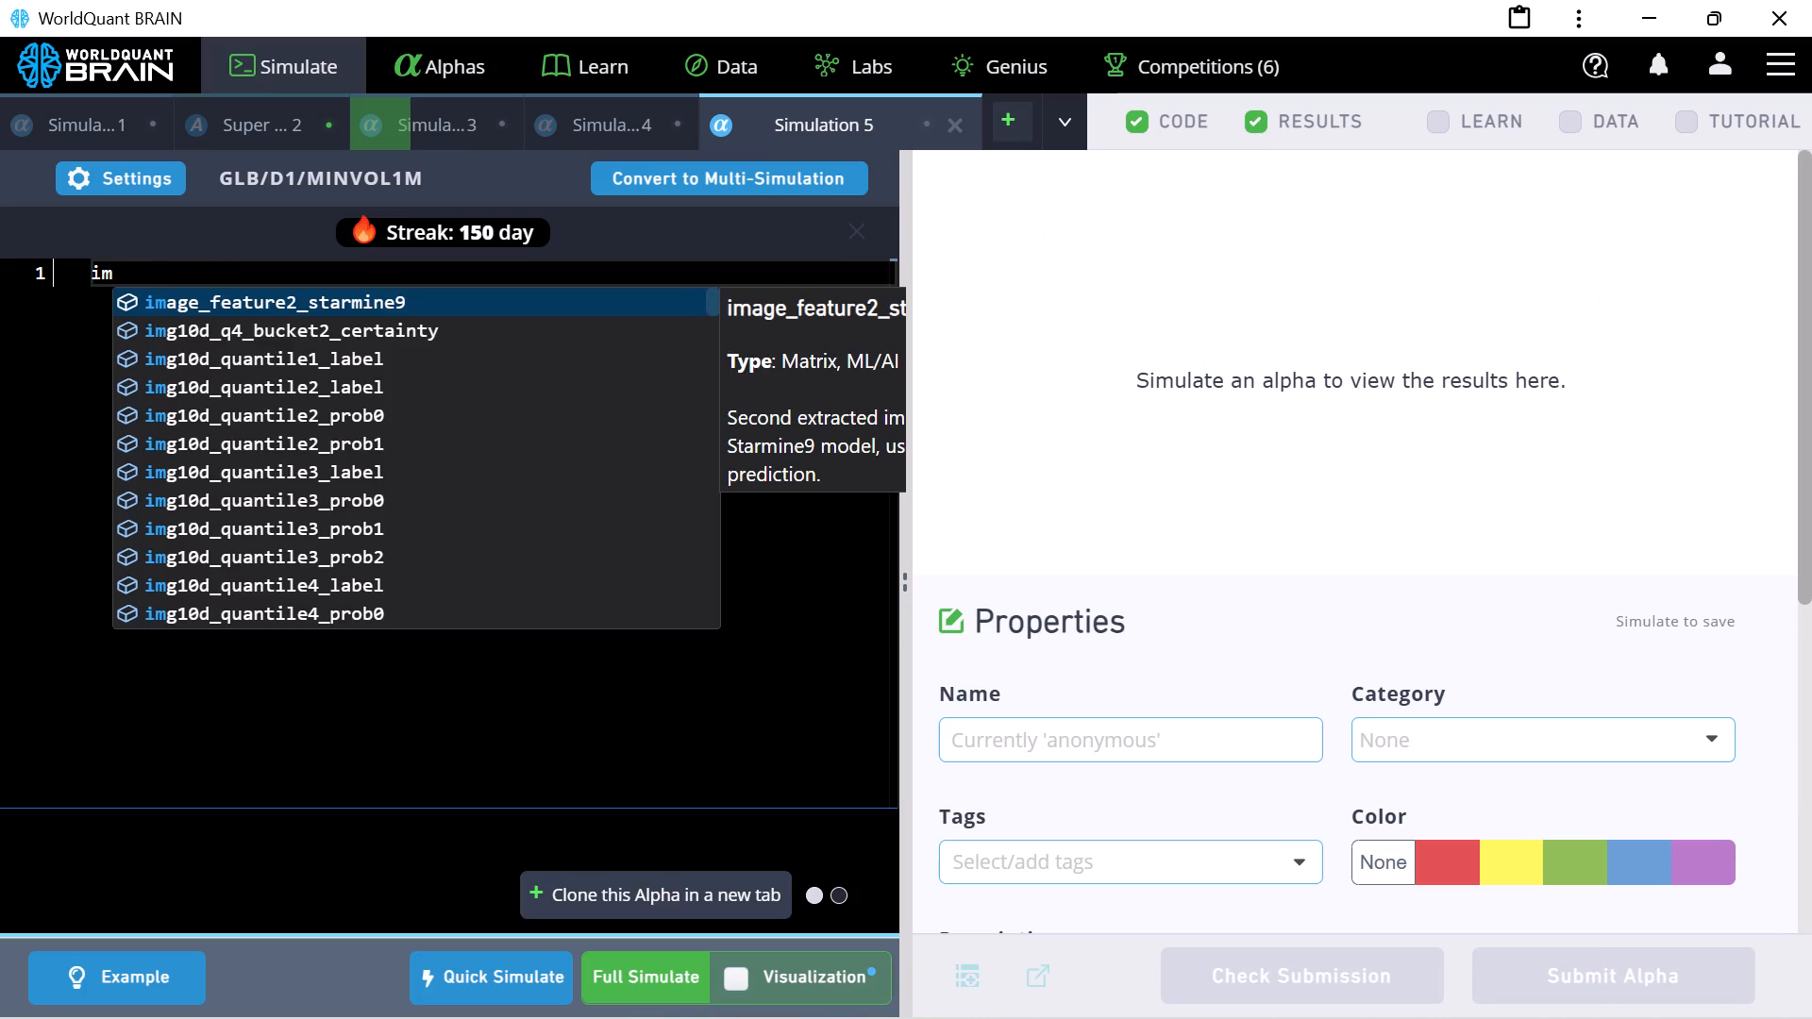
key(b)
key(a)
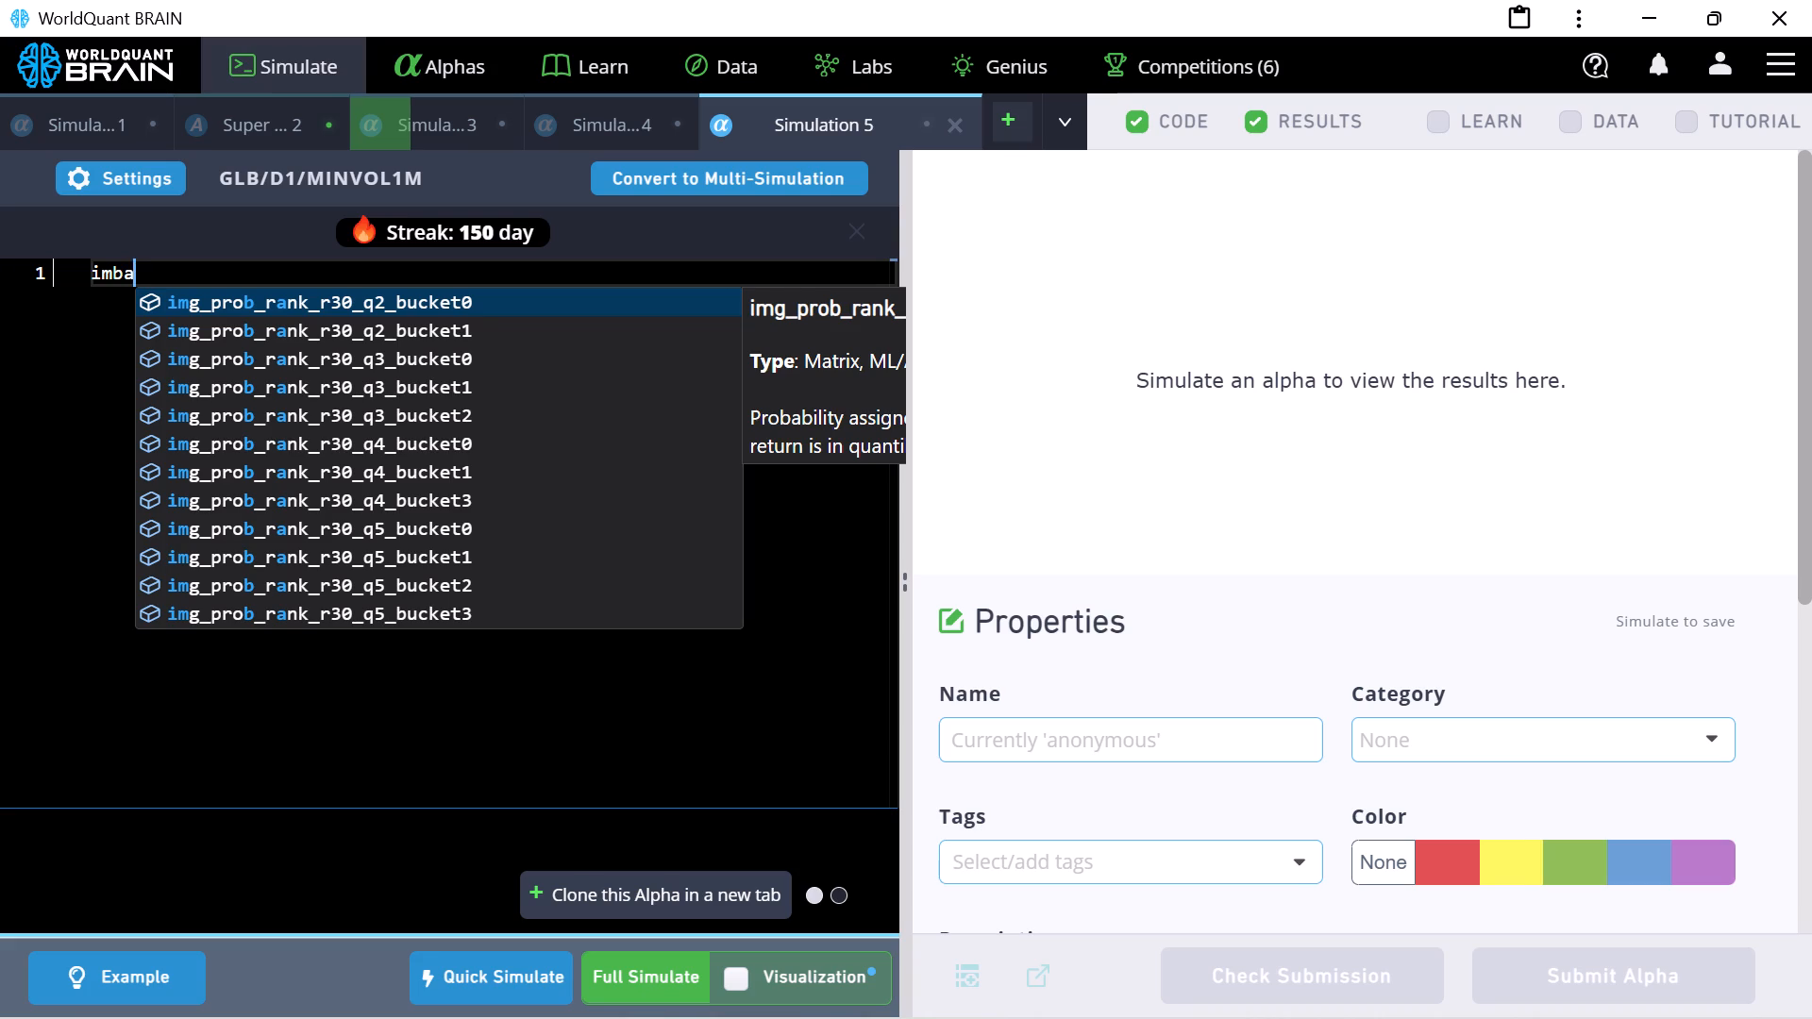
key(BackSpace)
key(BackSpace)
key(BackSpace)
key(BackSpace)
key(BackSpace)
key(BackSpace)
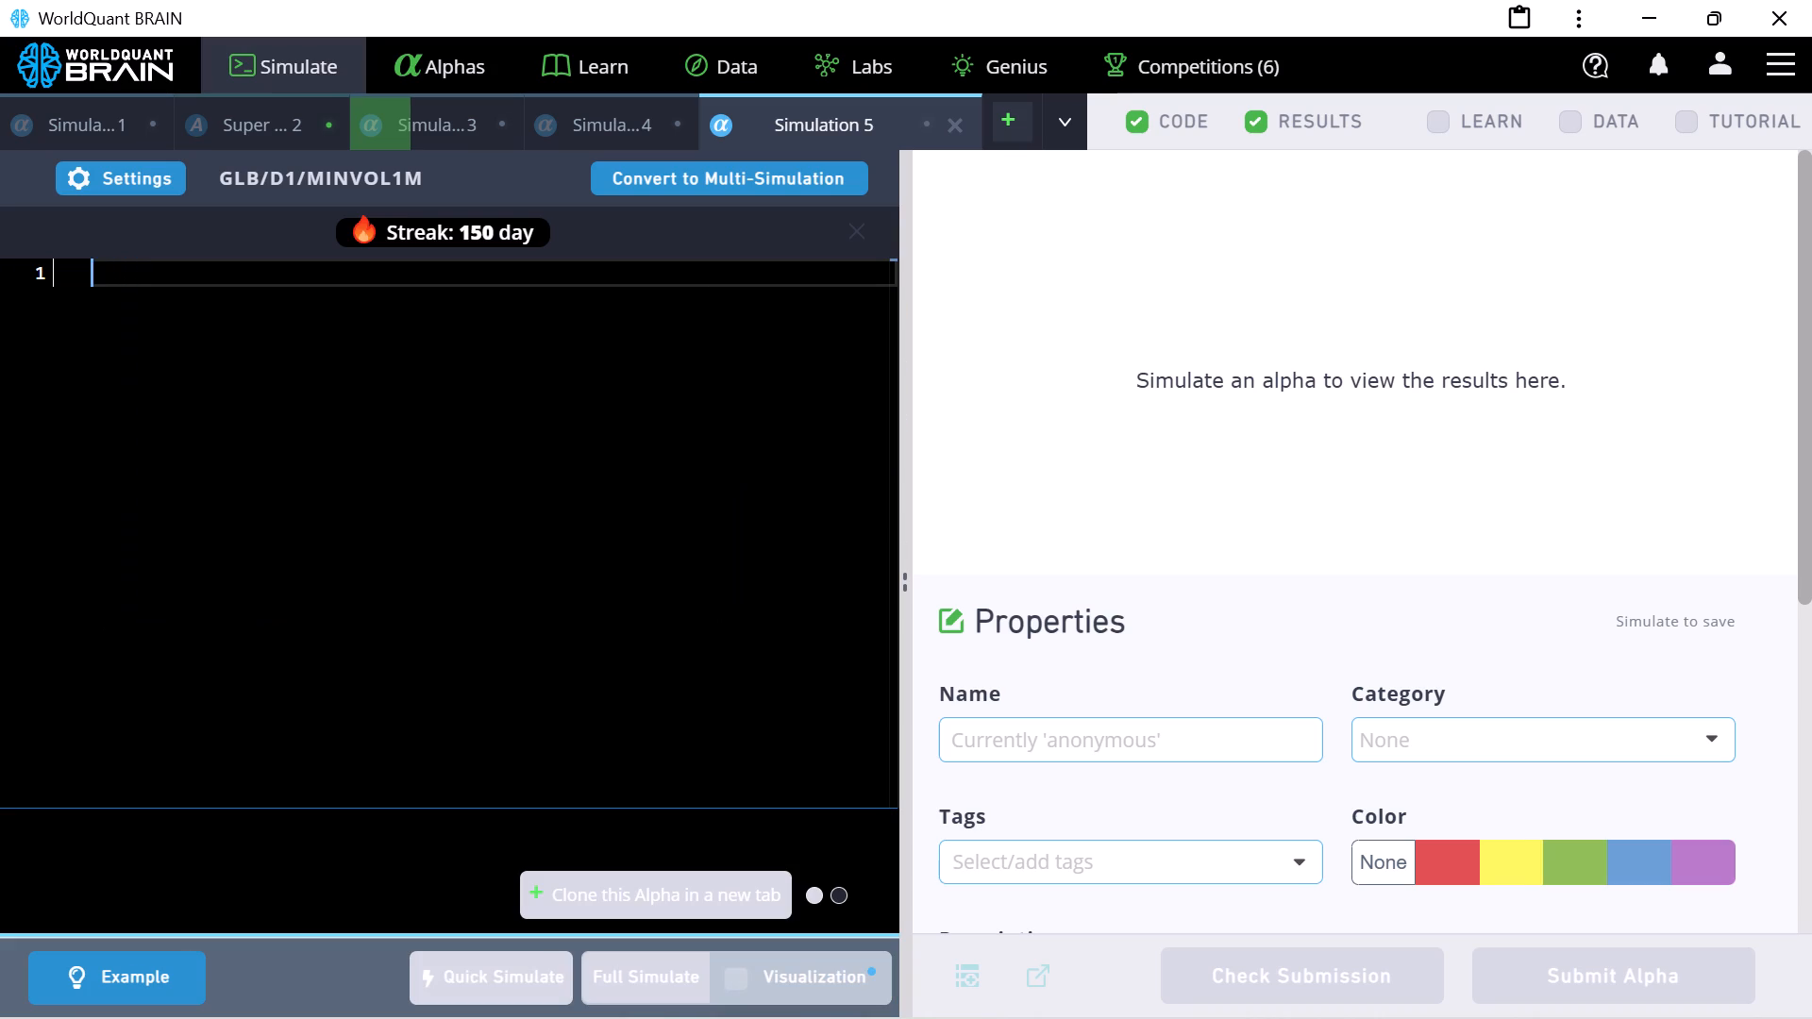
Look up the editor's field suggestions for "sector" and "sector_val", and clear the entry.
text(sector)
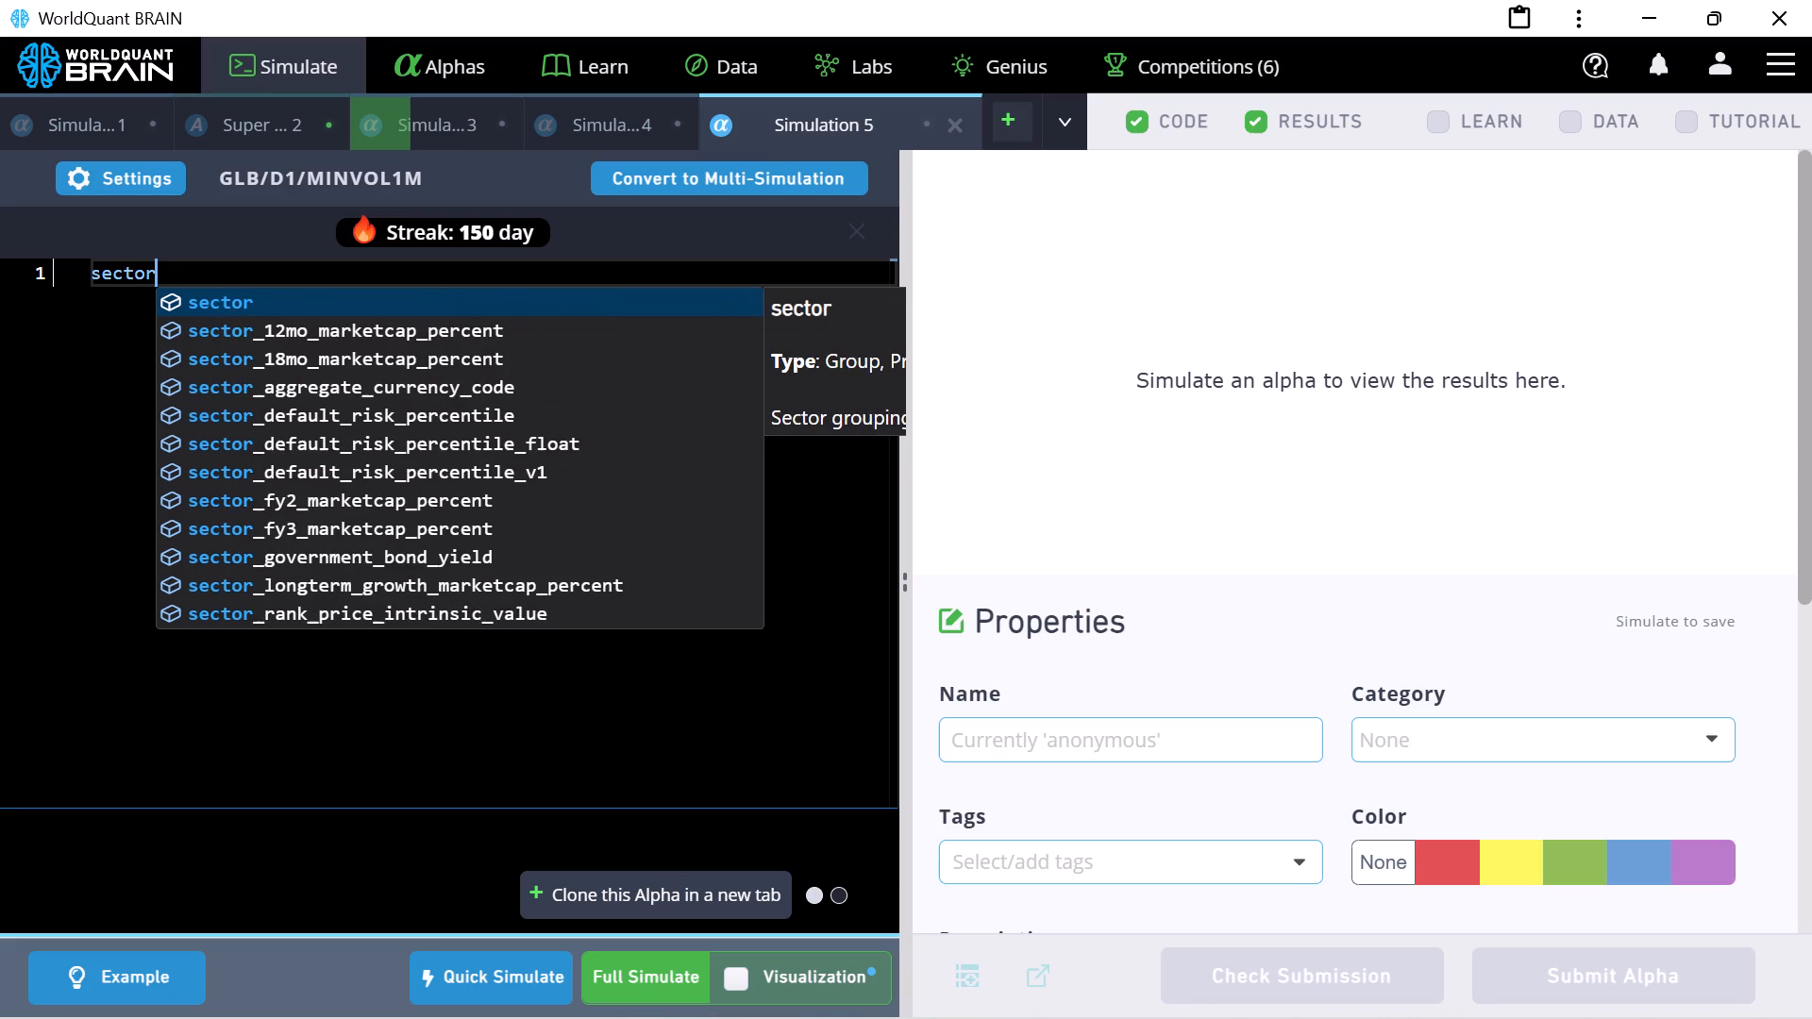
key(shift+underscore)
text(val)
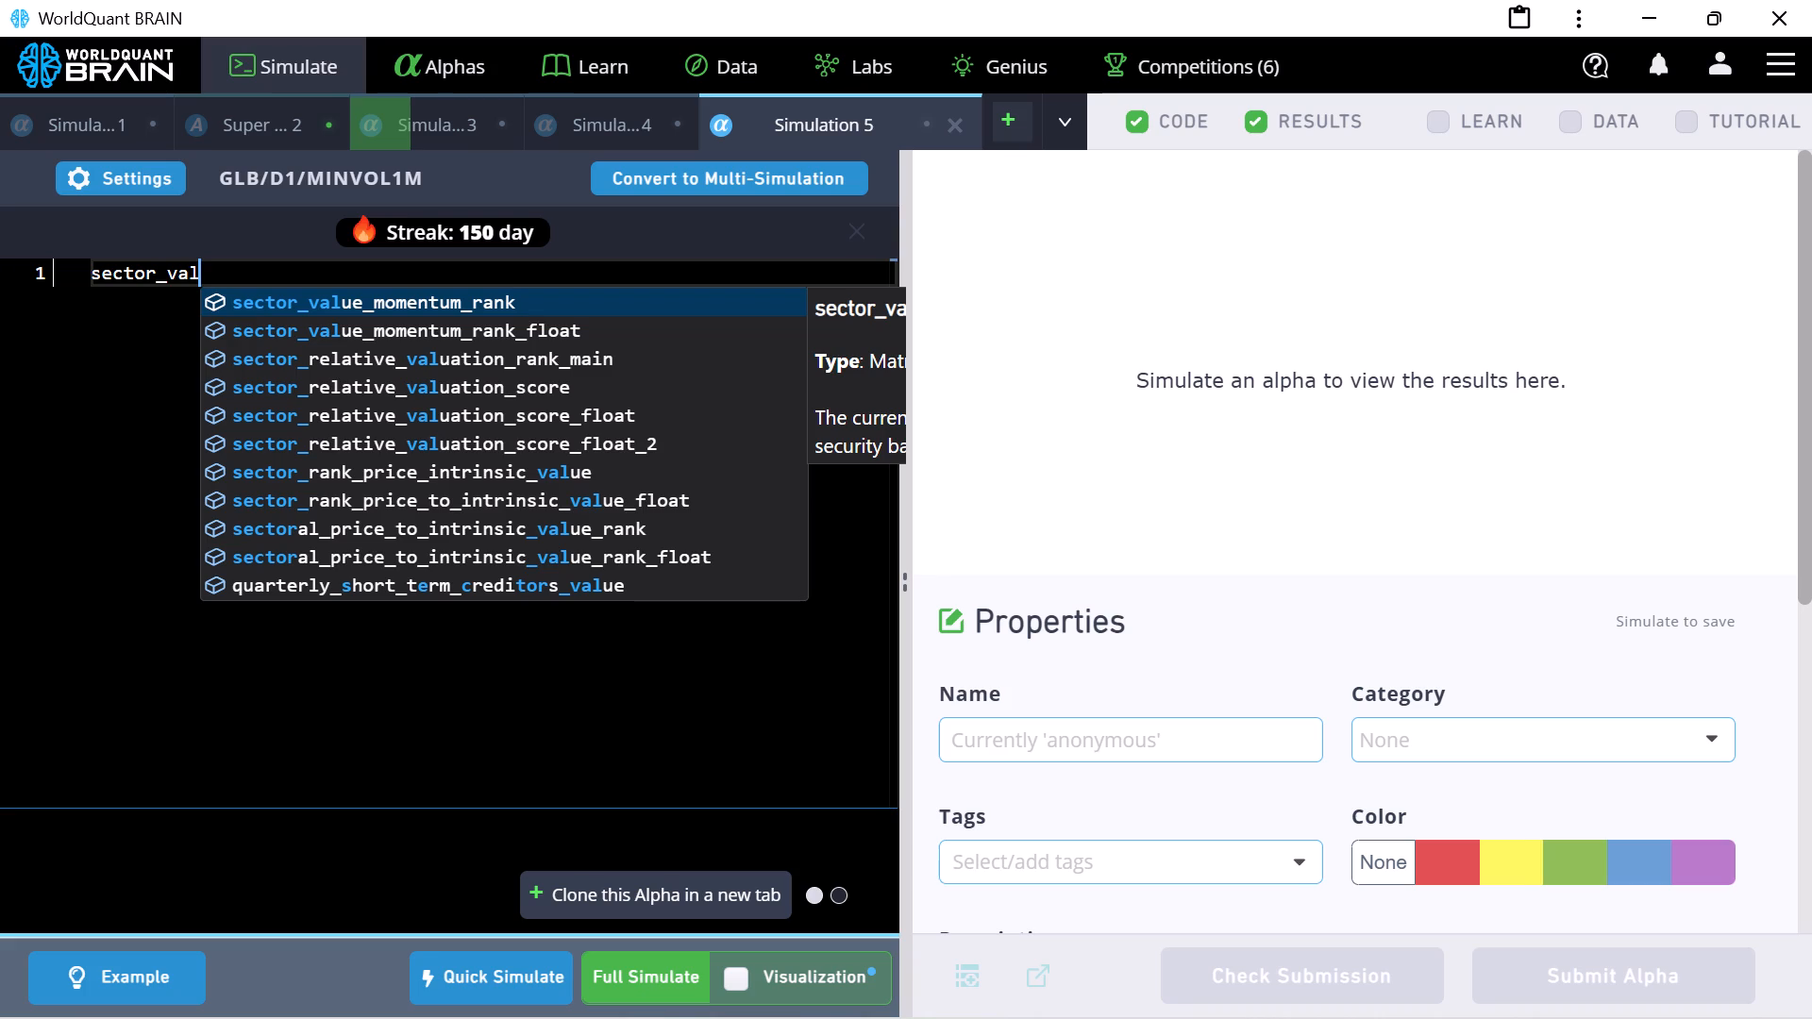
key(BackSpace)
key(BackSpace)
key(BackSpace)
key(BackSpace)
key(BackSpace)
key(BackSpace)
key(BackSpace)
key(BackSpace)
key(BackSpace)
key(BackSpace)
key(BackSpace)
key(BackSpace)
key(BackSpace)
key(BackSpace)
key(BackSpace)
key(BackSpace)
key(BackSpace)
key(BackSpace)
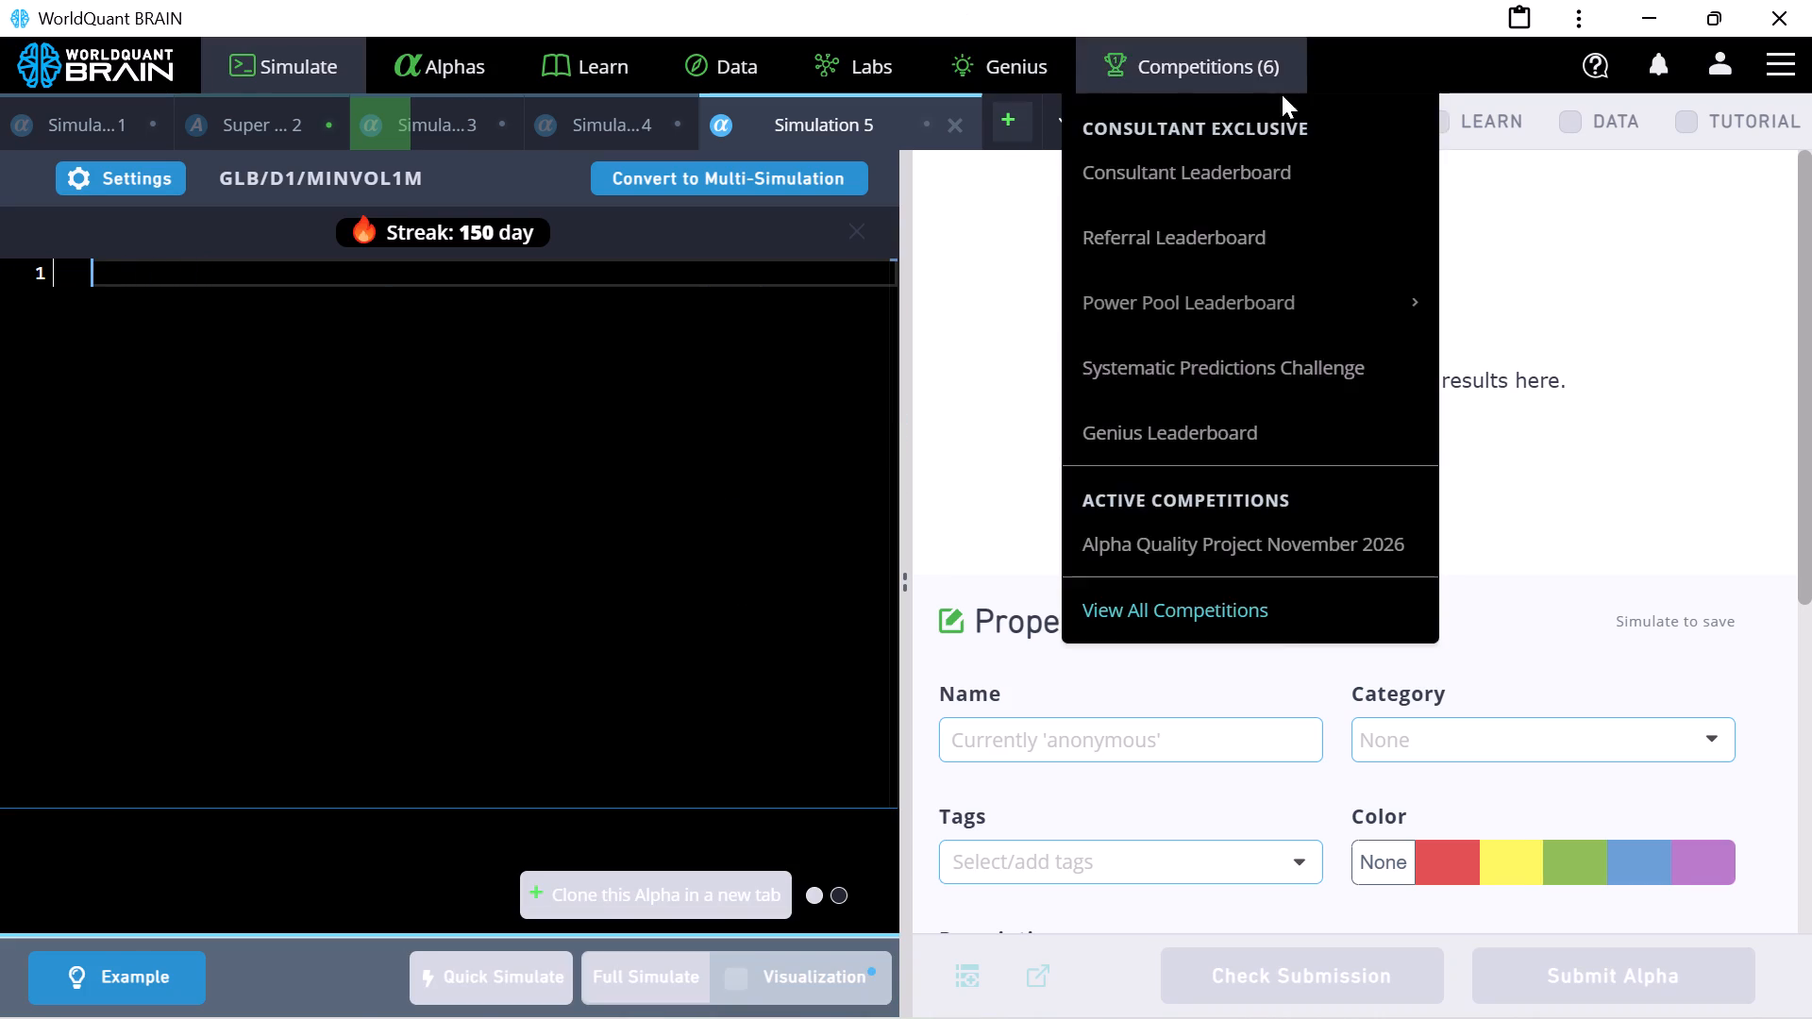
Show the data explorer beside the code and search the GLB MINVOL1M data for "model".
click(1565, 128)
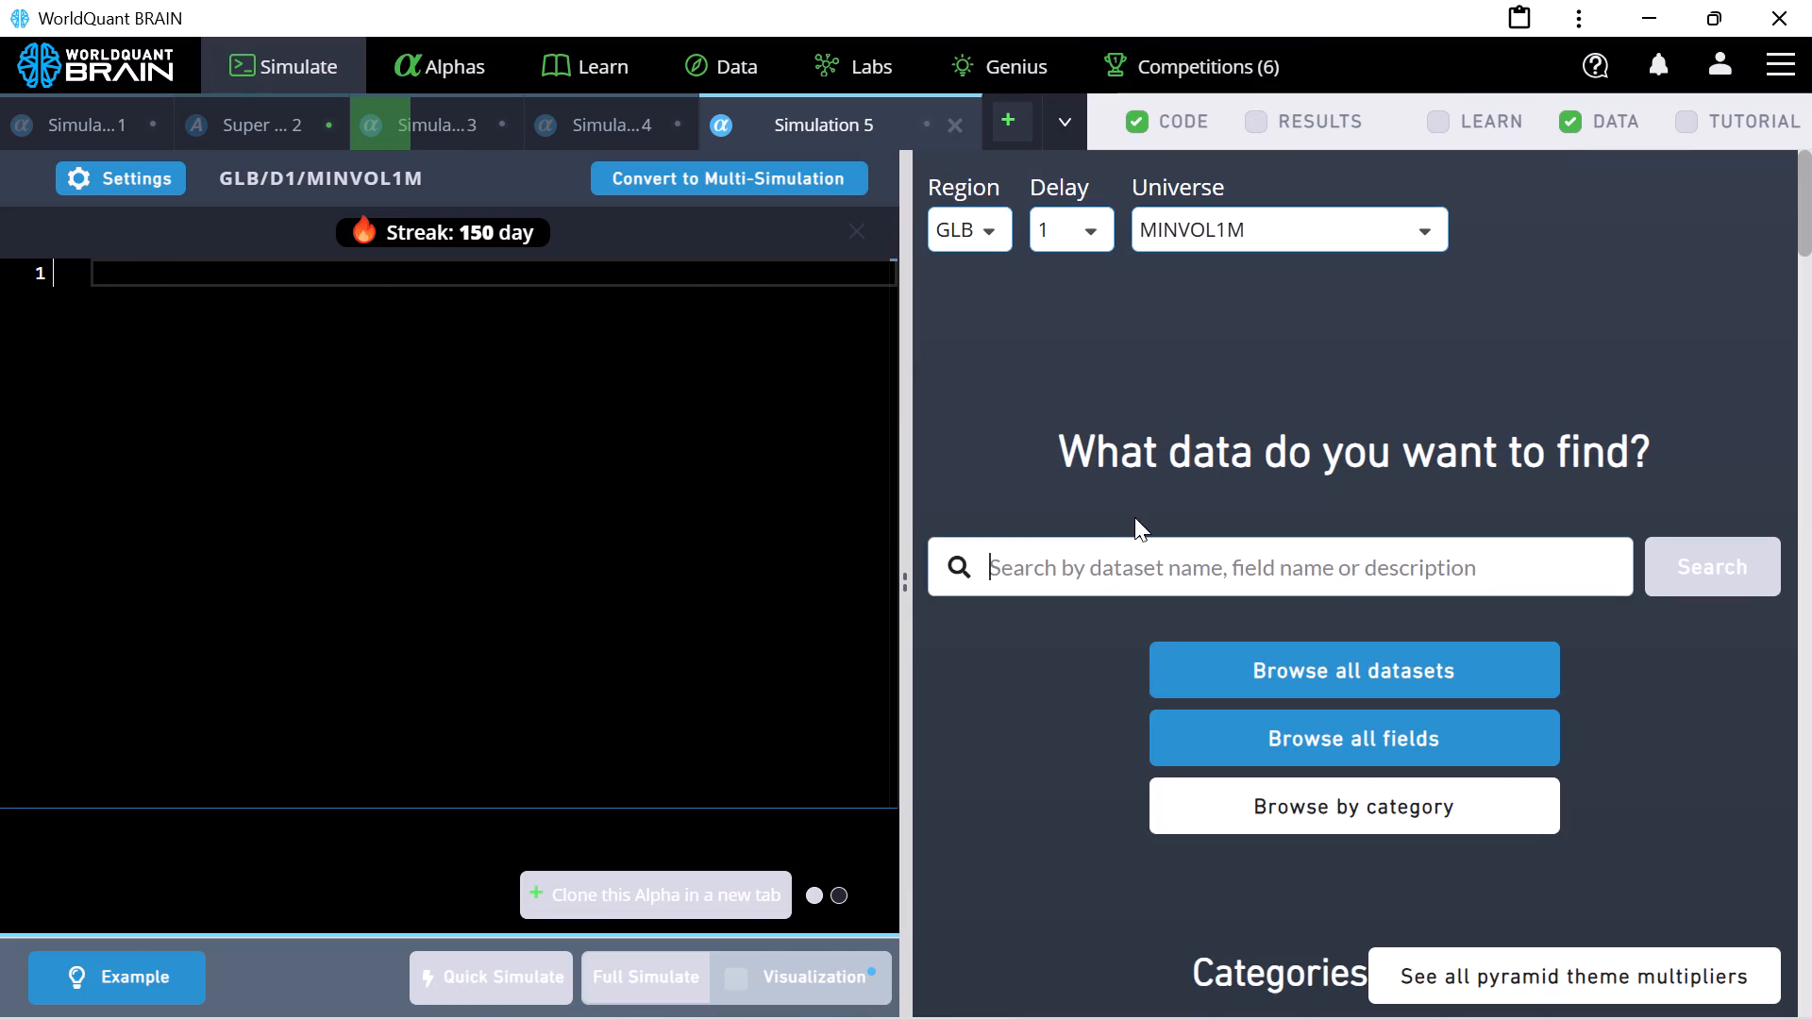
click(1067, 575)
text(model)
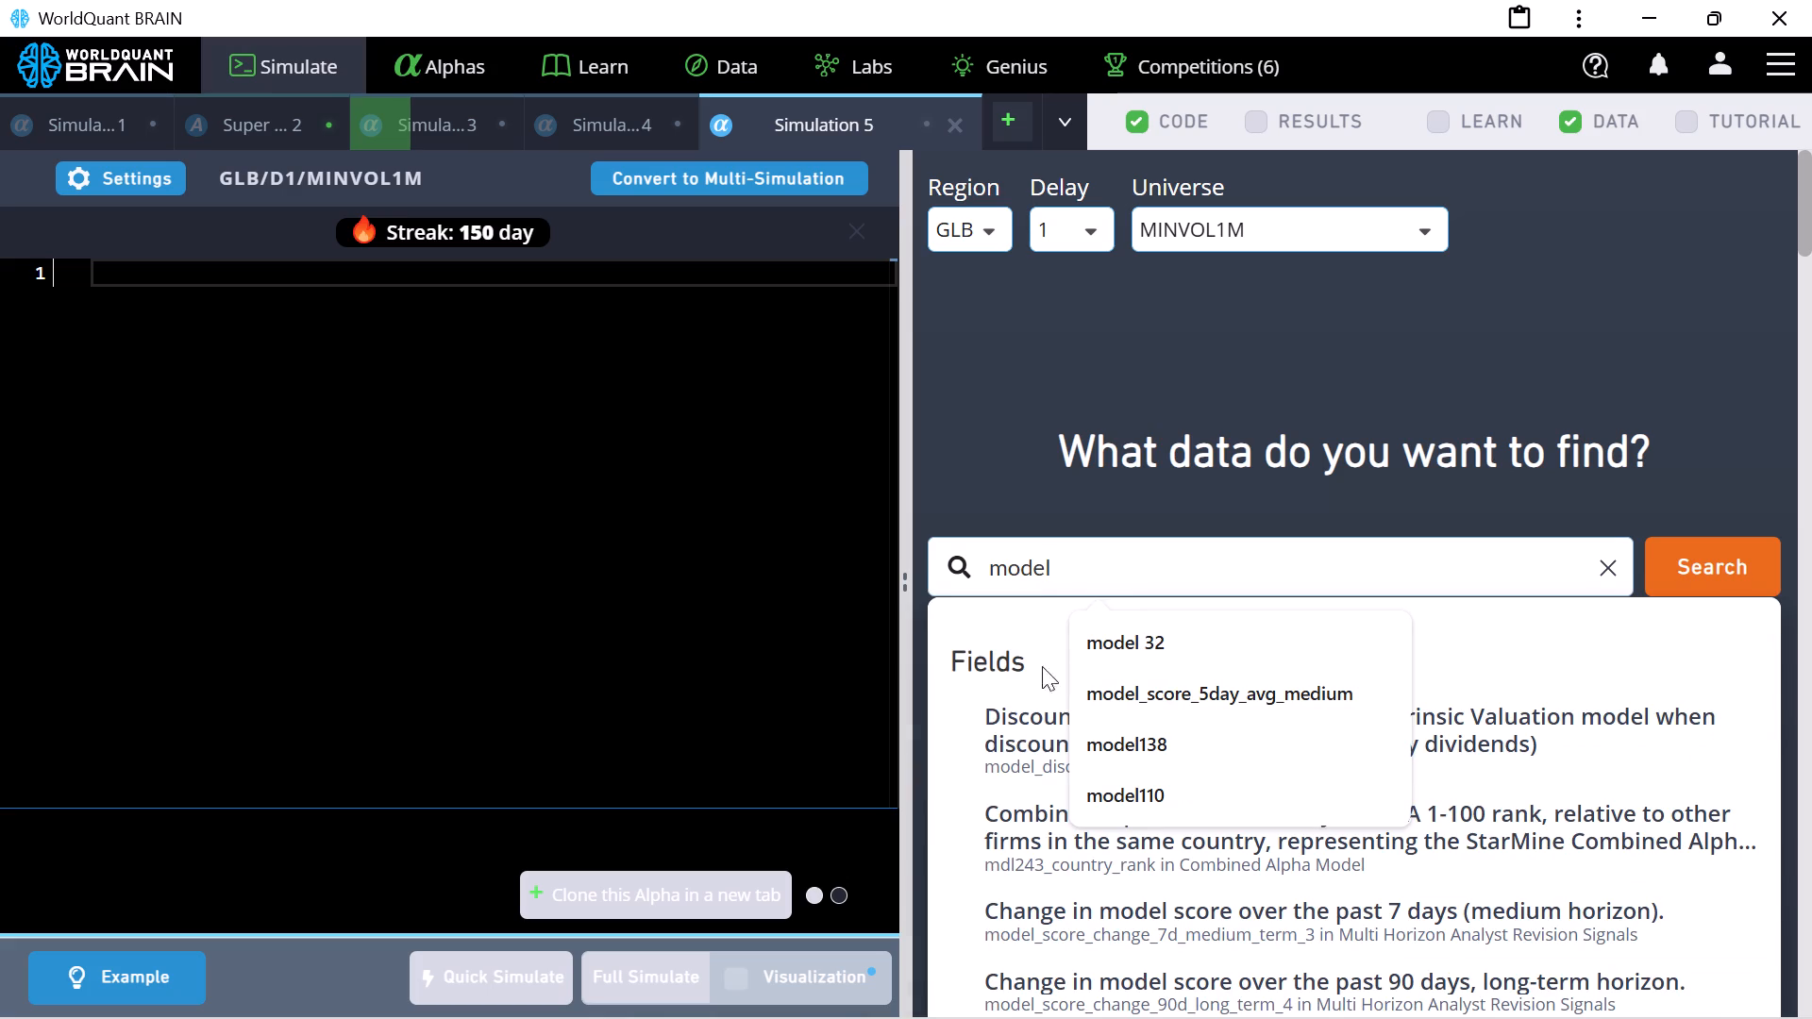
key(Return)
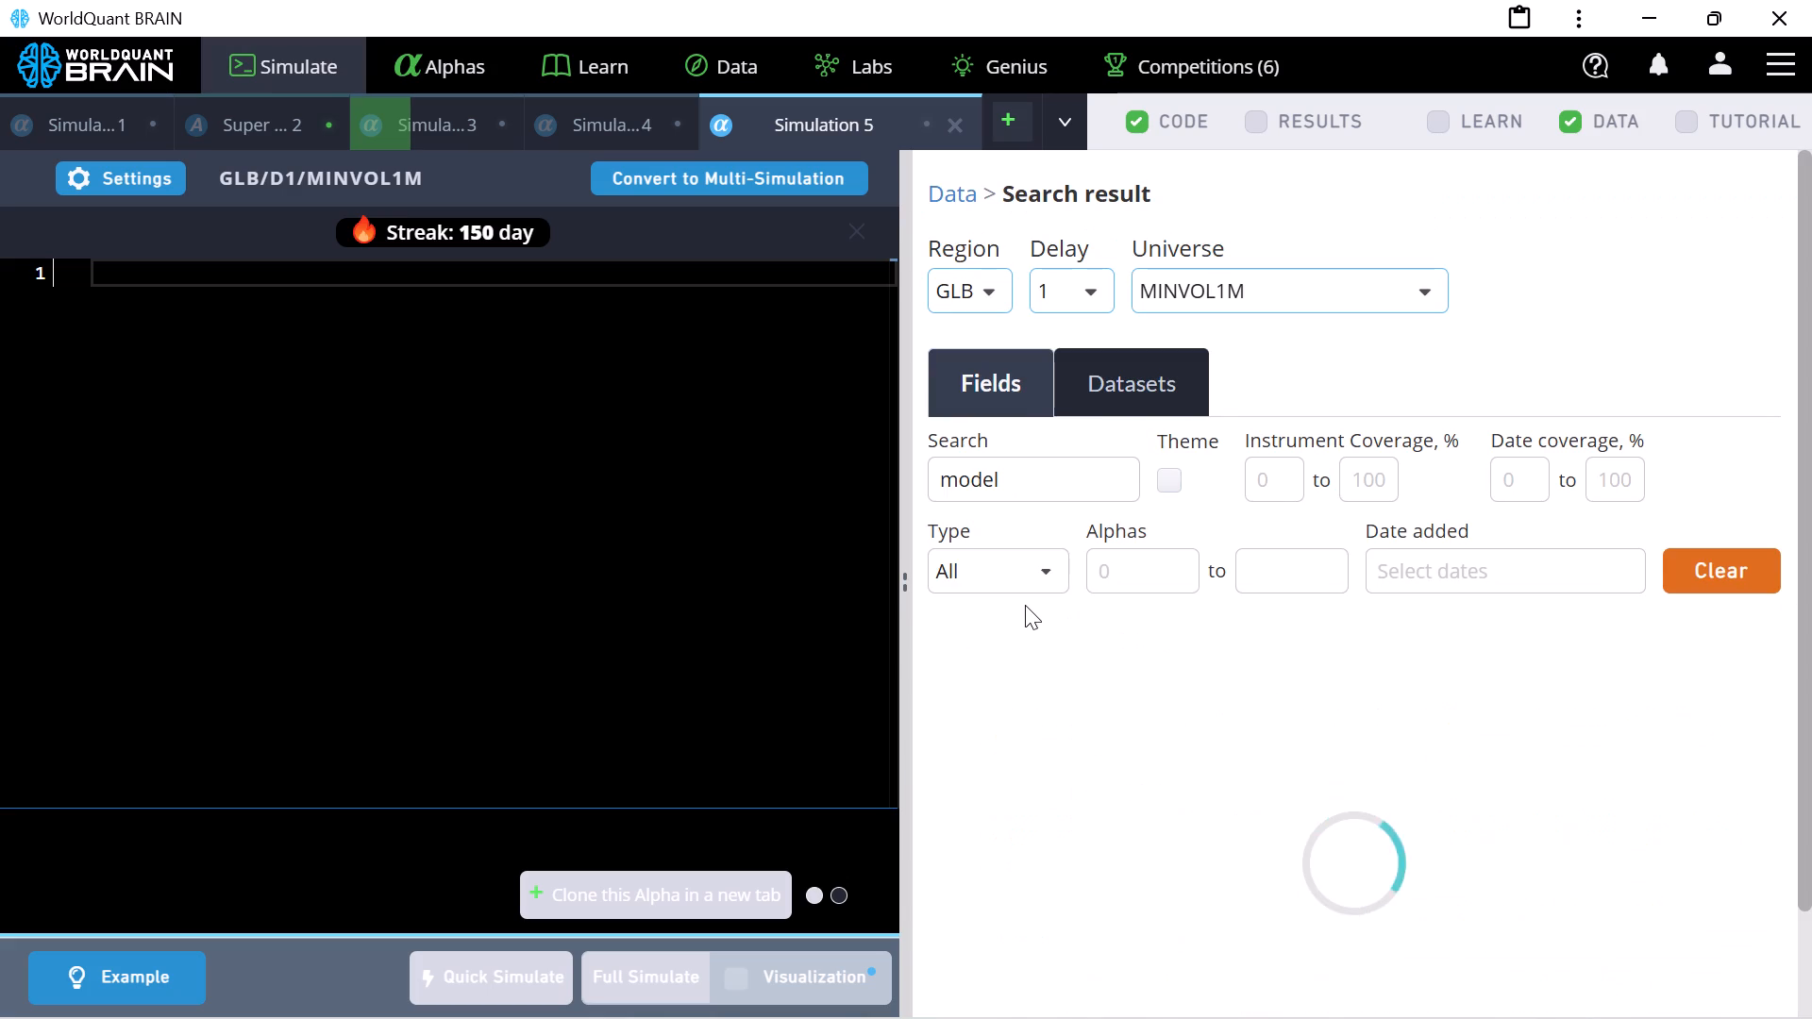
Look through the matching fields and open the Big data and machine learning based model dataset.
scroll(1025, 605, down, 2)
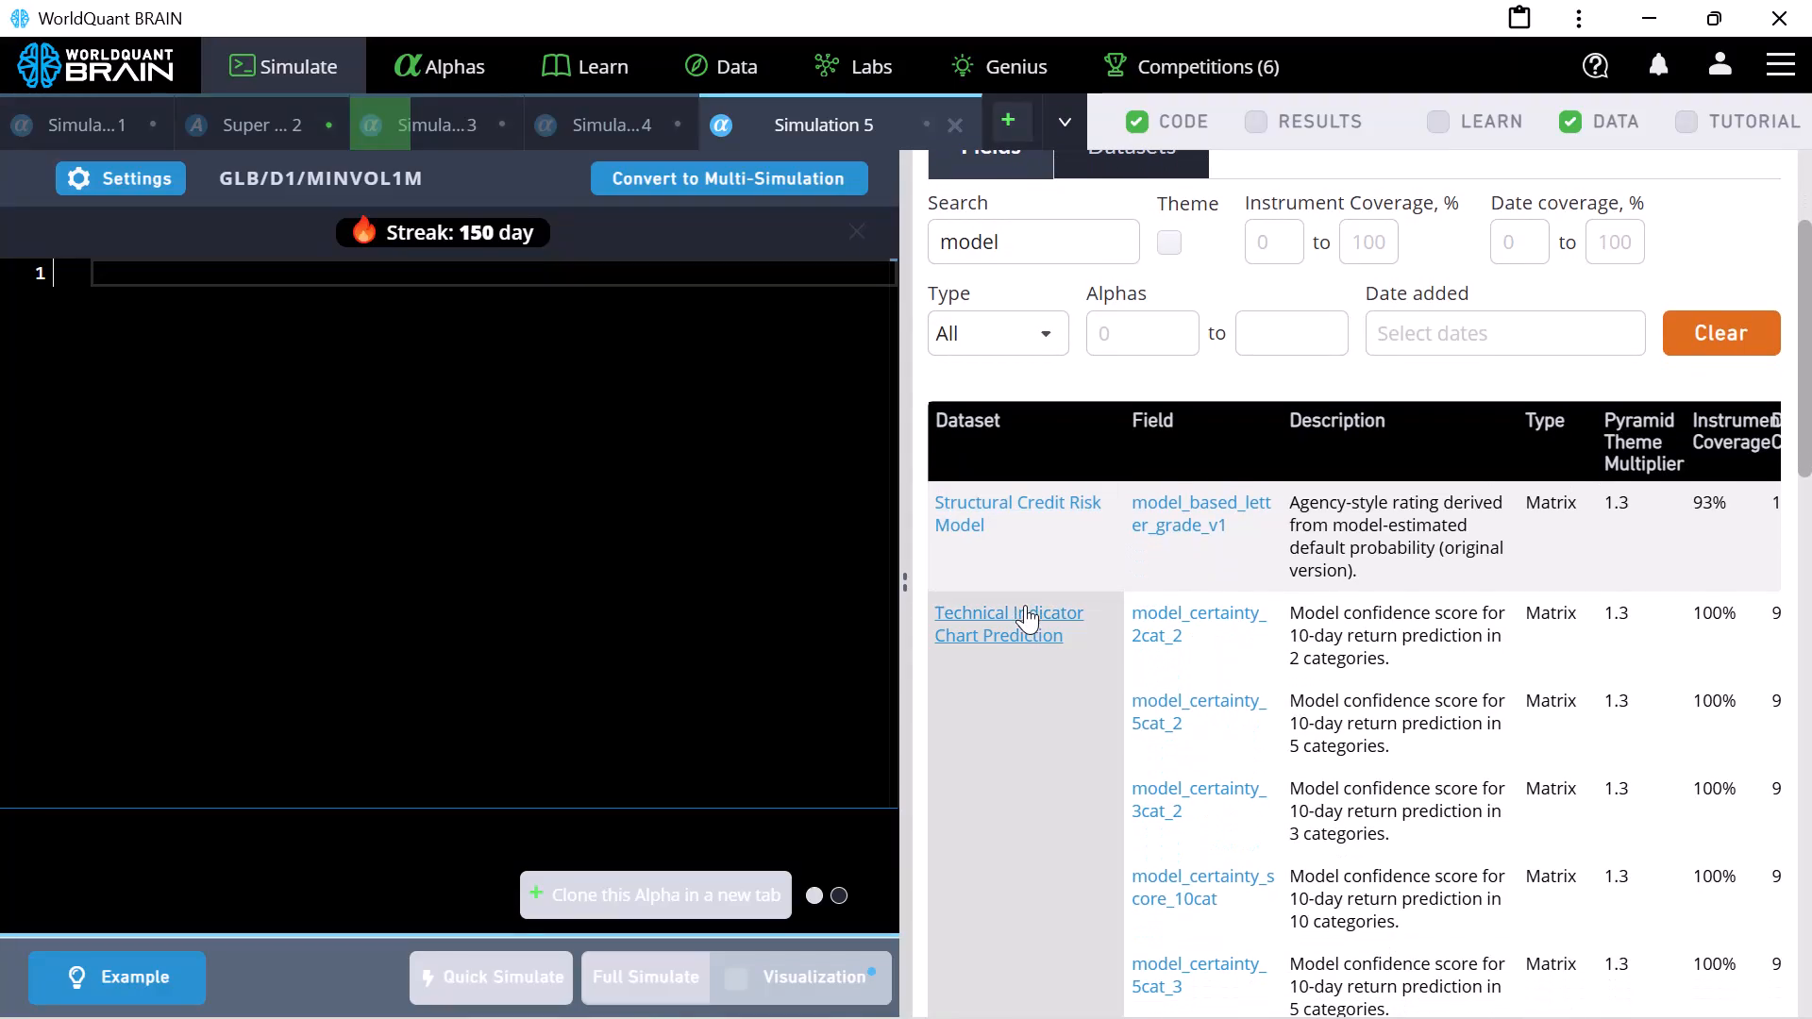
scroll(1072, 539, down, 4)
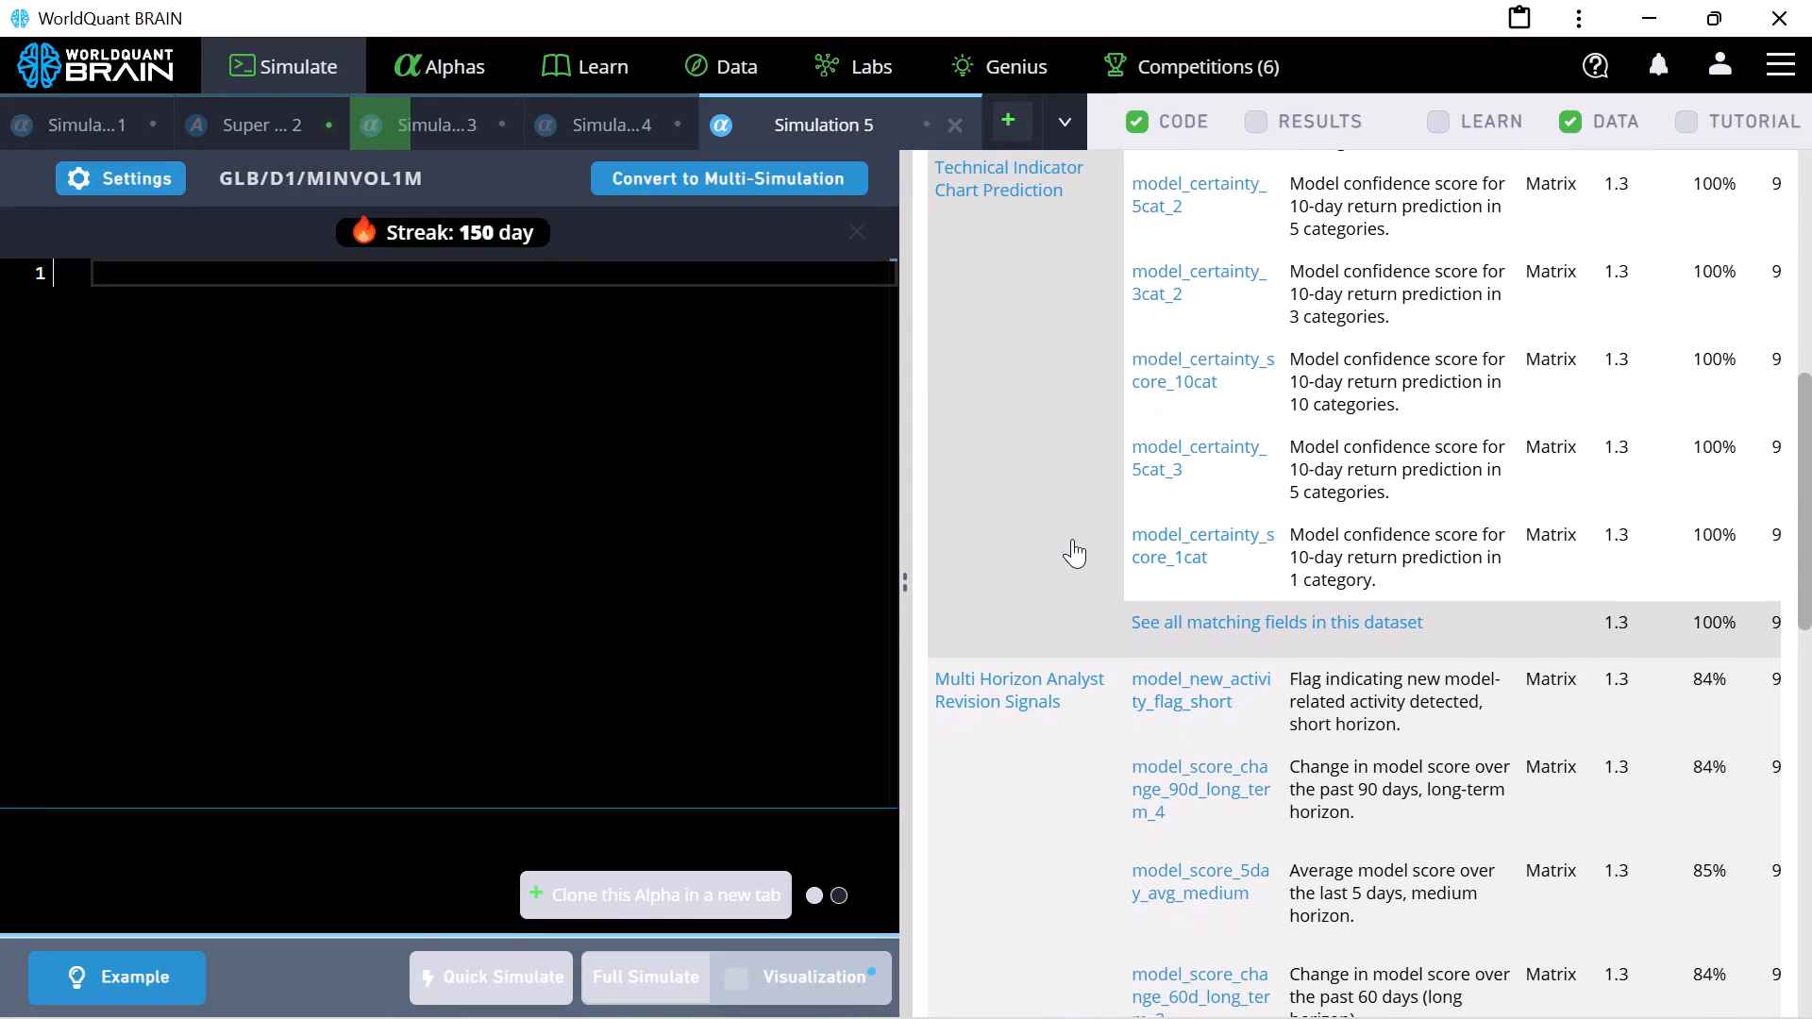
scroll(1072, 539, down, 5)
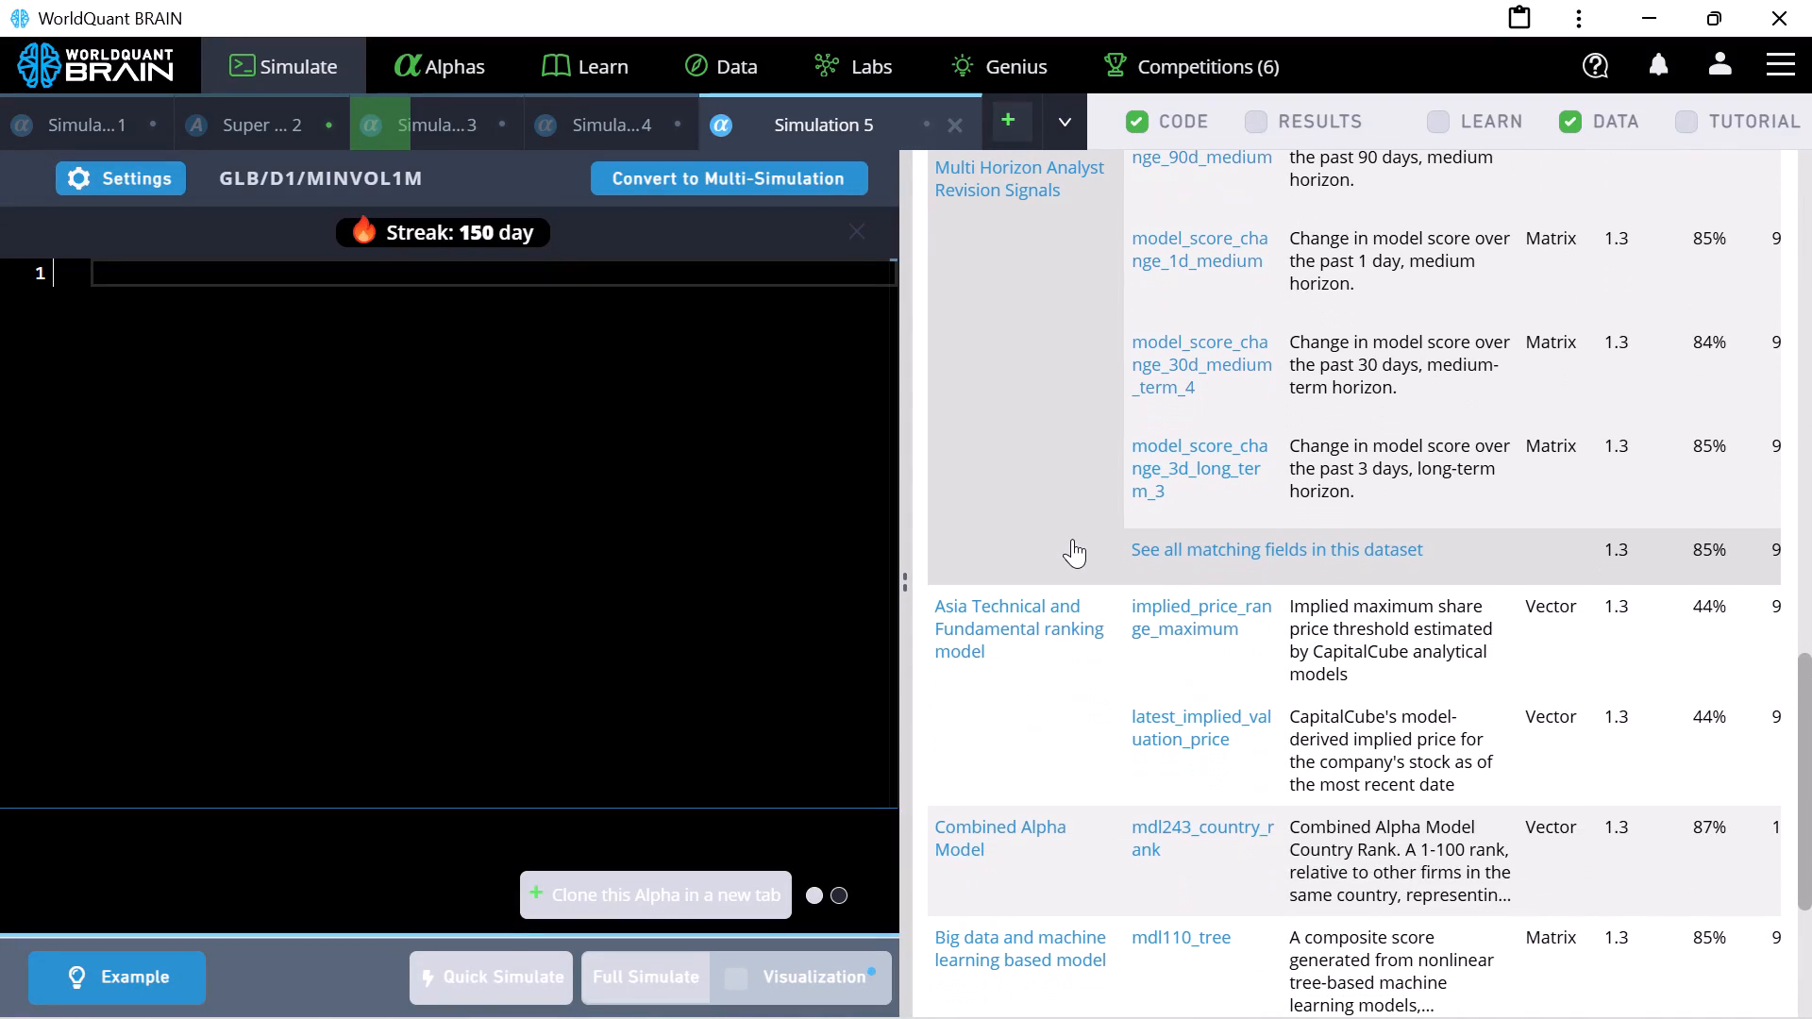
scroll(1072, 539, down, 4)
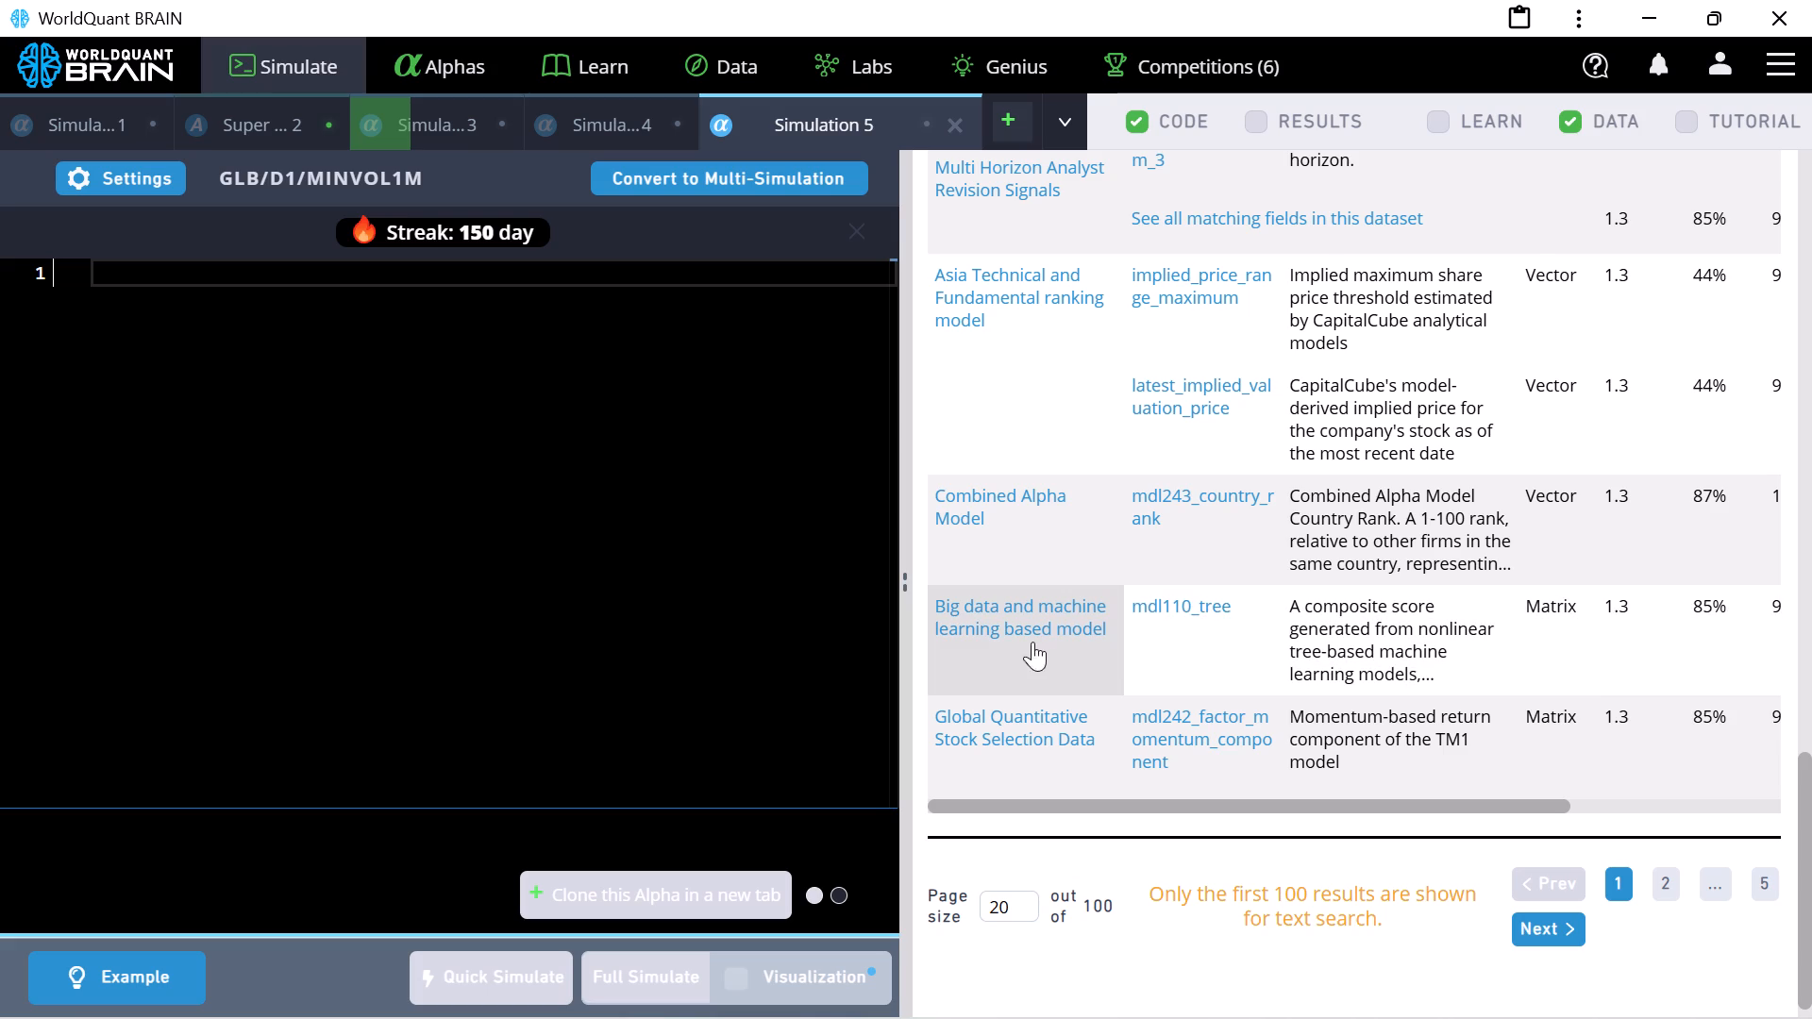
click(988, 625)
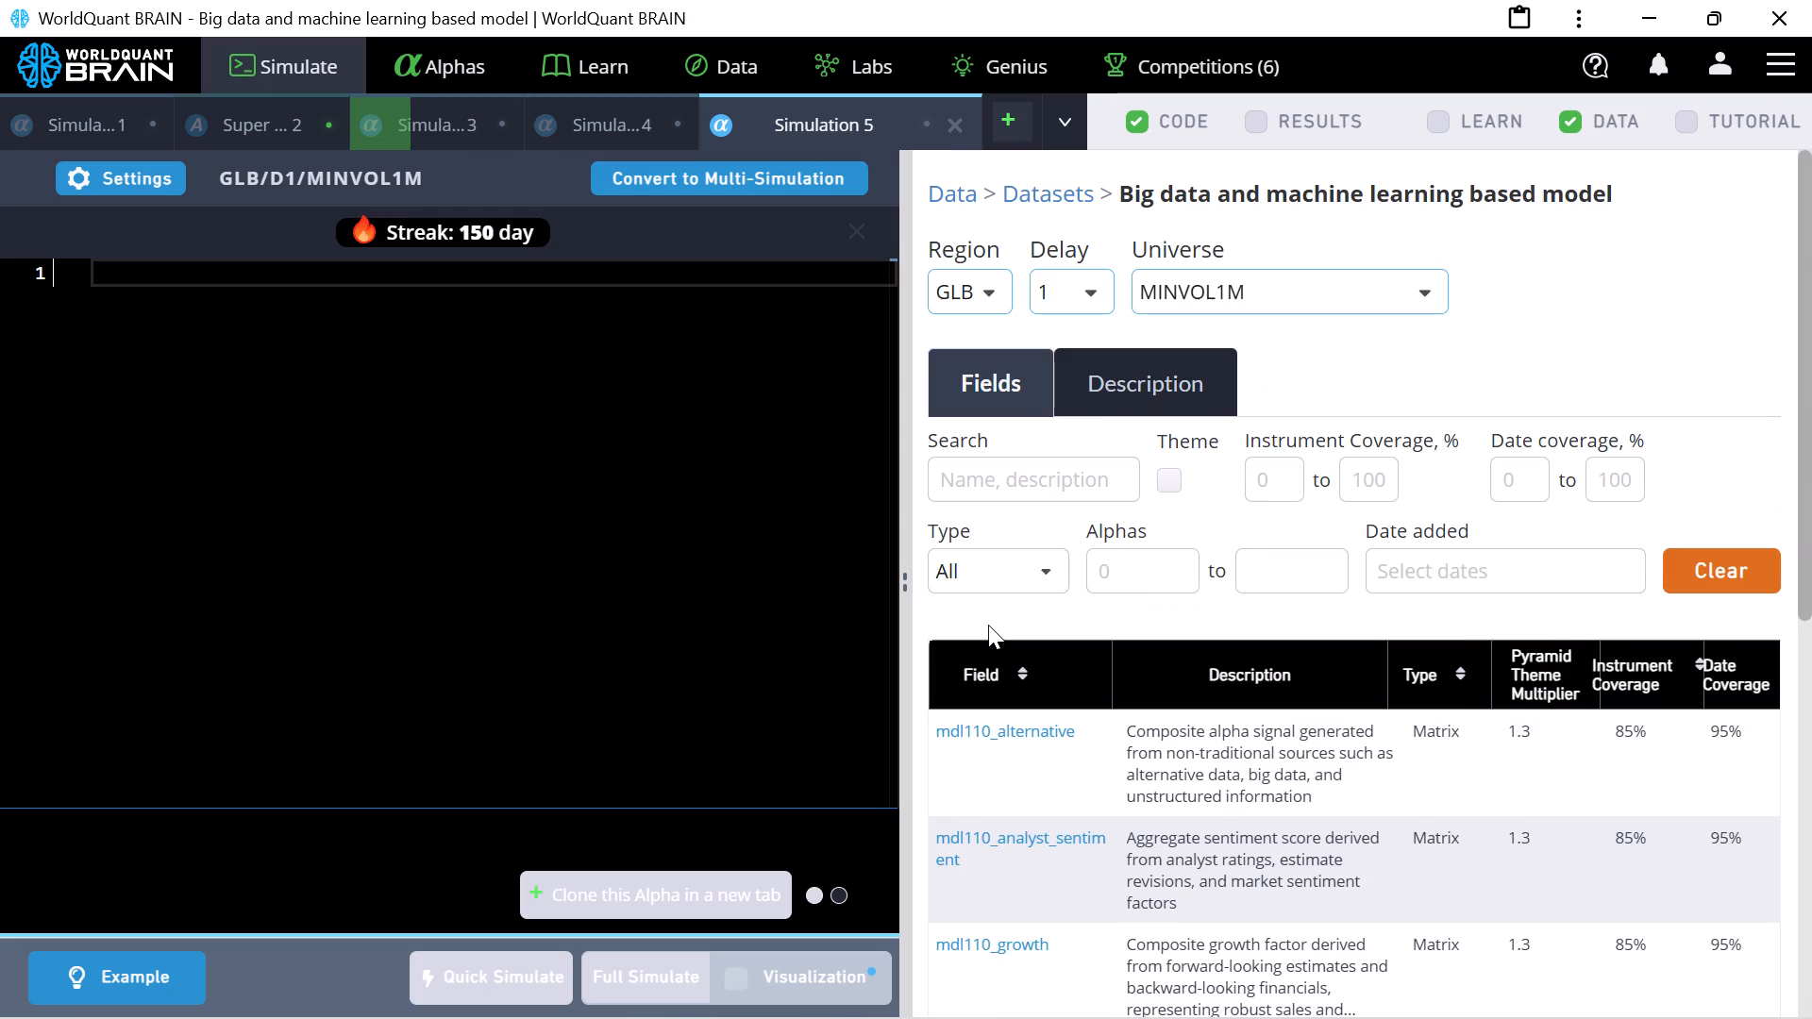
Copy the mdl110_price_momentum_reversal field into Simulation 5's empty code and run a full simulation.
scroll(988, 625, down, 2)
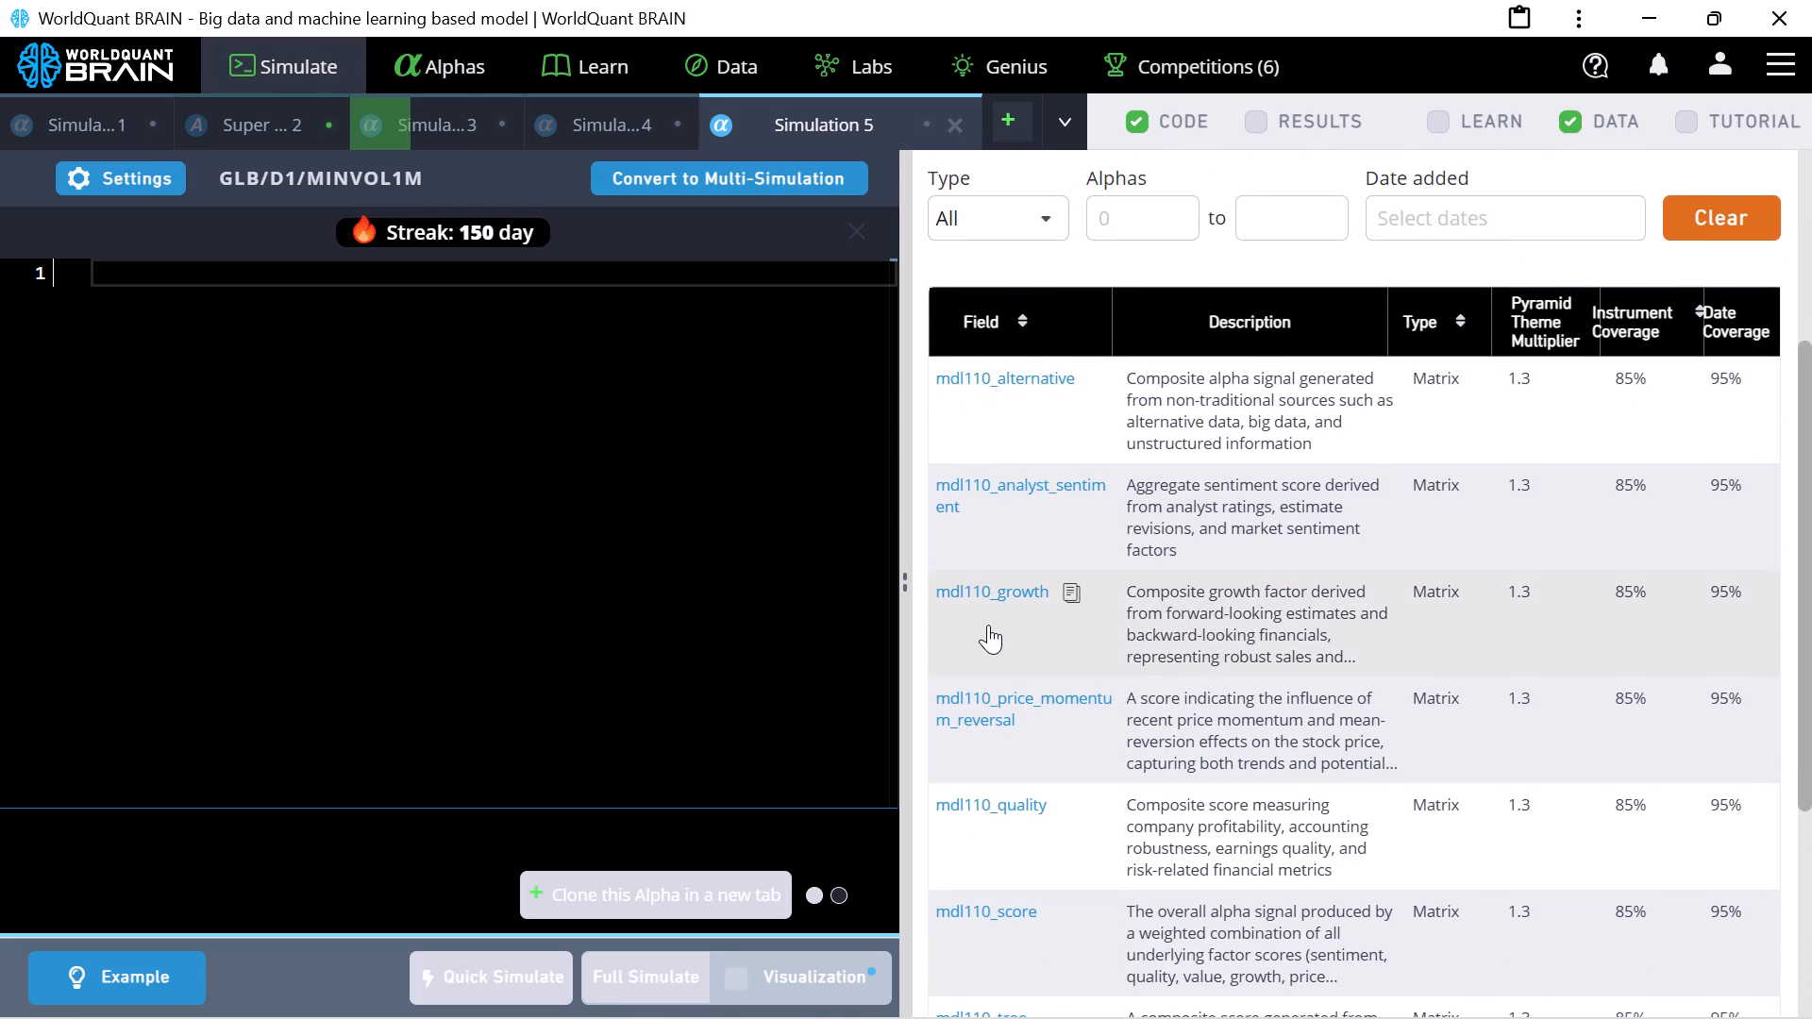
scroll(1045, 744, down, 1)
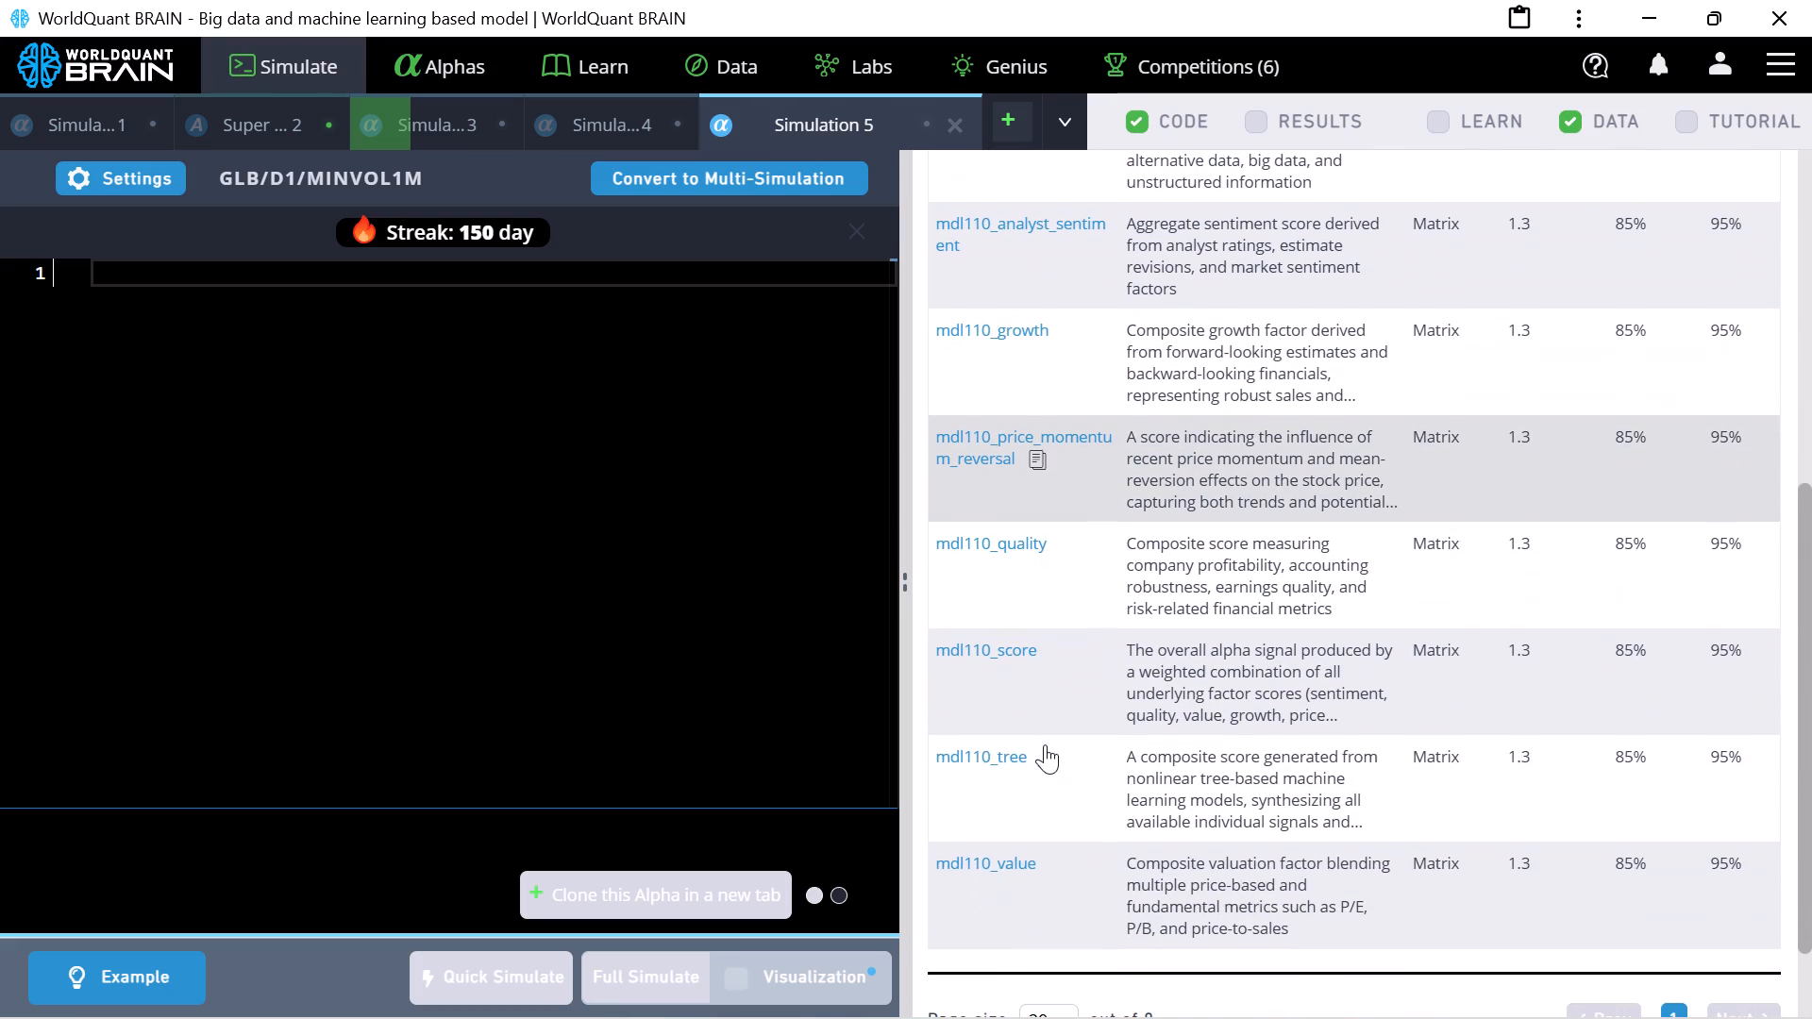
scroll(1045, 744, down, 3)
scroll(1045, 744, up, 4)
scroll(1045, 744, down, 2)
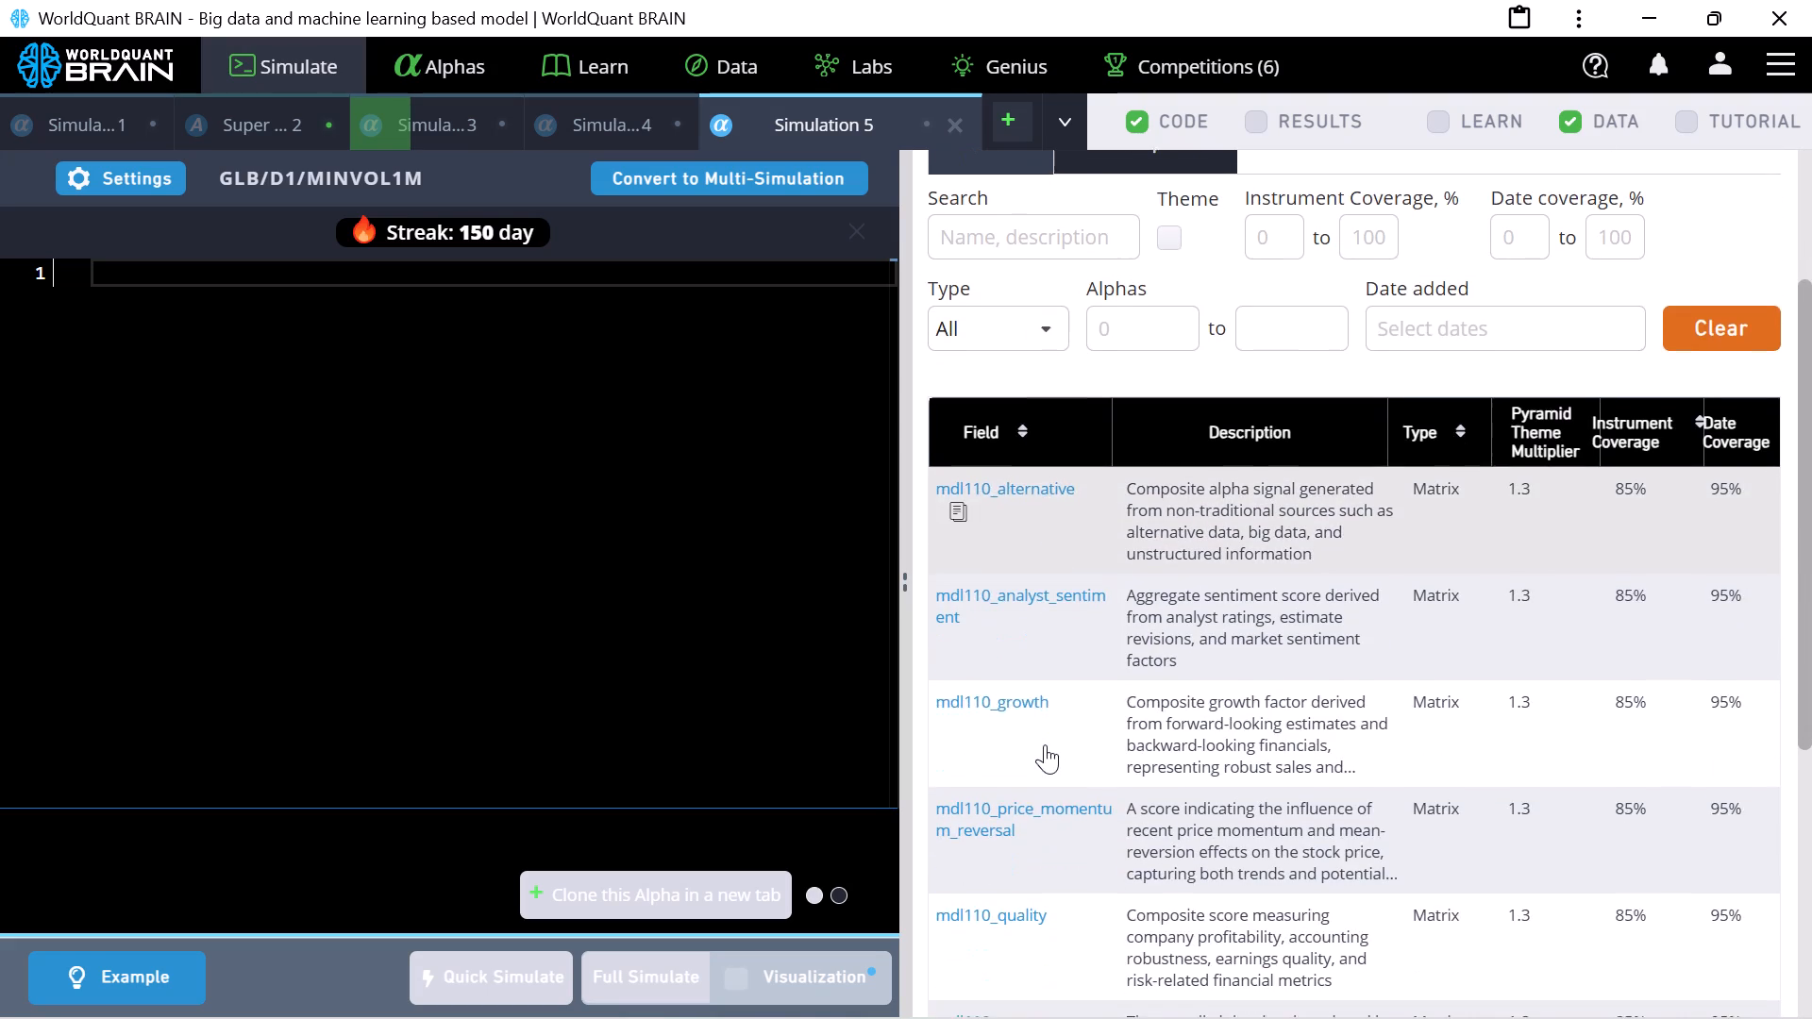
scroll(1045, 744, down, 1)
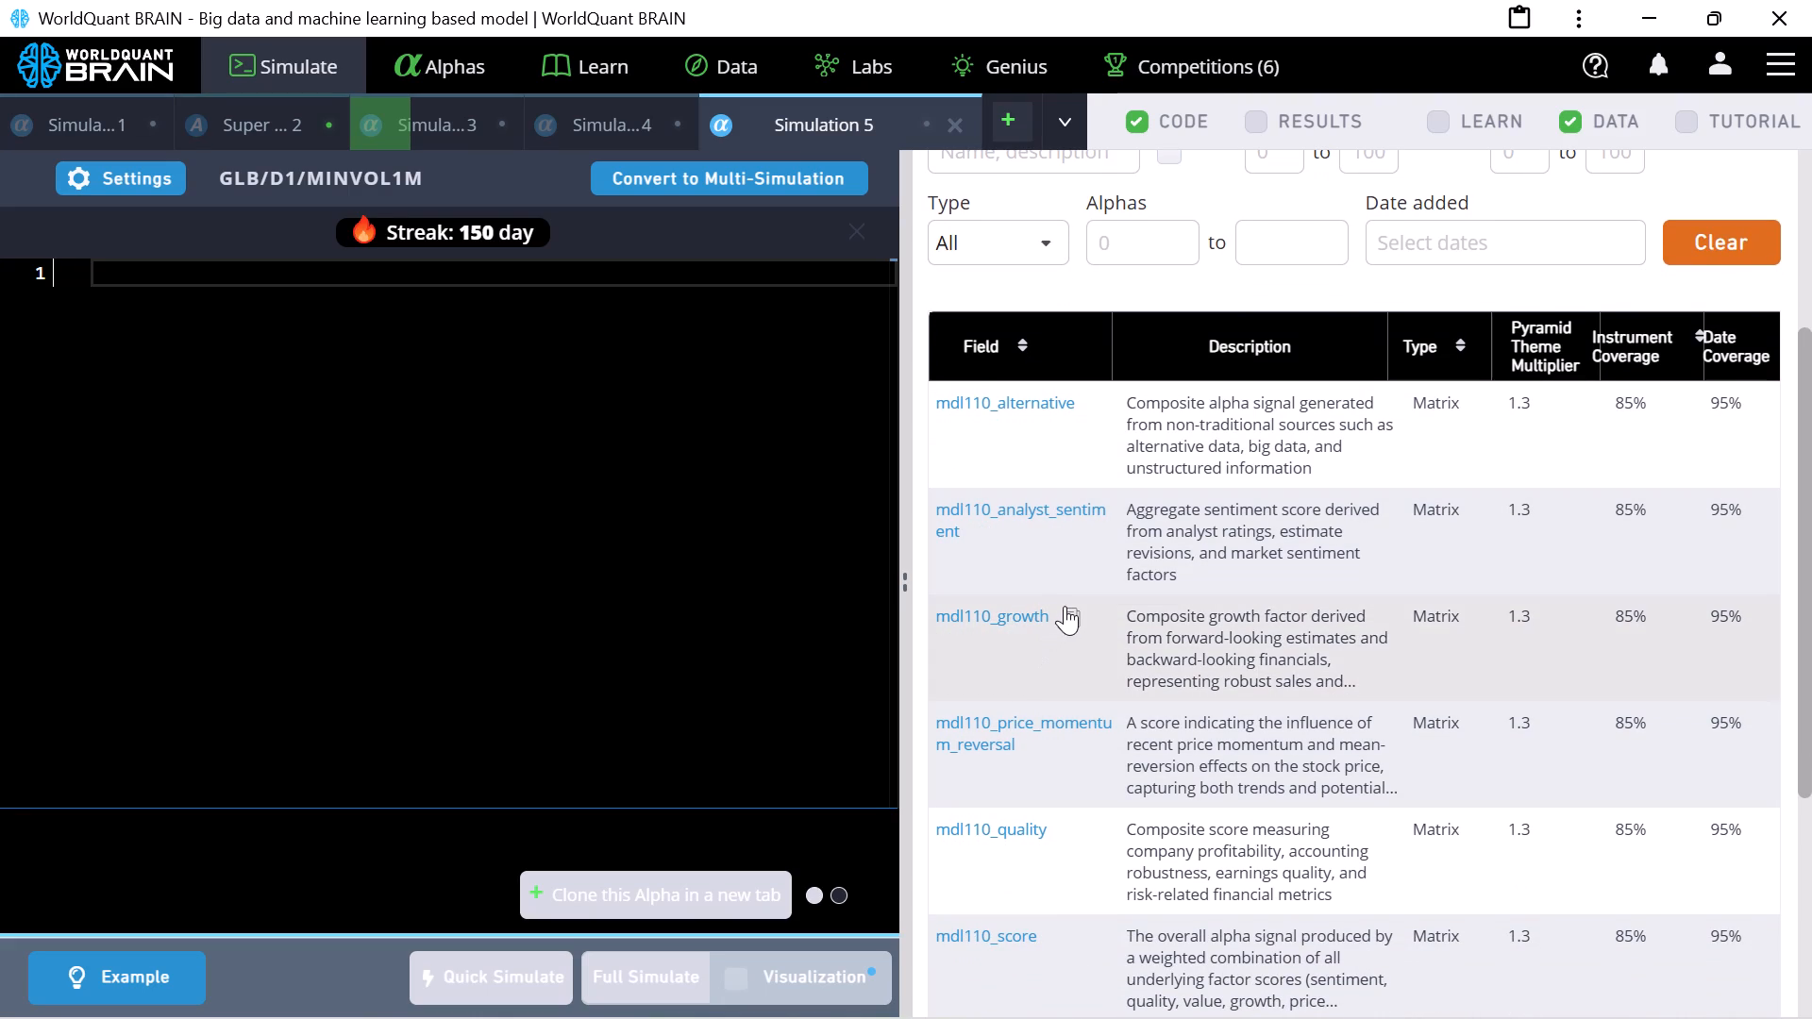
click(1040, 746)
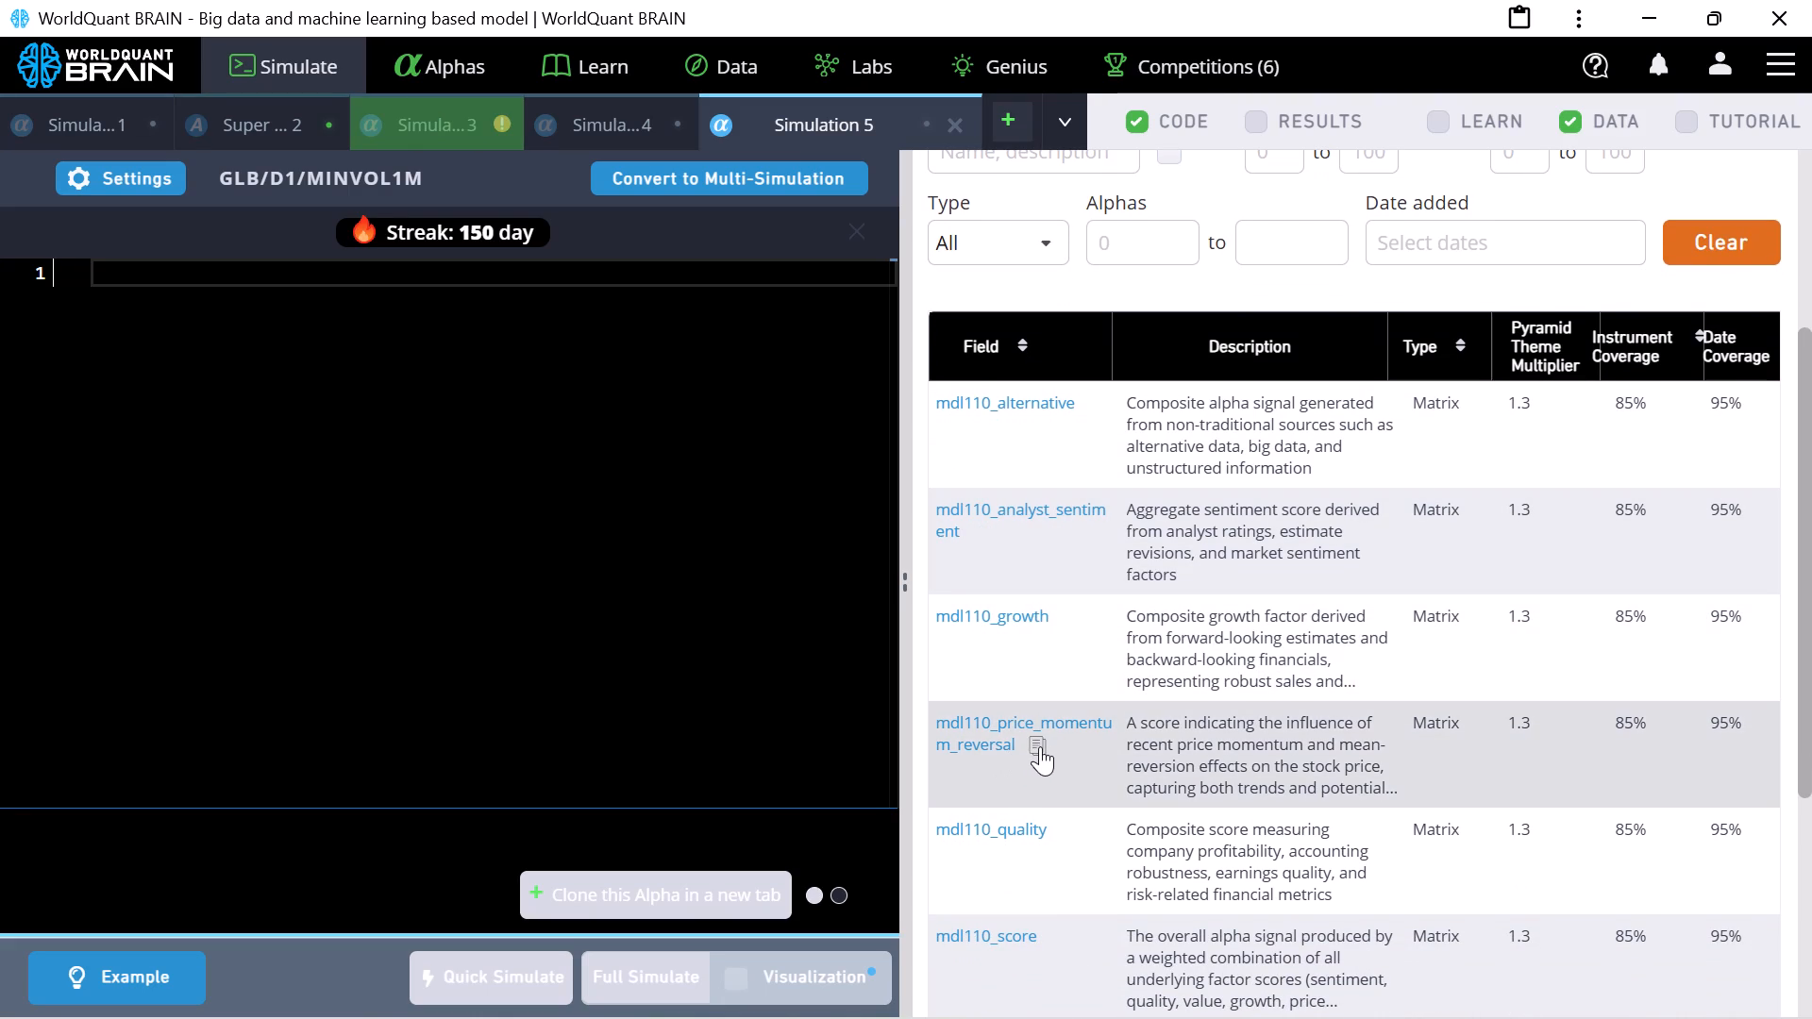
click(621, 409)
key(ctrl+v)
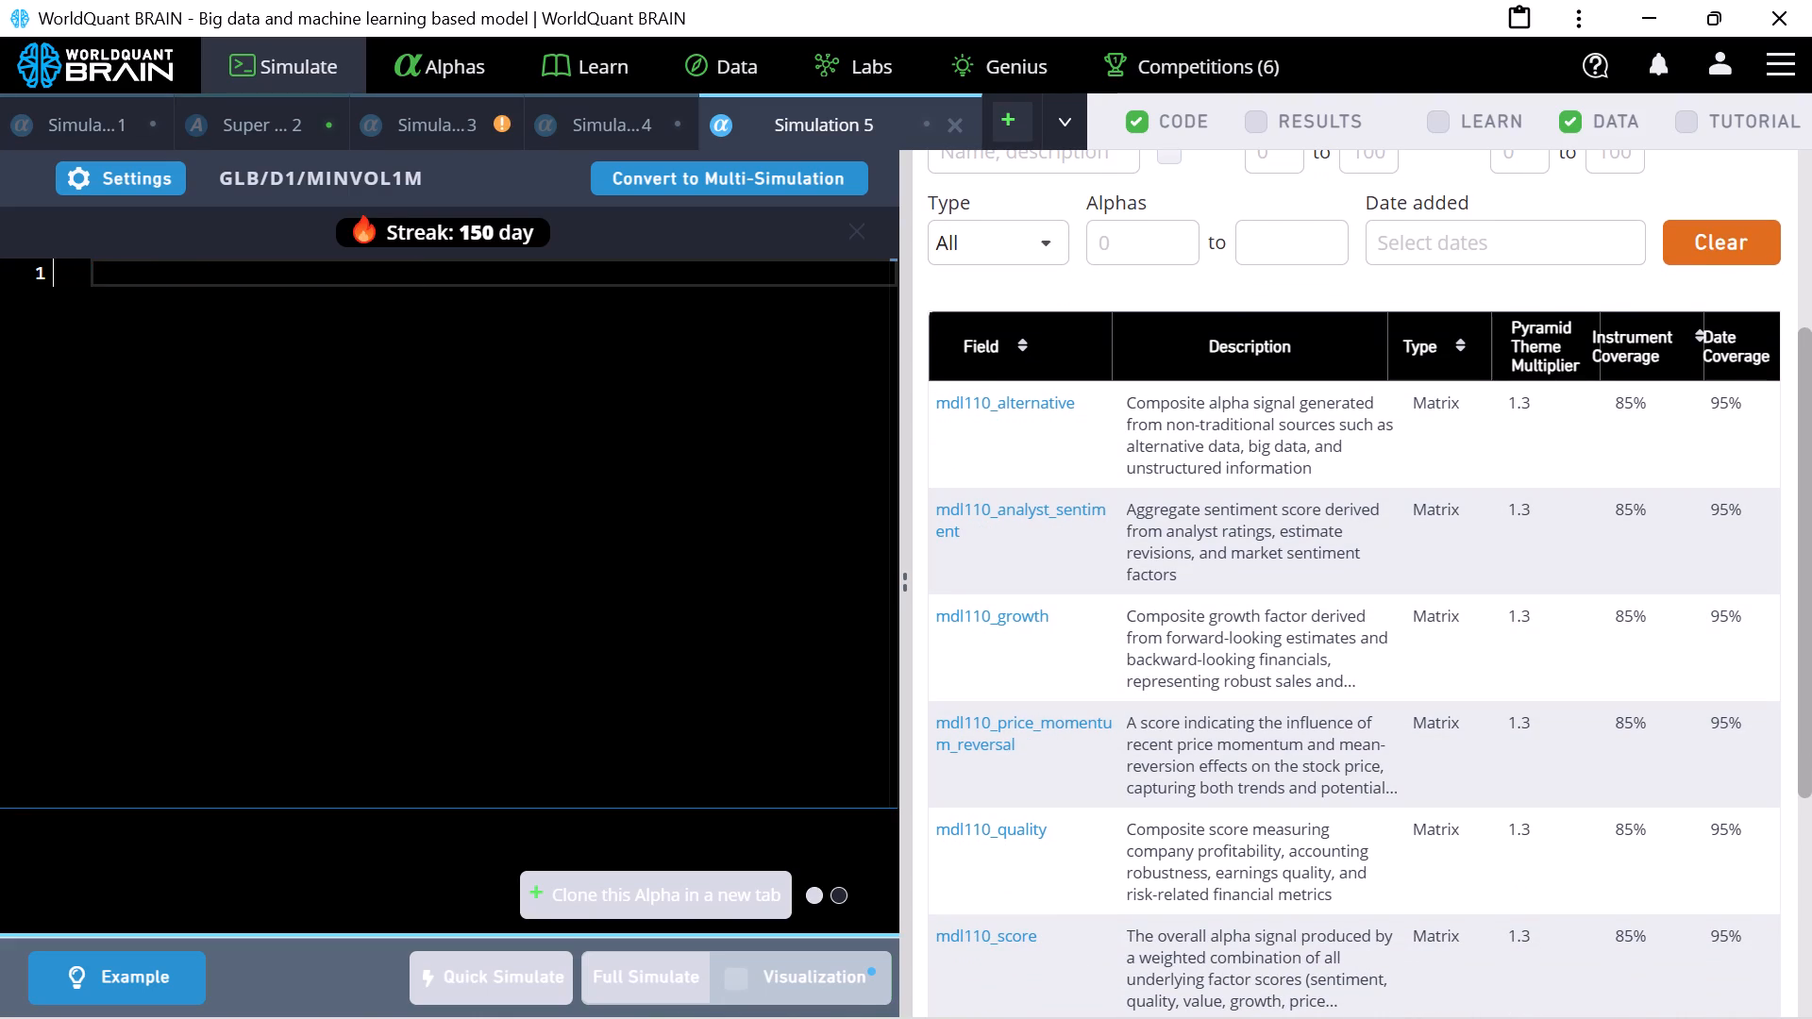
click(622, 972)
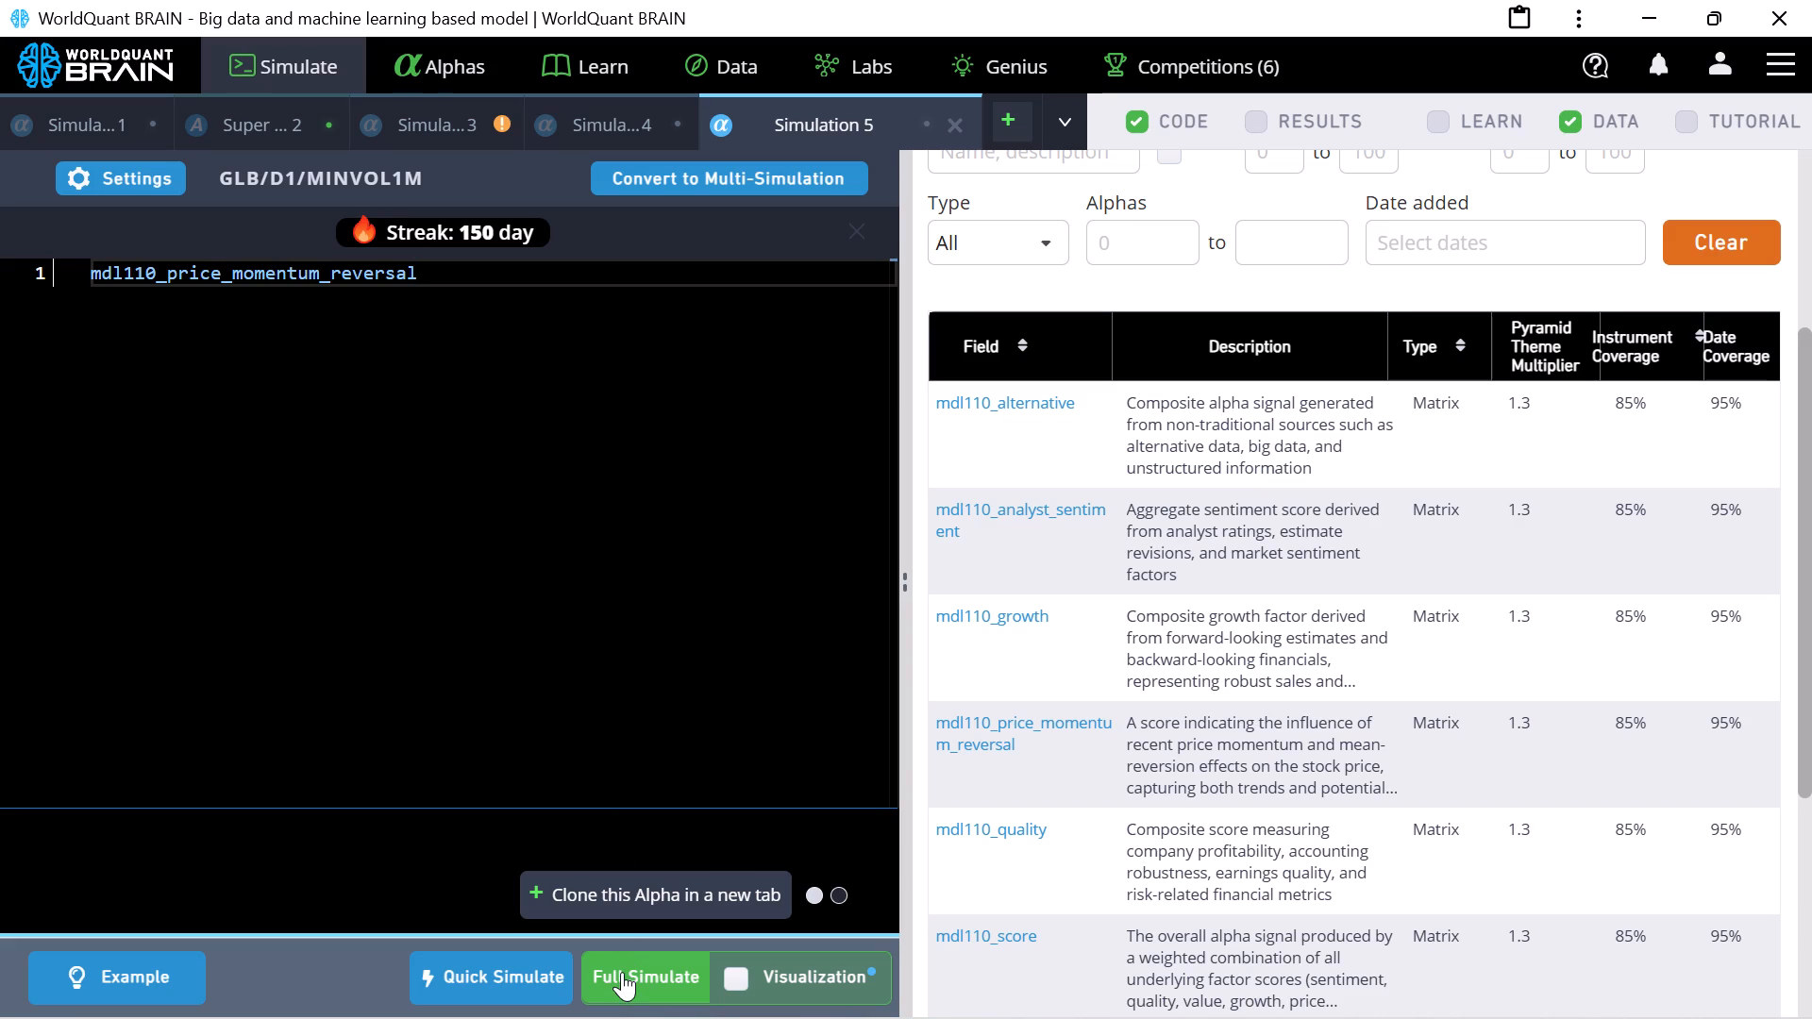
Review Simulation 3's results for mdl110_value, reveal the test period, and examine the IS summary and testing status.
click(441, 133)
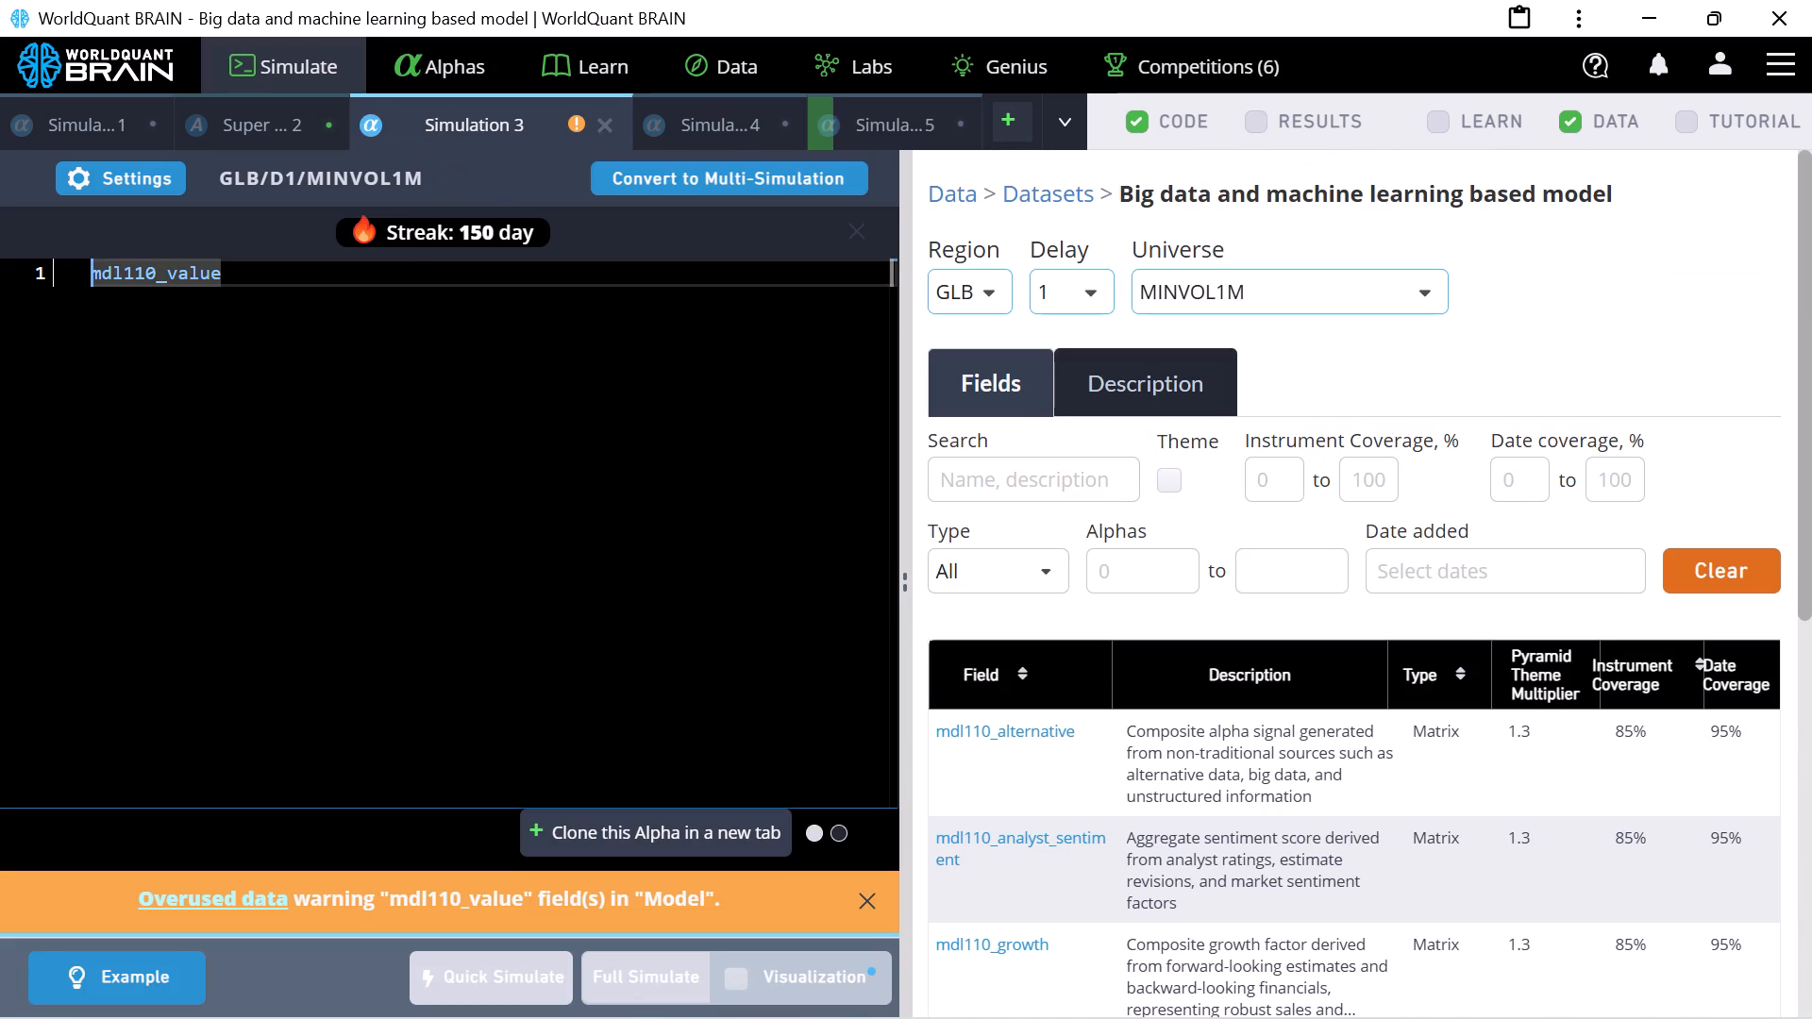
click(1250, 116)
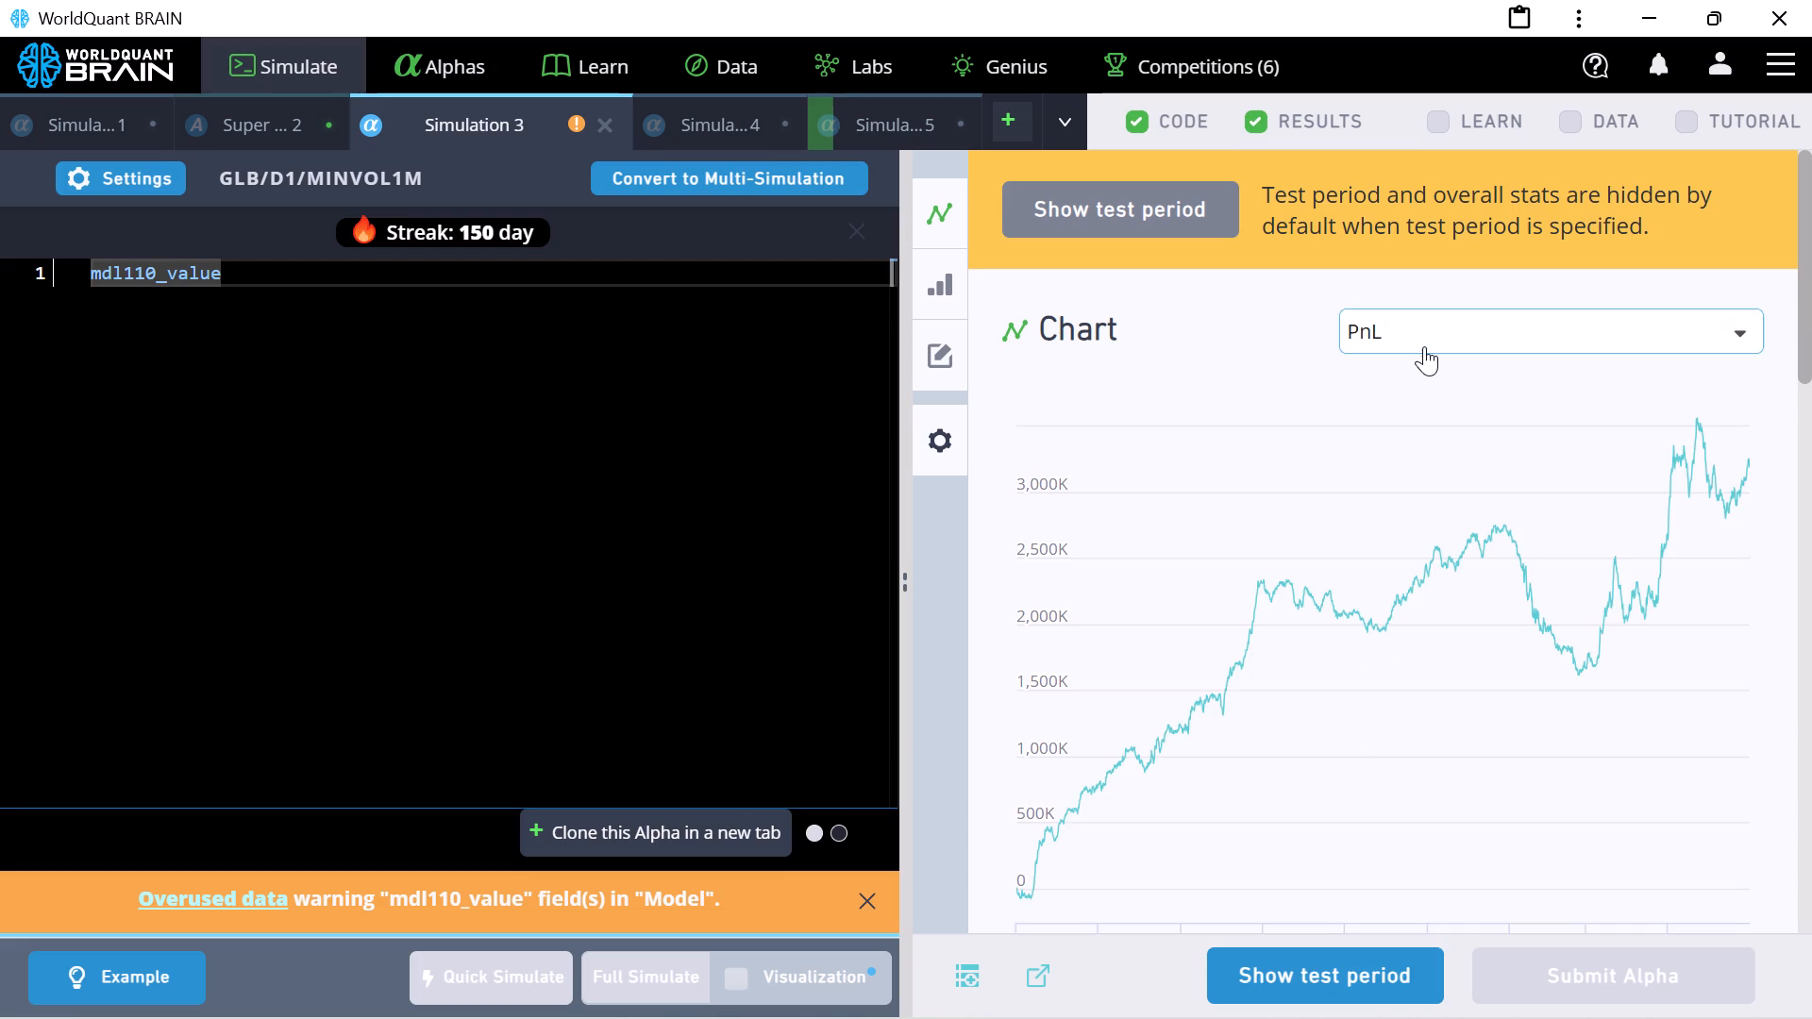
scroll(1424, 346, down, 3)
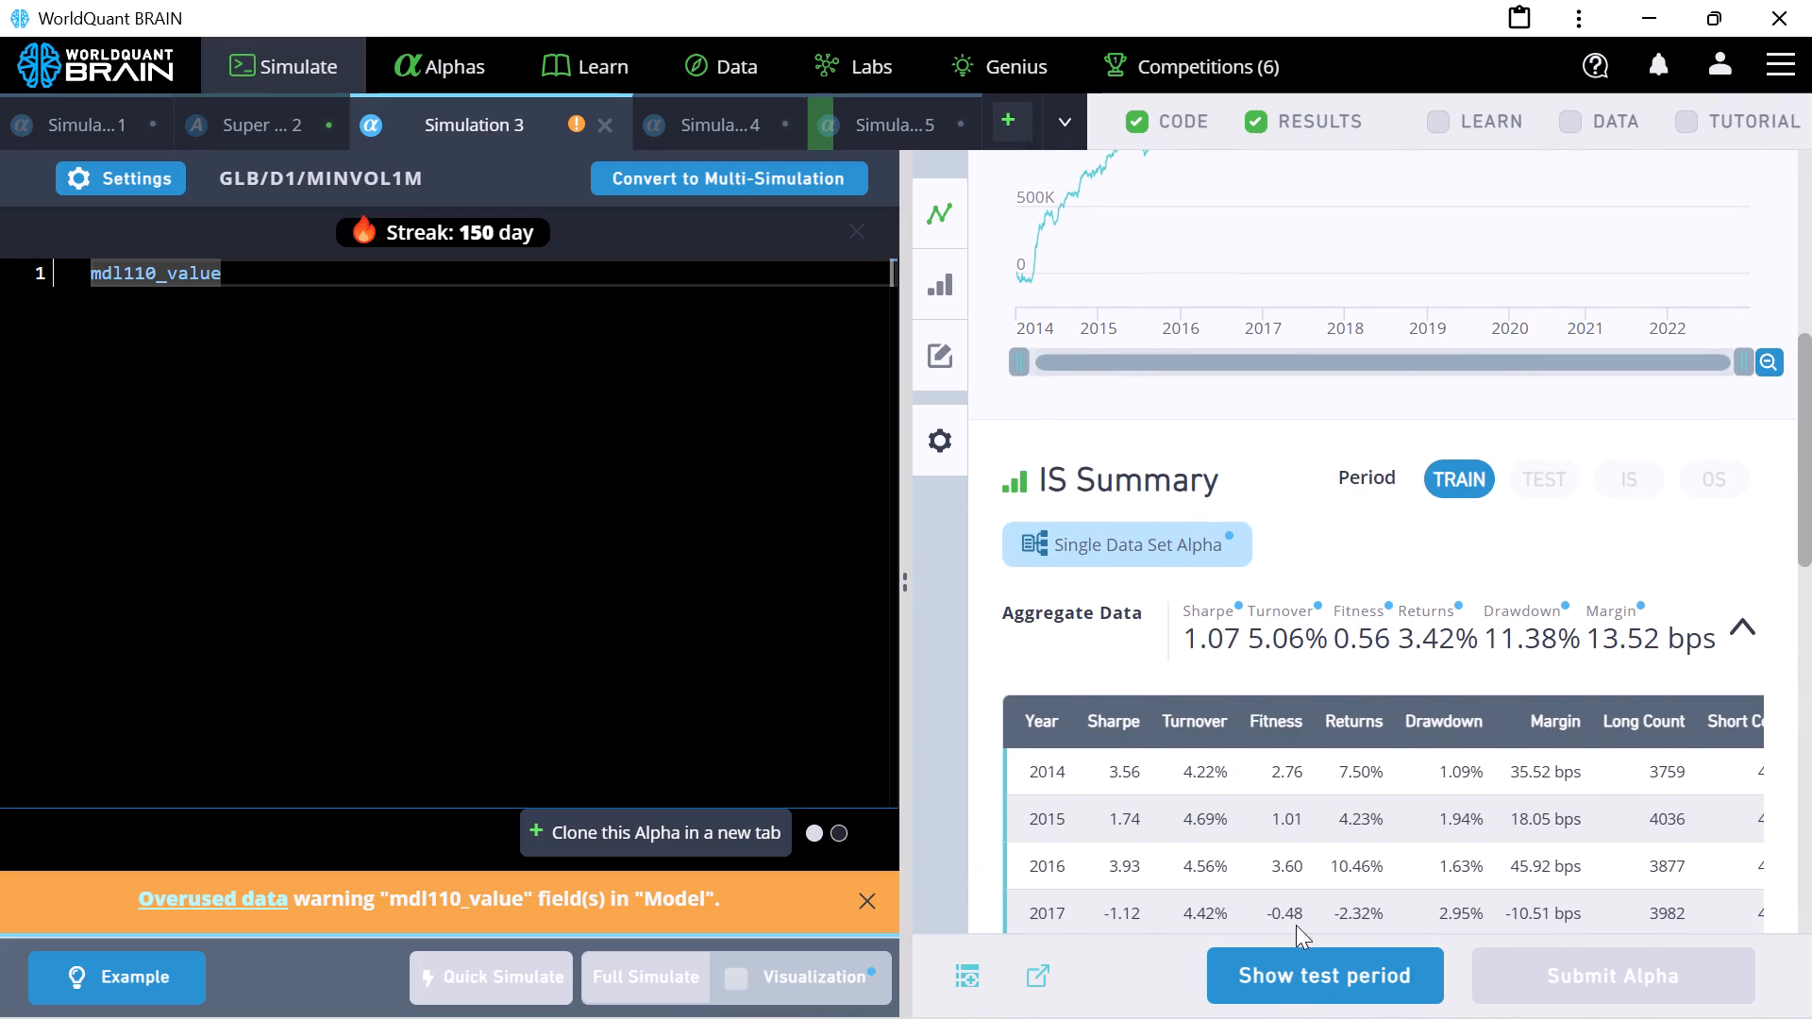
click(1284, 977)
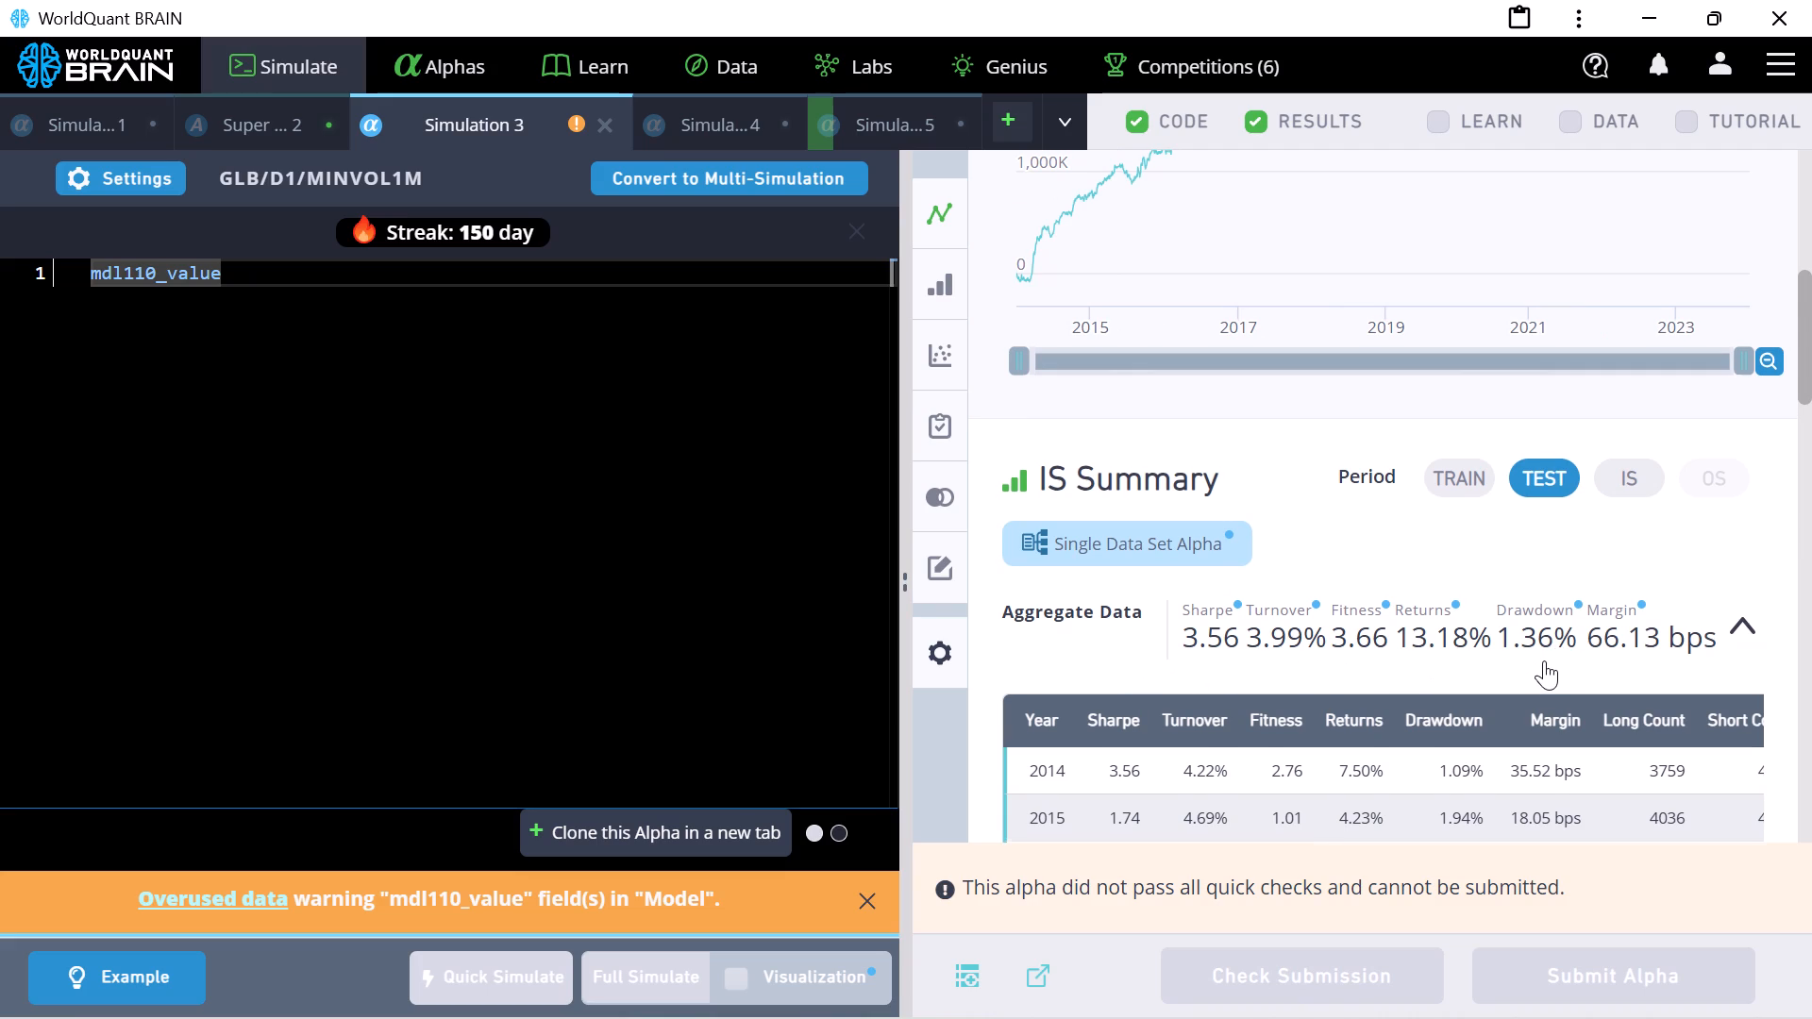
scroll(1544, 660, down, 10)
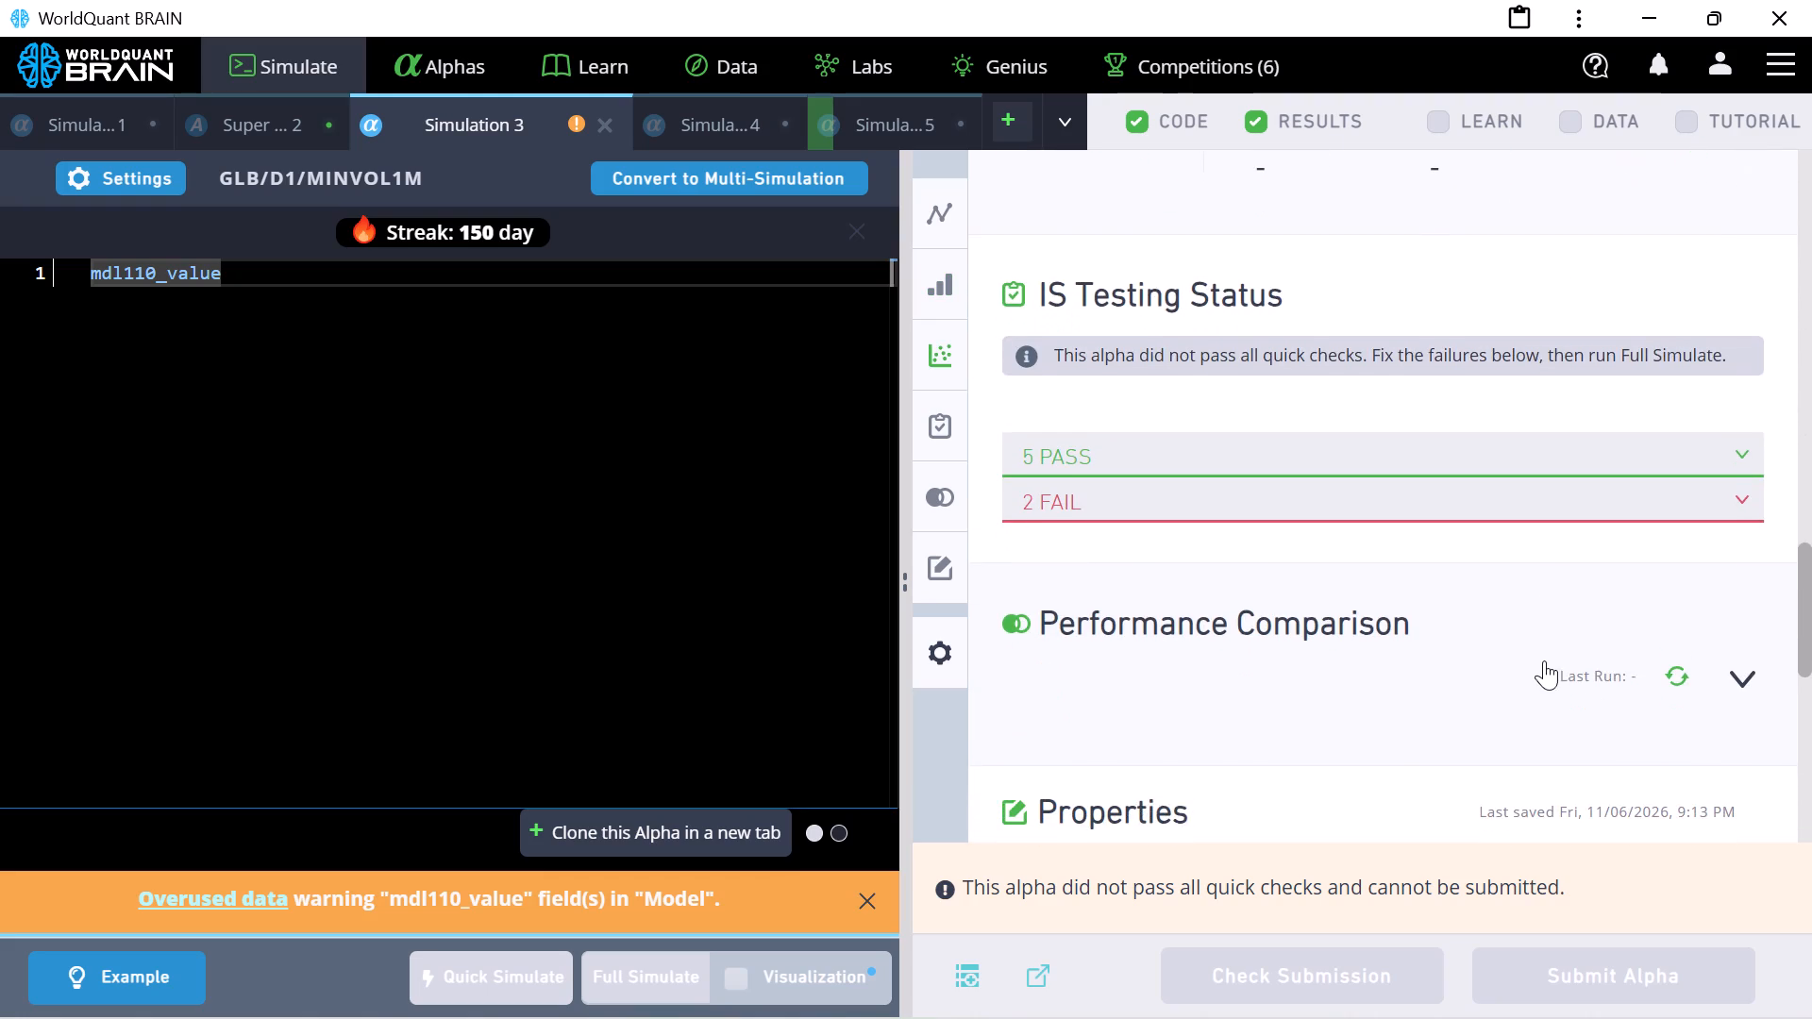
scroll(1544, 660, down, 1)
click(1484, 484)
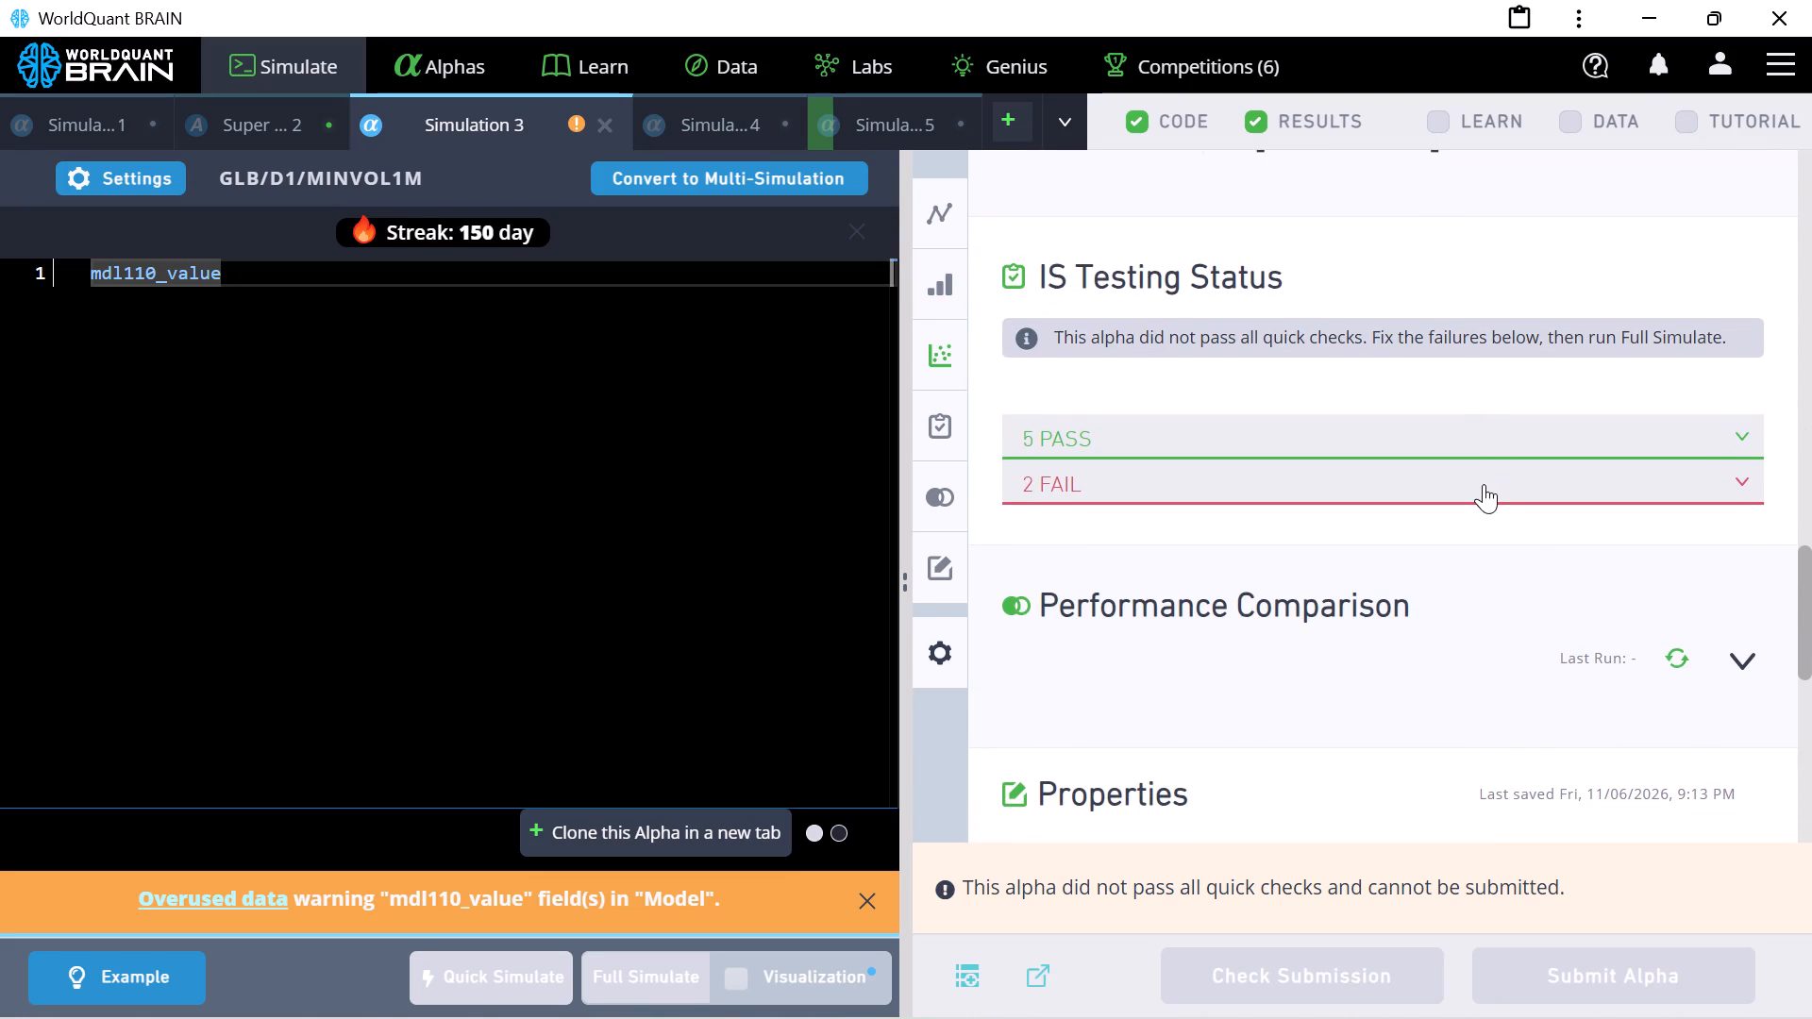
click(1484, 484)
Review and reapply Simulation 3's settings, and dismiss the overused data warning.
click(126, 177)
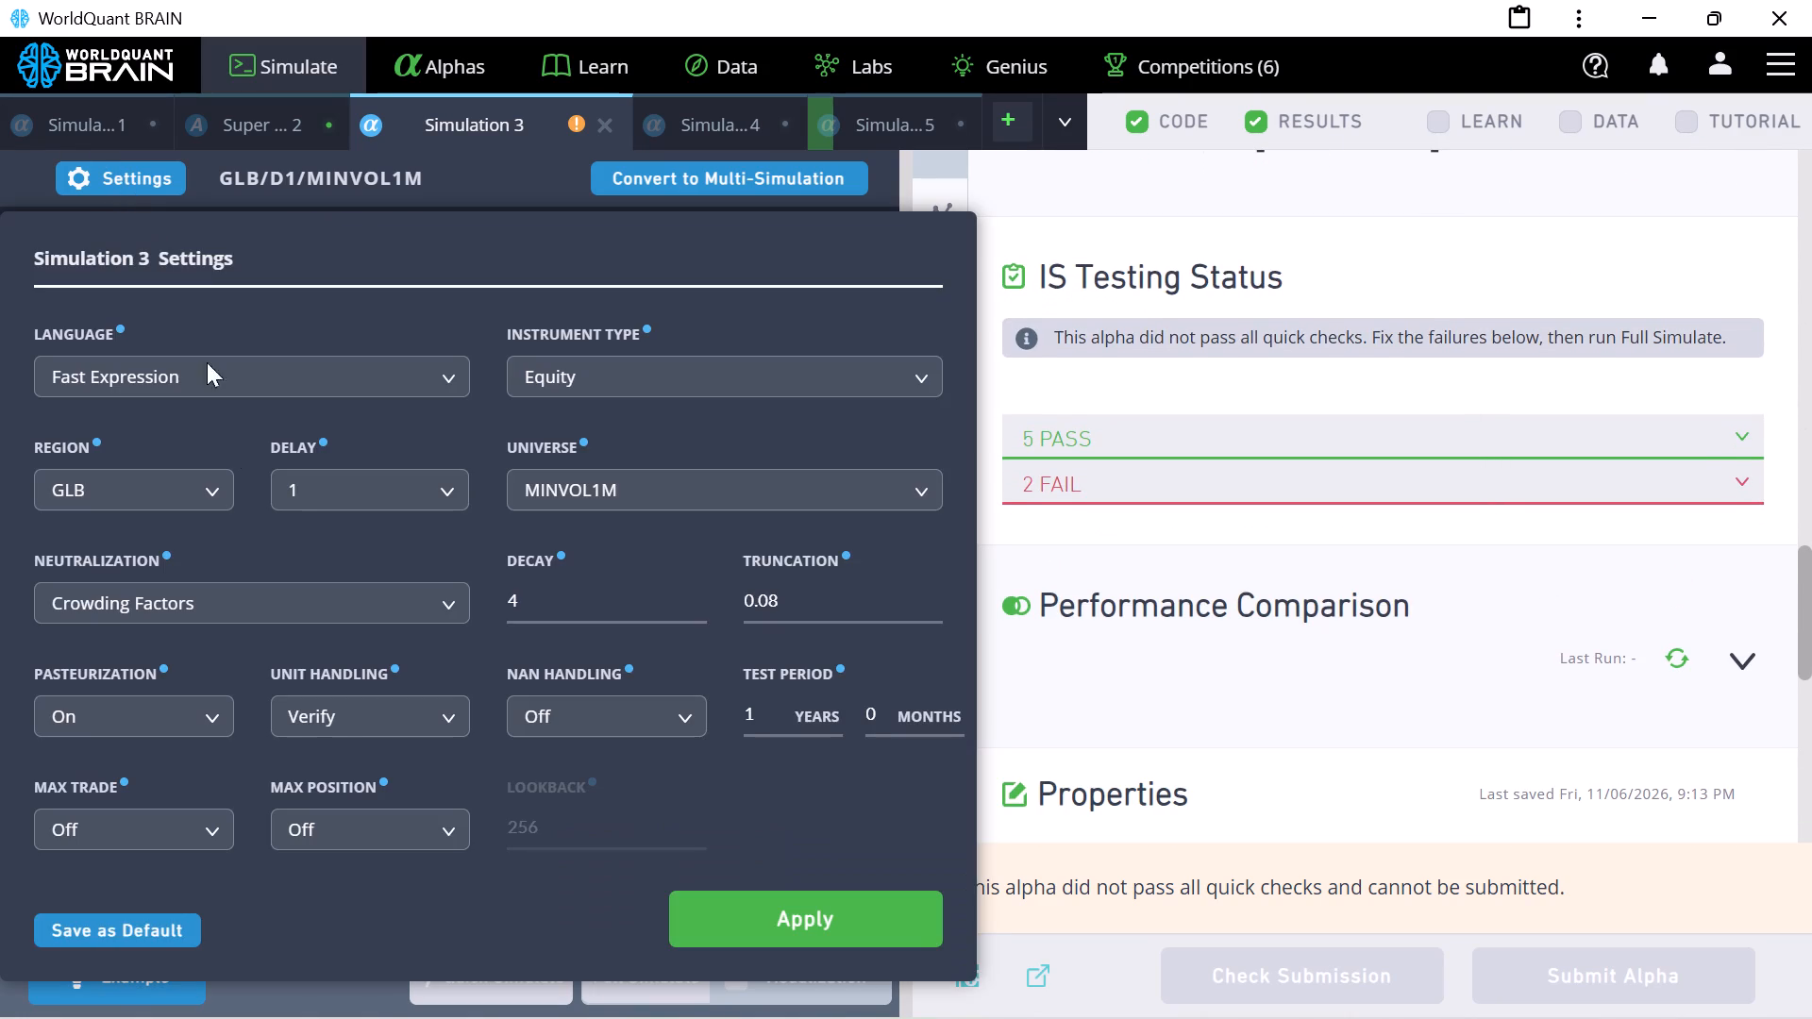
click(746, 902)
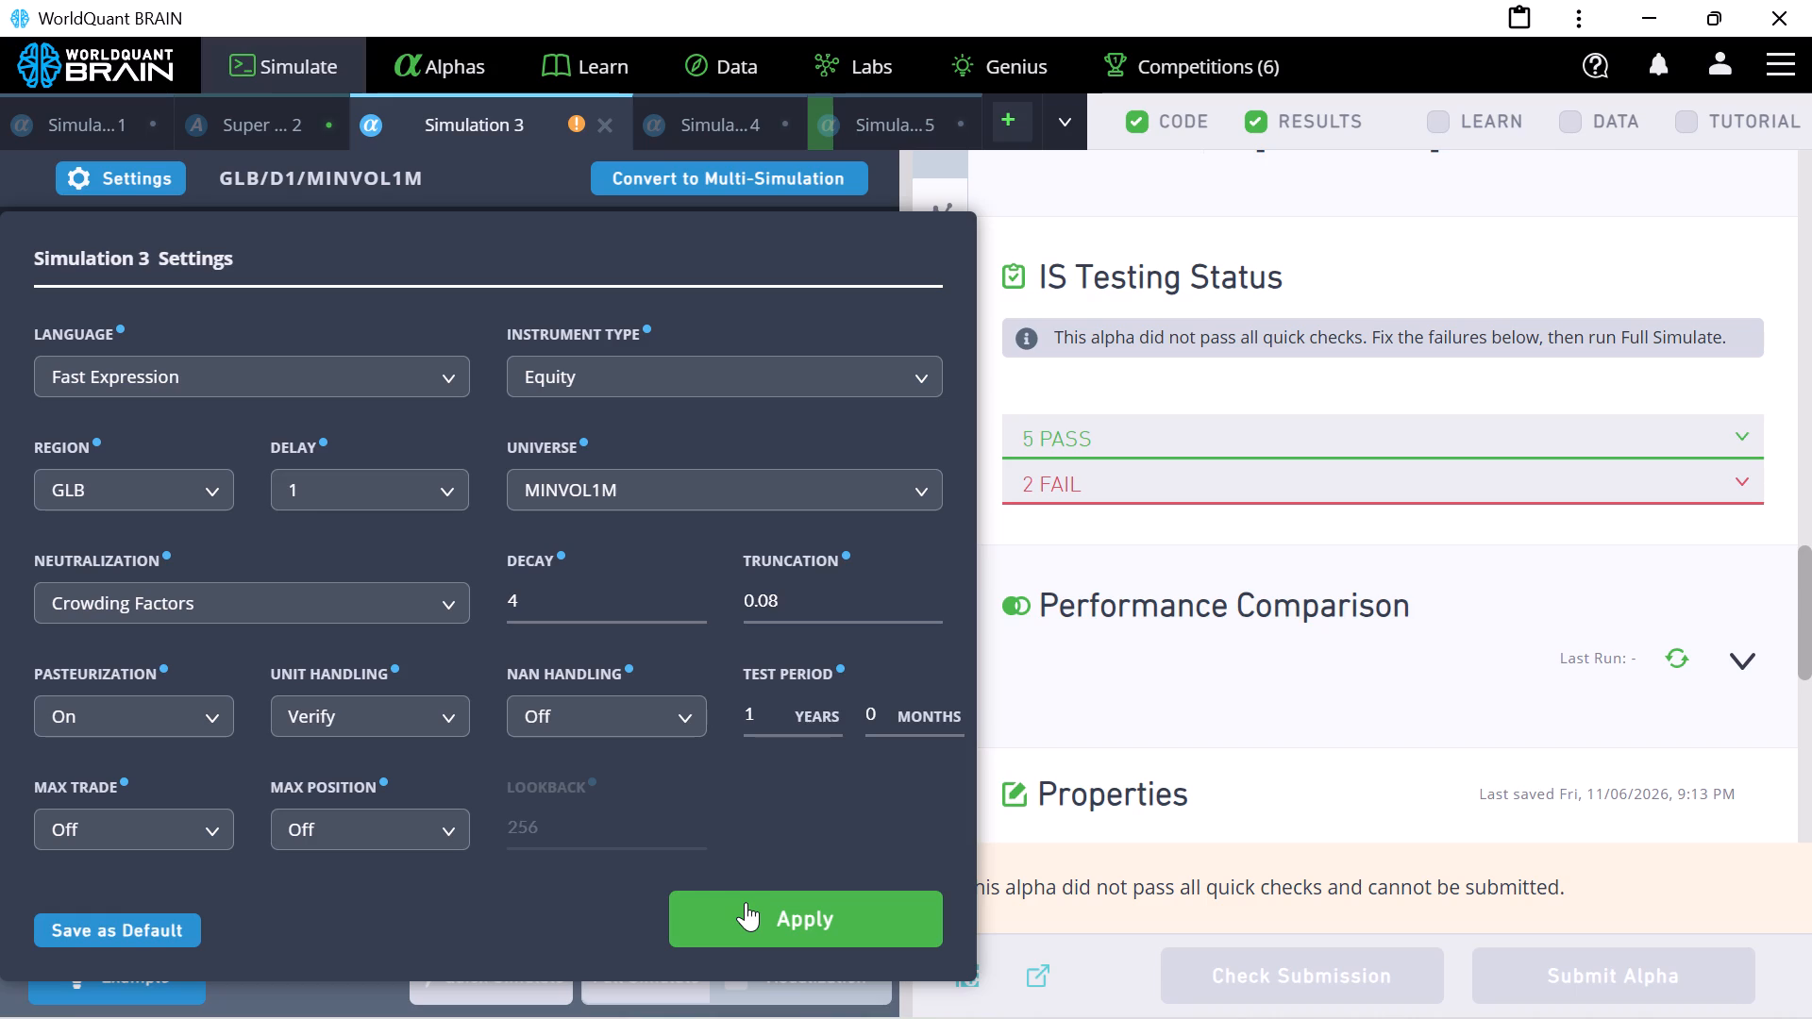
click(753, 916)
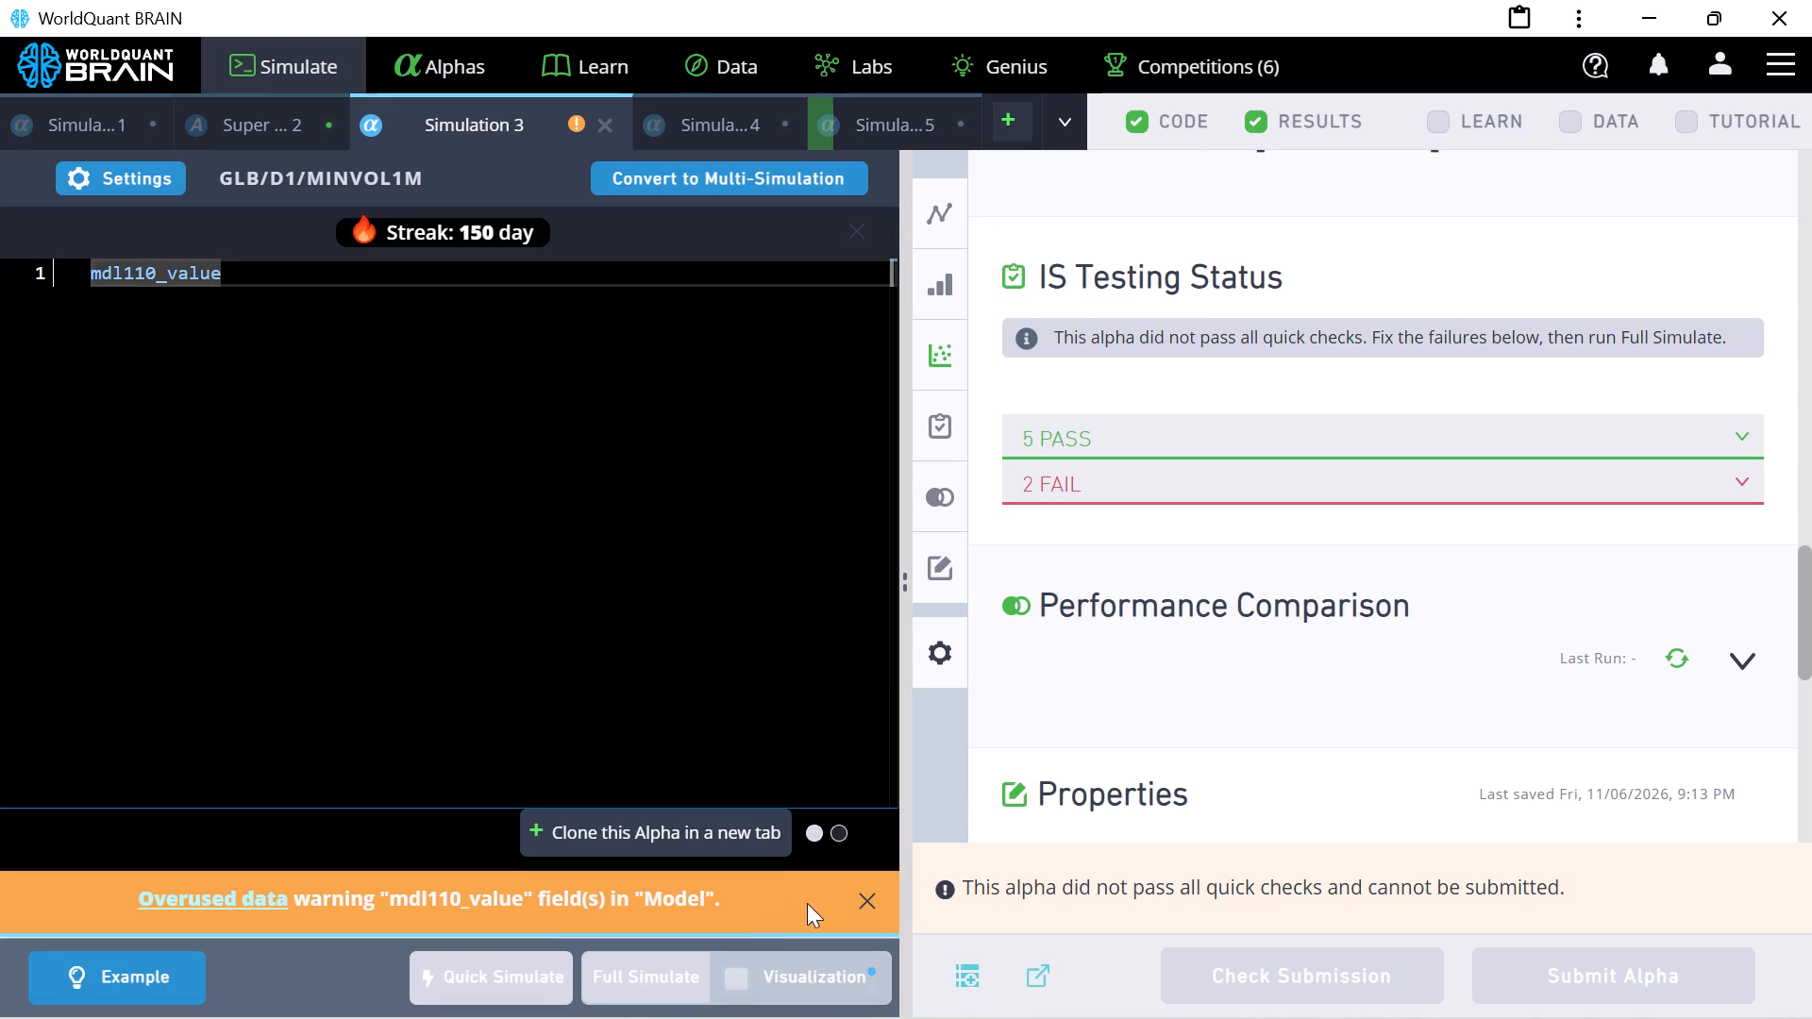
click(870, 892)
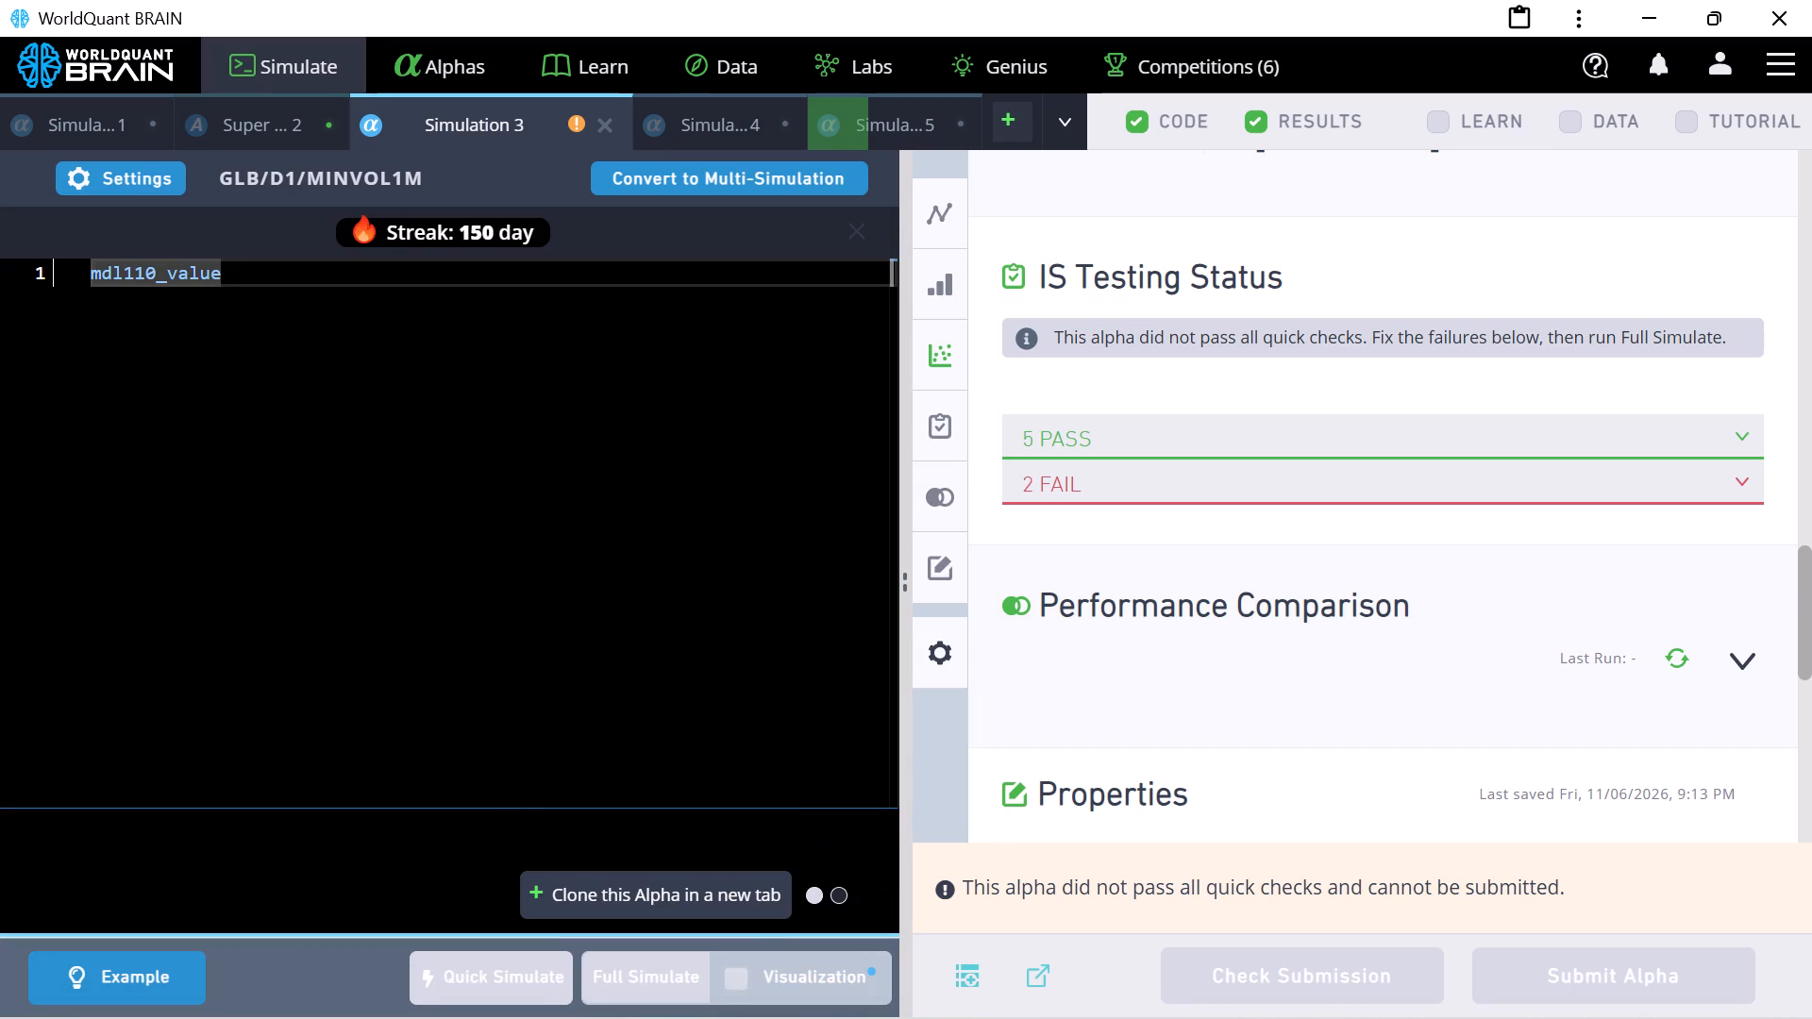
click(560, 500)
Return to the data explorer, skim the current dataset's fields, and search the GLB MINVOL1M data for "model138".
click(1566, 125)
scroll(1283, 456, down, 5)
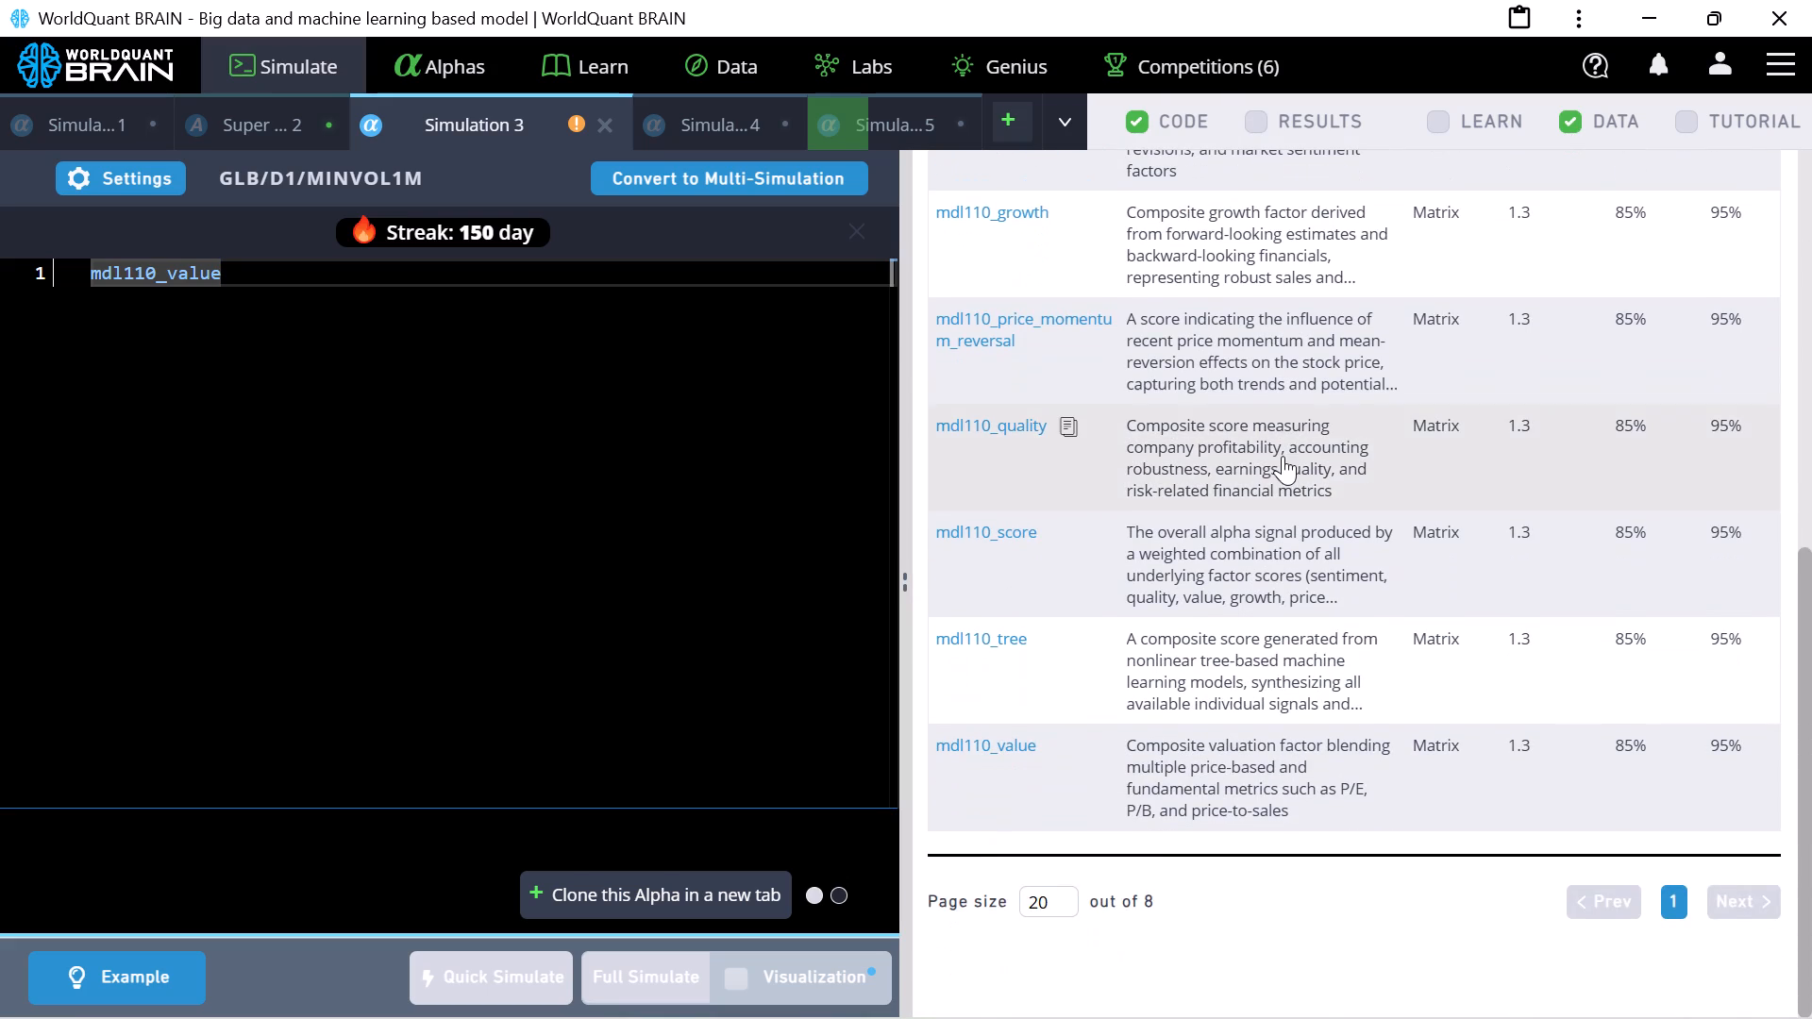
scroll(1283, 456, down, 1)
scroll(1283, 456, up, 3)
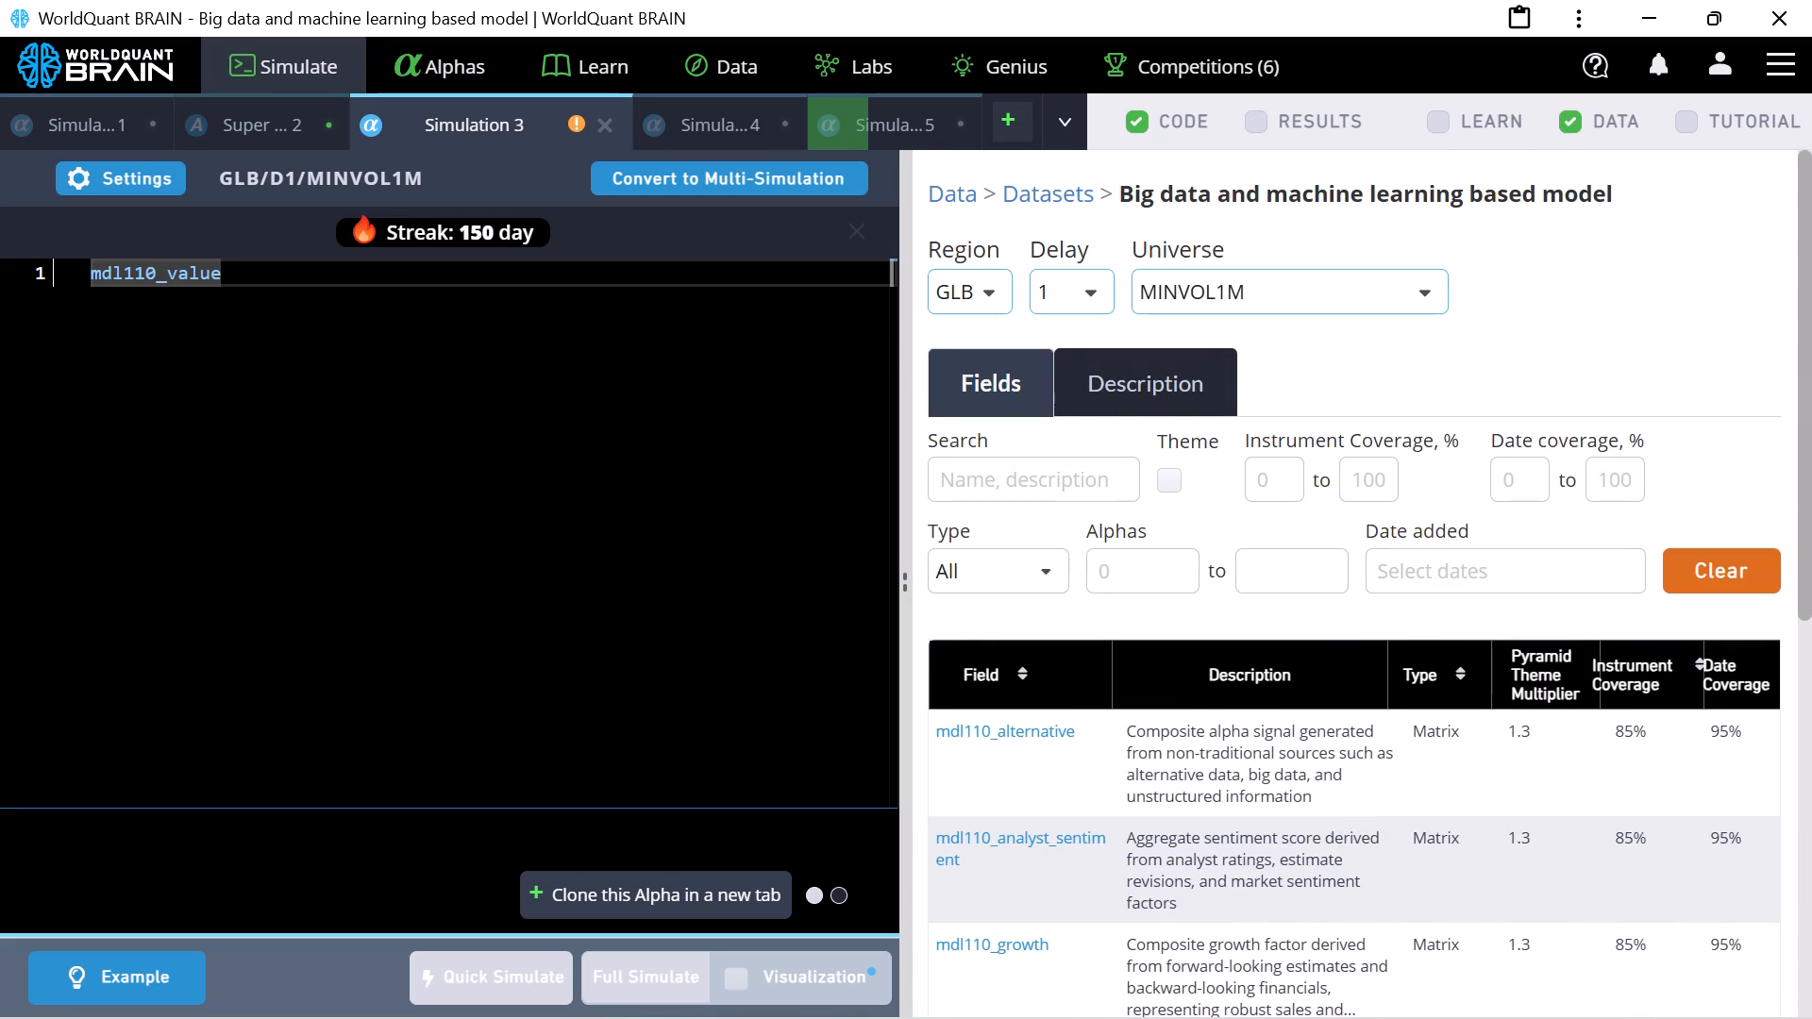
click(949, 178)
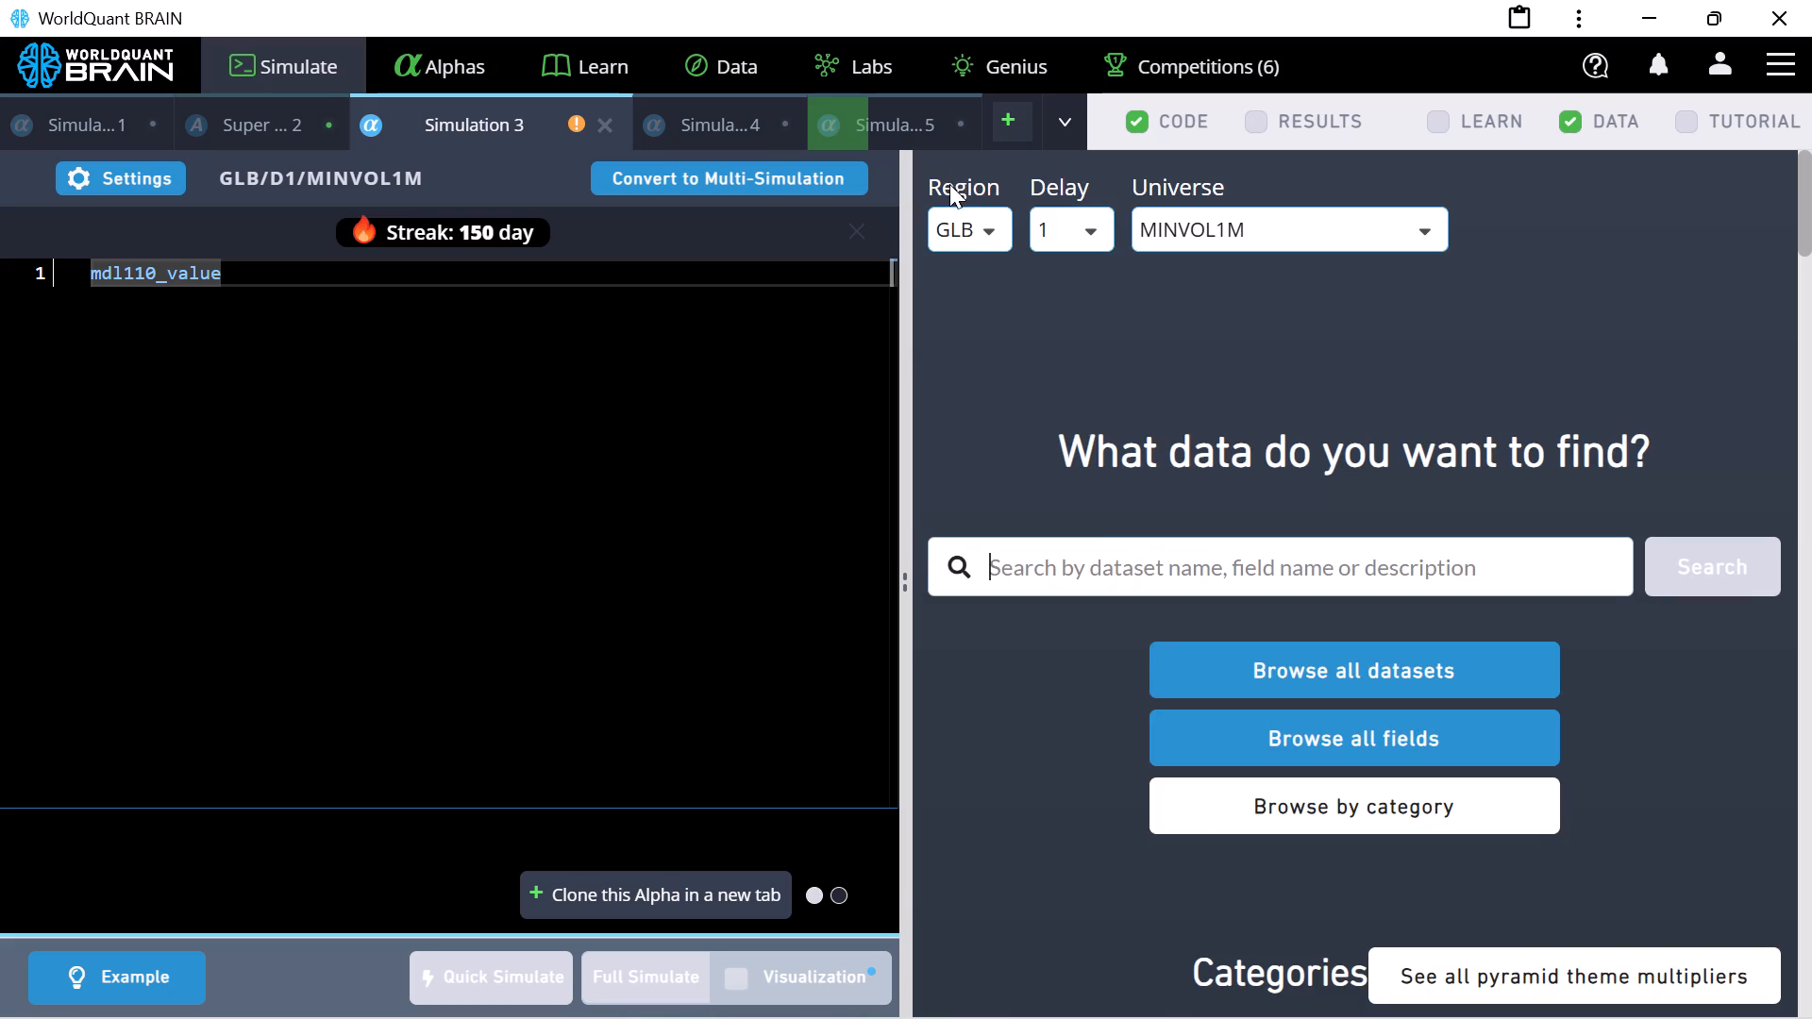
click(1067, 570)
text(model13)
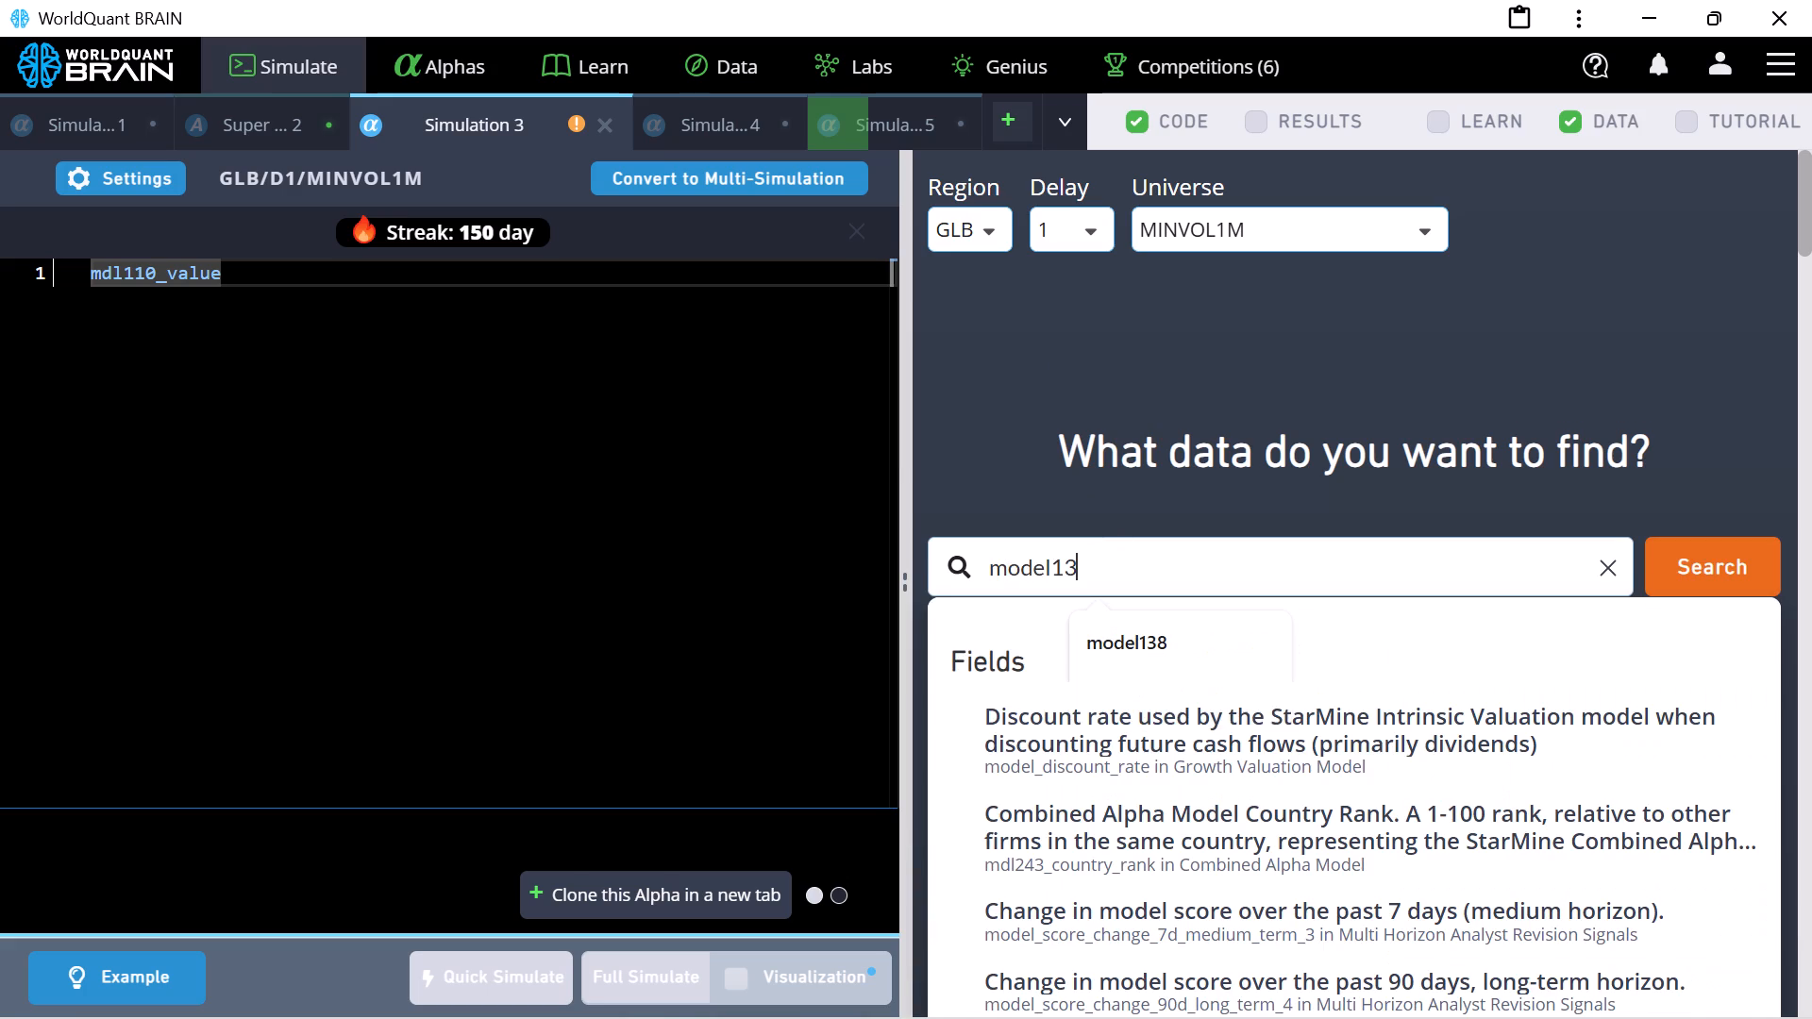
key(8)
key(Return)
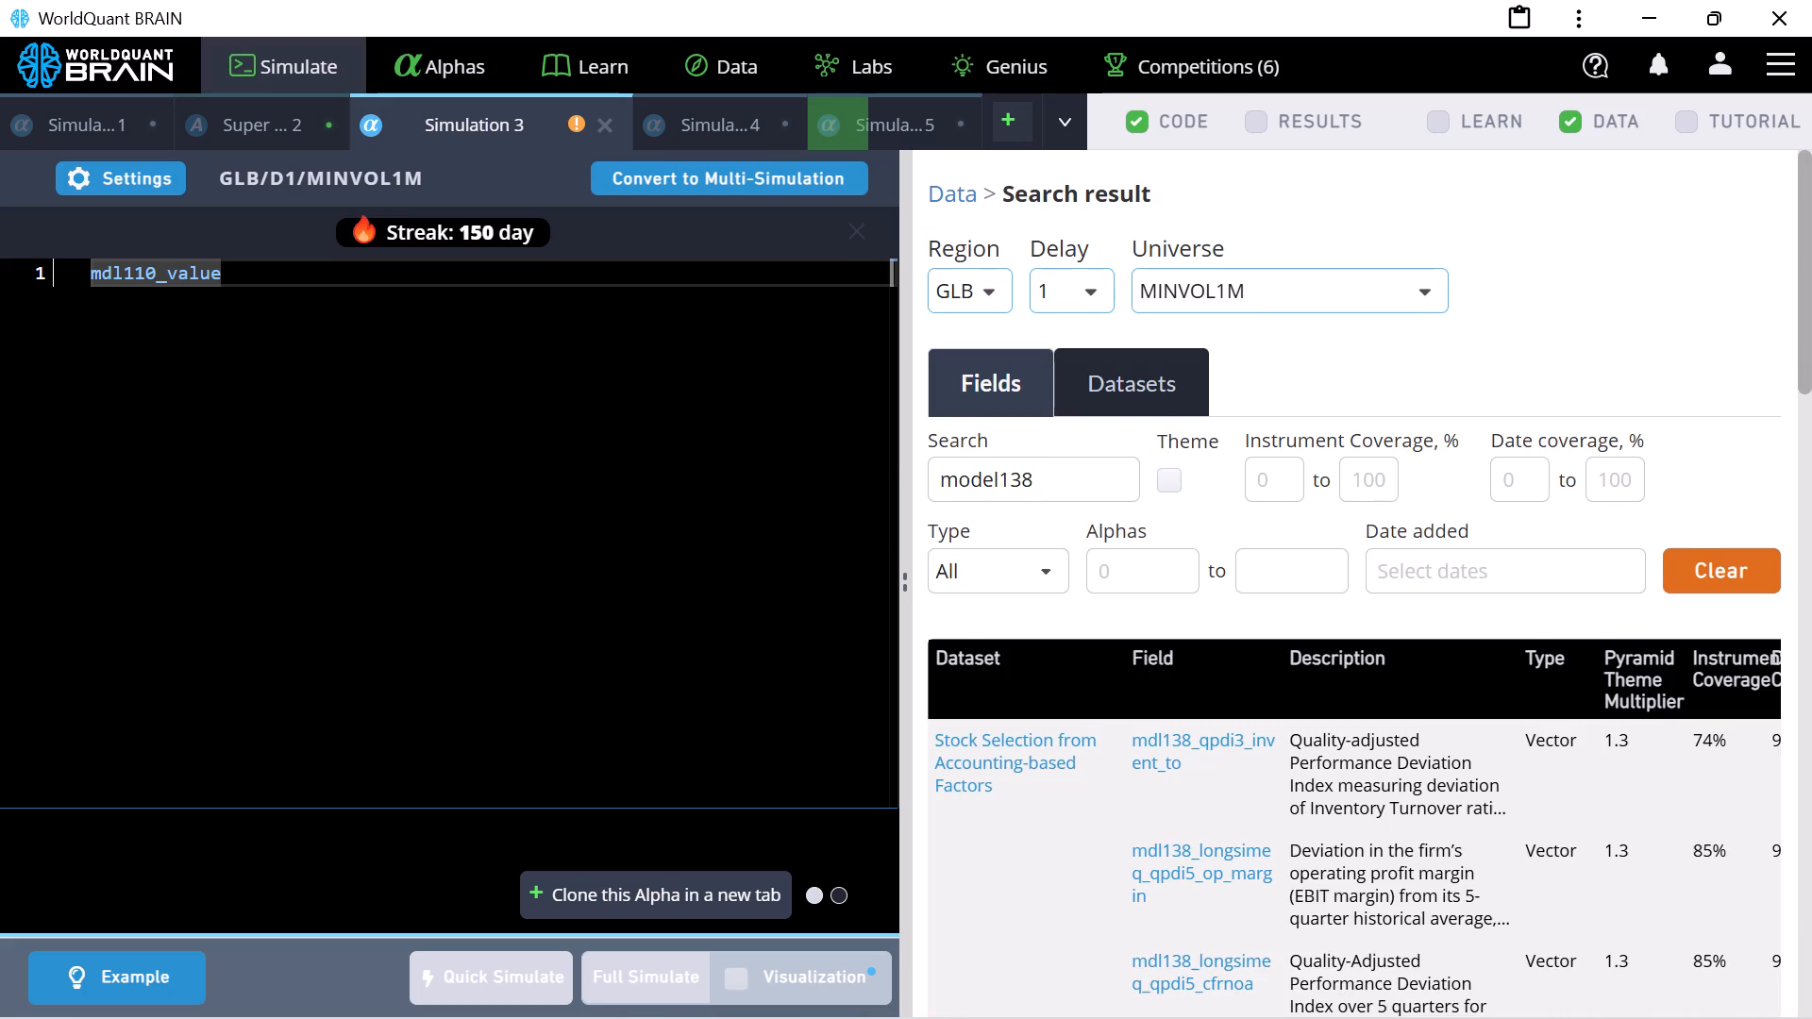
Look through the fields matching "model138" and go back to the data search page.
scroll(1067, 570, down, 14)
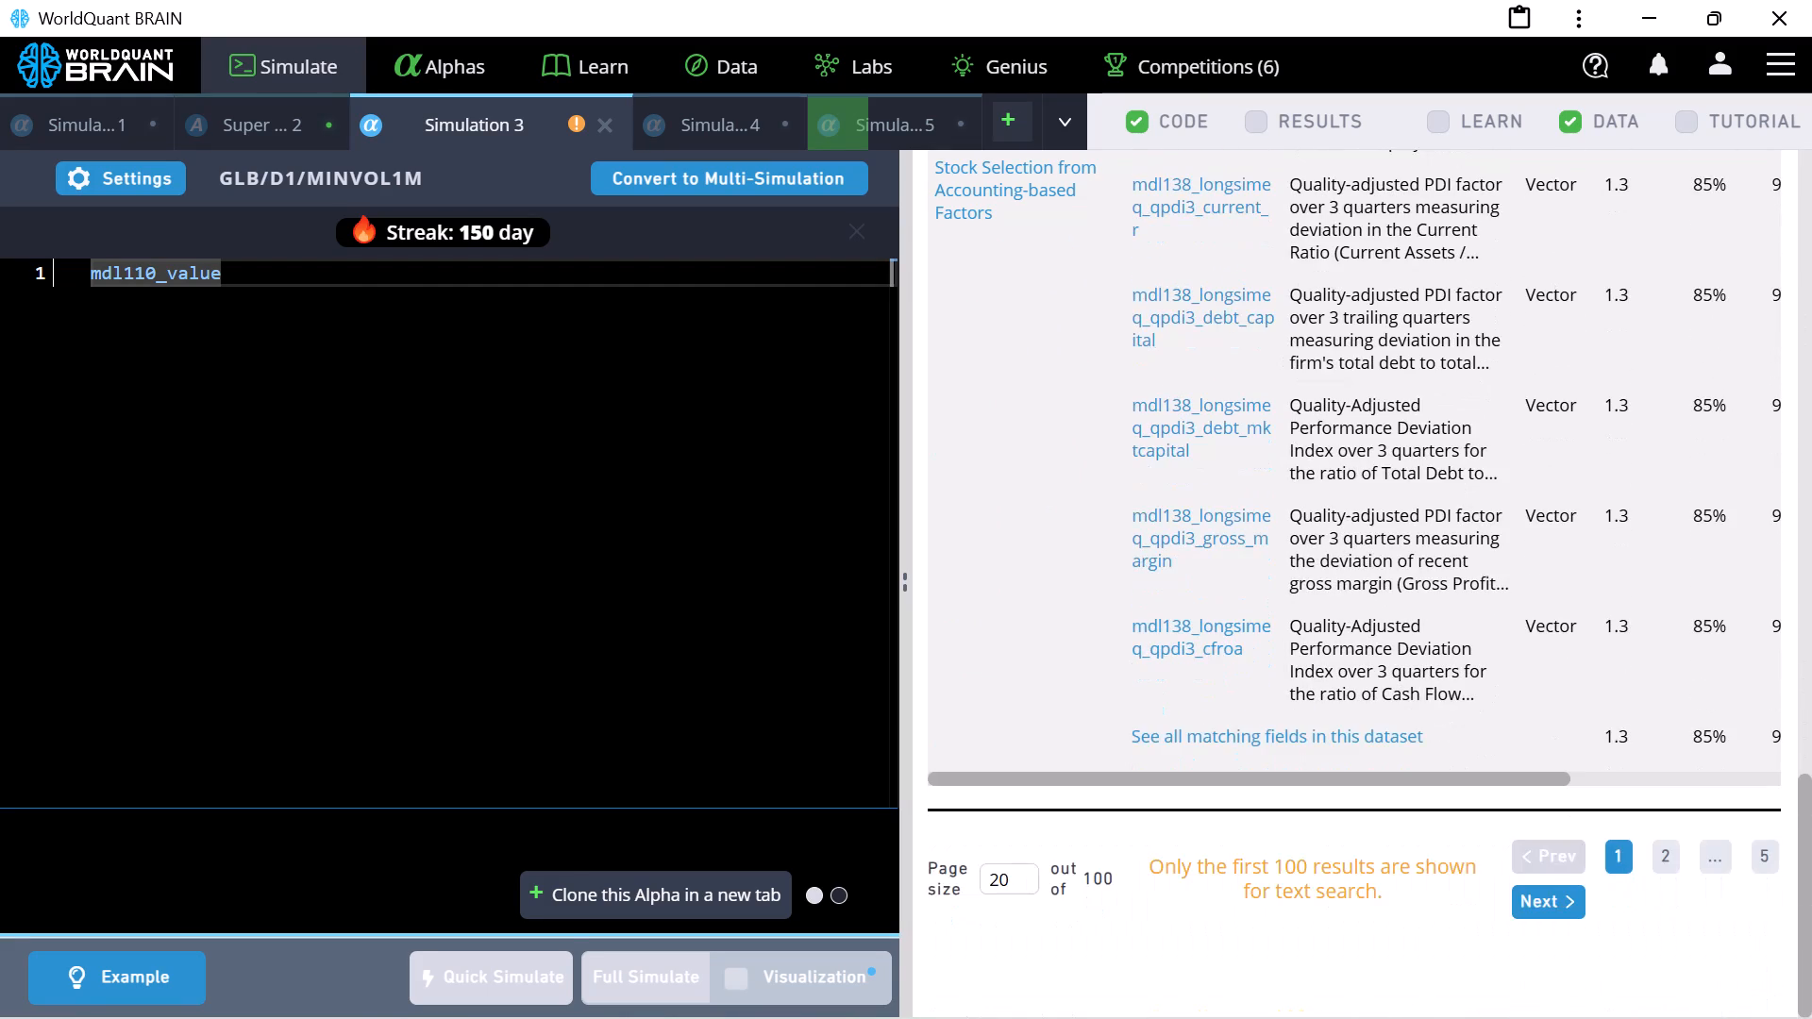
scroll(1067, 570, up, 9)
scroll(1067, 570, down, 1)
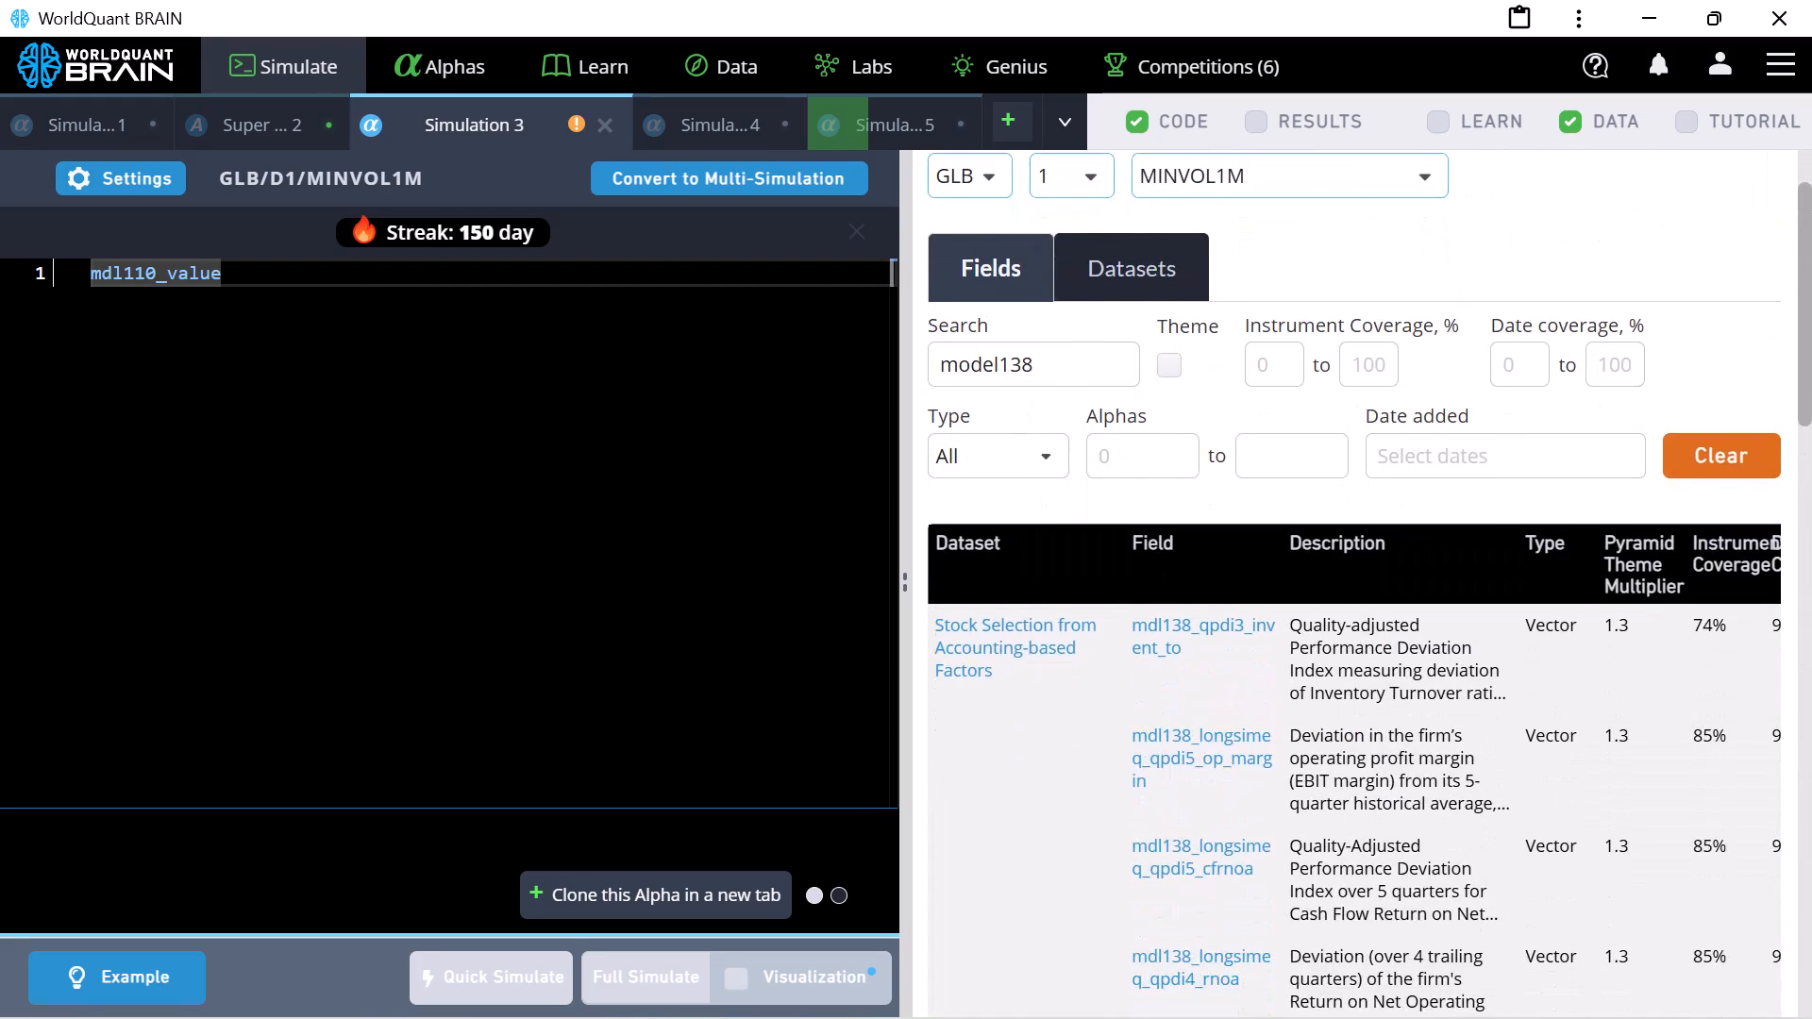
scroll(1067, 570, down, 1)
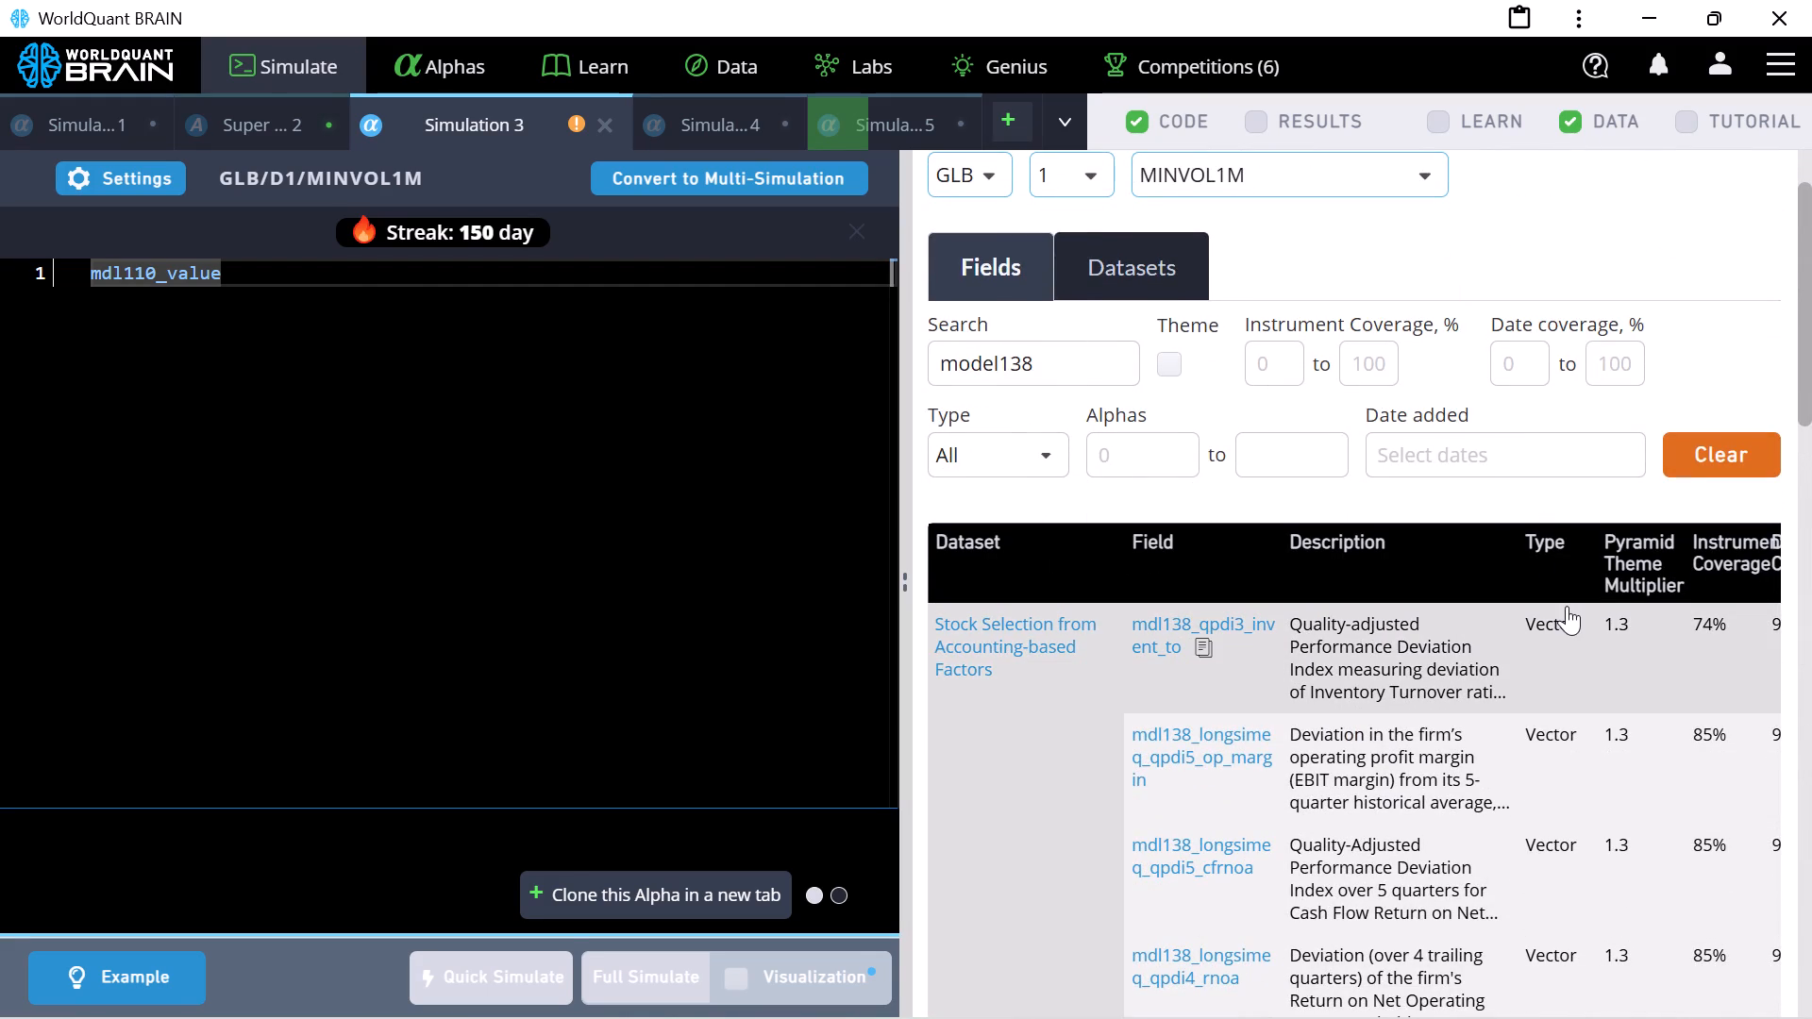
scroll(1567, 606, left, 3)
scroll(1567, 606, right, 2)
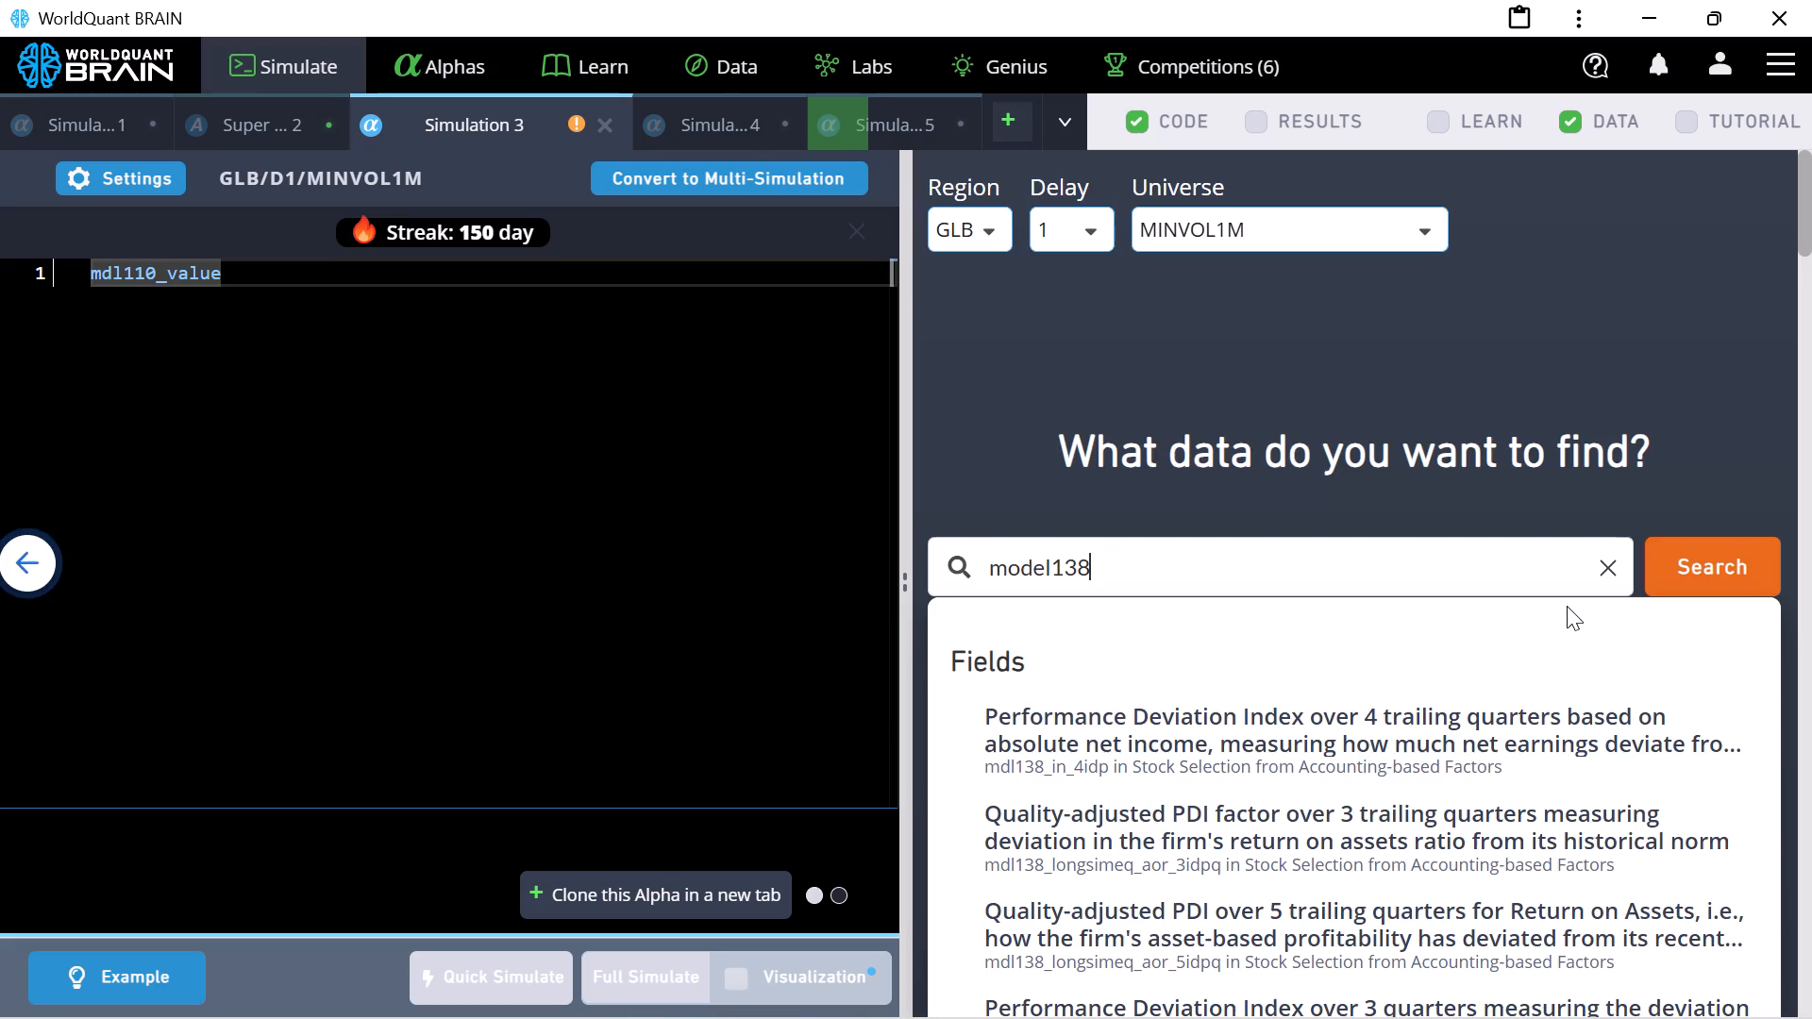
scroll(1567, 606, right, 1)
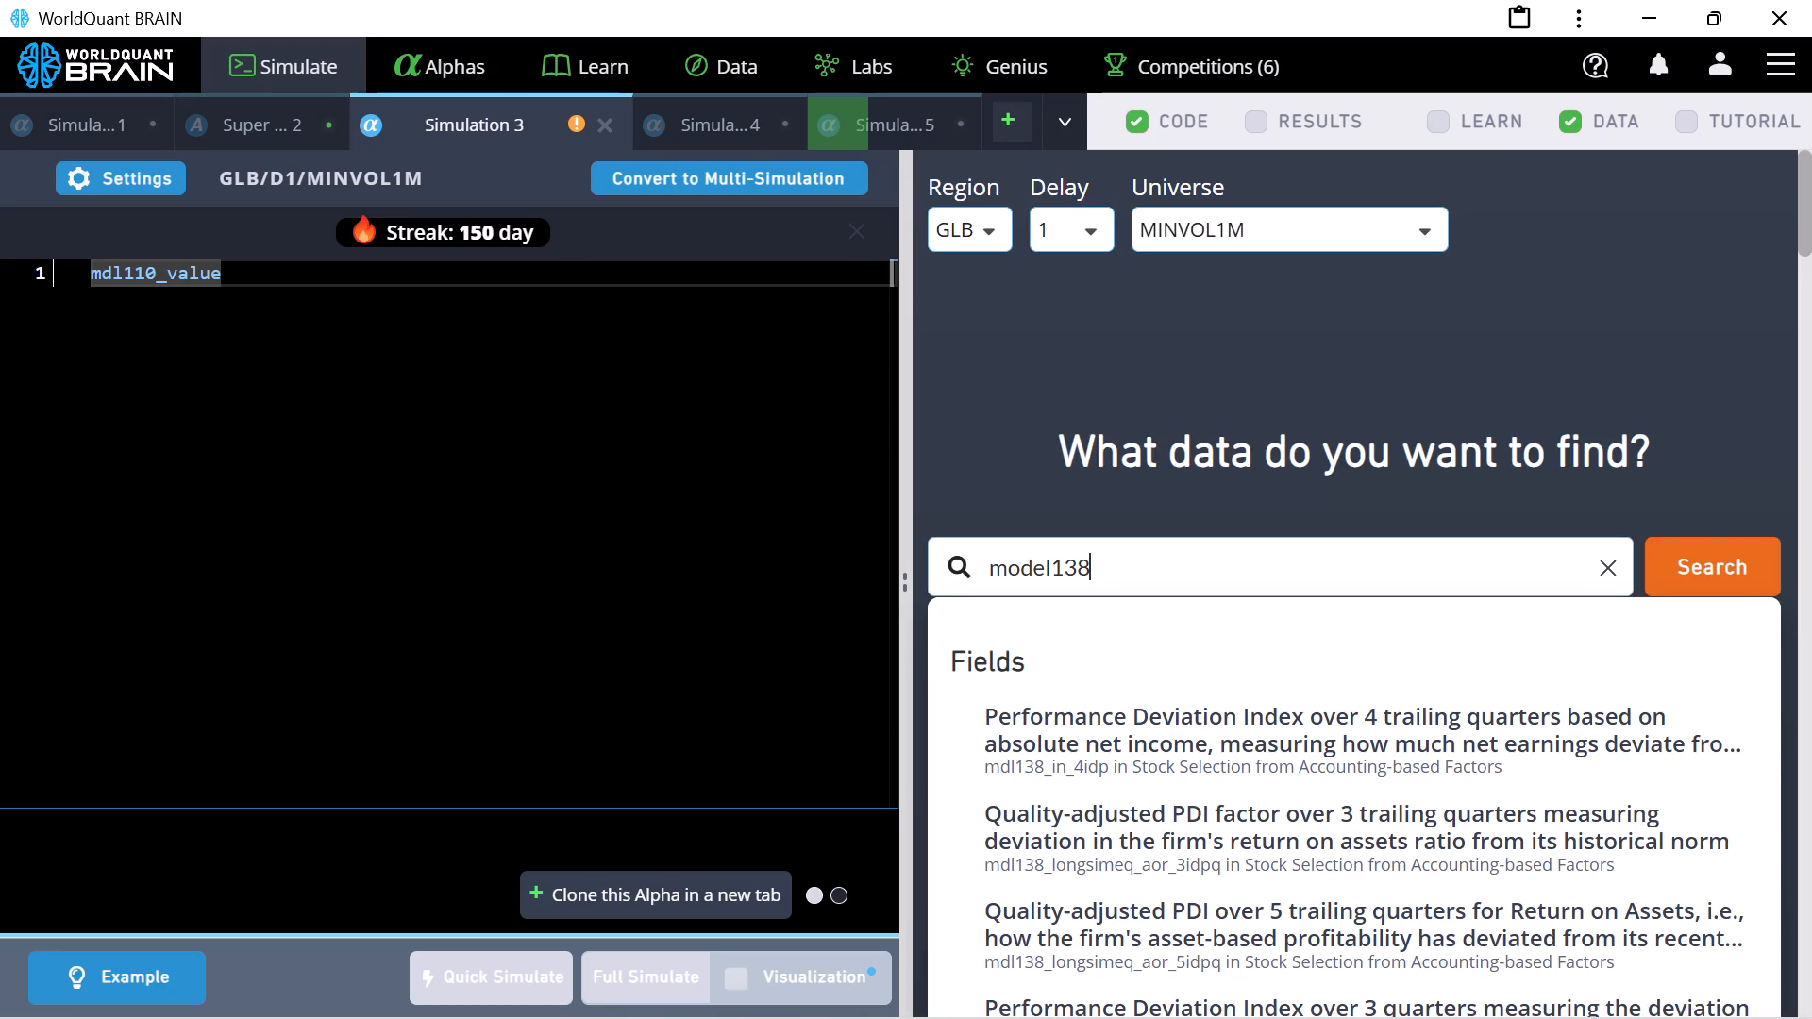
Search the GLB MINVOL1M data for "model126".
click(1305, 546)
key(BackSpace)
key(BackSpace)
key(BackSpace)
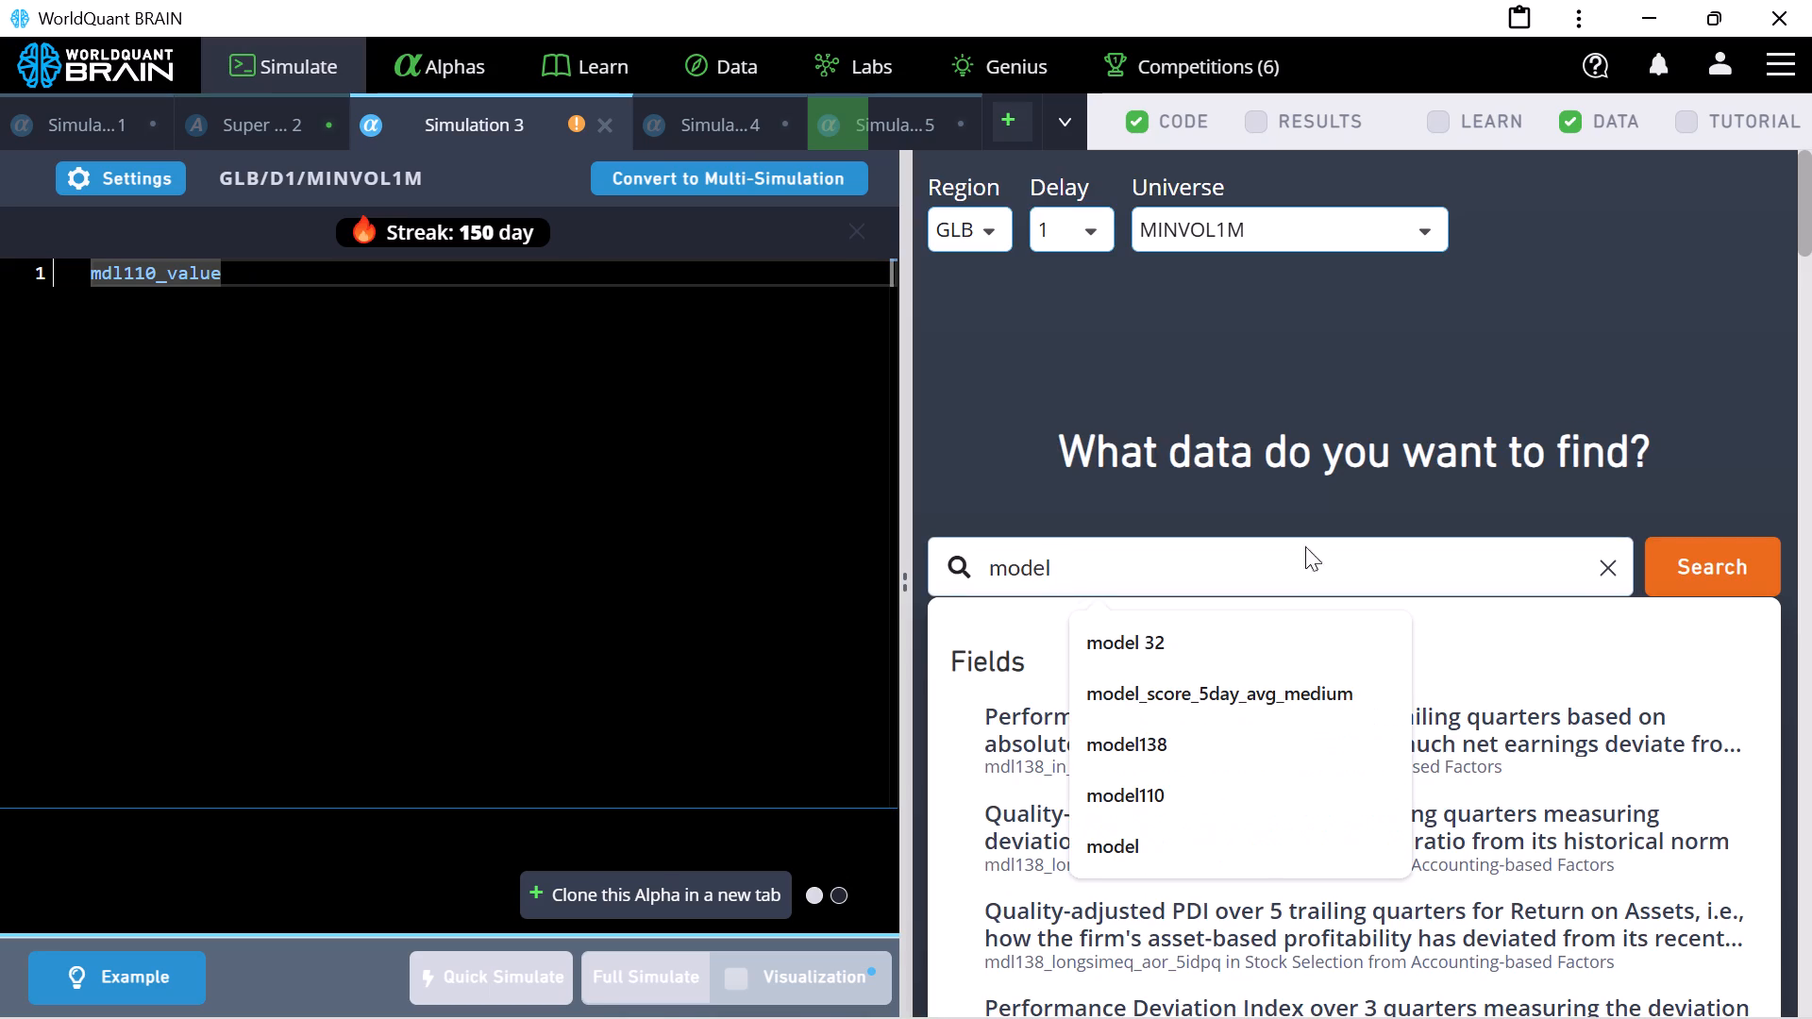
text(12)
key(6)
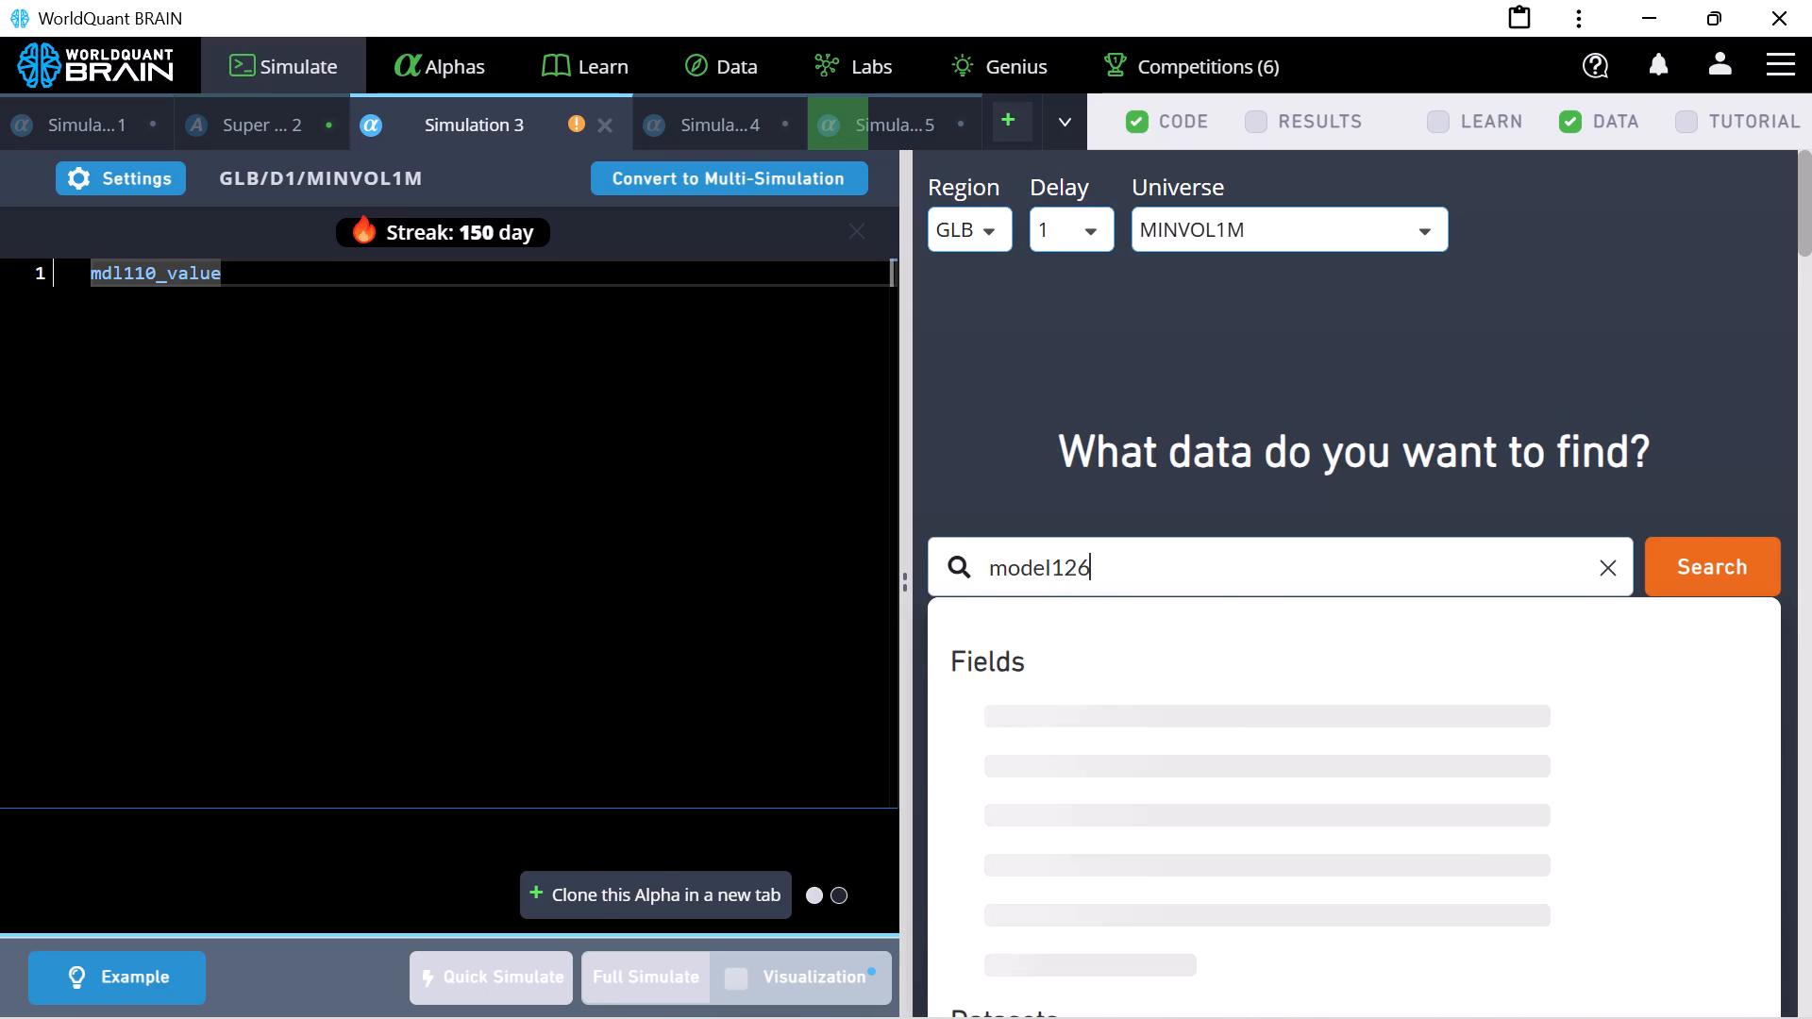
key(Return)
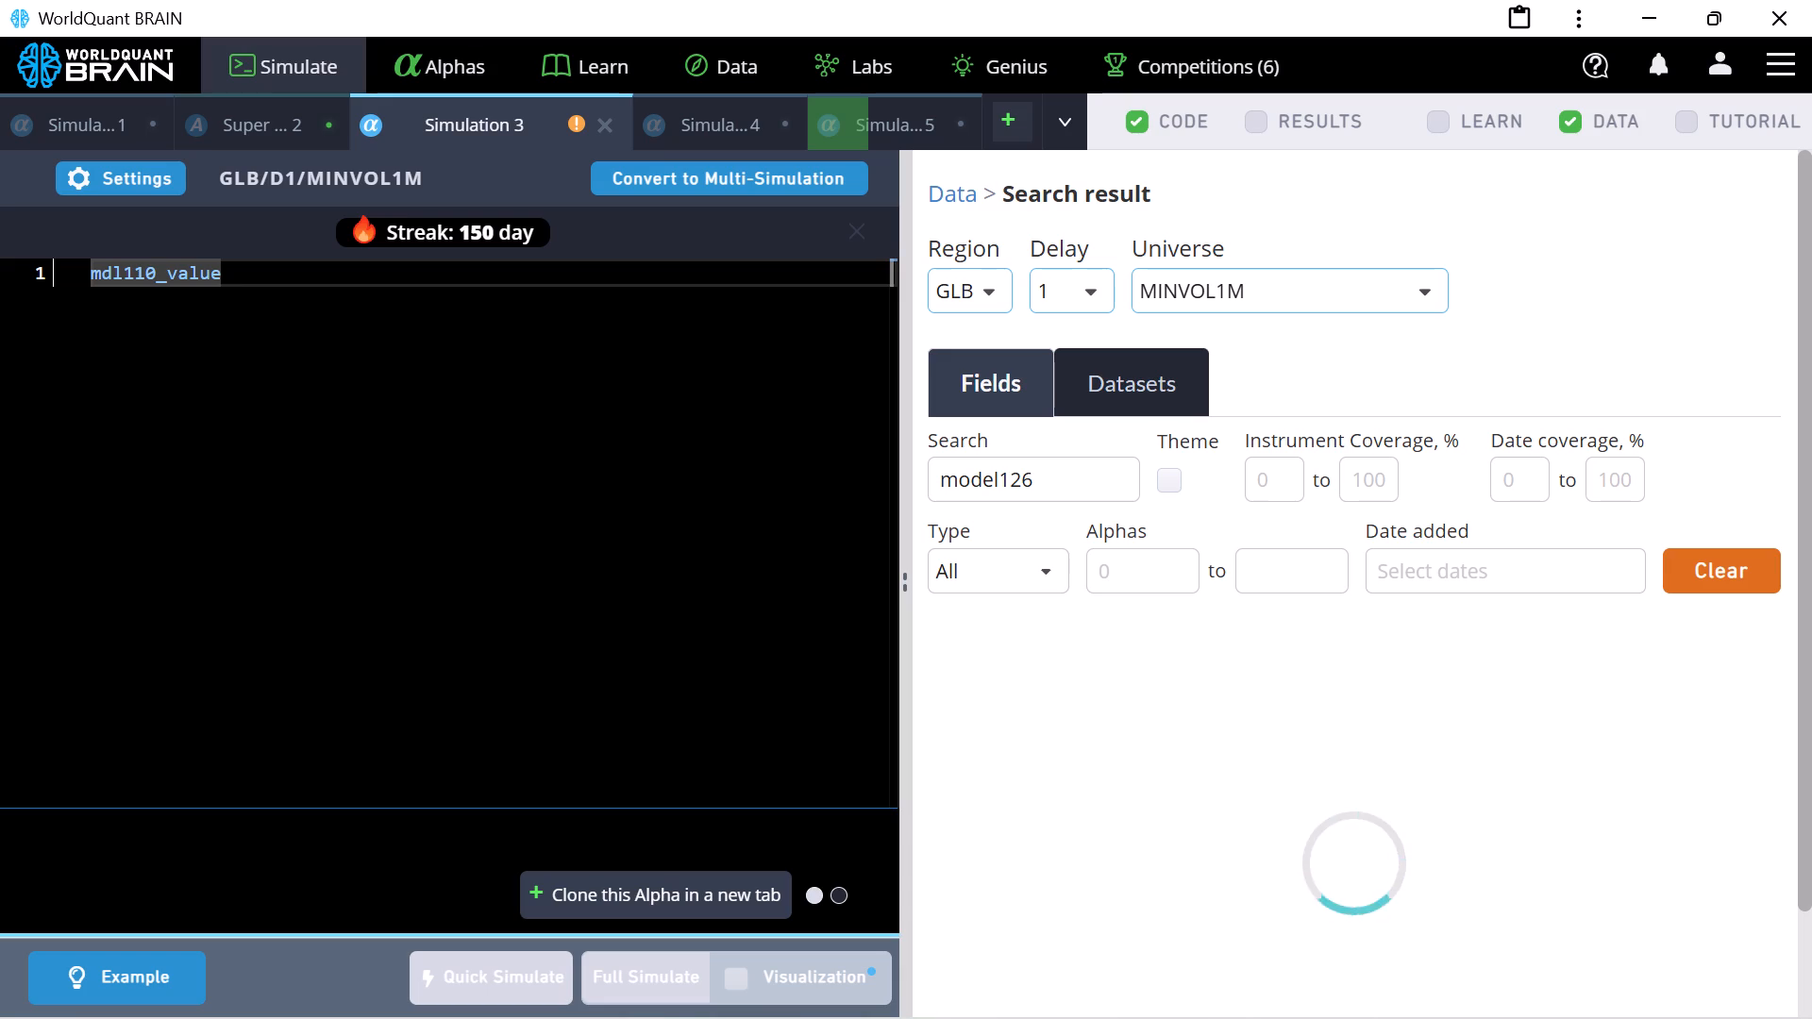
Look through the fields and datasets matching "model126".
scroll(1305, 546, down, 3)
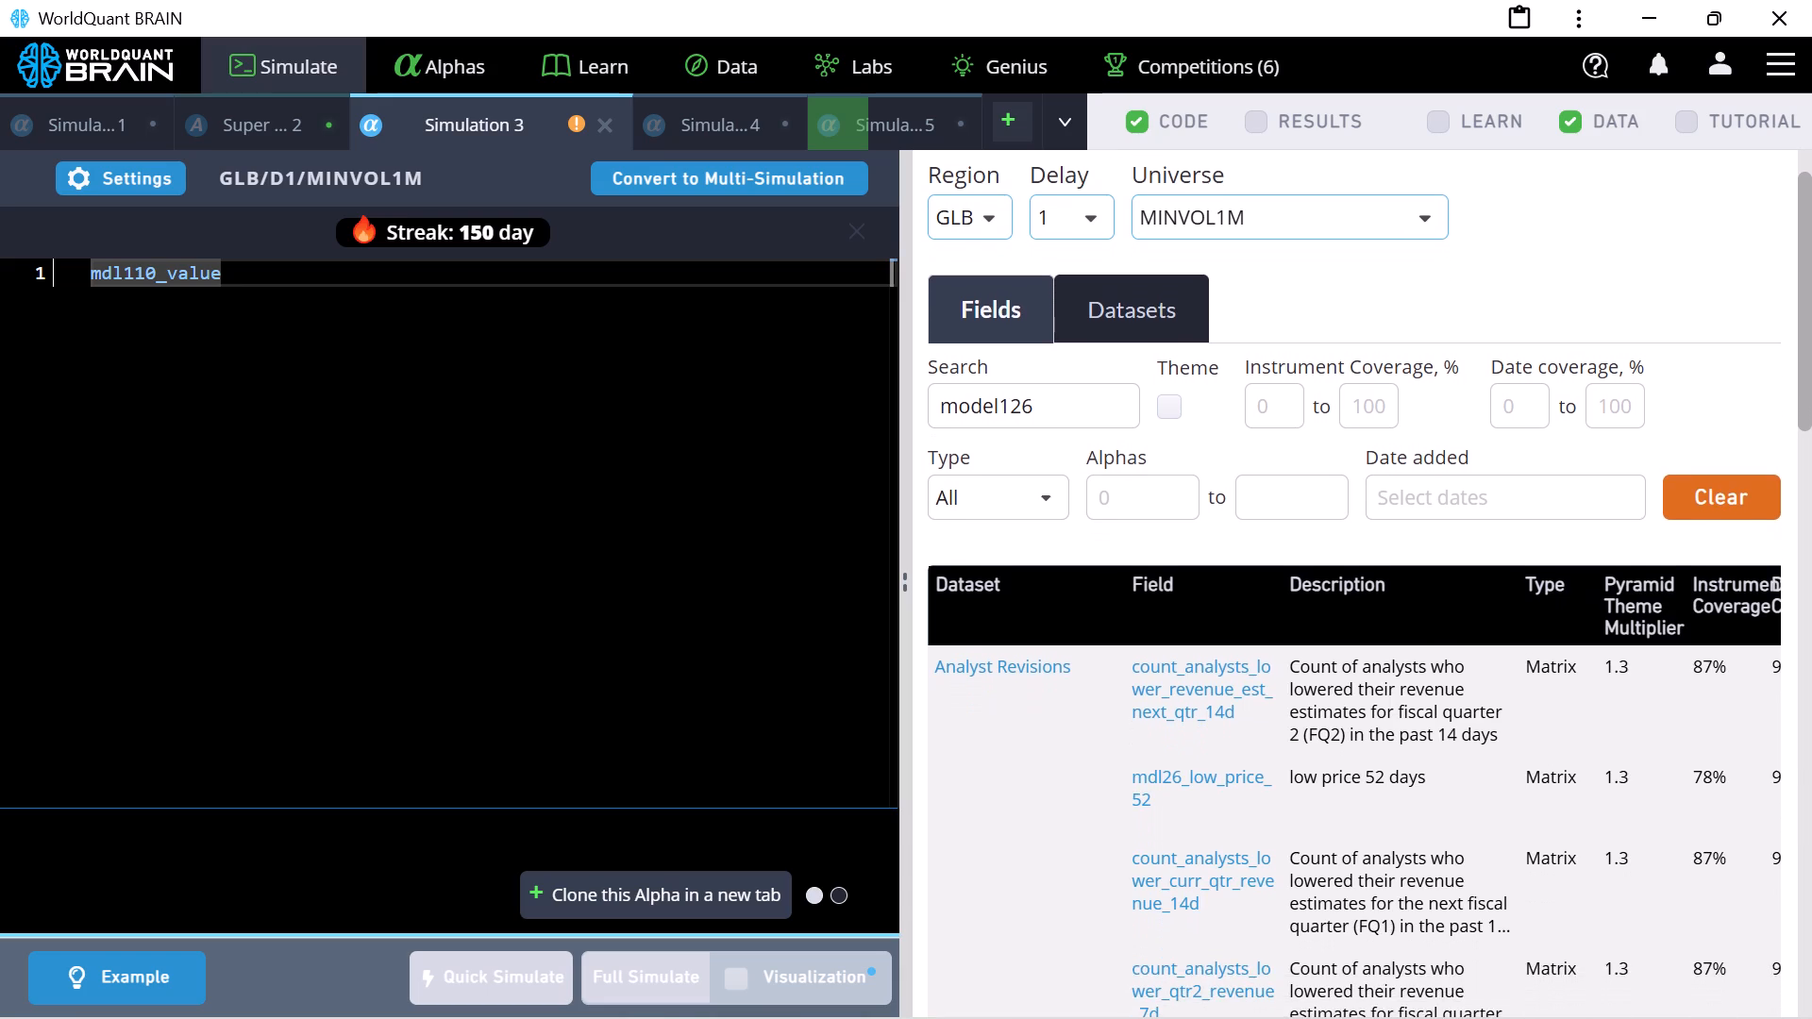
scroll(1305, 546, down, 7)
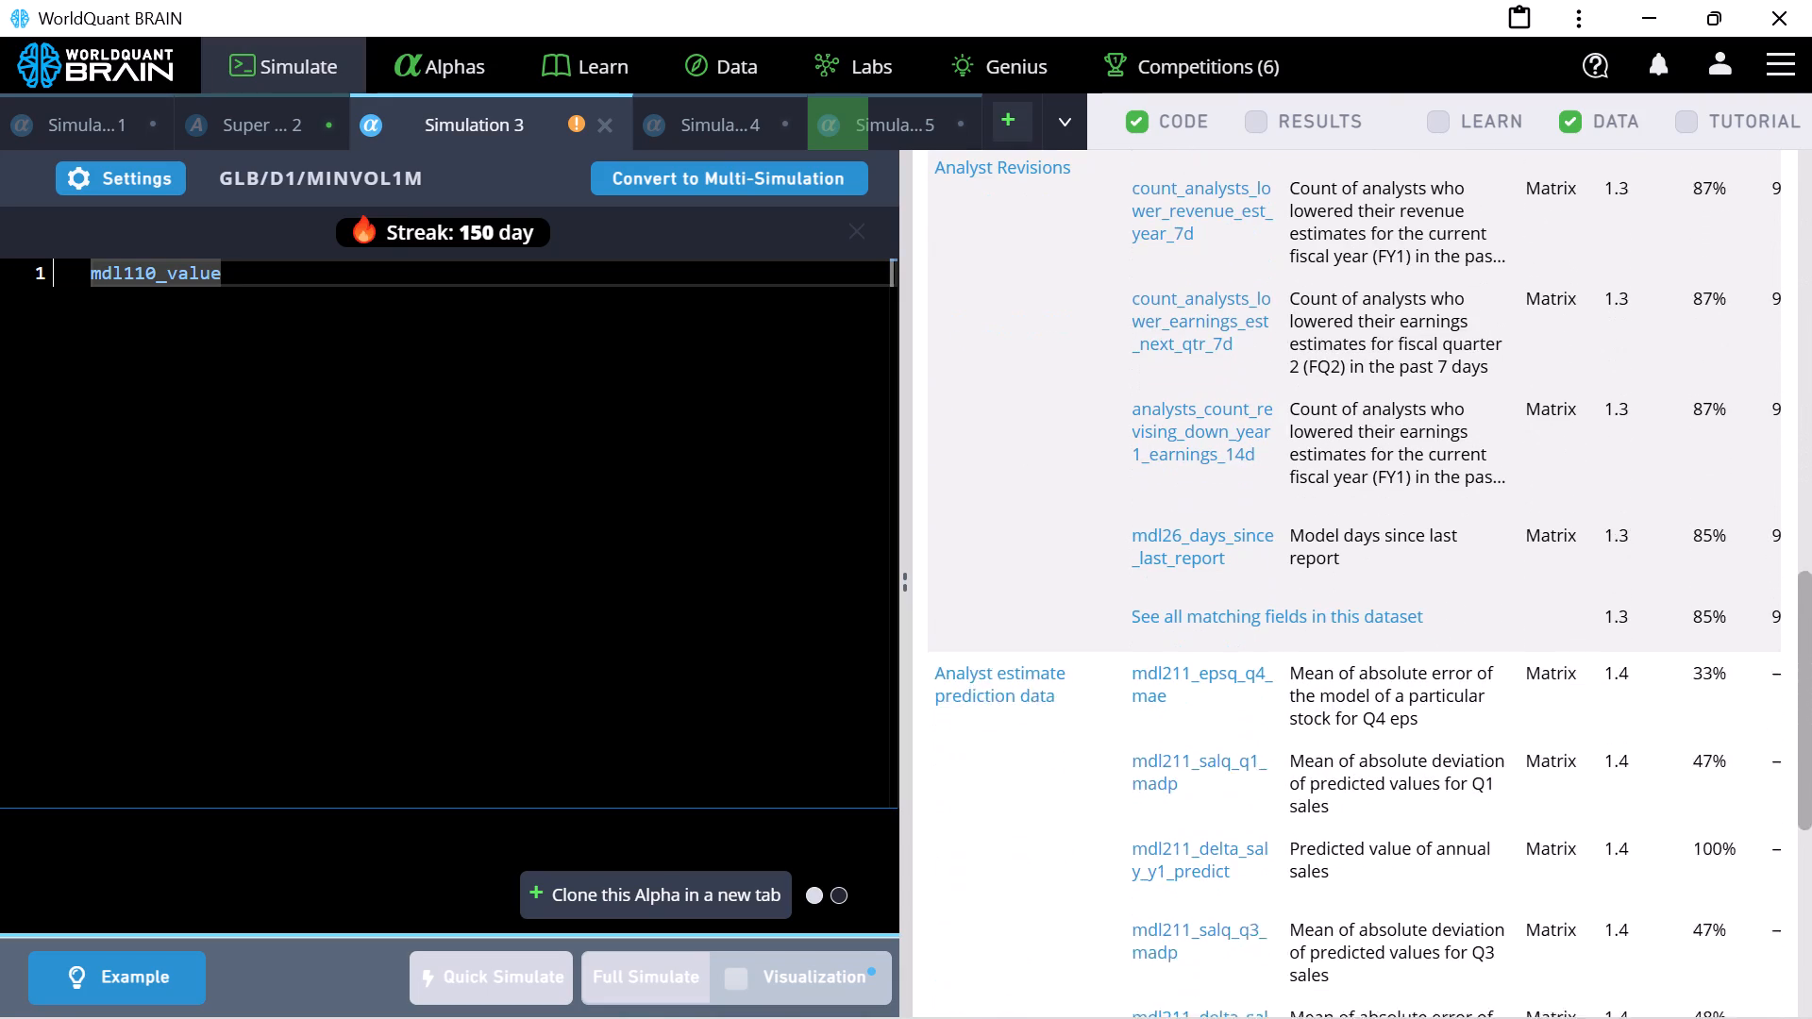
scroll(1305, 546, down, 5)
scroll(1305, 546, up, 1)
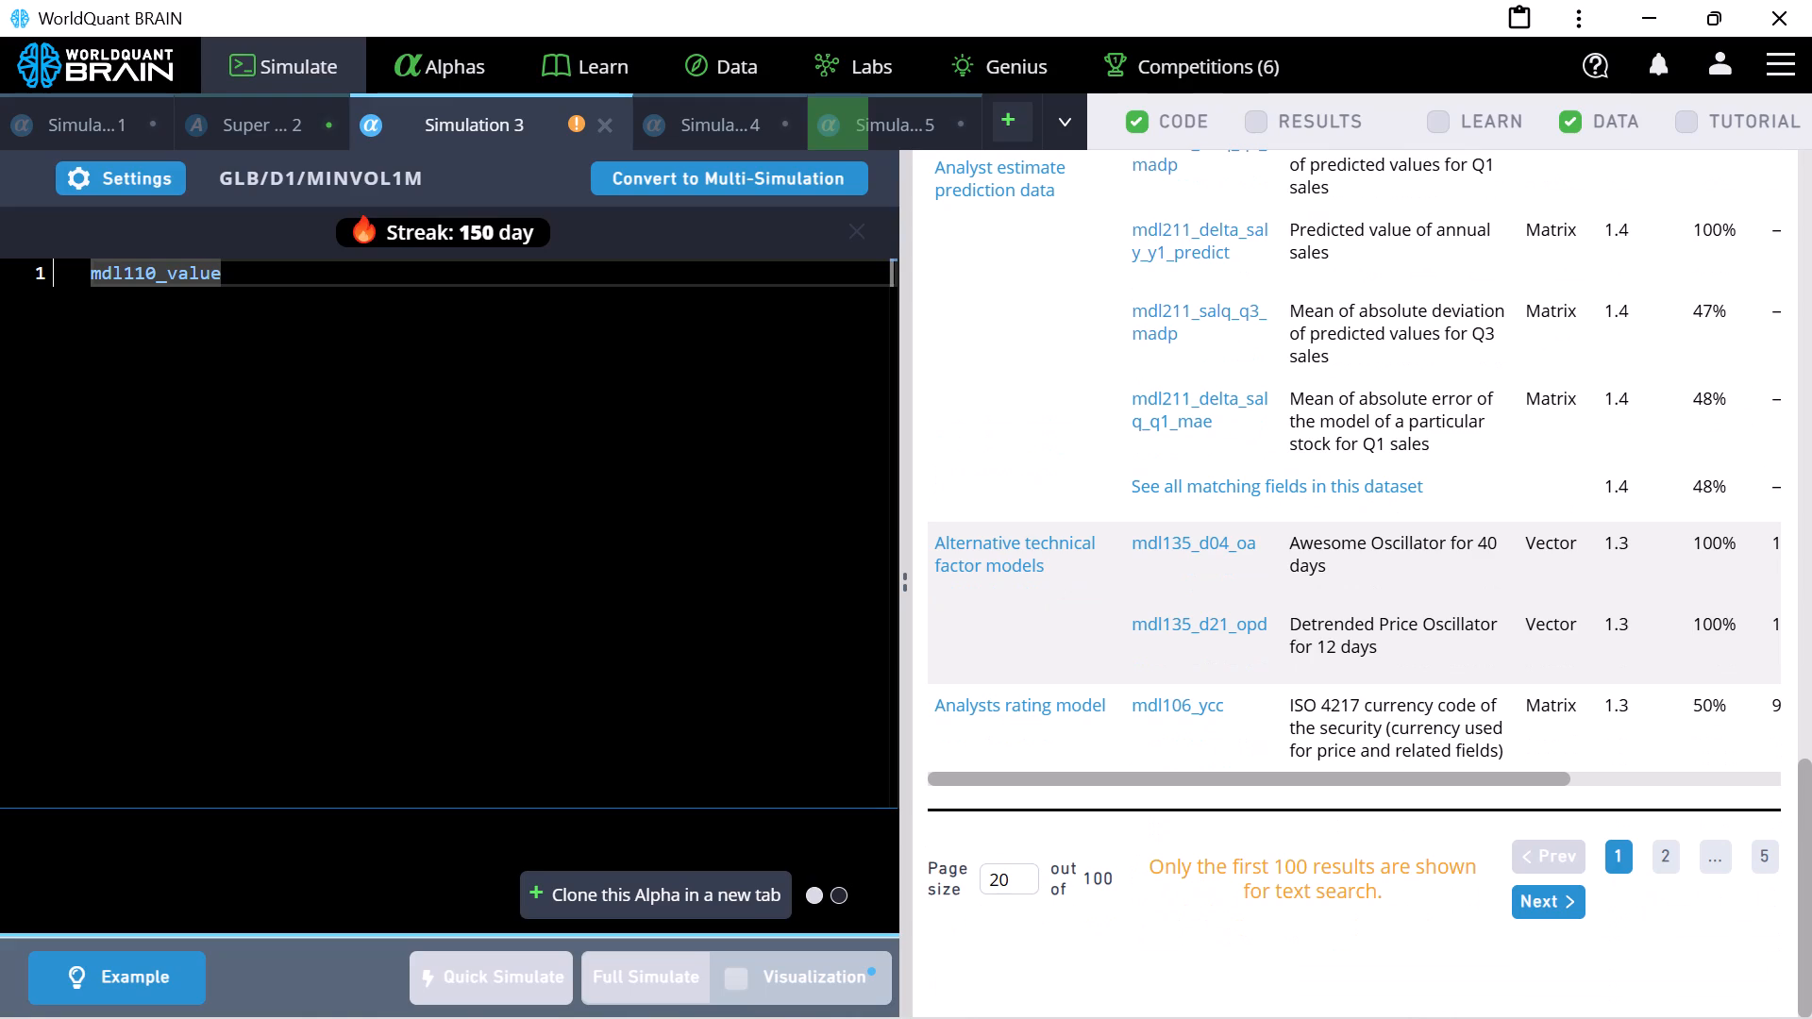
scroll(1305, 546, up, 1)
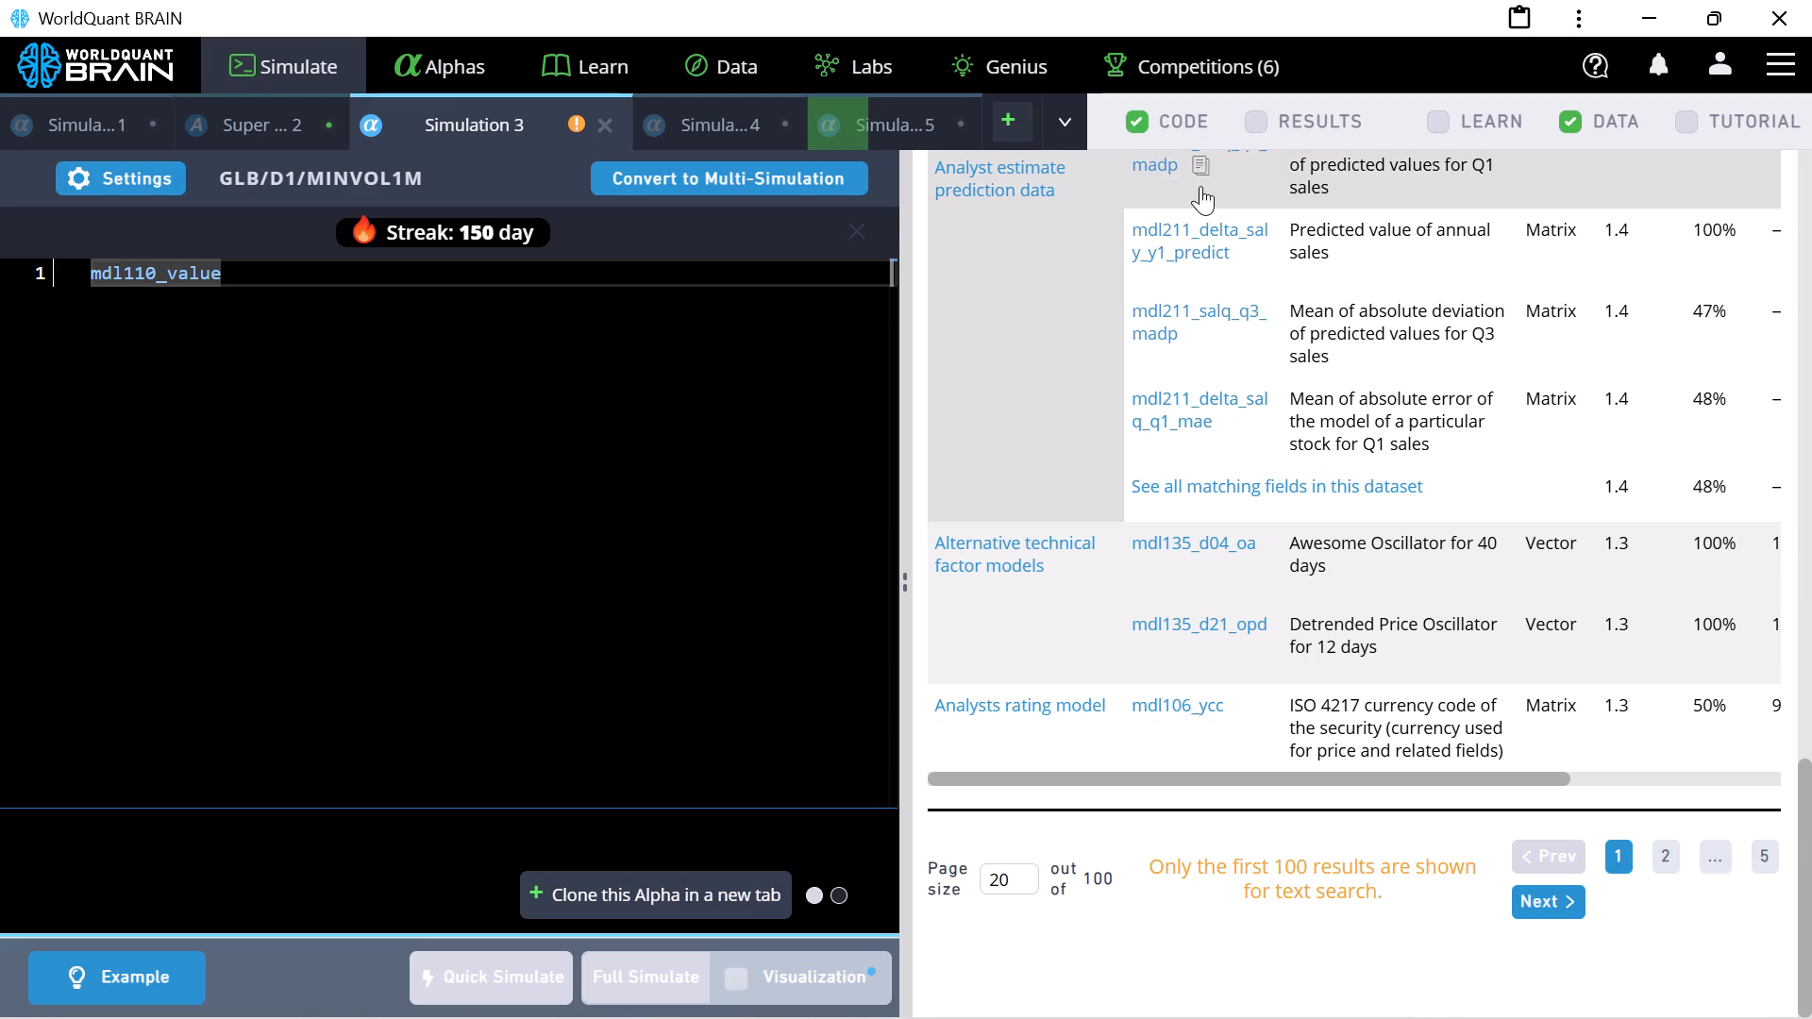
scroll(1229, 359, up, 6)
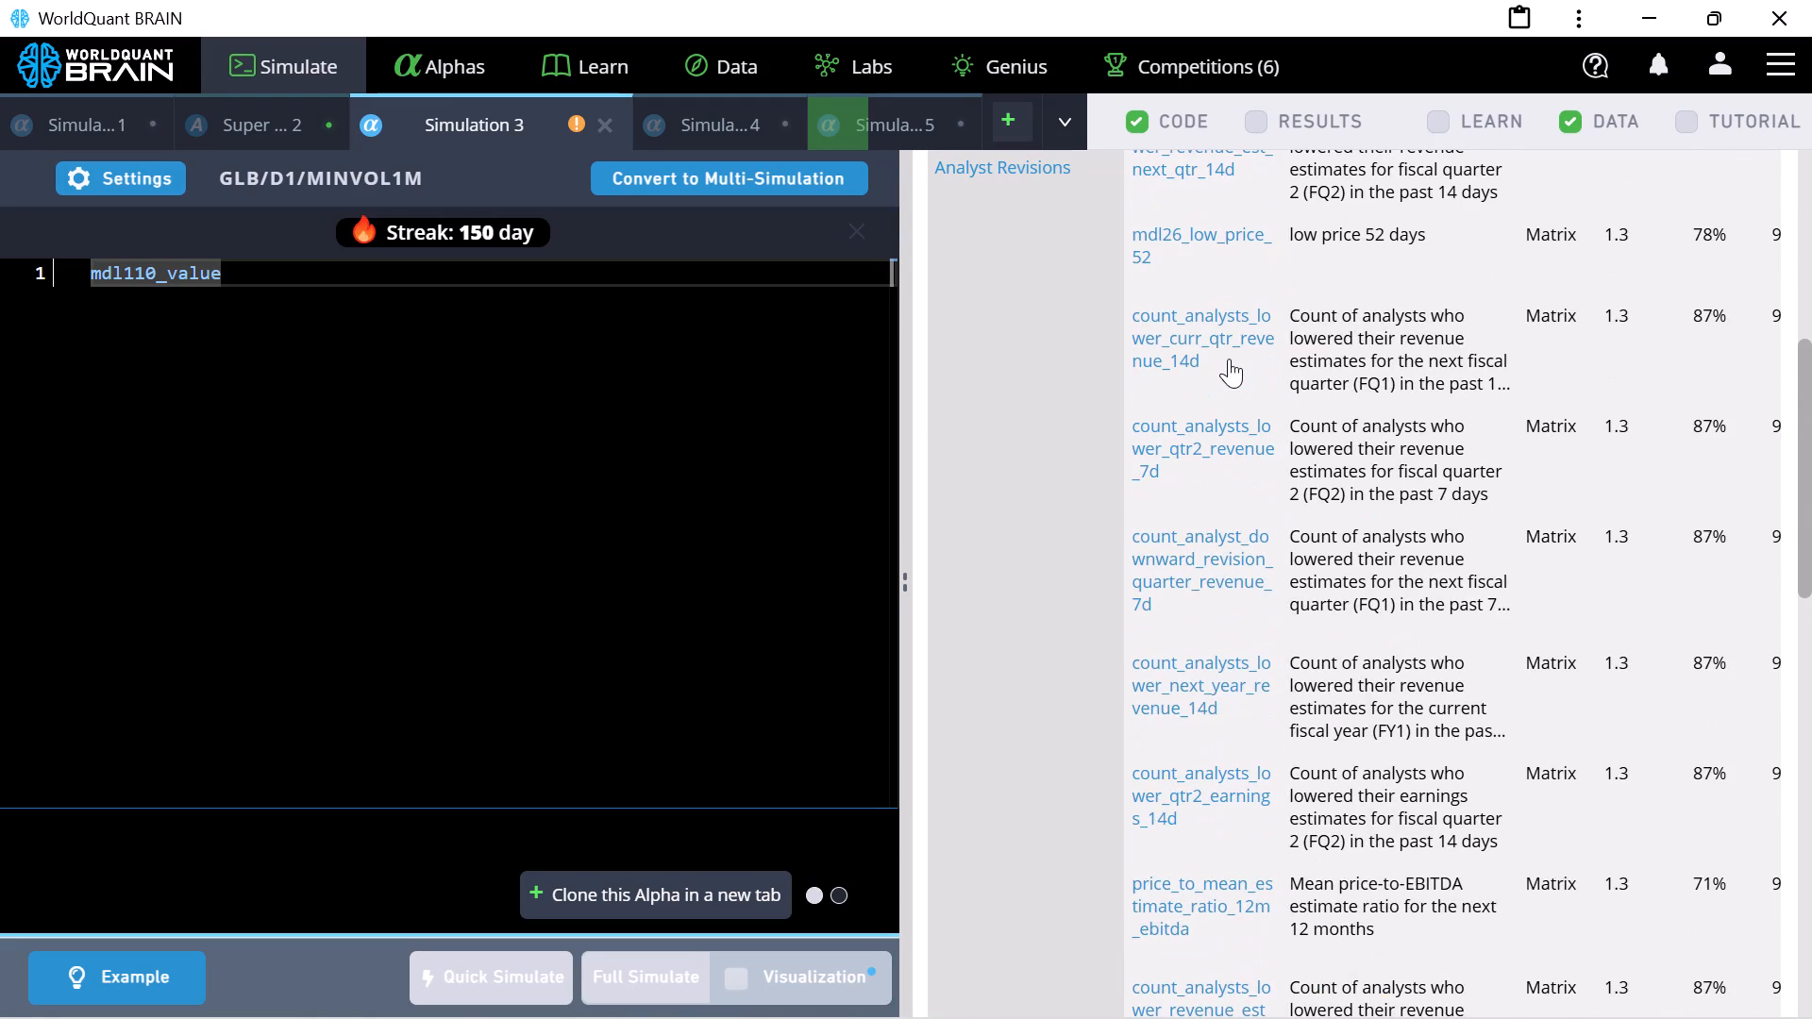
scroll(1229, 359, up, 5)
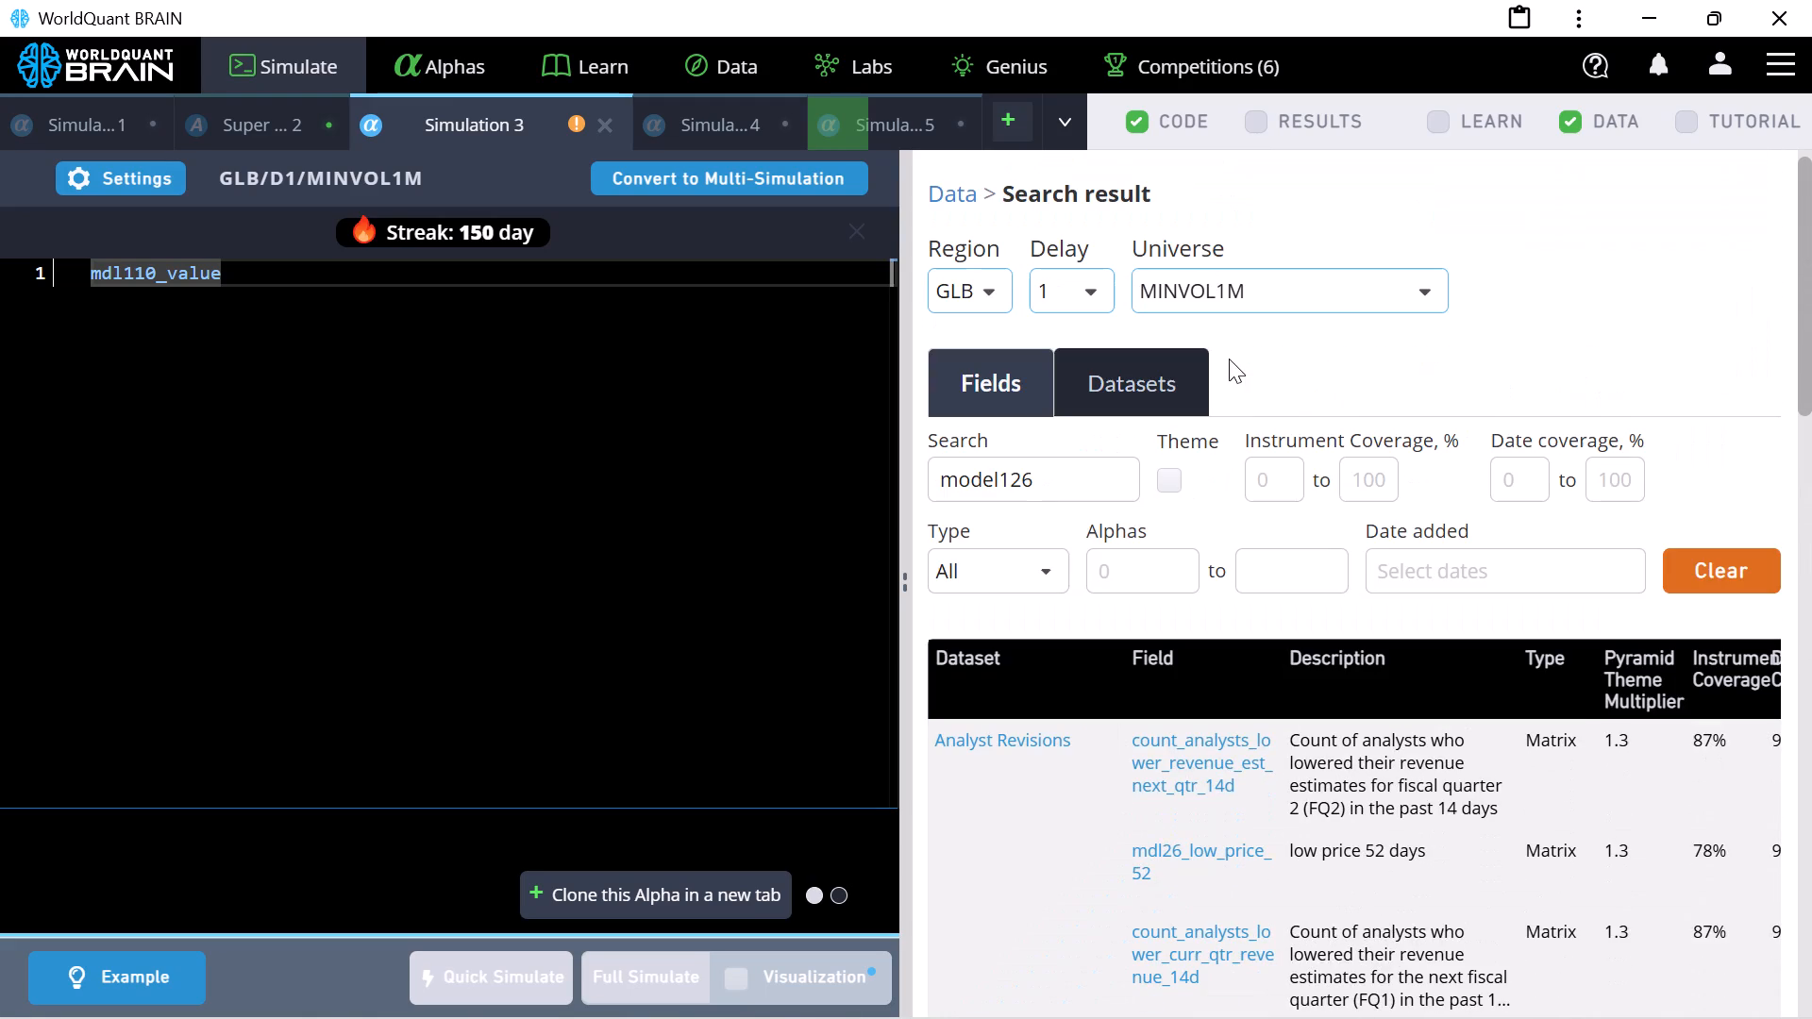
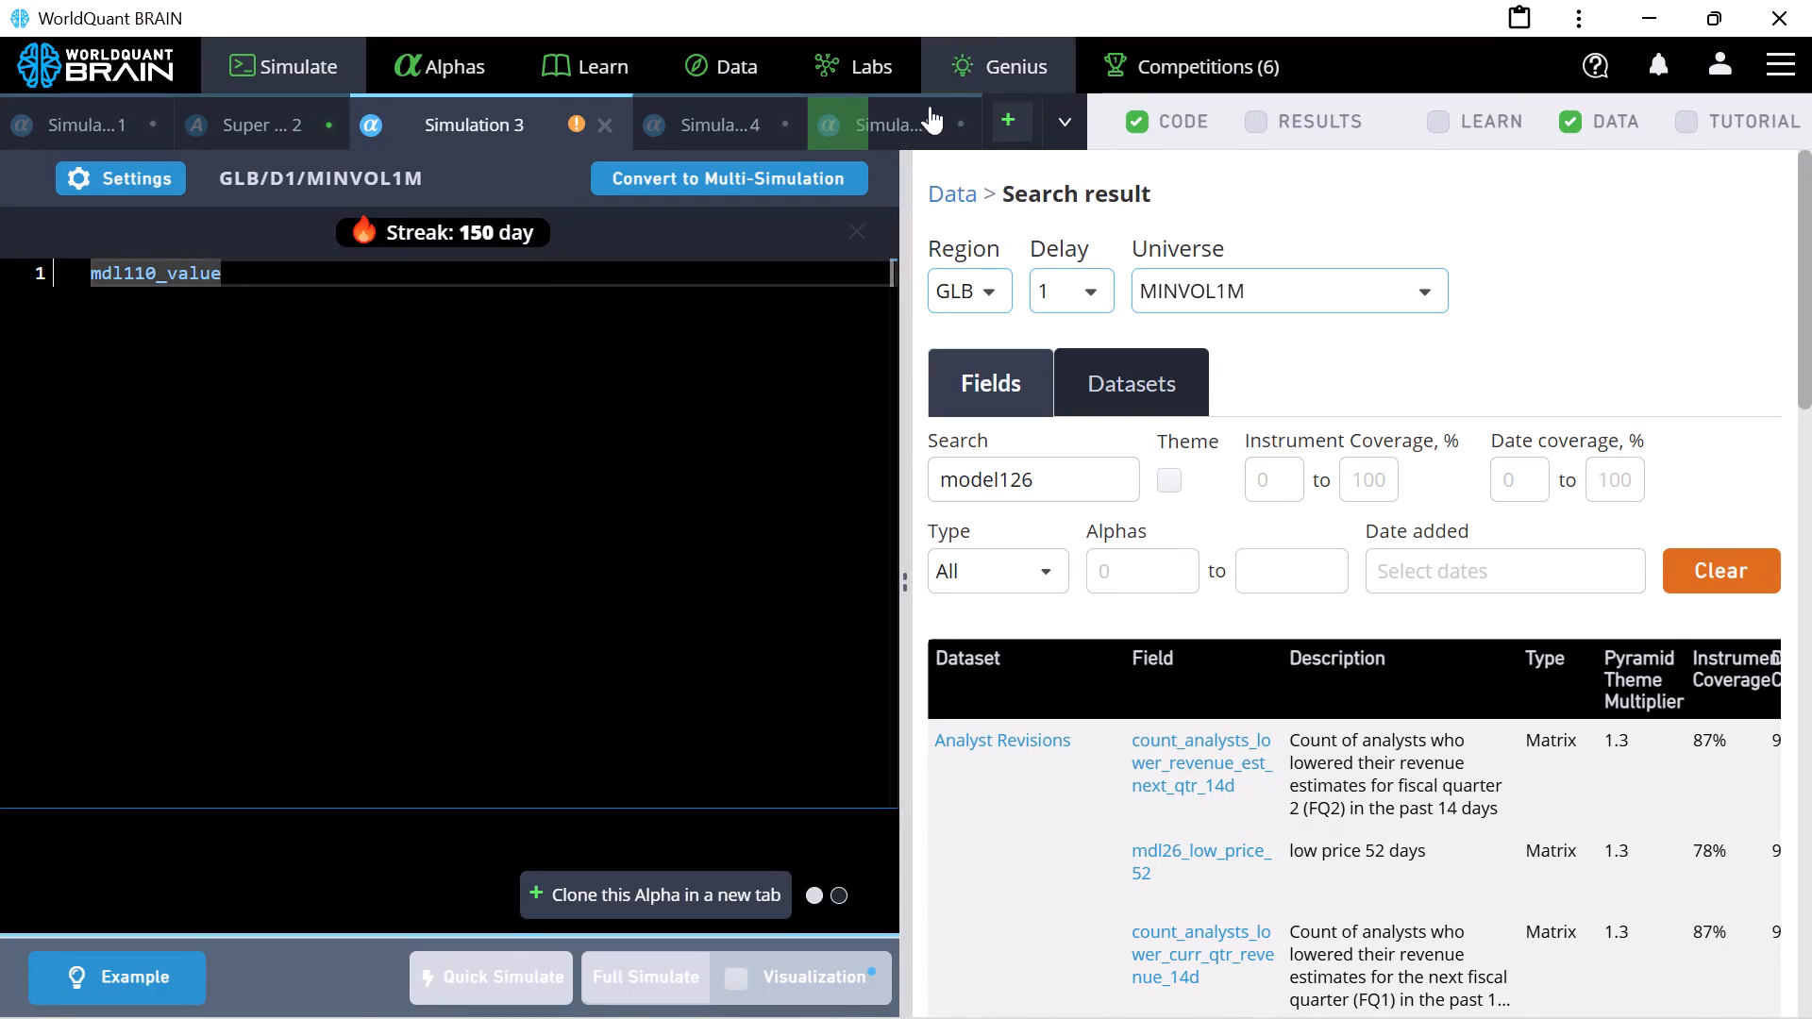
Return to the data search page and search the GLB MINVOL1M data for "other335".
click(947, 185)
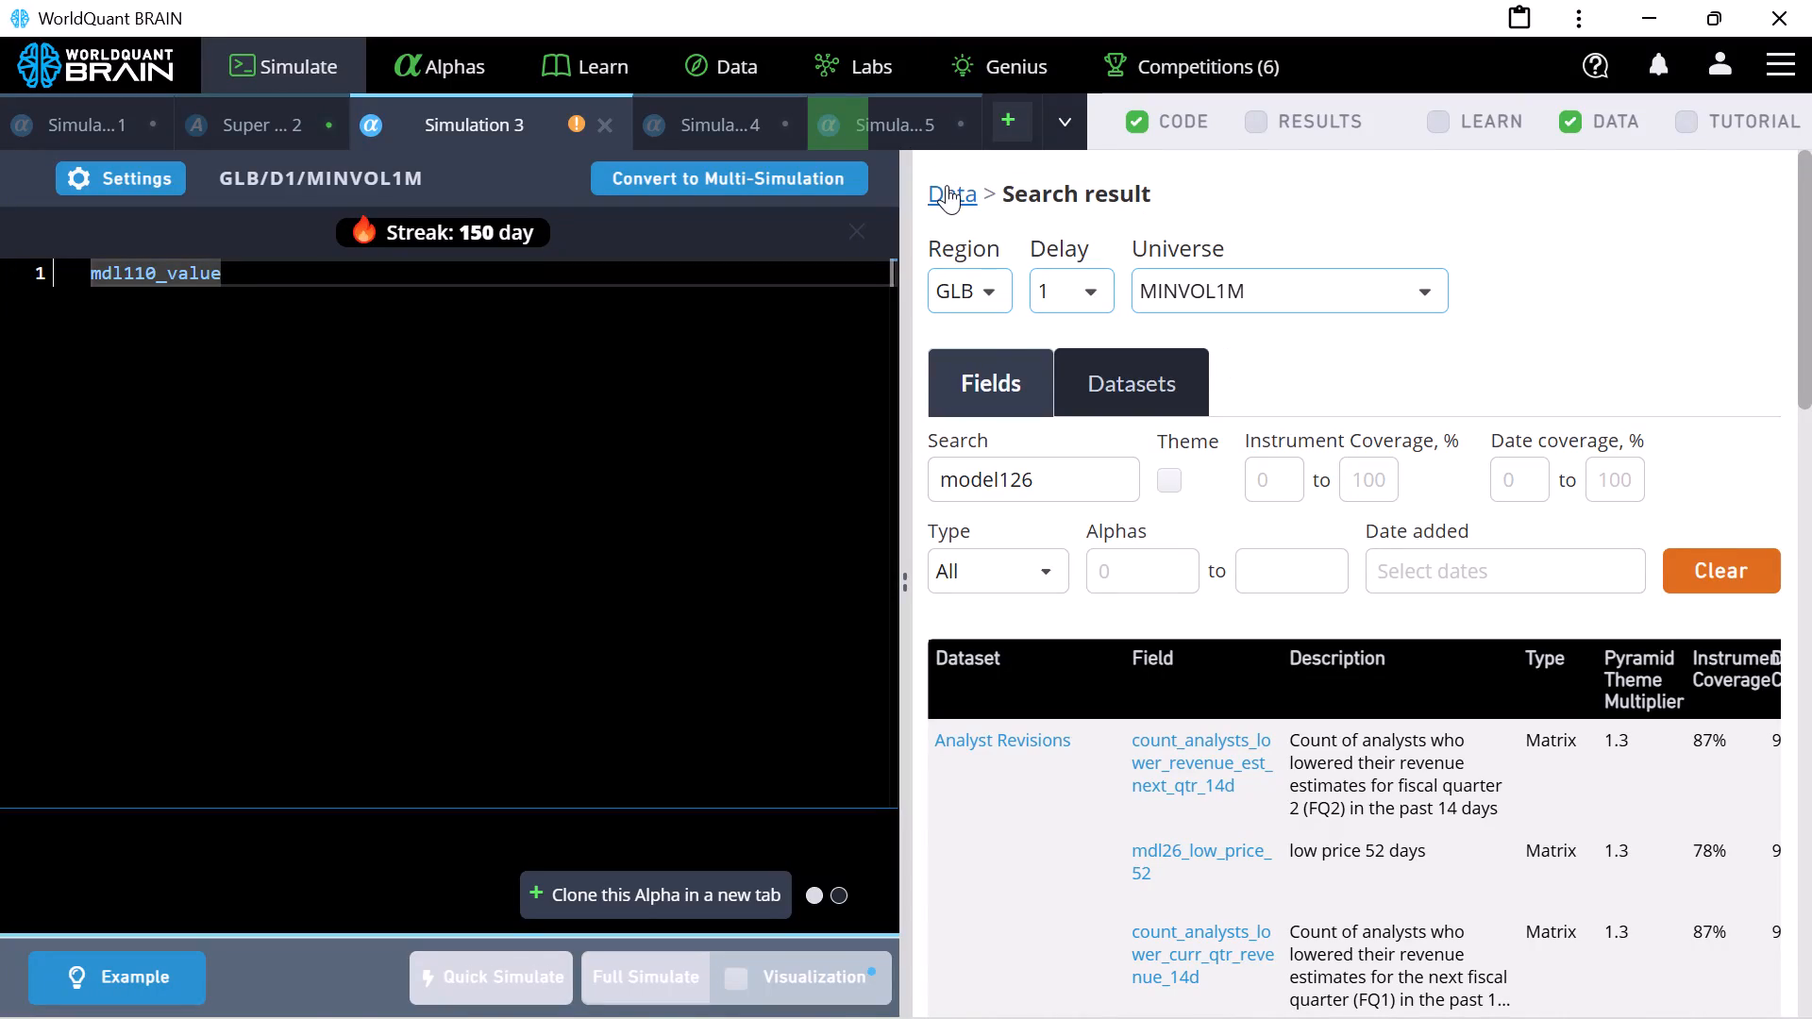
click(1058, 558)
text(oher)
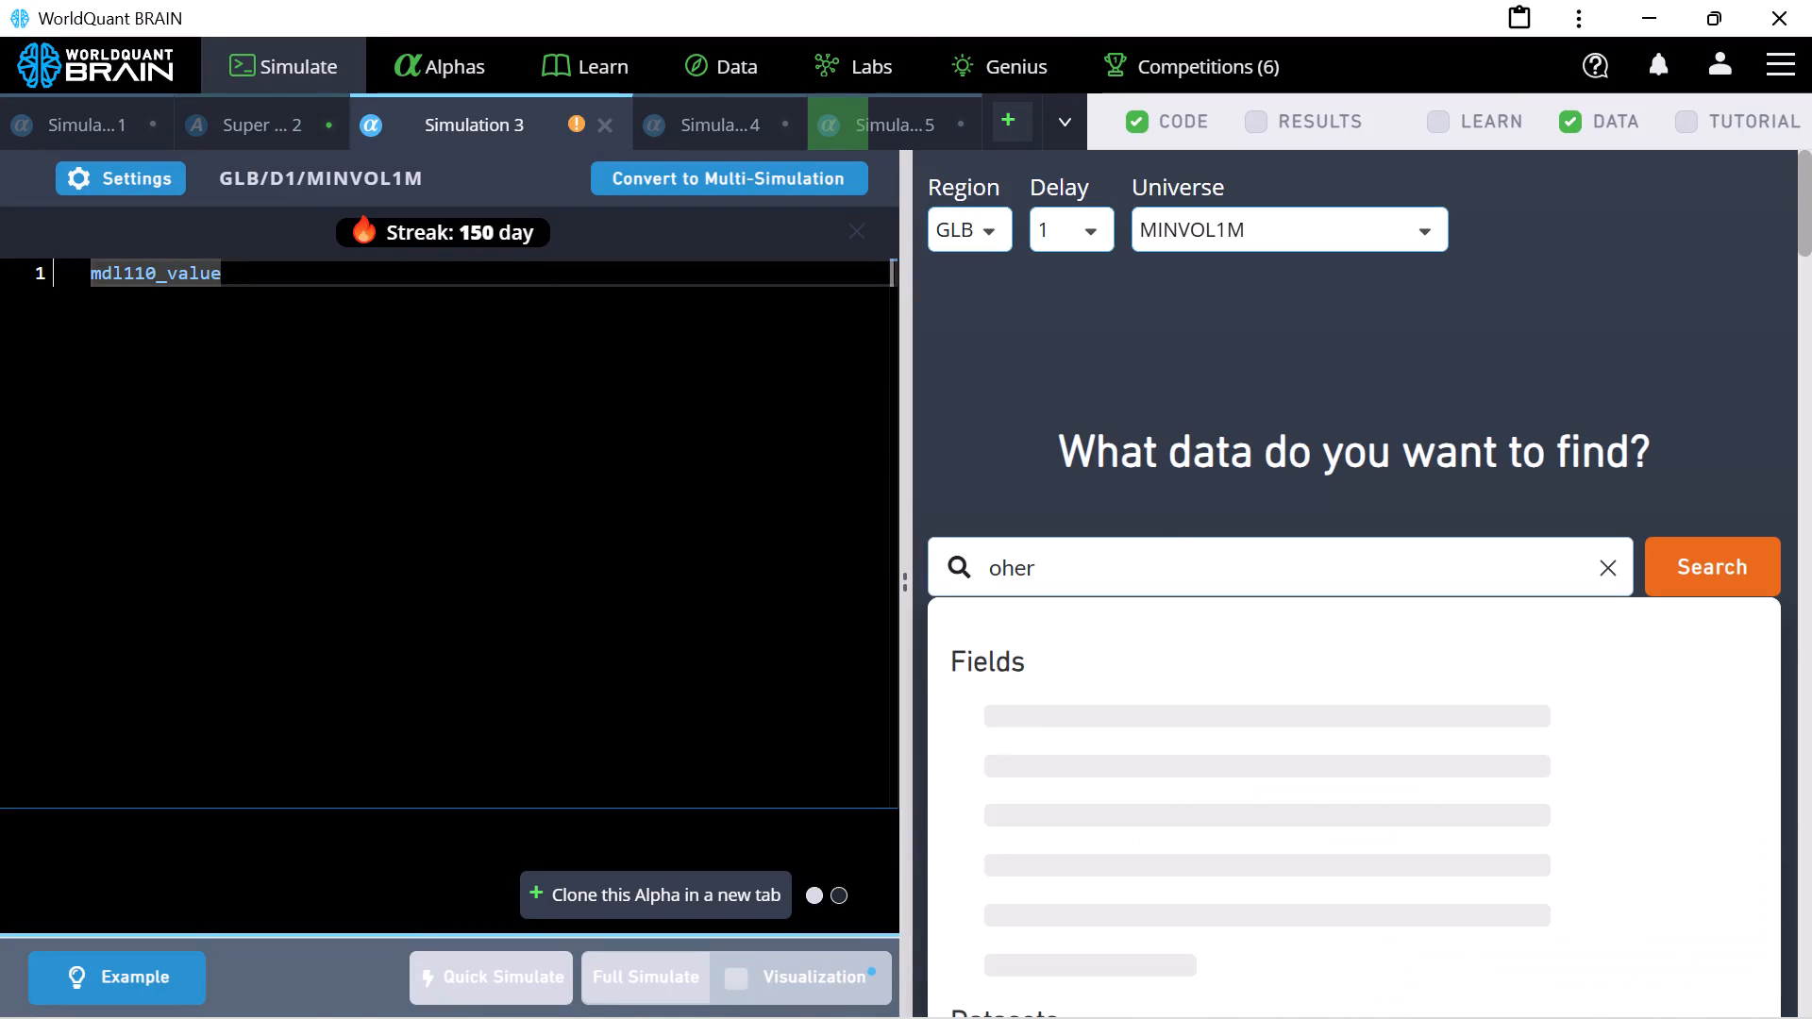
key(BackSpace)
key(BackSpace)
key(BackSpace)
key(BackSpace)
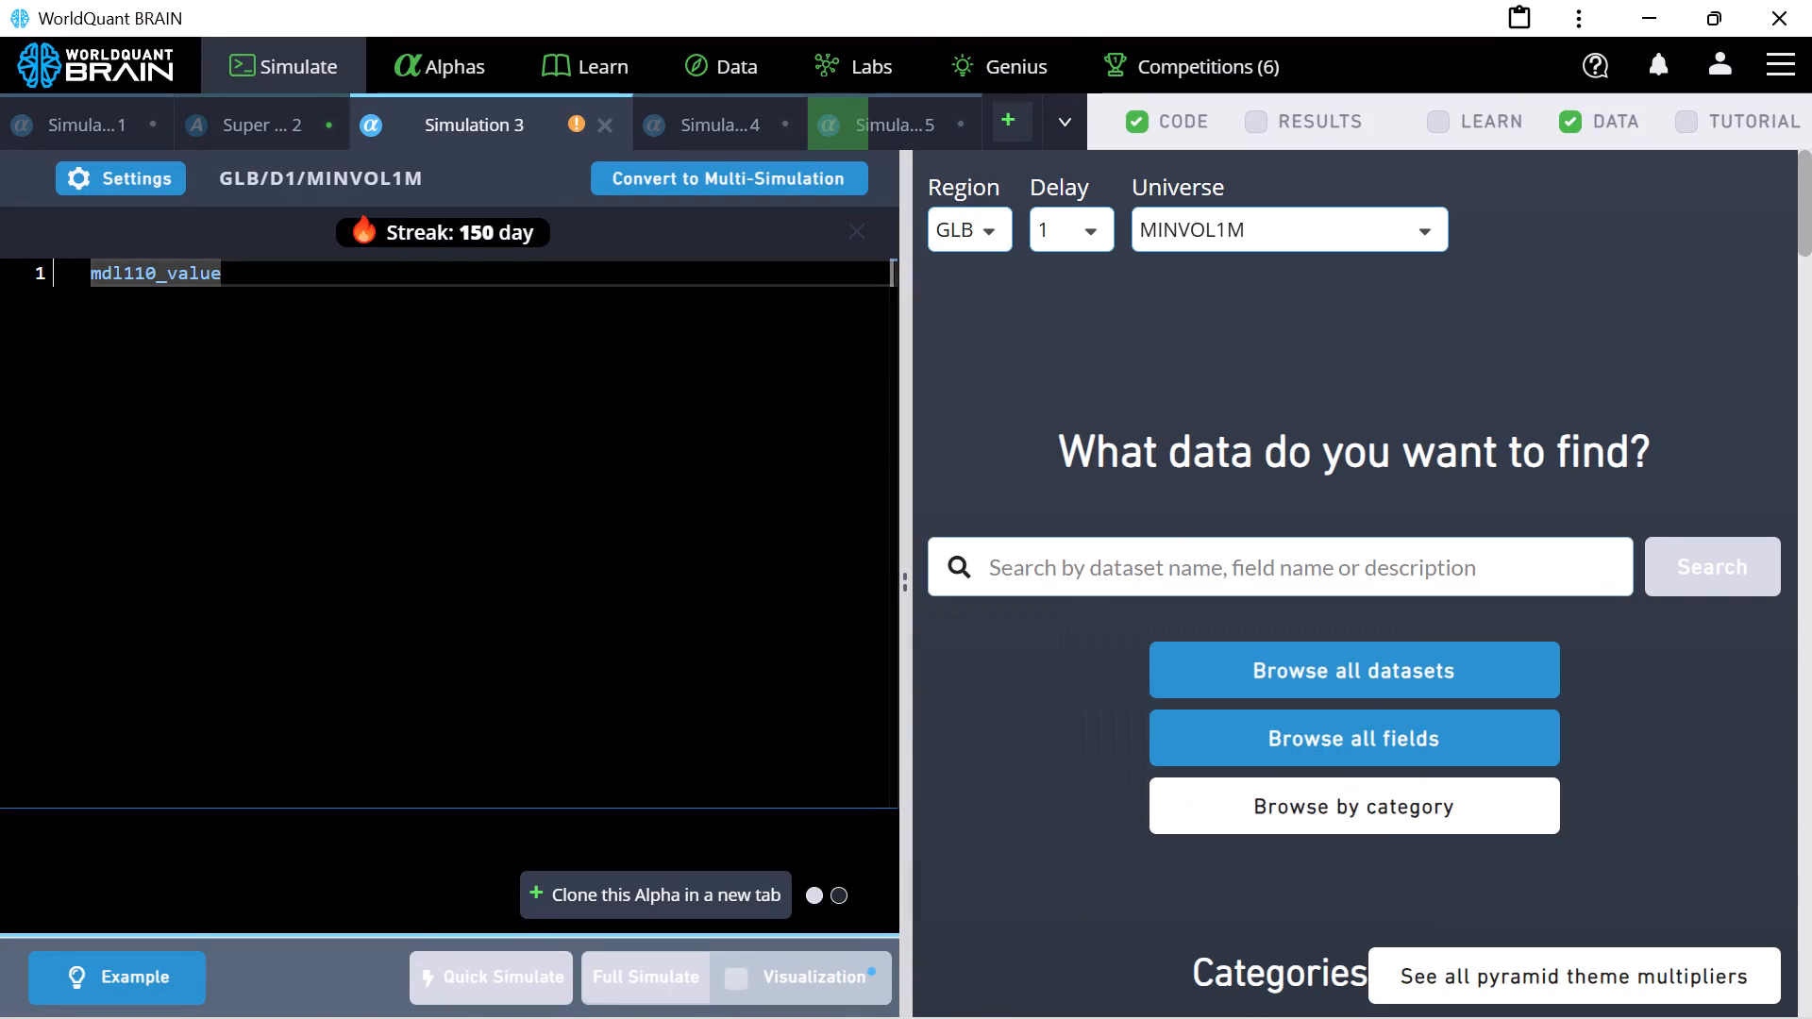
text(other)
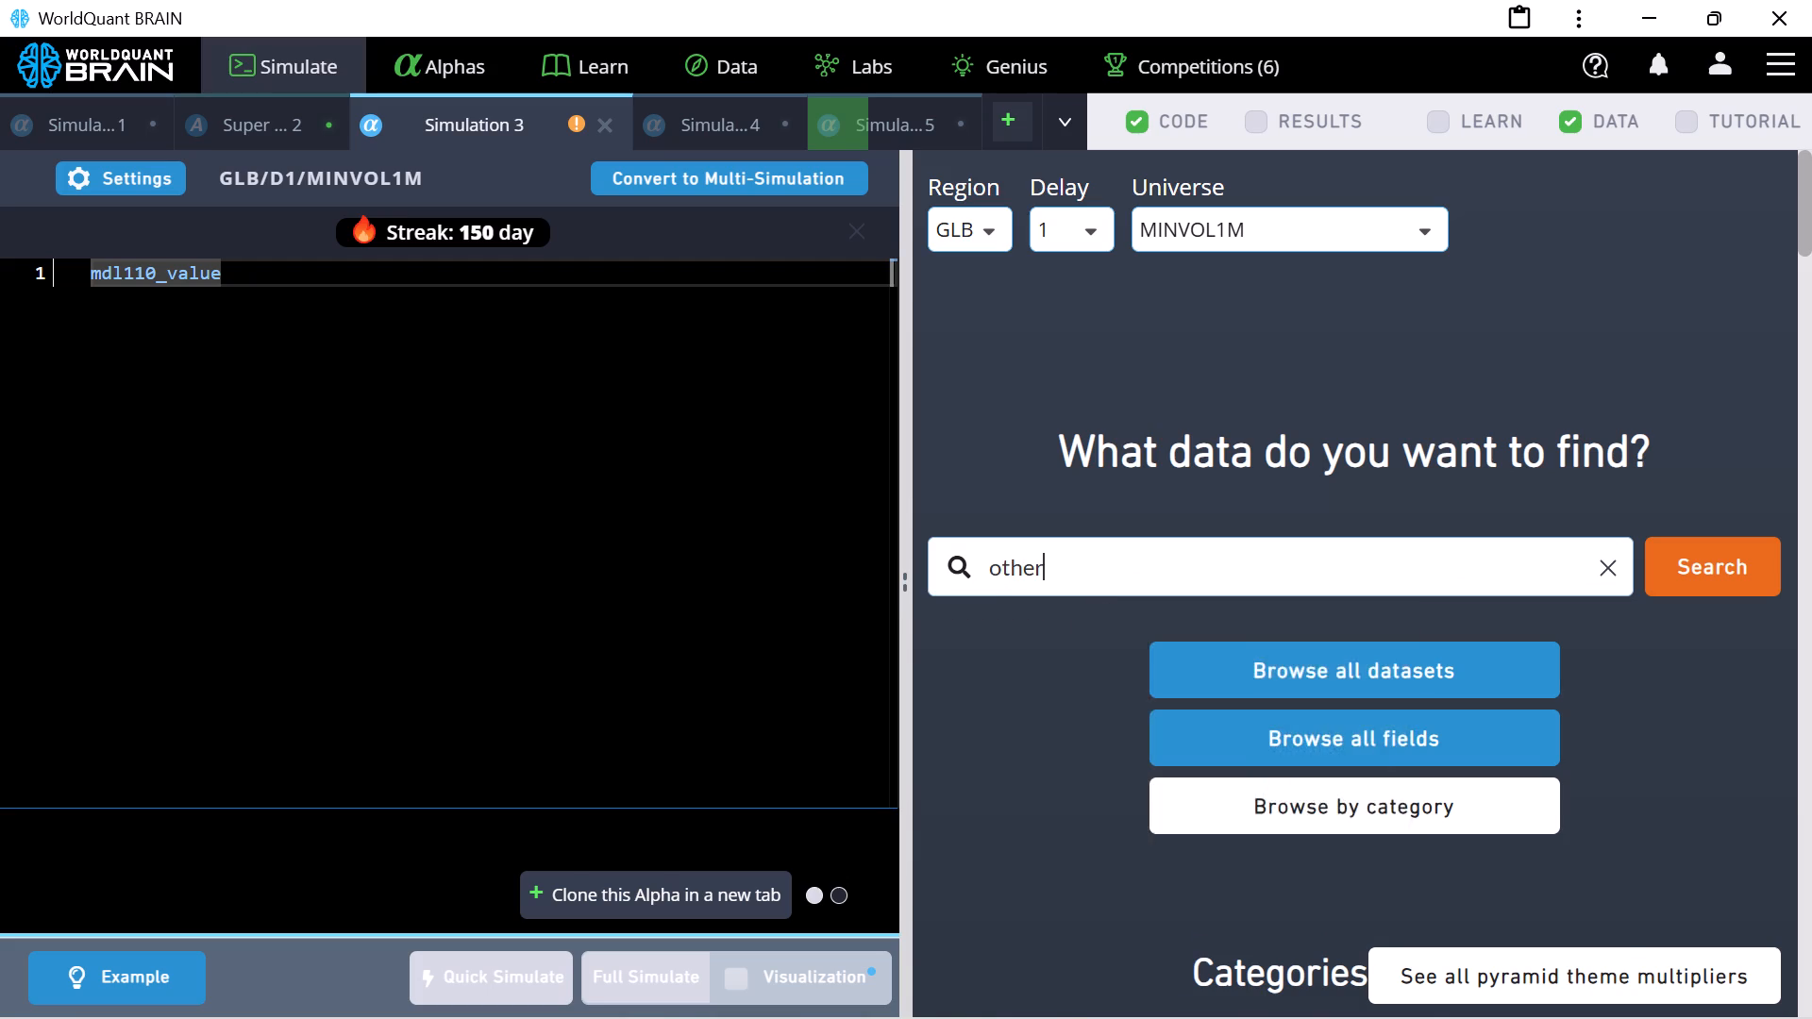
text(335)
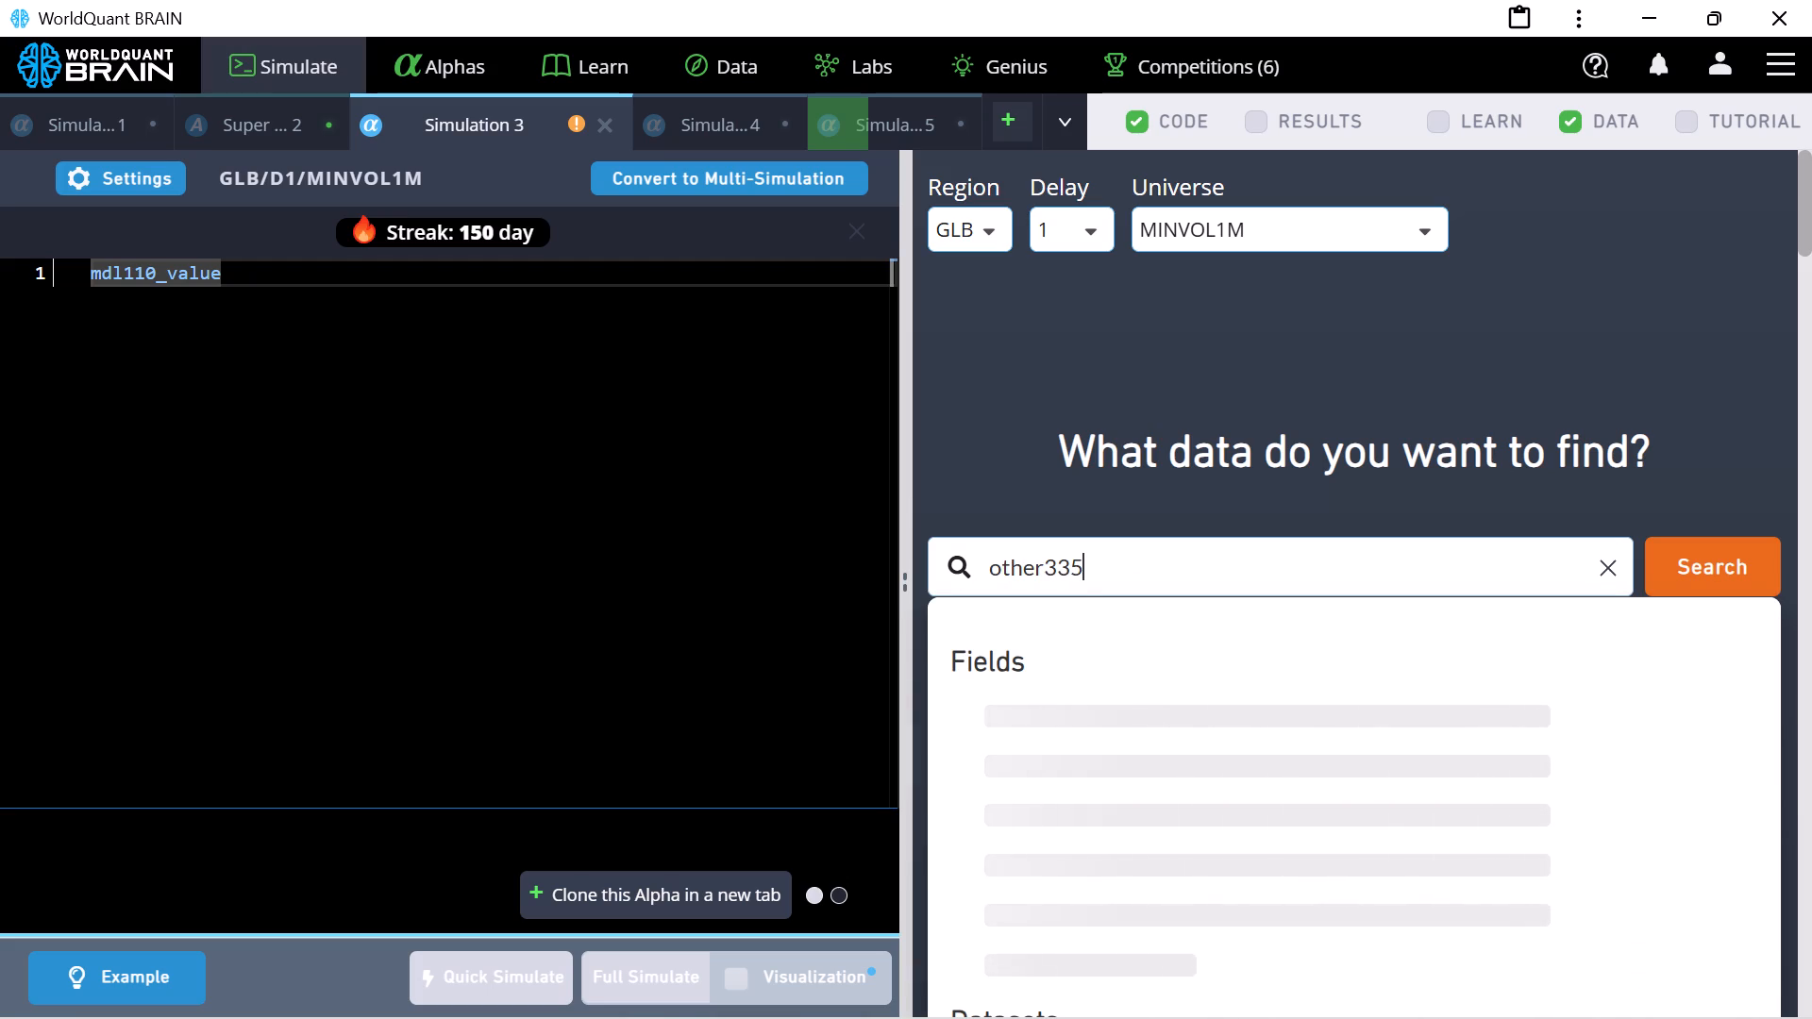
key(Return)
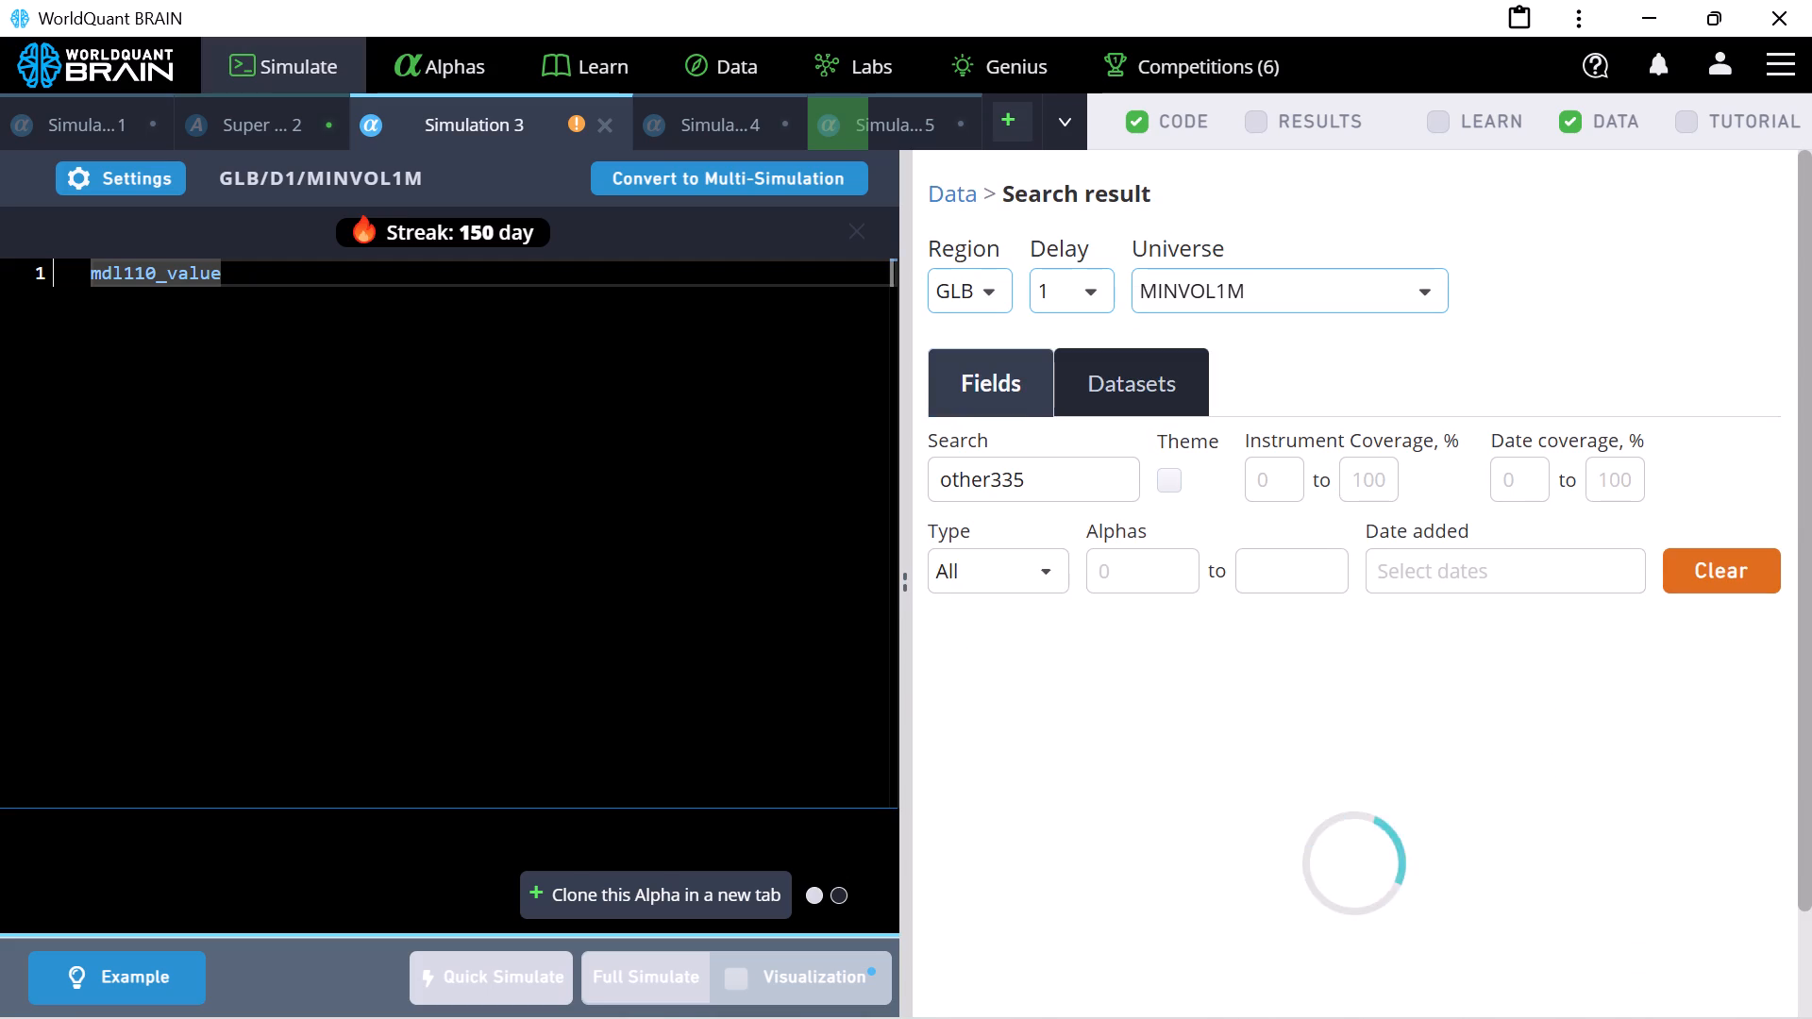
Look through the fields and datasets matching "other335".
scroll(1058, 558, down, 3)
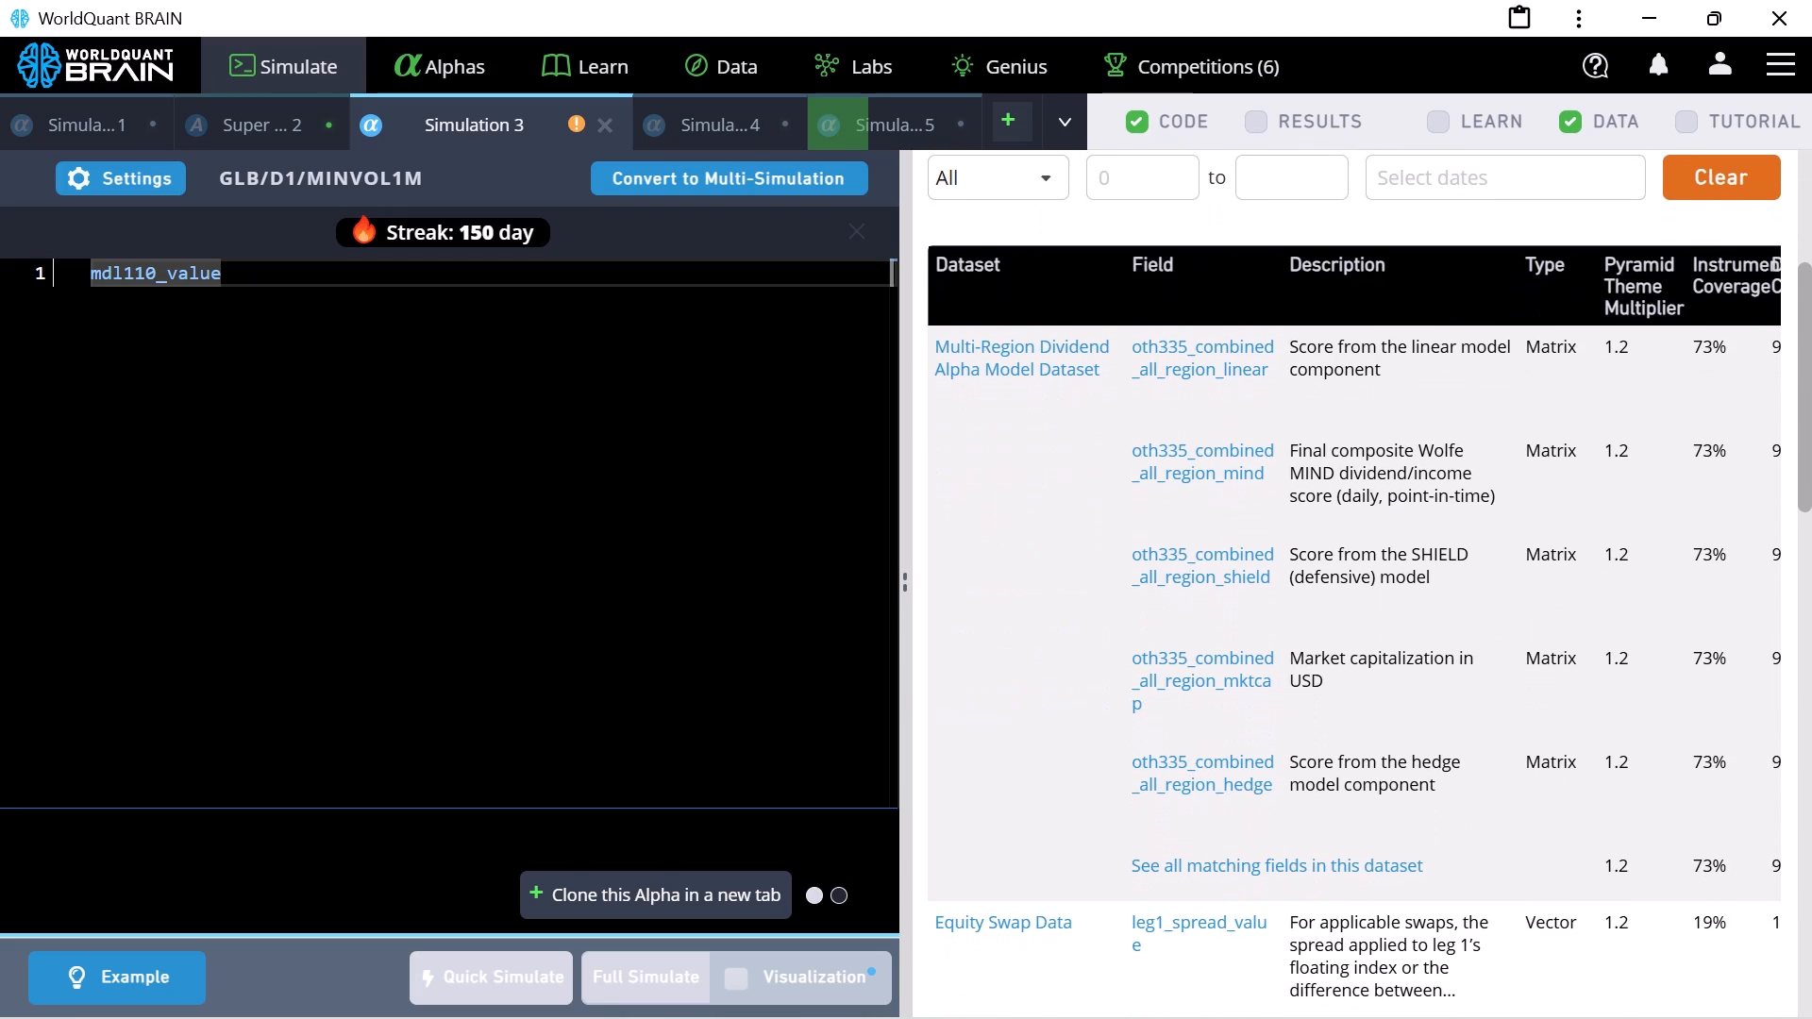
scroll(1058, 558, down, 1)
scroll(1648, 529, down, 3)
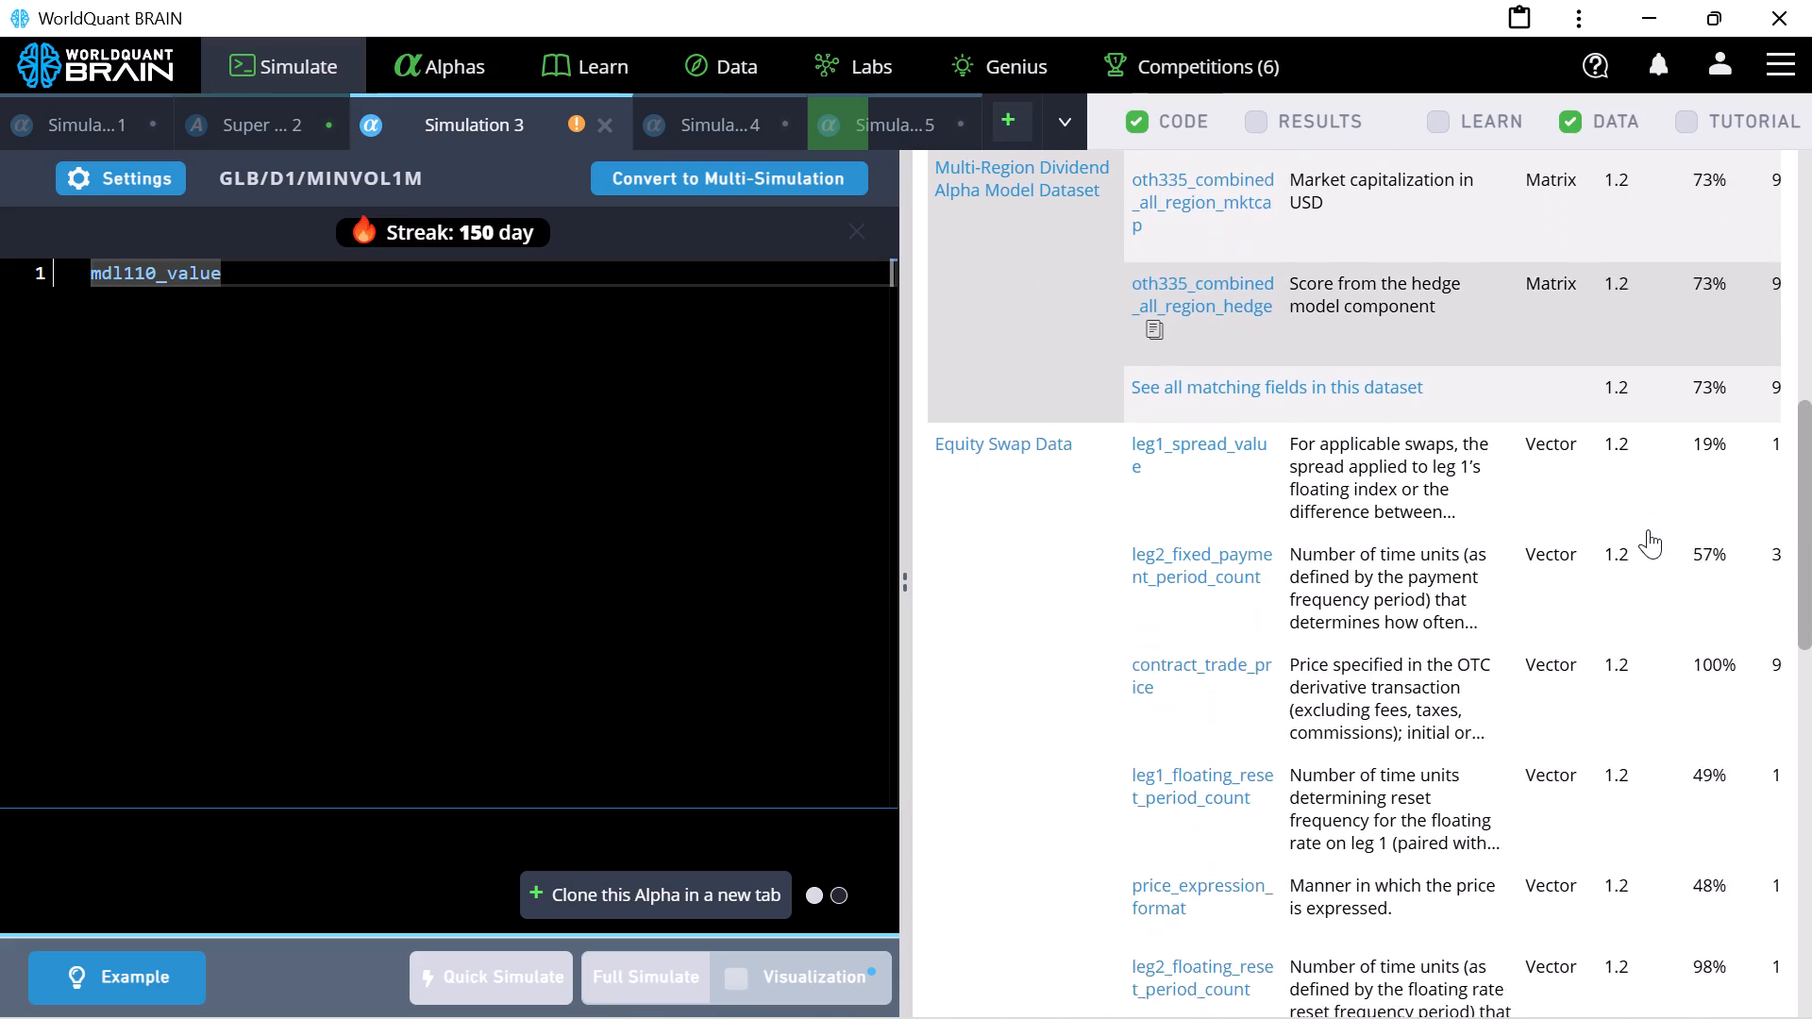
scroll(1648, 529, down, 8)
scroll(1648, 529, up, 6)
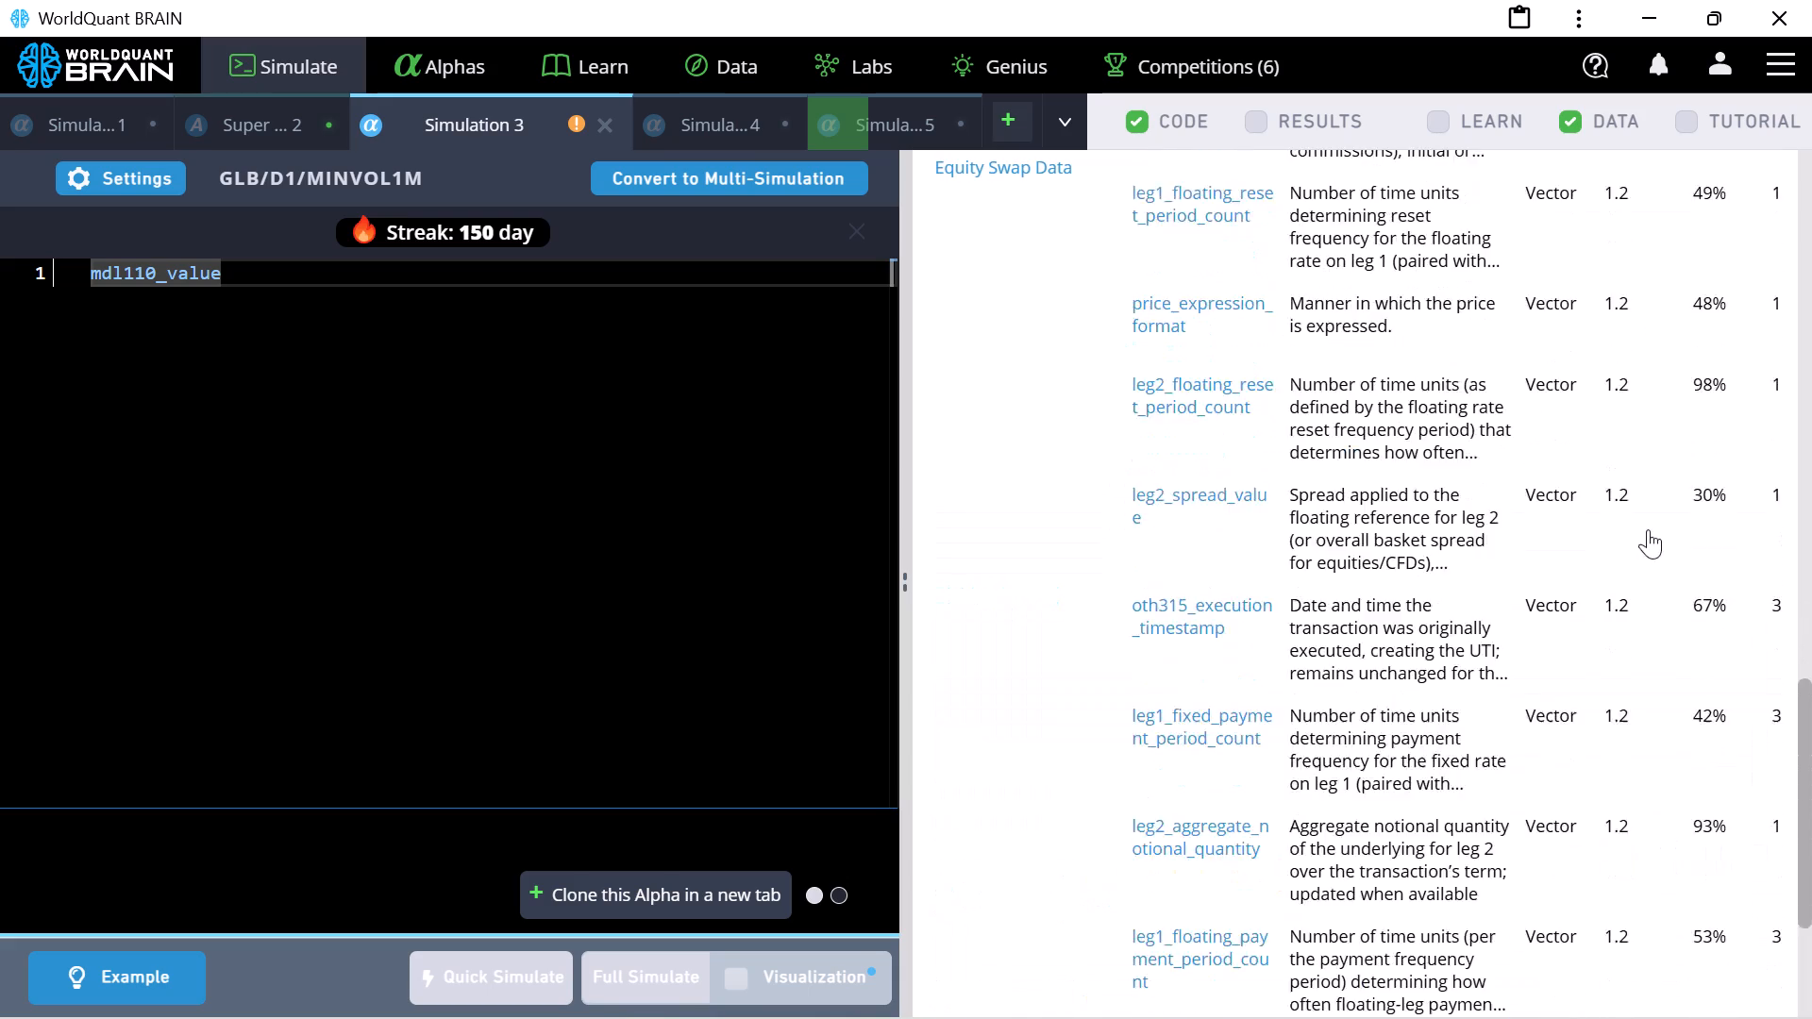
scroll(1648, 529, up, 4)
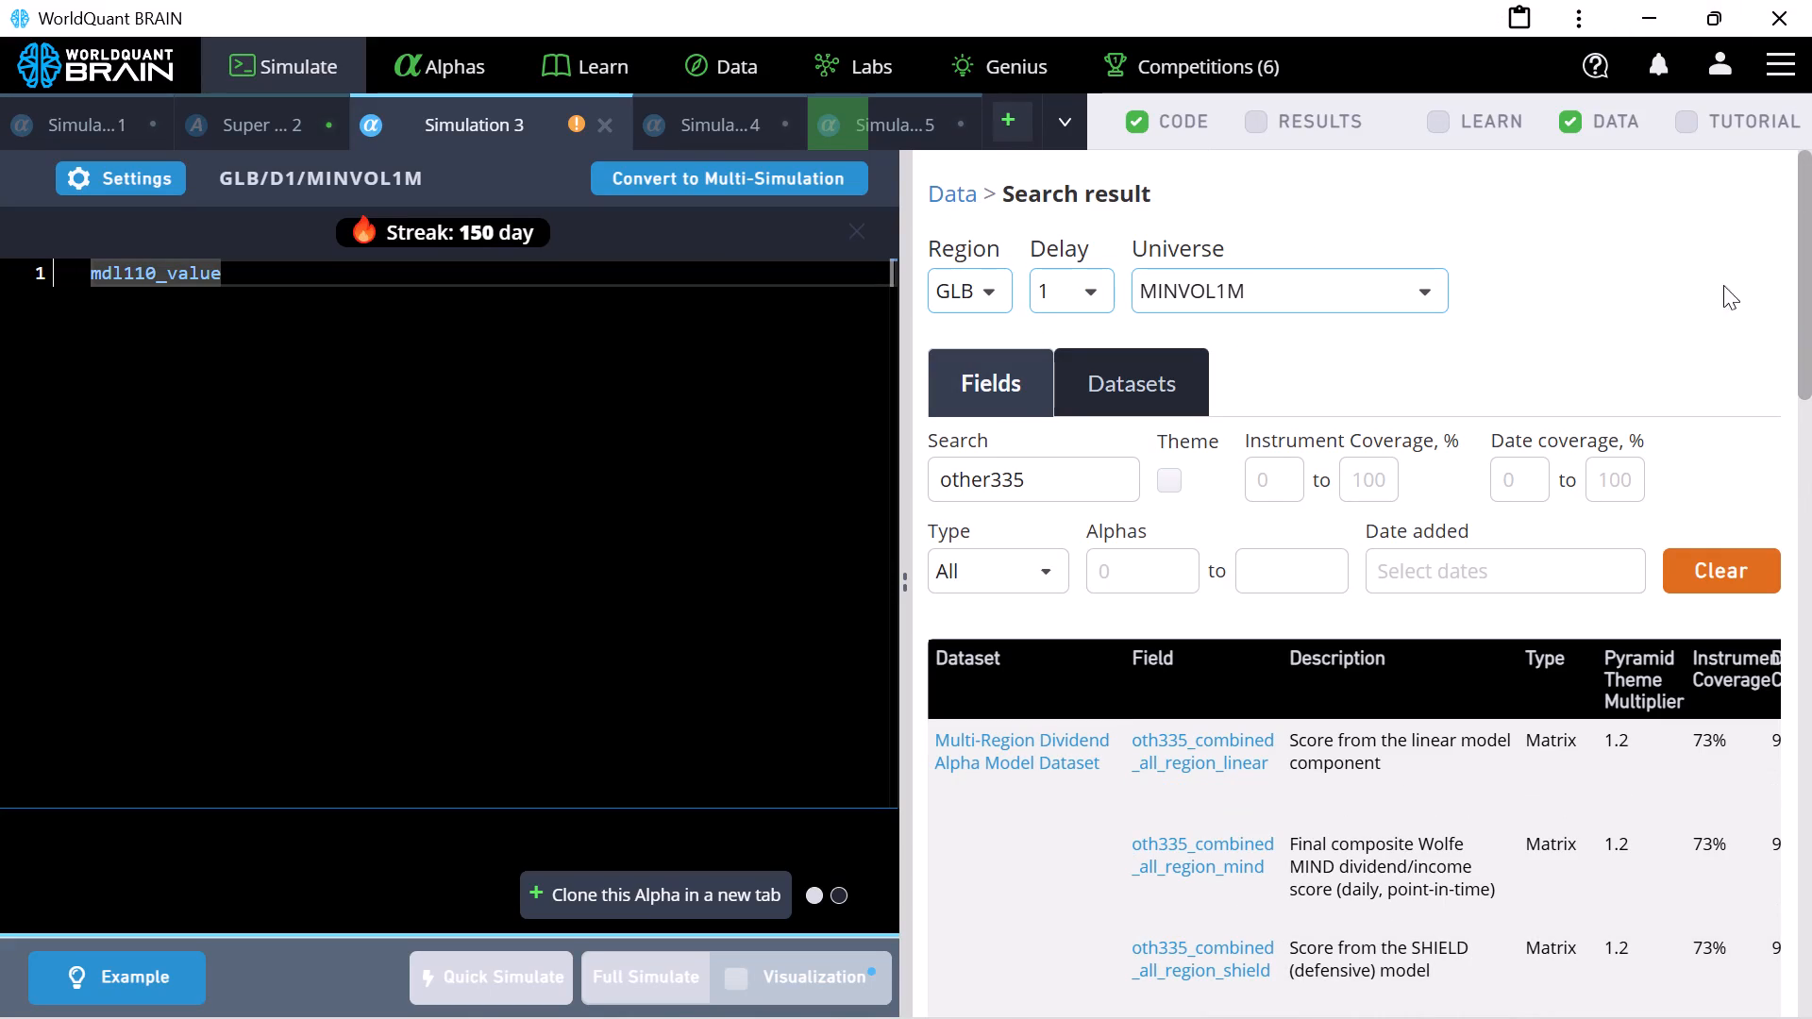
Go back to the data search page and search the GLB MINVOL1M data for "star_val_buyback".
click(932, 195)
click(1029, 564)
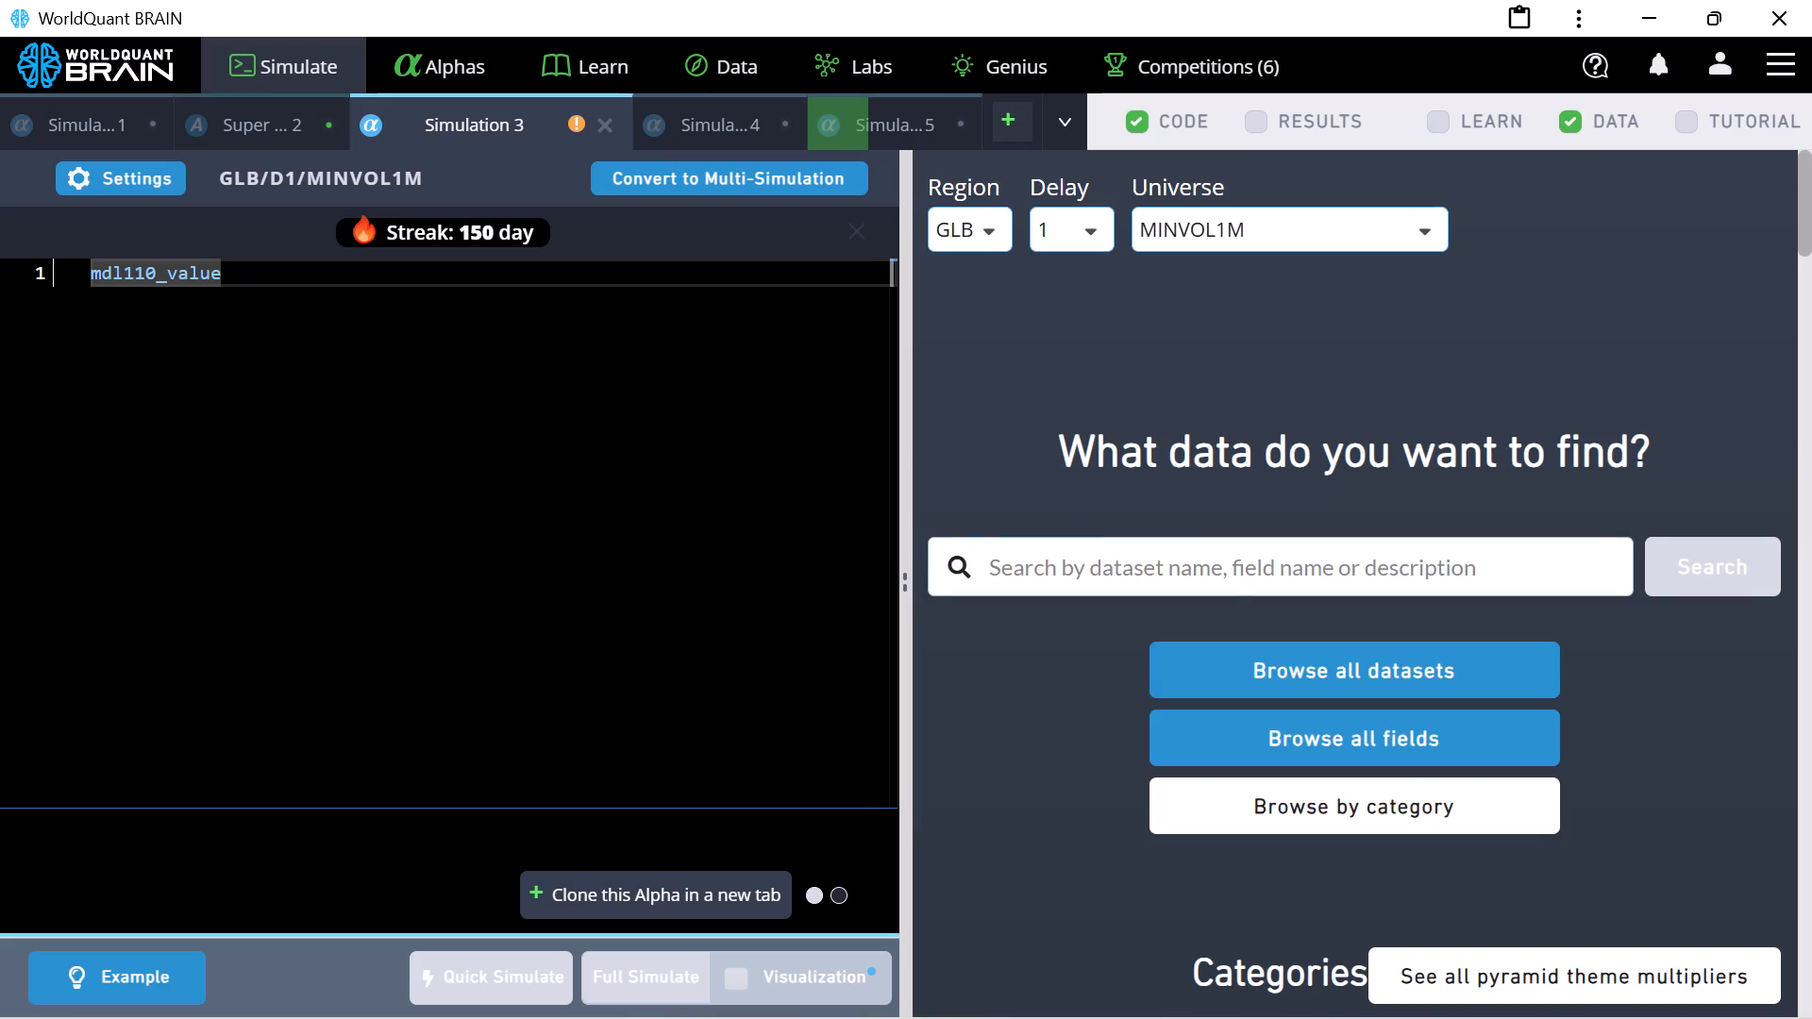
text(sa)
key(r)
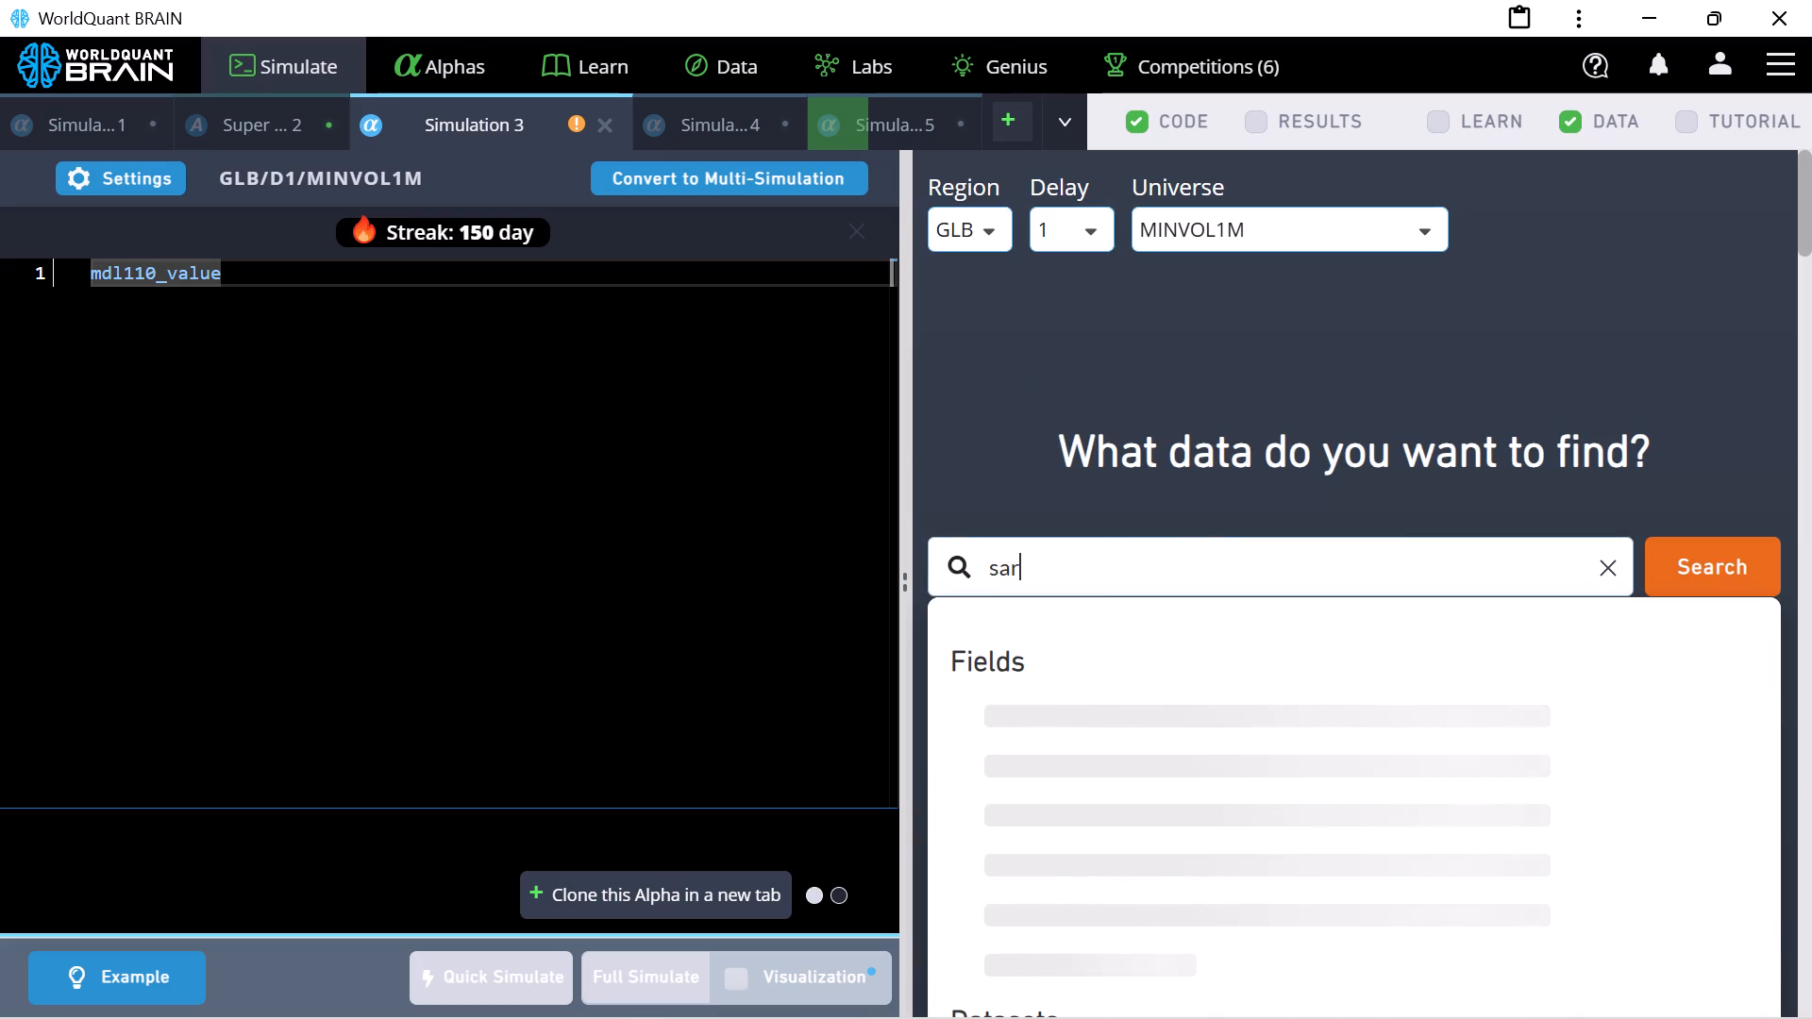
key(BackSpace)
key(BackSpace)
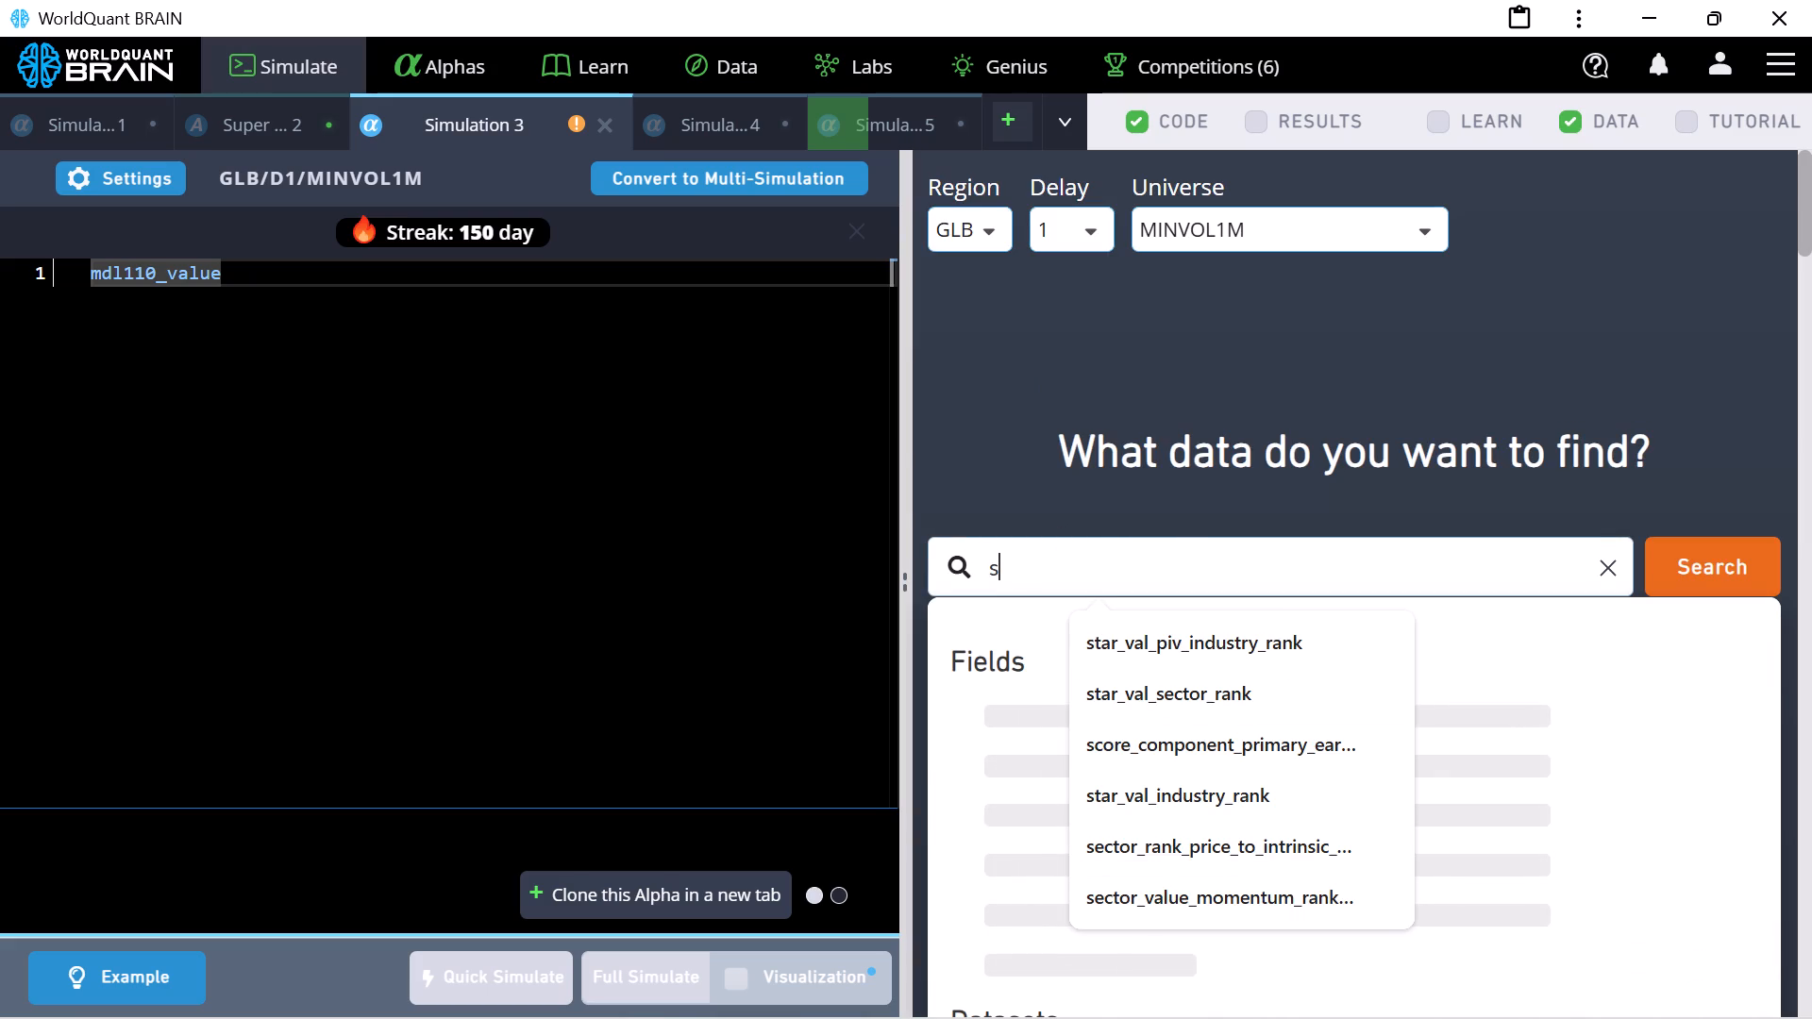
text(tar)
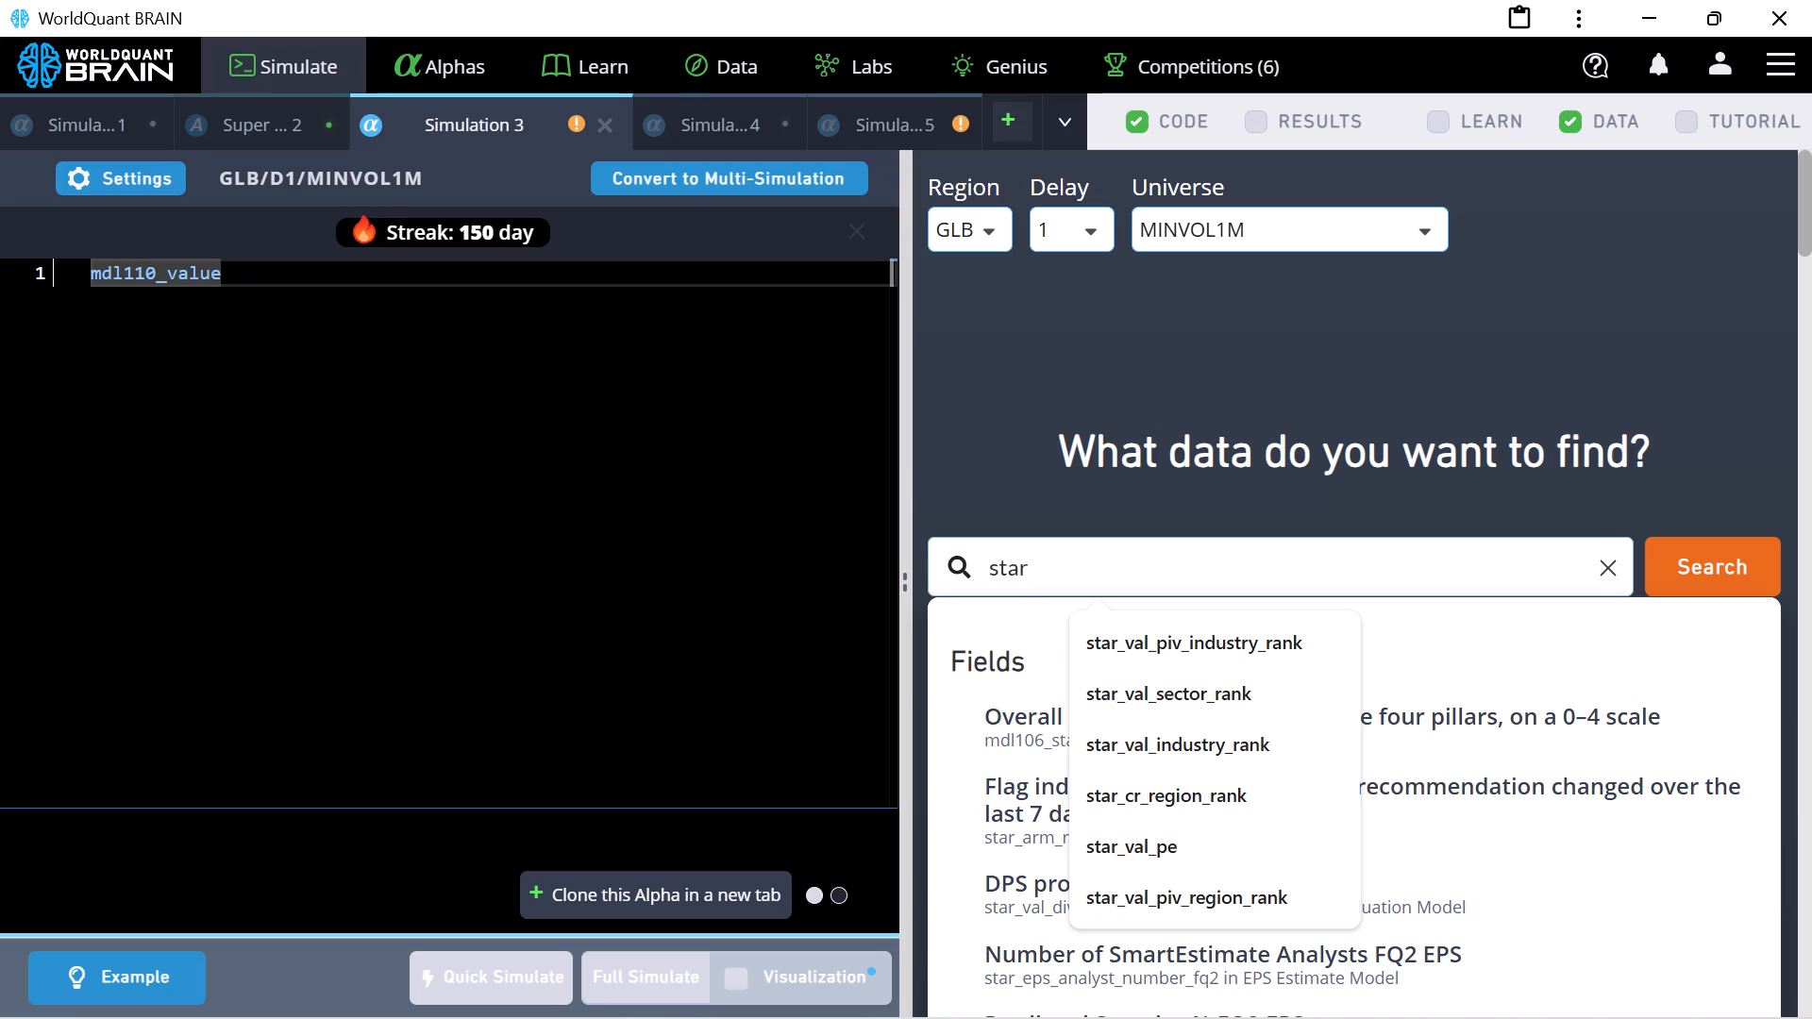
key(shift+underscore)
text(val)
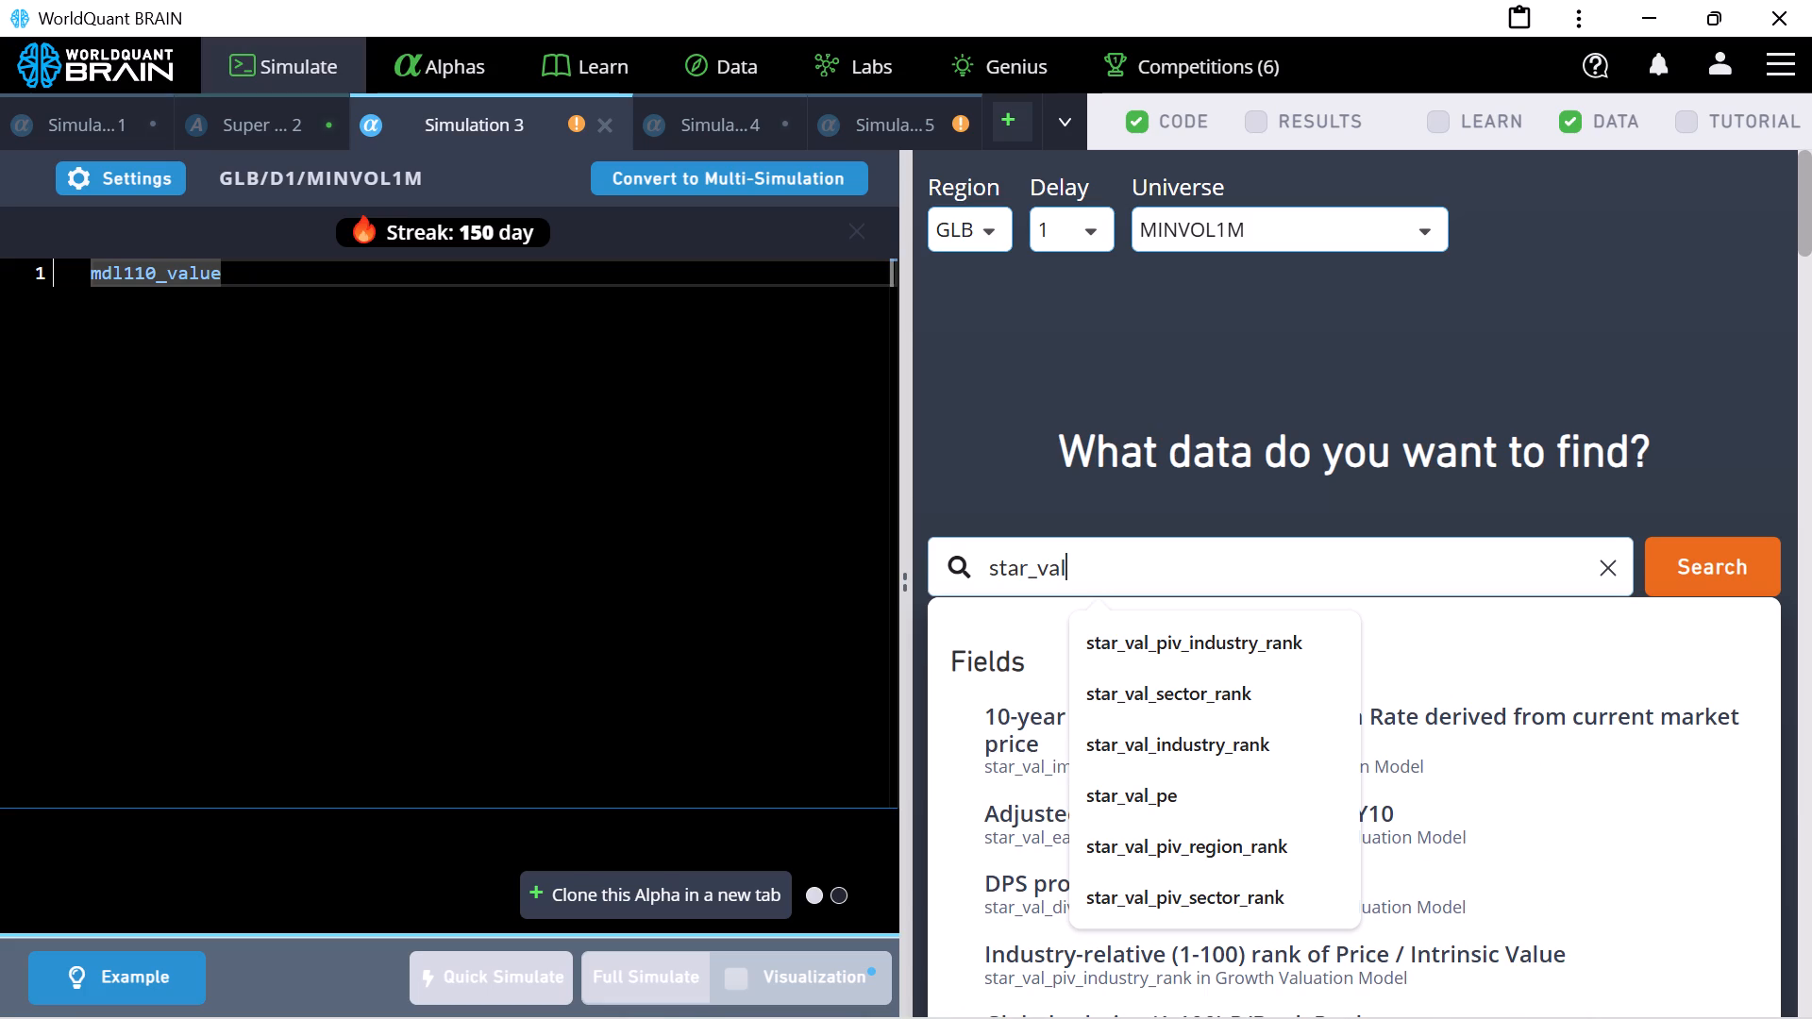
text(_back)
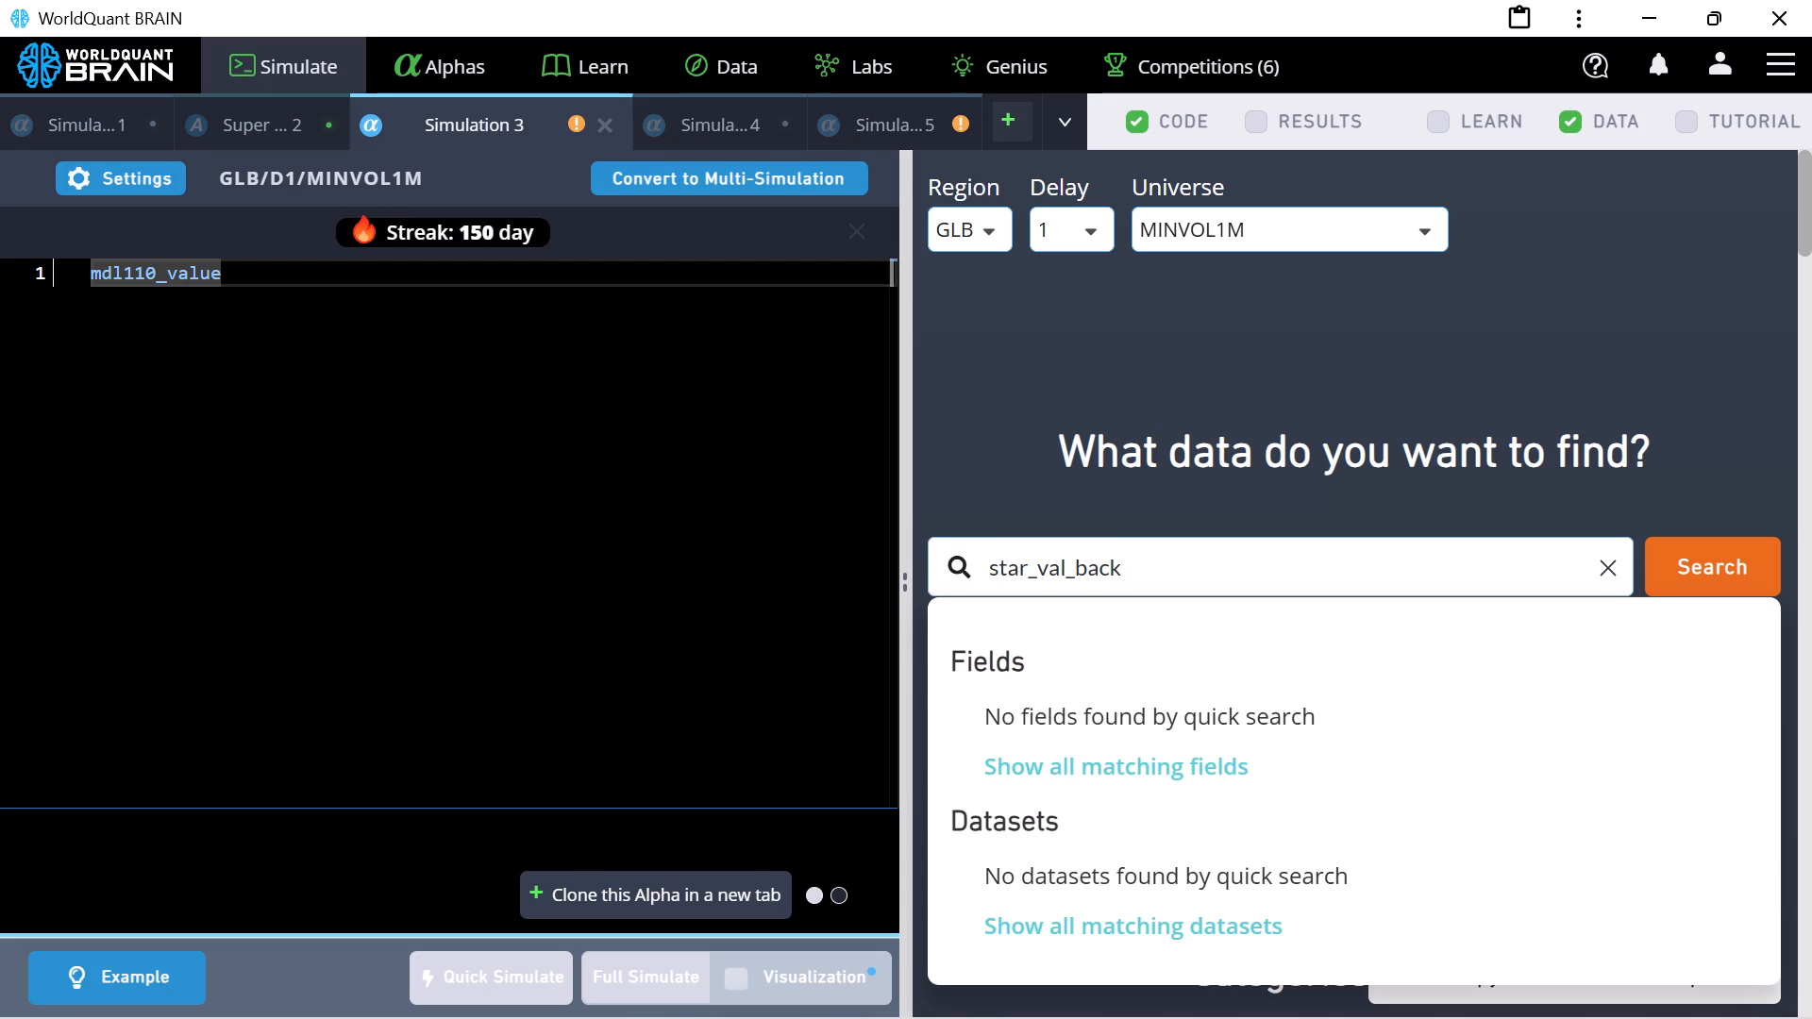
key(BackSpace)
key(BackSpace)
key(BackSpace)
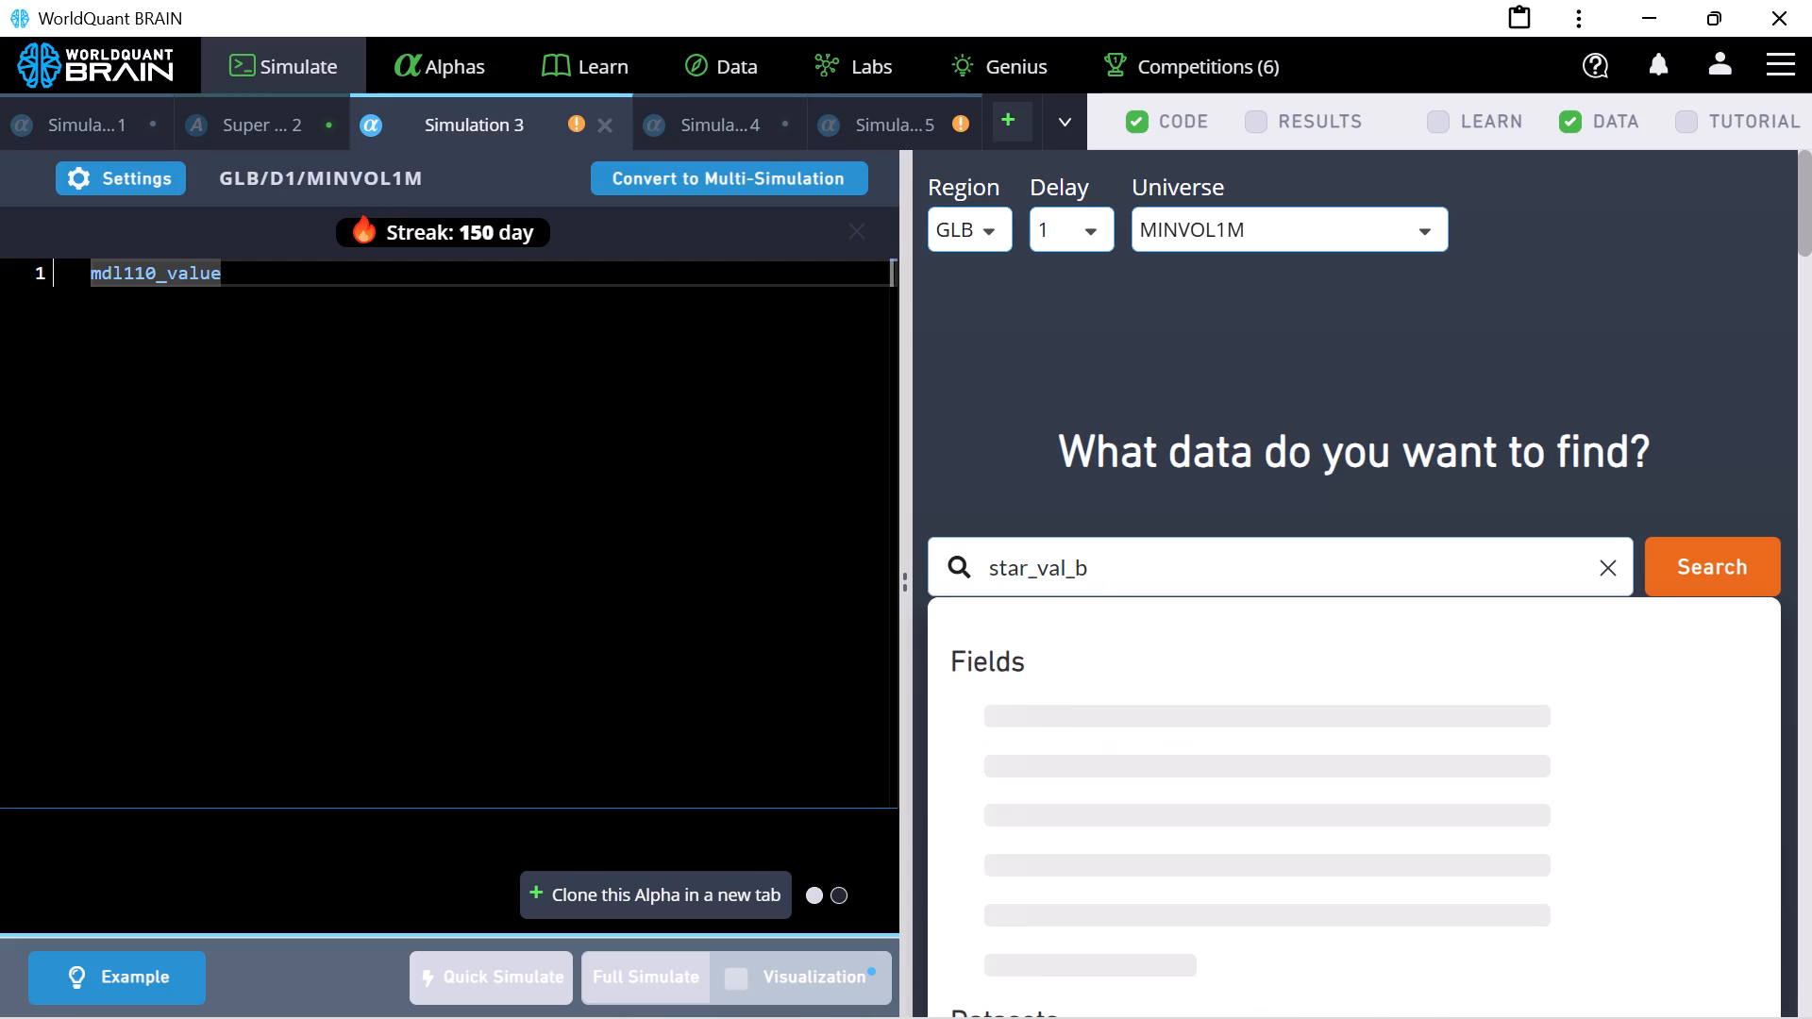
text(uy)
text(back)
key(Return)
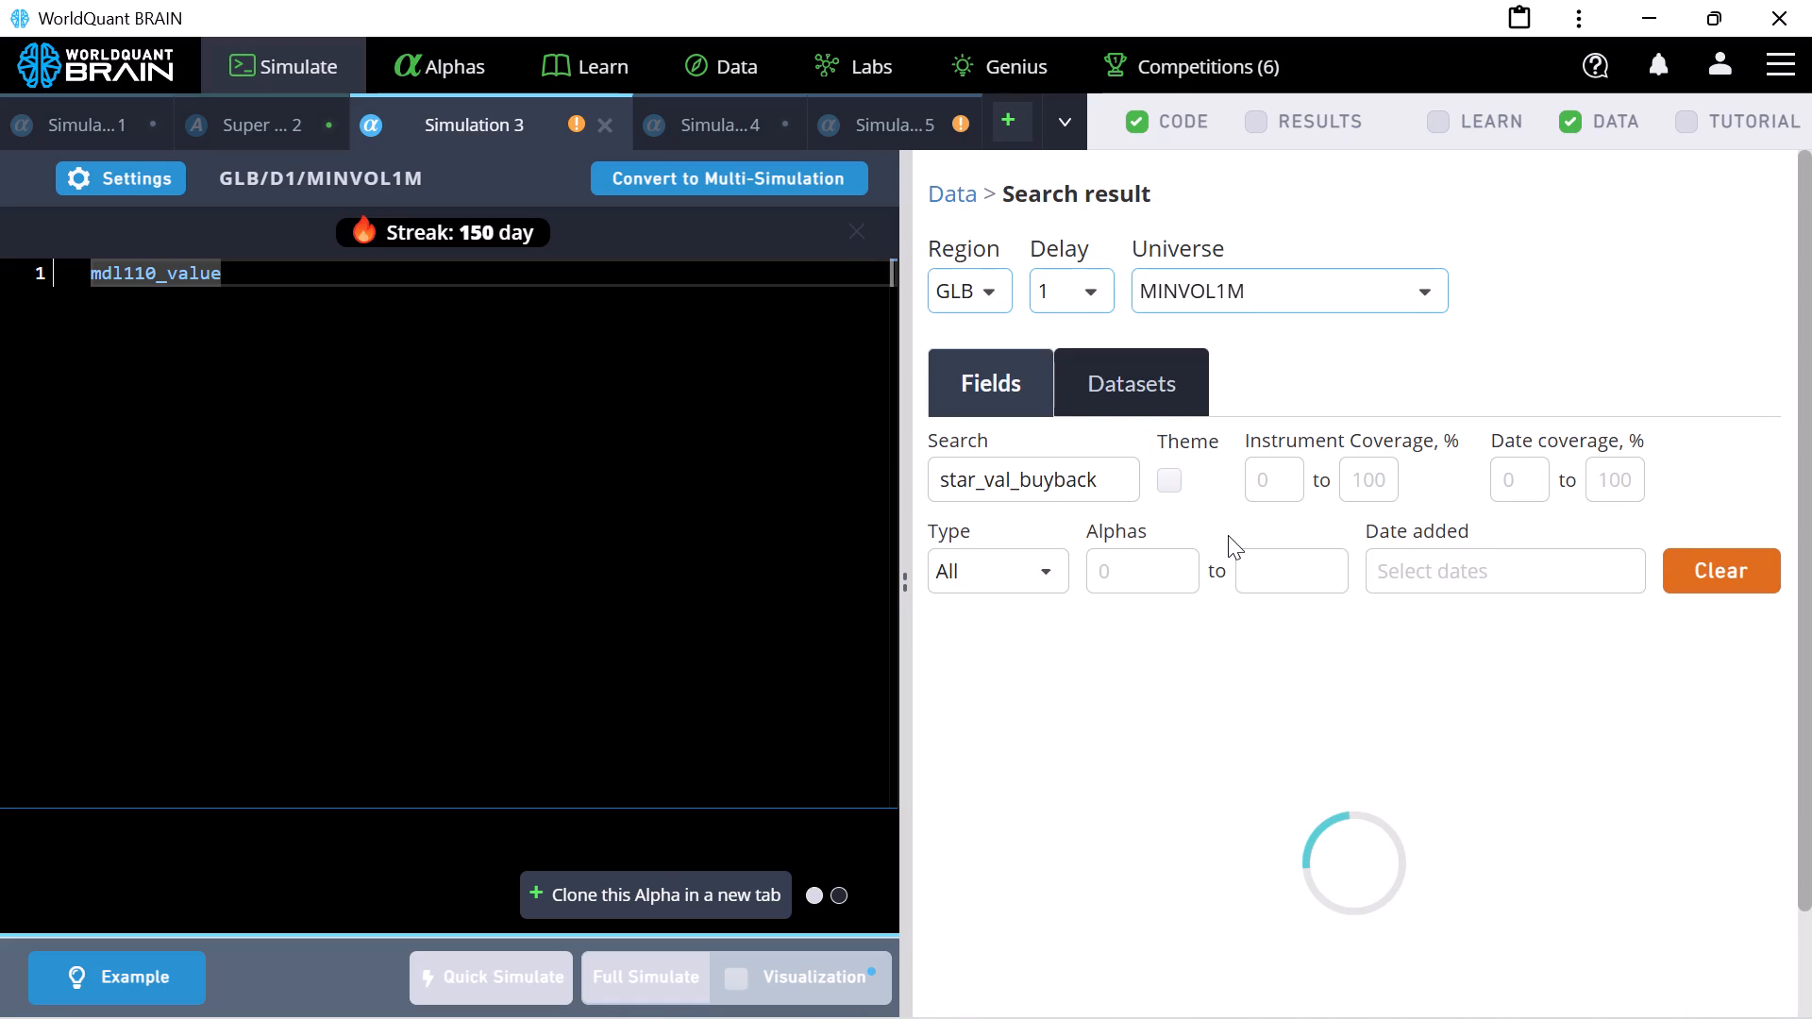
Open the Growth Valuation Model dataset from the search results and look through its fields.
scroll(1228, 535, down, 3)
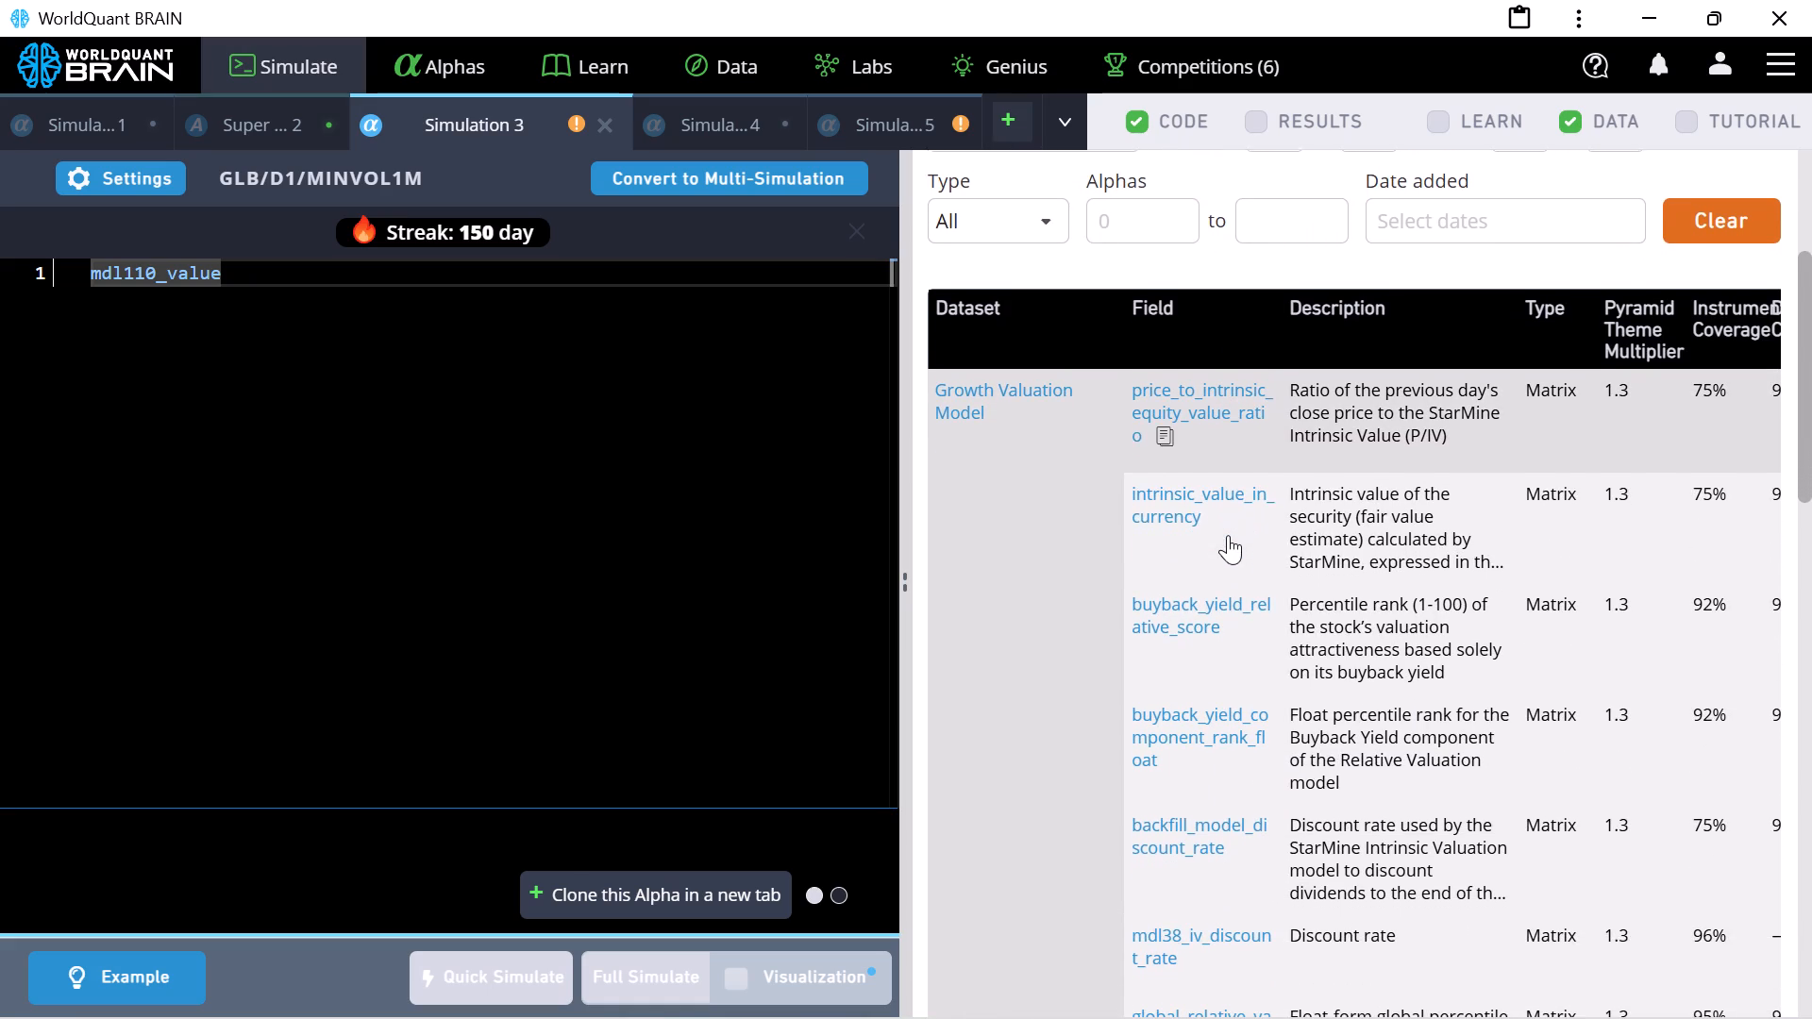
scroll(1228, 535, down, 1)
click(954, 403)
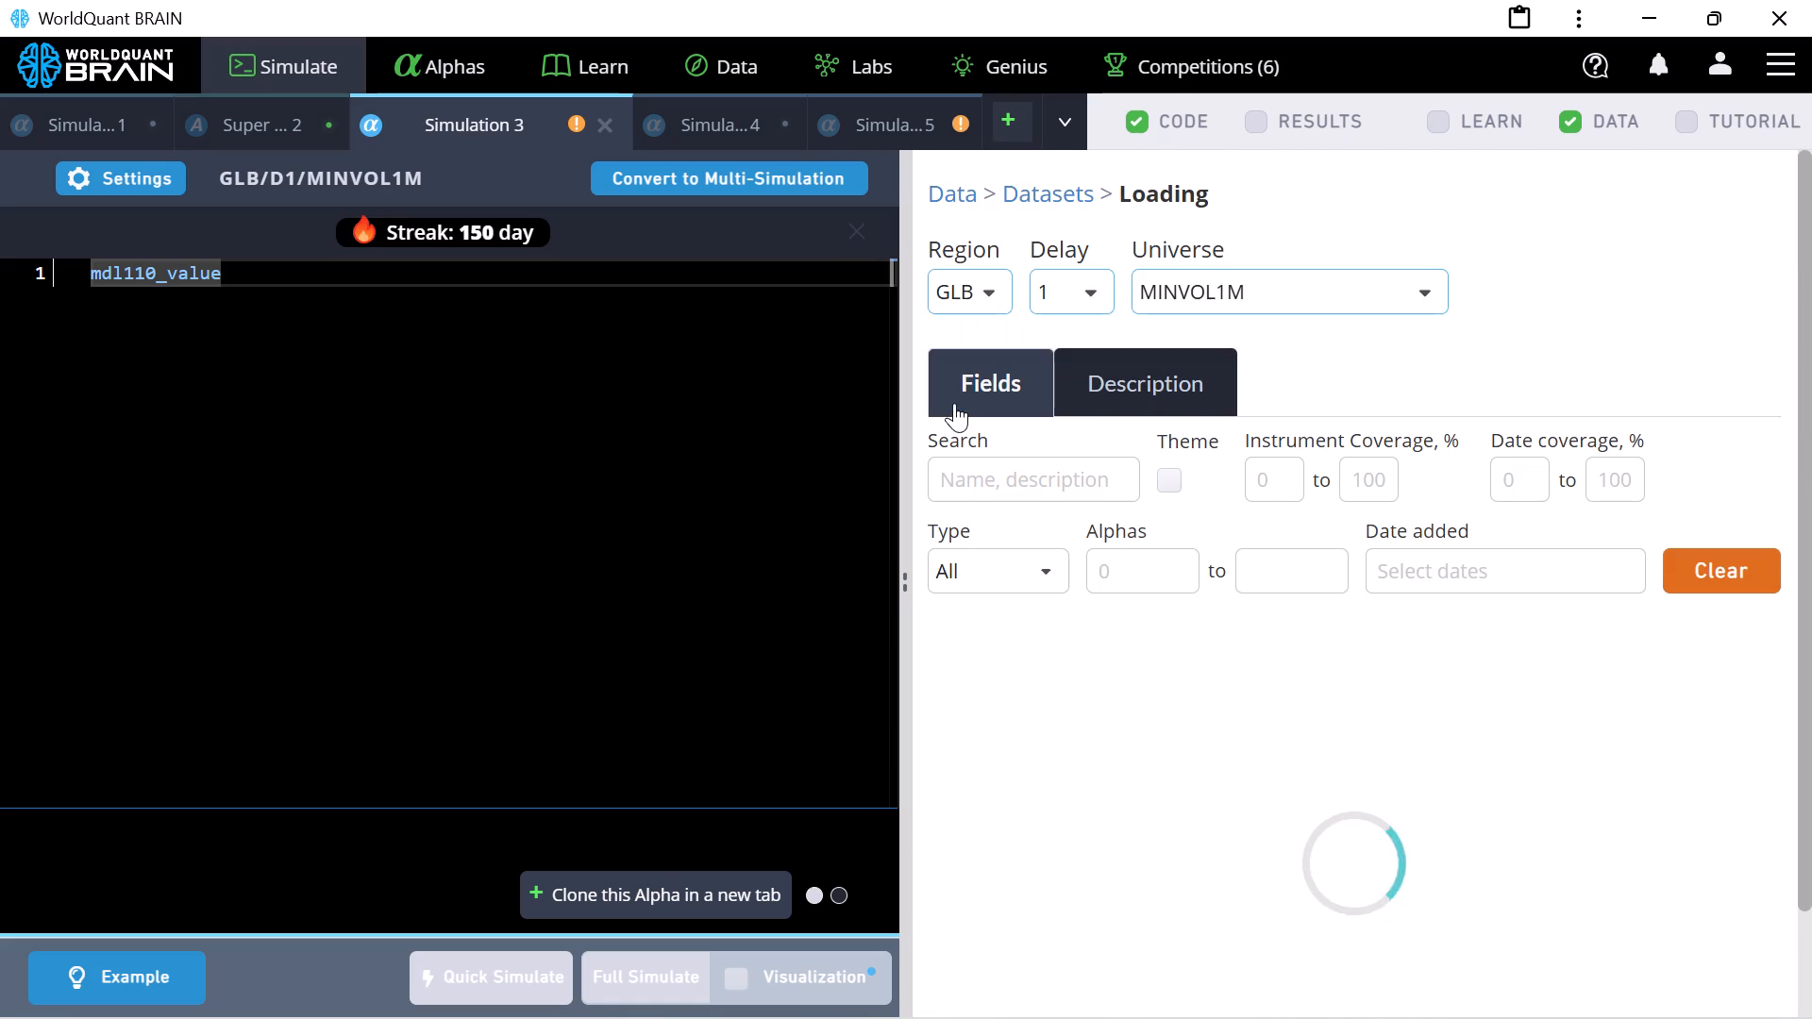
scroll(1109, 566, down, 3)
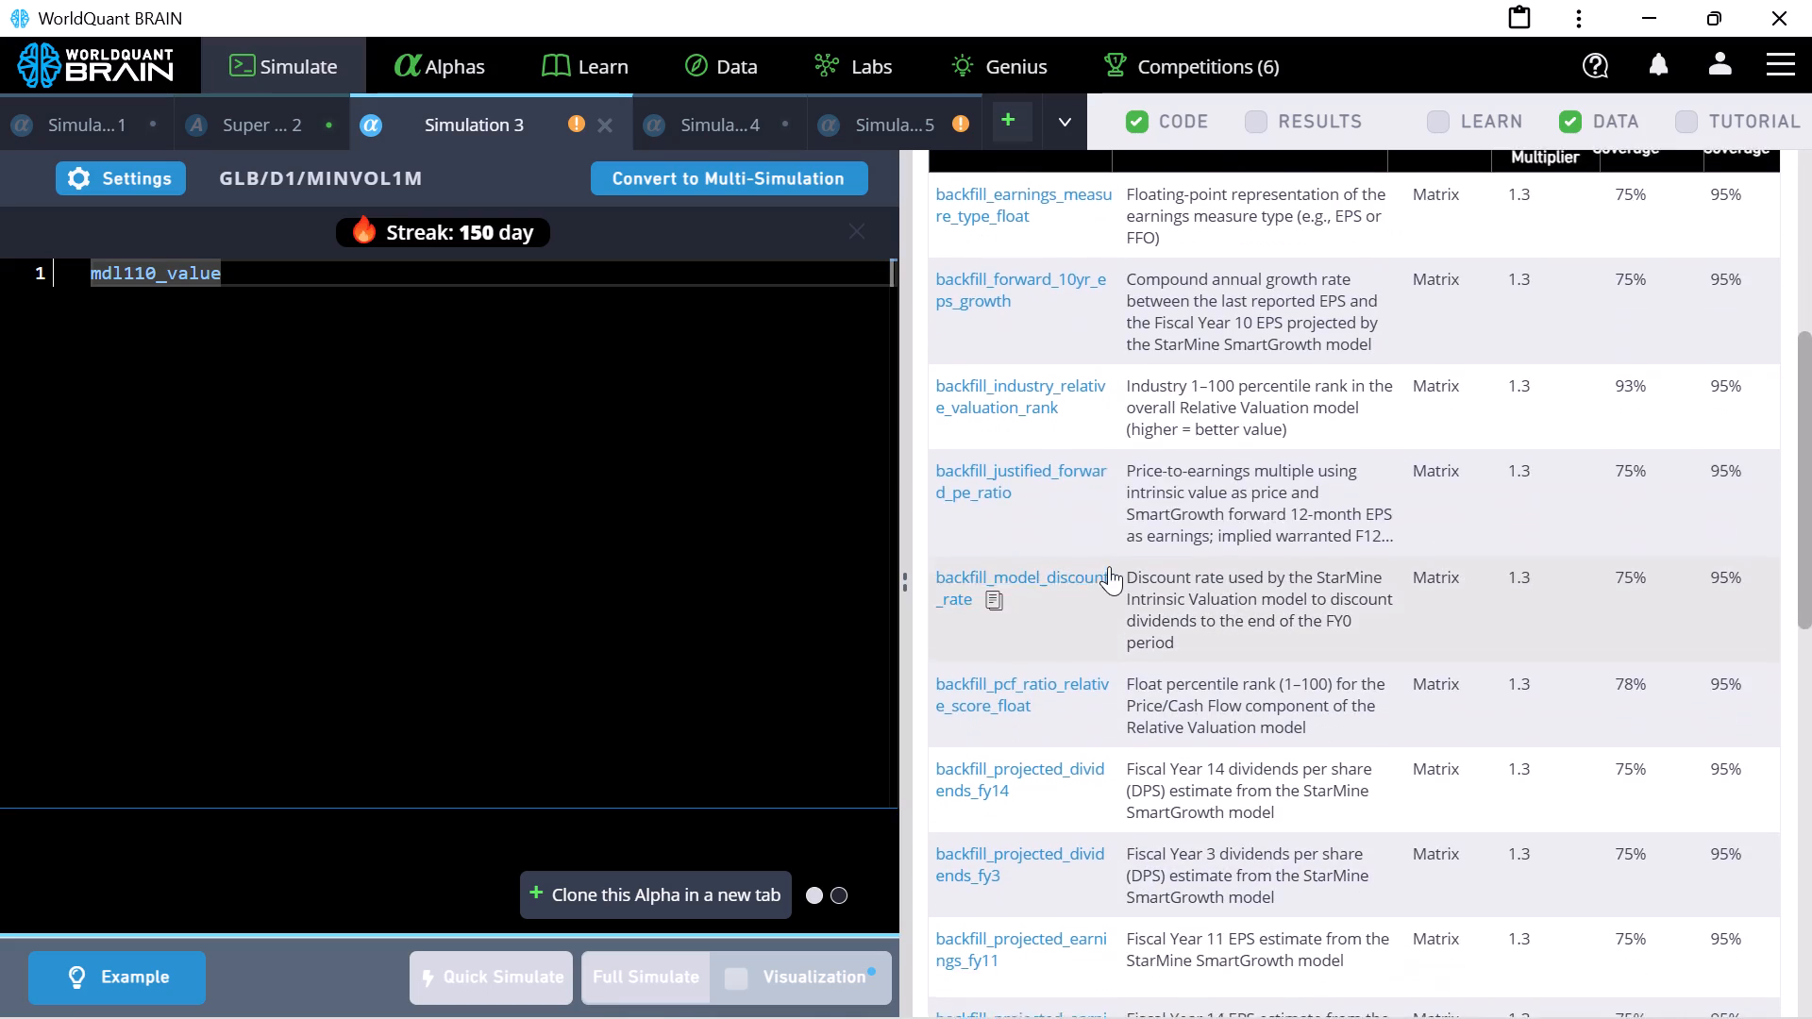
scroll(1109, 566, down, 4)
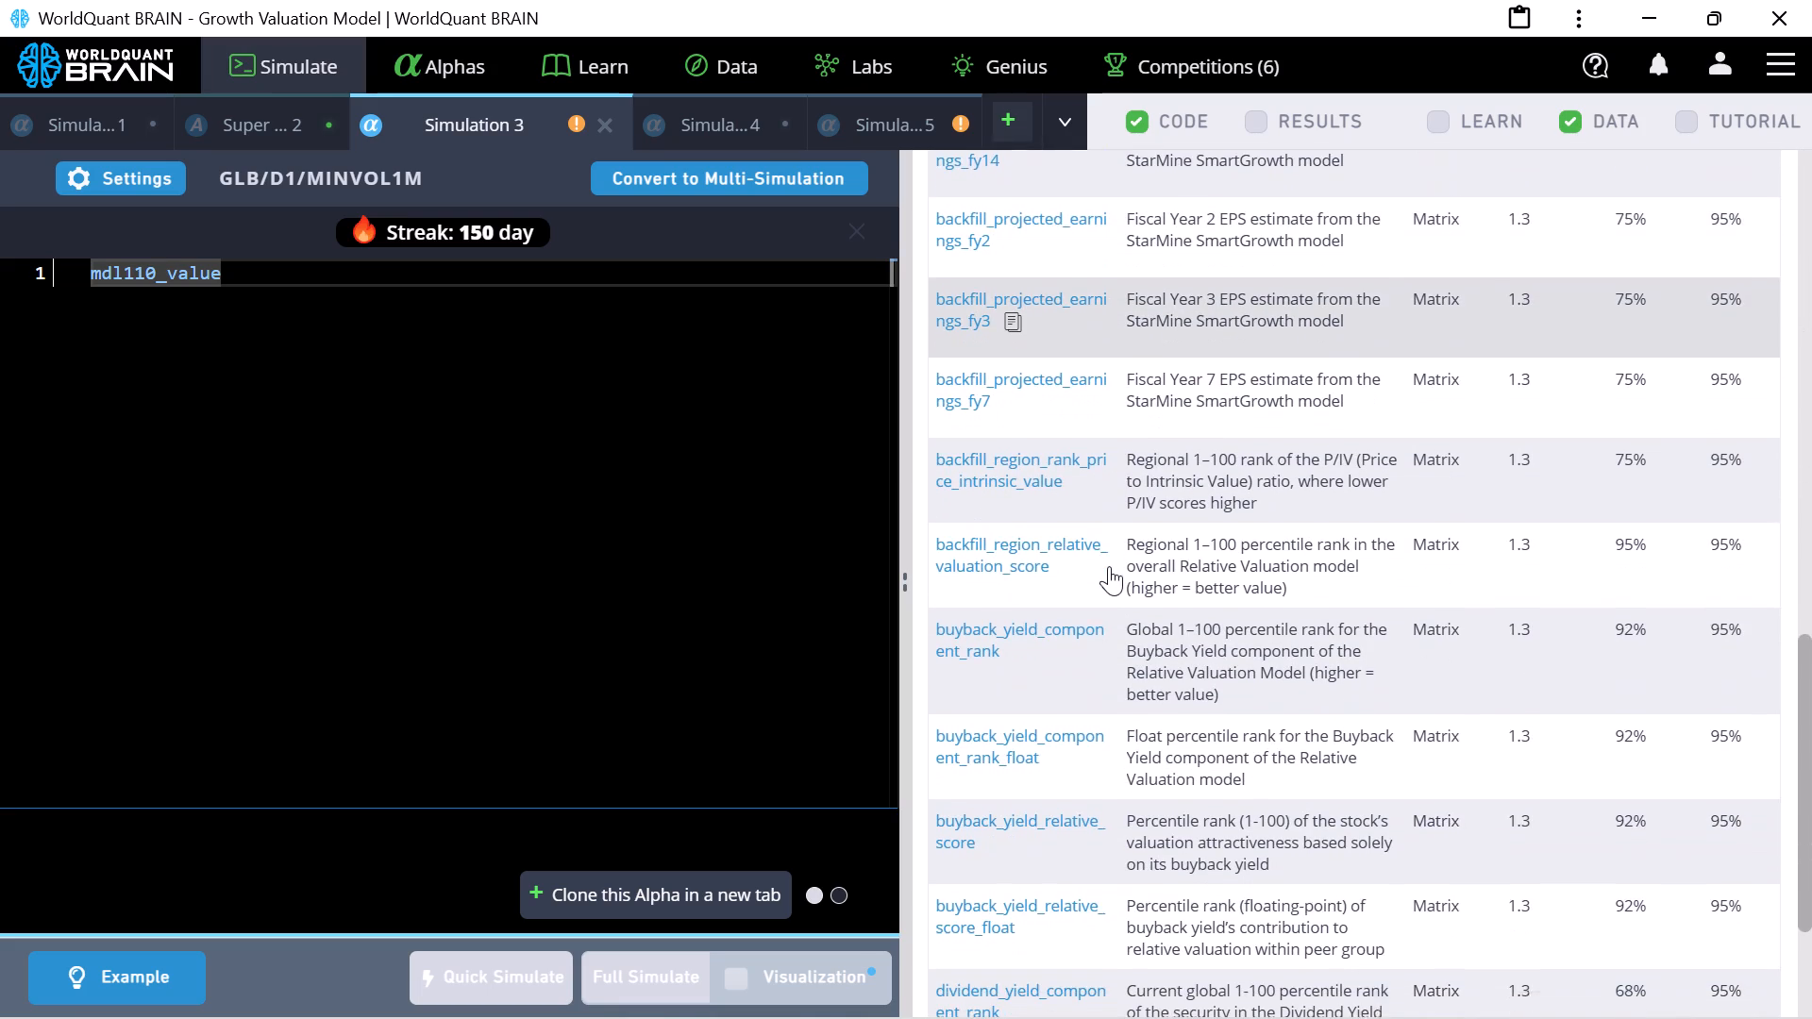
scroll(1109, 566, down, 2)
scroll(1109, 566, up, 6)
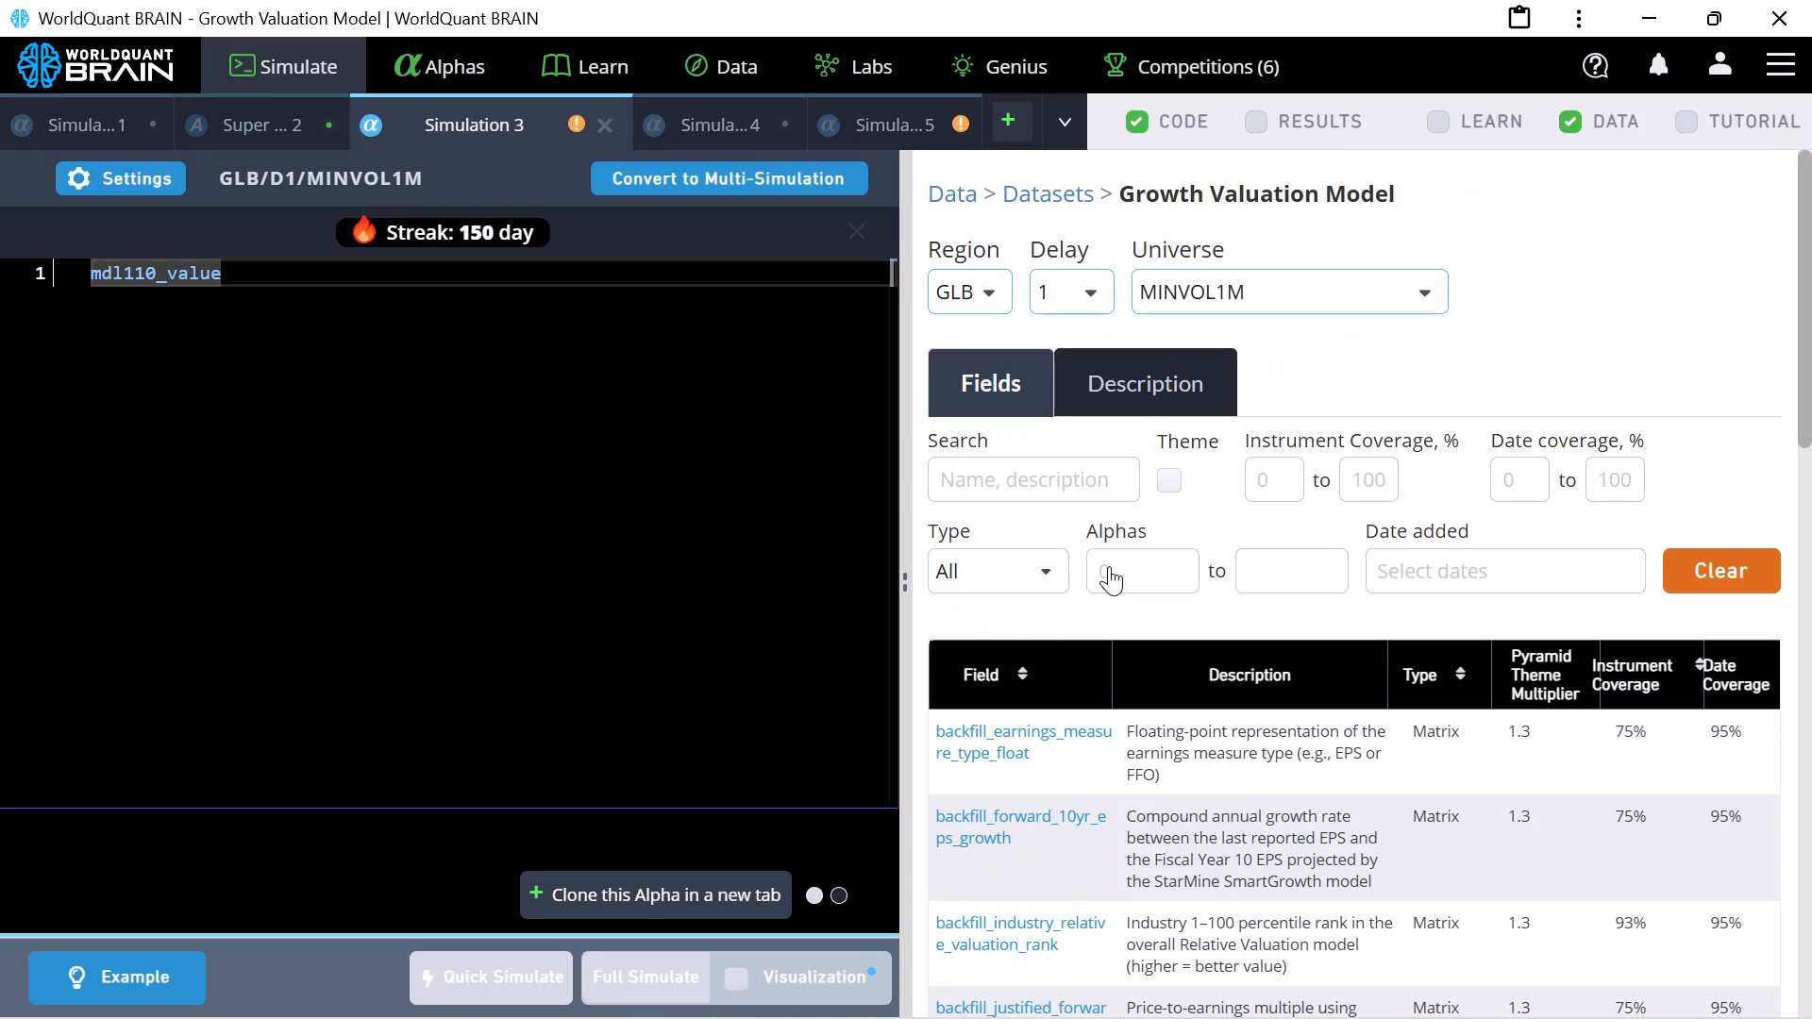
Read the Growth Valuation Model's dataset description and copy its dataset ID, model38.
click(1110, 403)
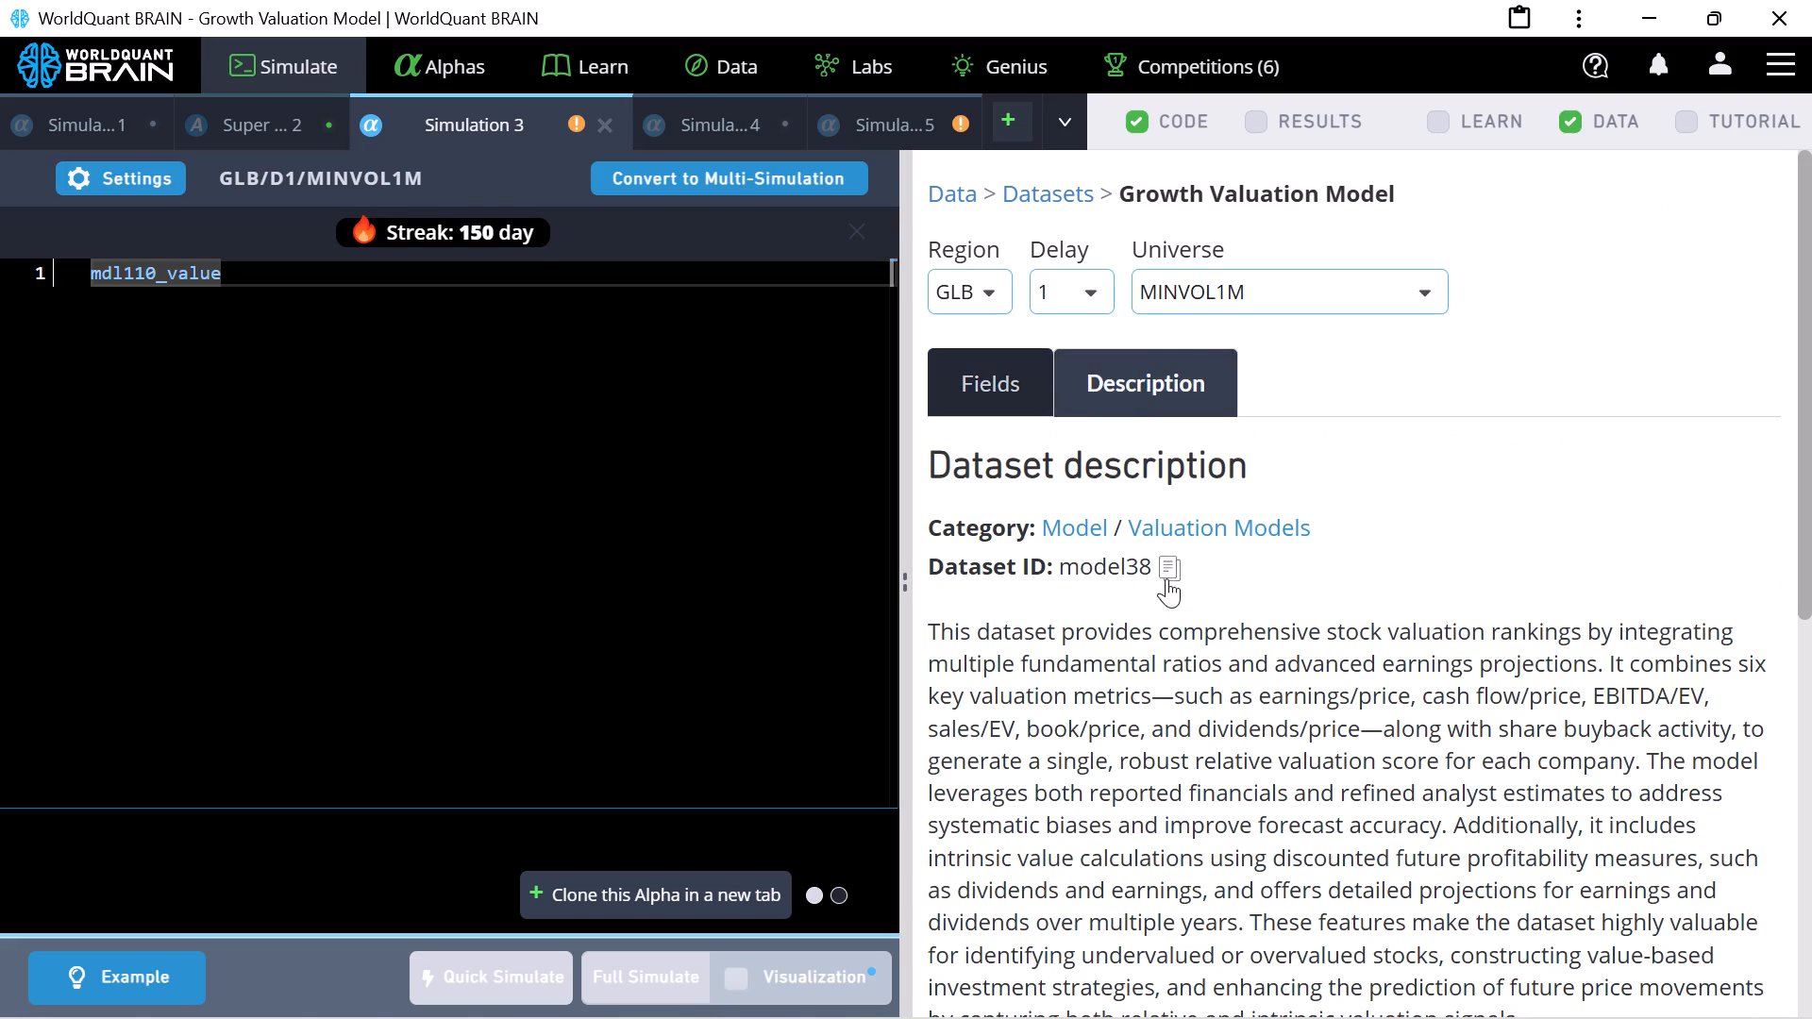
scroll(1166, 578, down, 3)
scroll(1170, 609, up, 1)
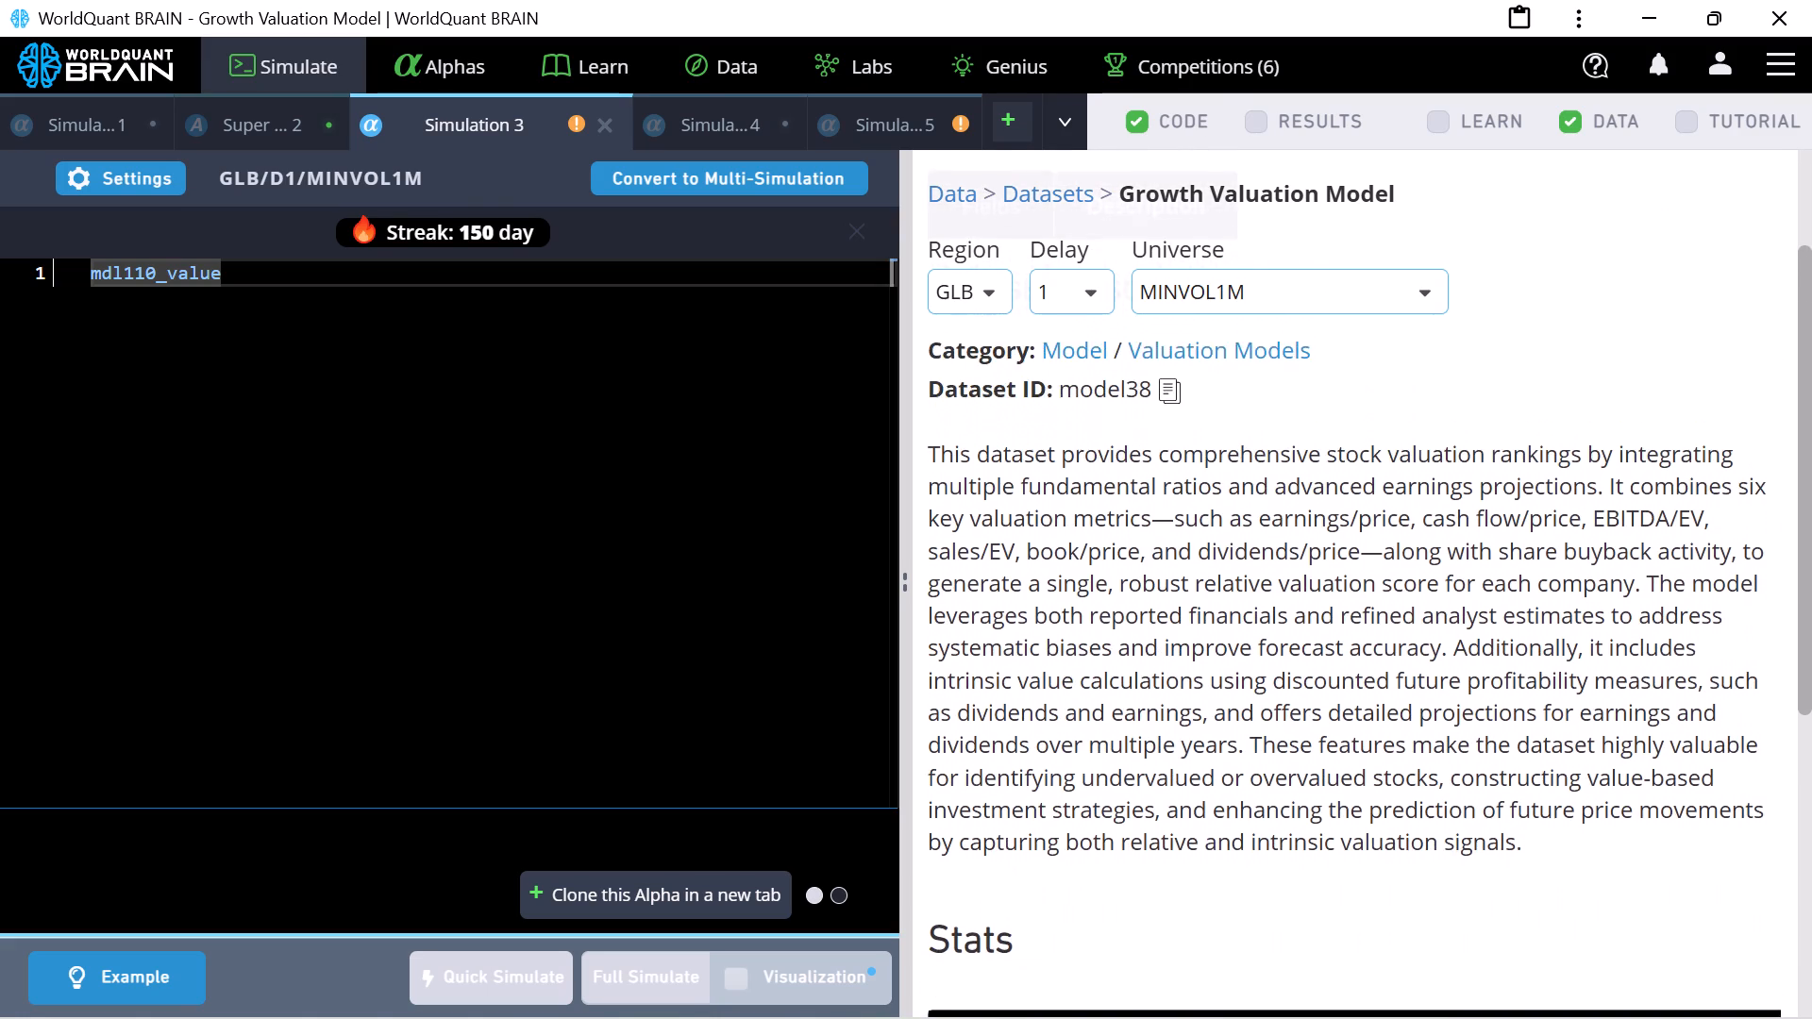
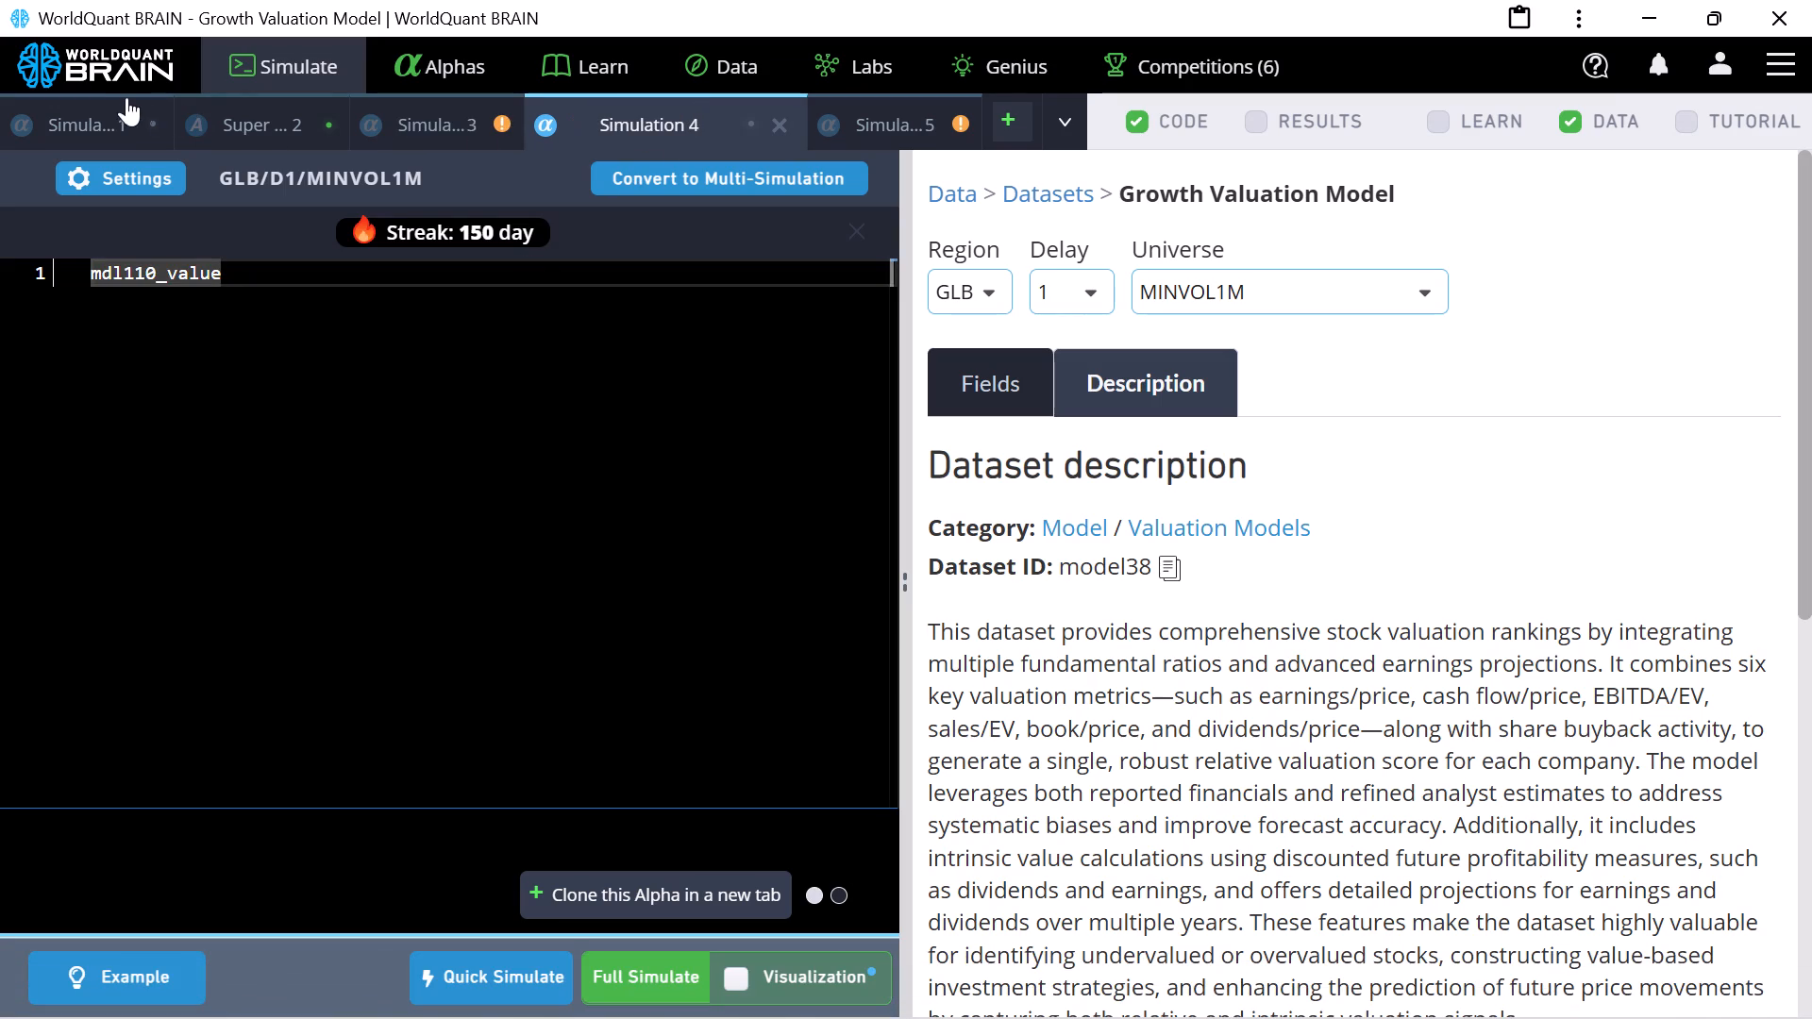
Leave the simulation workspace and open the list of submitted alphas.
click(112, 117)
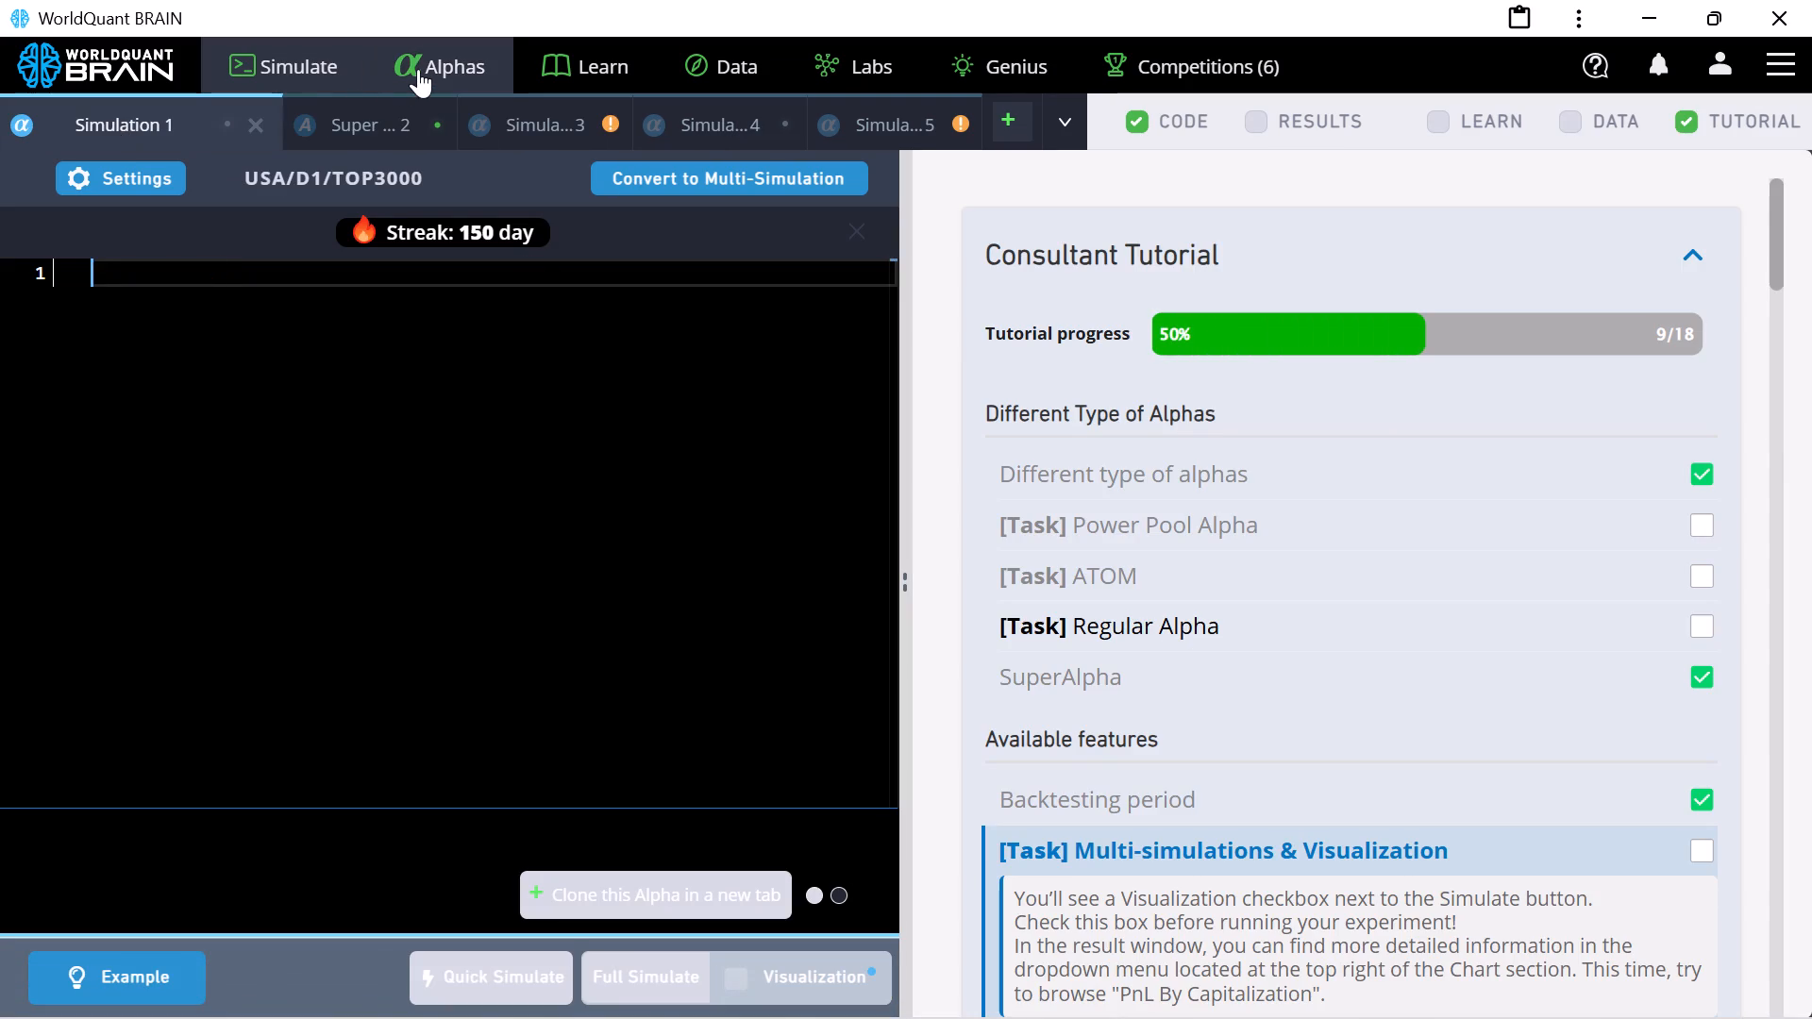
click(418, 69)
drag(351, 69, 518, 228)
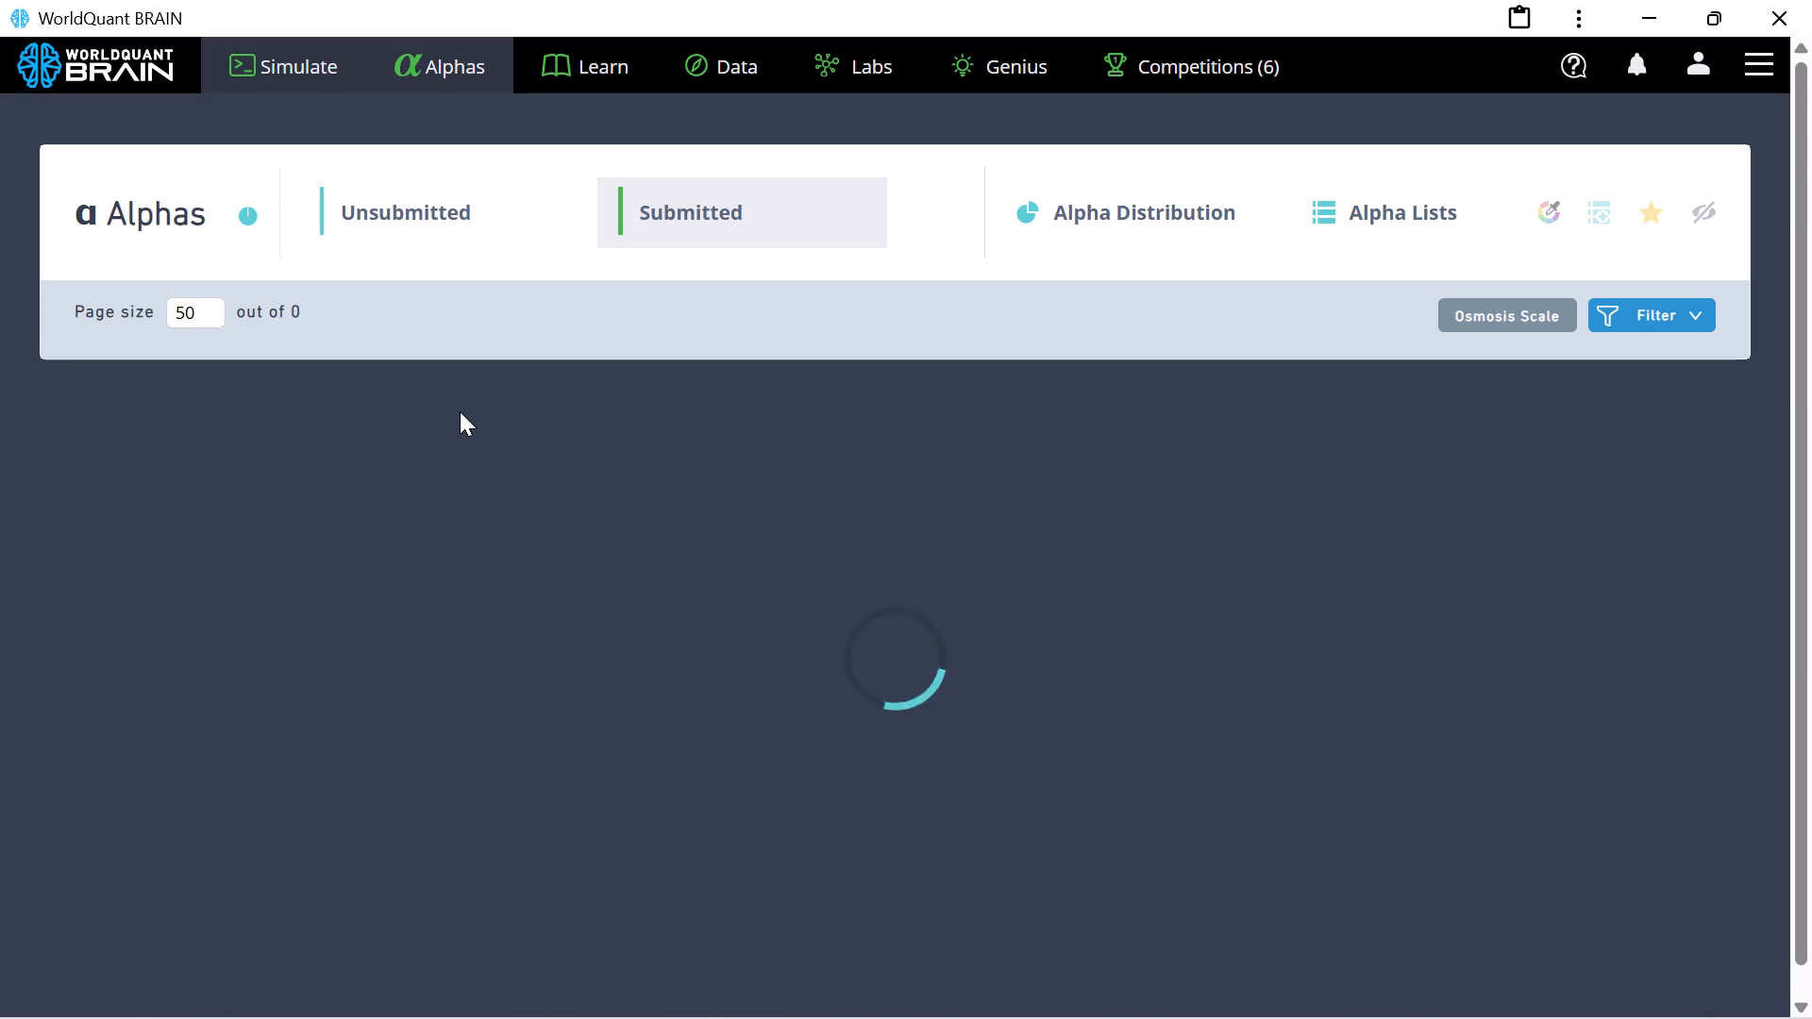
scroll(460, 411, down, 1)
scroll(817, 425, up, 2)
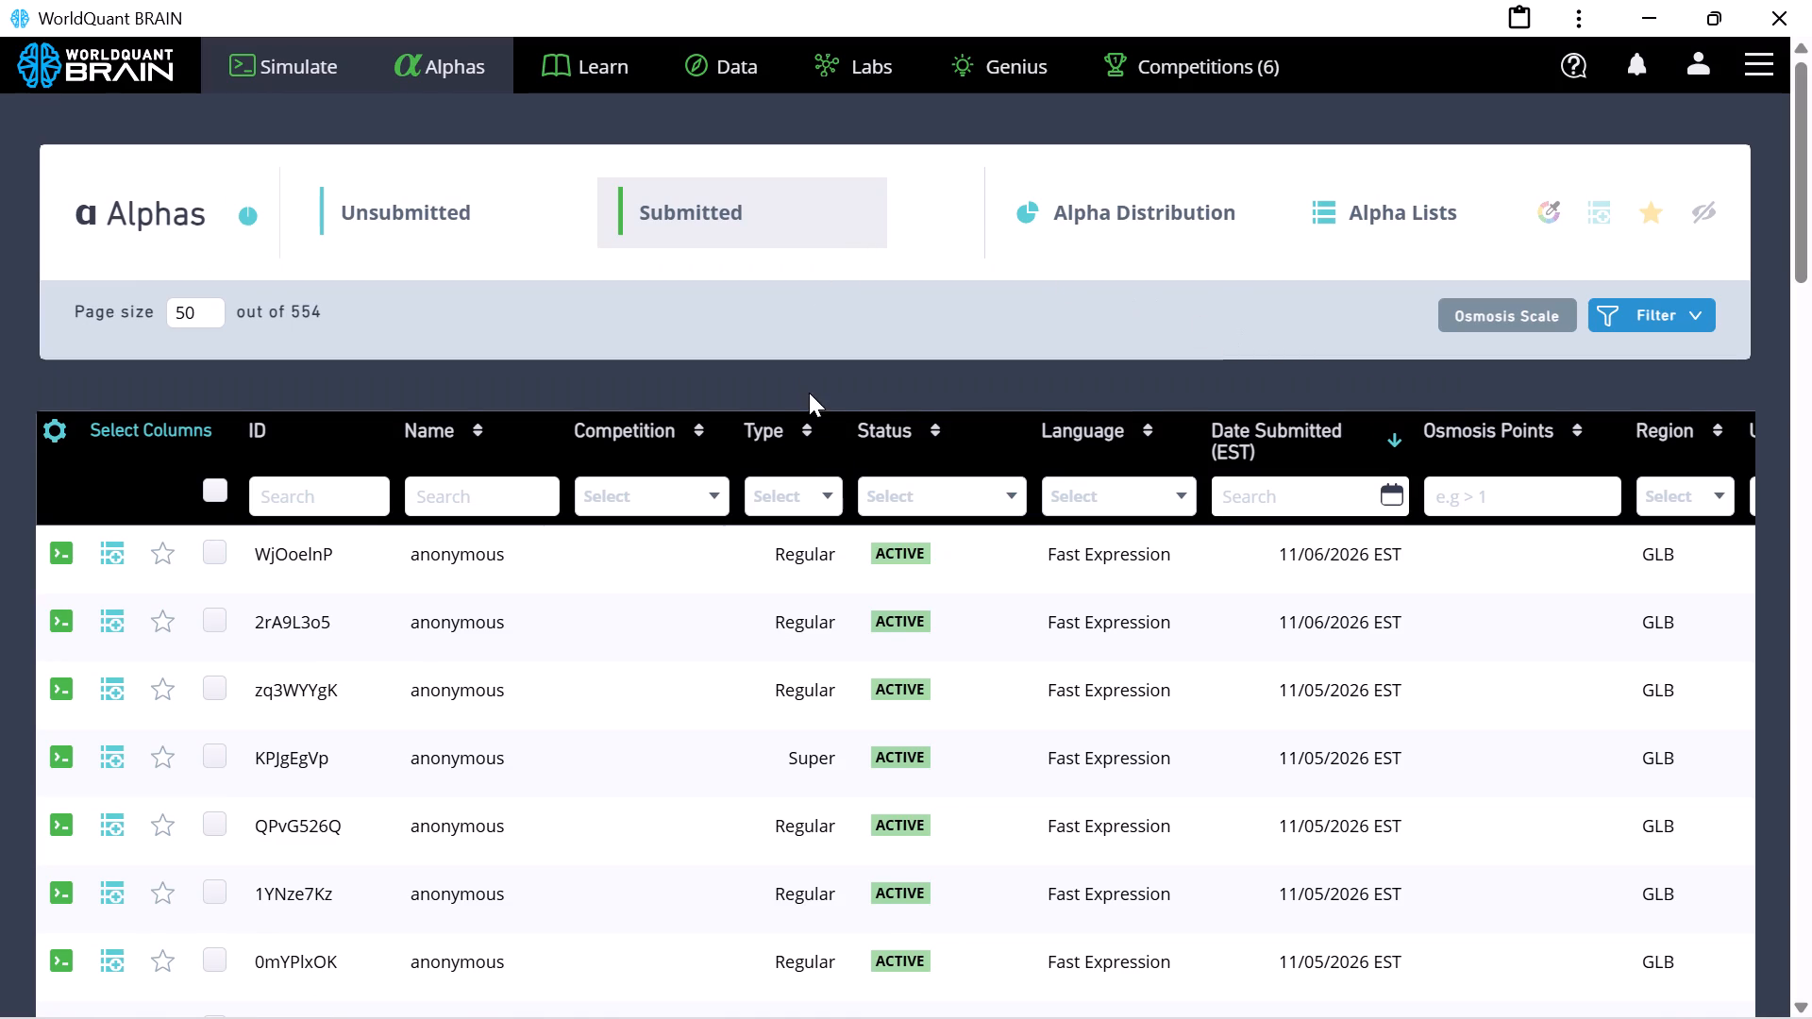
Examine the code and simulation settings of the newest submitted alpha, WjOoelnP, and close its details.
scroll(791, 536, down, 1)
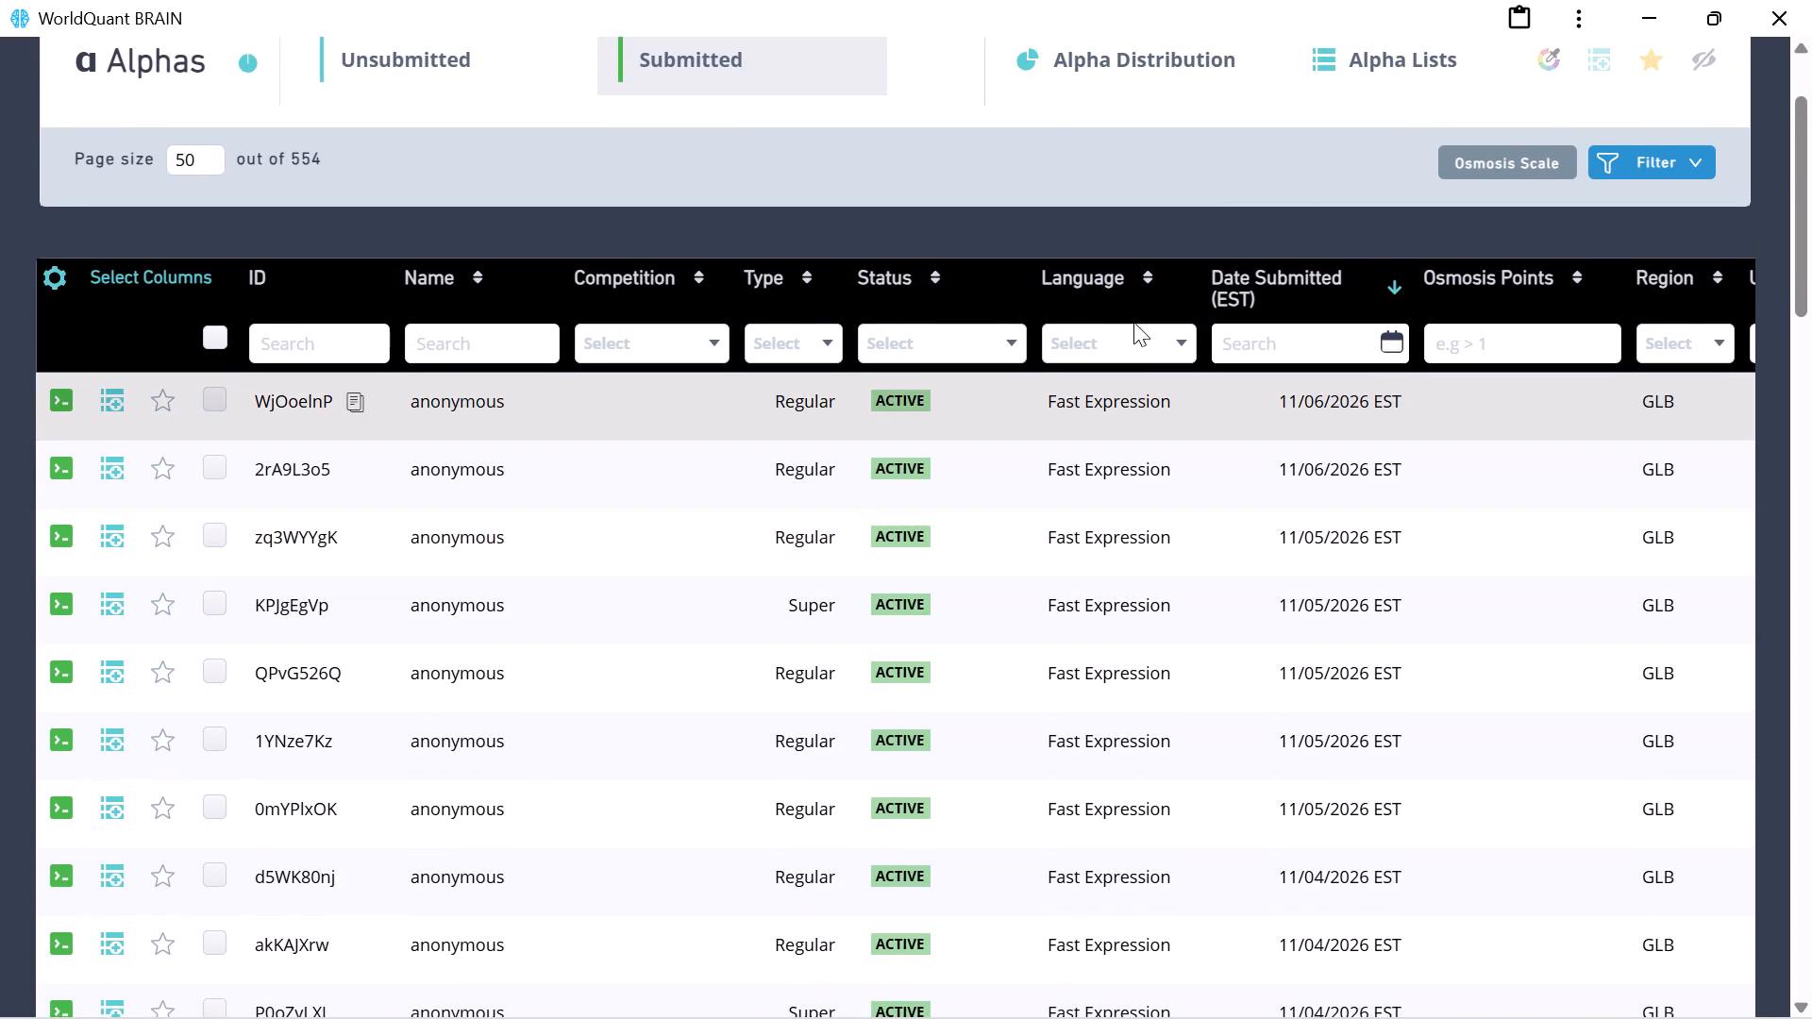
click(758, 380)
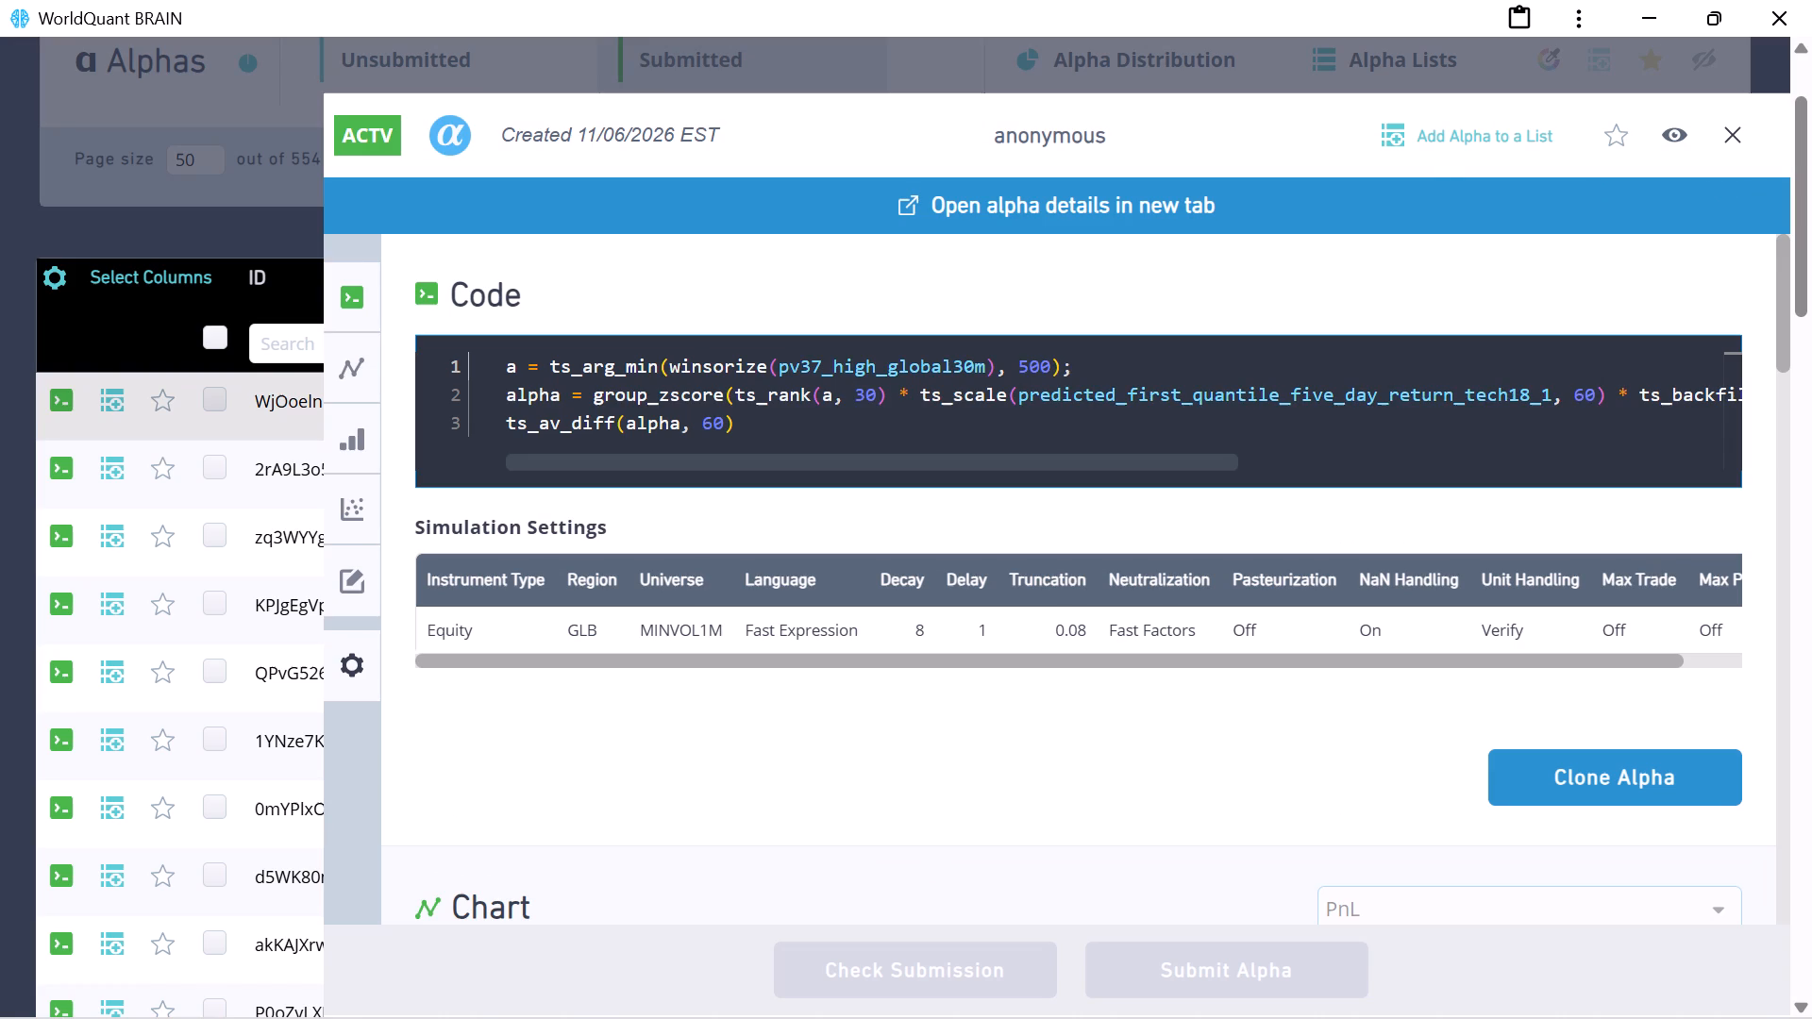
click(1732, 147)
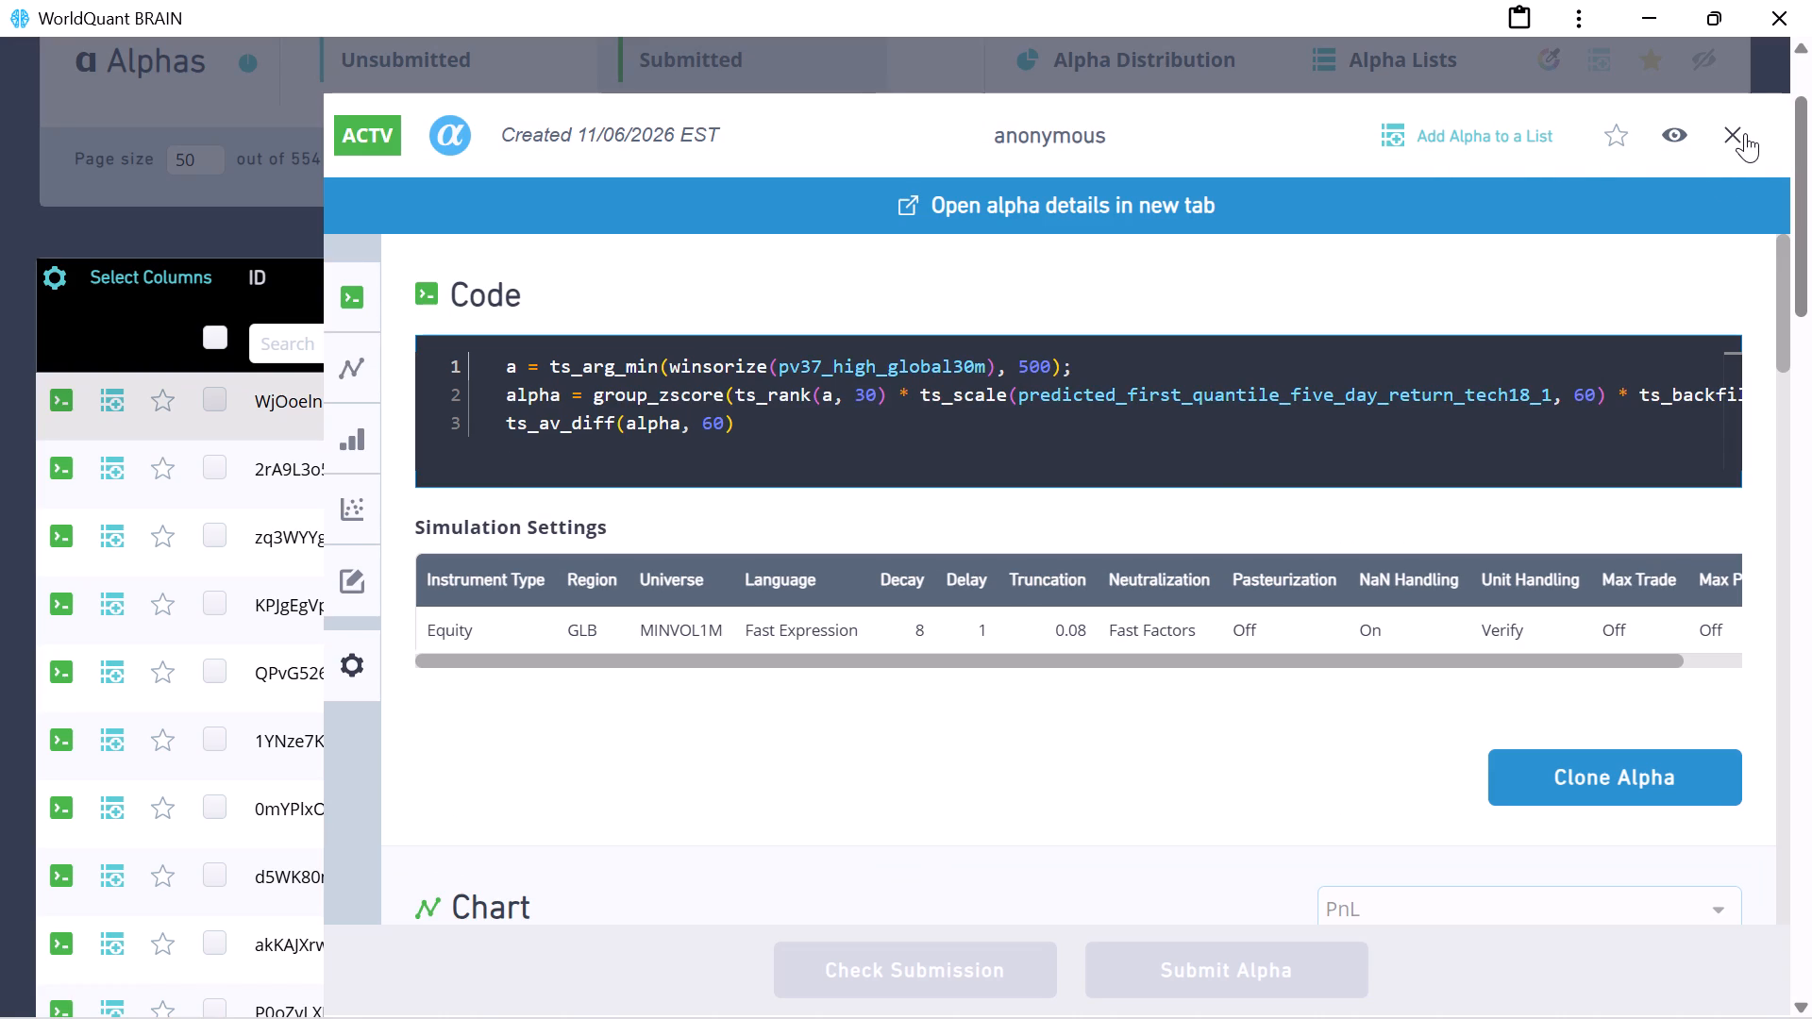
click(1730, 131)
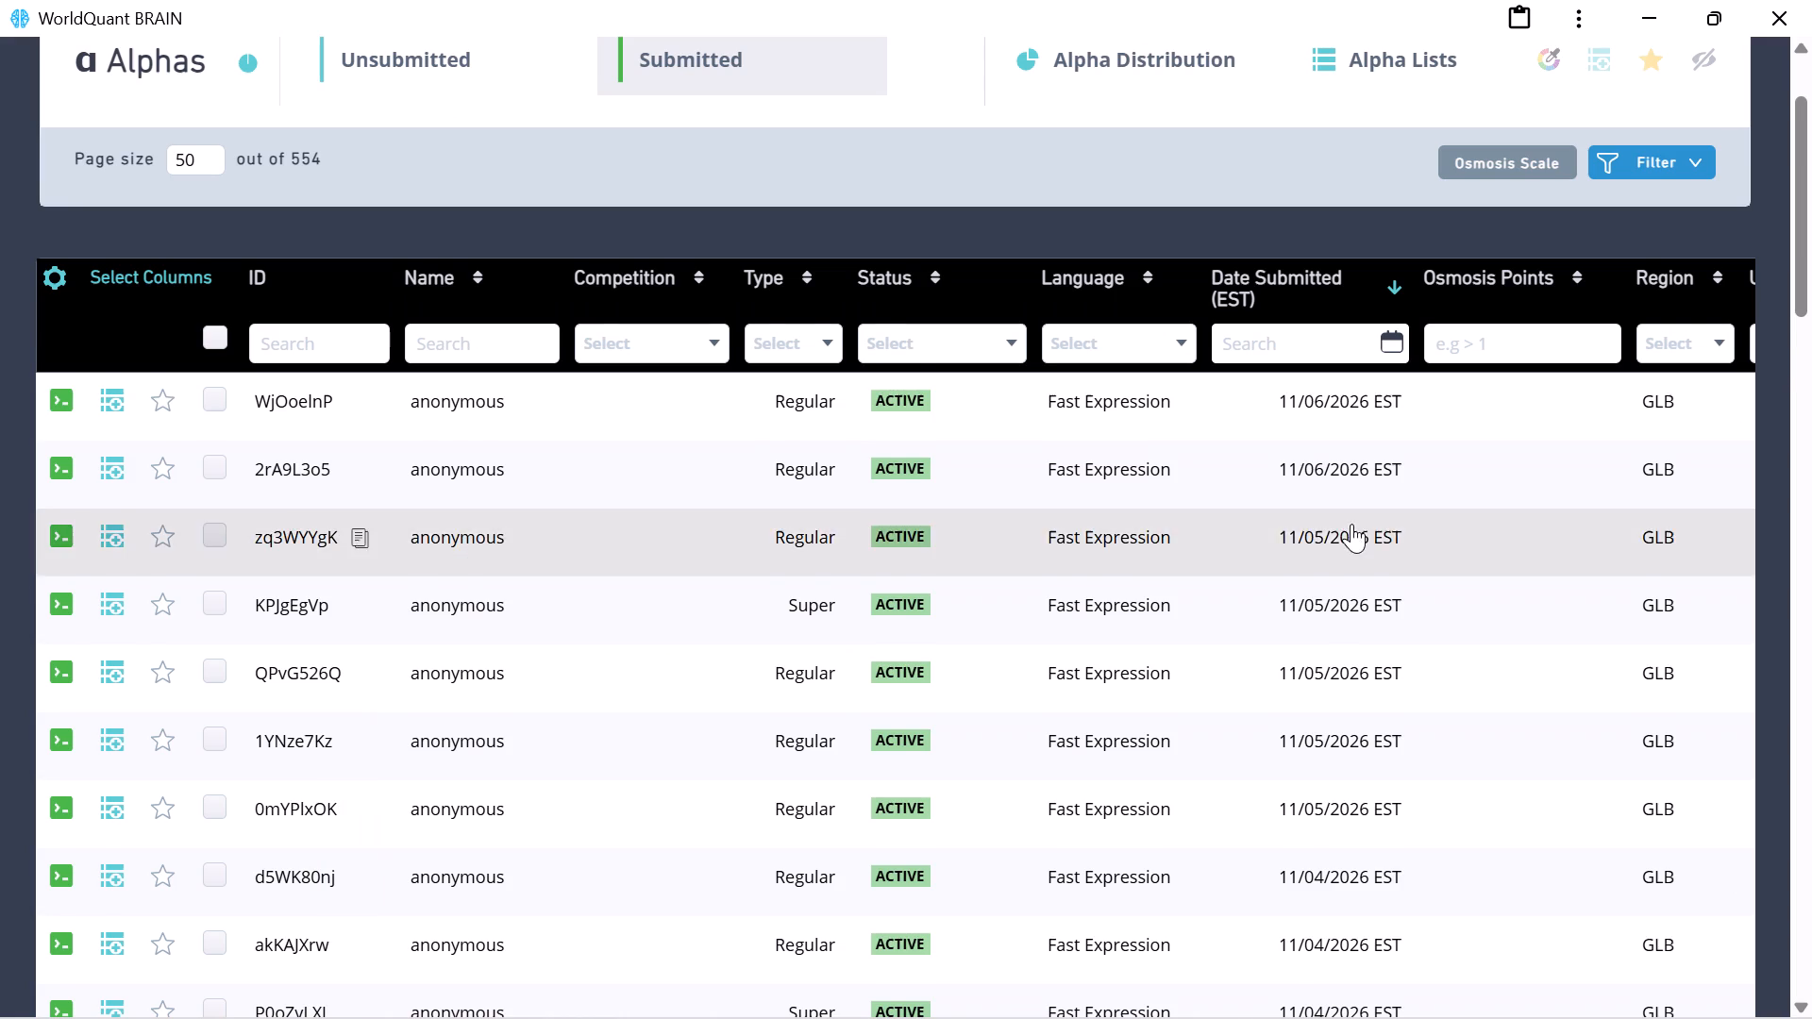
Examine the code and simulation settings of submitted alpha 0mYPlxOK, close its details and return to the top of the list.
scroll(1351, 524, down, 2)
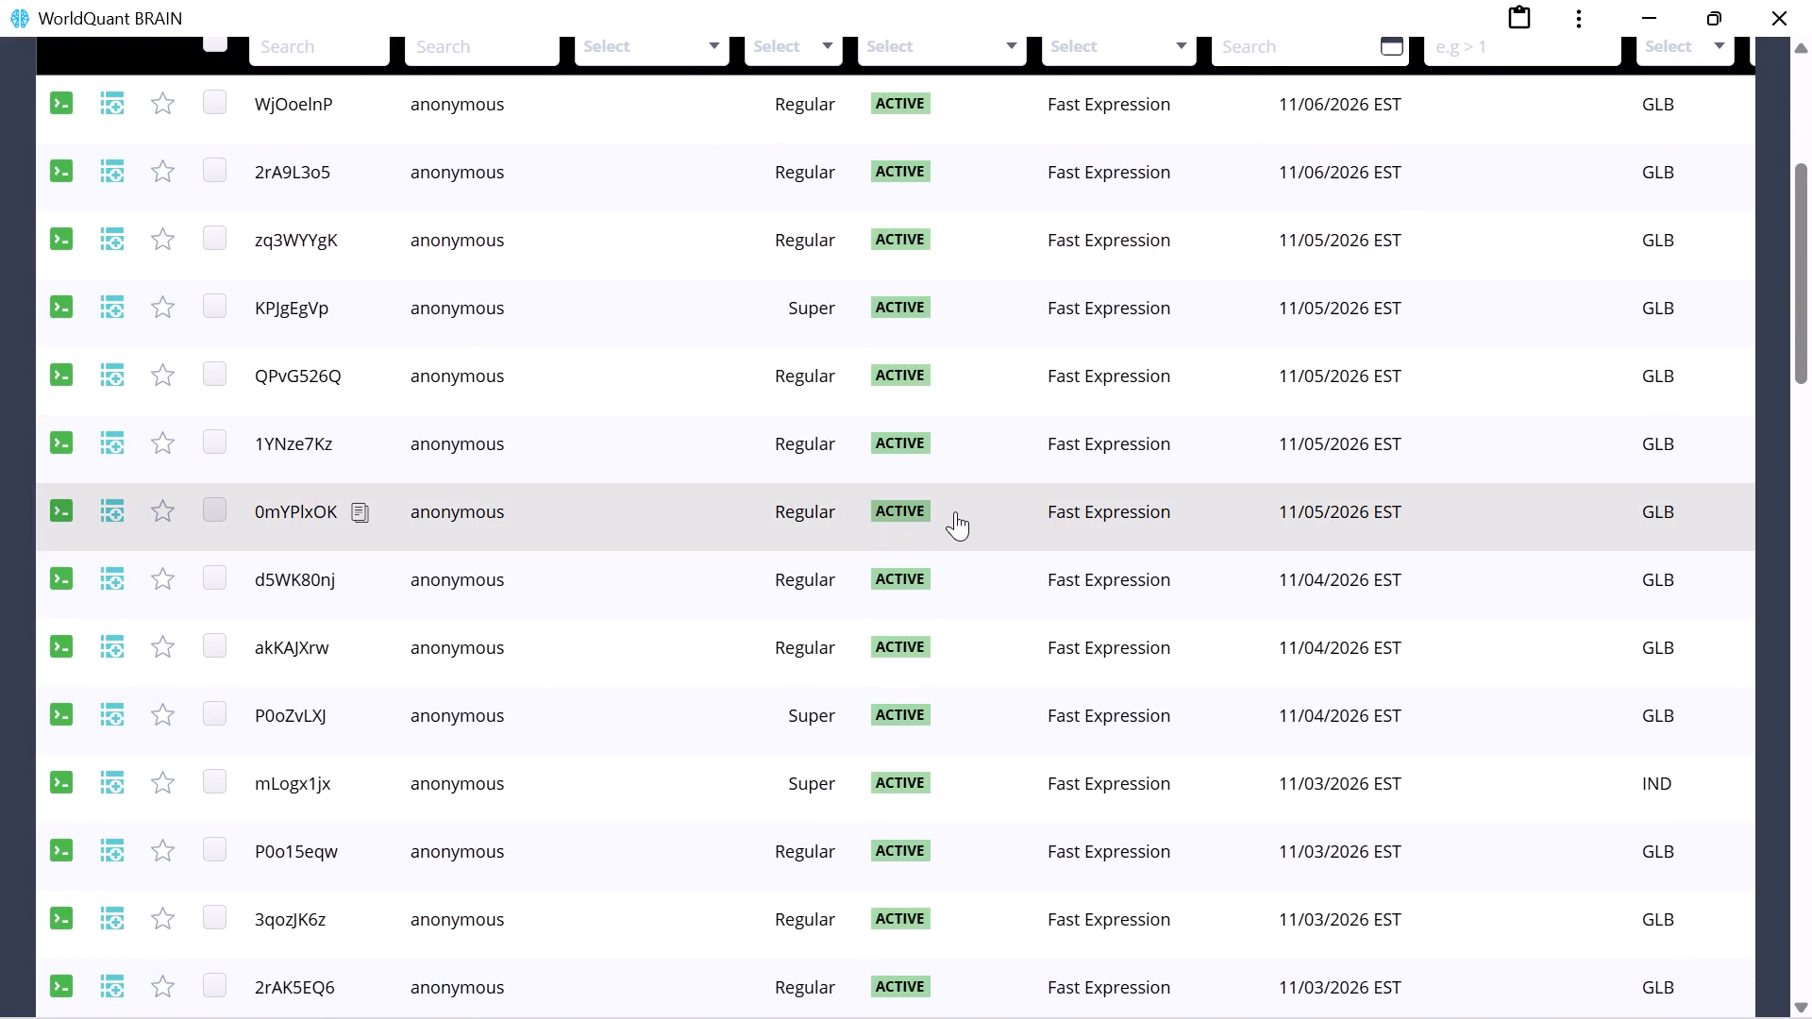
click(957, 505)
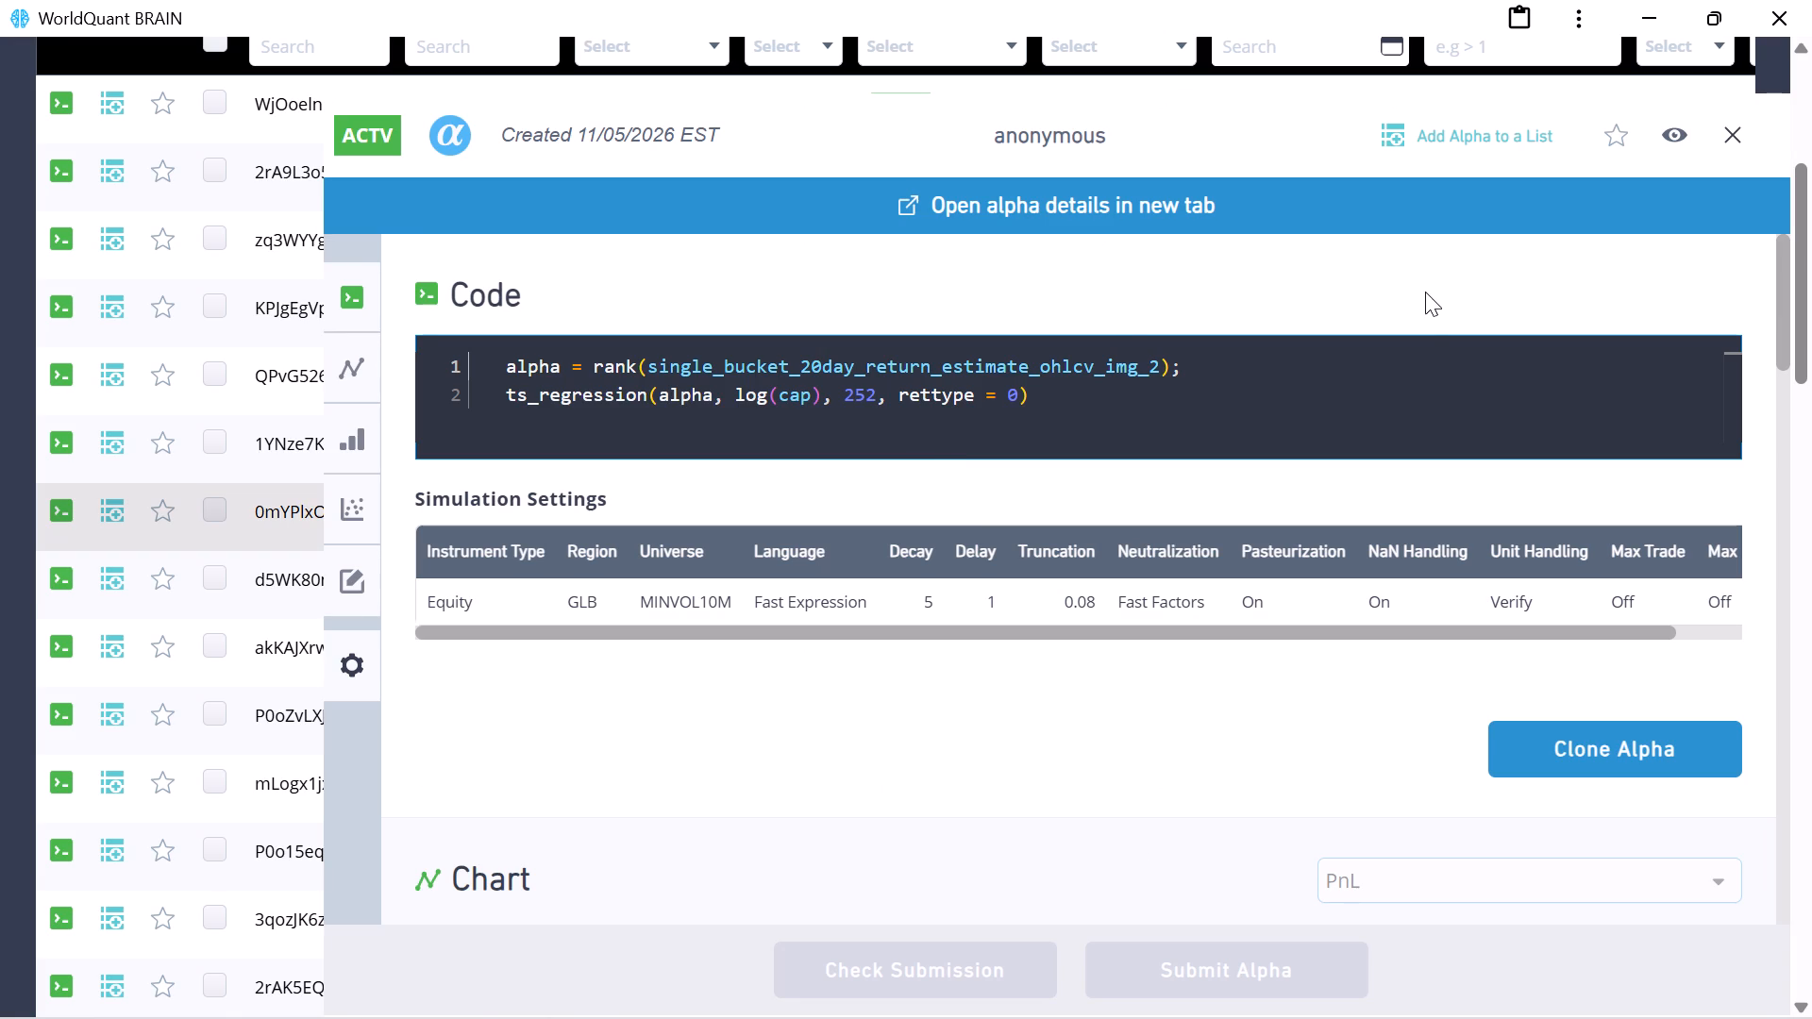
scroll(1371, 459, down, 3)
scroll(1525, 399, down, 4)
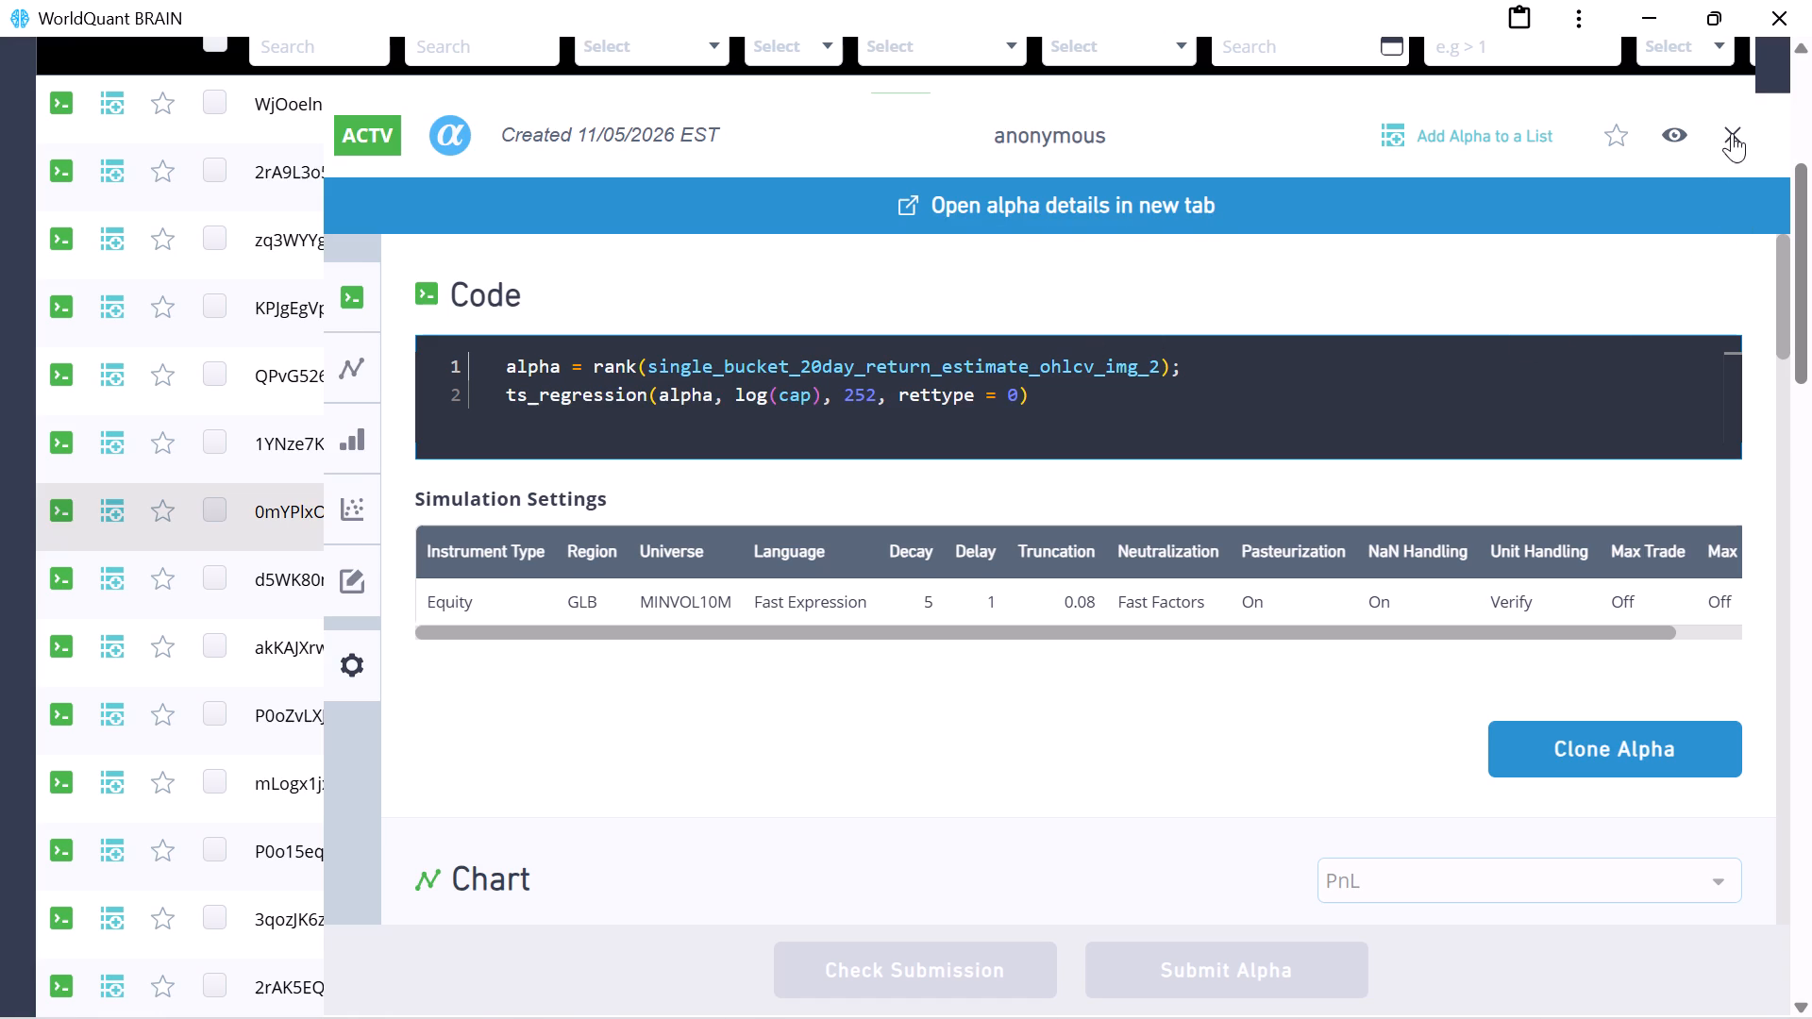
click(1732, 133)
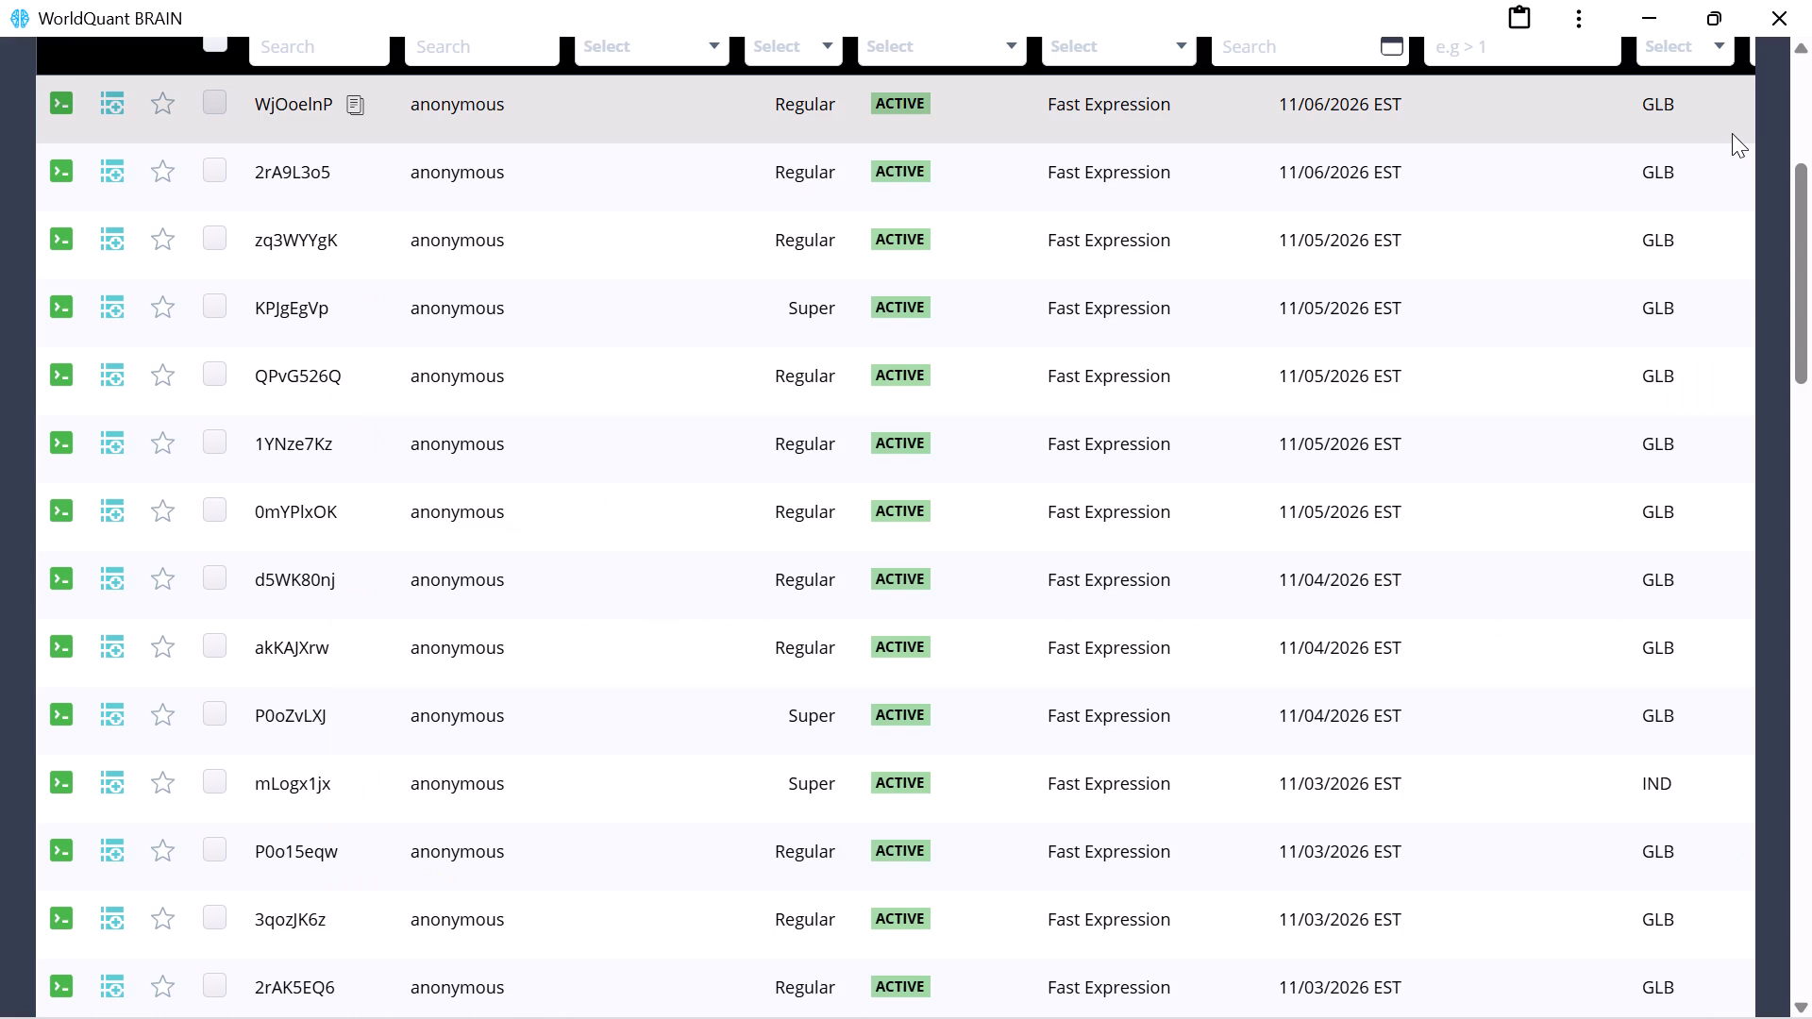
scroll(1732, 133, up, 2)
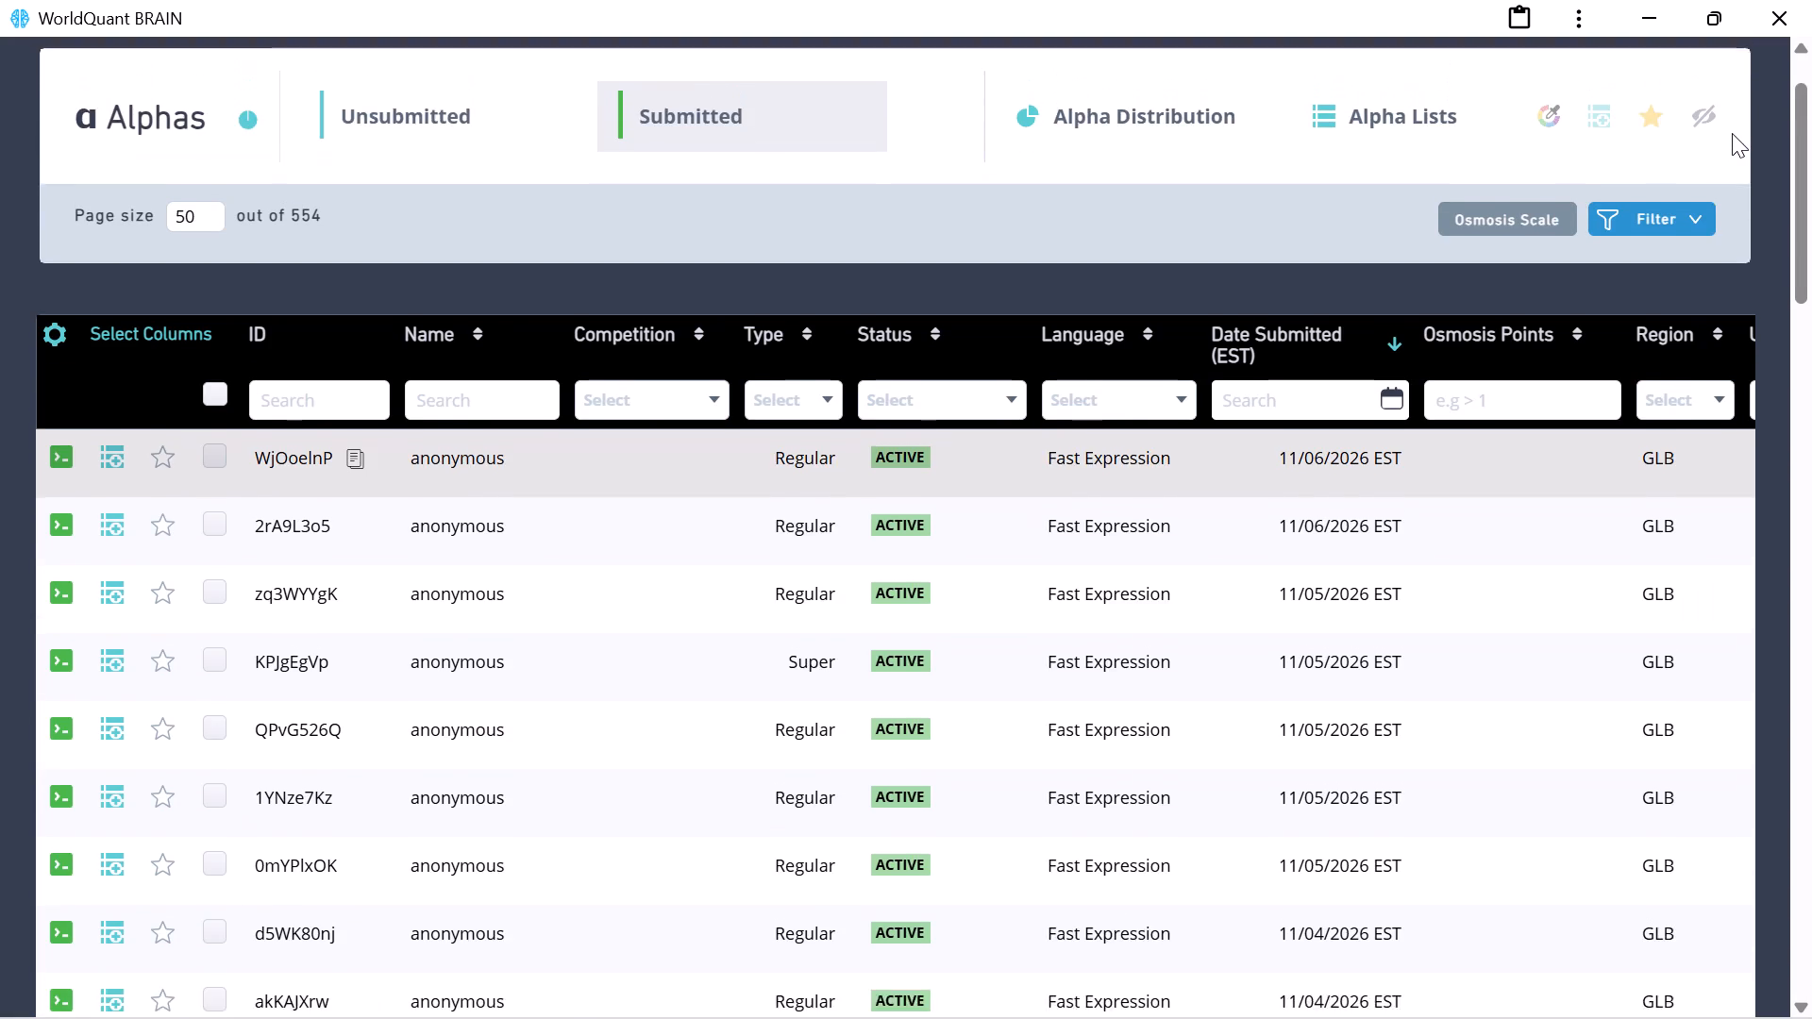
scroll(1732, 133, up, 3)
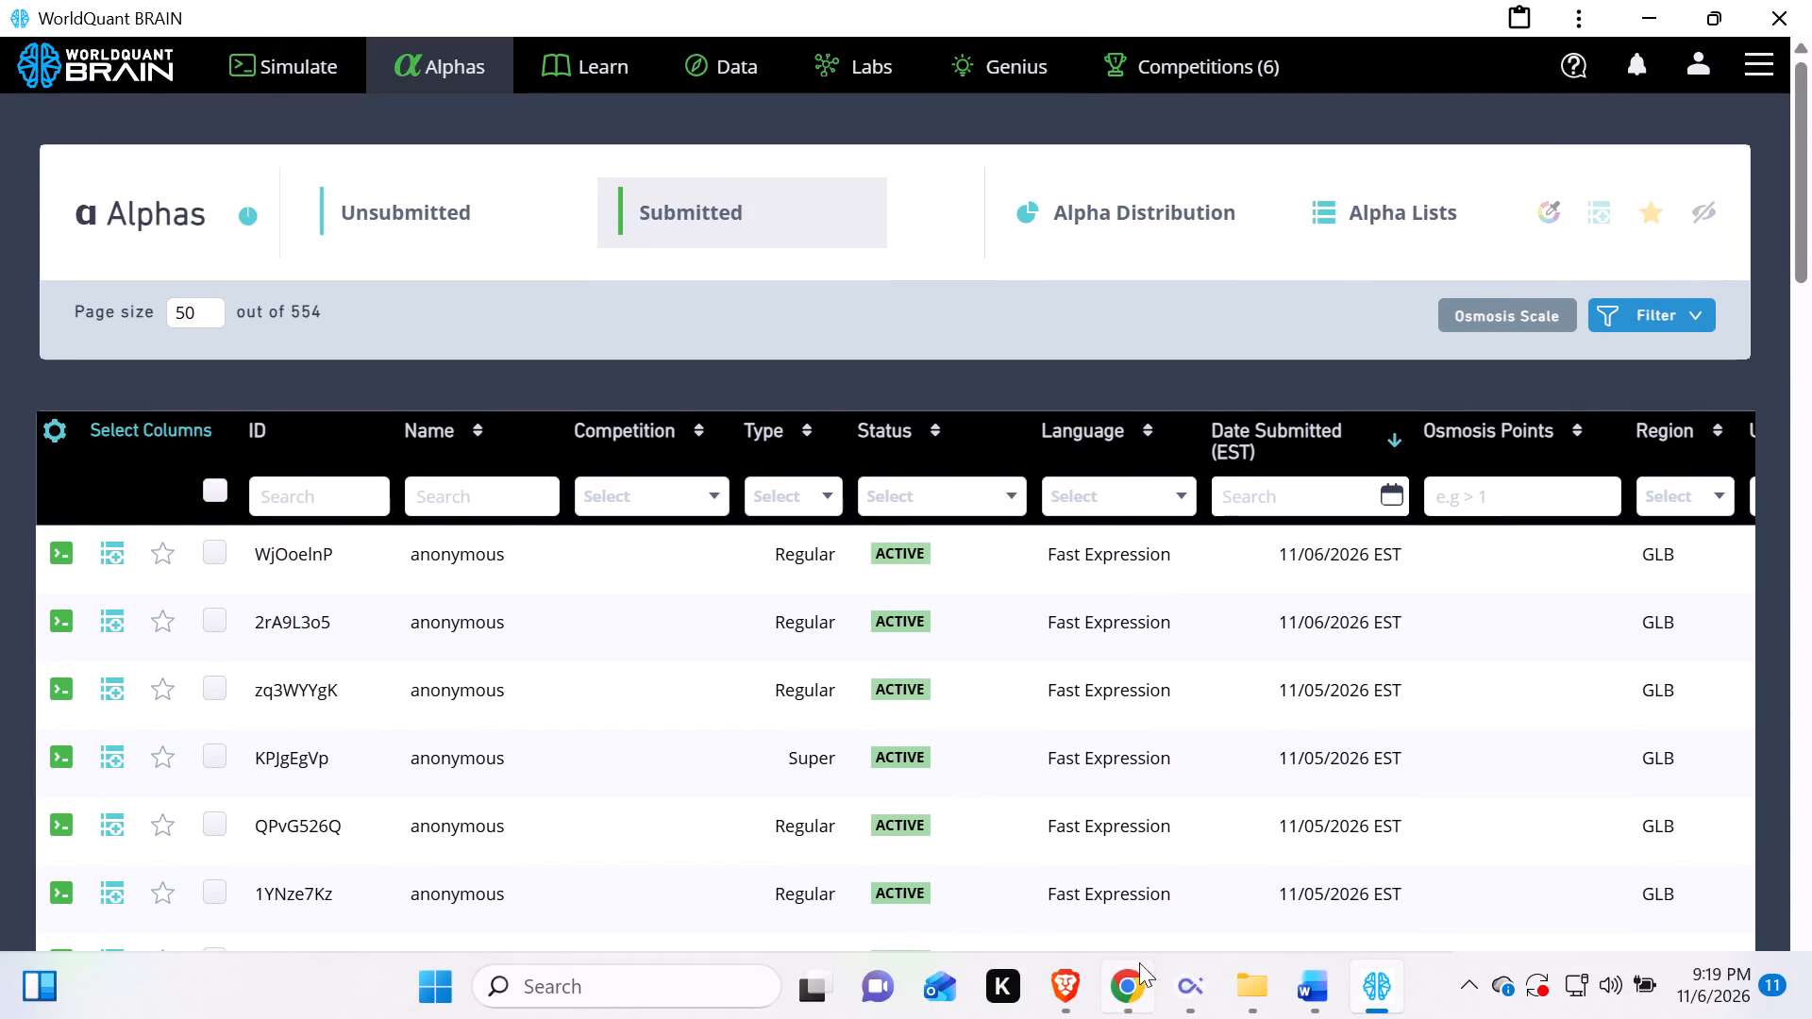
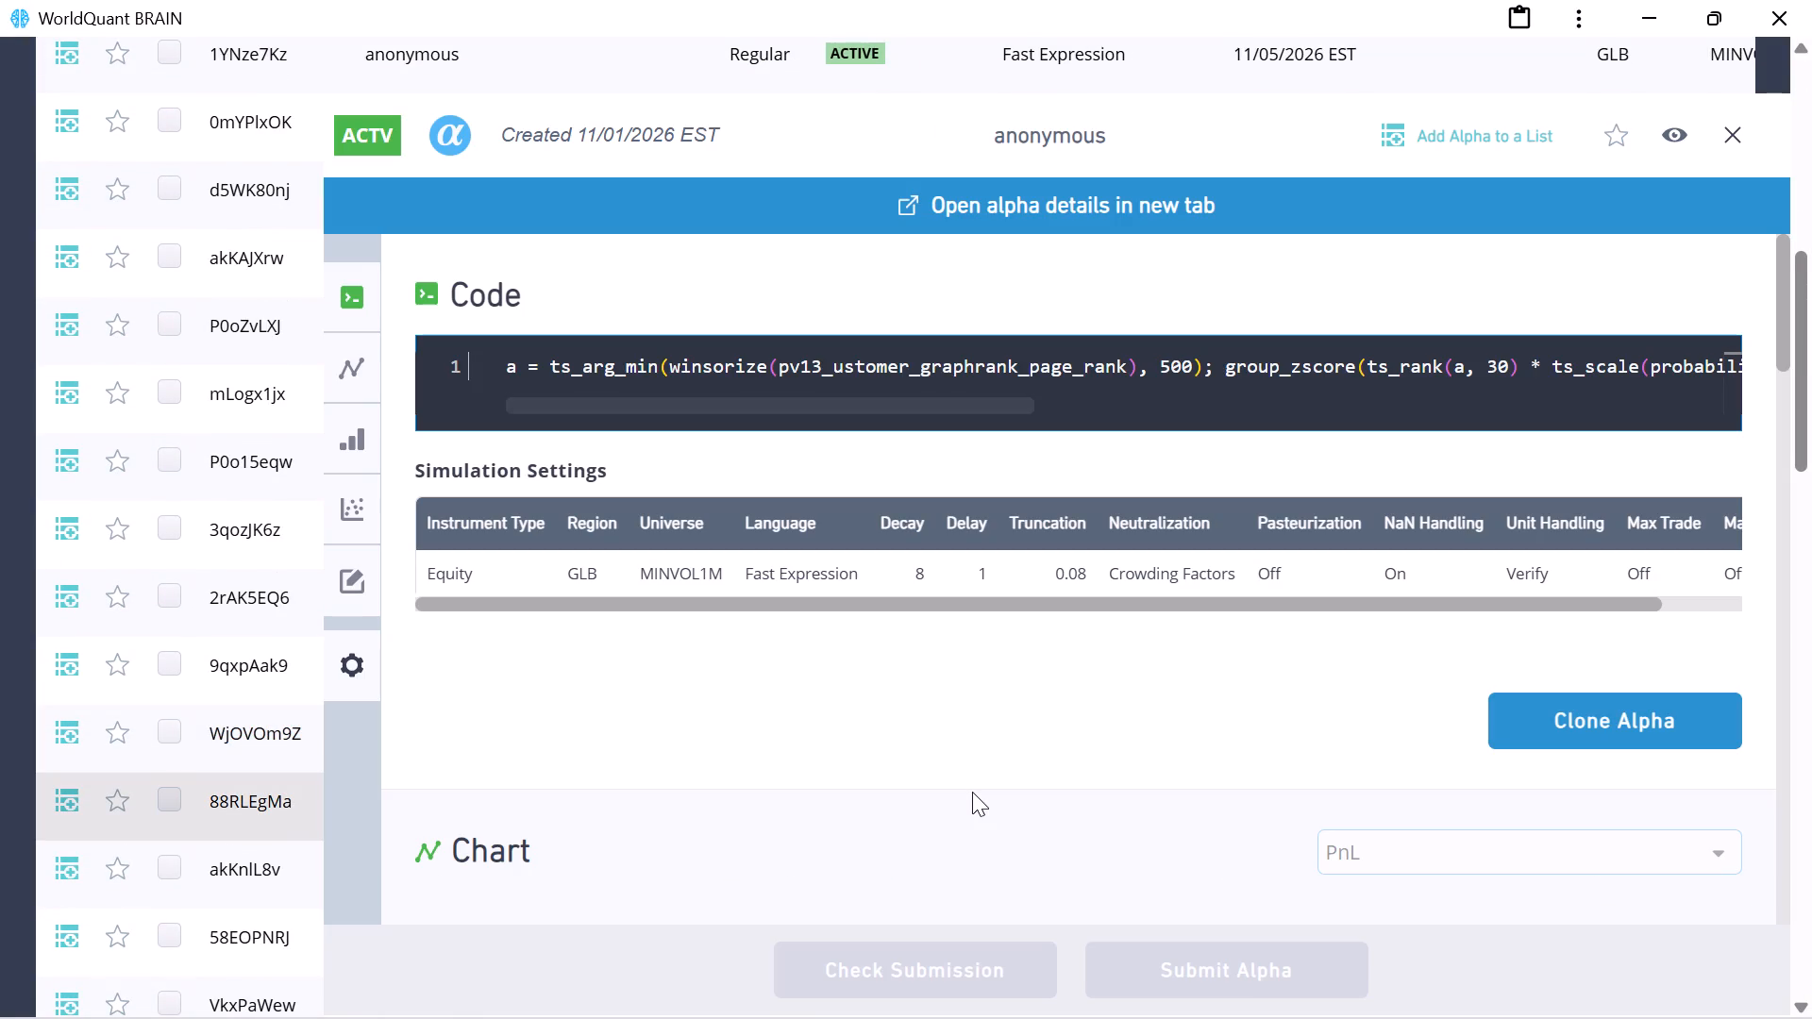
Clone submitted alpha 88RLEgMa into a new simulation.
click(1559, 716)
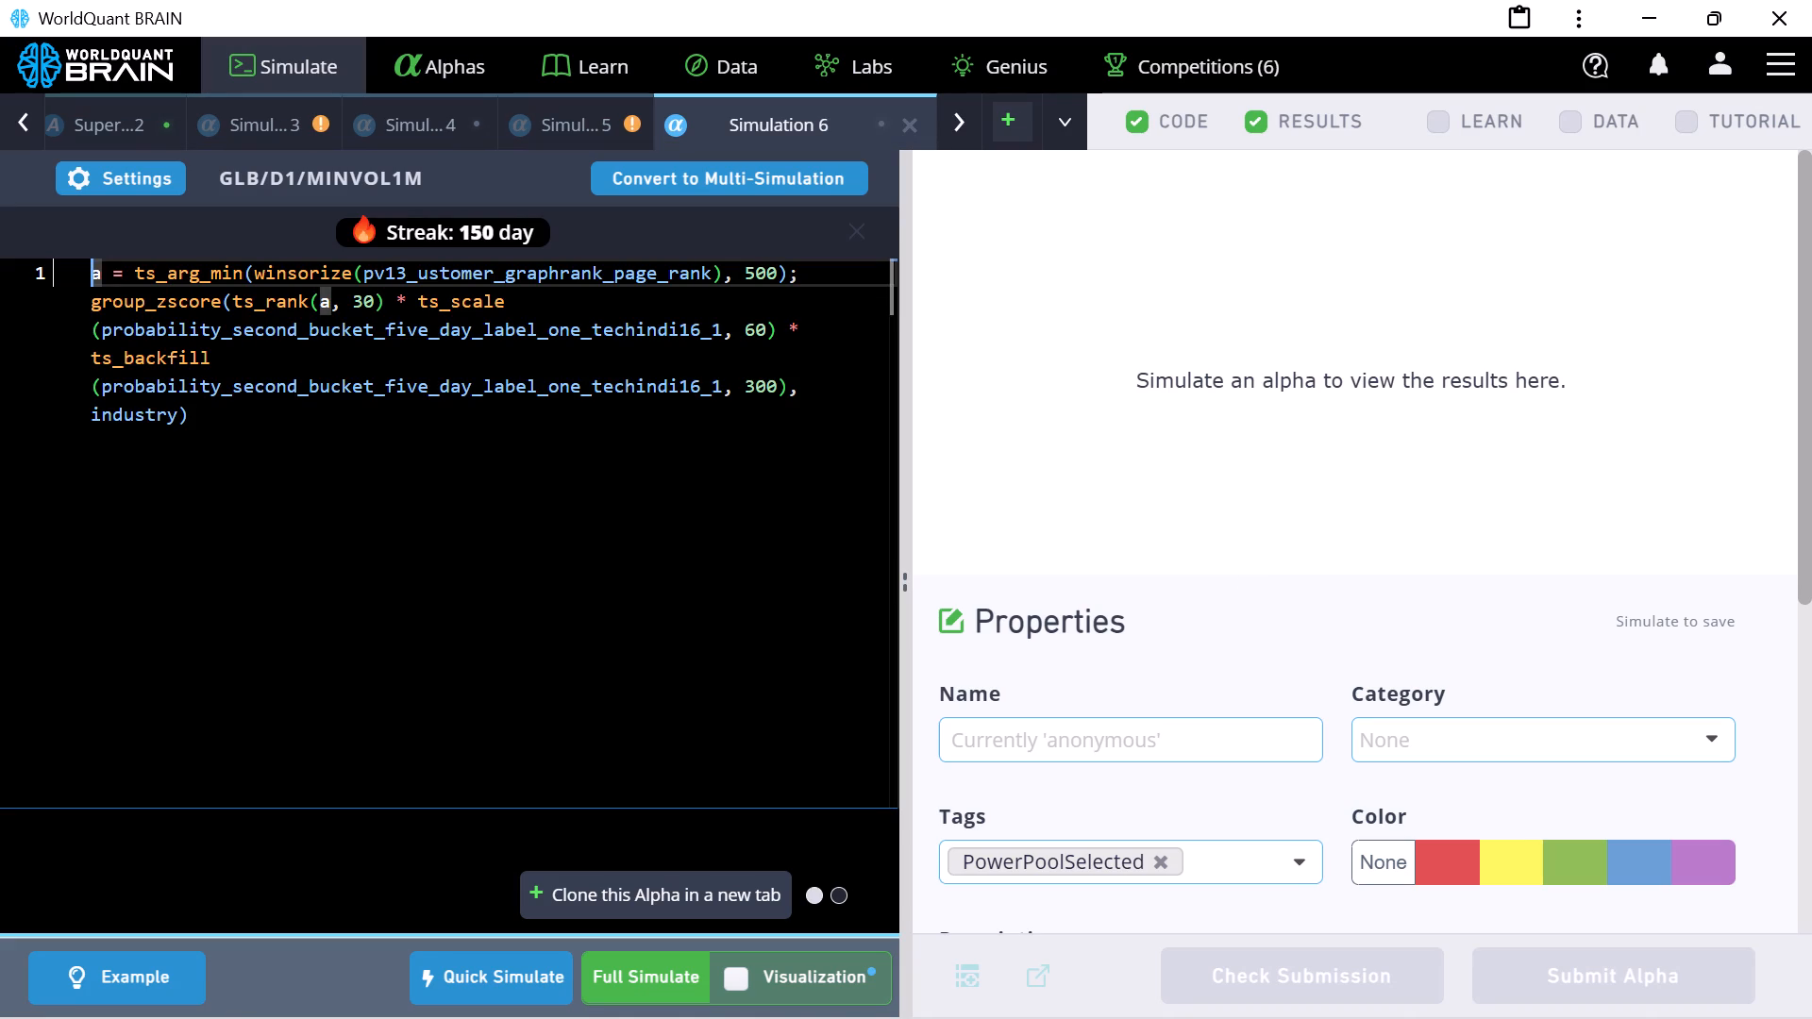
Search the data catalogue for pv13 in GLB, delay 1, MINVOL1M and look through the matching fields.
click(1566, 122)
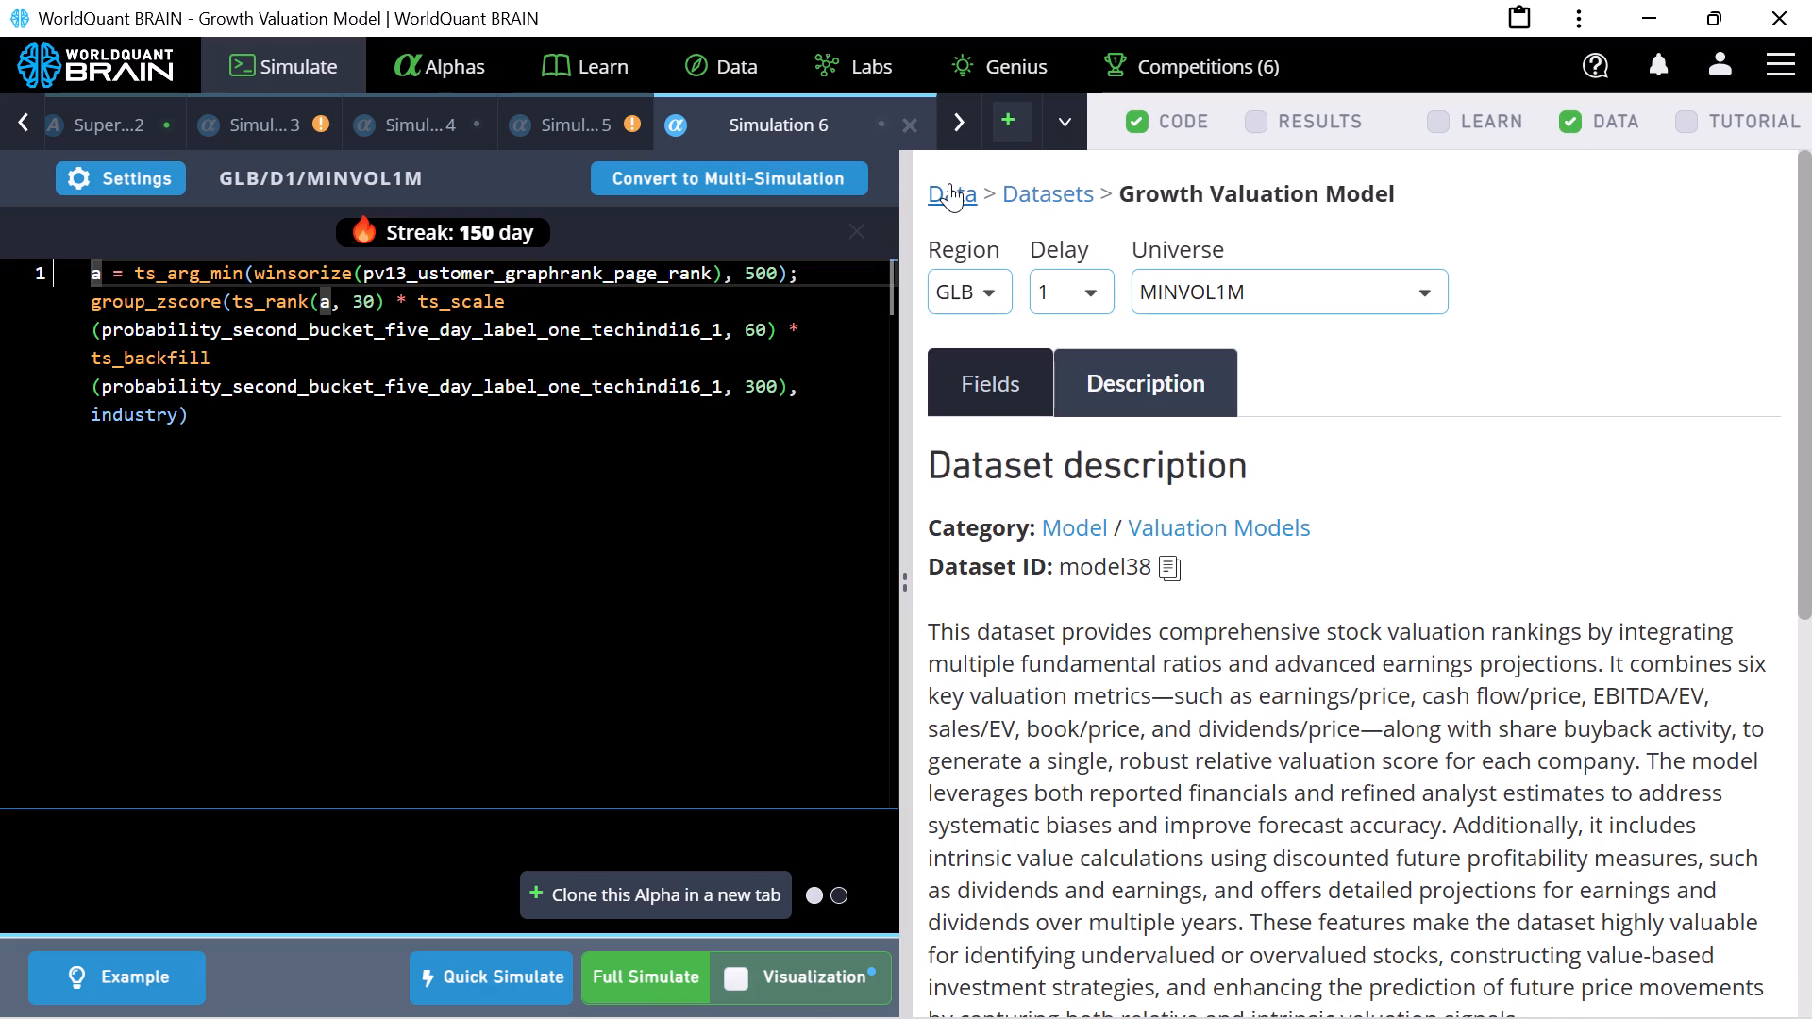
click(949, 183)
click(1049, 554)
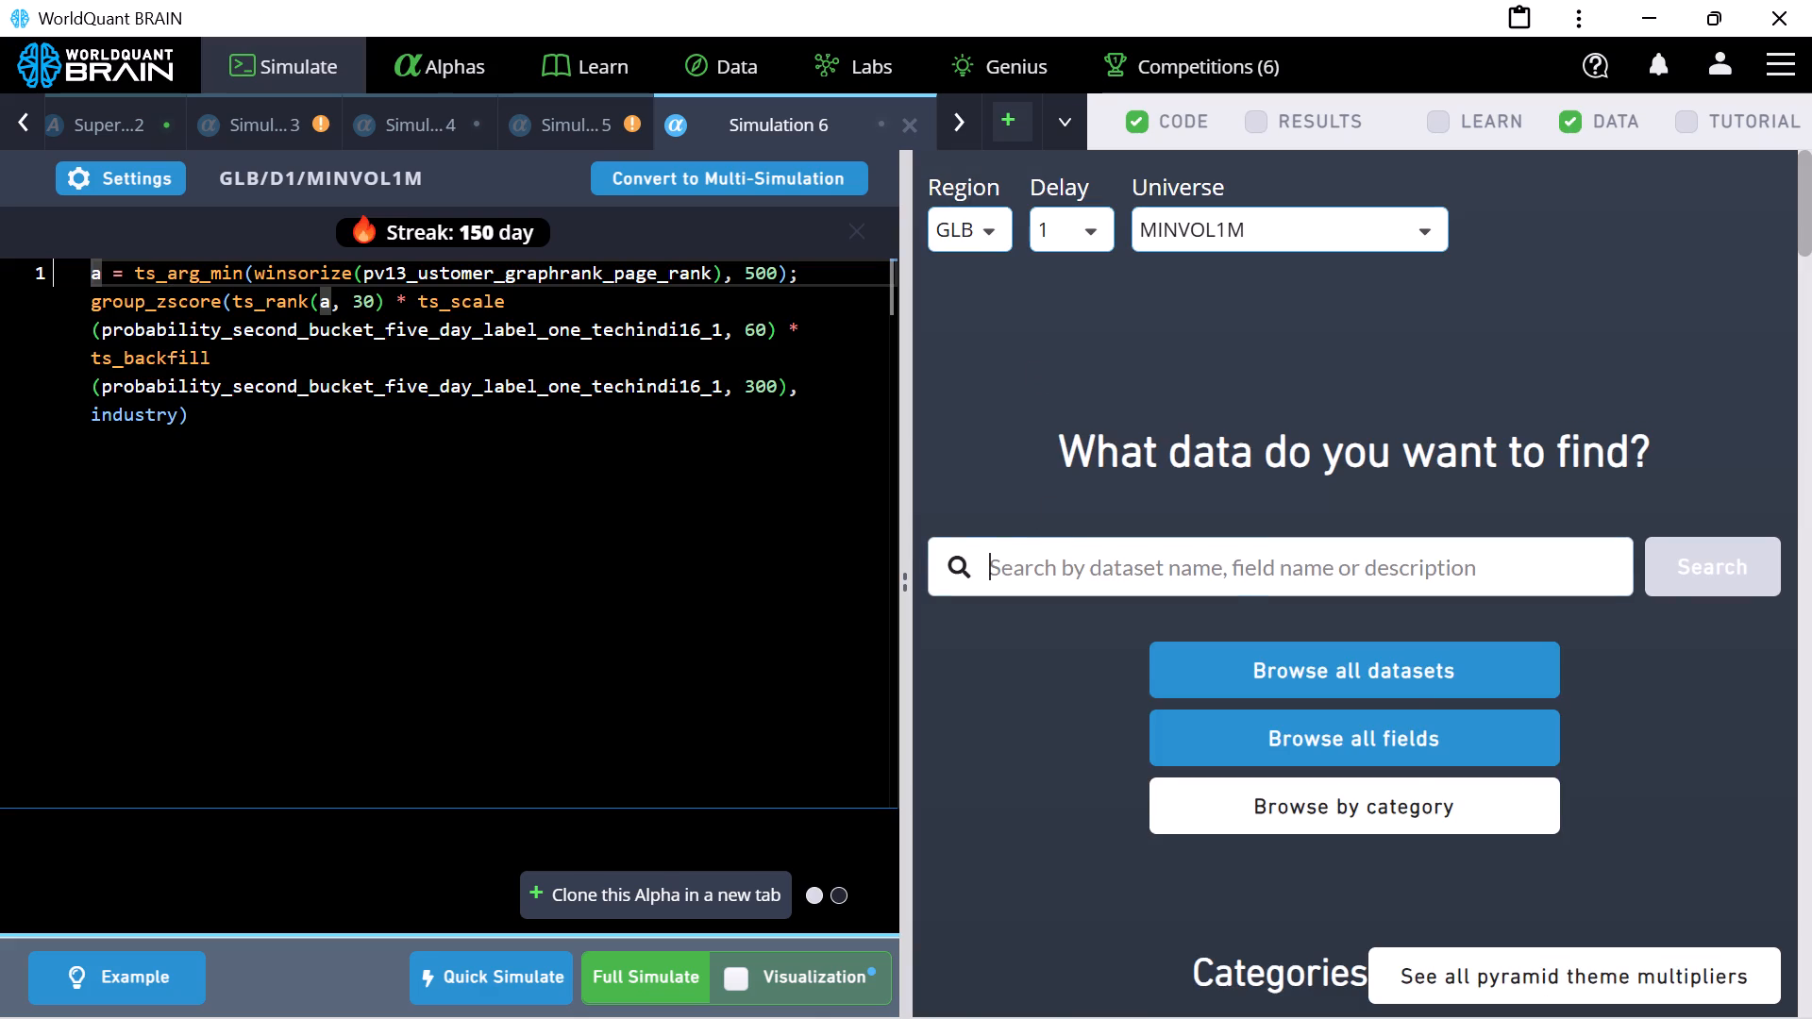
text(pv)
text(13)
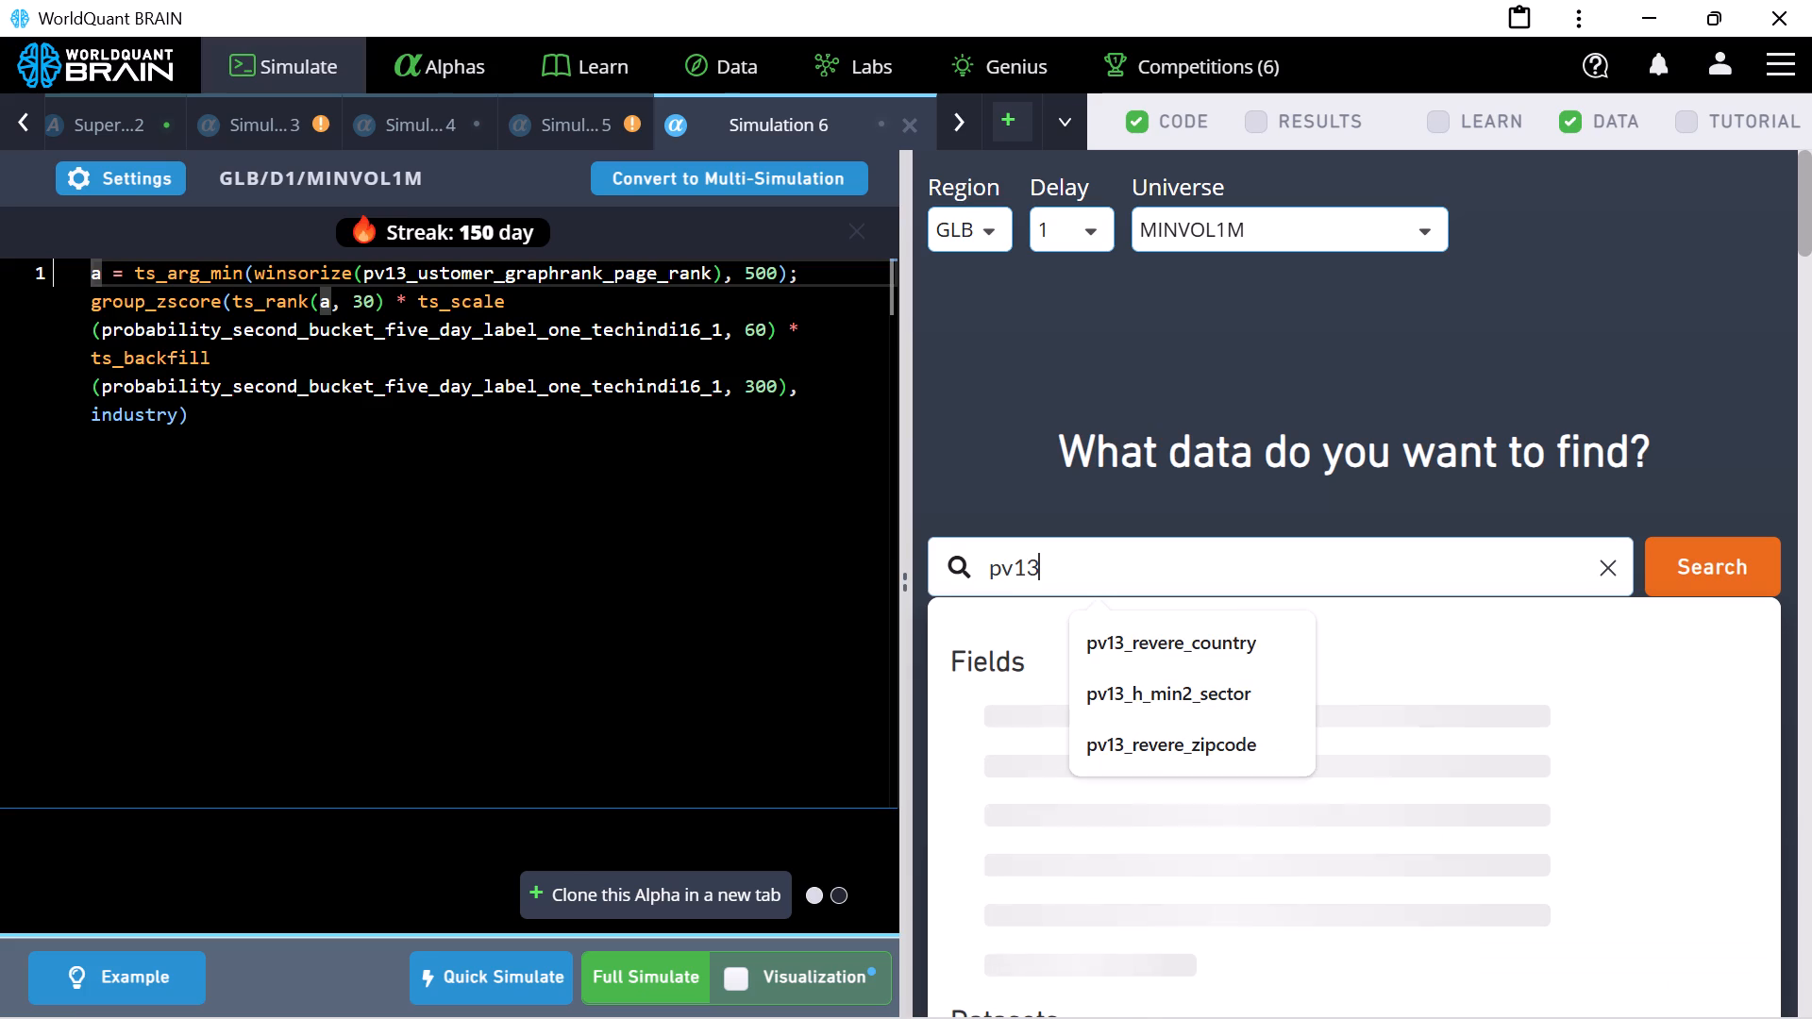
key(Return)
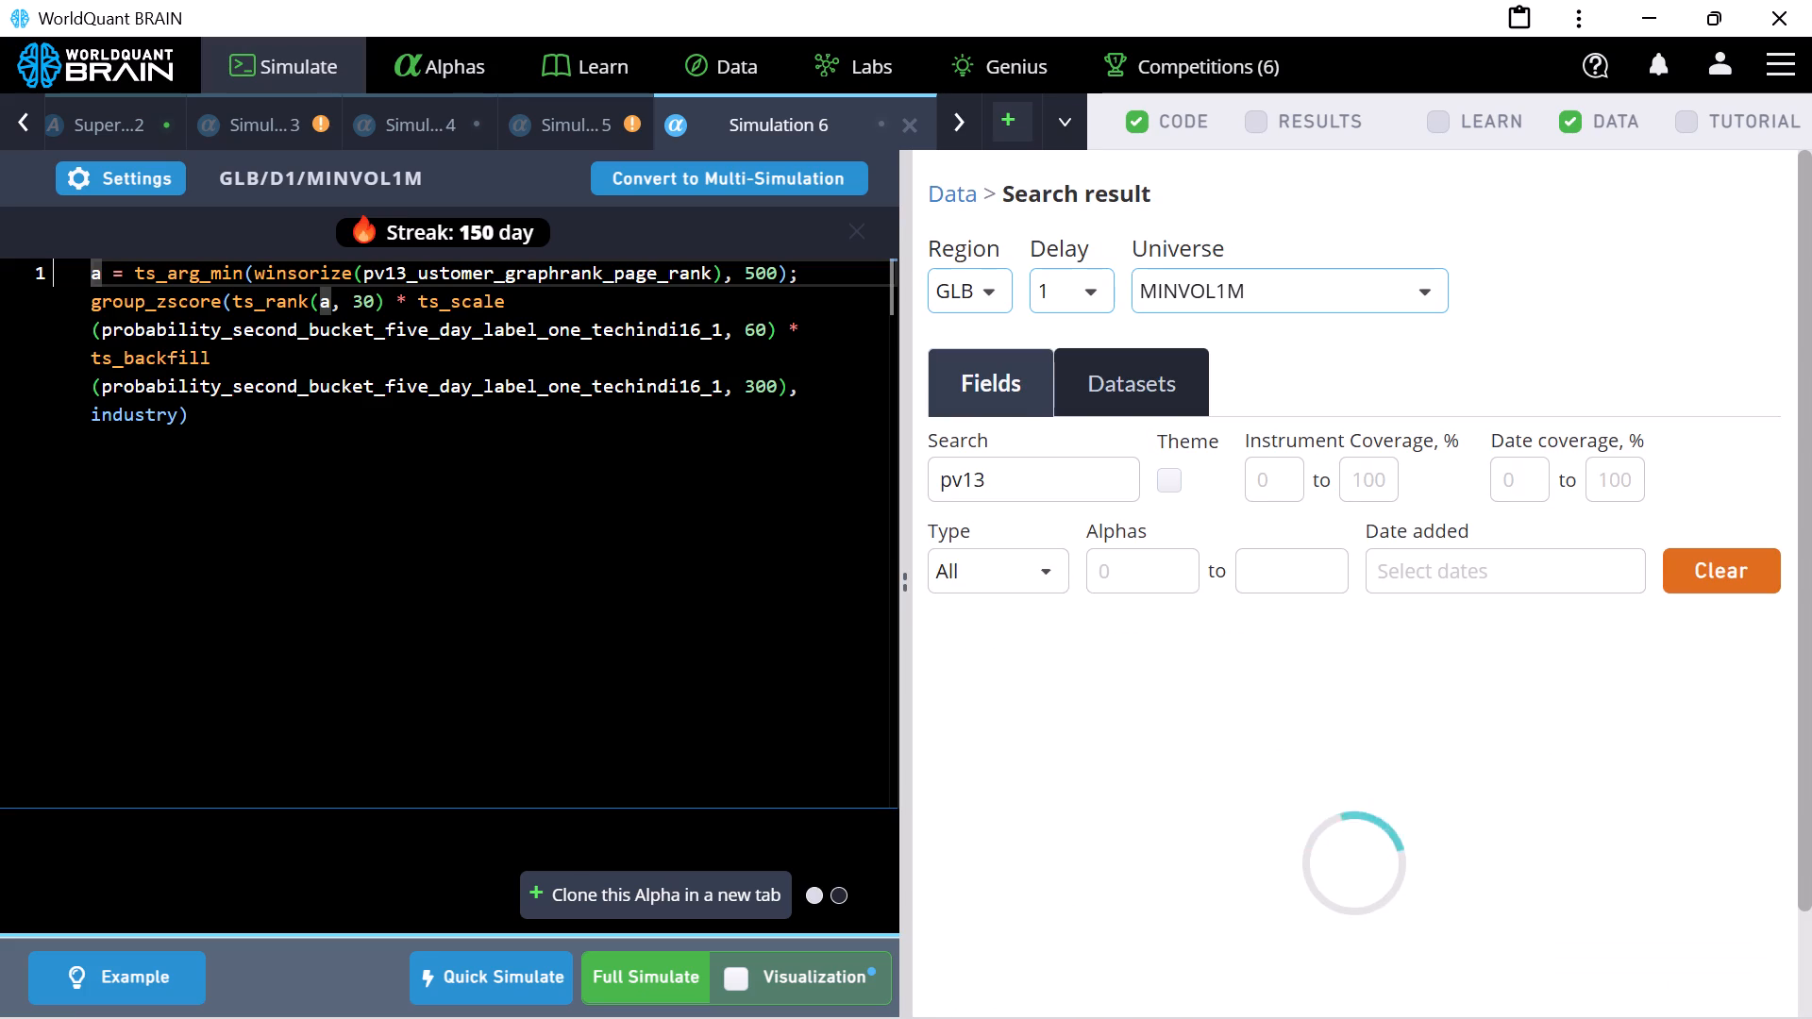
scroll(1103, 662, down, 1)
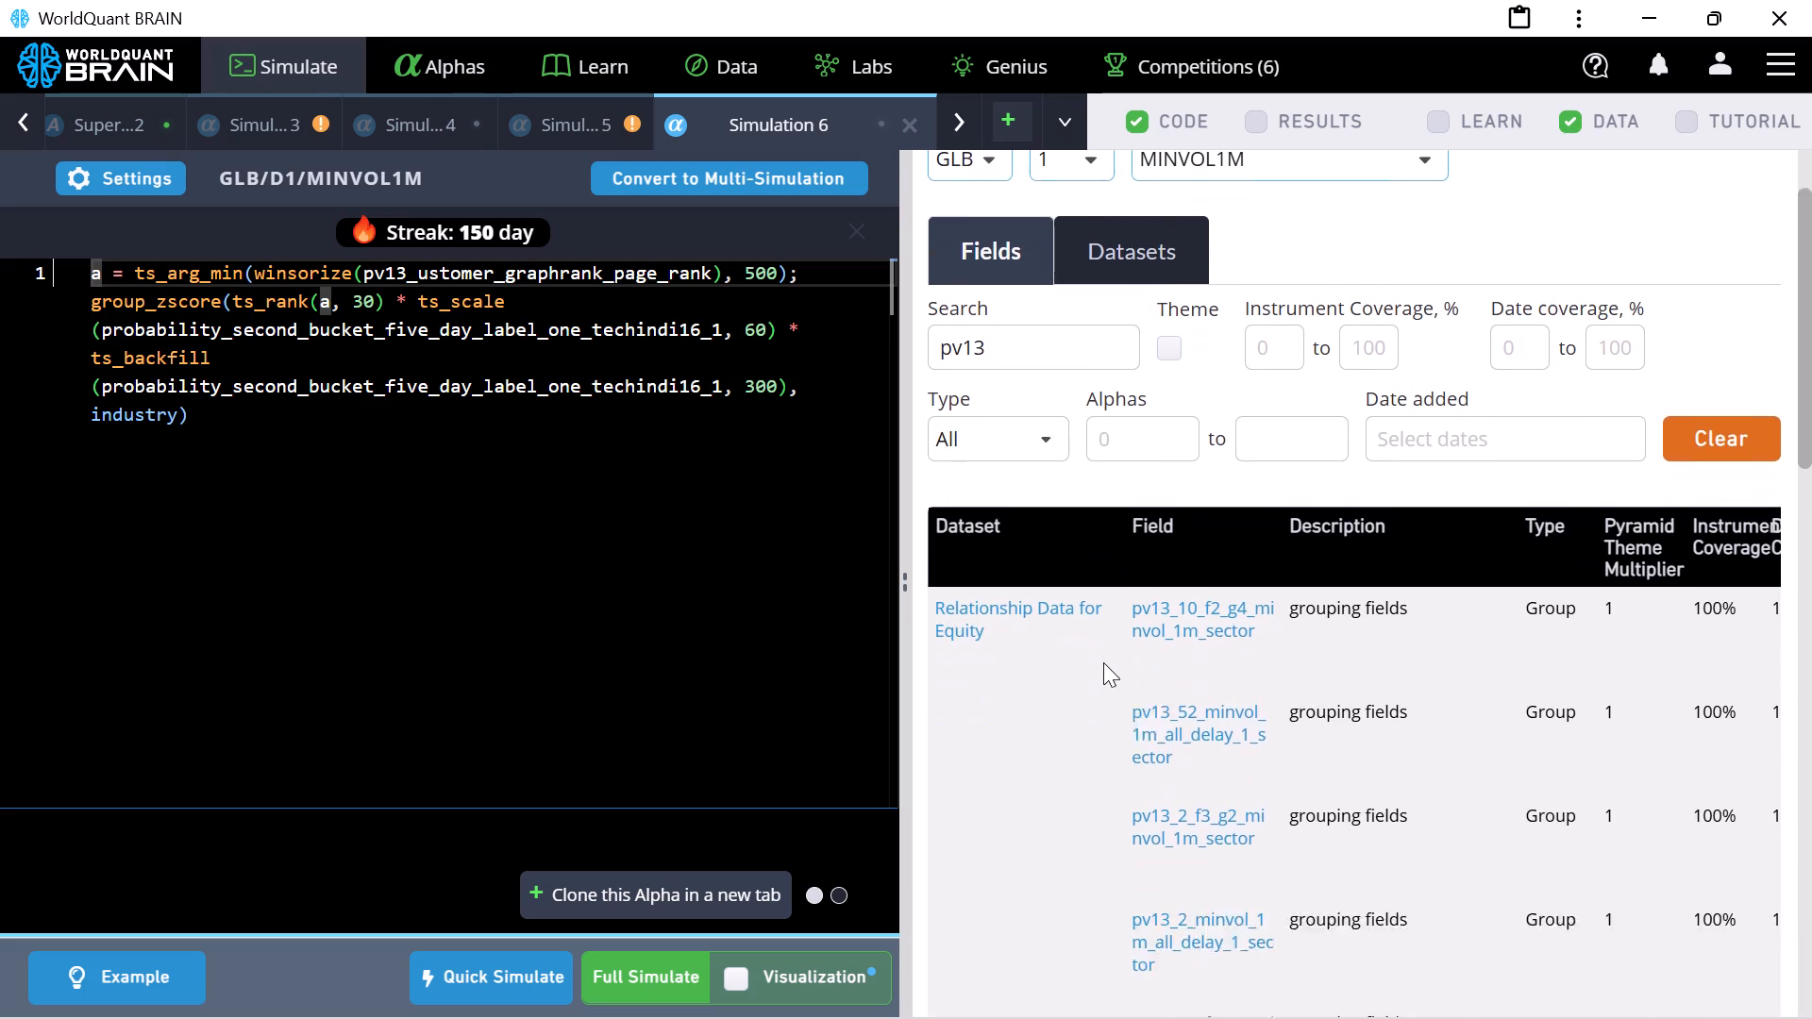
scroll(1103, 662, down, 1)
scroll(1333, 686, left, 3)
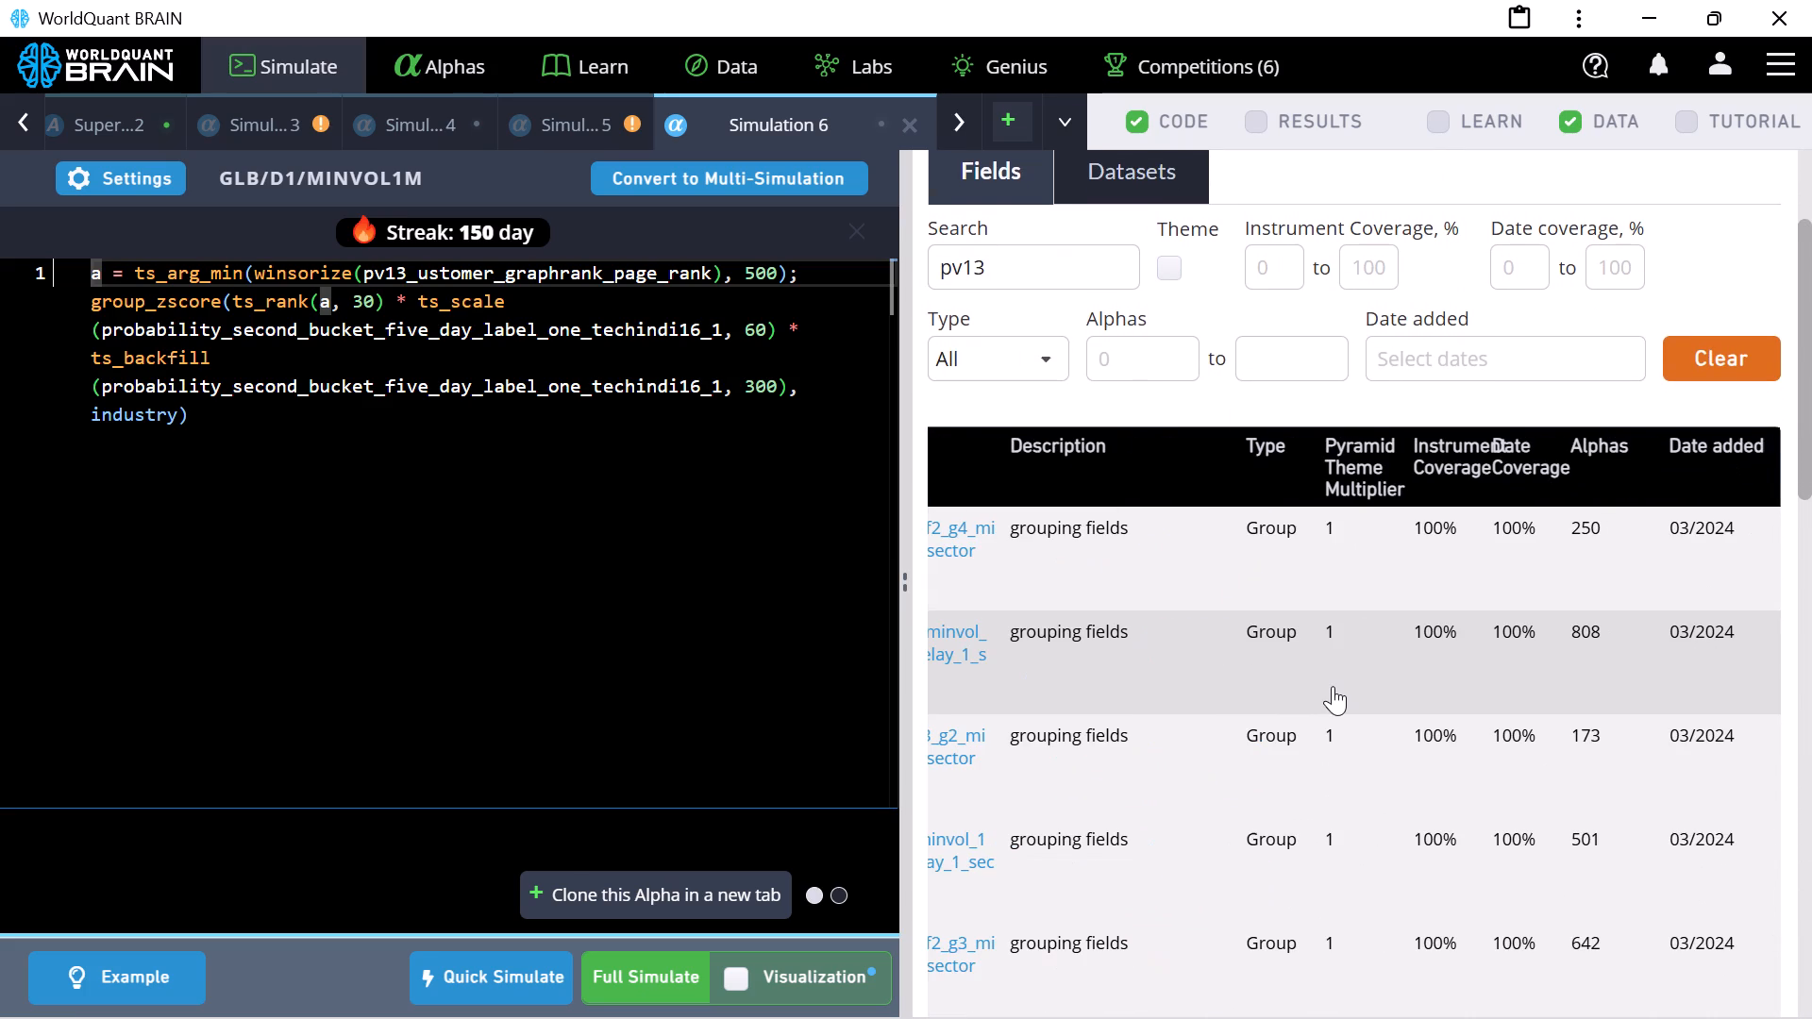
scroll(1333, 686, right, 5)
Open the Relationship Data for Equity dataset and examine its field list and description.
click(946, 536)
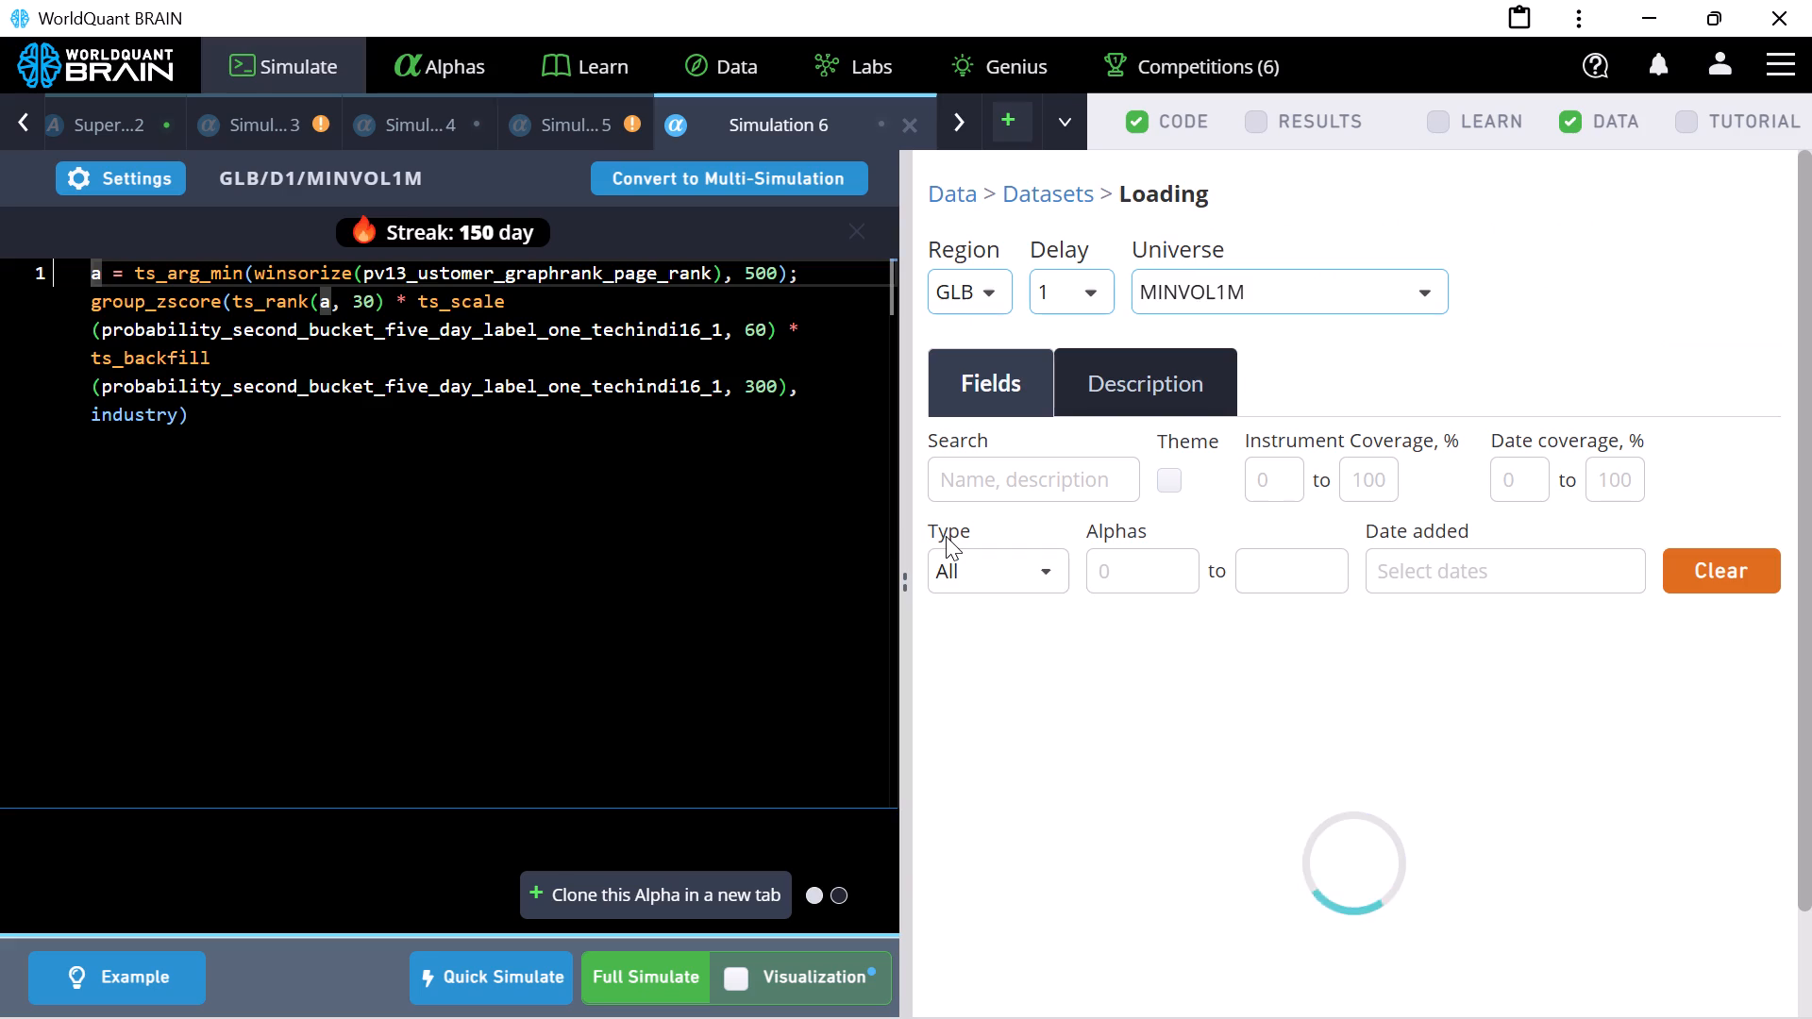
scroll(1248, 659, down, 2)
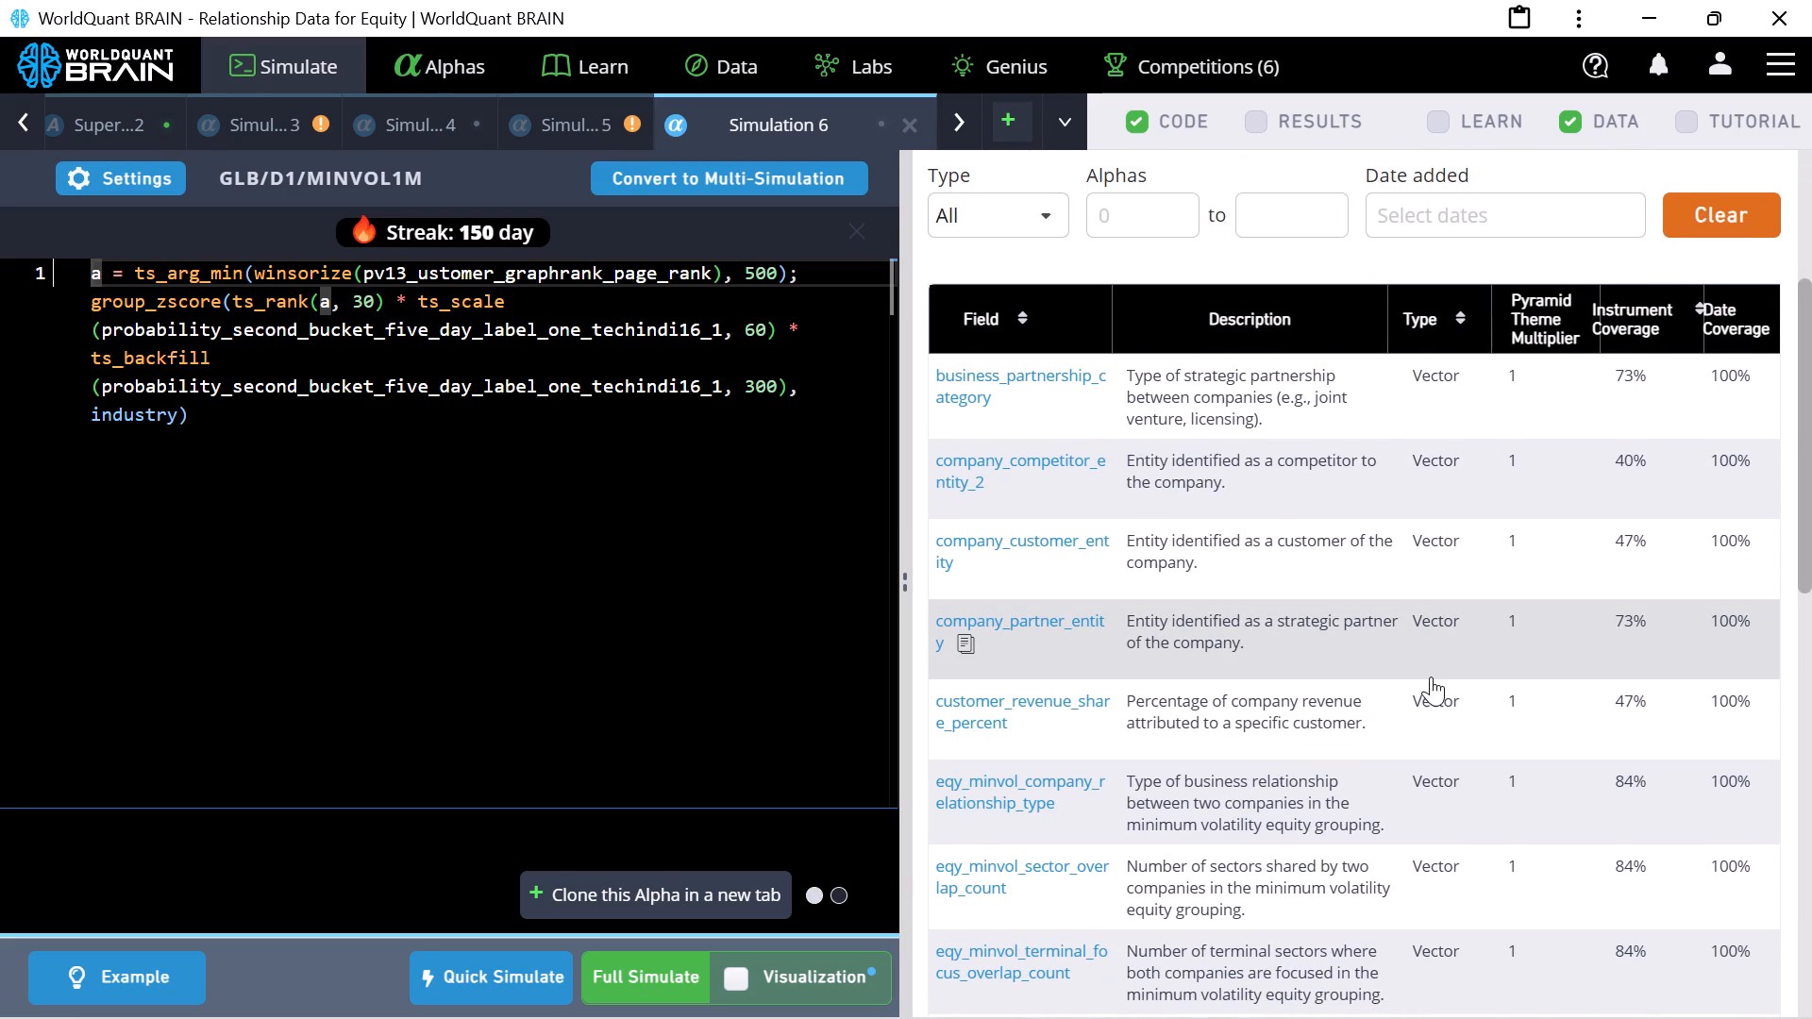
scroll(1431, 677, left, 8)
scroll(1597, 512, left, 1)
scroll(1597, 512, down, 2)
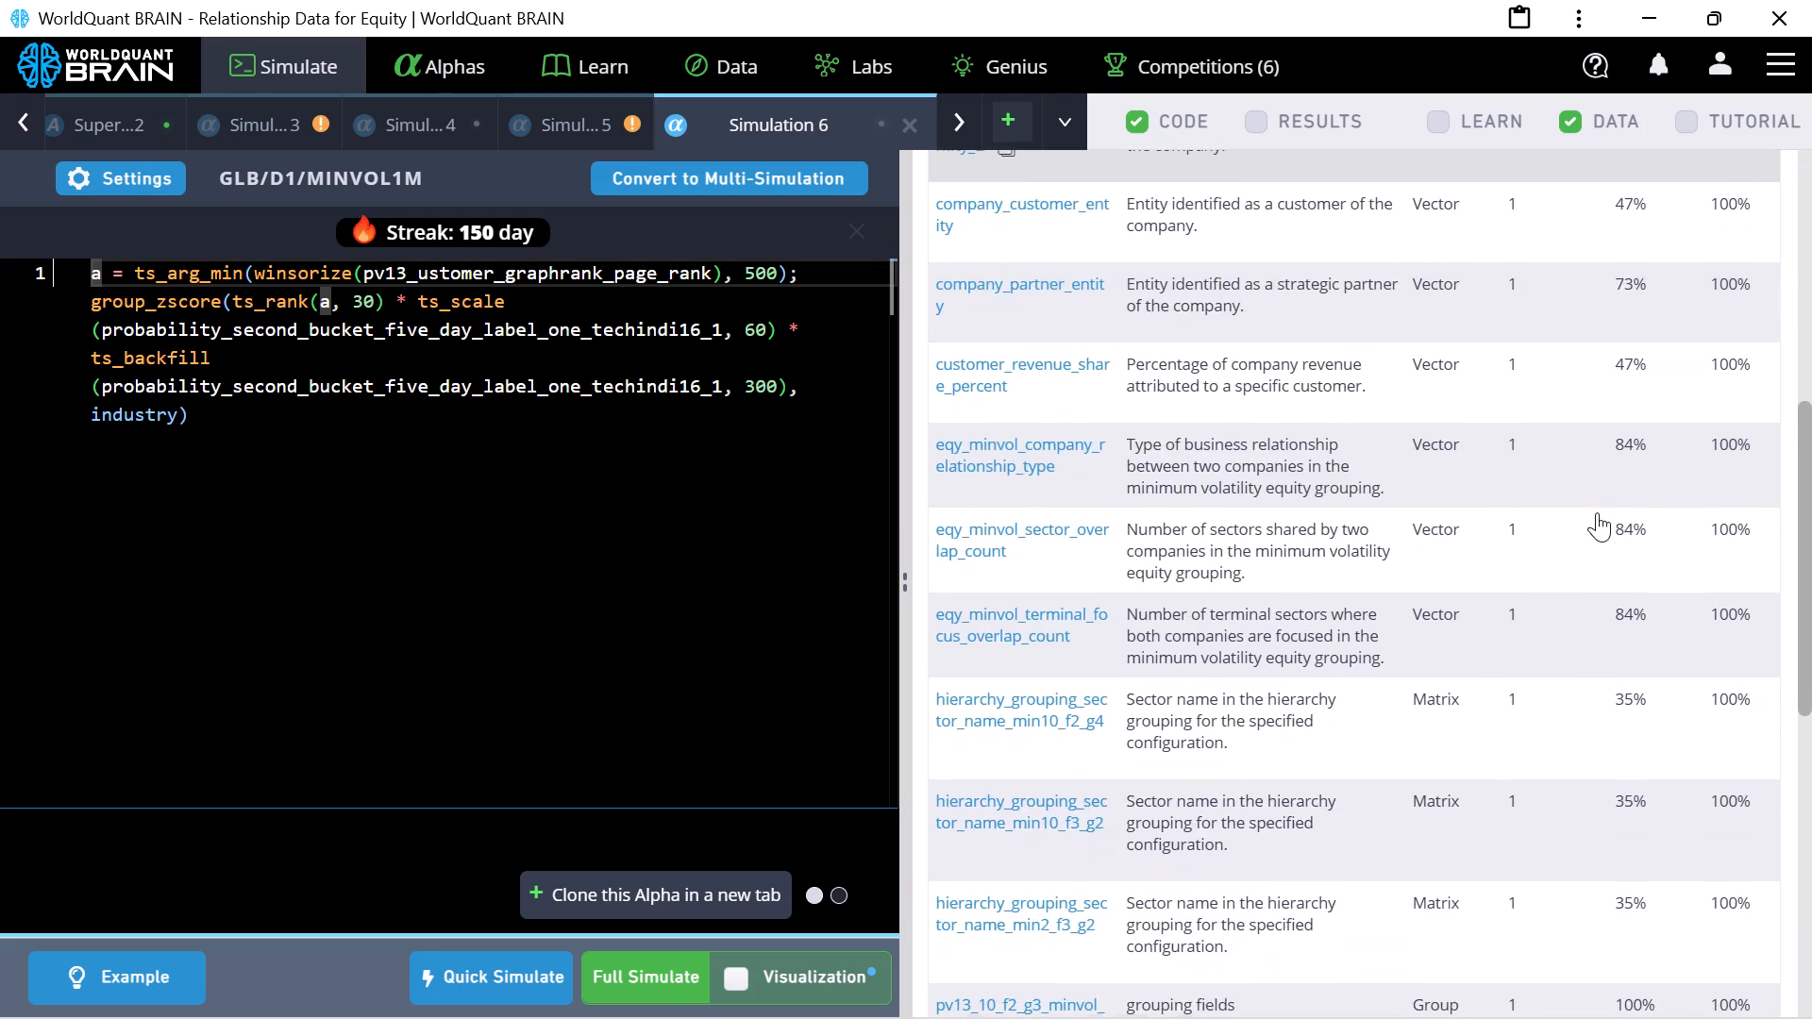
scroll(1597, 512, up, 4)
click(1155, 361)
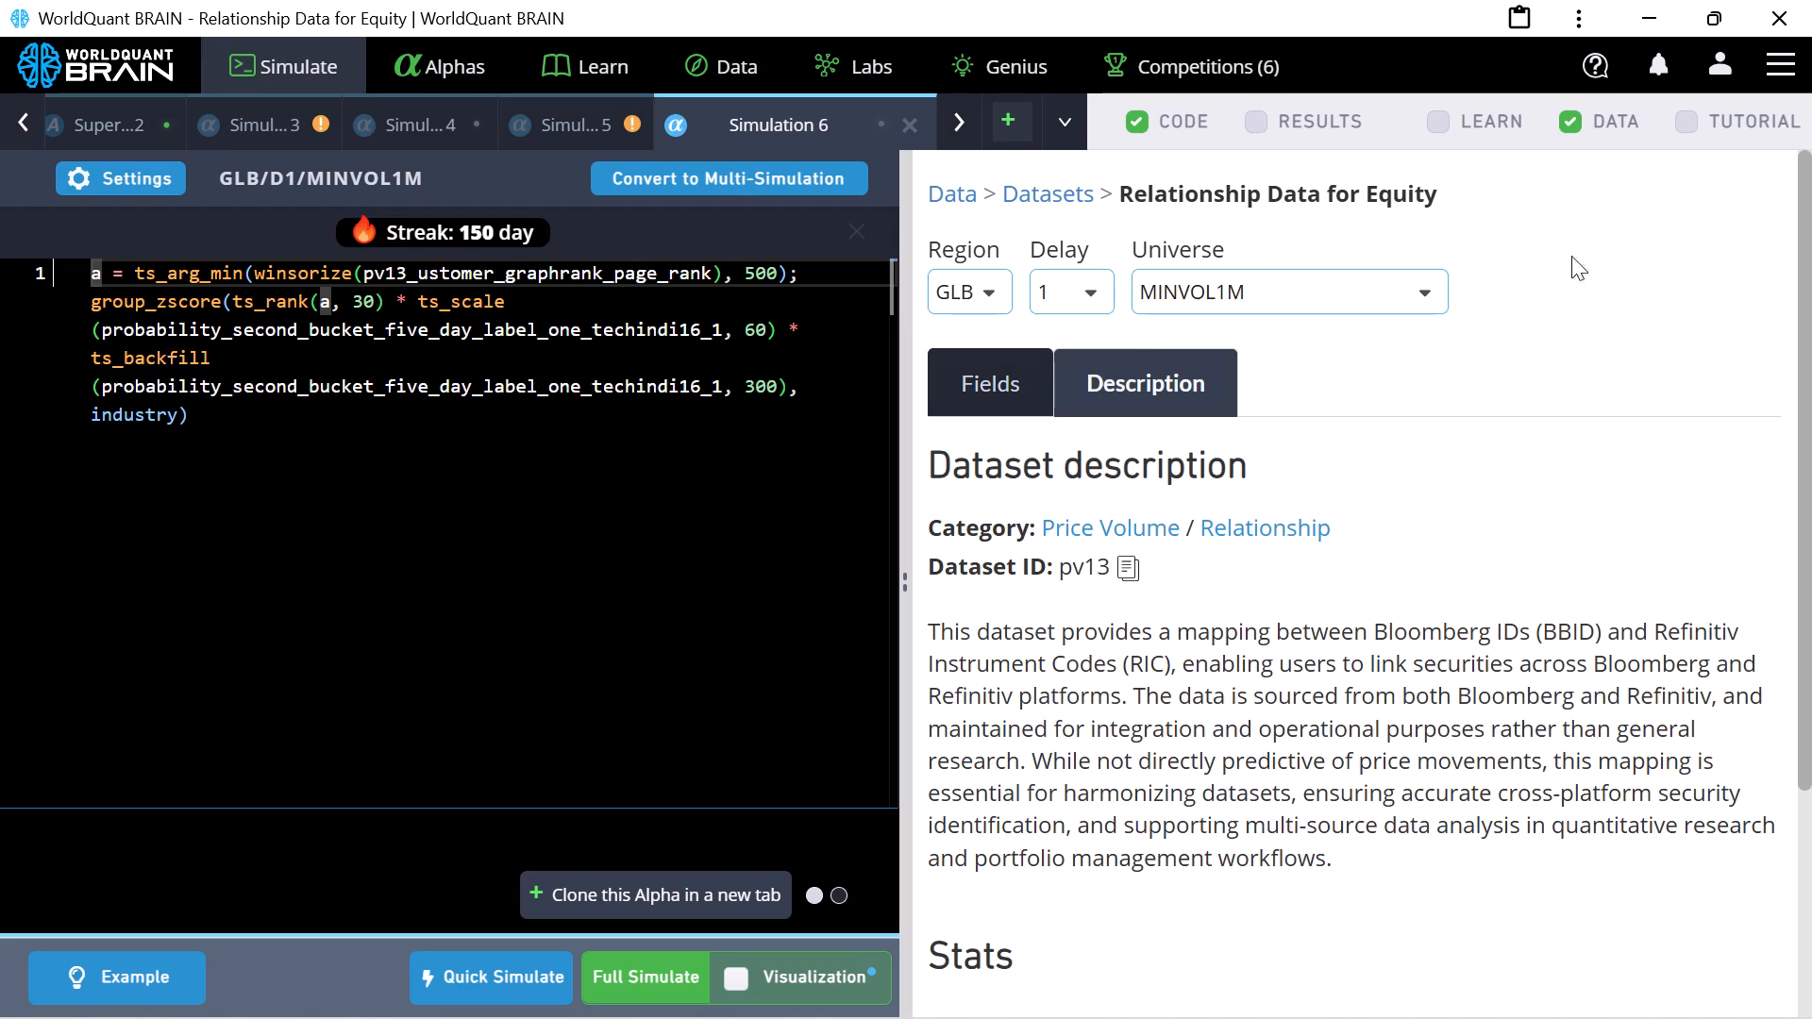
Examine the Genius page's eligibility criteria, pyramid alpha distribution and pyramid theme multipliers.
click(1012, 54)
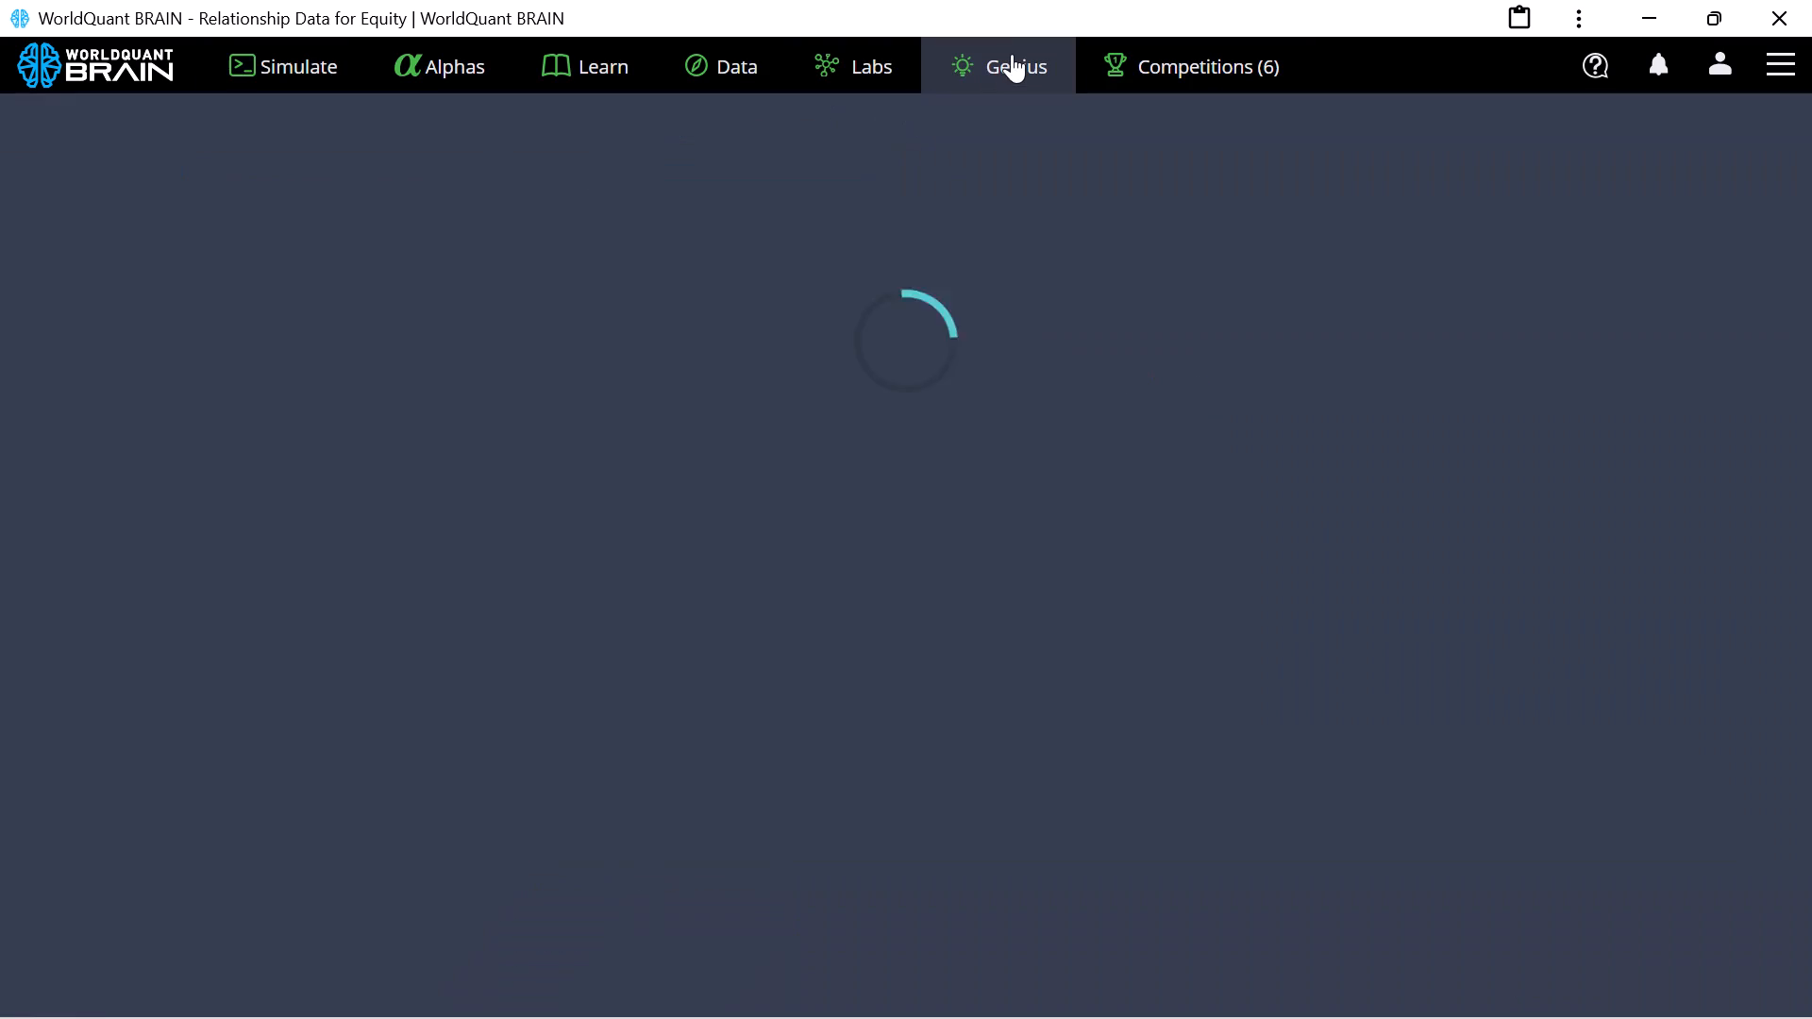
scroll(951, 649, down, 3)
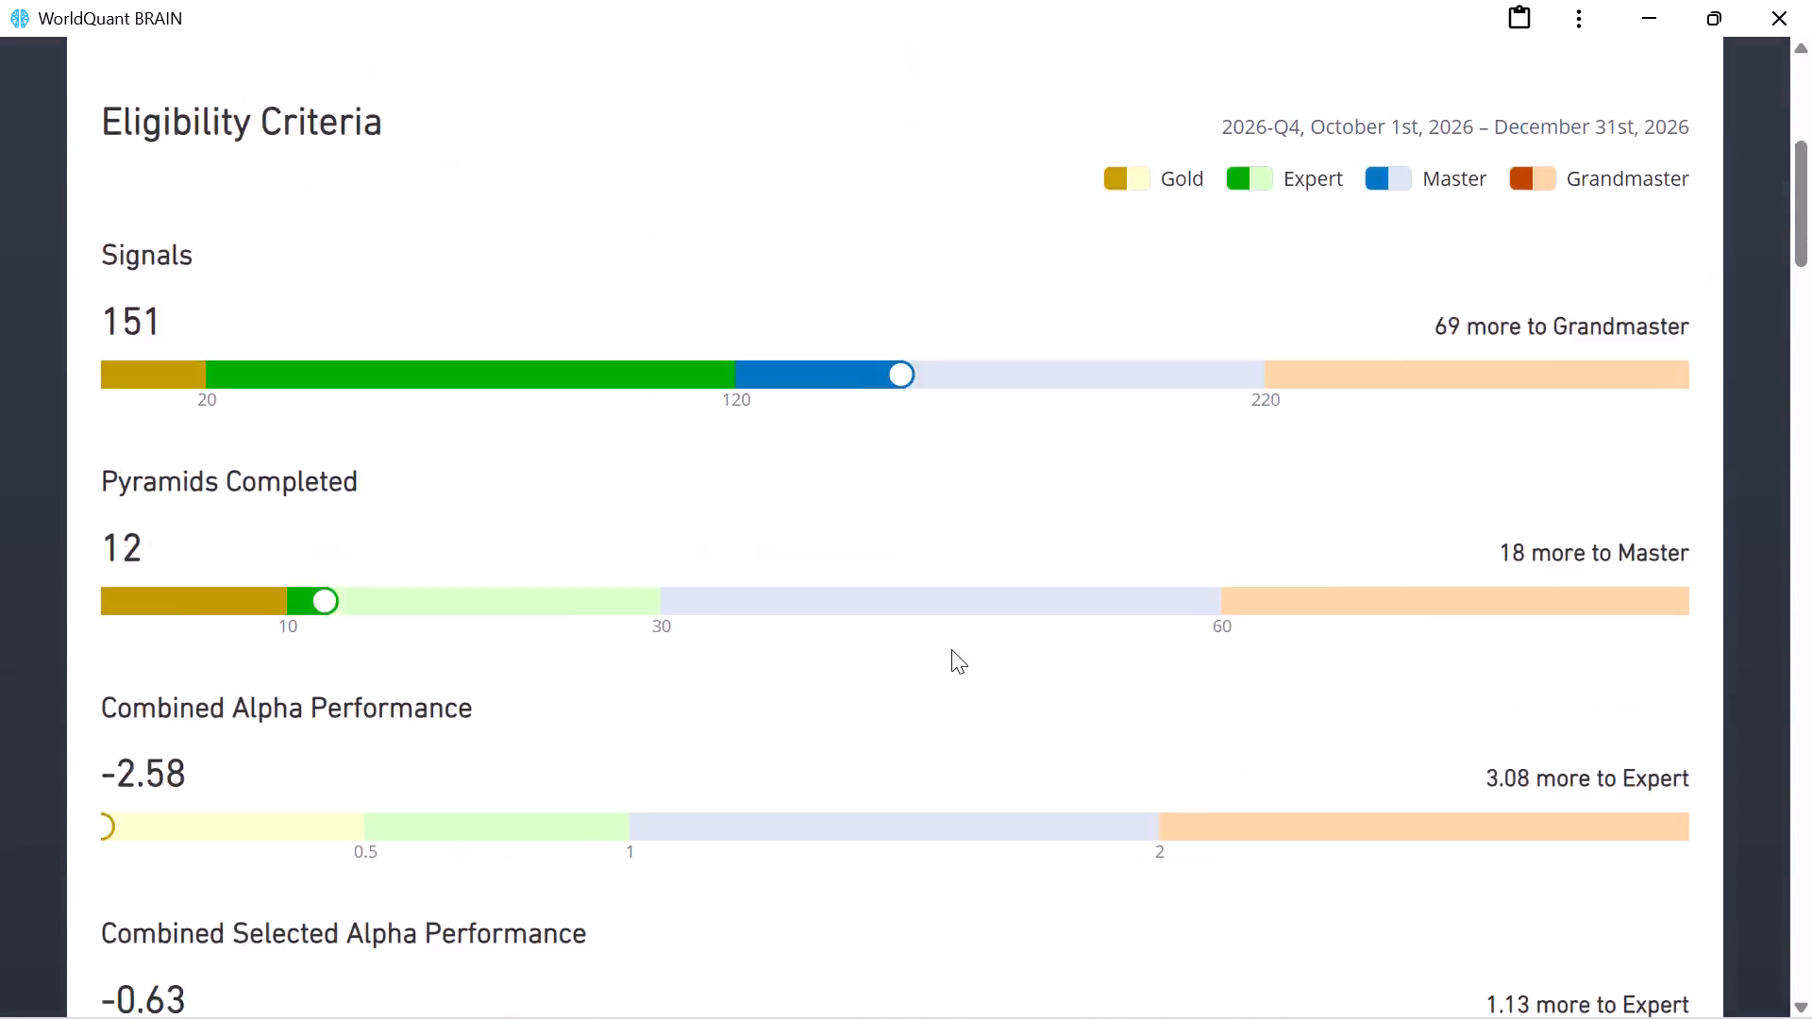
scroll(951, 649, down, 4)
scroll(951, 649, up, 6)
scroll(951, 649, down, 4)
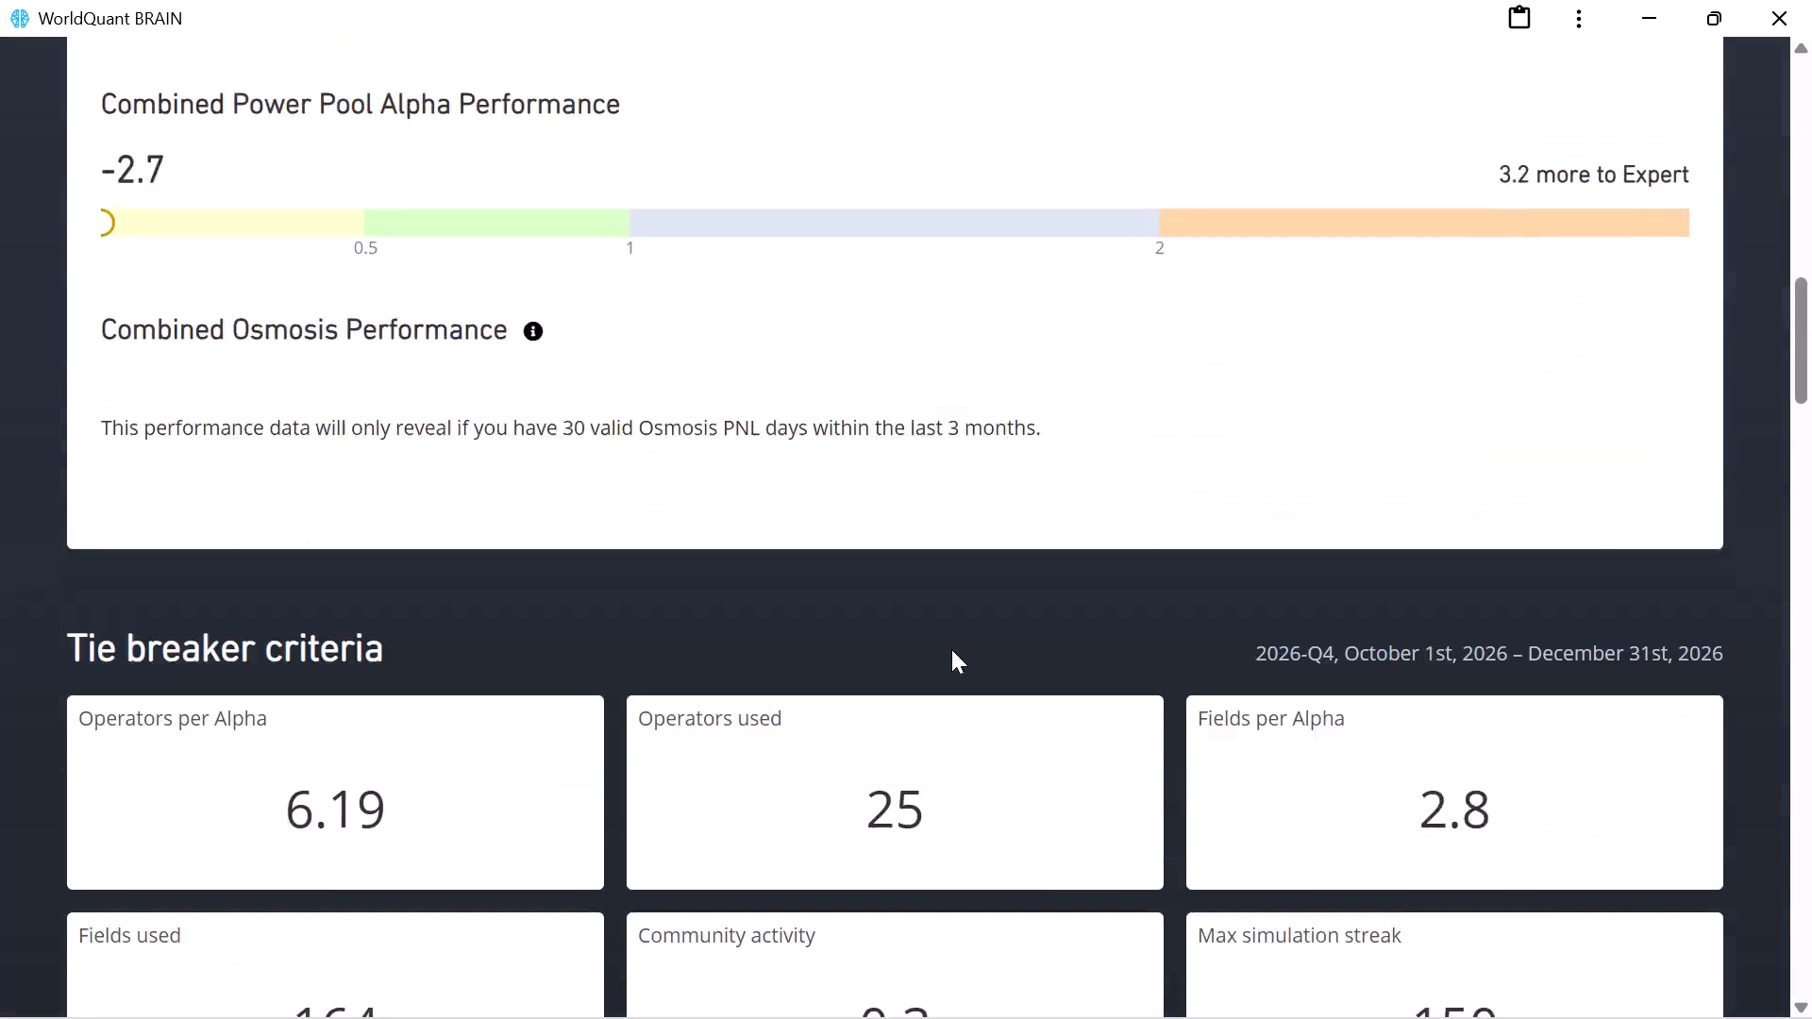
scroll(951, 649, down, 14)
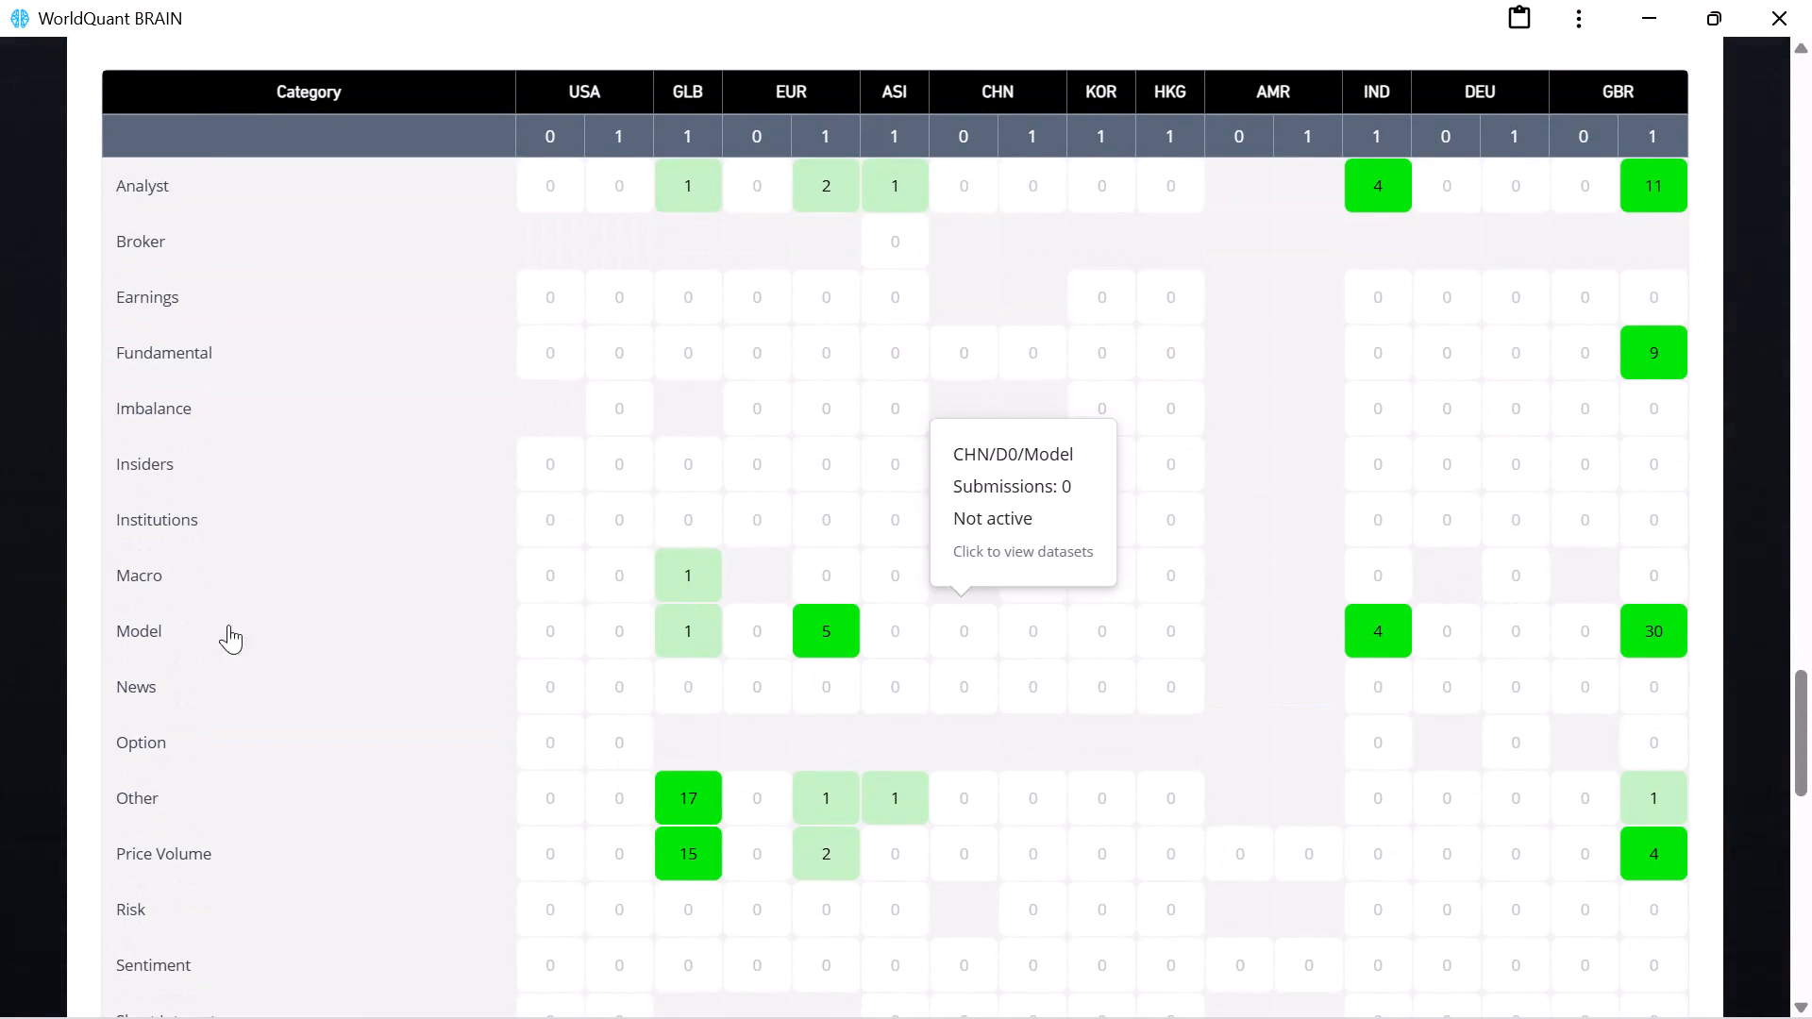
scroll(366, 810, down, 4)
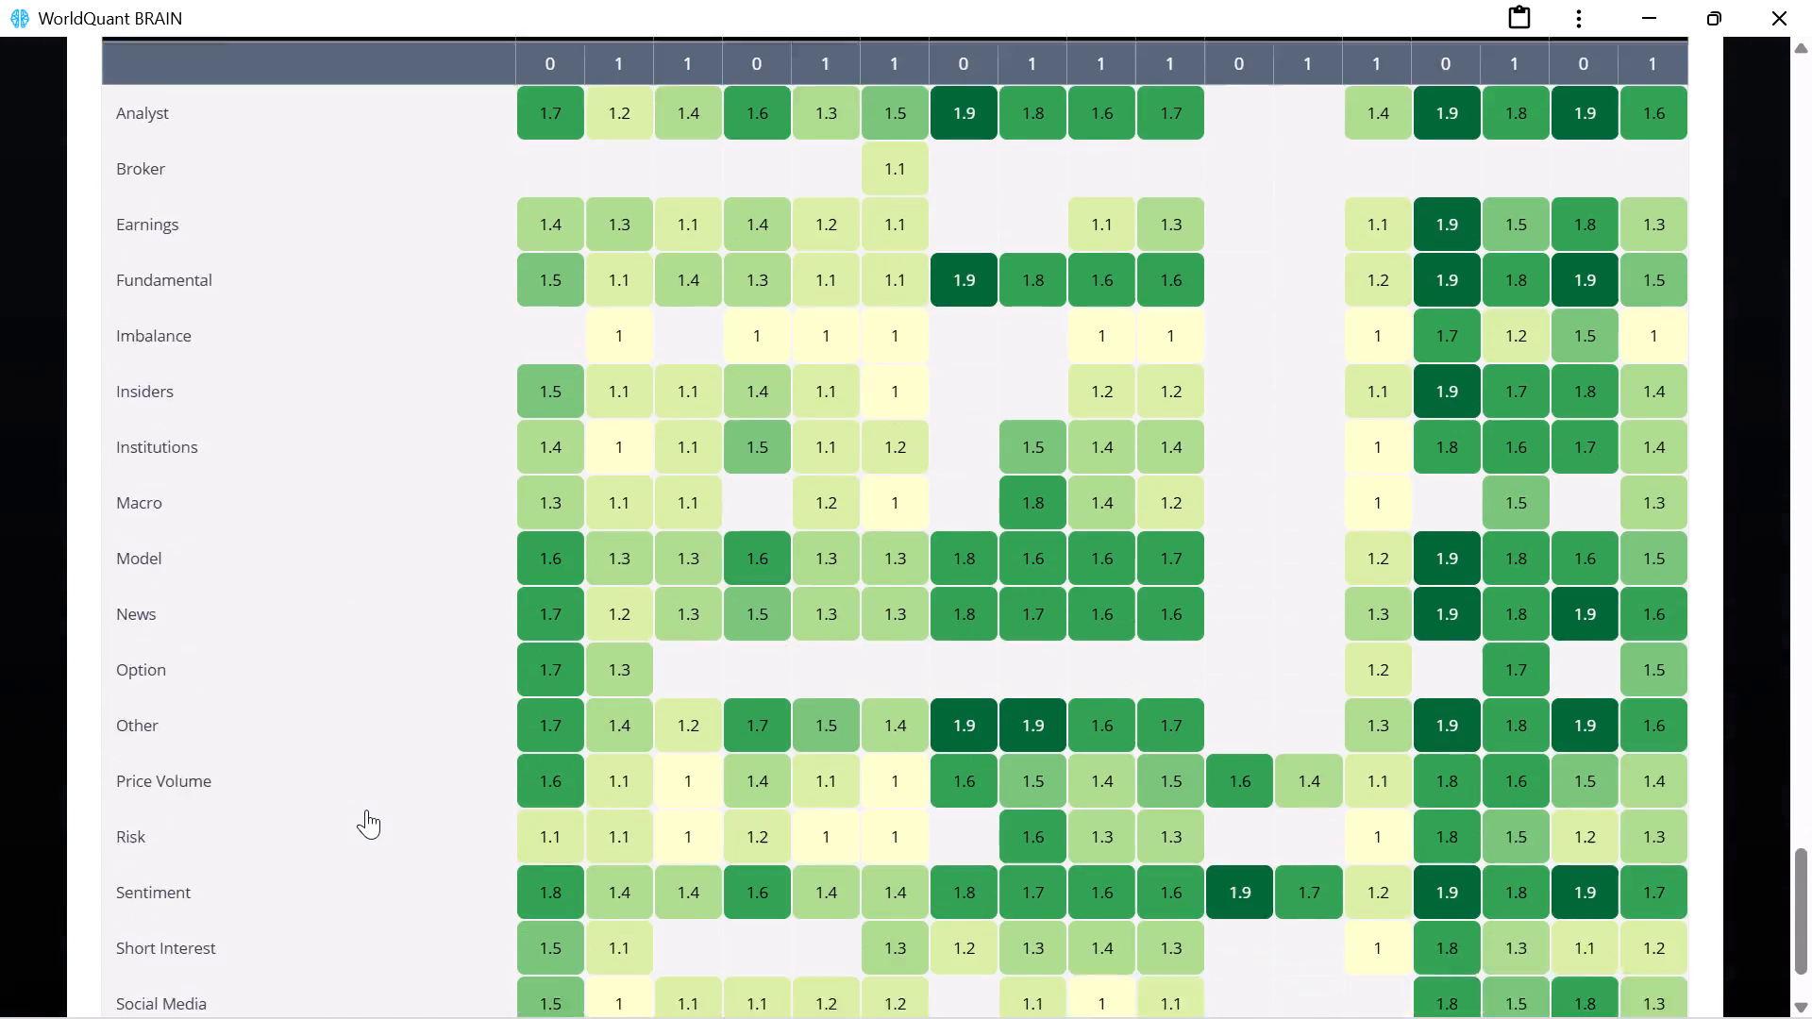
scroll(366, 810, down, 4)
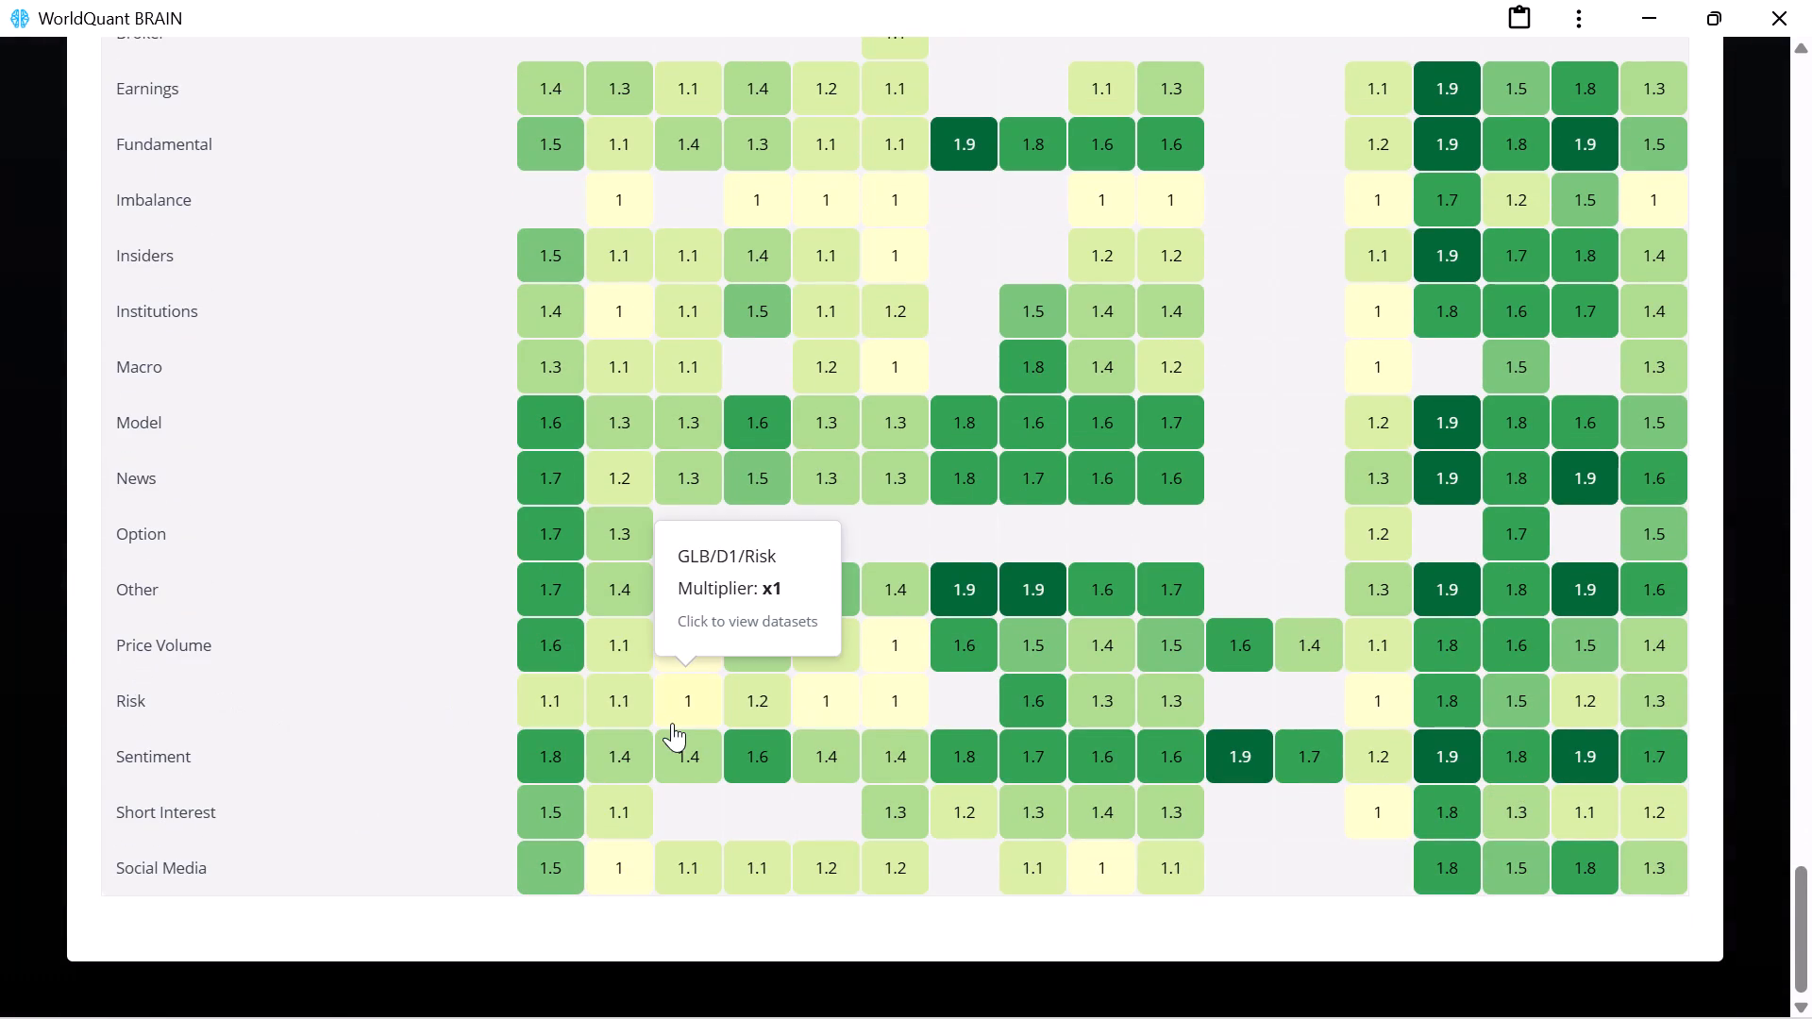
scroll(530, 662, up, 3)
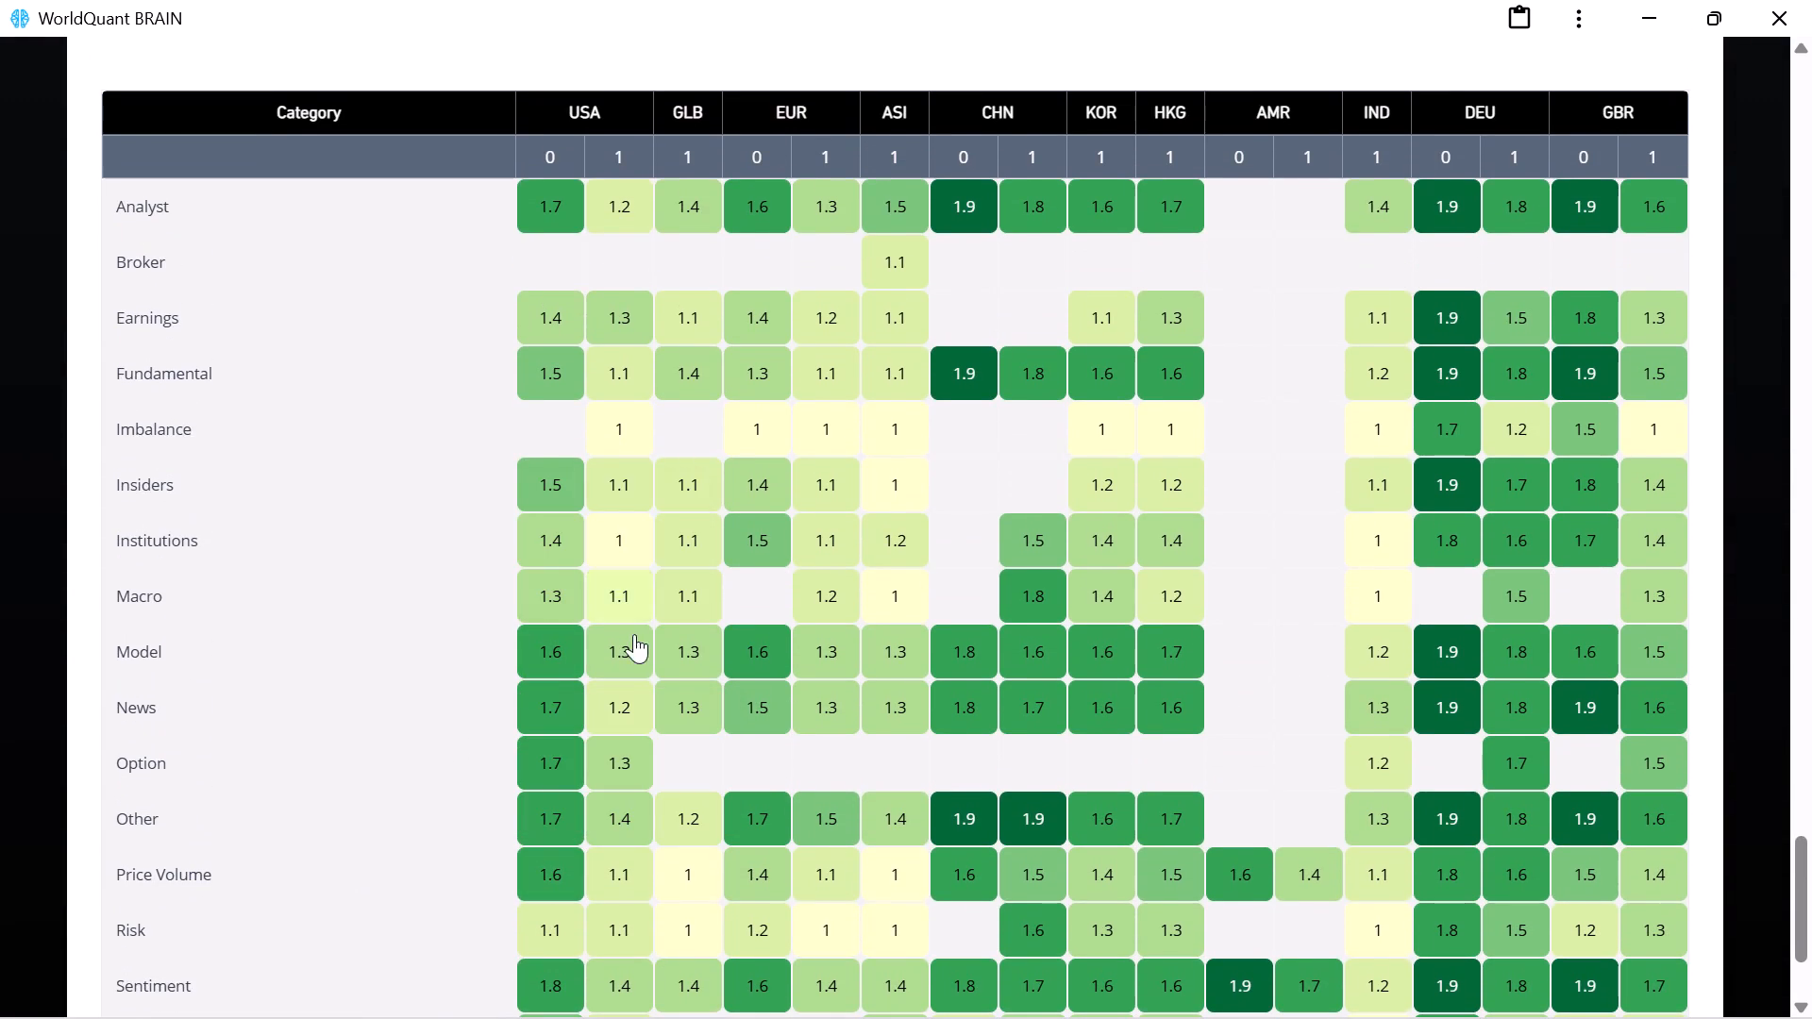
scroll(635, 662, down, 2)
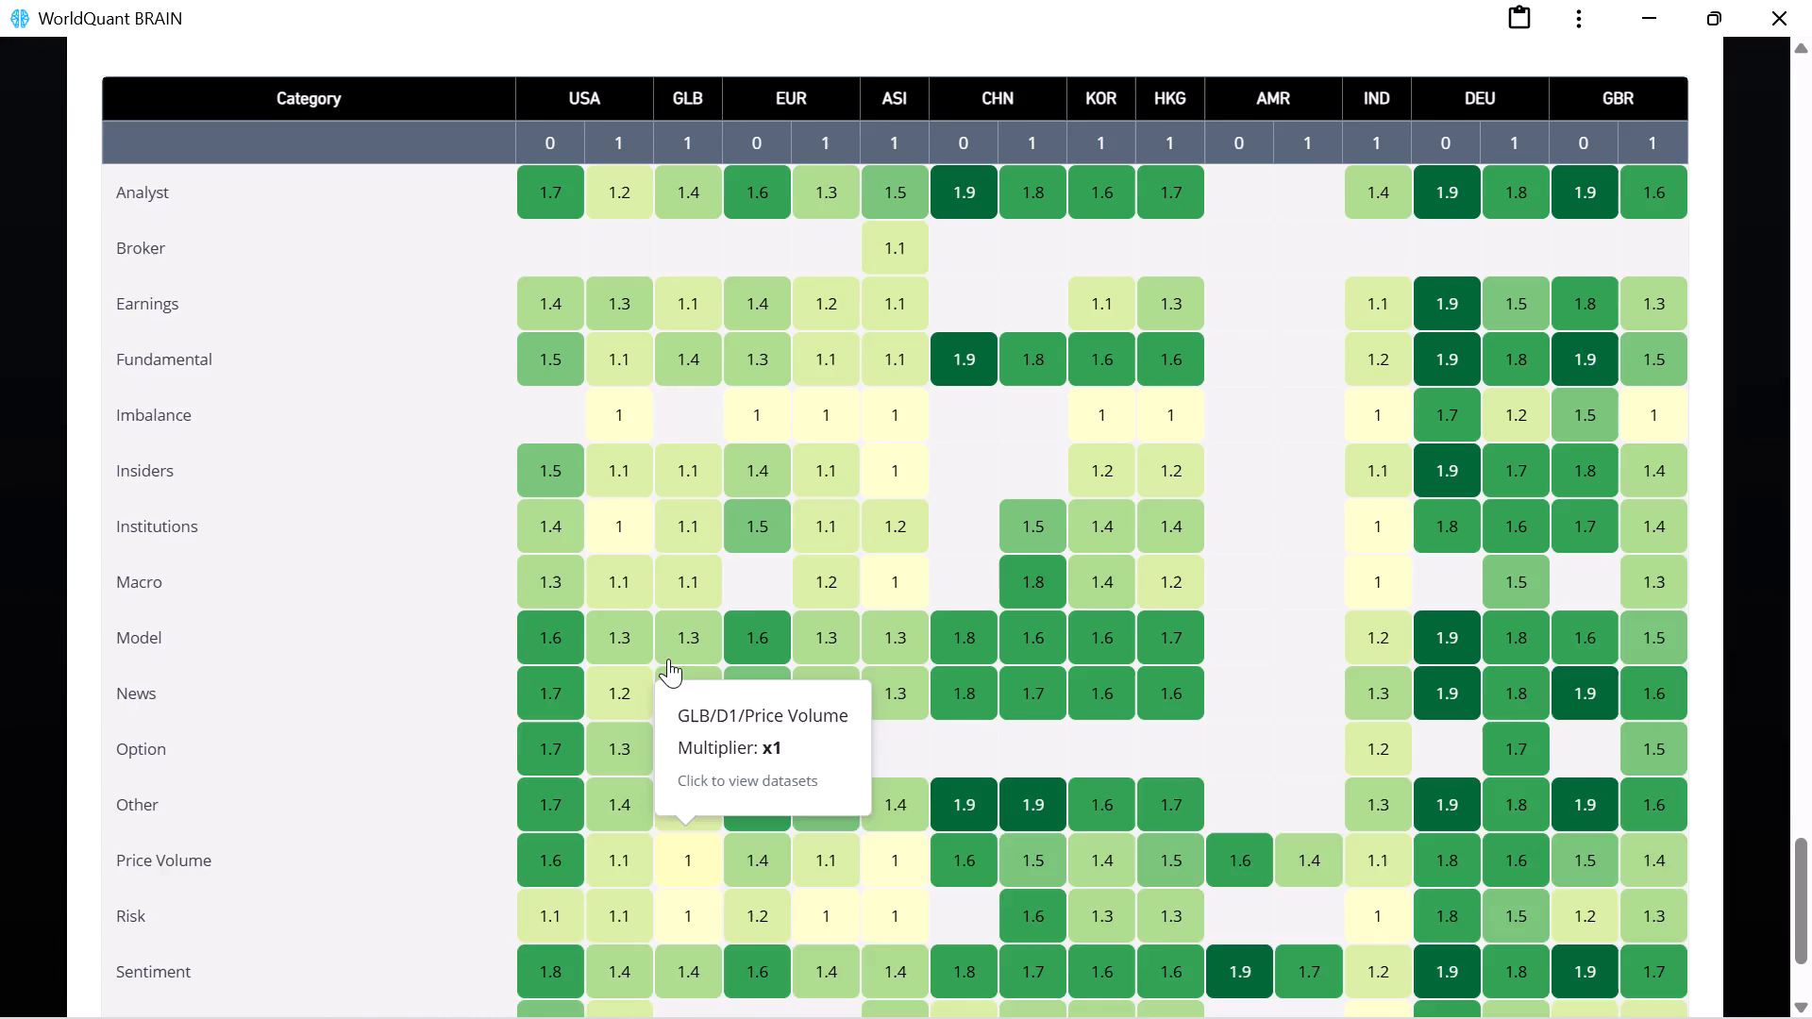
scroll(668, 659, up, 5)
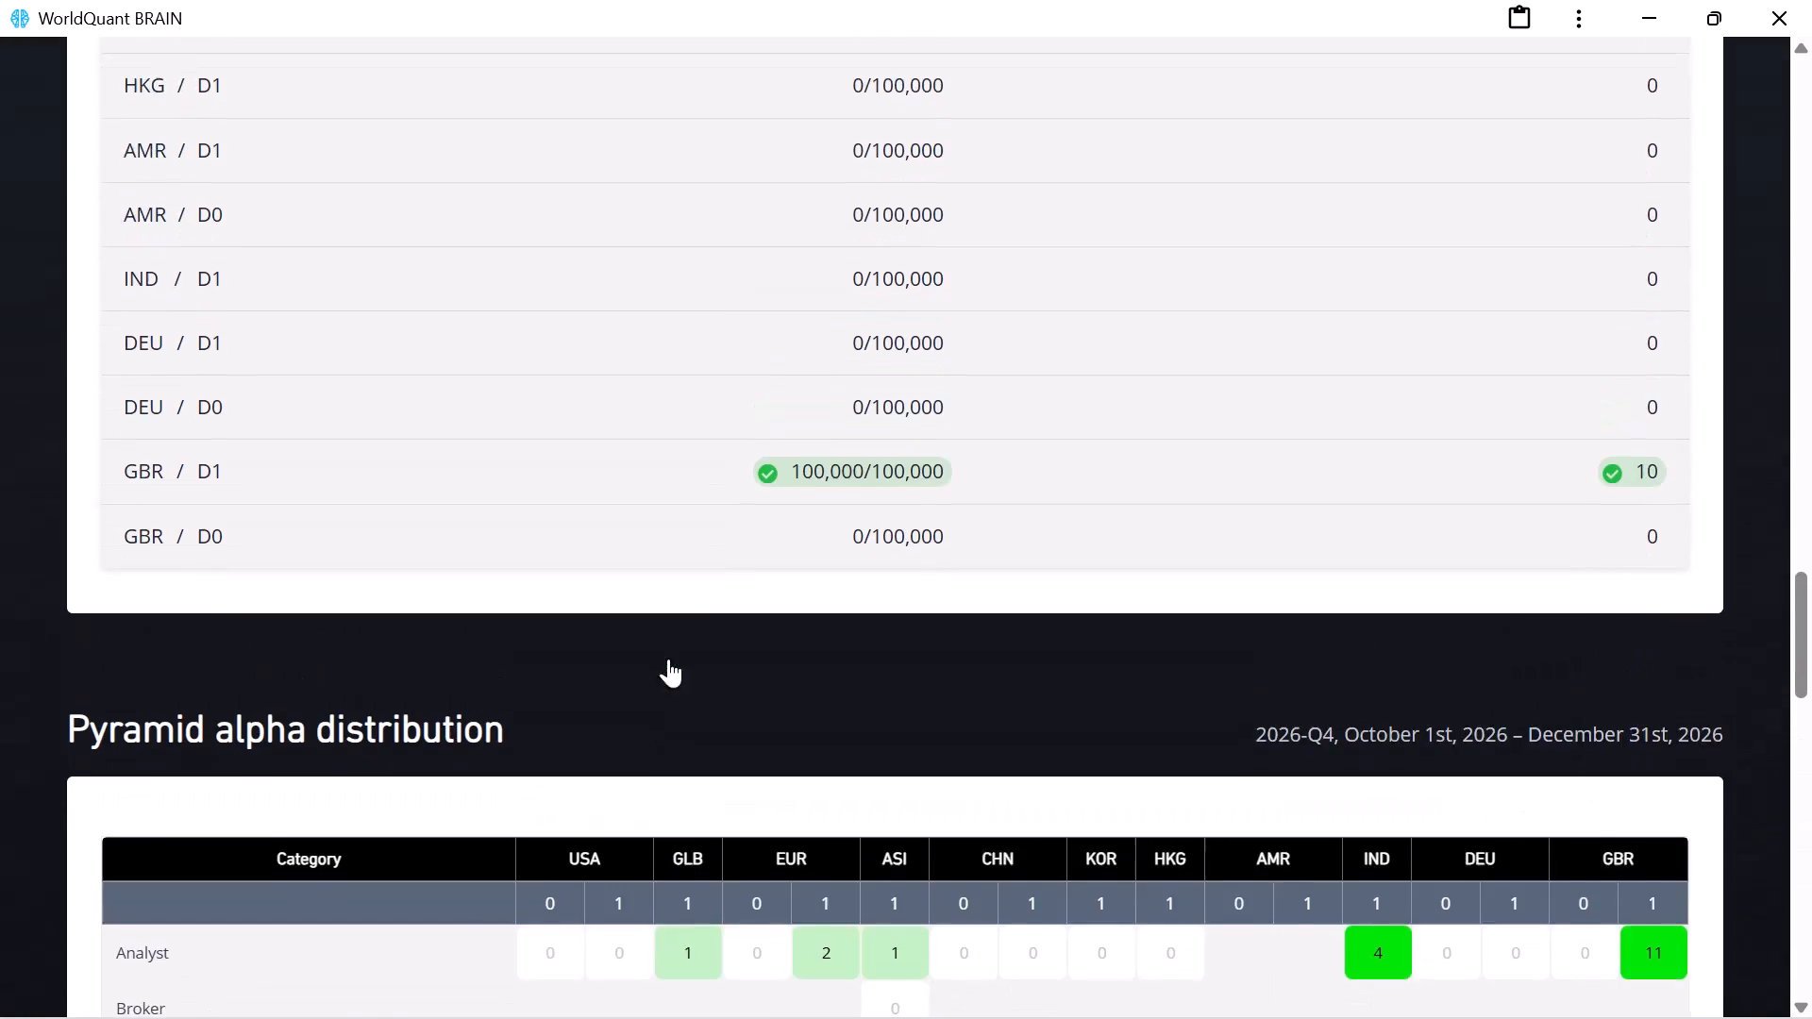
scroll(668, 659, down, 9)
scroll(668, 659, up, 2)
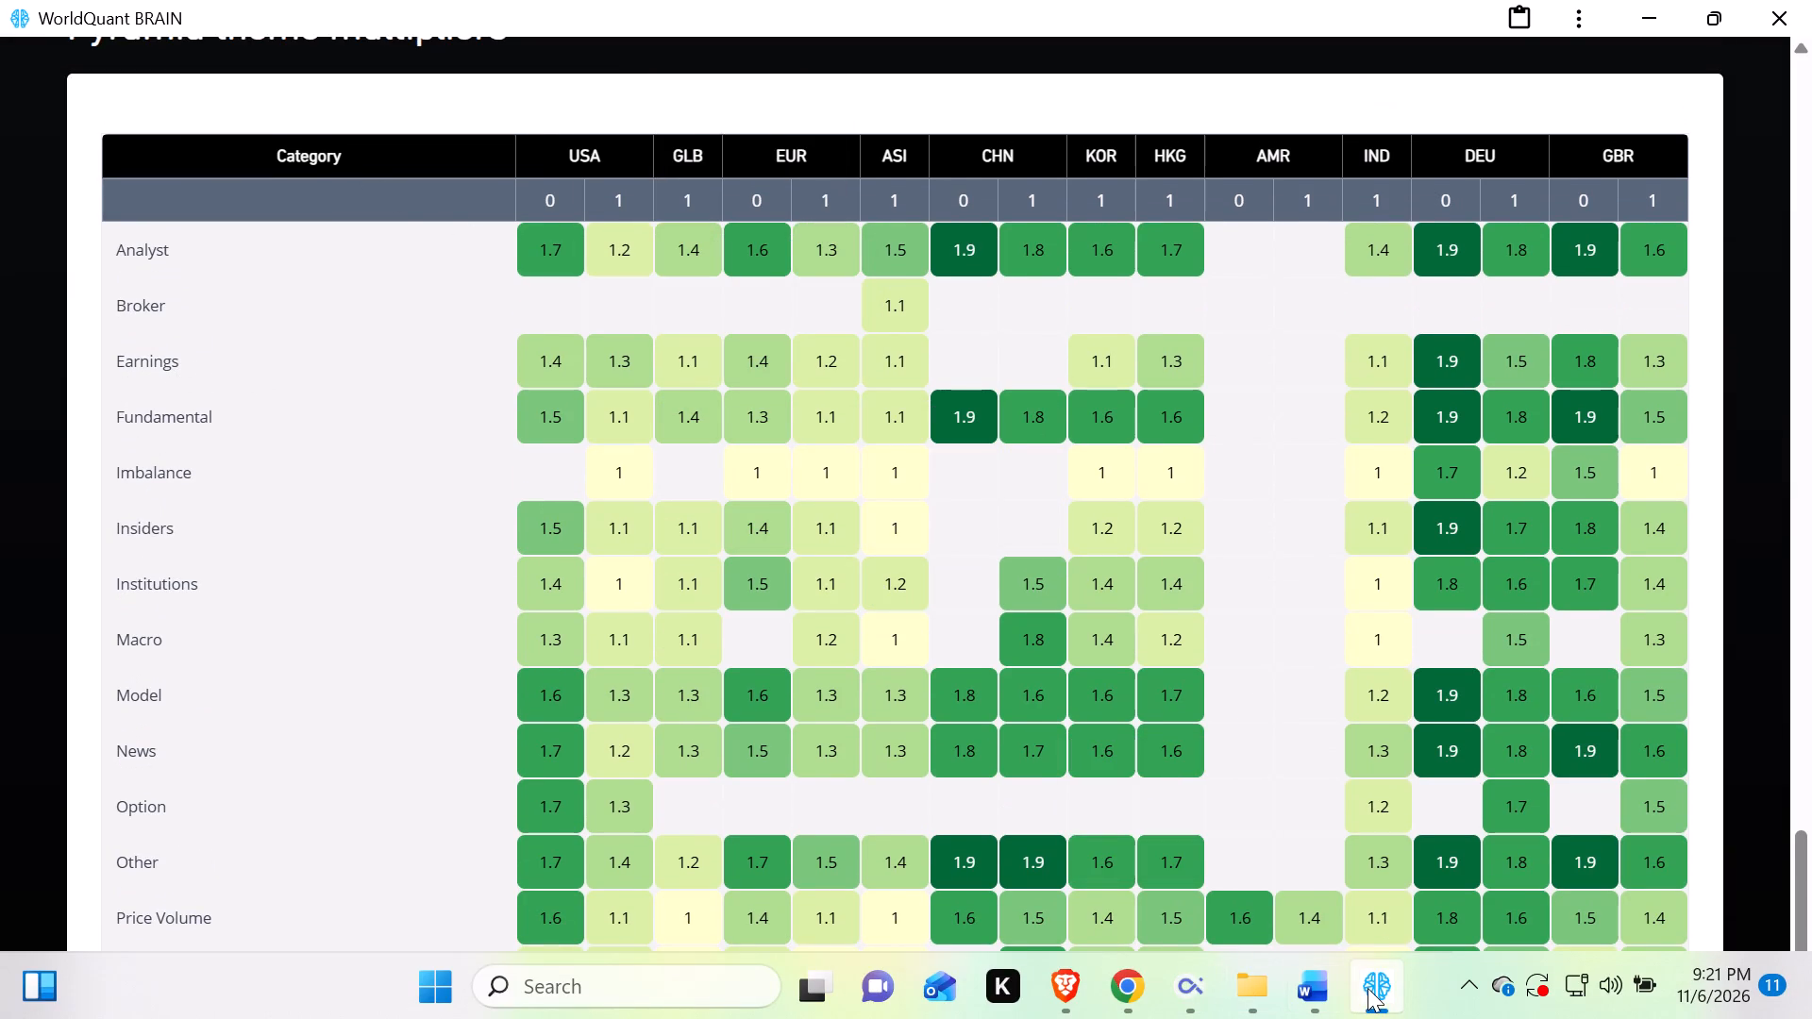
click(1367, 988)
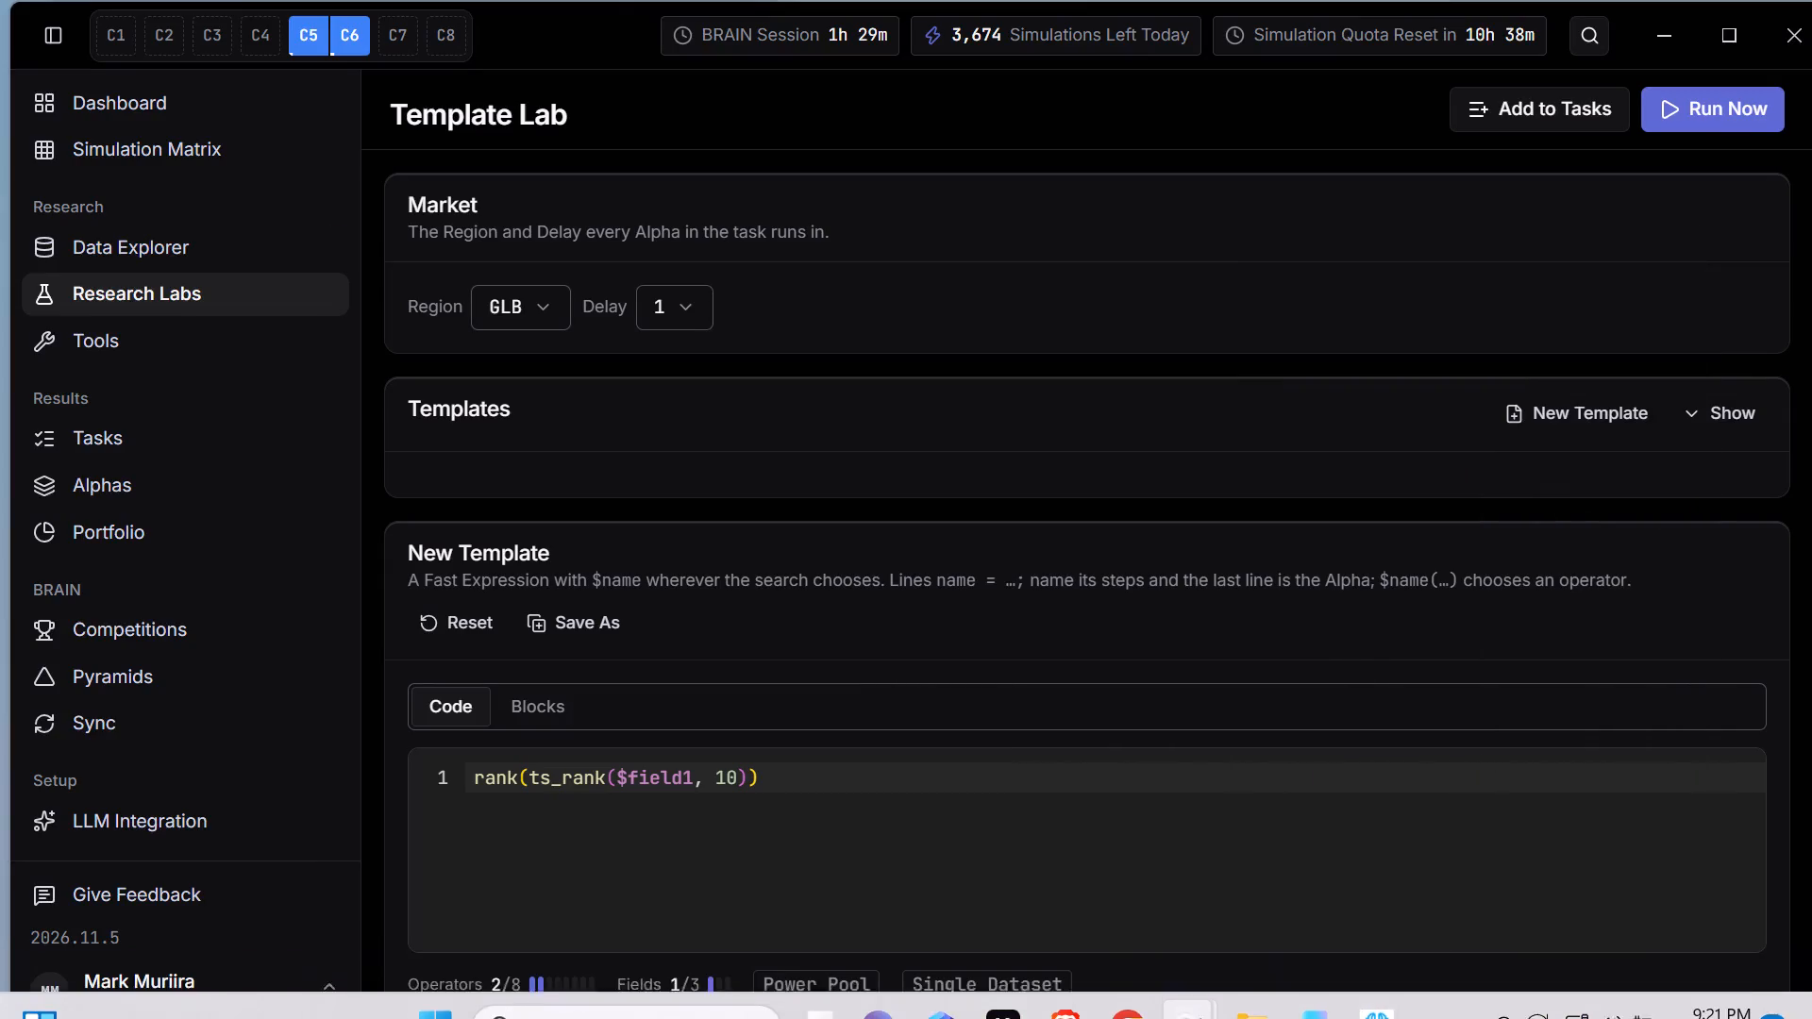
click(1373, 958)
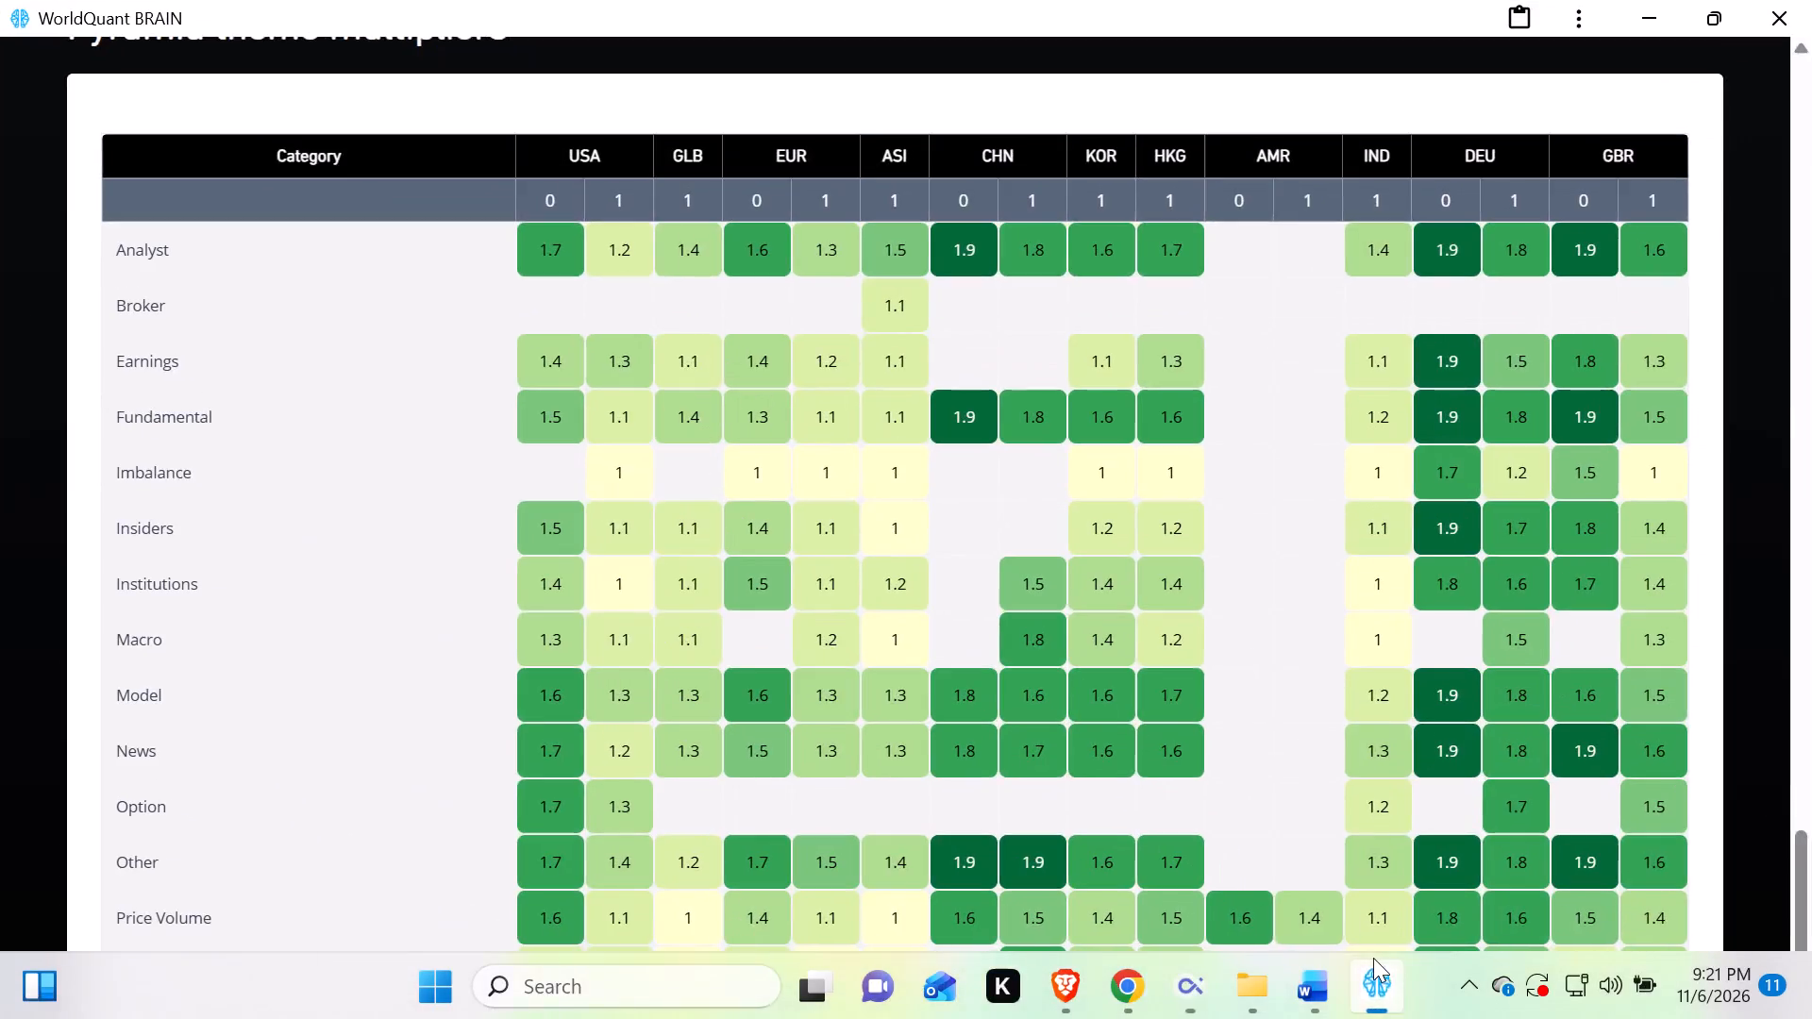
Return to the simulation workspace and copy the cloned alpha's entire expression.
scroll(945, 477, up, 4)
scroll(401, 185, up, 7)
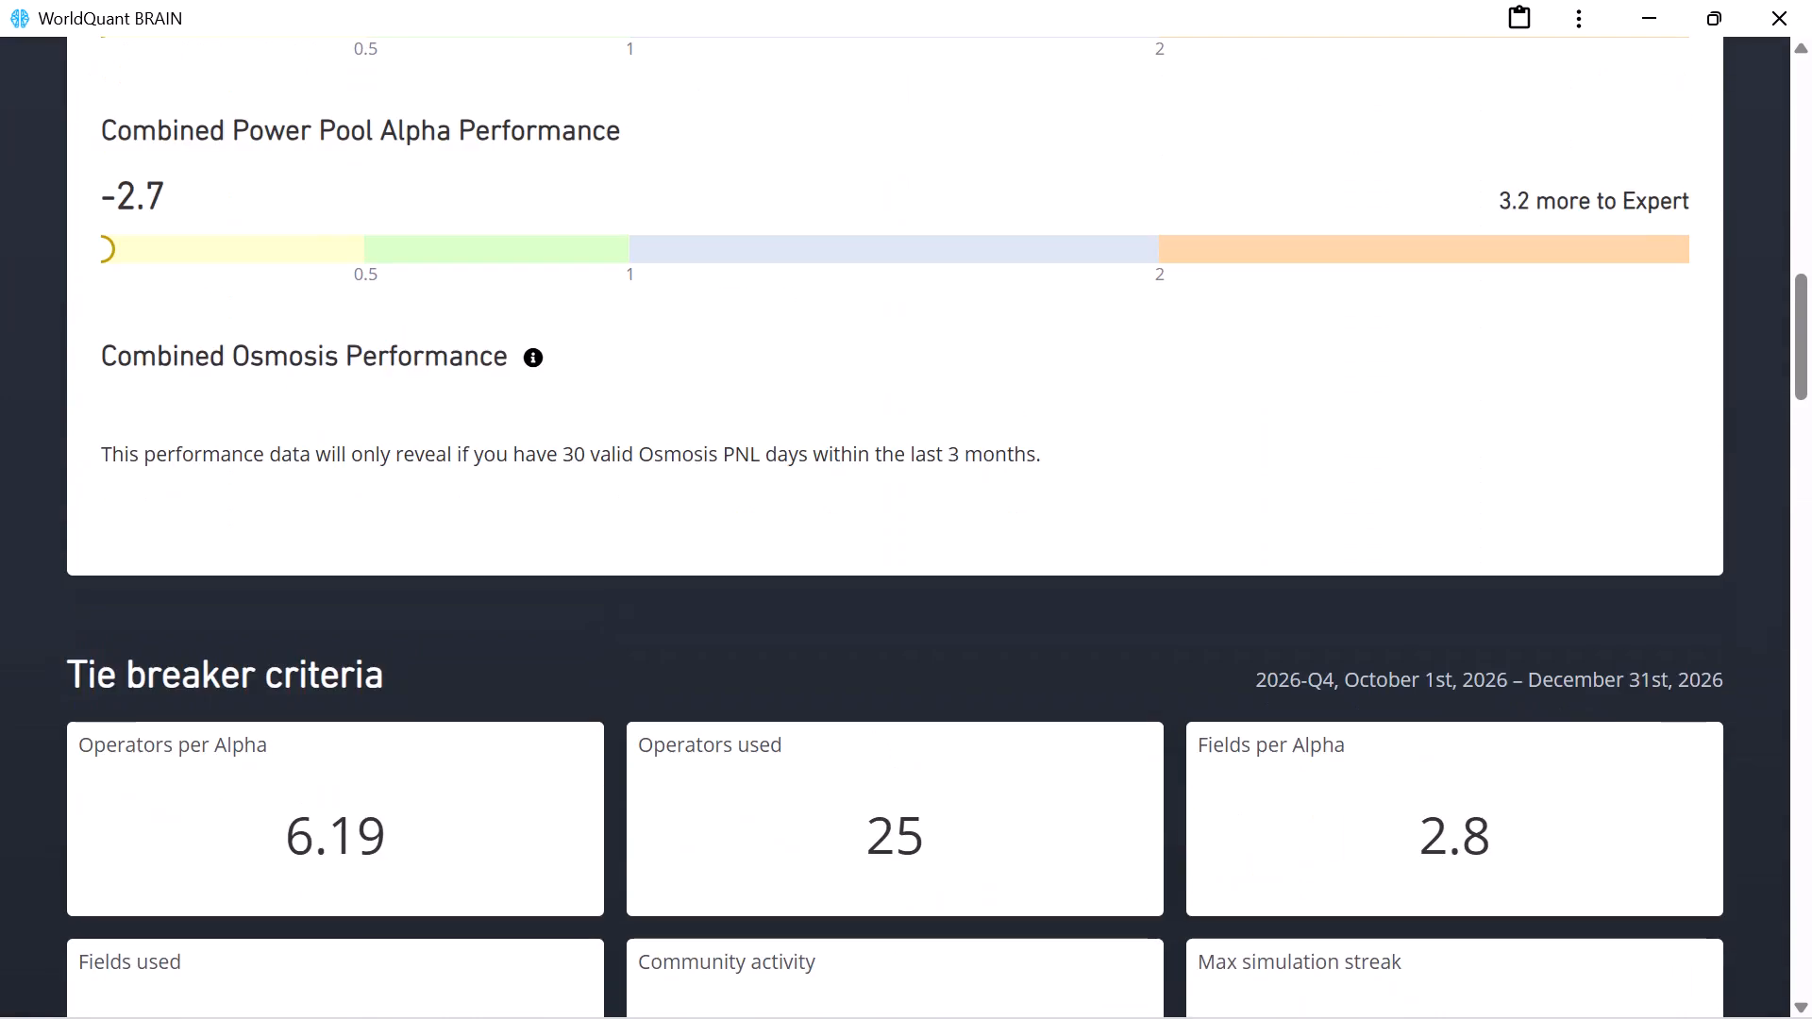
scroll(243, 167, up, 5)
click(197, 73)
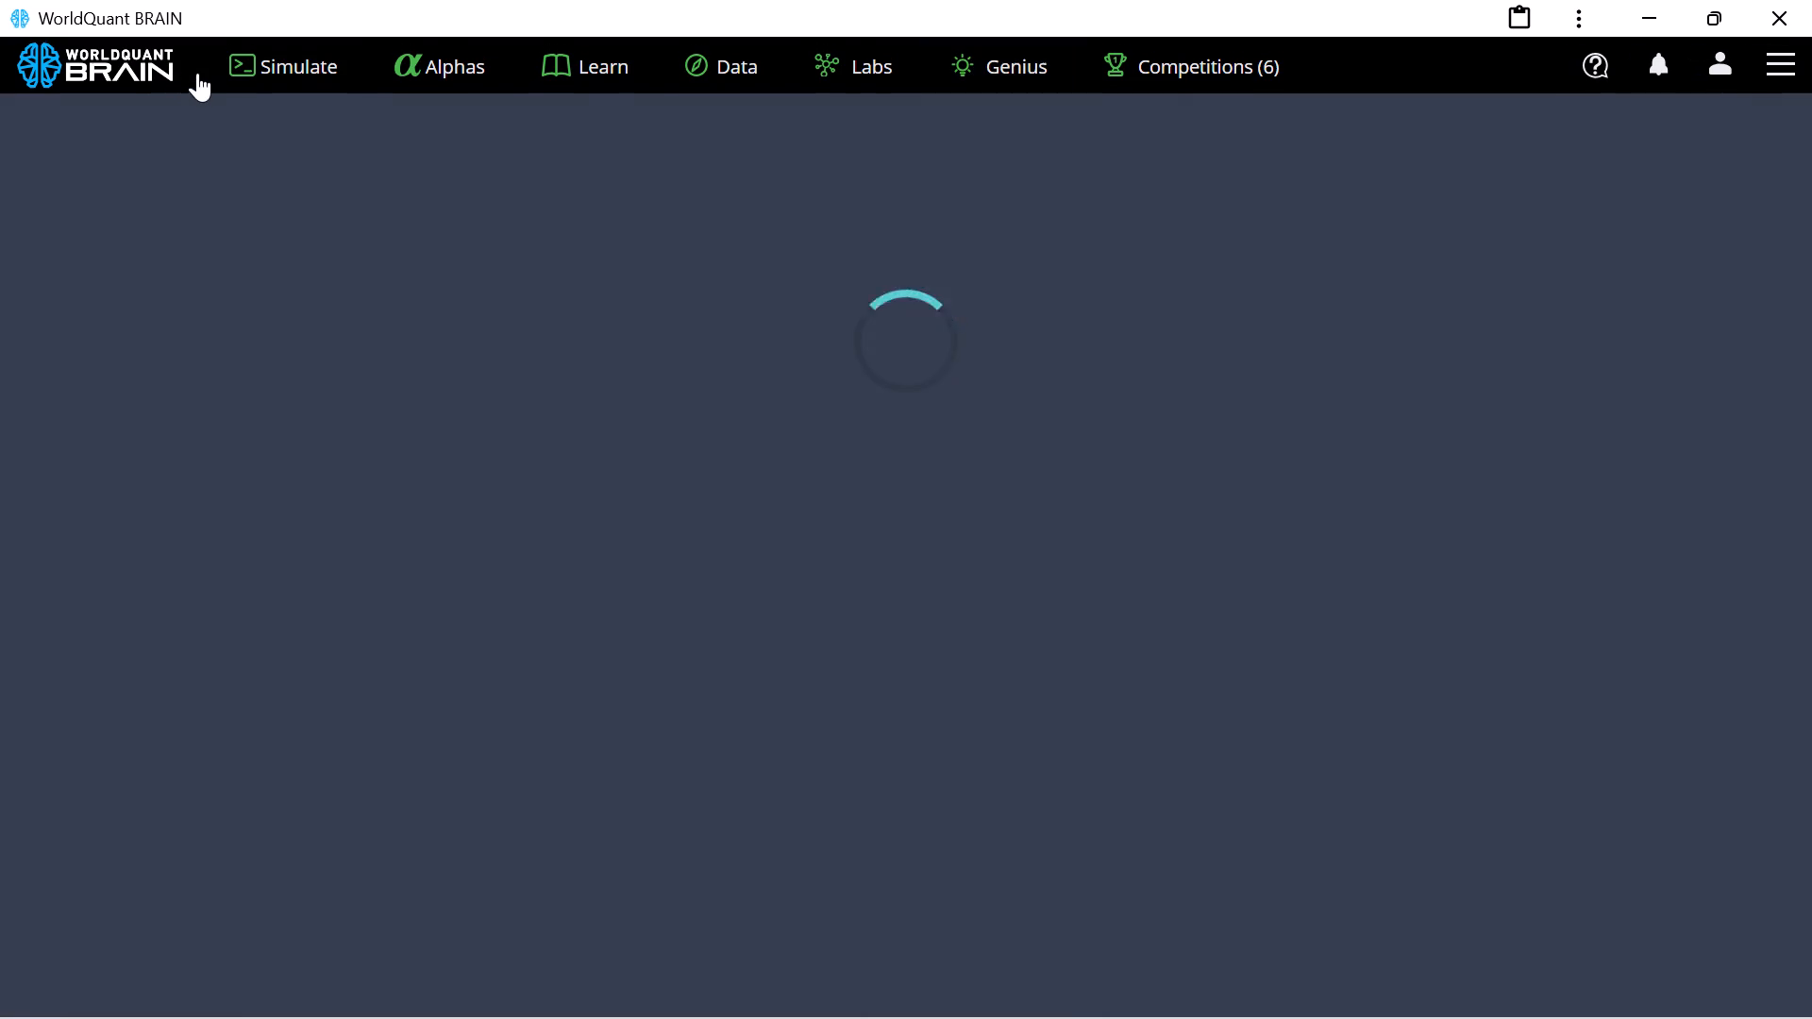
click(239, 58)
scroll(315, 313, up, 2)
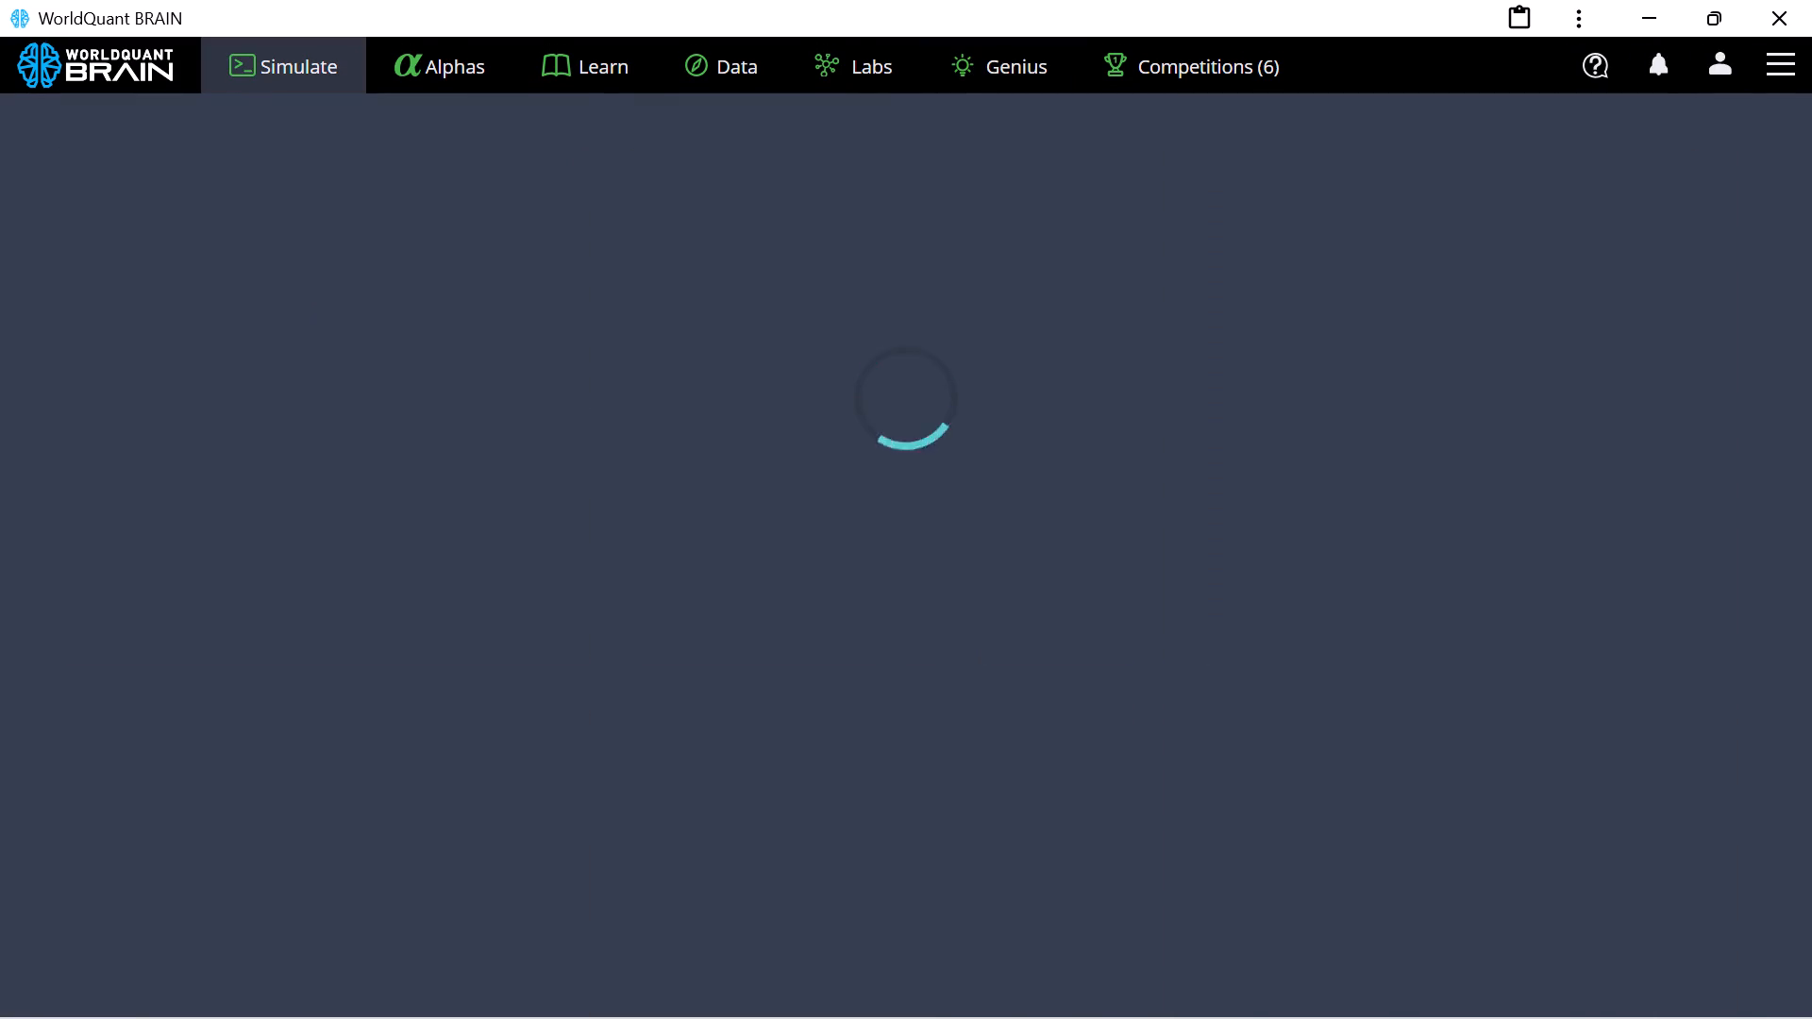
click(411, 471)
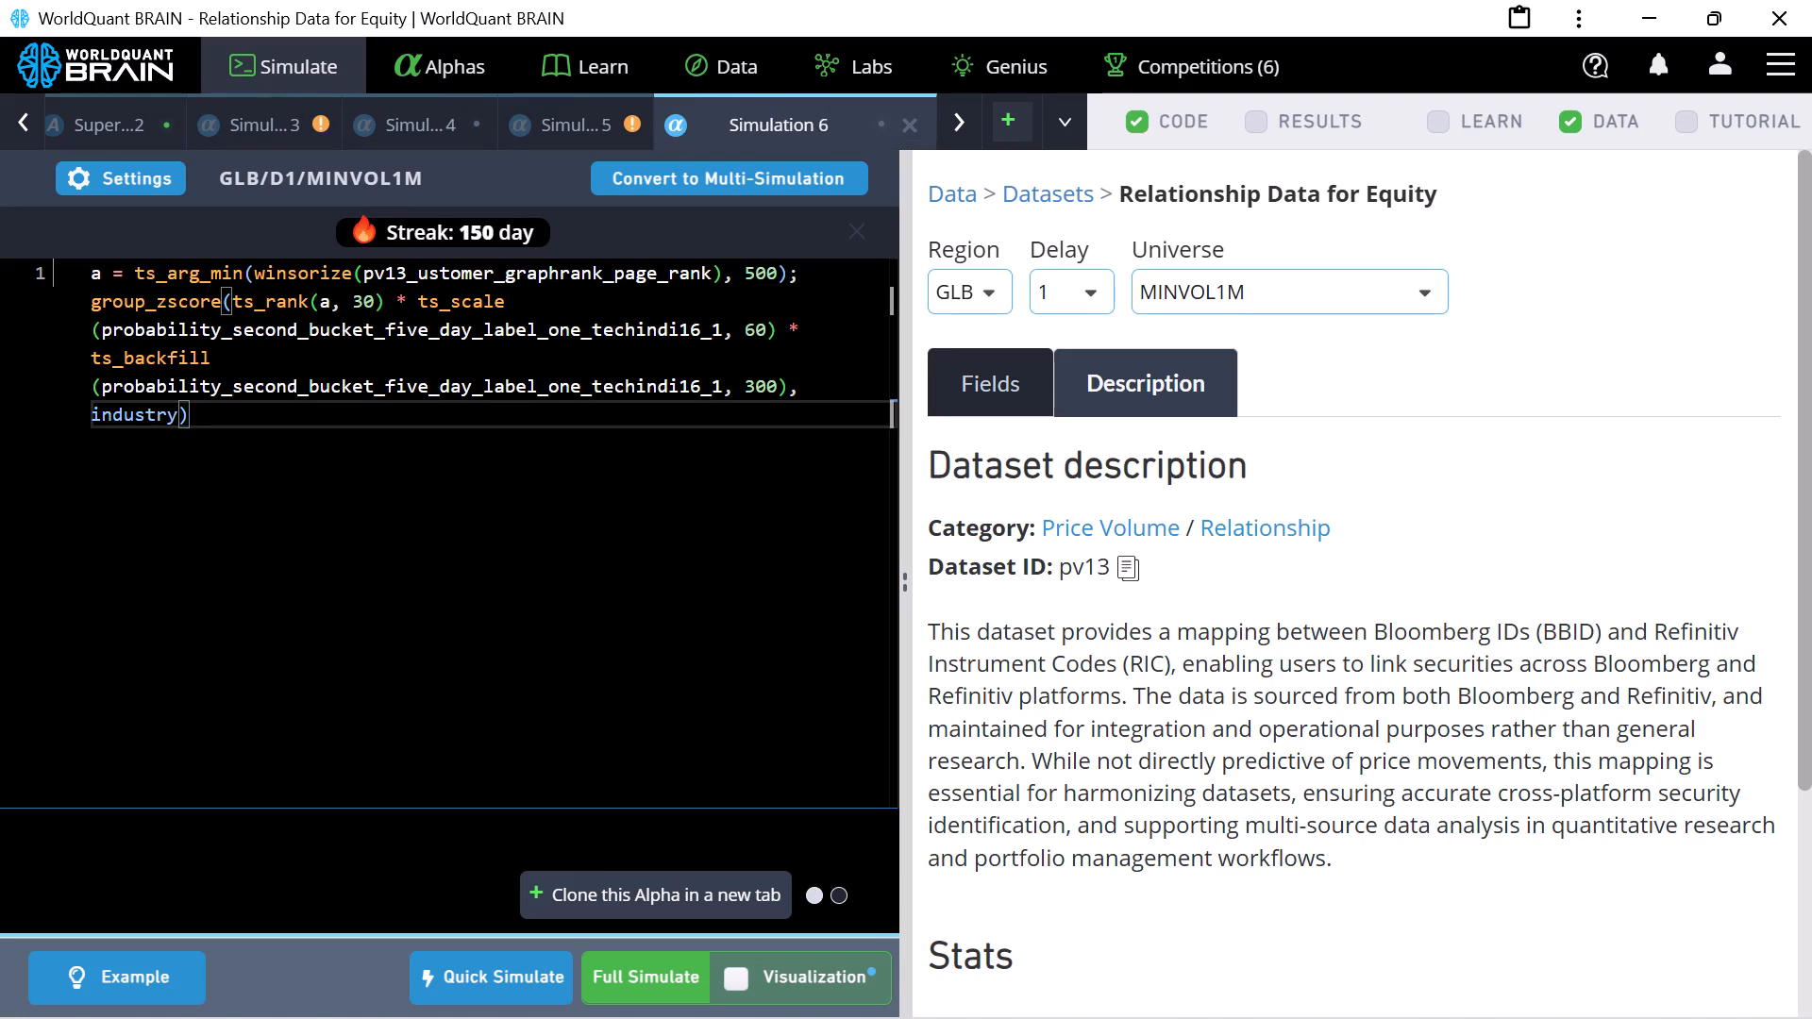
key(ctrl+a)
key(ctrl+c)
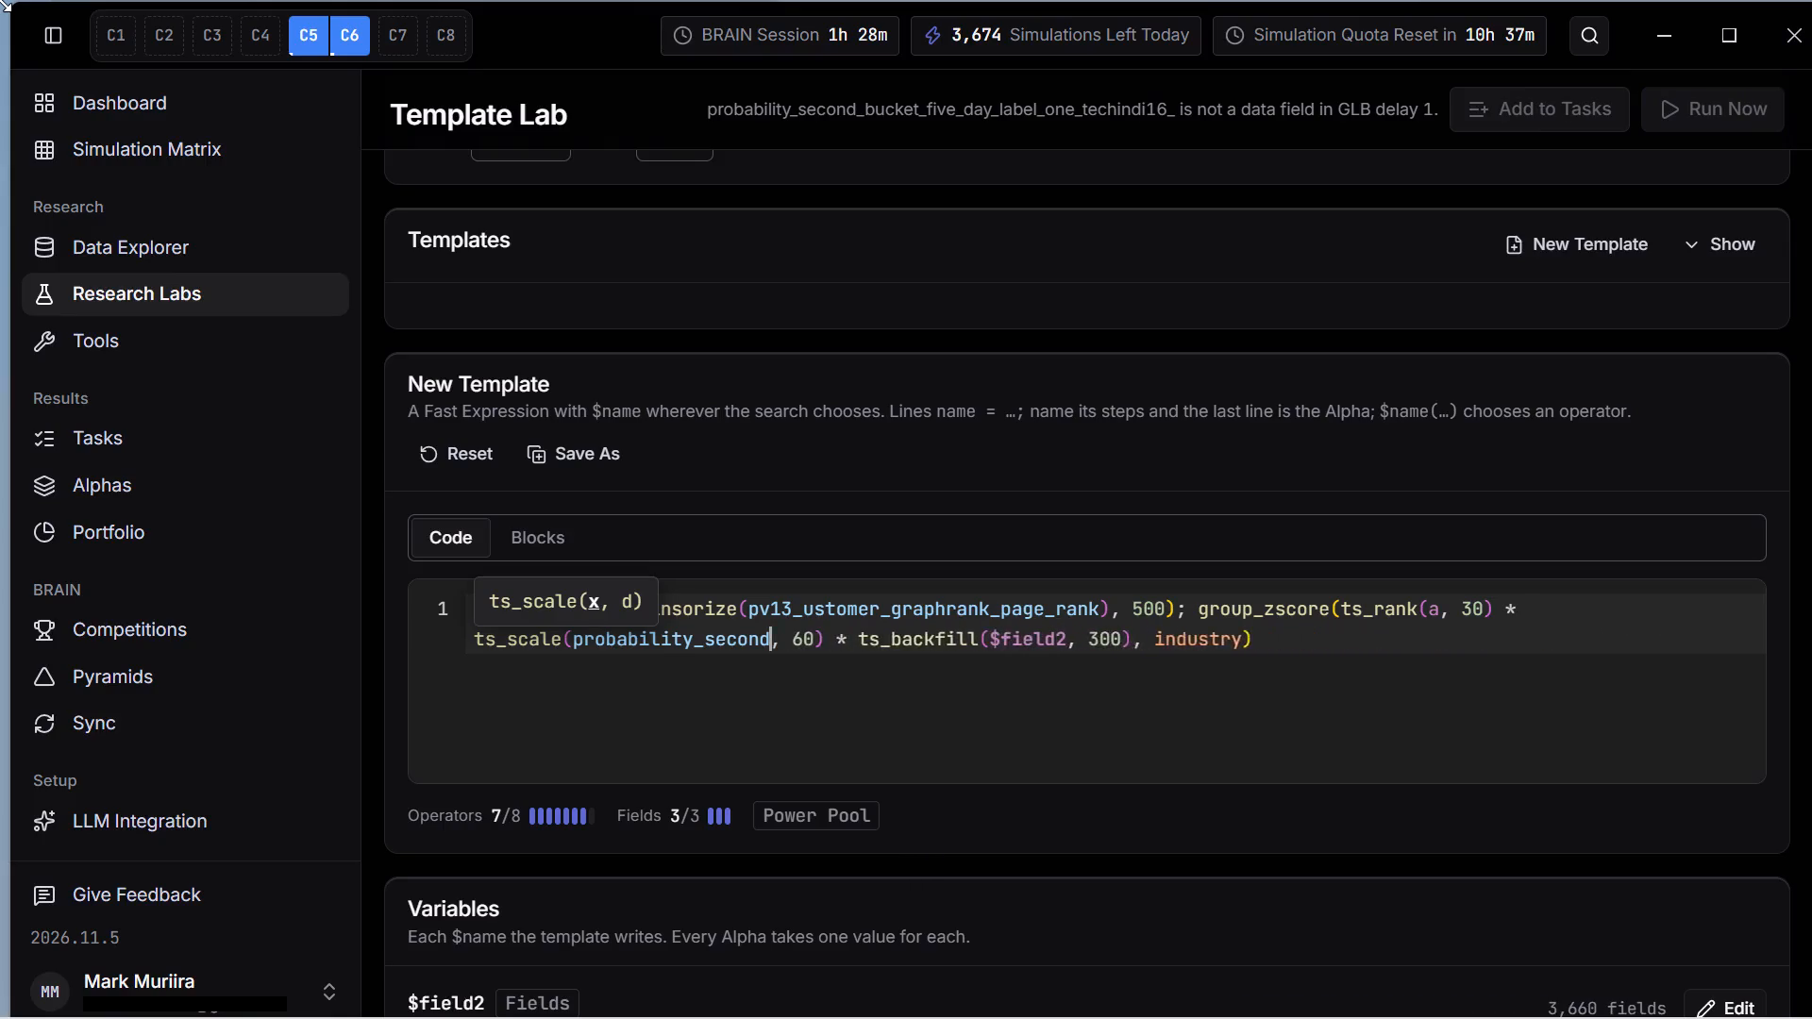
key(BackSpace)
key(BackSpace)
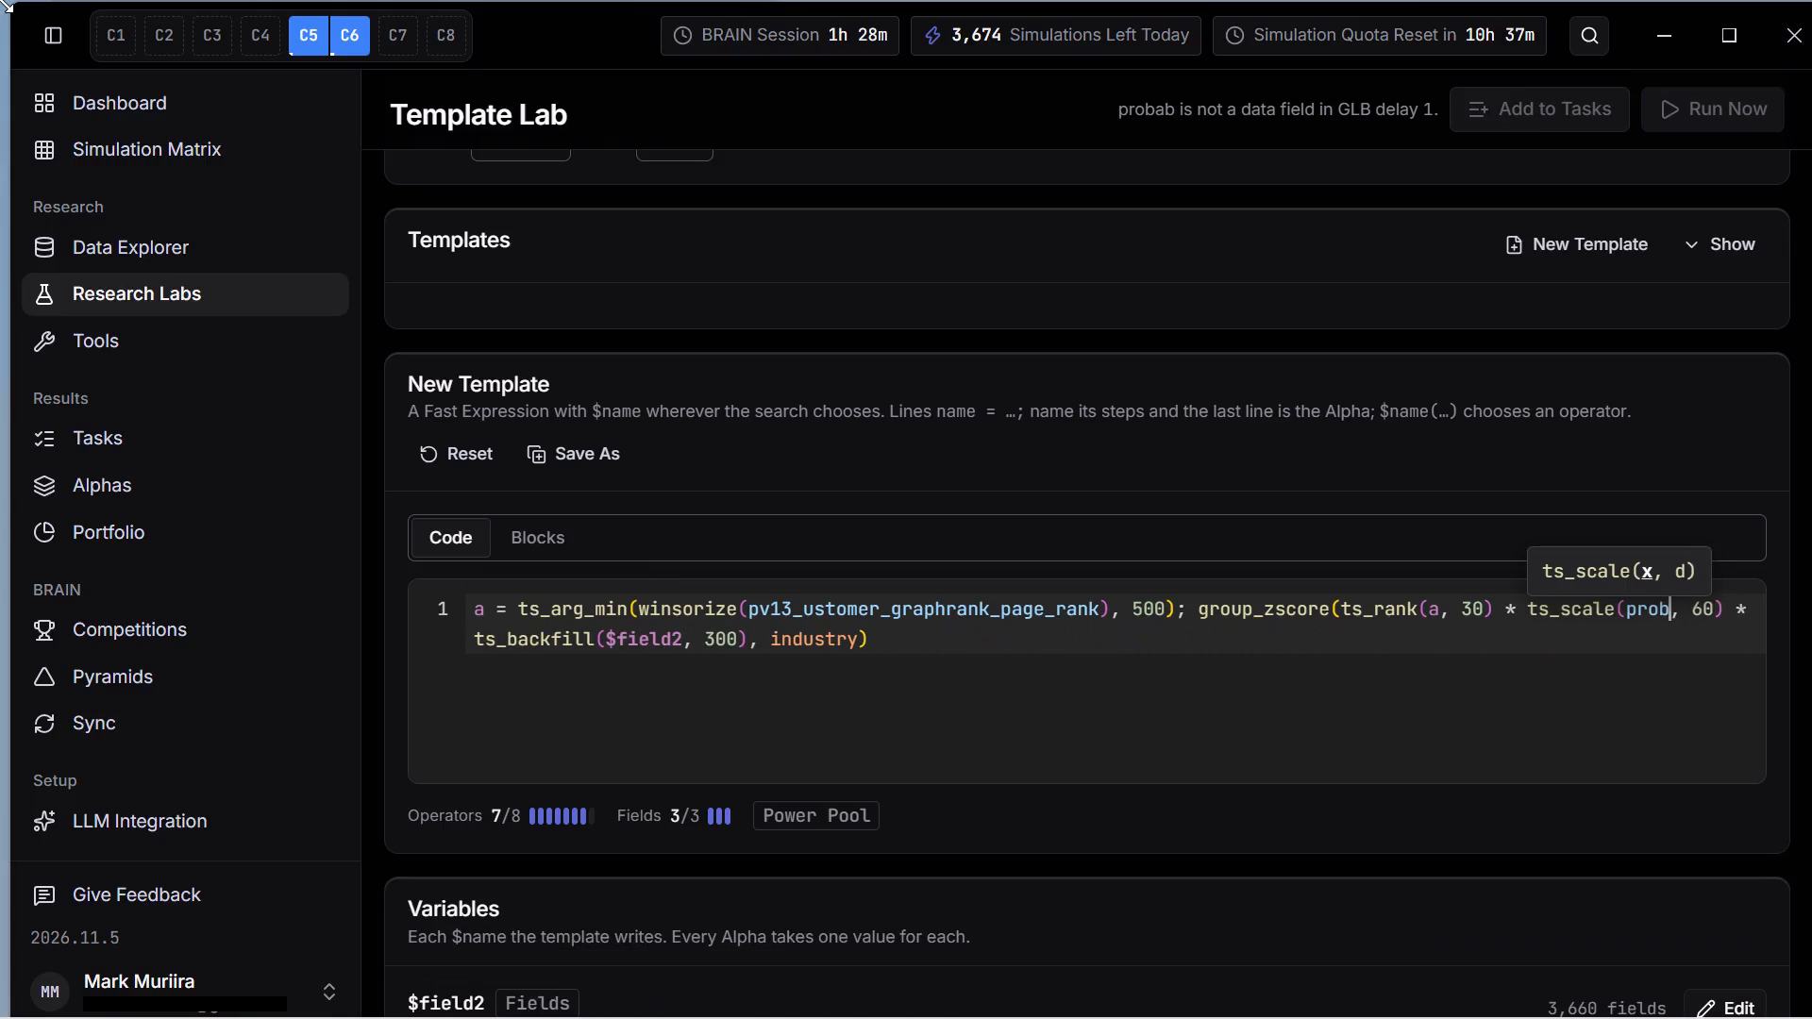
key(BackSpace)
key(BackSpace)
key(BackSpace)
key(BackSpace)
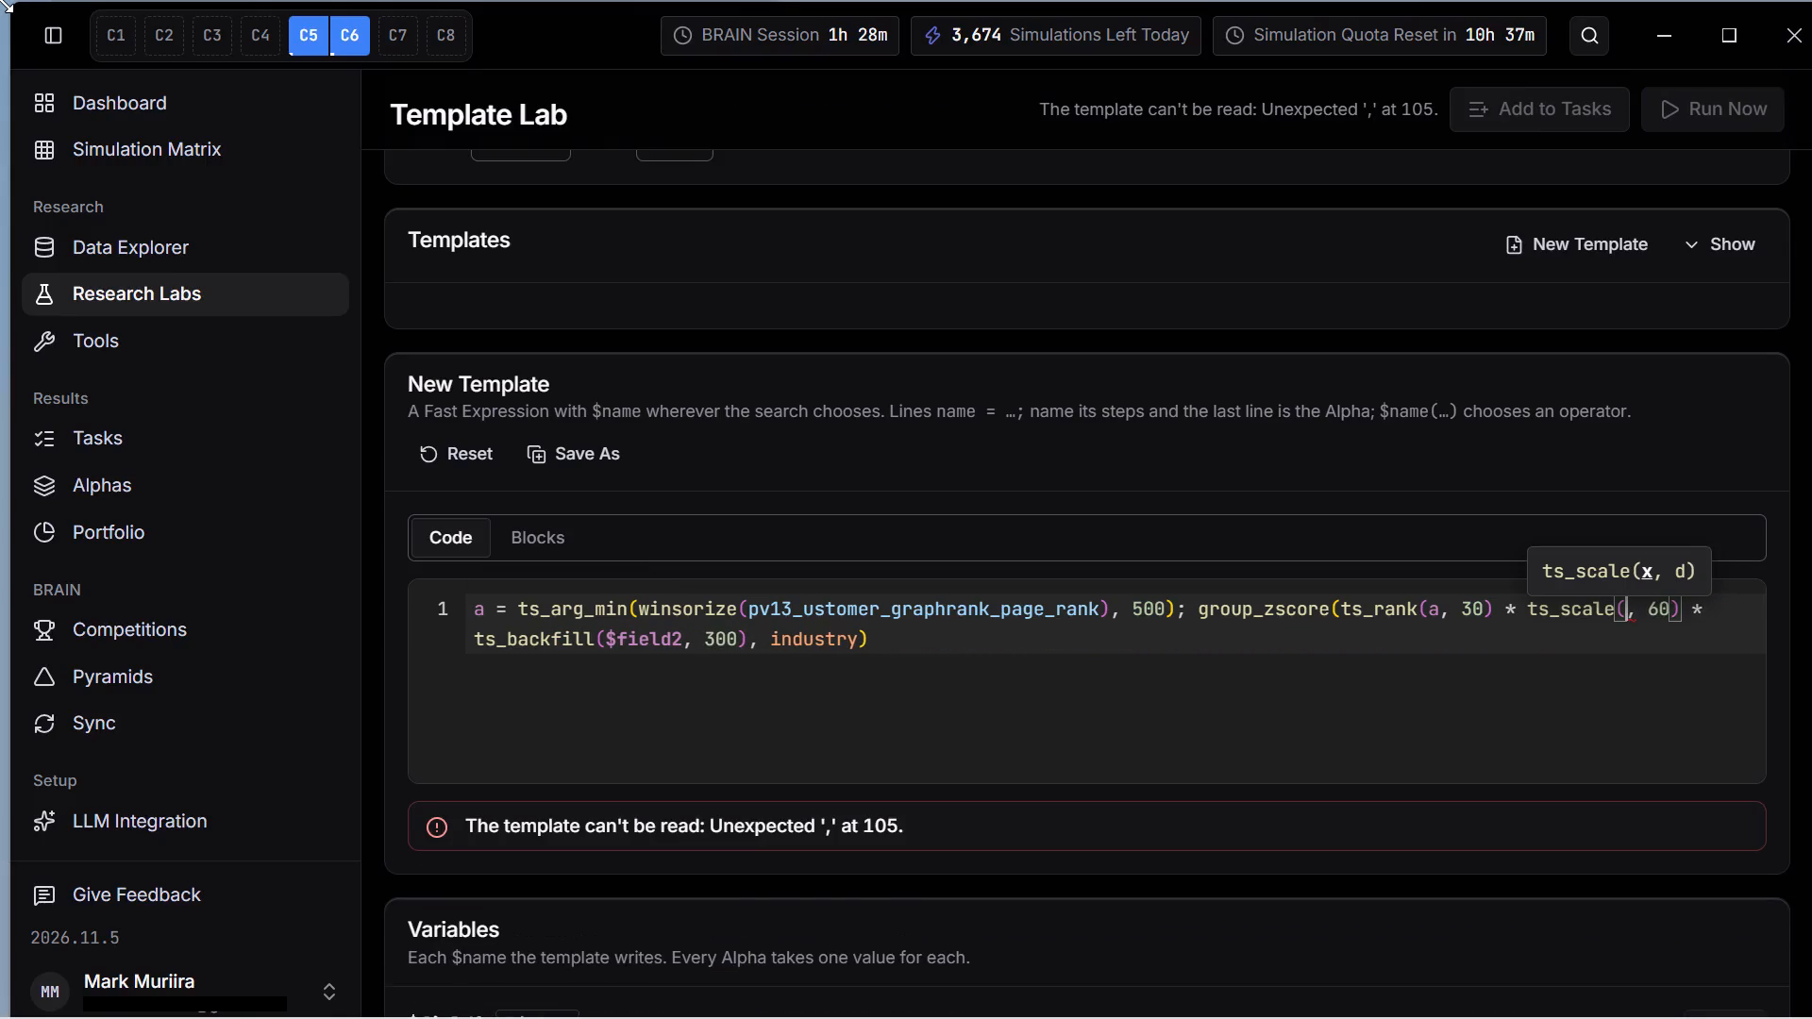
key(shift+dollar)
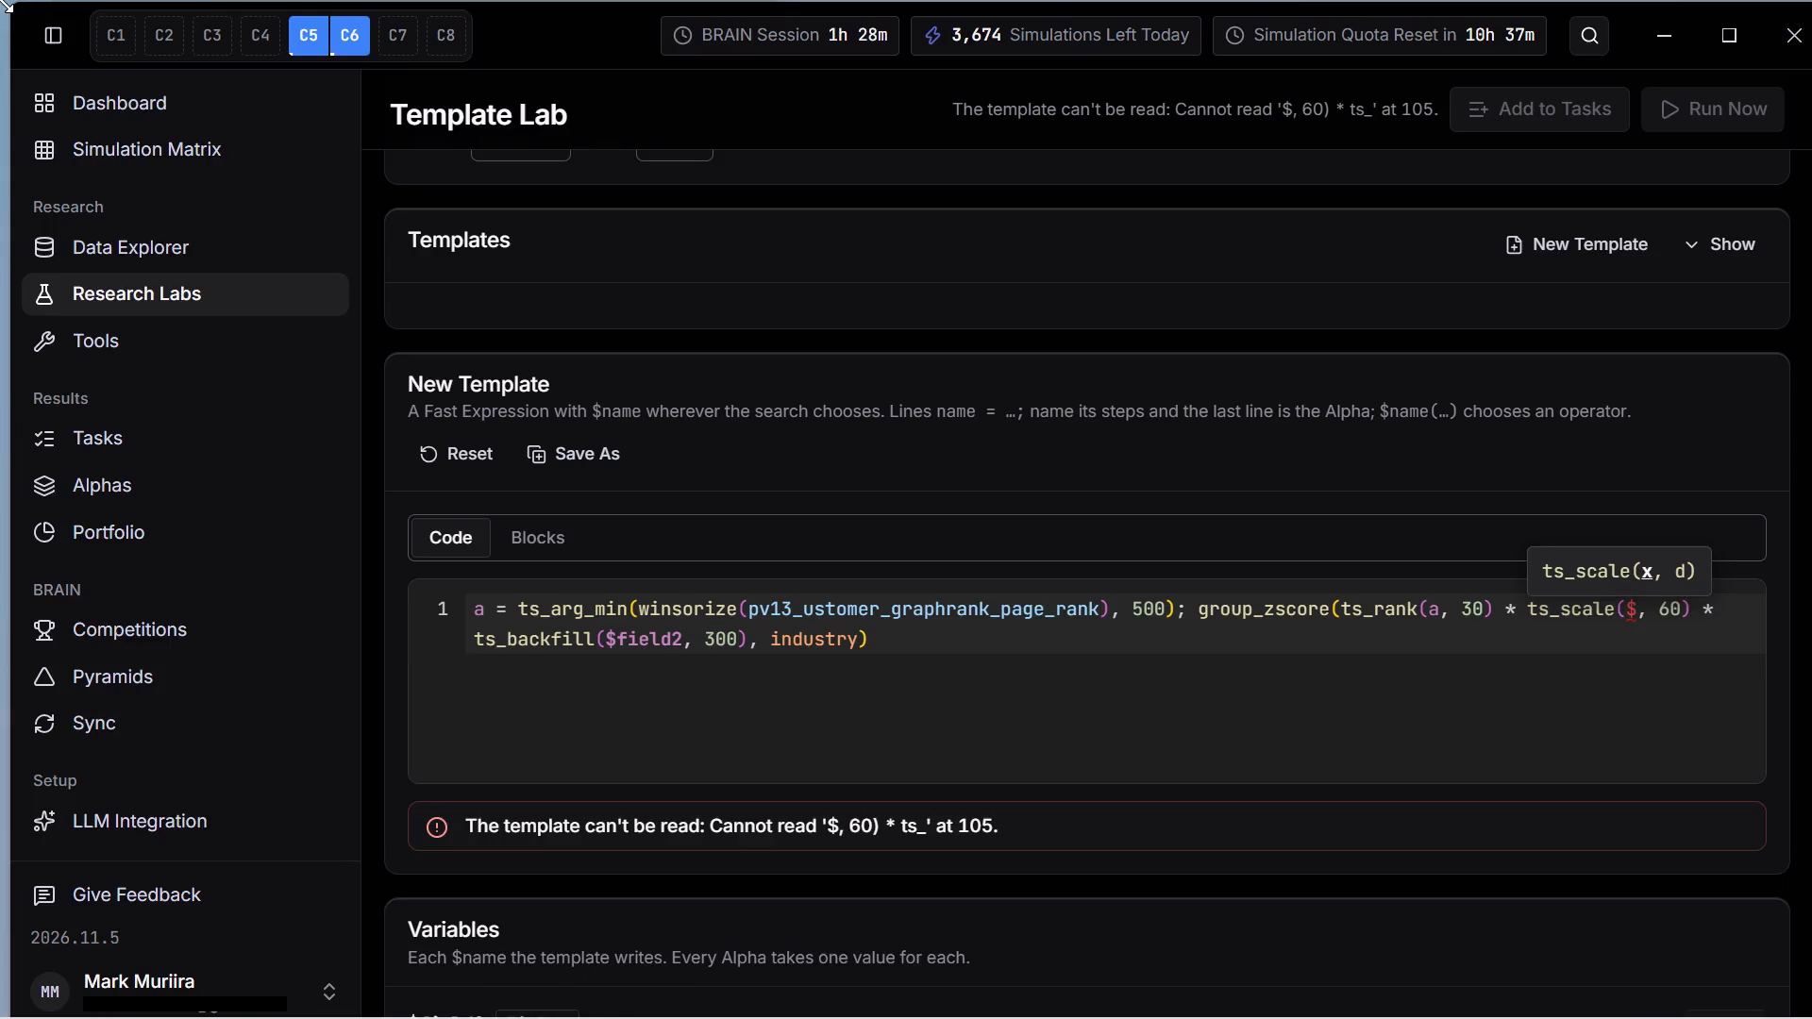
text(fi)
text(eld)
key(2)
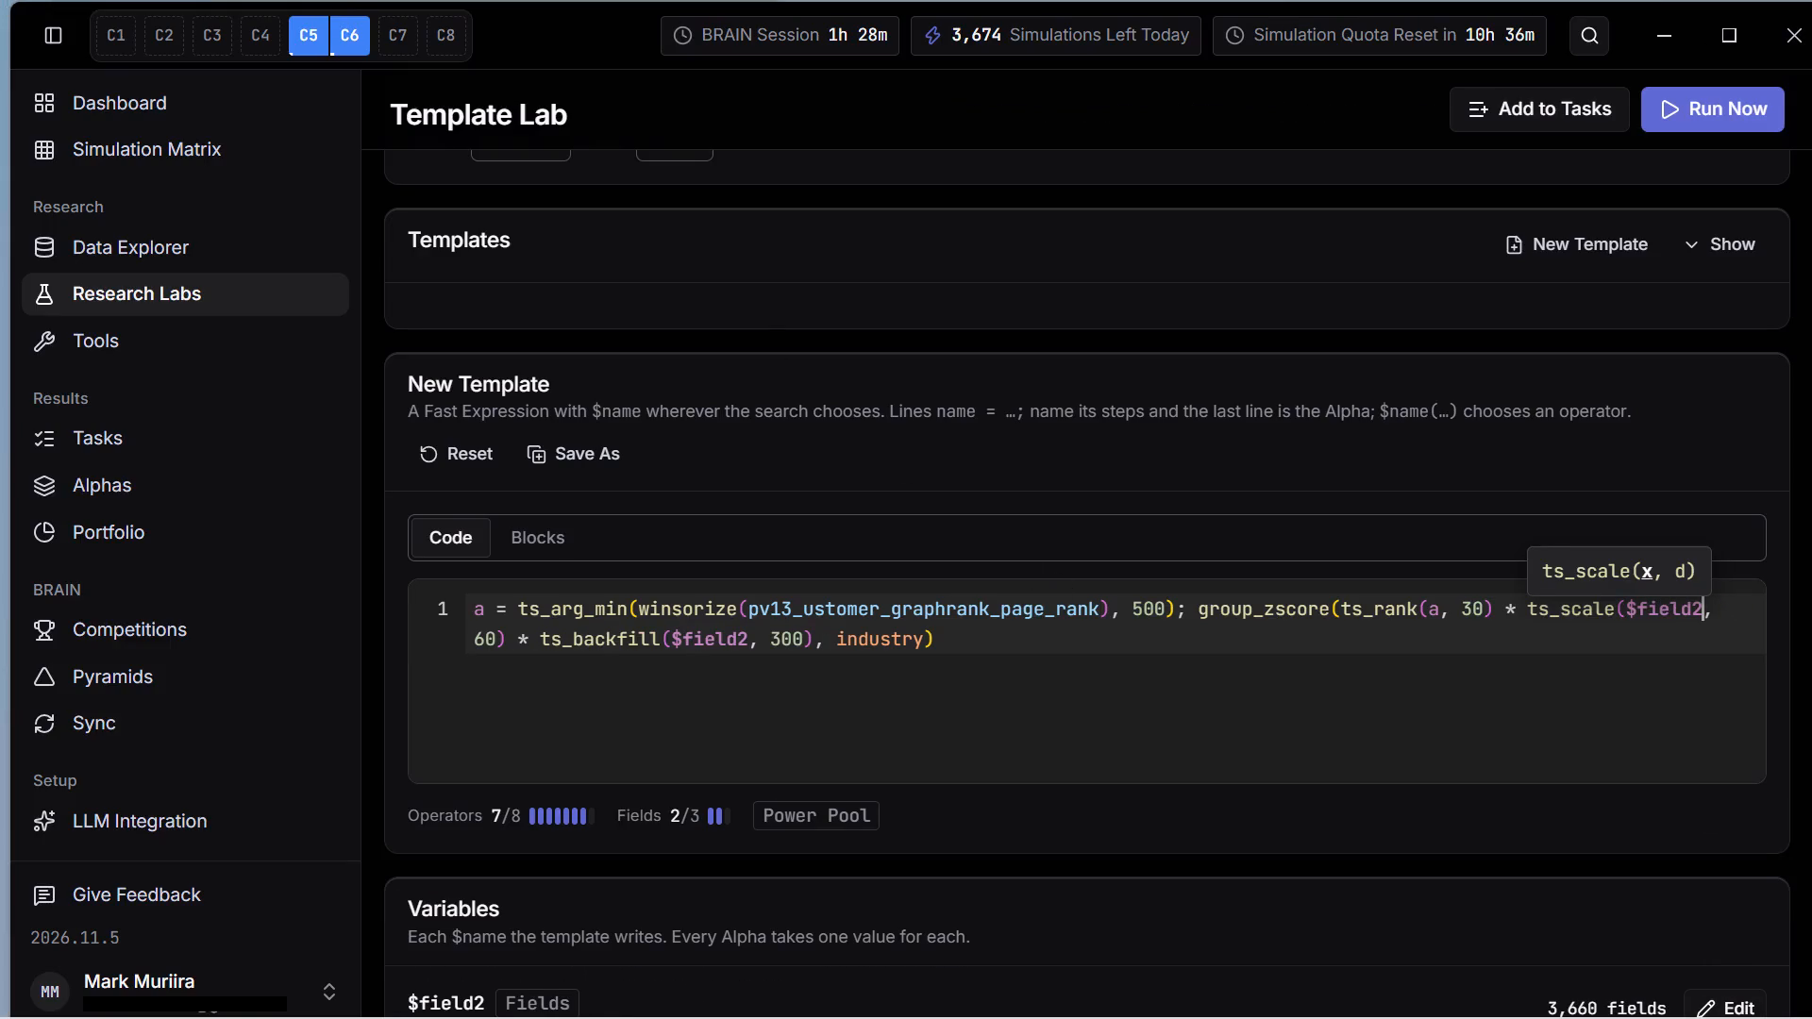
Replace the pv13_ustomer_graphrank_page_rank field inside winsorize with the variable $field1.
click(1097, 605)
key(BackSpace)
key(BackSpace)
key(BackSpace)
key(BackSpace)
key(BackSpace)
key(BackSpace)
key(BackSpace)
key(BackSpace)
key(BackSpace)
key(BackSpace)
key(BackSpace)
key(BackSpace)
key(BackSpace)
key(BackSpace)
key(BackSpace)
key(BackSpace)
key(BackSpace)
key(BackSpace)
key(BackSpace)
key(BackSpace)
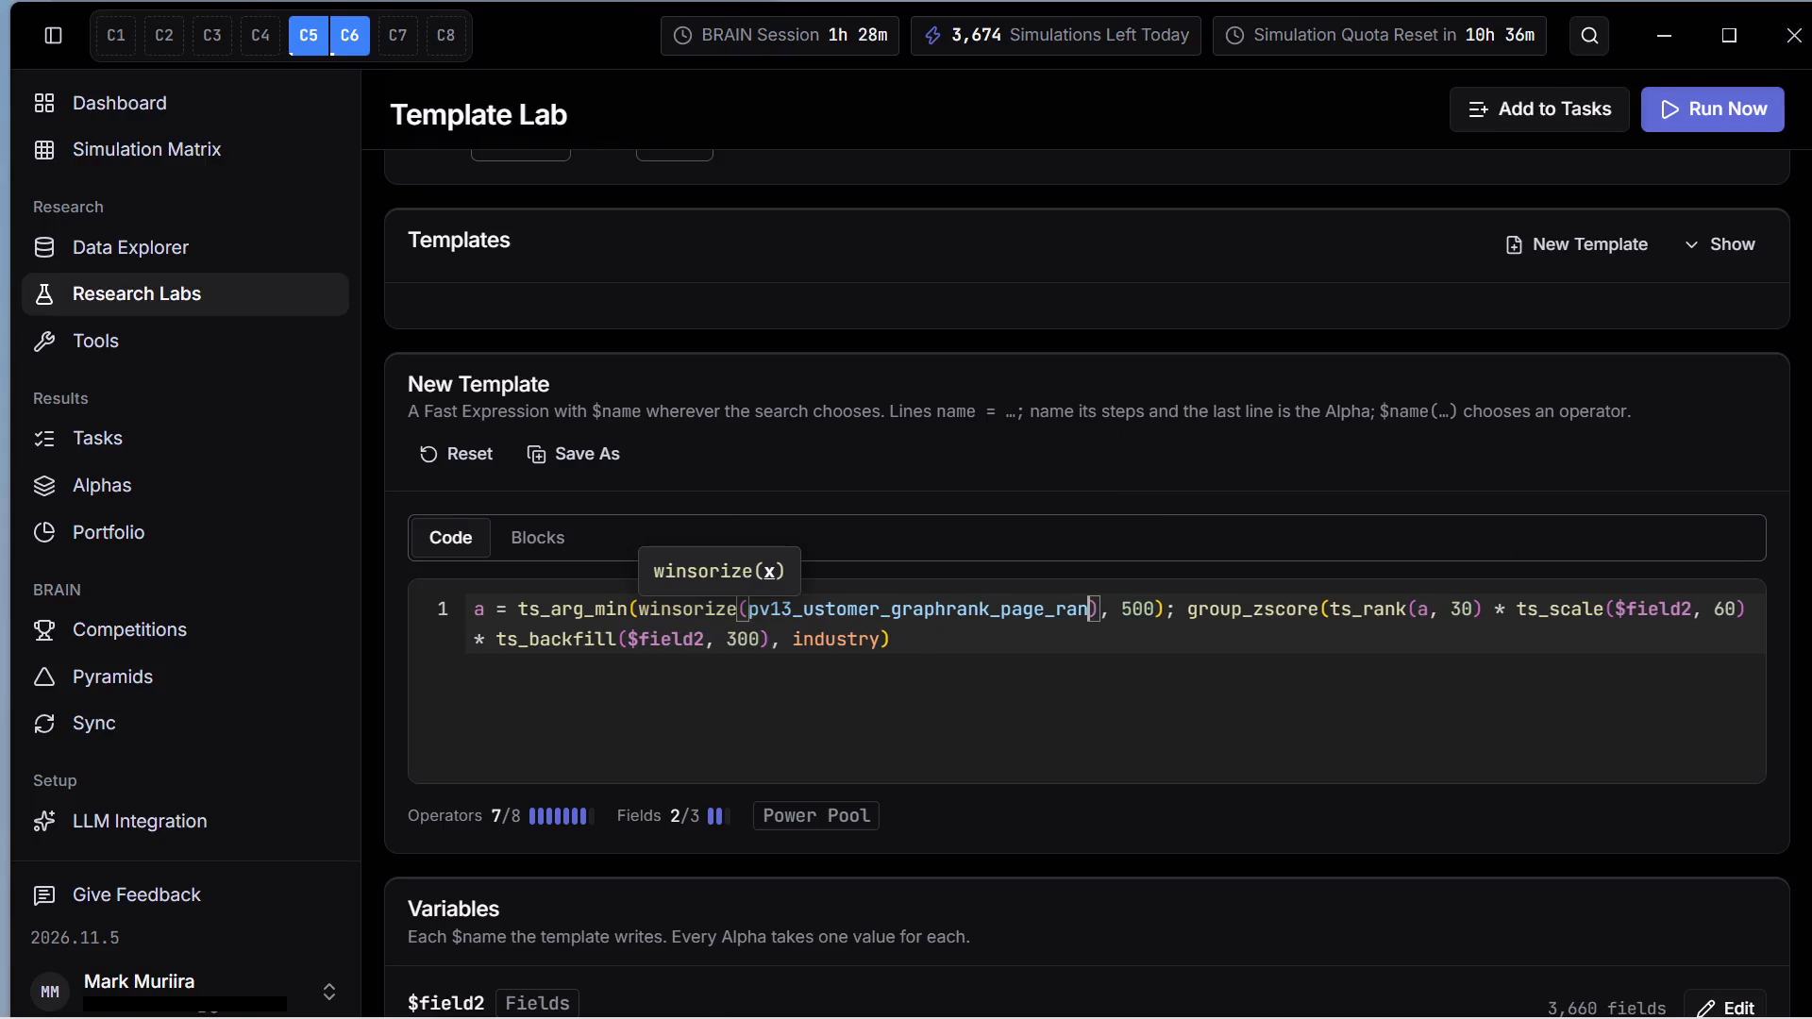
key(BackSpace)
key(BackSpace)
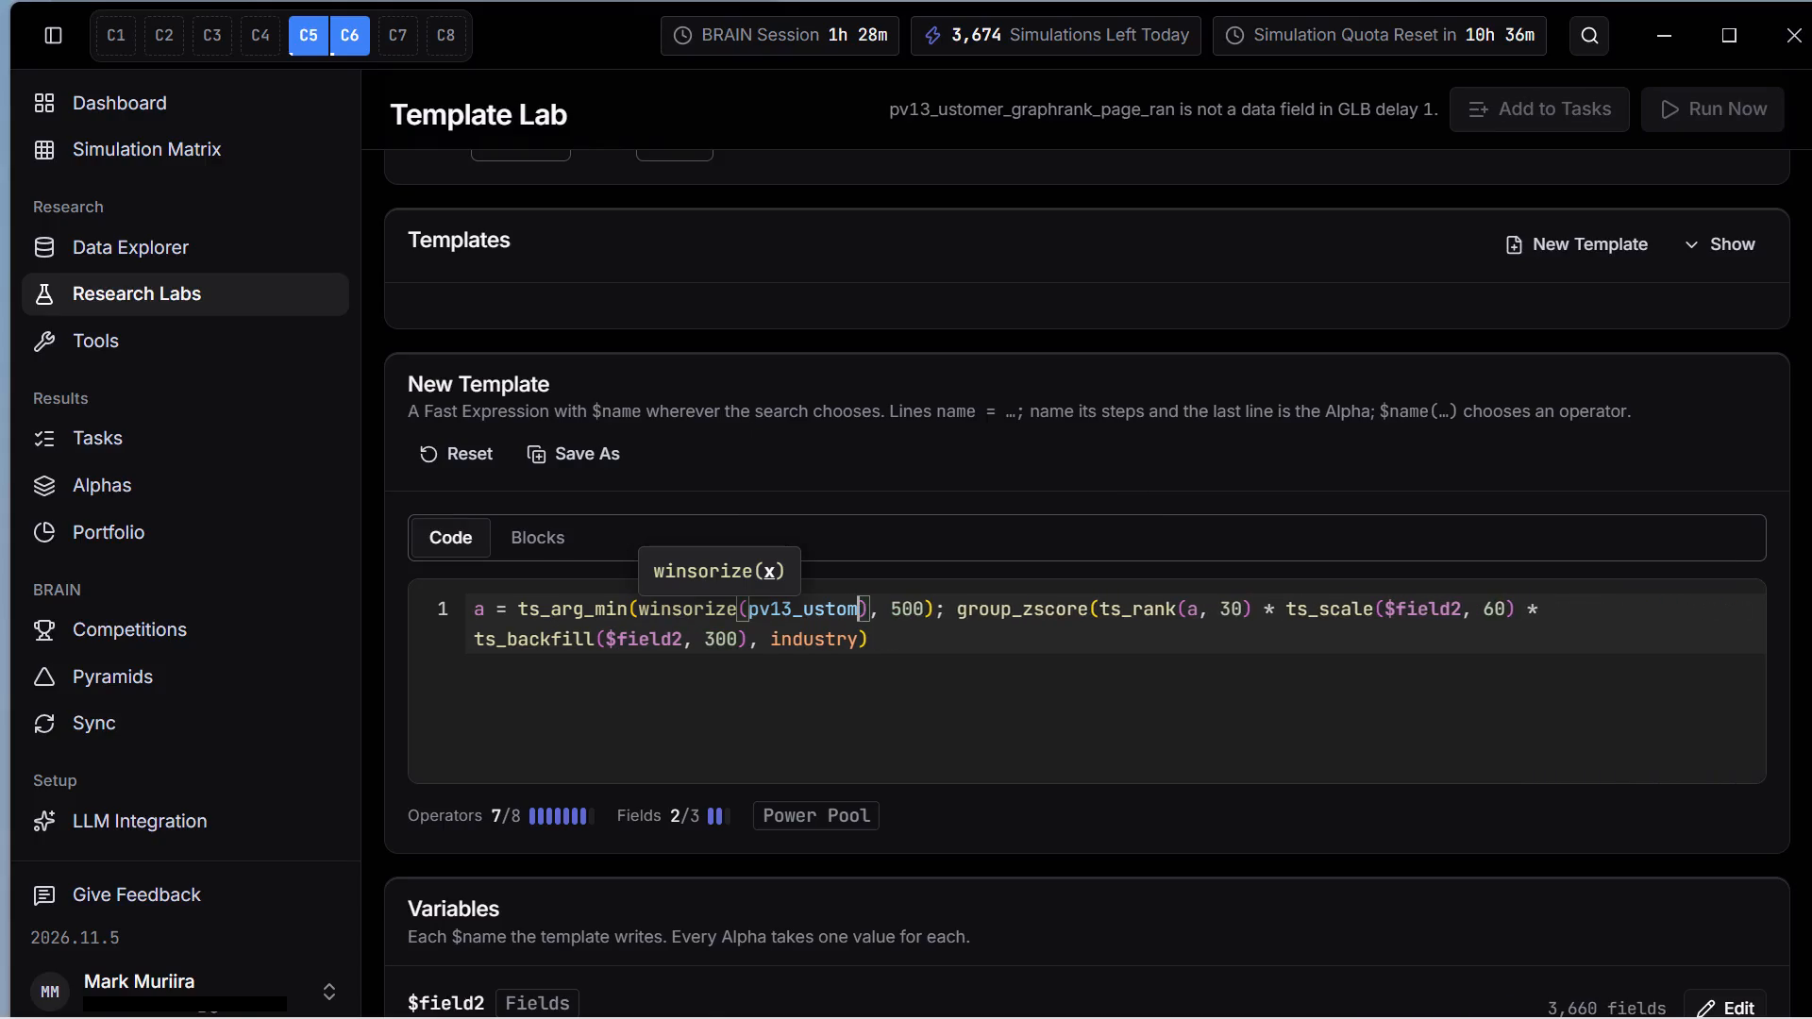
key(BackSpace)
key(BackSpace)
key(BackSpace)
key(BackSpace)
key(BackSpace)
key(BackSpace)
key(BackSpace)
key(BackSpace)
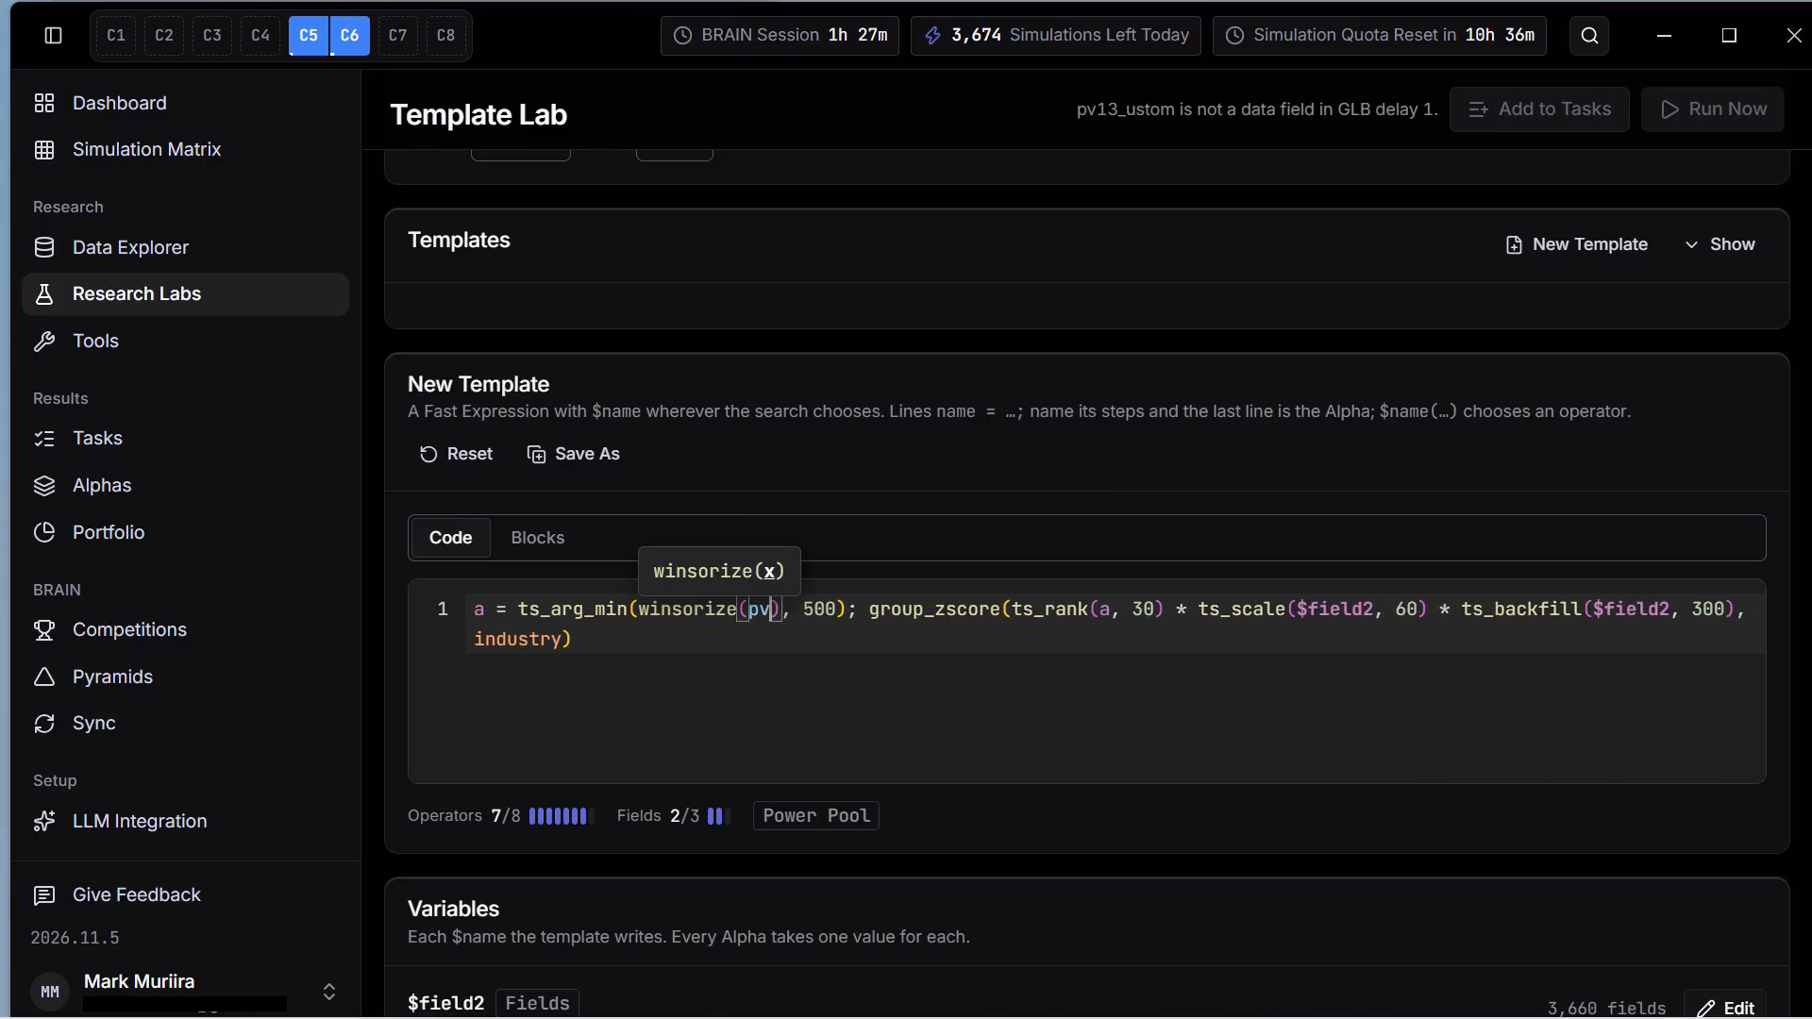
key(BackSpace)
key(BackSpace)
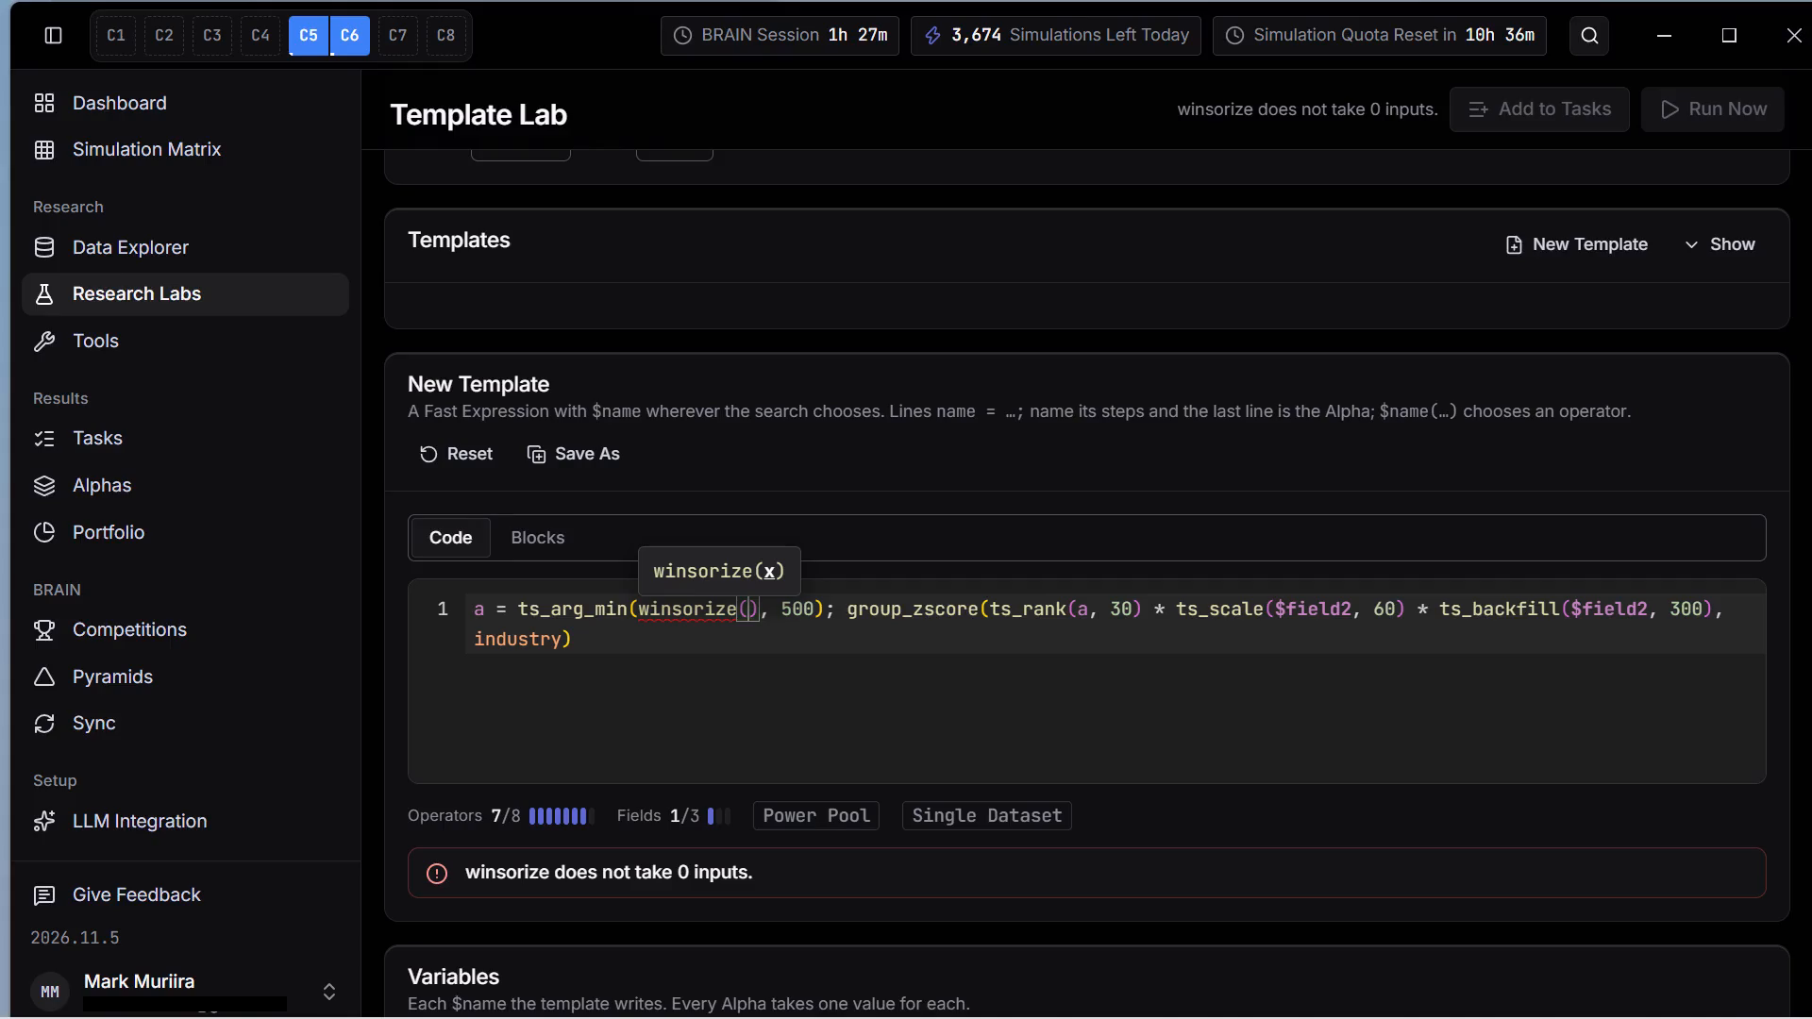
text($field)
key(1)
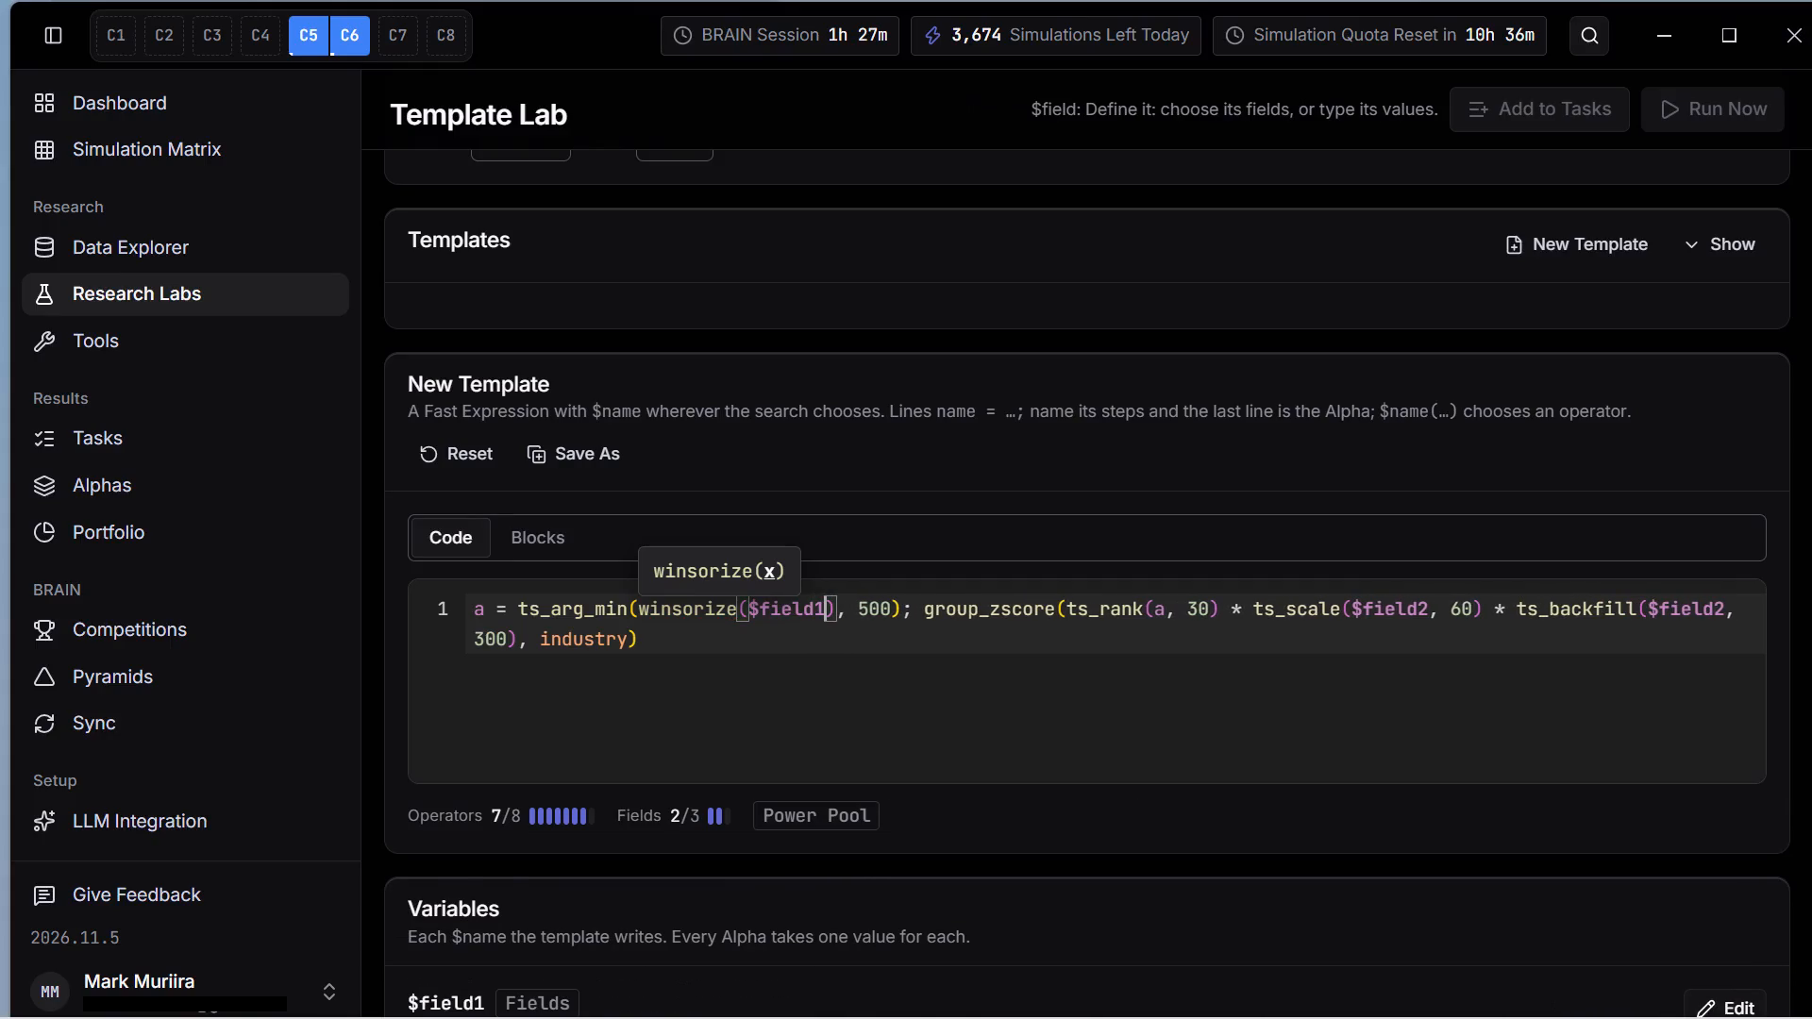
Replace $field1's datasets with Direct Fundamental Data (fundamental17) and Fundamental Point in Time Data (fundamental23), and apply the selection.
scroll(1085, 673, down, 2)
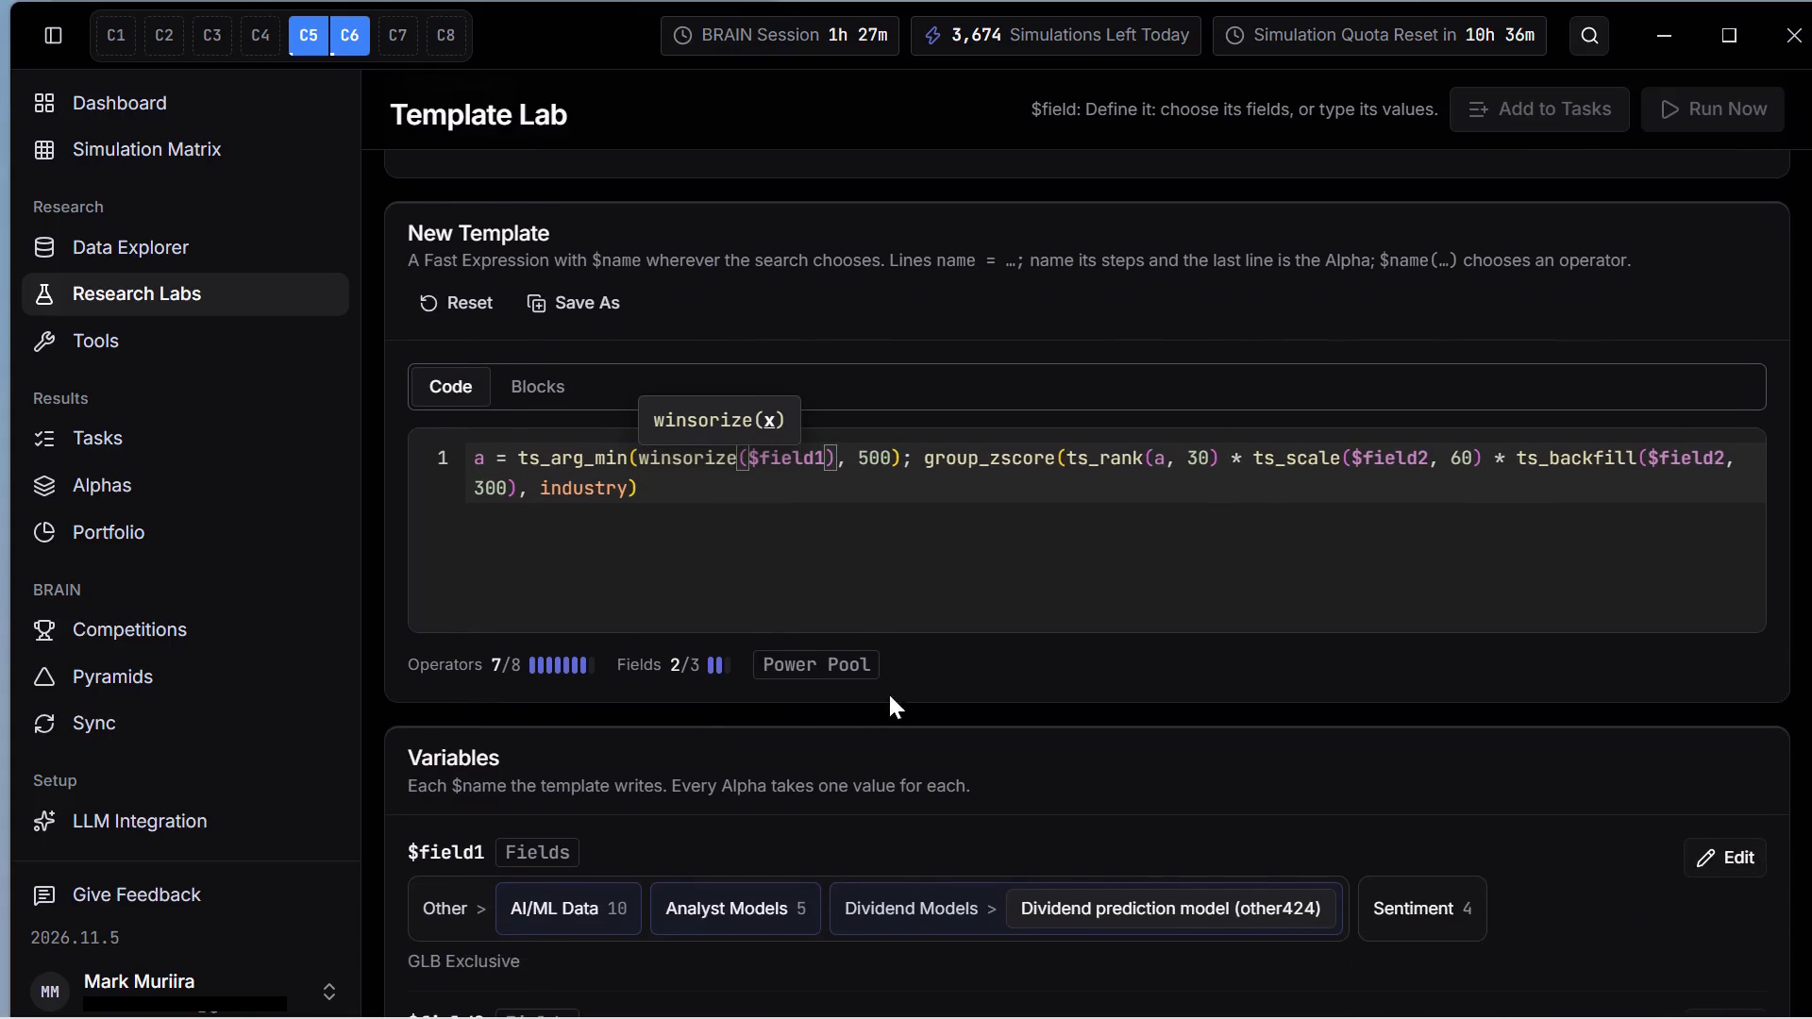
scroll(946, 526, down, 2)
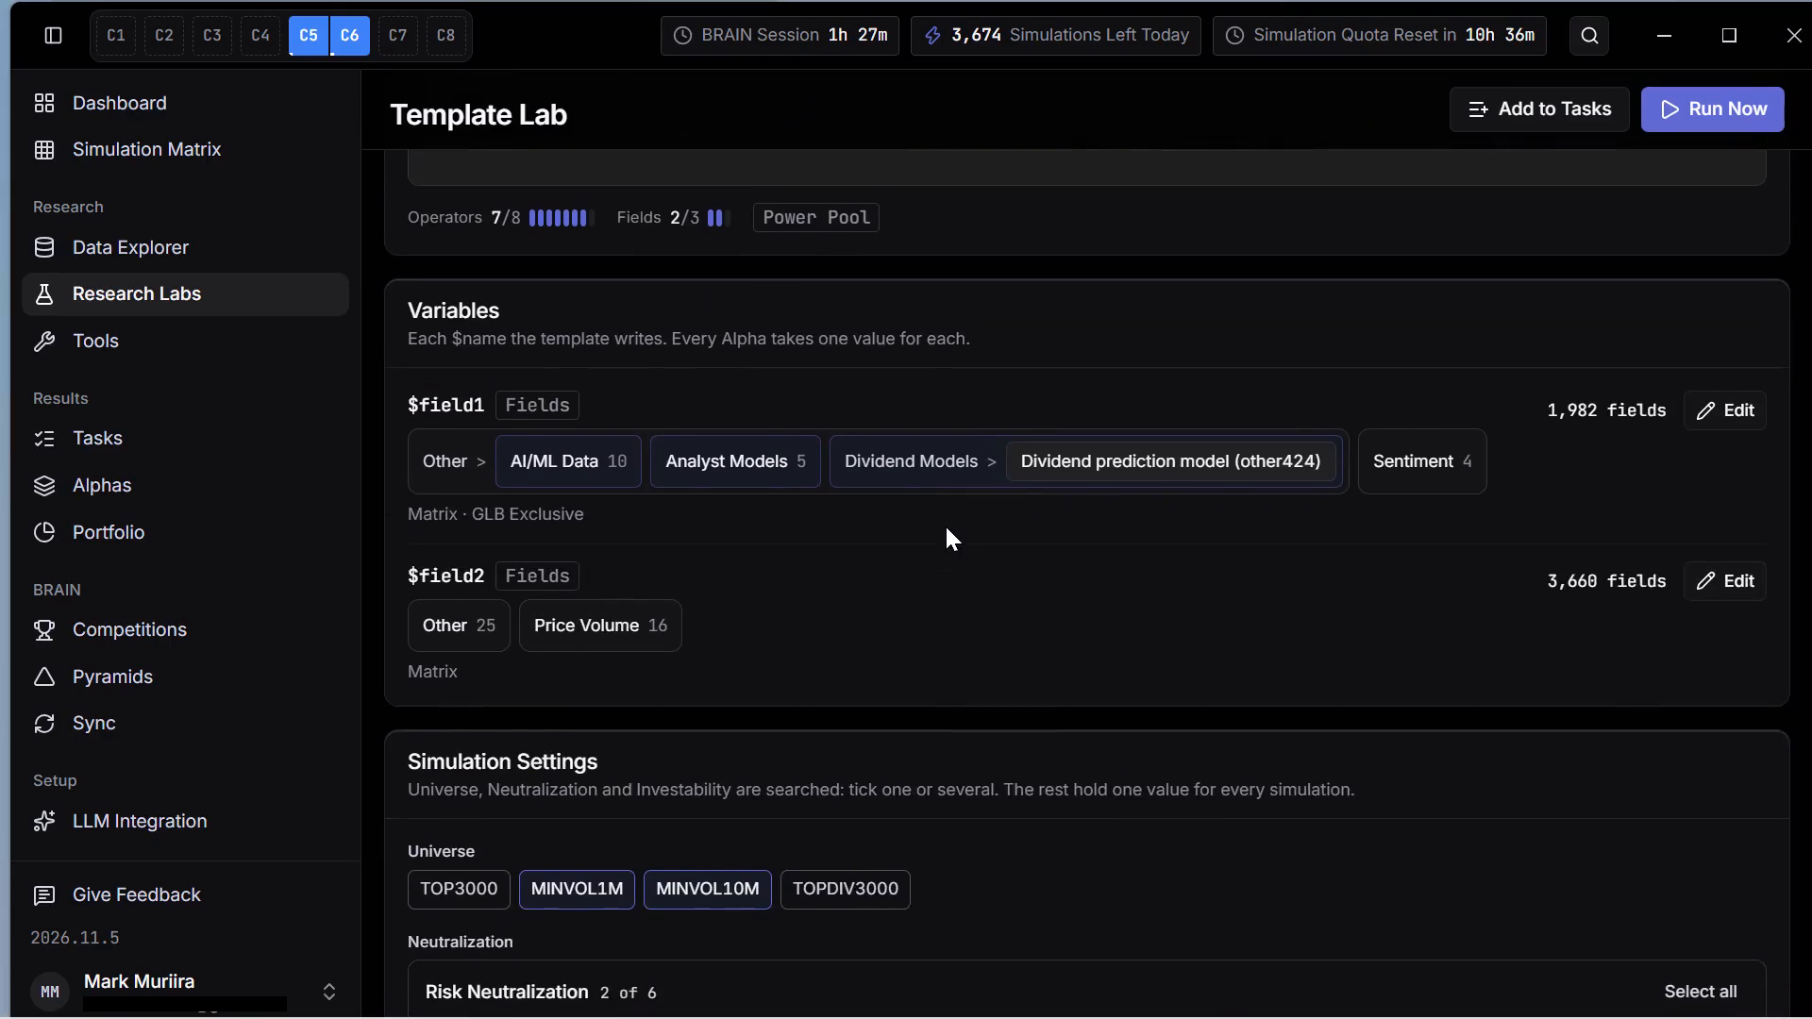
scroll(946, 526, down, 1)
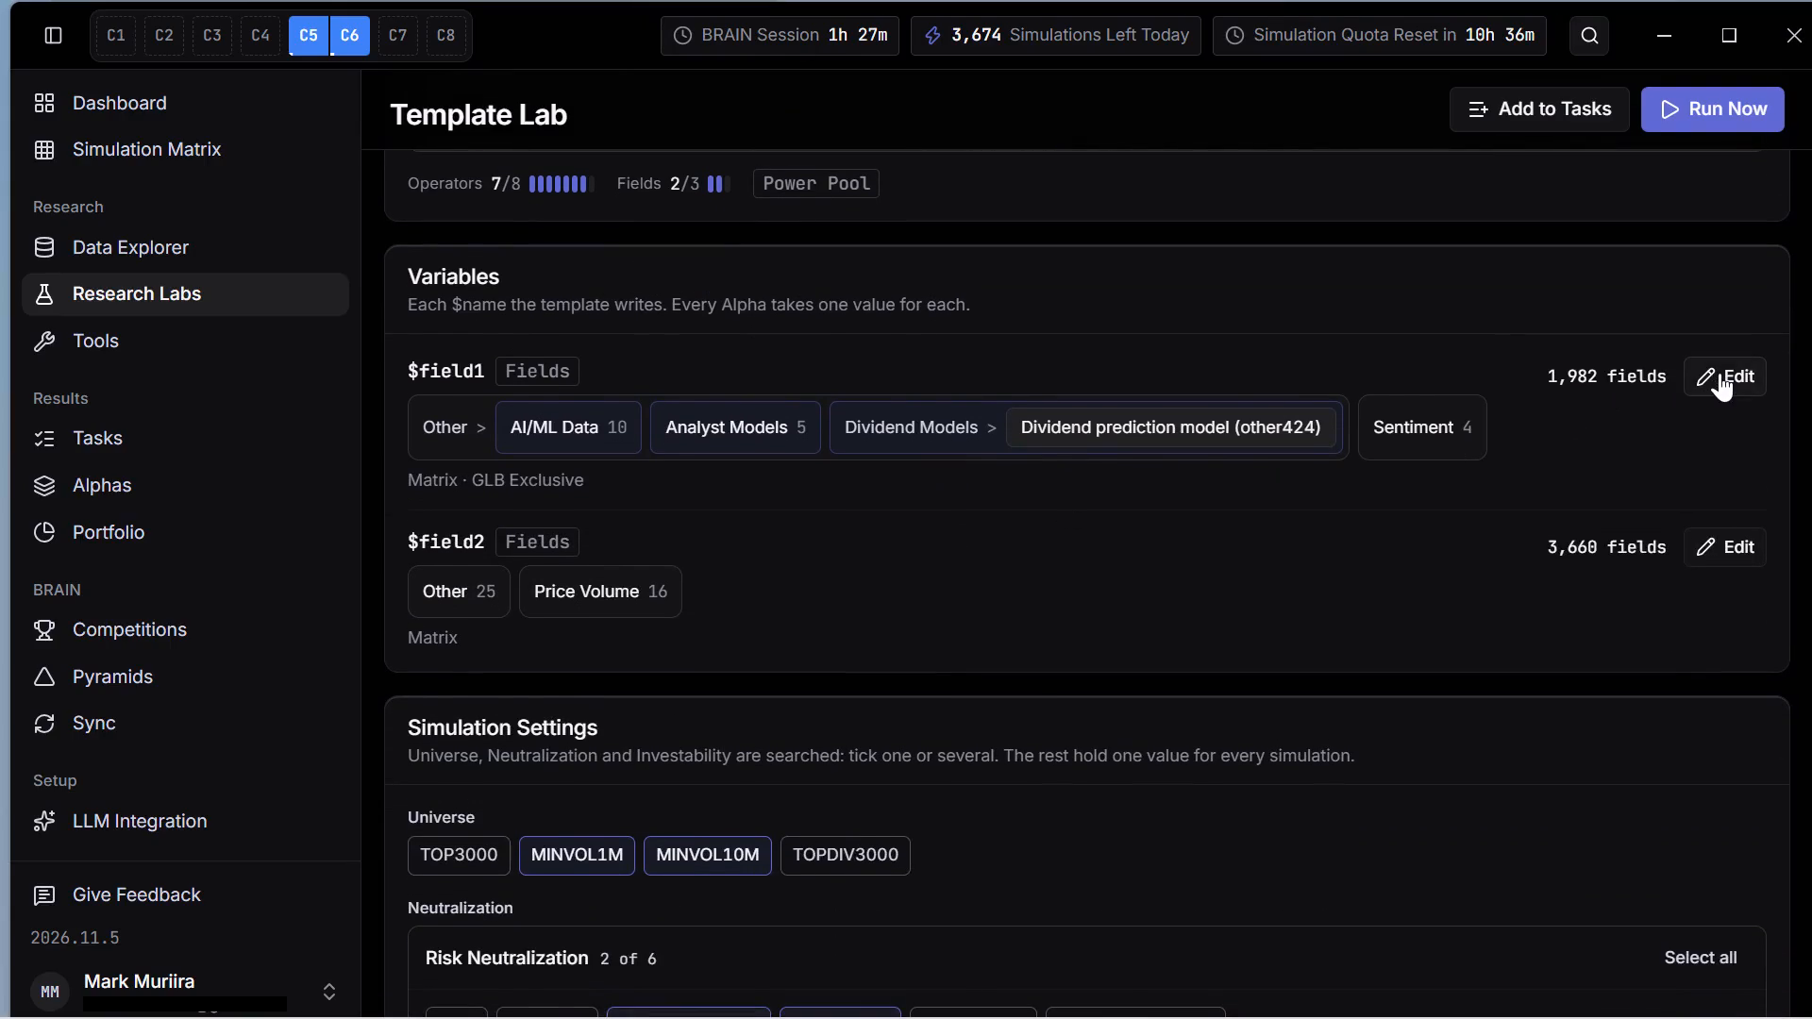
click(1720, 373)
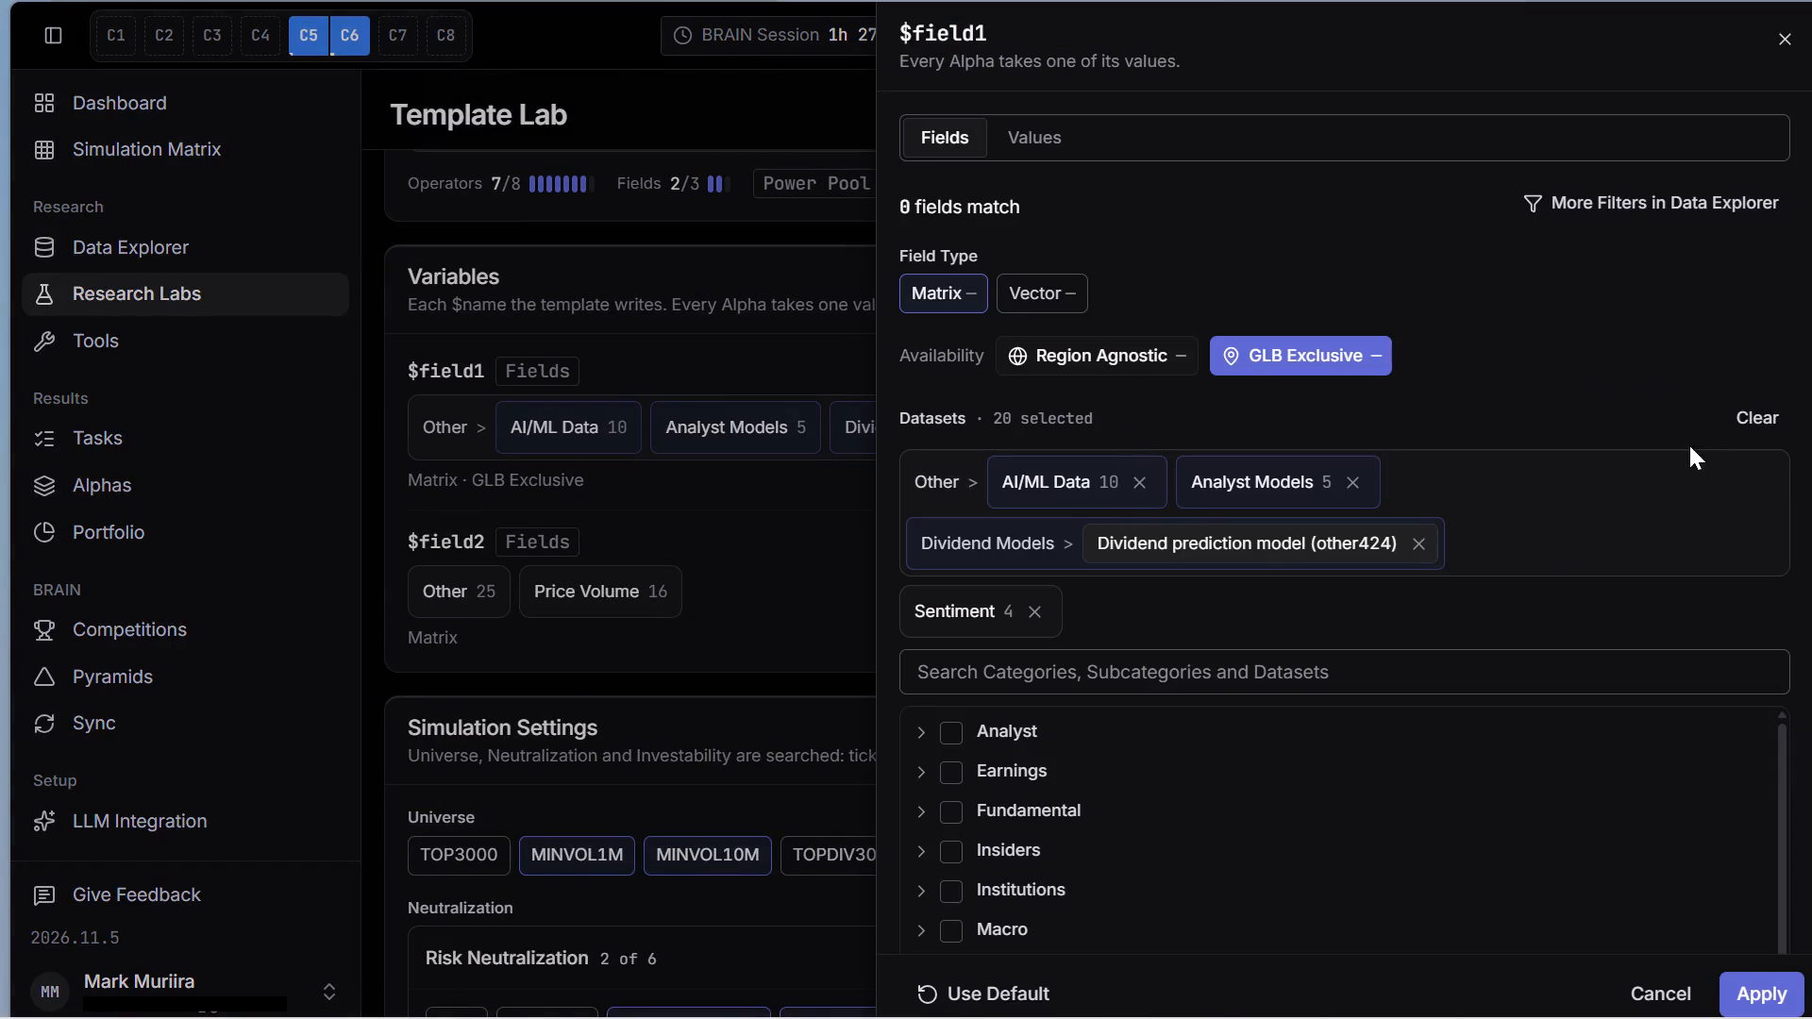
click(1751, 407)
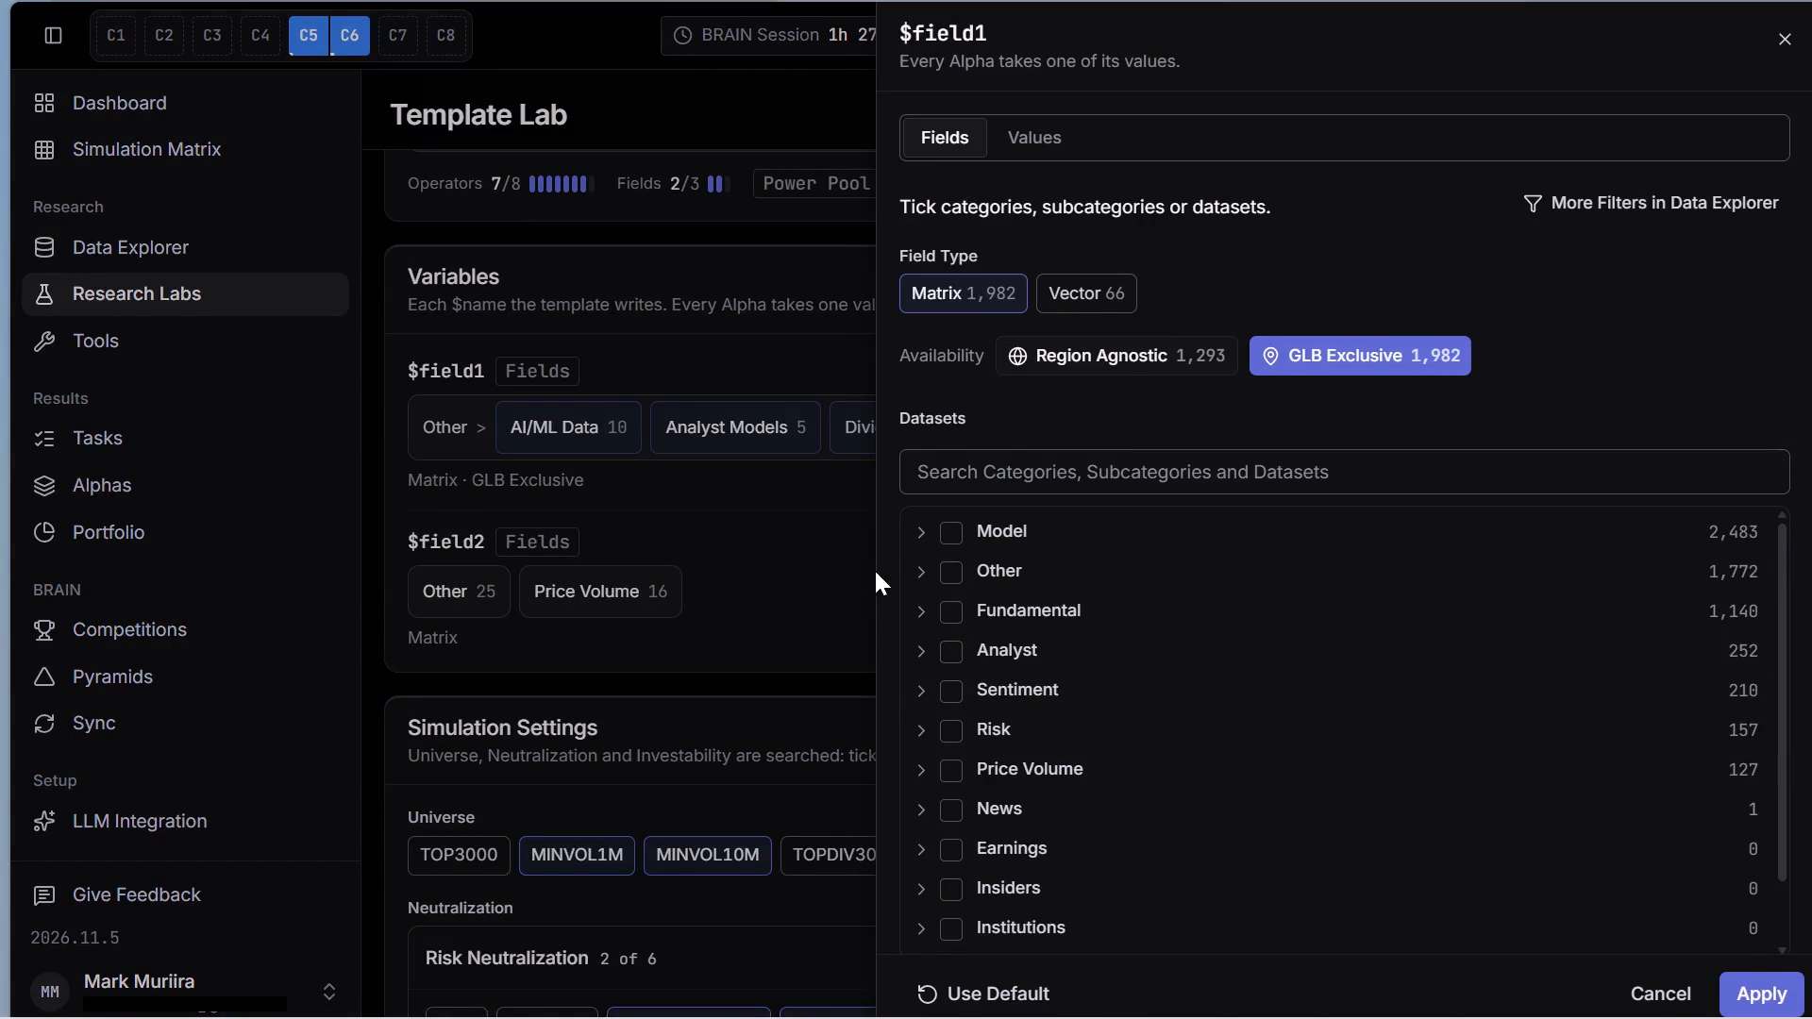
click(926, 609)
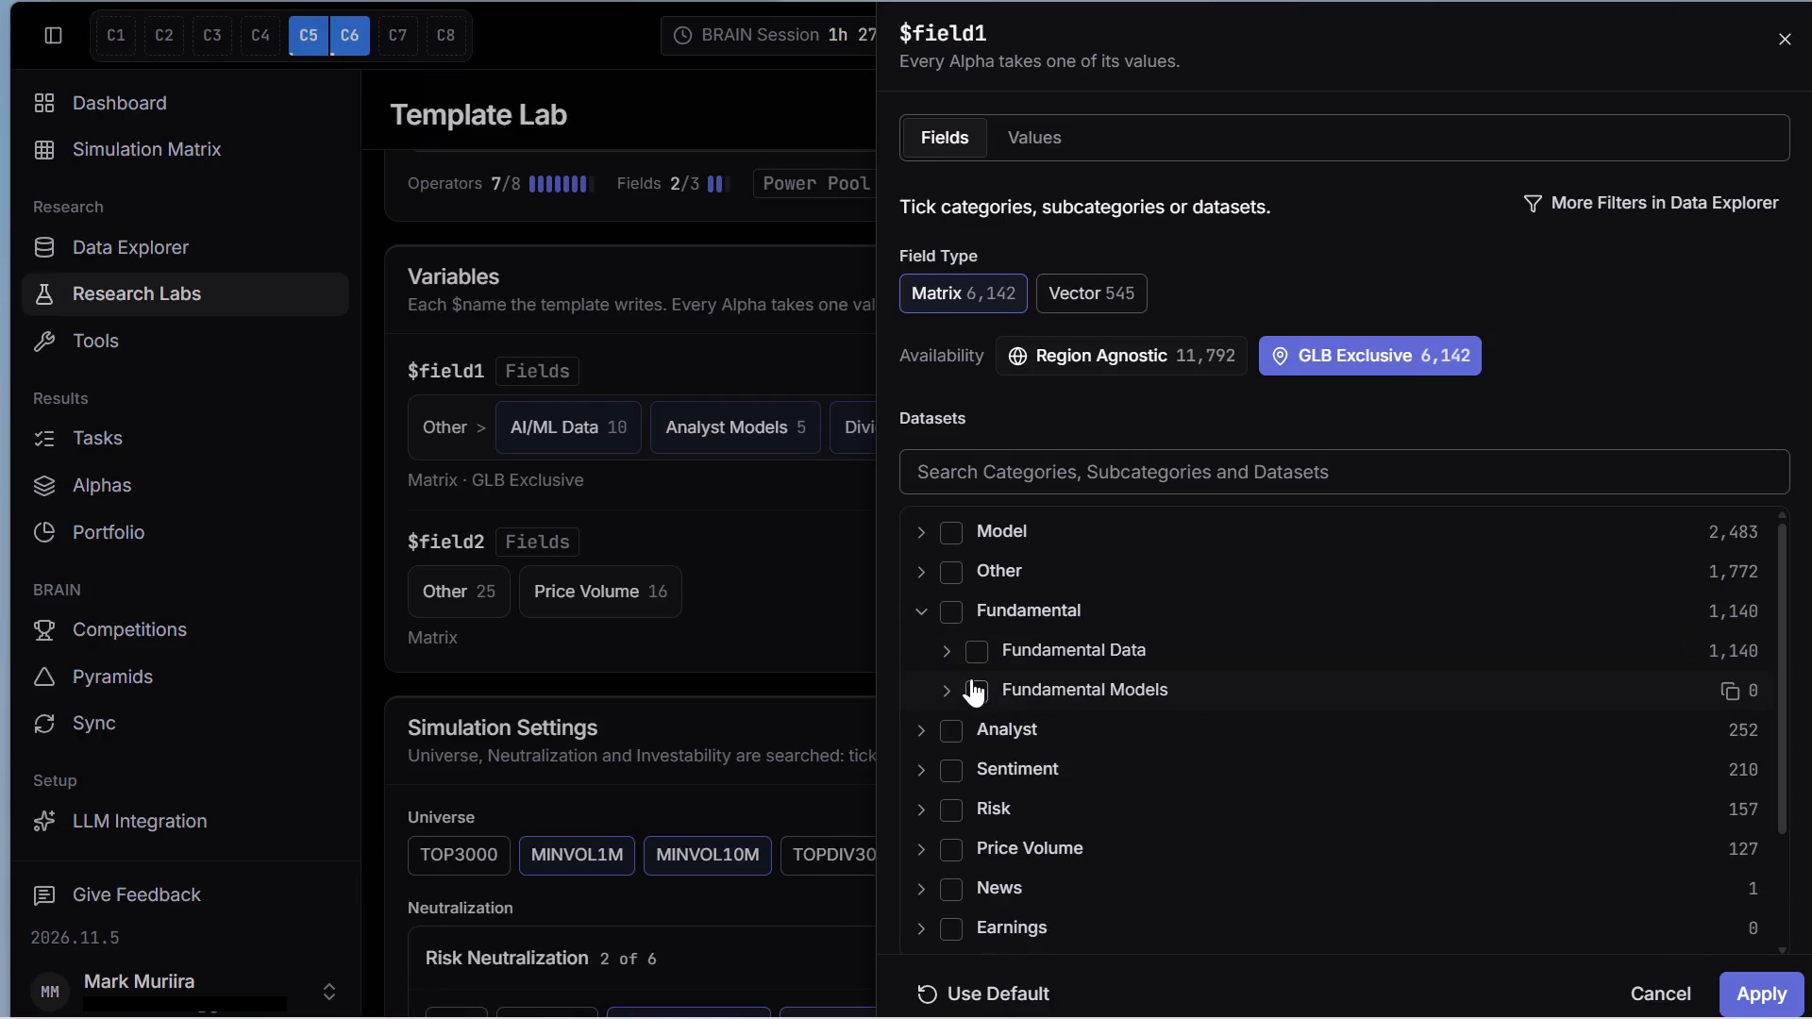
click(949, 650)
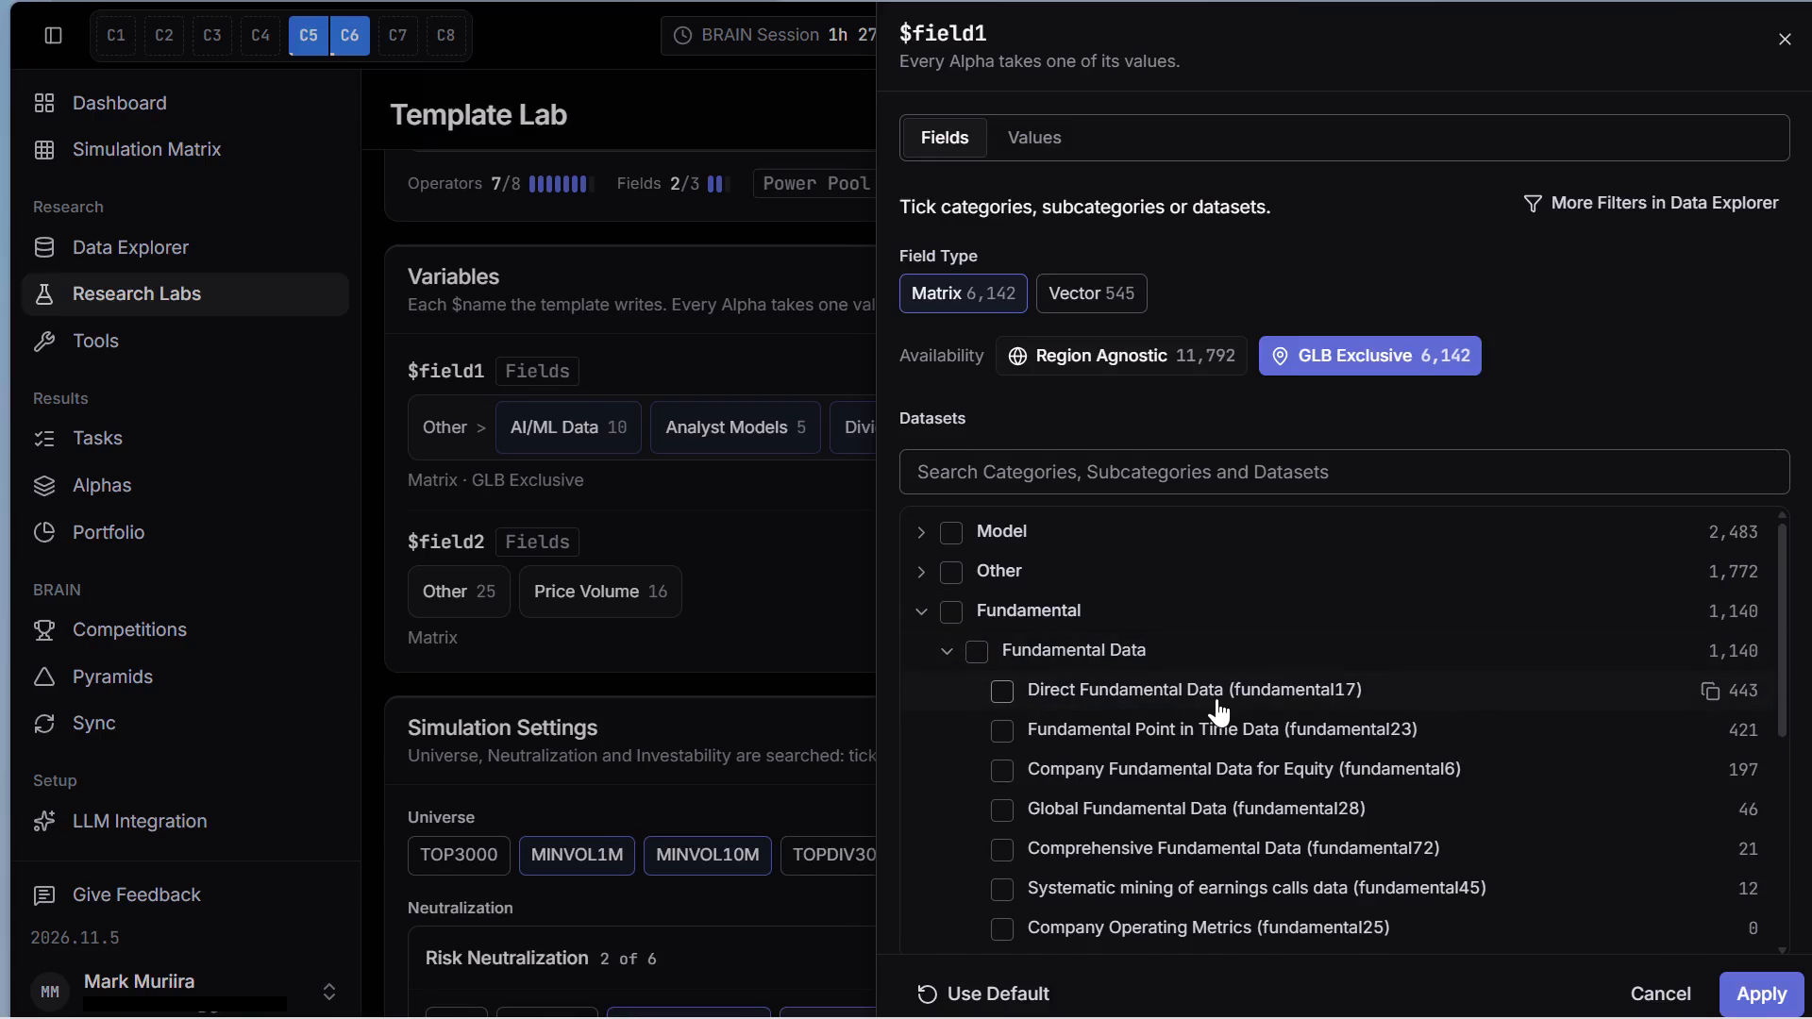
scroll(1216, 698, down, 1)
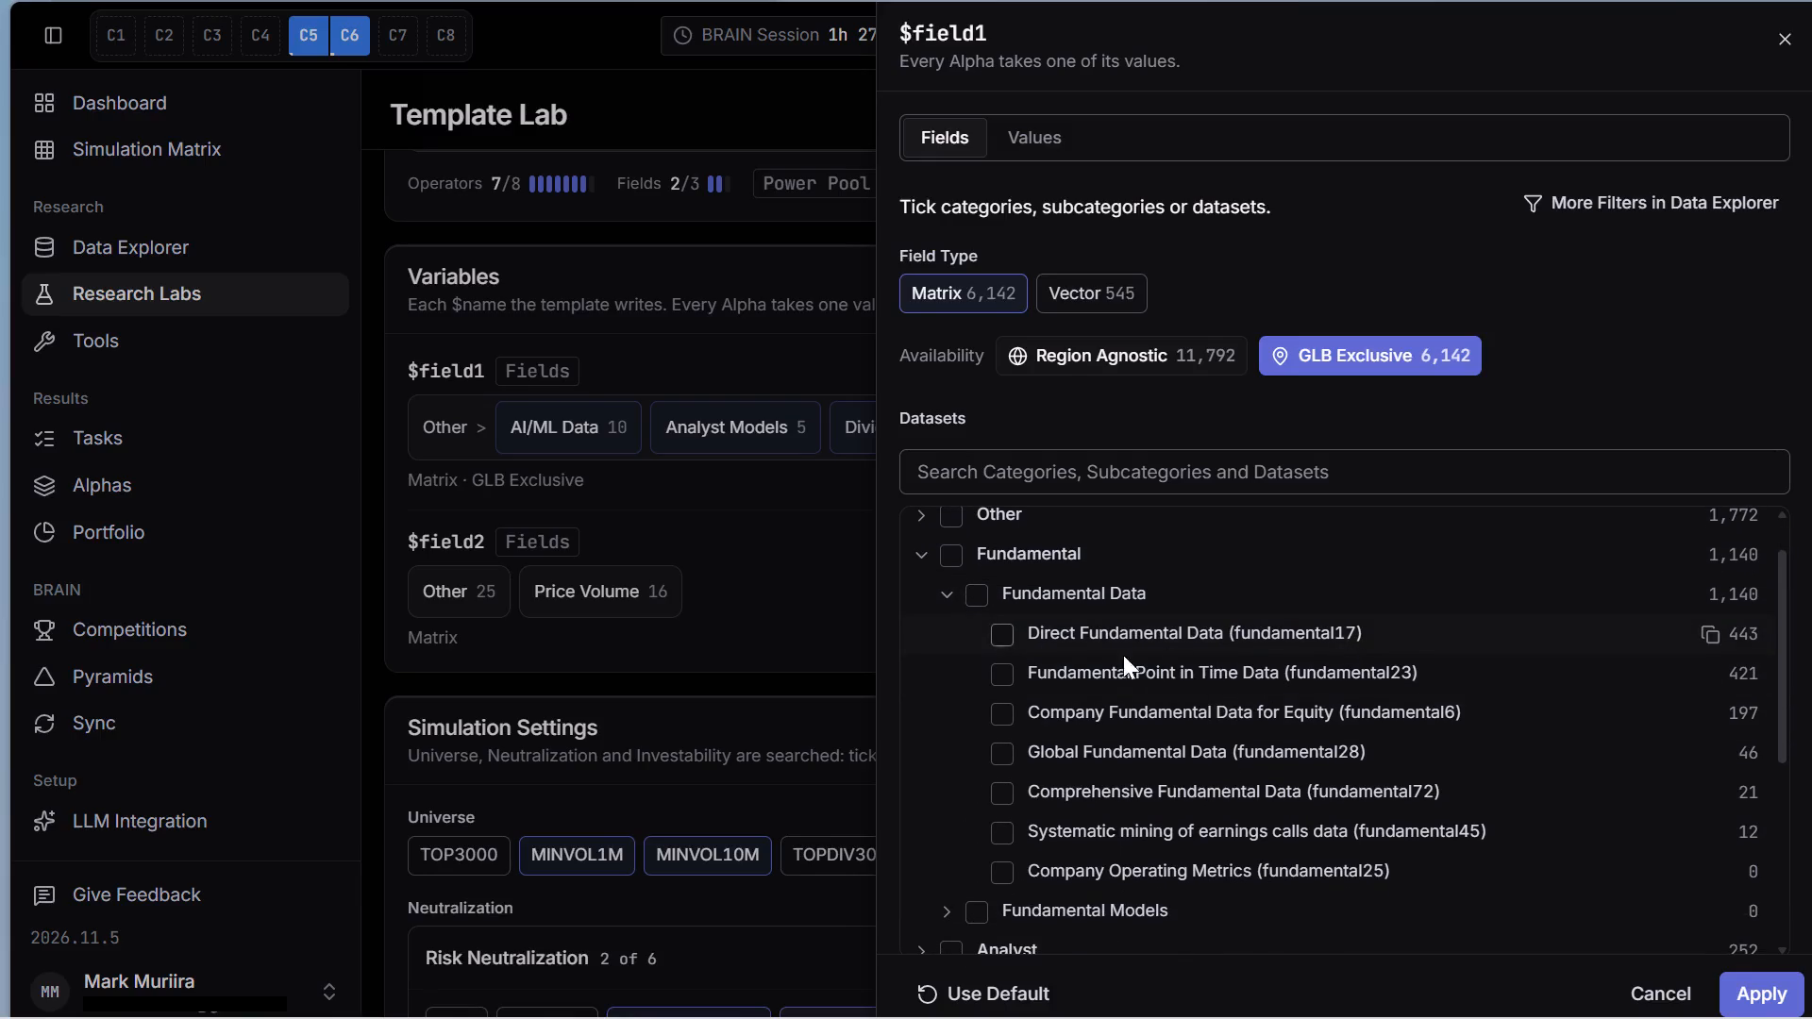
click(1012, 632)
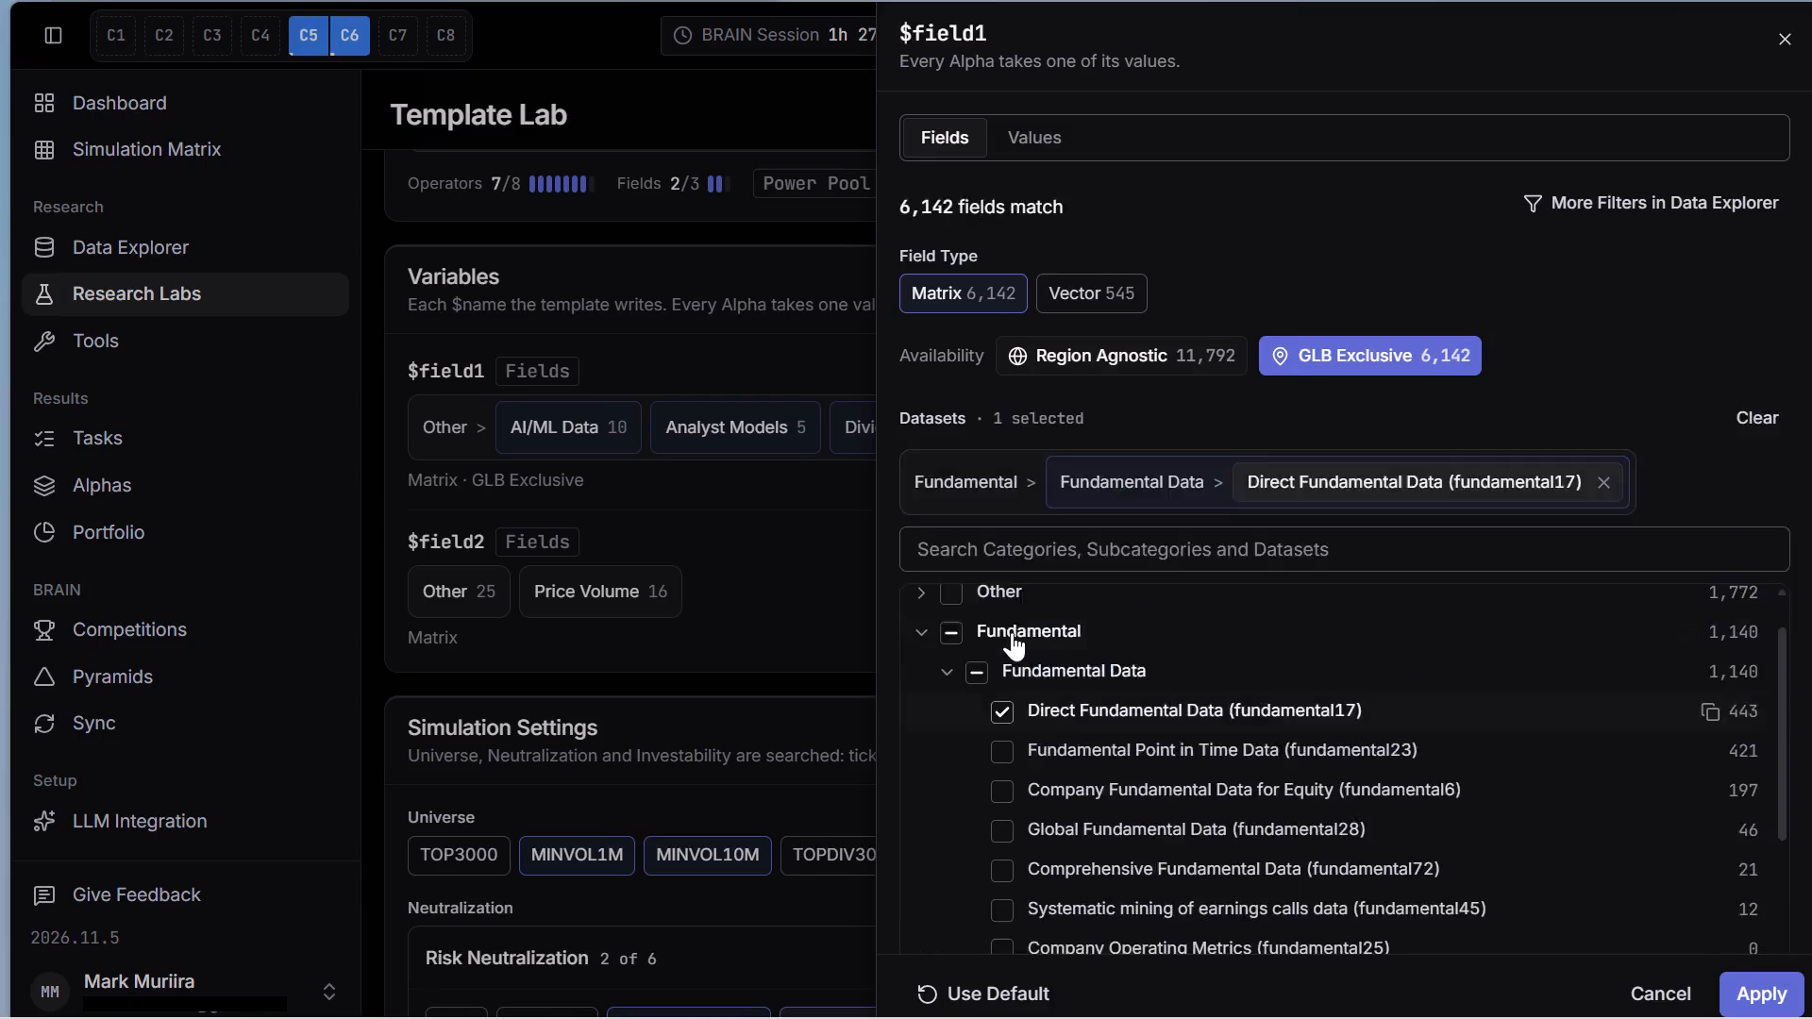
click(1008, 750)
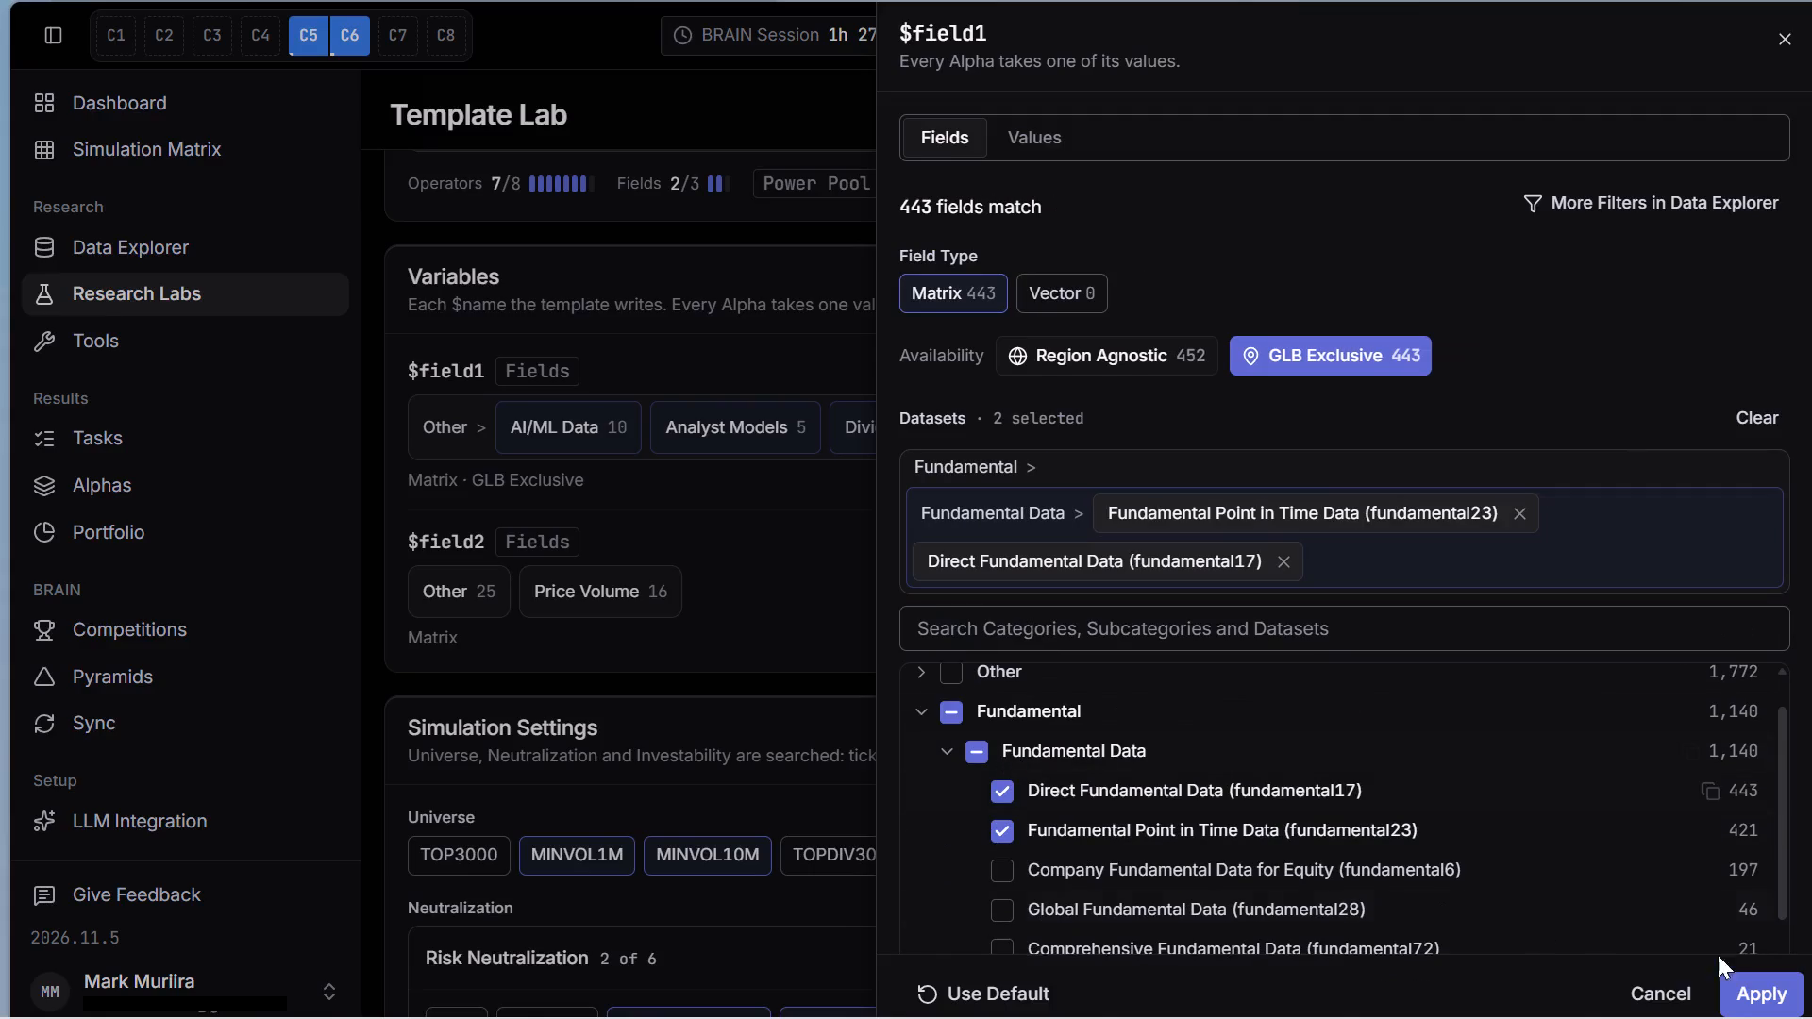
click(1761, 987)
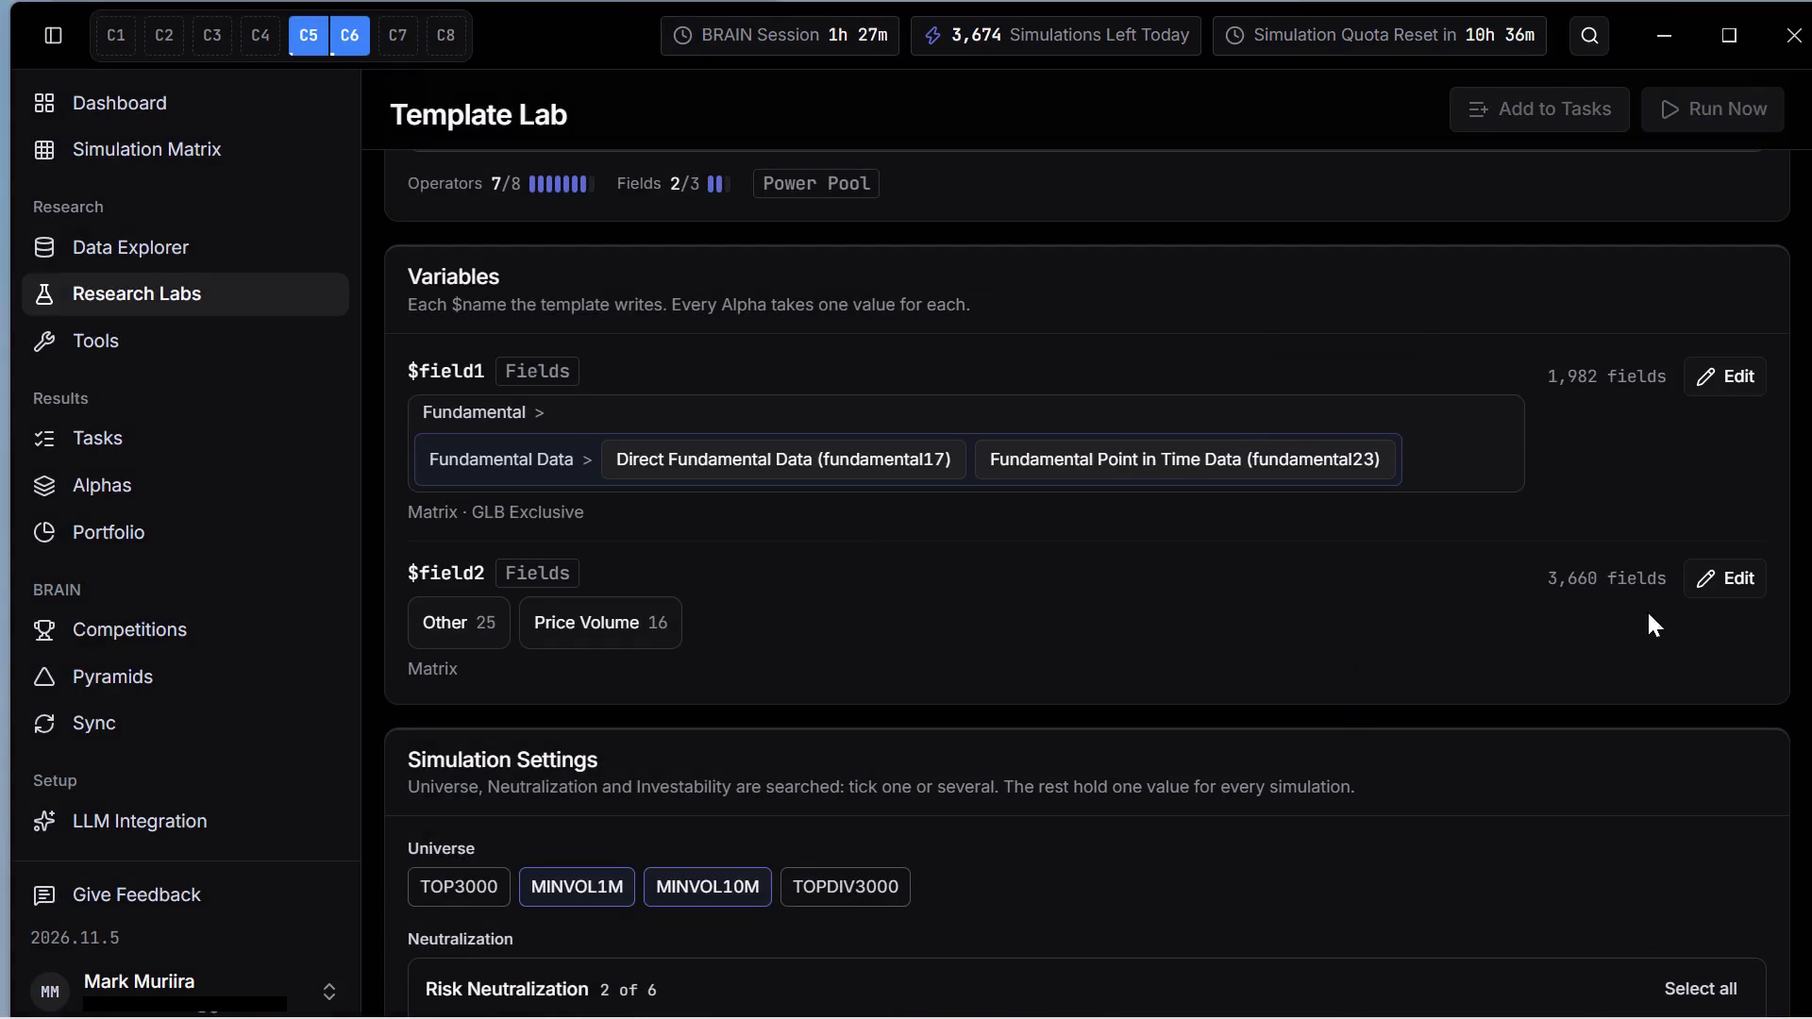
Replace $field2's datasets with only the Growth Valuation Model (model38) and apply the selection.
click(1720, 560)
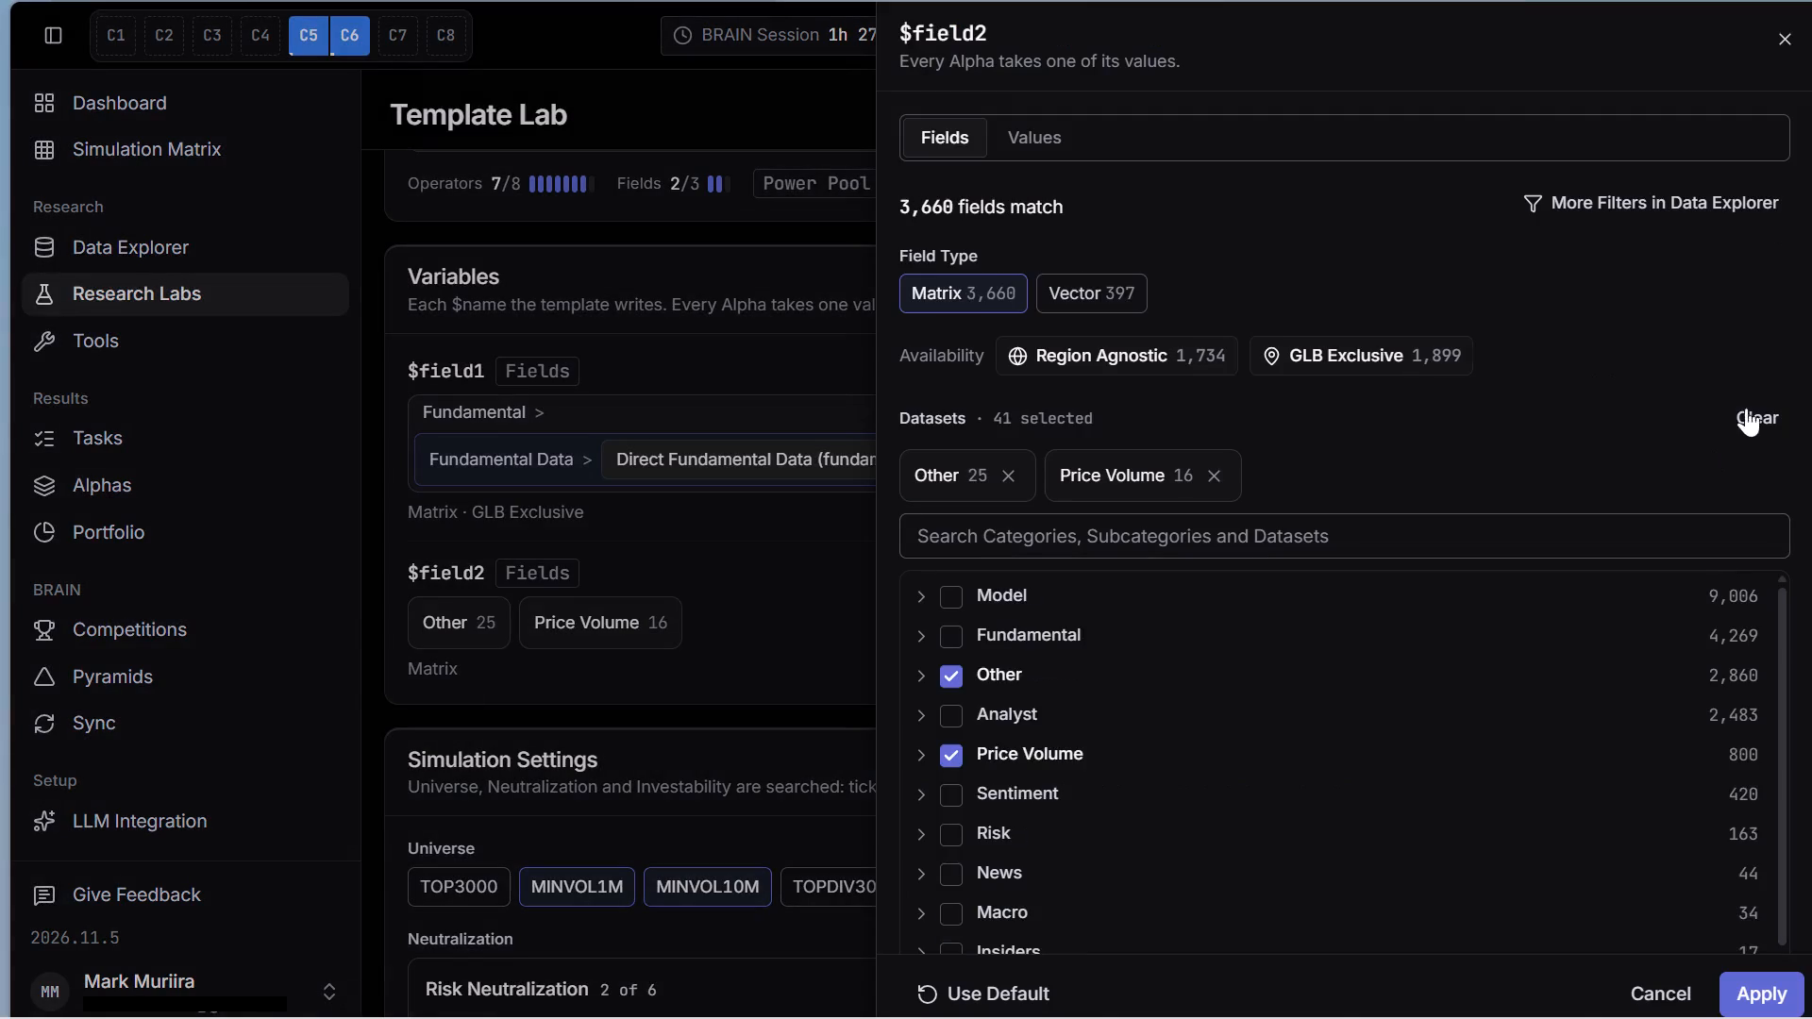
click(1752, 413)
click(1143, 474)
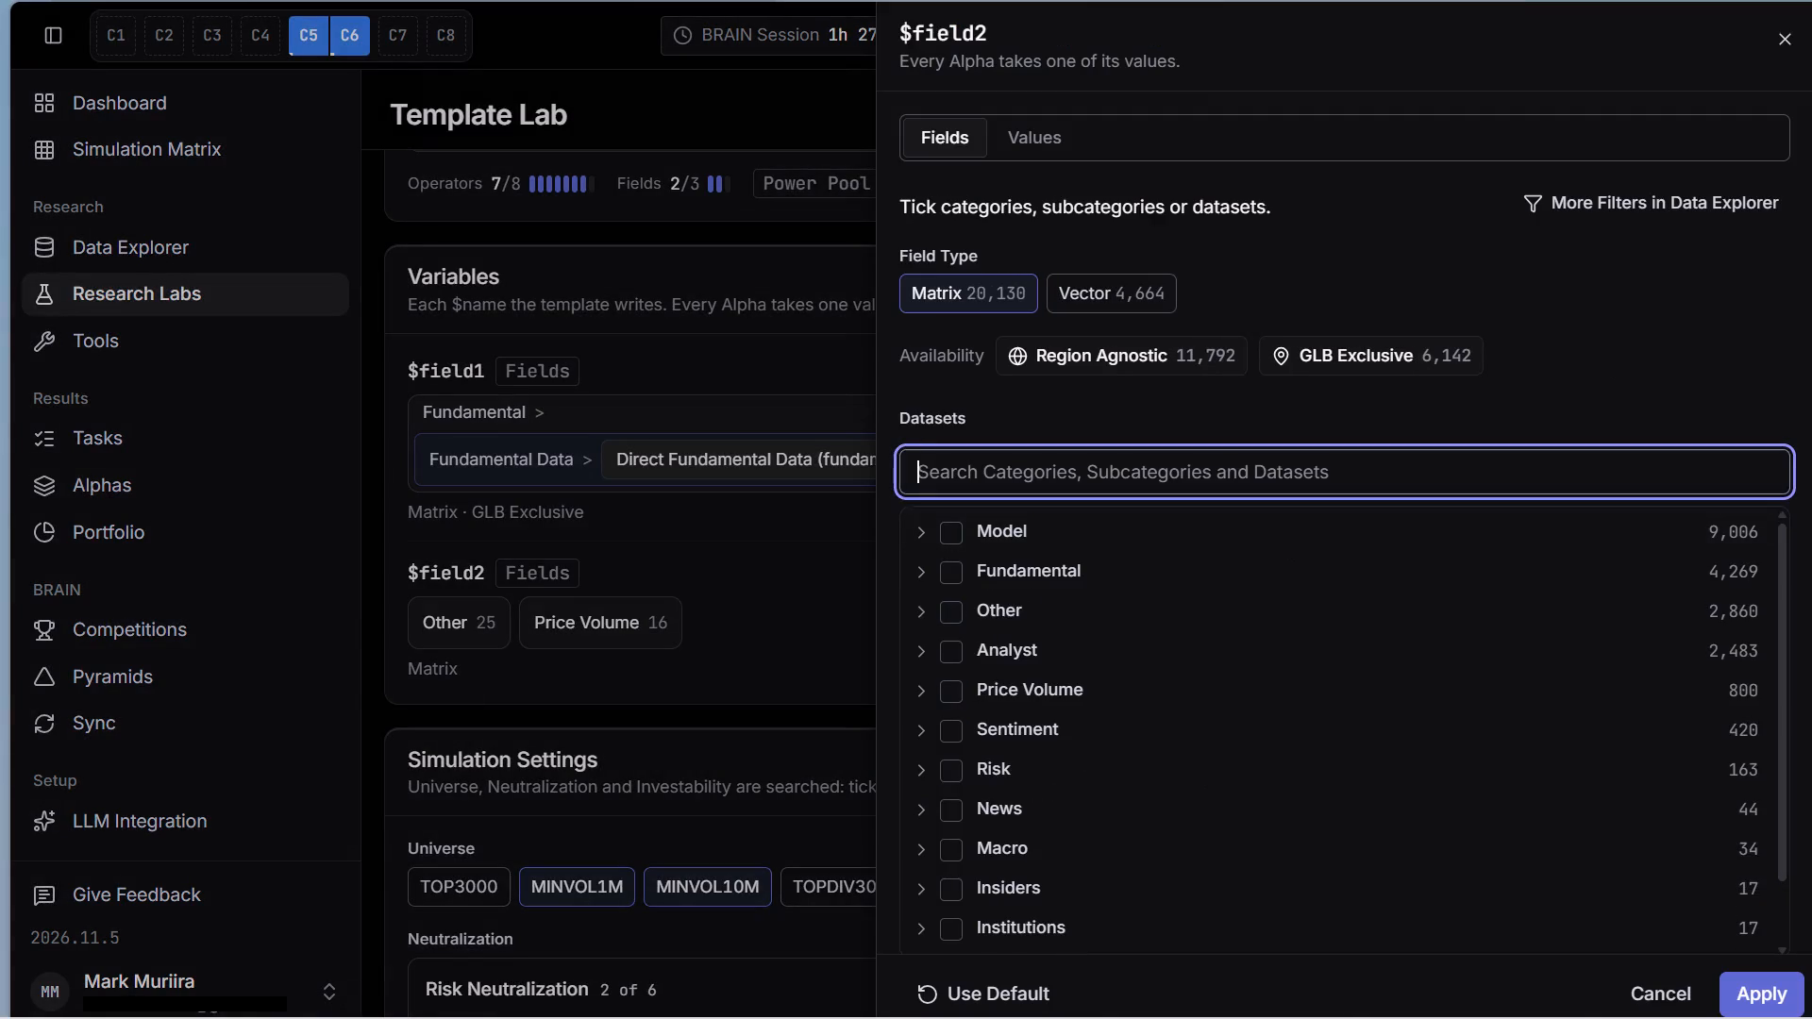
text(model32)
key(BackSpace)
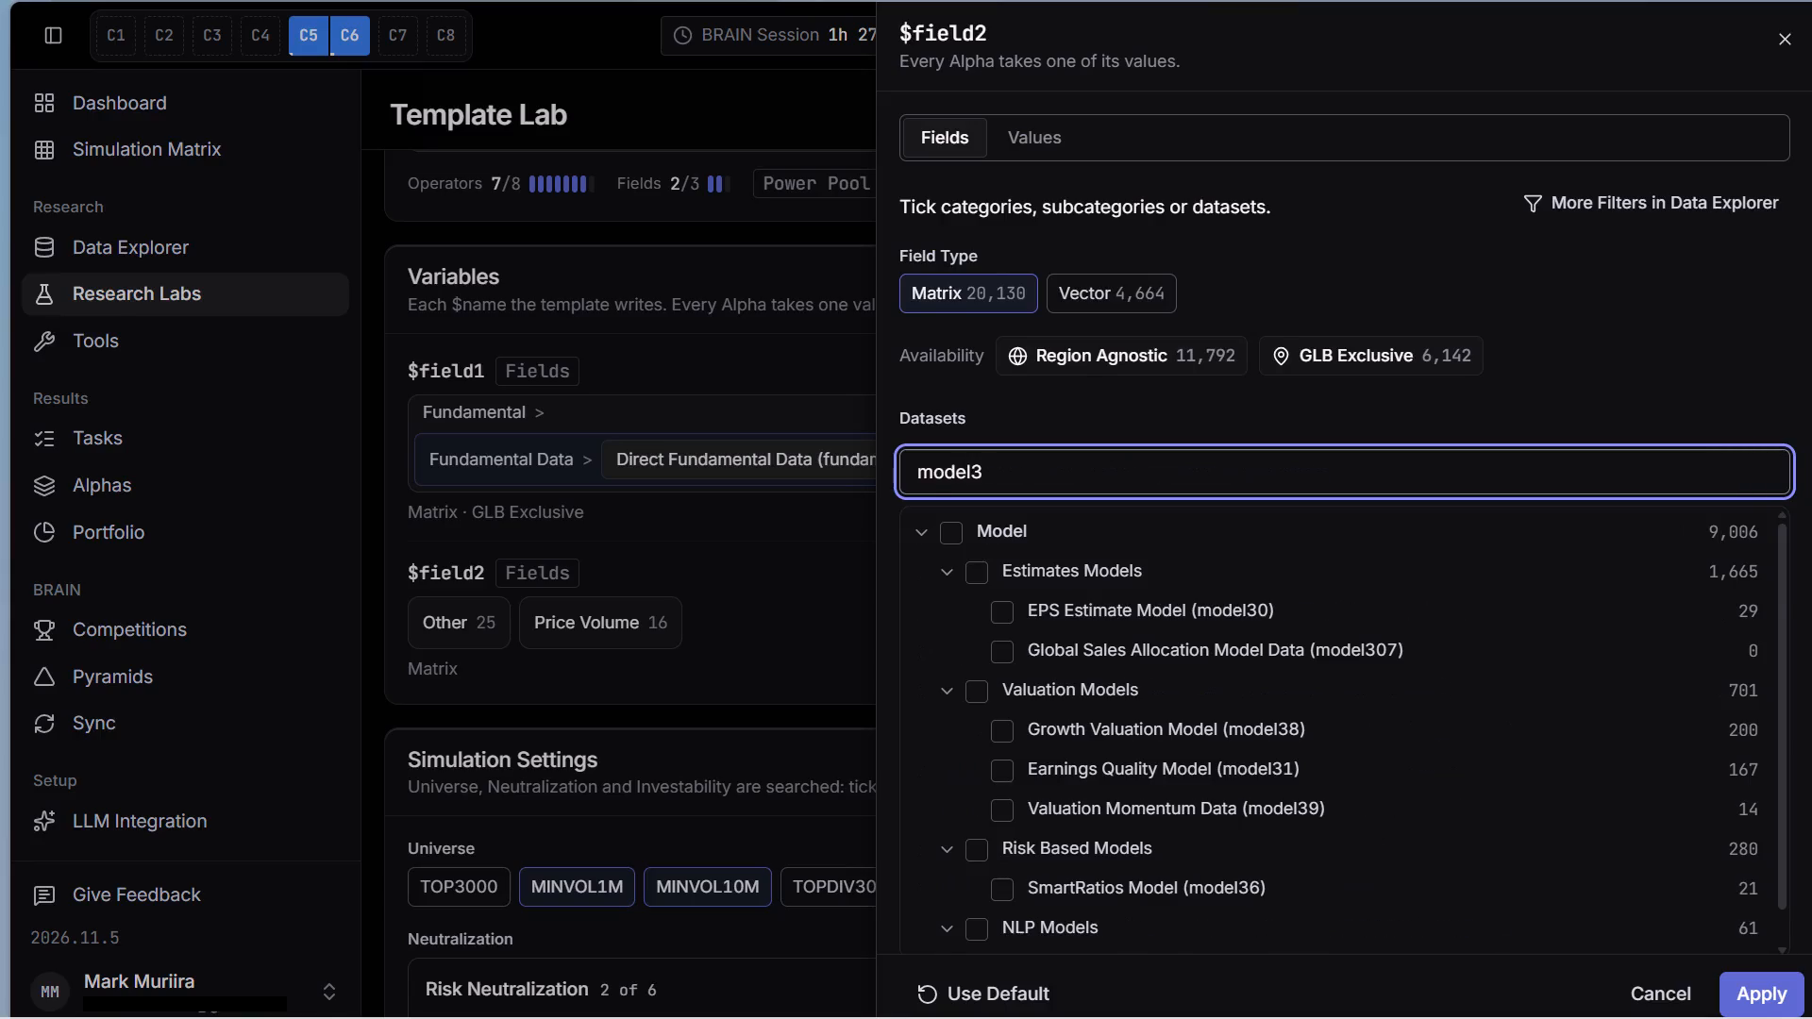
key(8)
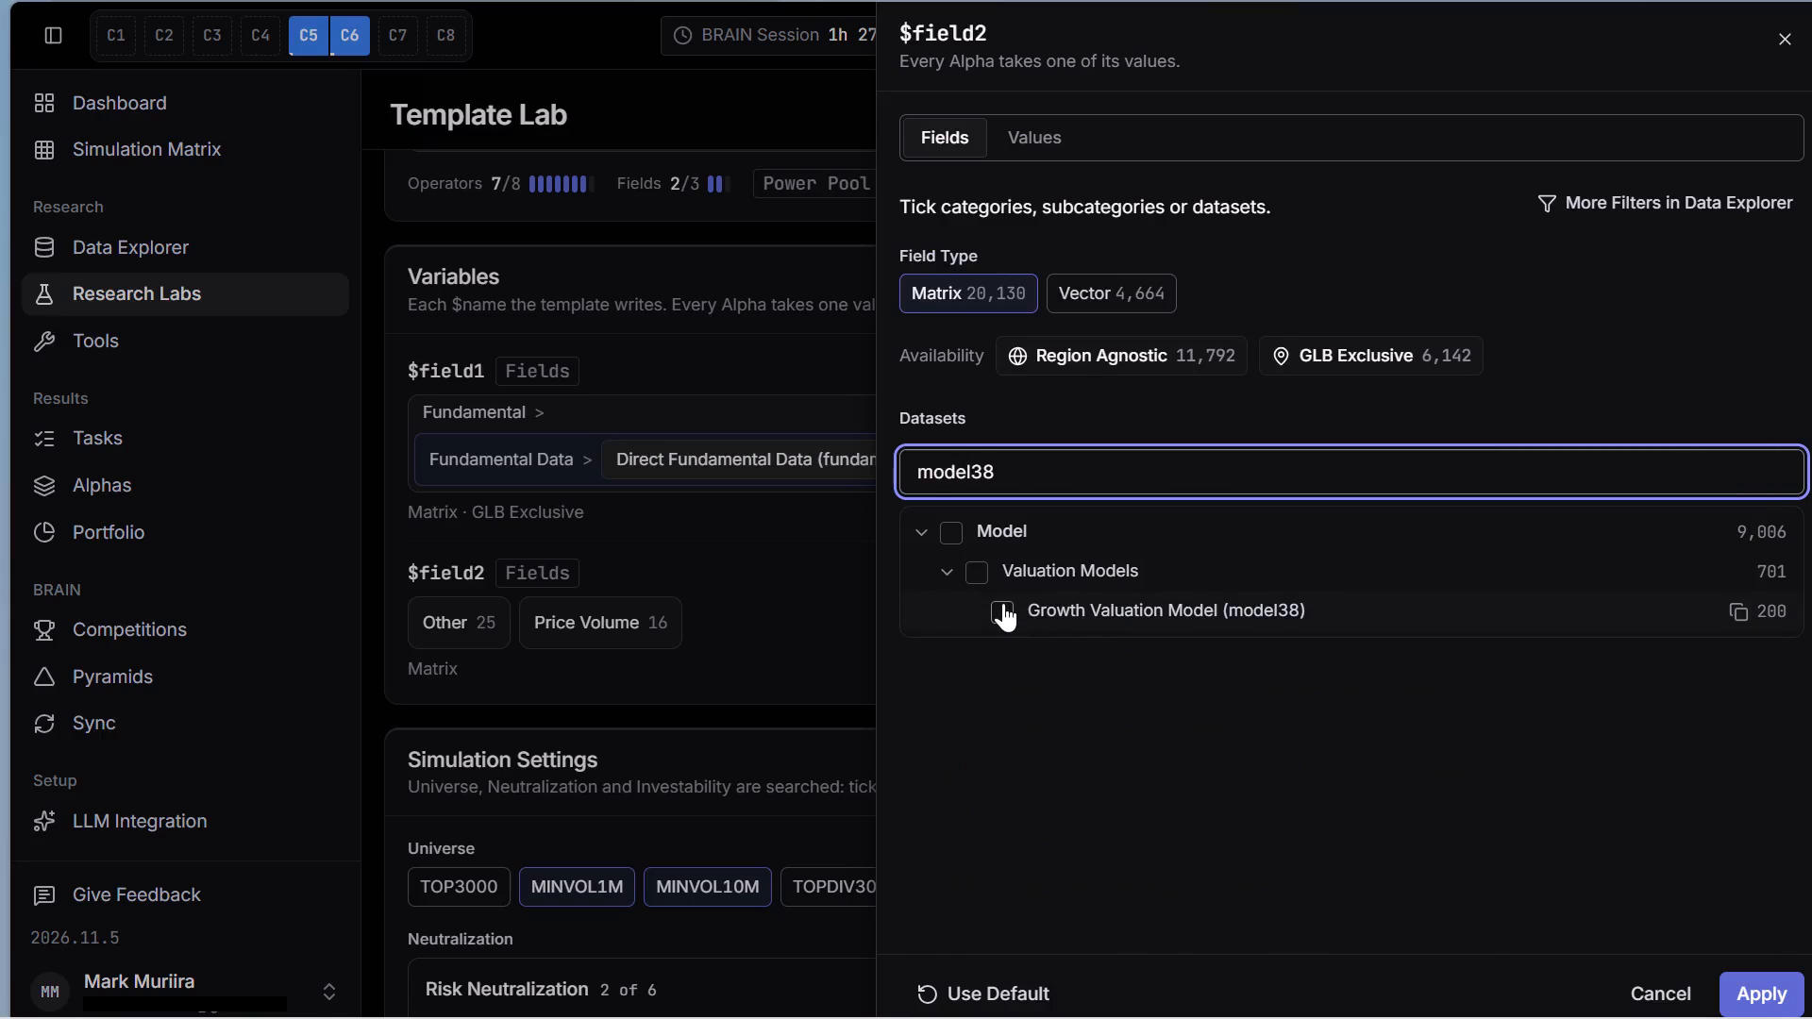
click(1003, 603)
click(1756, 981)
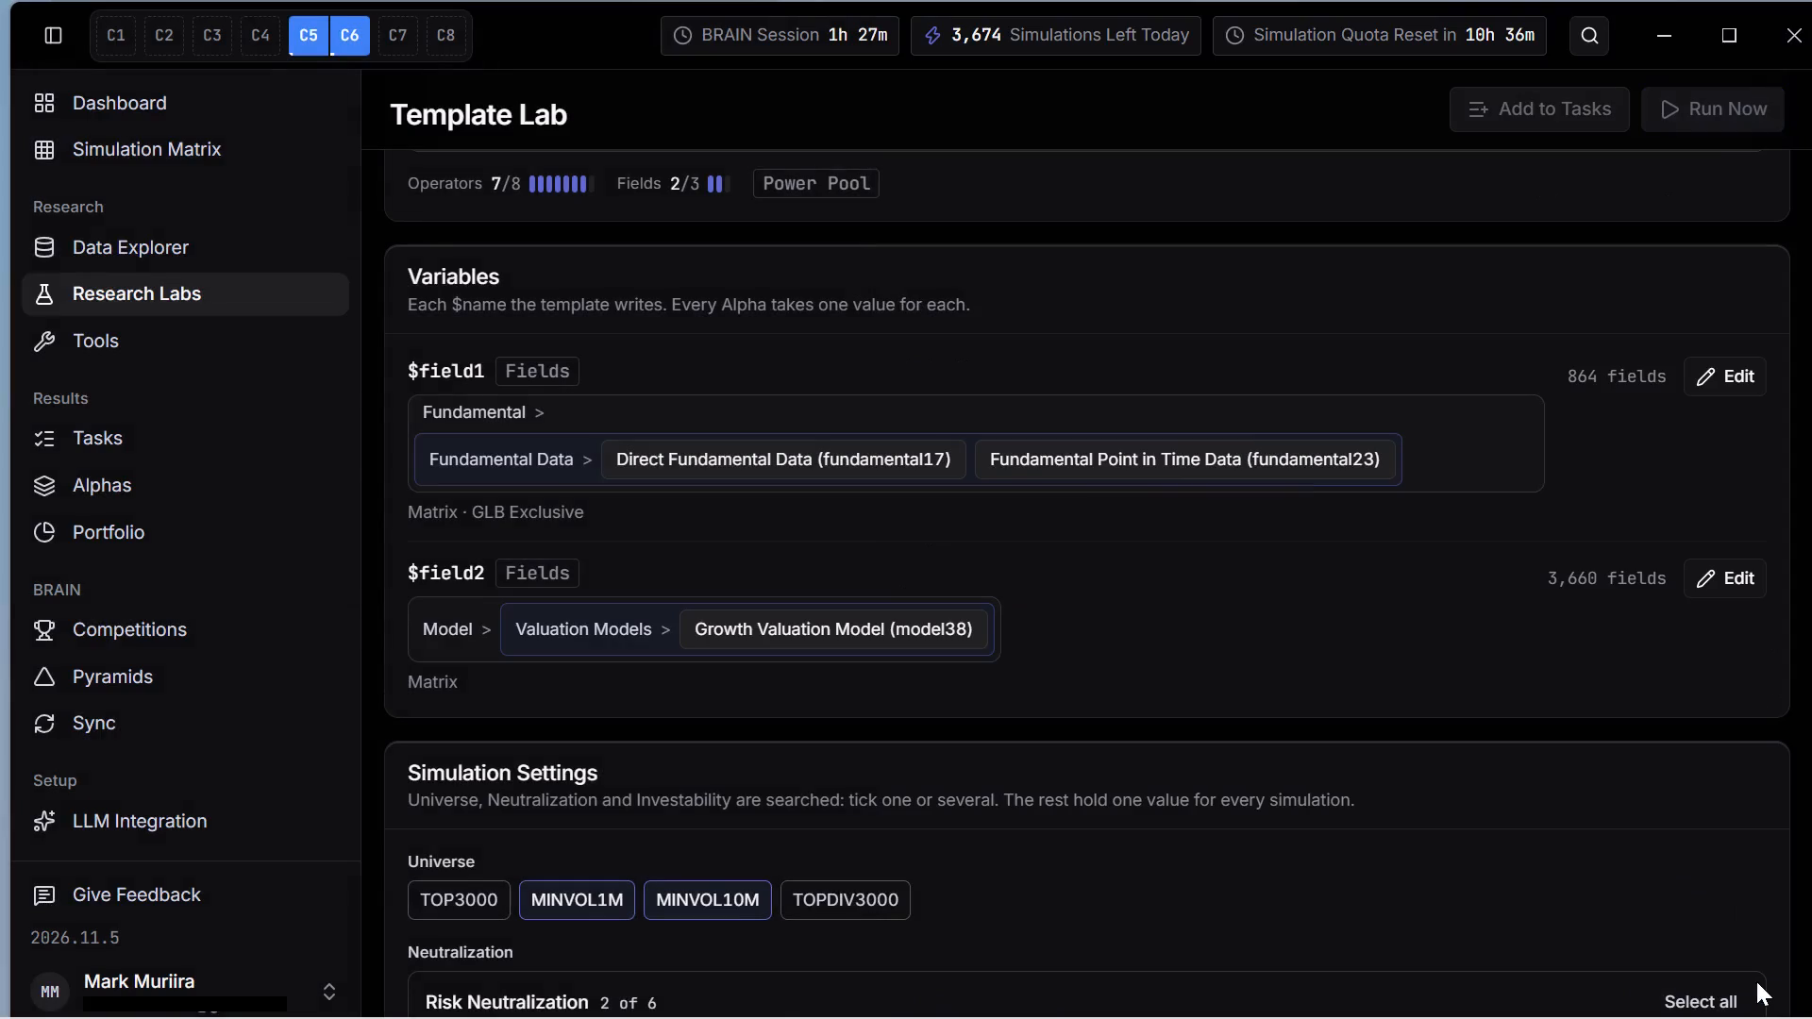
Set the number of cores for the template search to 4.
scroll(1413, 723, down, 5)
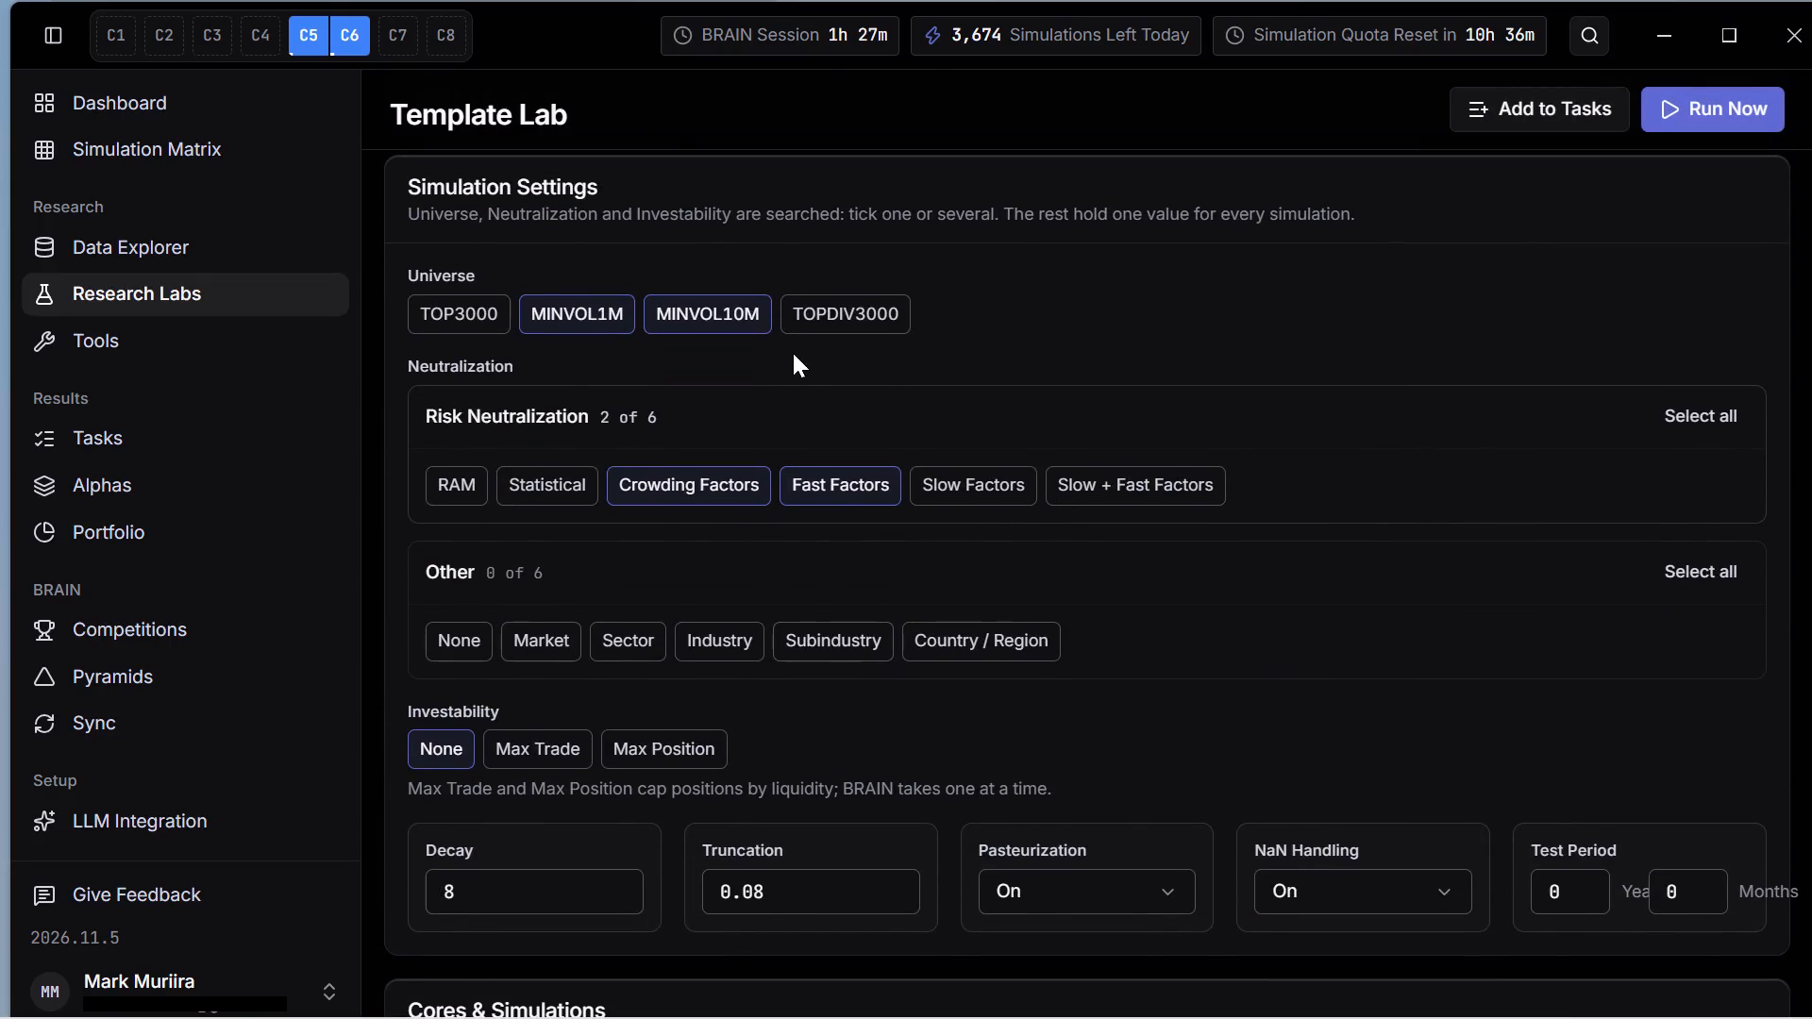
scroll(1251, 671, down, 3)
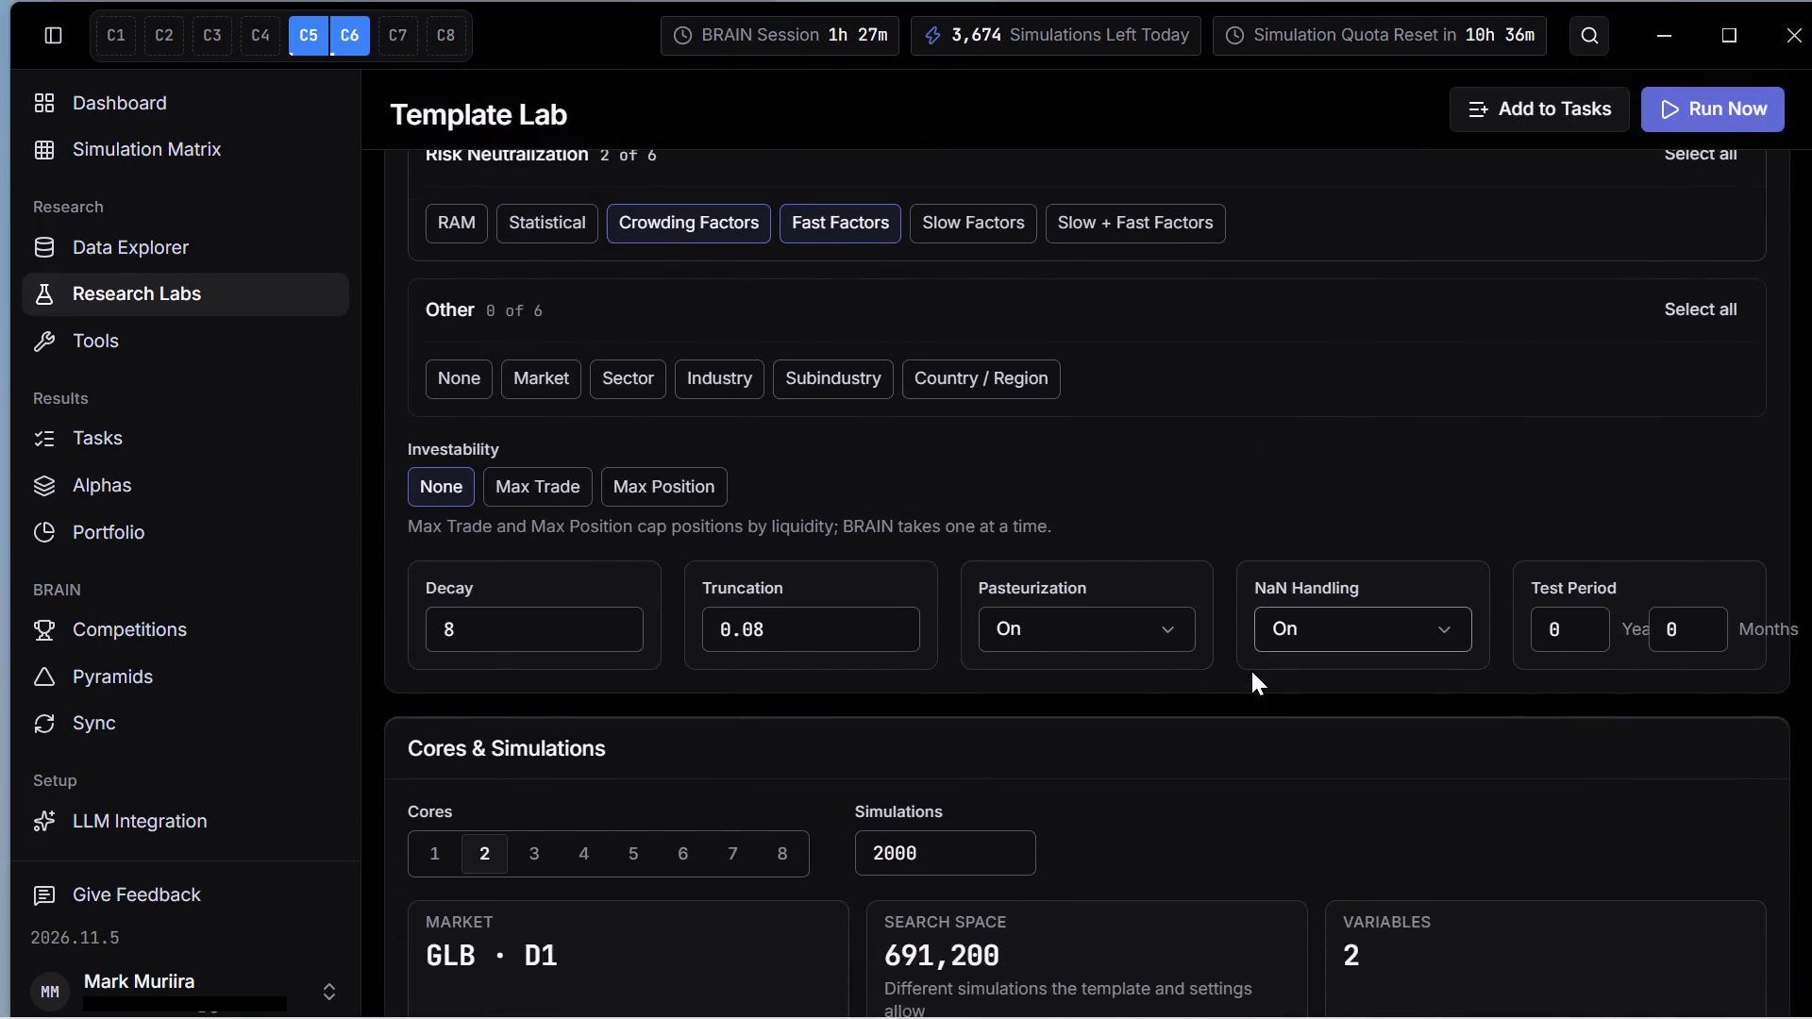
scroll(1251, 671, down, 3)
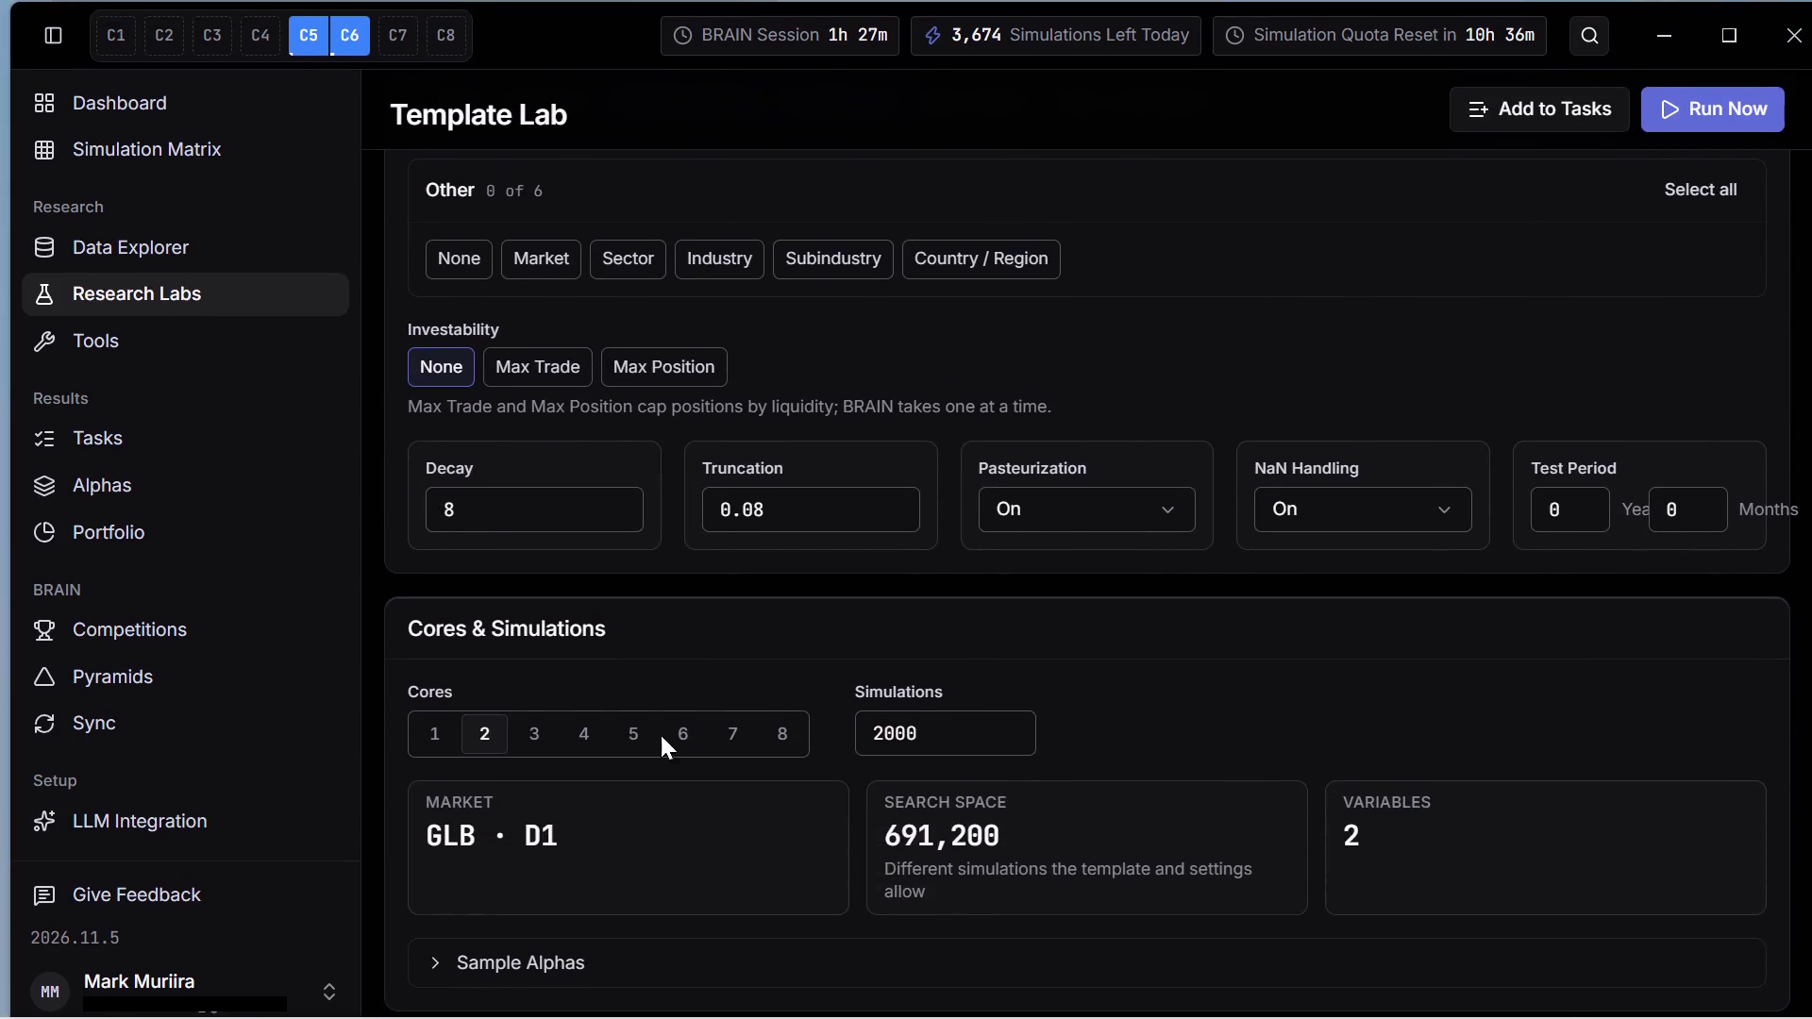
click(596, 737)
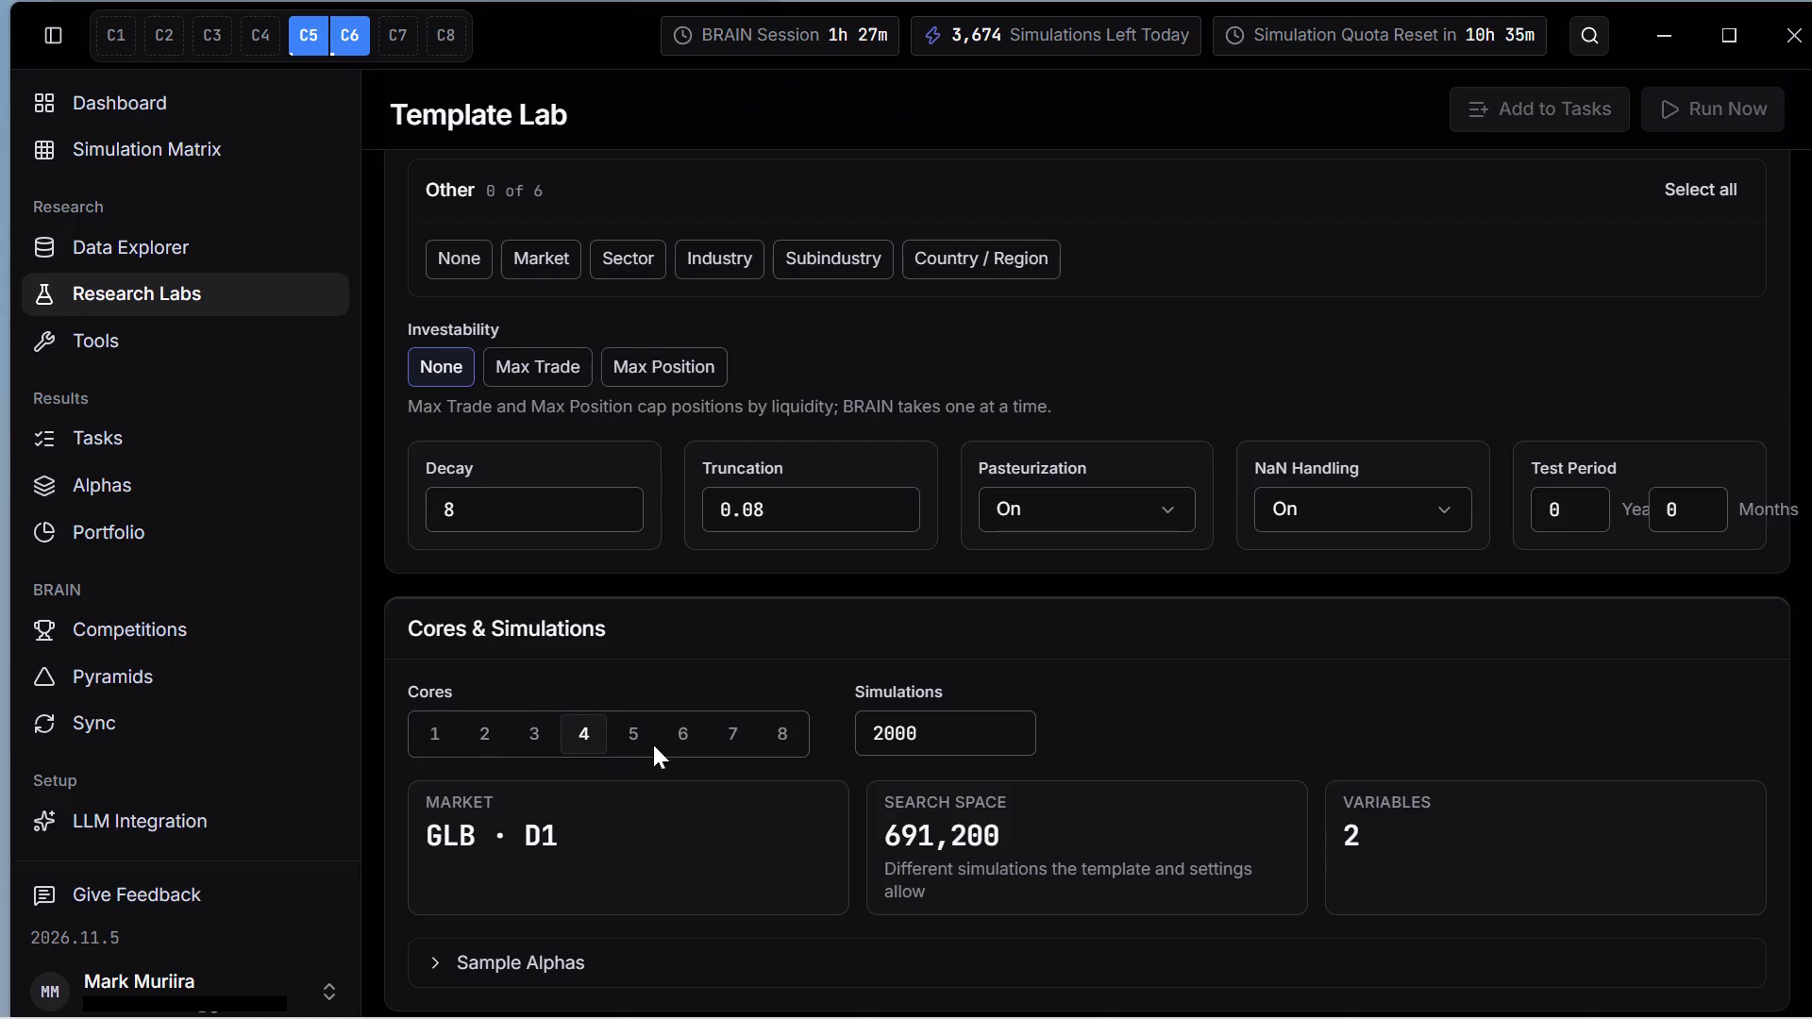
Run the template search immediately and open the Tasks page to follow it.
scroll(1308, 733, down, 1)
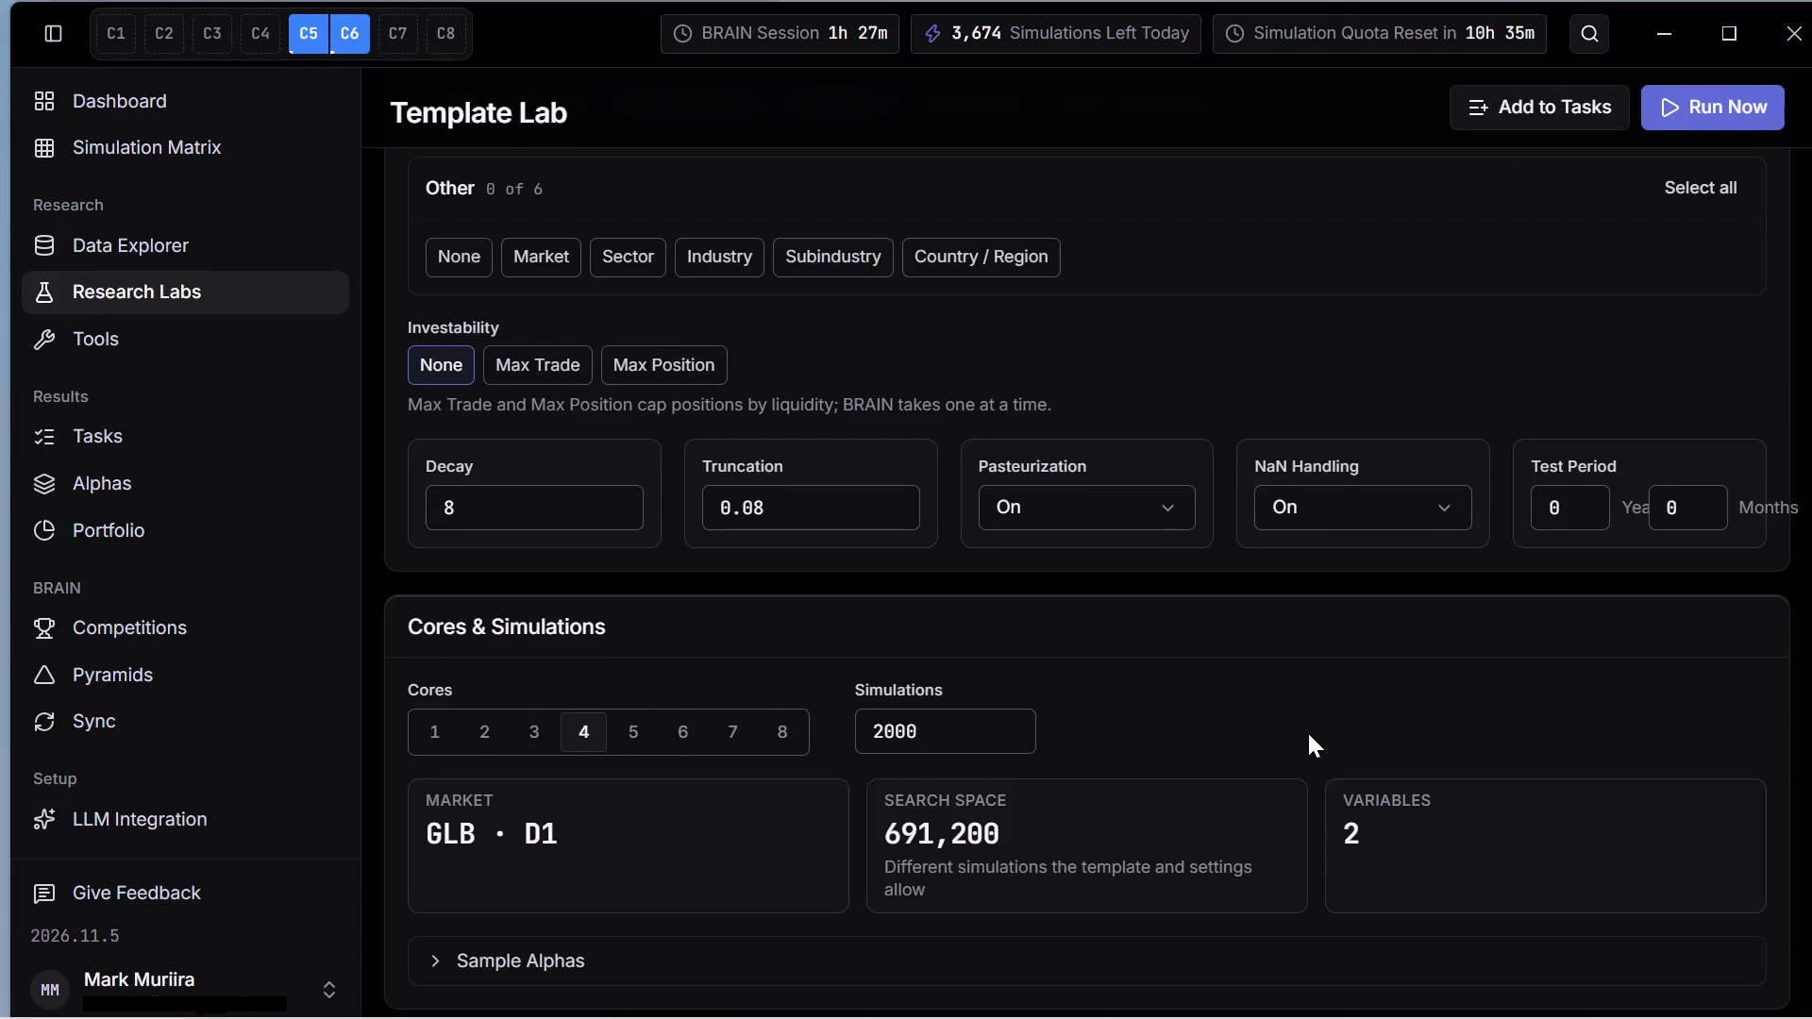
scroll(1308, 733, down, 1)
scroll(1308, 733, up, 13)
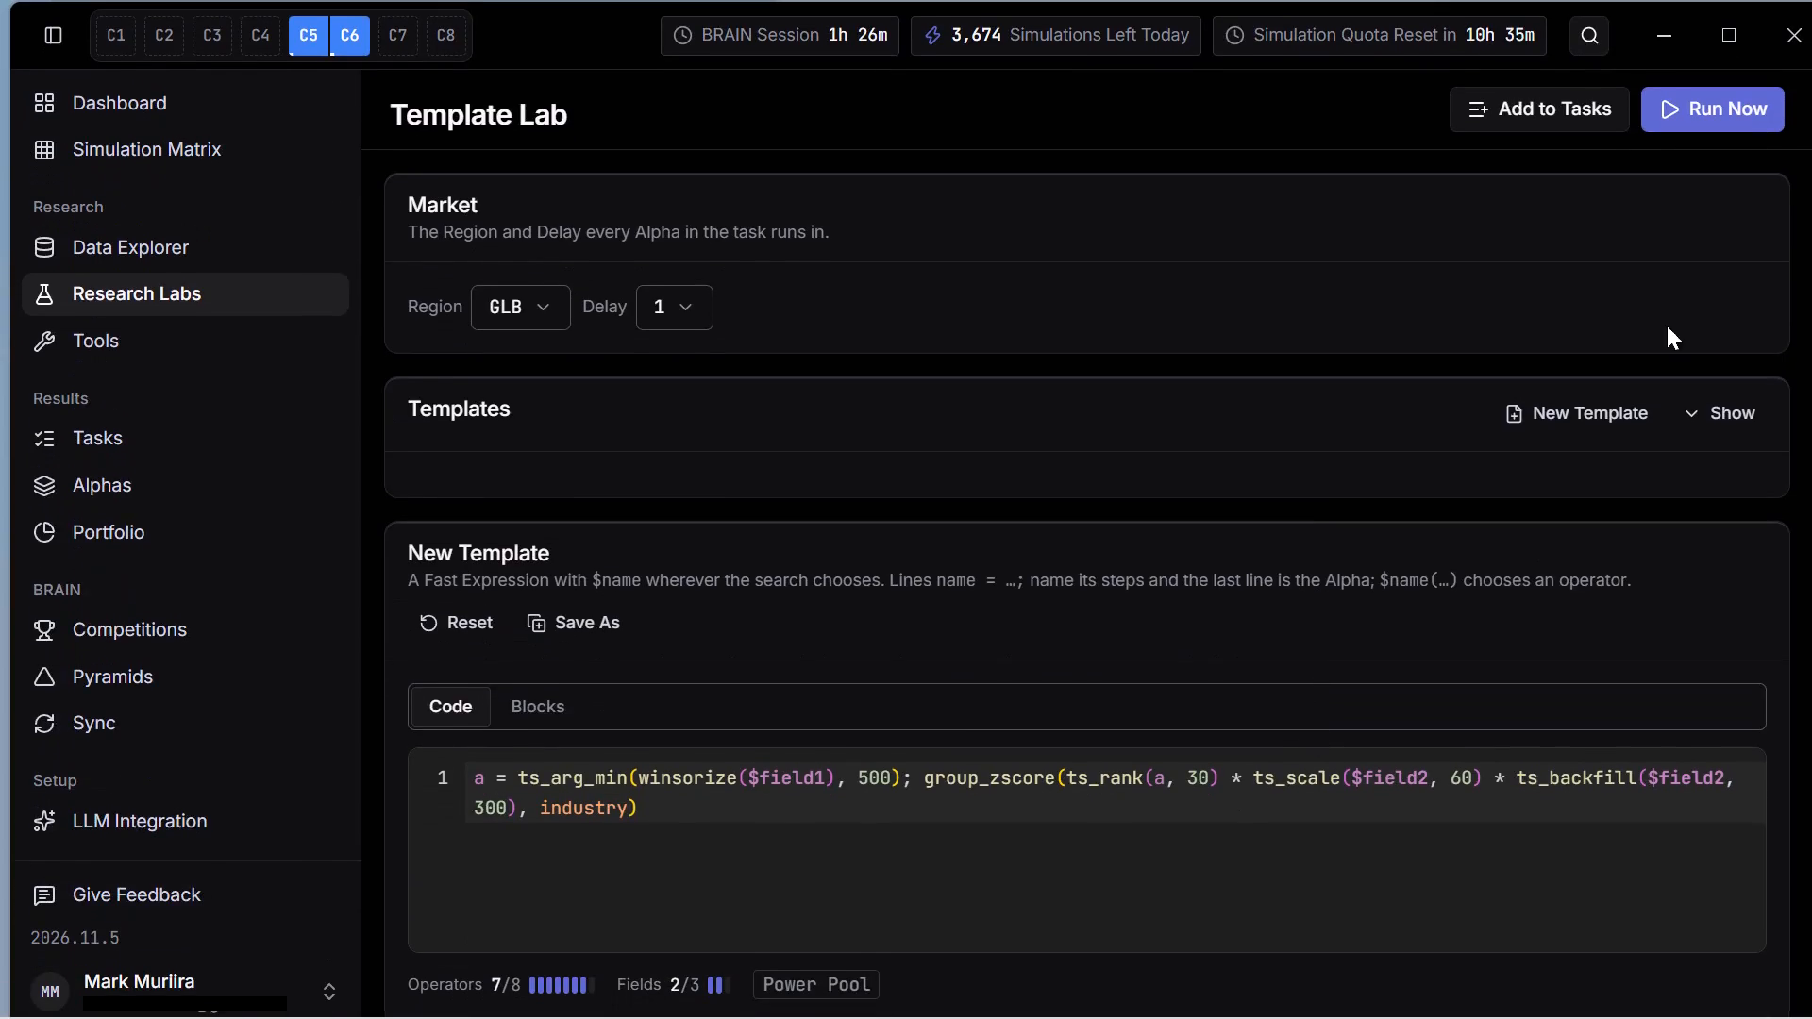
click(1678, 109)
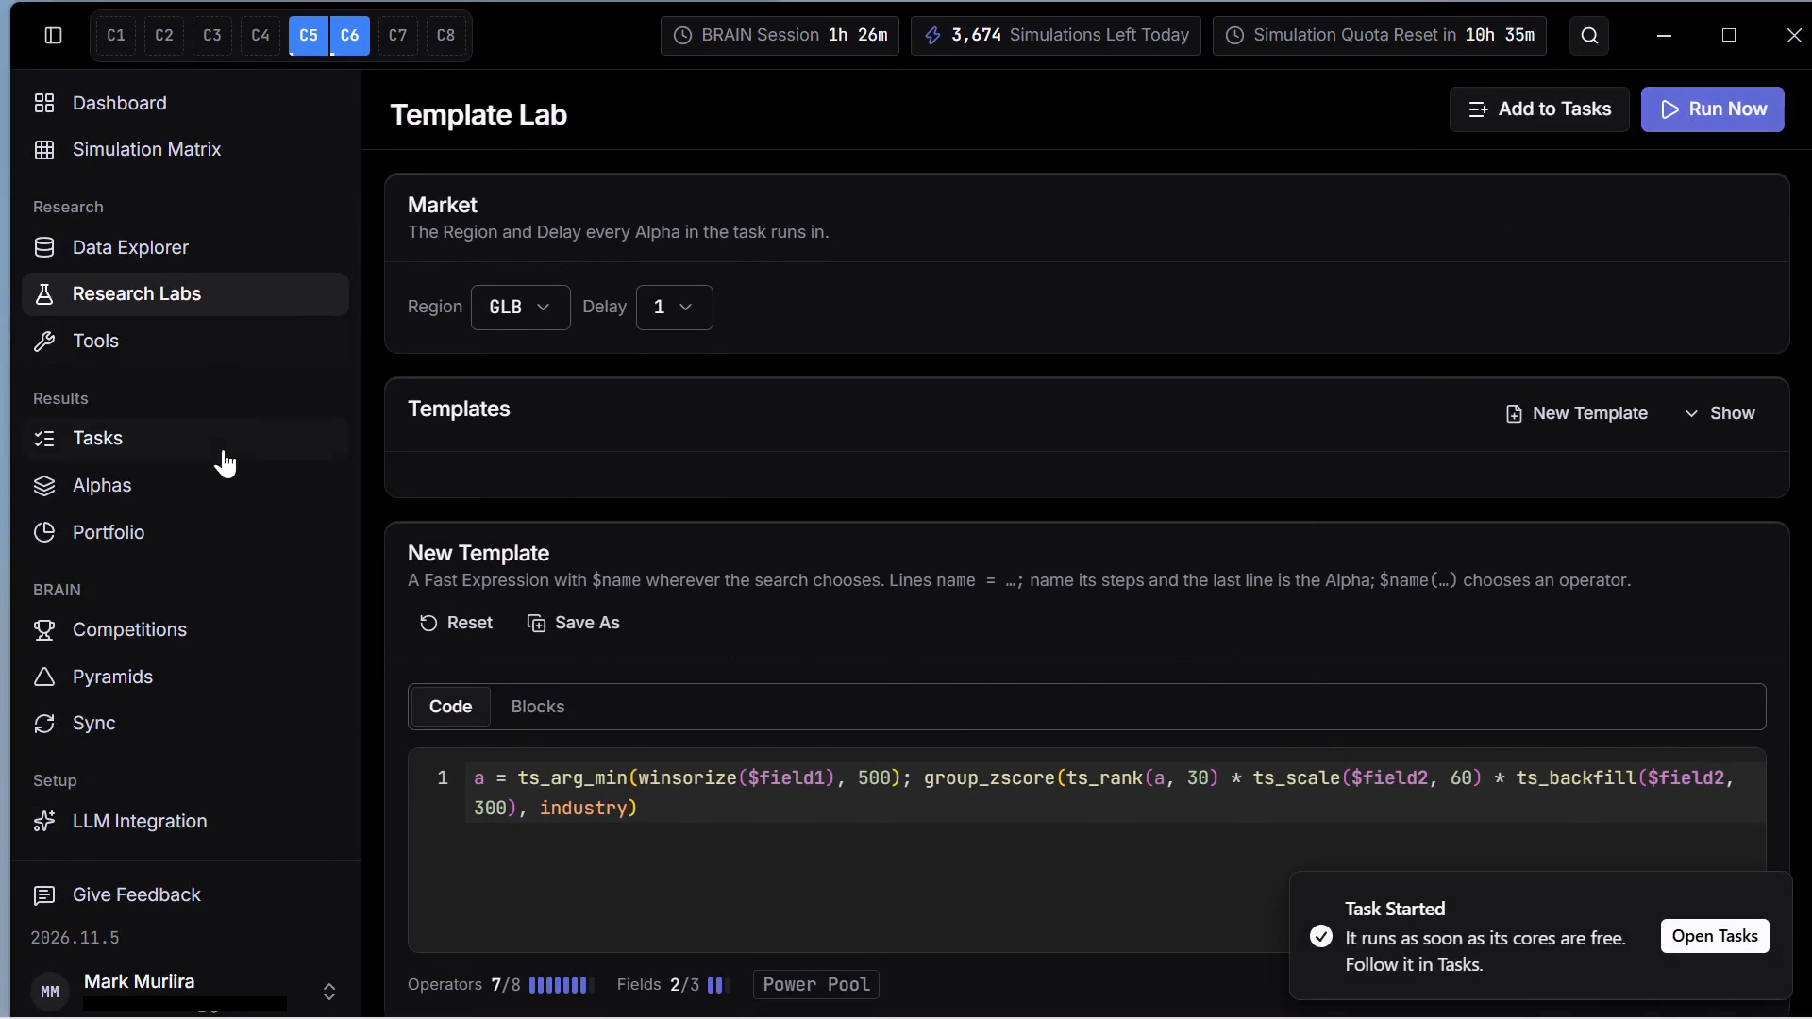
click(159, 443)
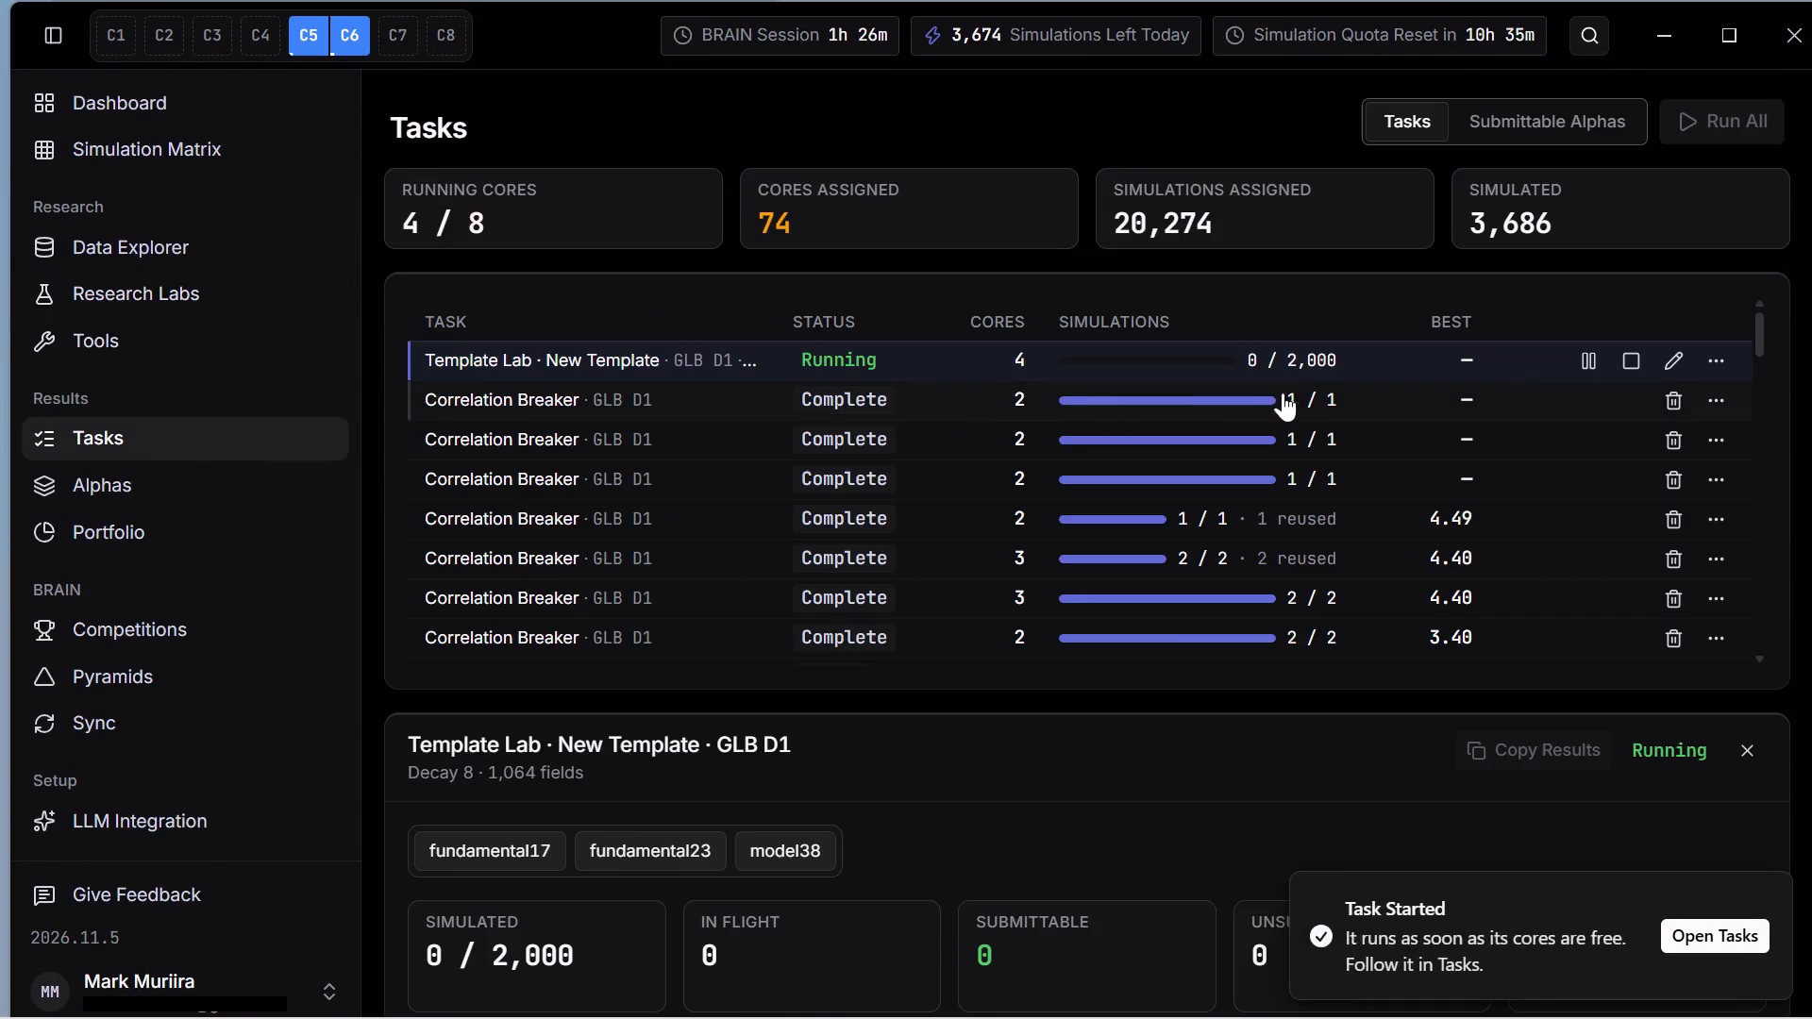
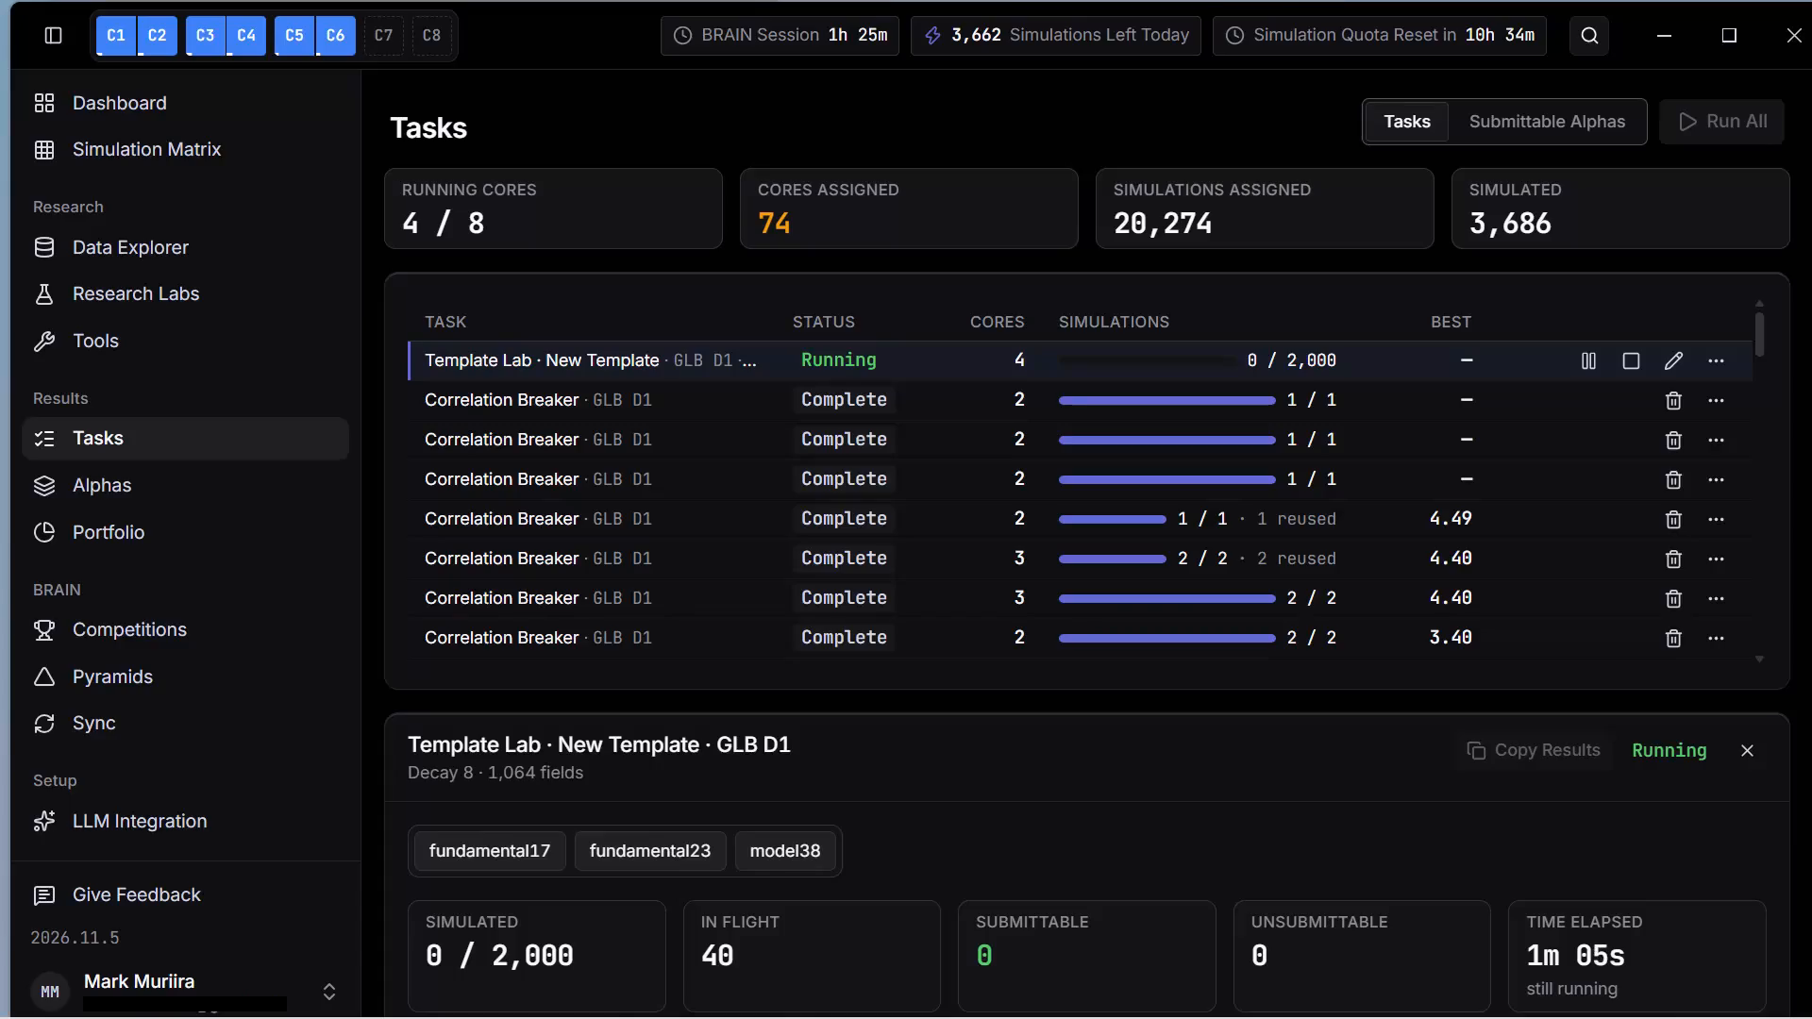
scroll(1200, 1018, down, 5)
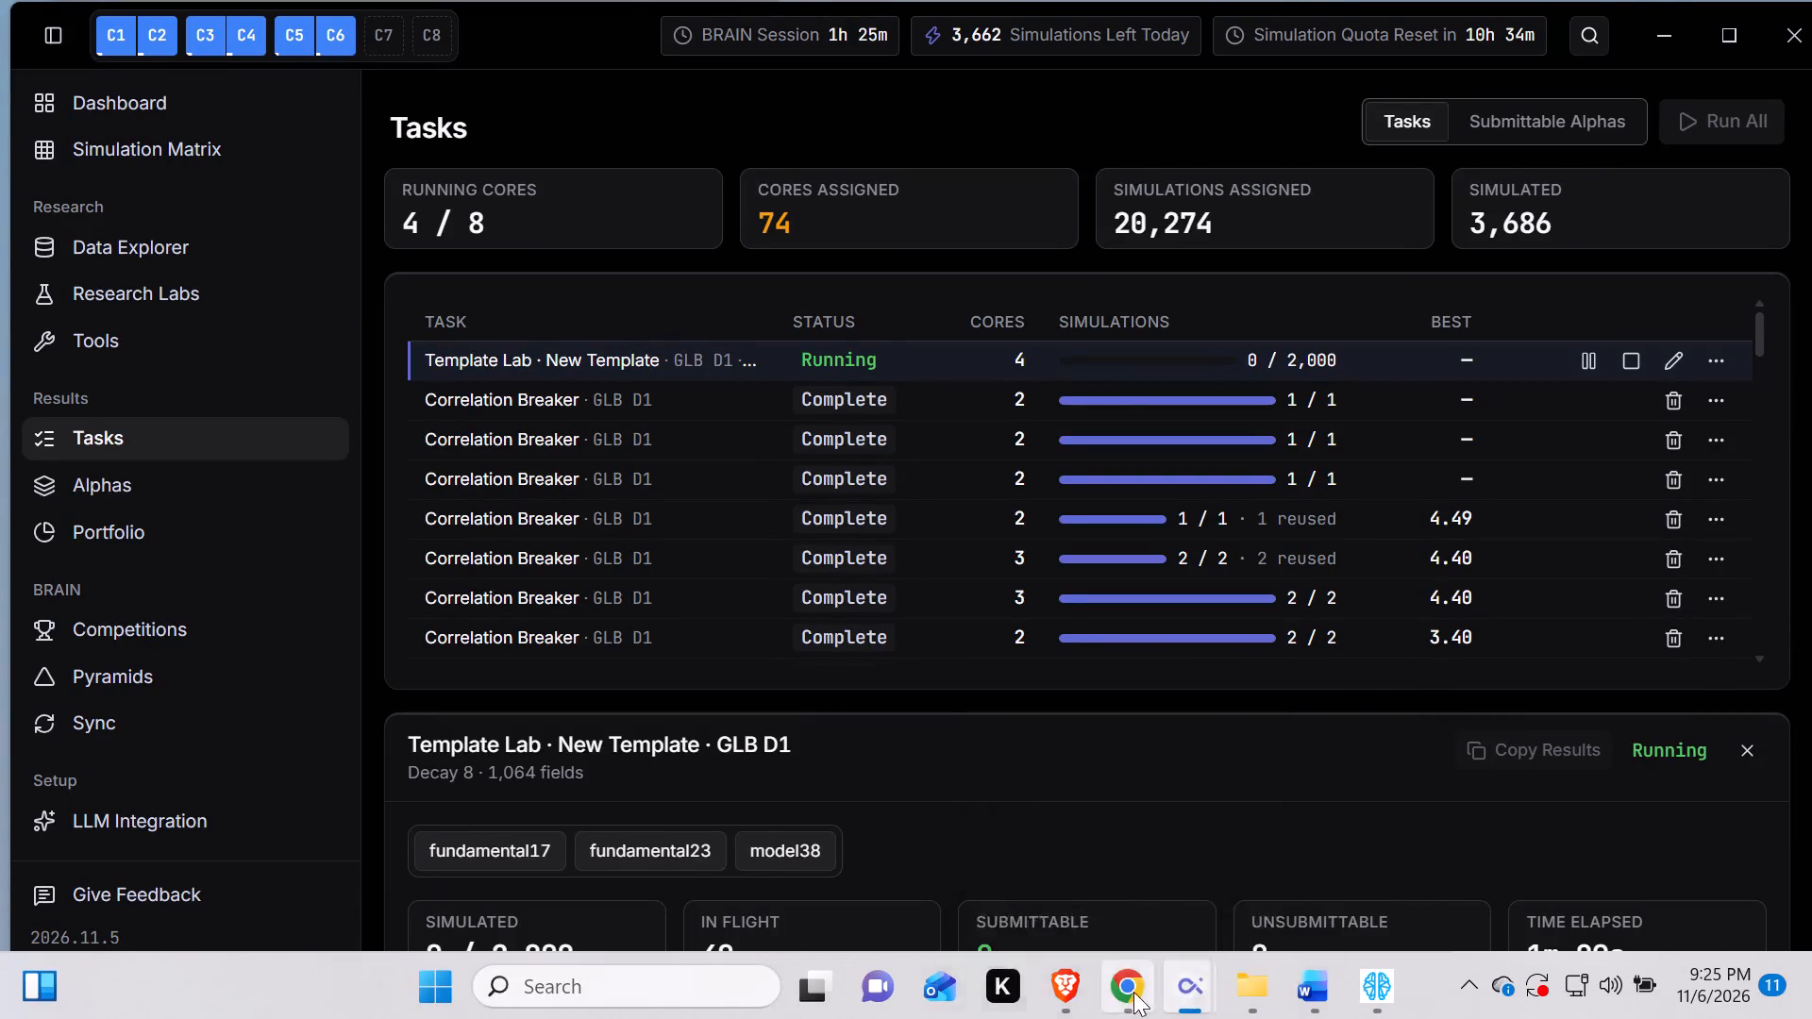